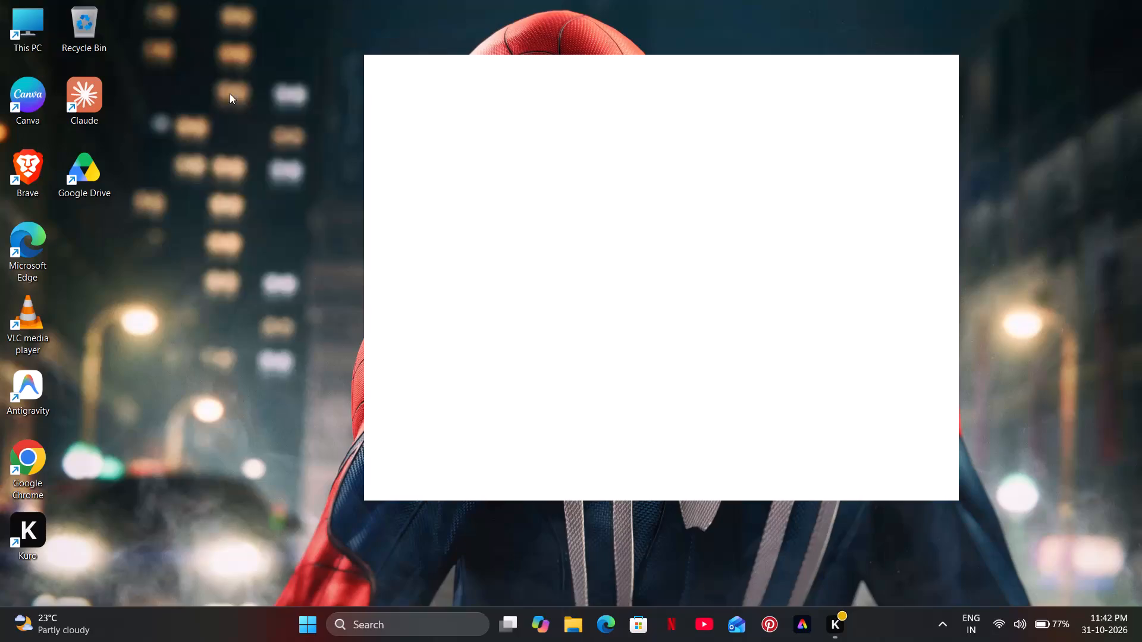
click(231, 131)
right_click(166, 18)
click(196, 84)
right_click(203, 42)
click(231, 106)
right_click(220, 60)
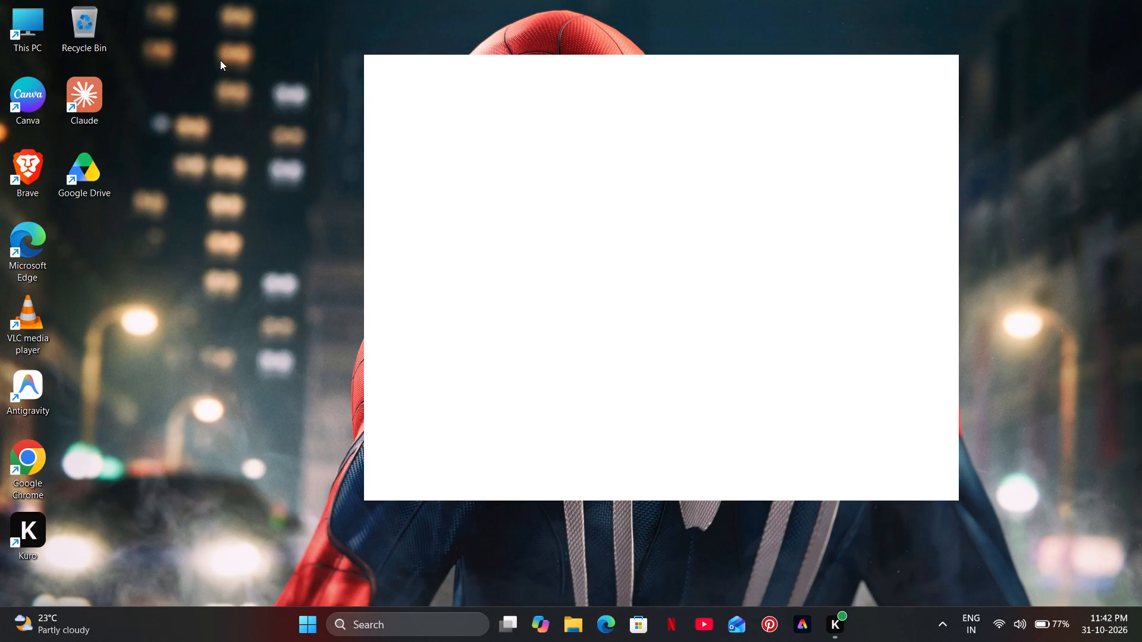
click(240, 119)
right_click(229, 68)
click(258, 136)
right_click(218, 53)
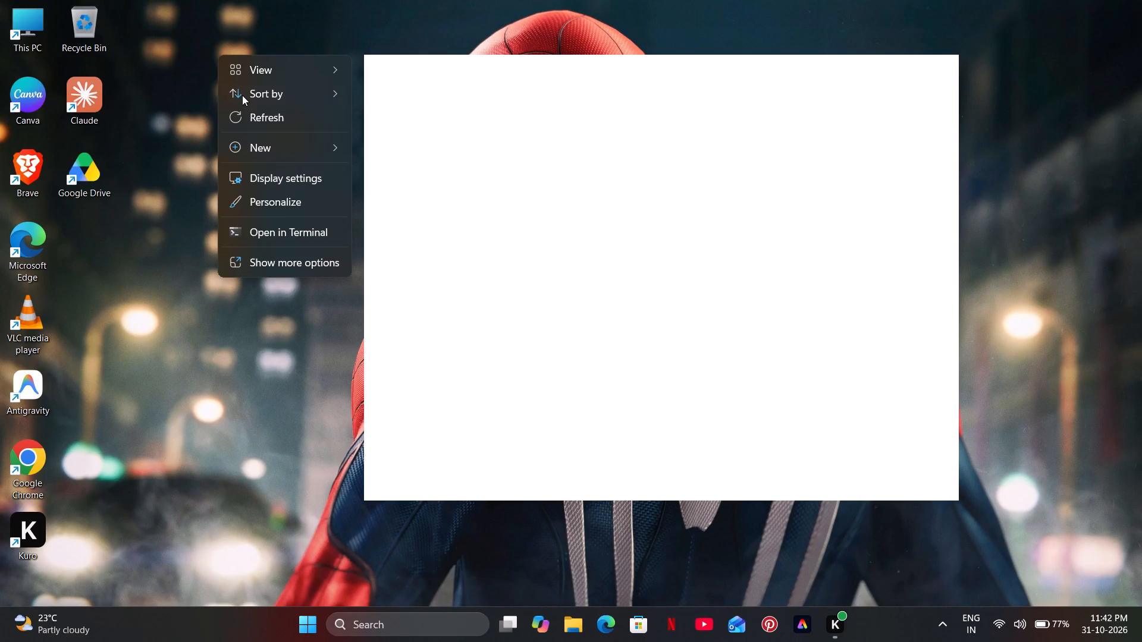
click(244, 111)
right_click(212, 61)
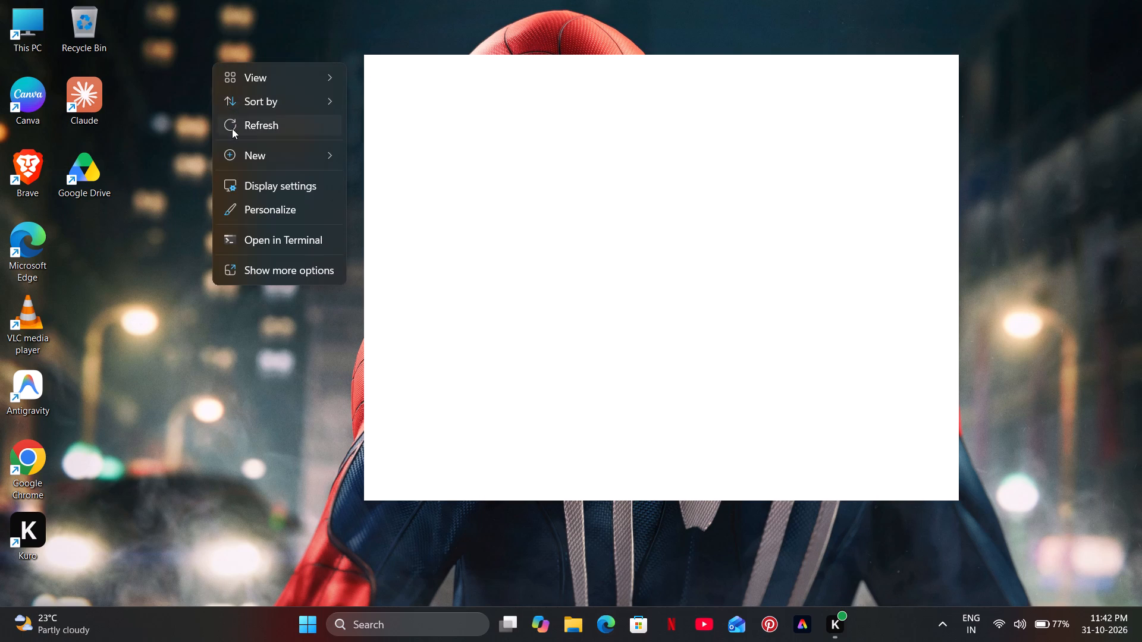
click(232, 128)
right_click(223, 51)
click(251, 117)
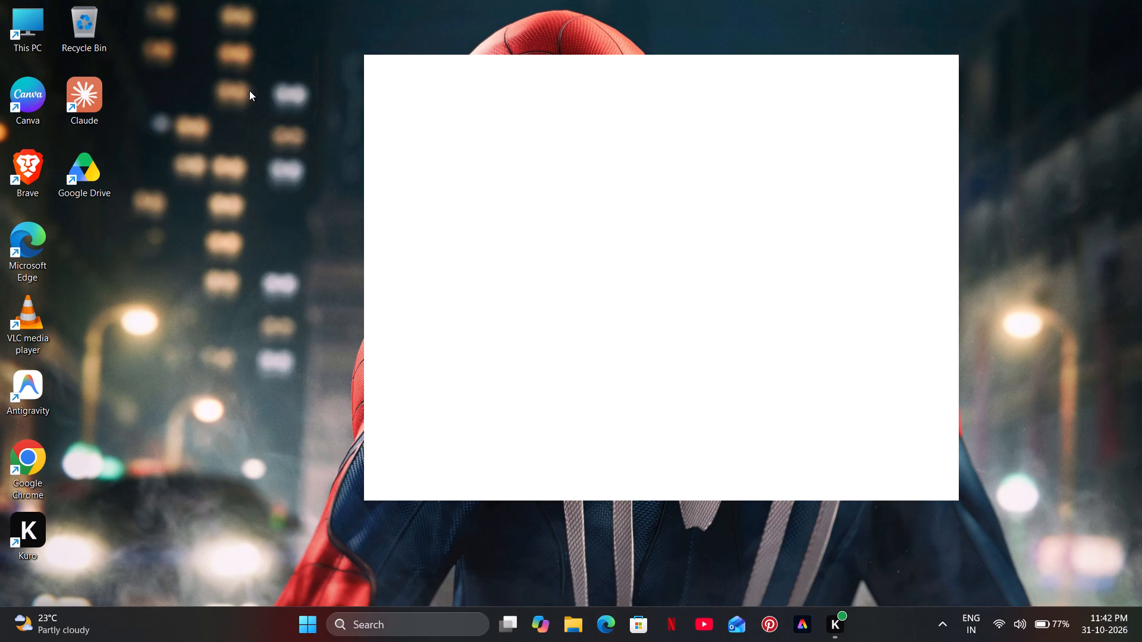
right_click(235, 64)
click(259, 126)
Switch to Canva by launching it from the desktop, with its window maximized.
double_click(34, 99)
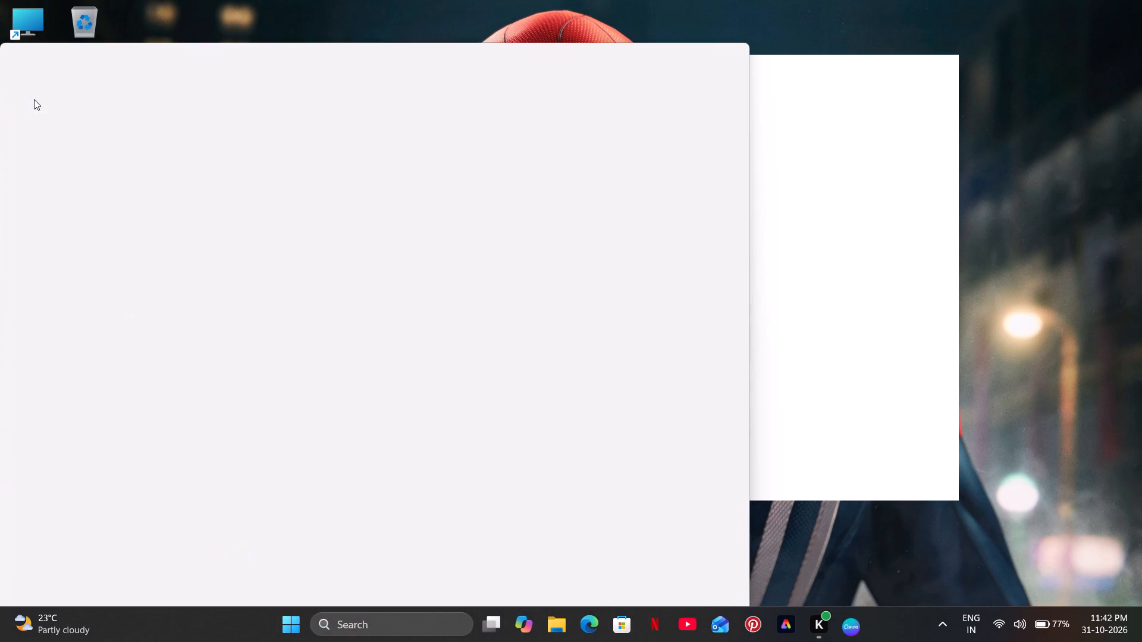
click(689, 61)
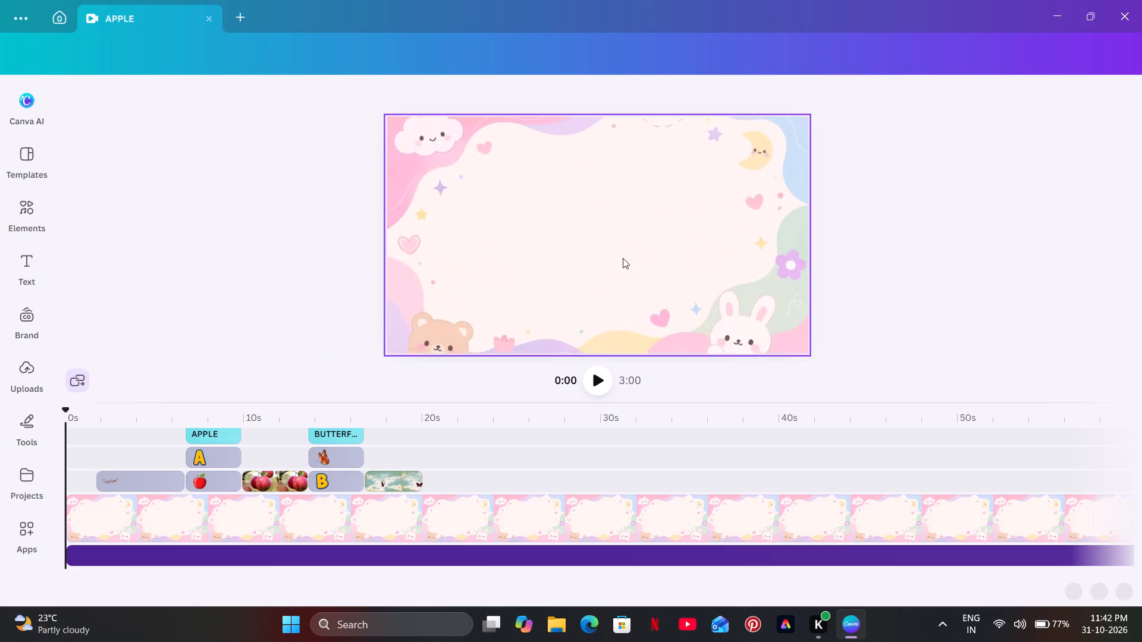
Play the APPLE video from the start and set the system volume to slightly above half.
click(603, 374)
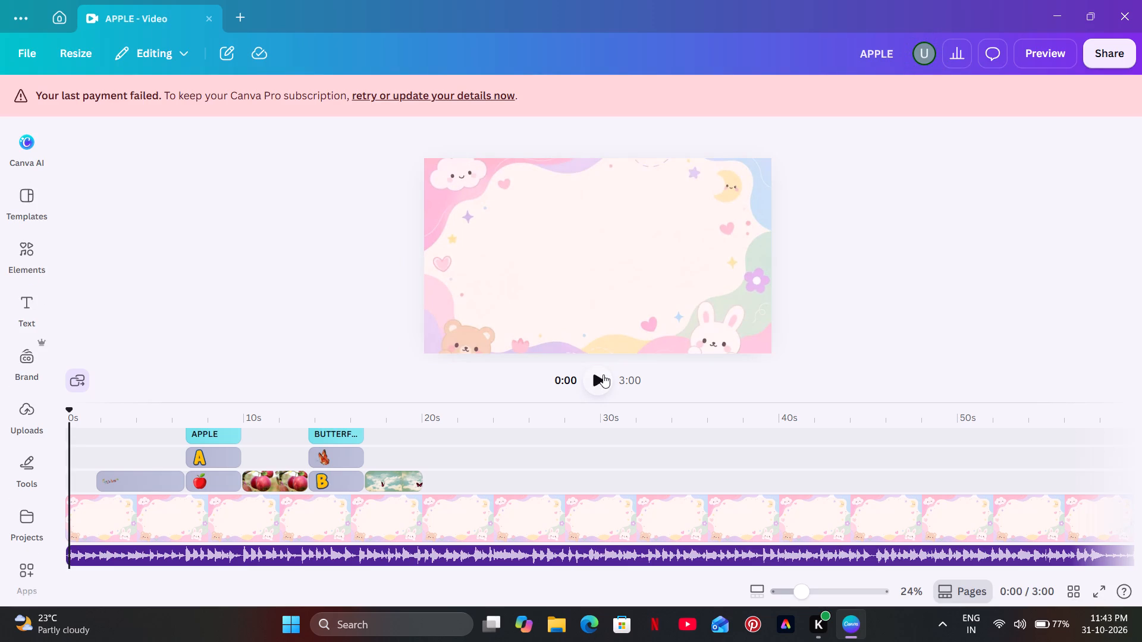
click(603, 374)
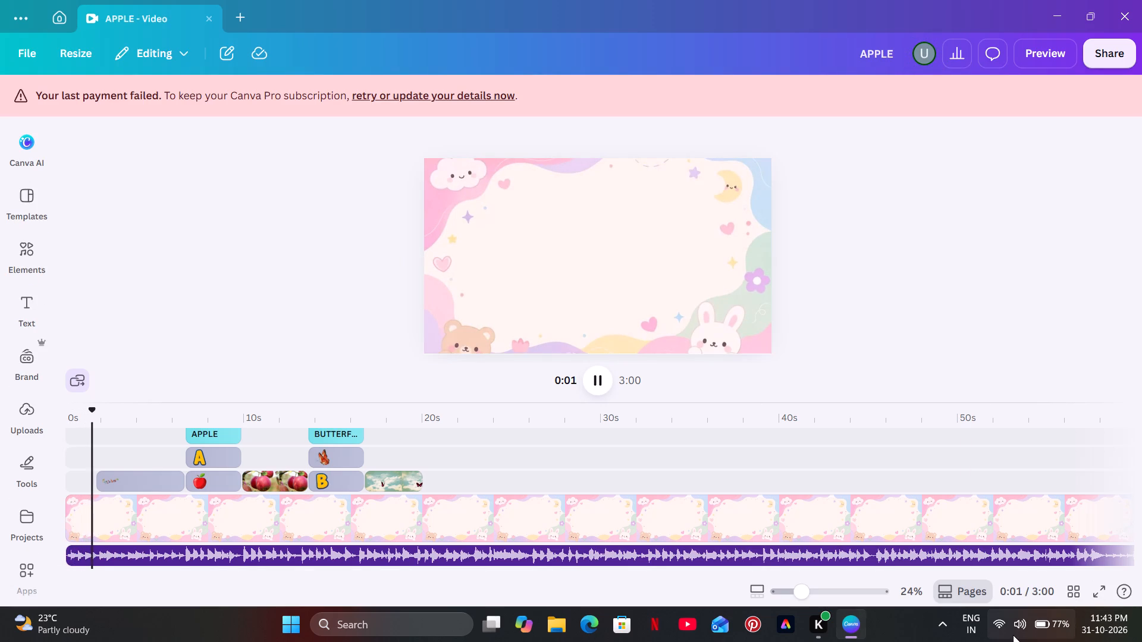
click(1013, 635)
click(1015, 530)
click(996, 536)
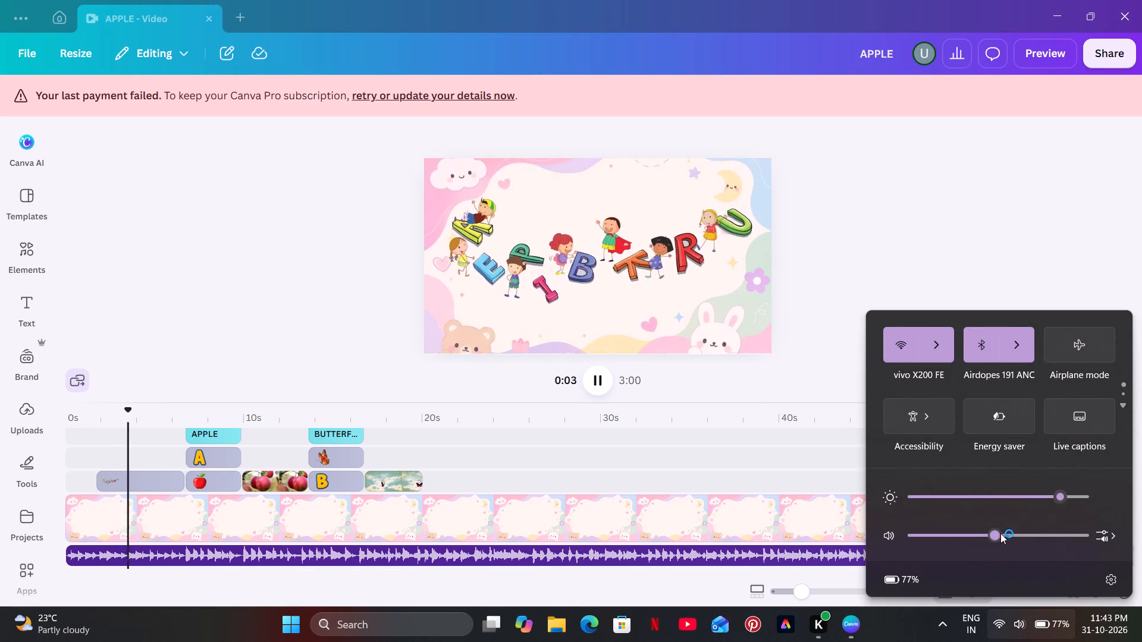
click(1009, 535)
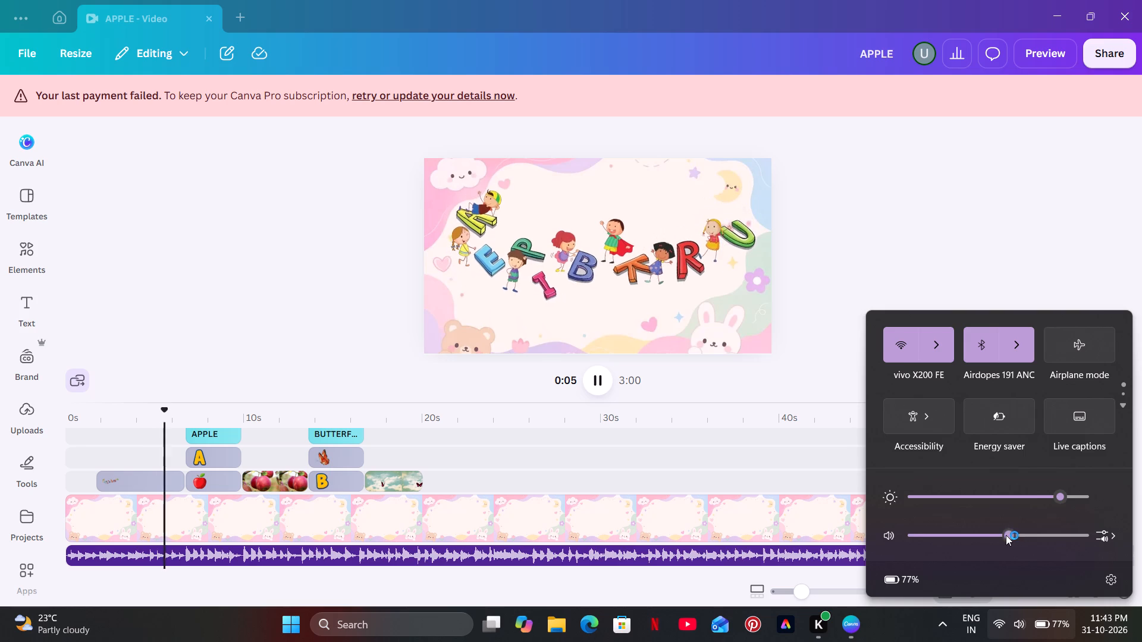
click(965, 234)
Move the APPLE caption in the letter A scene slightly up and centre it horizontally on the page.
click(965, 234)
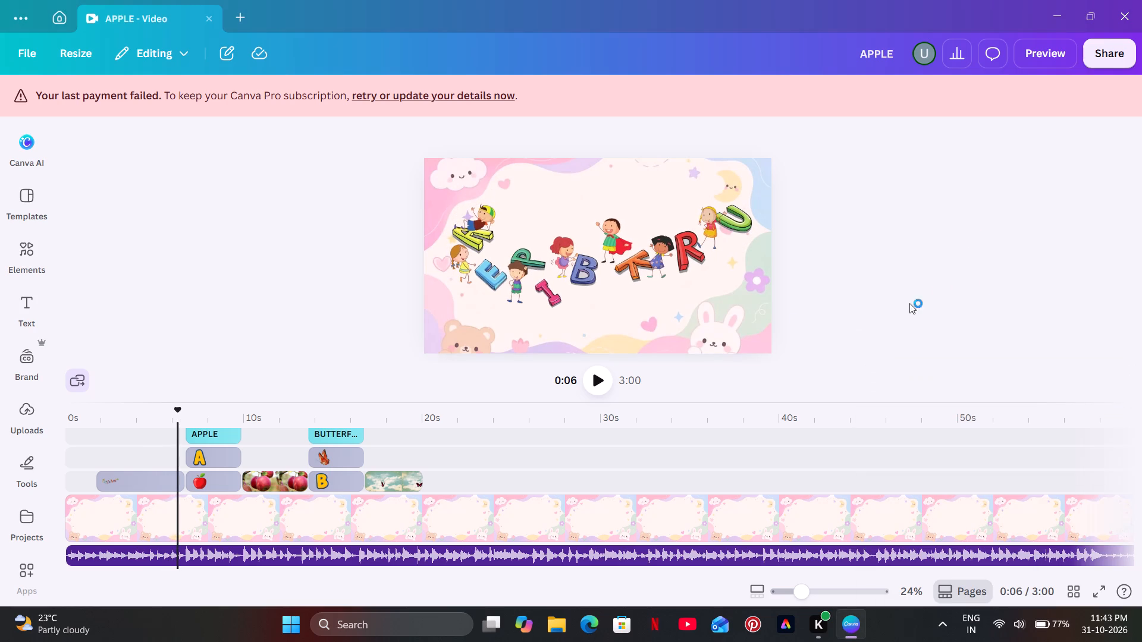
click(597, 383)
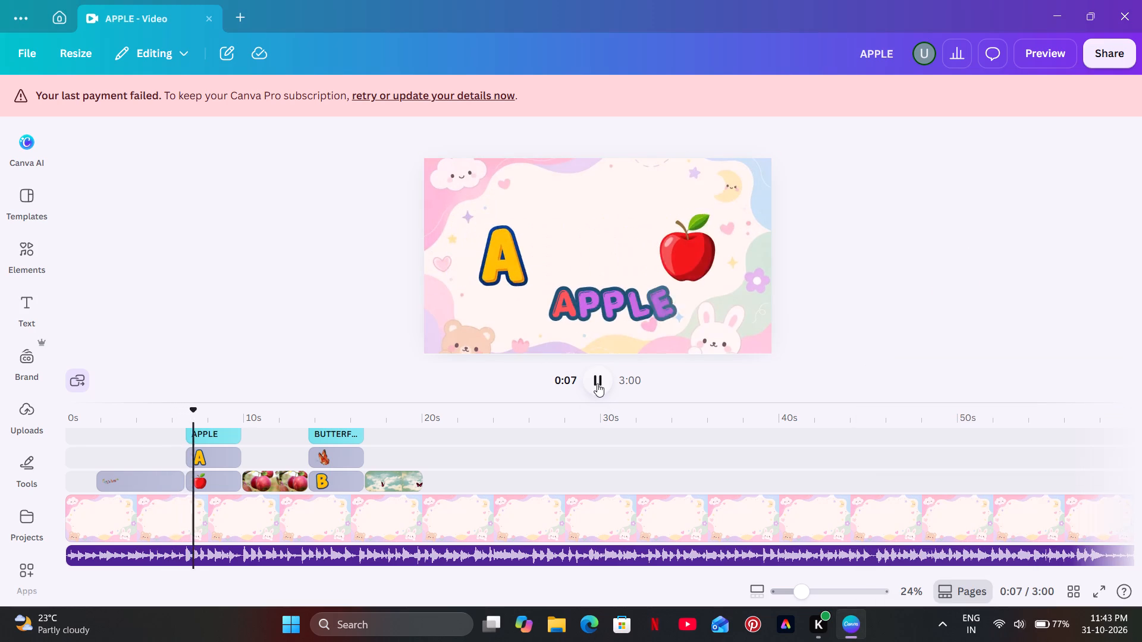
click(616, 310)
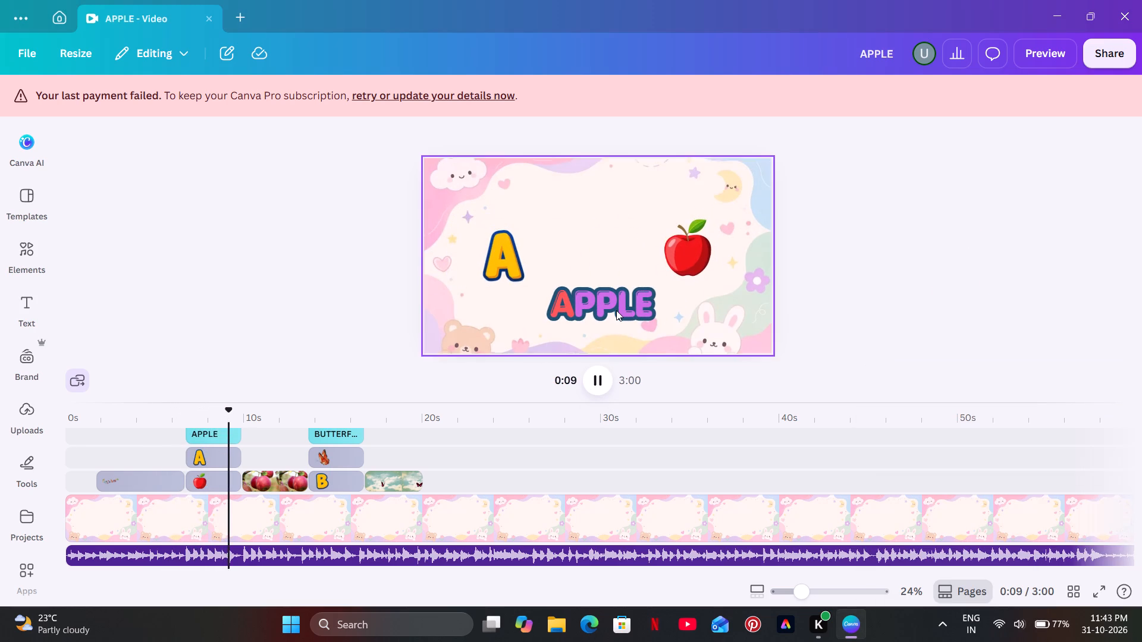
click(616, 310)
drag(610, 307, 608, 301)
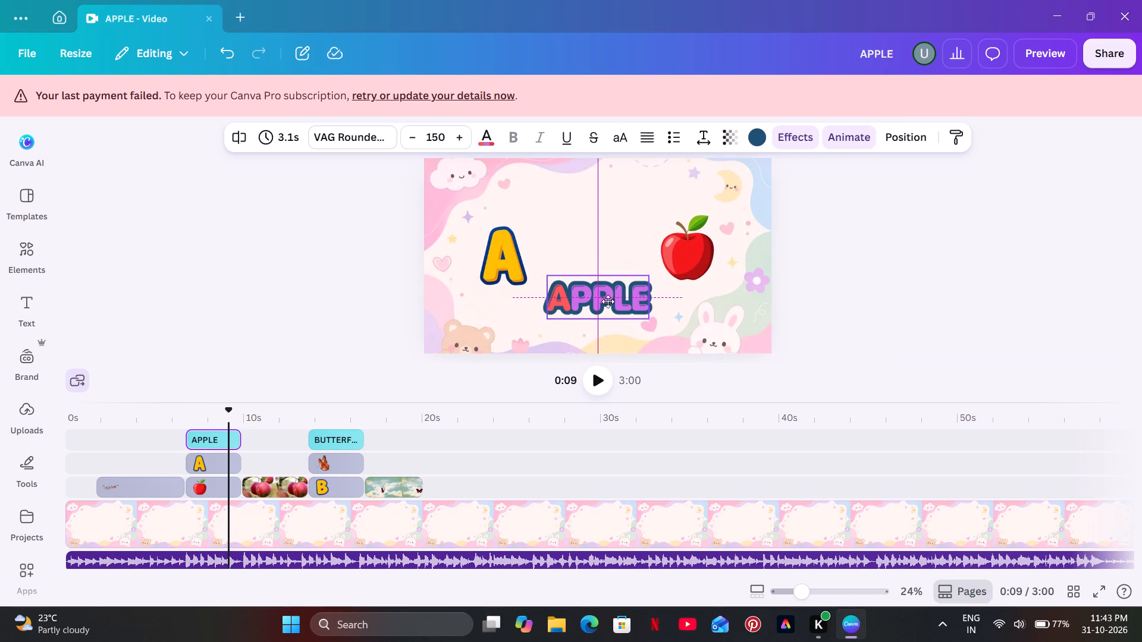
drag(608, 301, 610, 301)
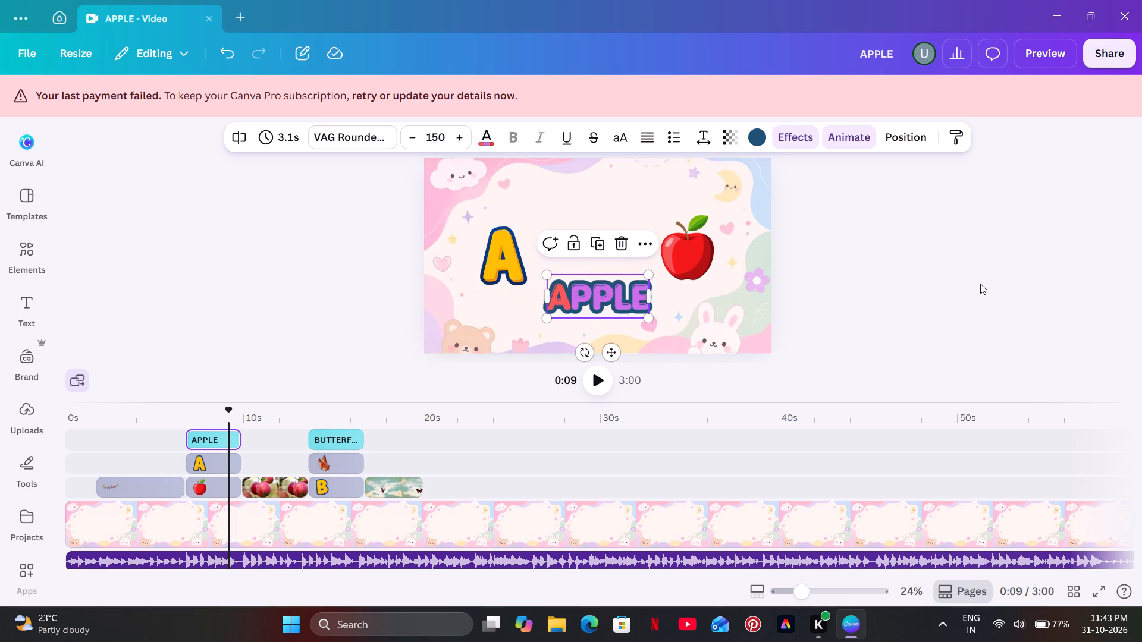
click(980, 284)
Play the video onward past the butterfly scene, choose to renew in the antivirus expiry notice, and pause at 0:27.
click(599, 373)
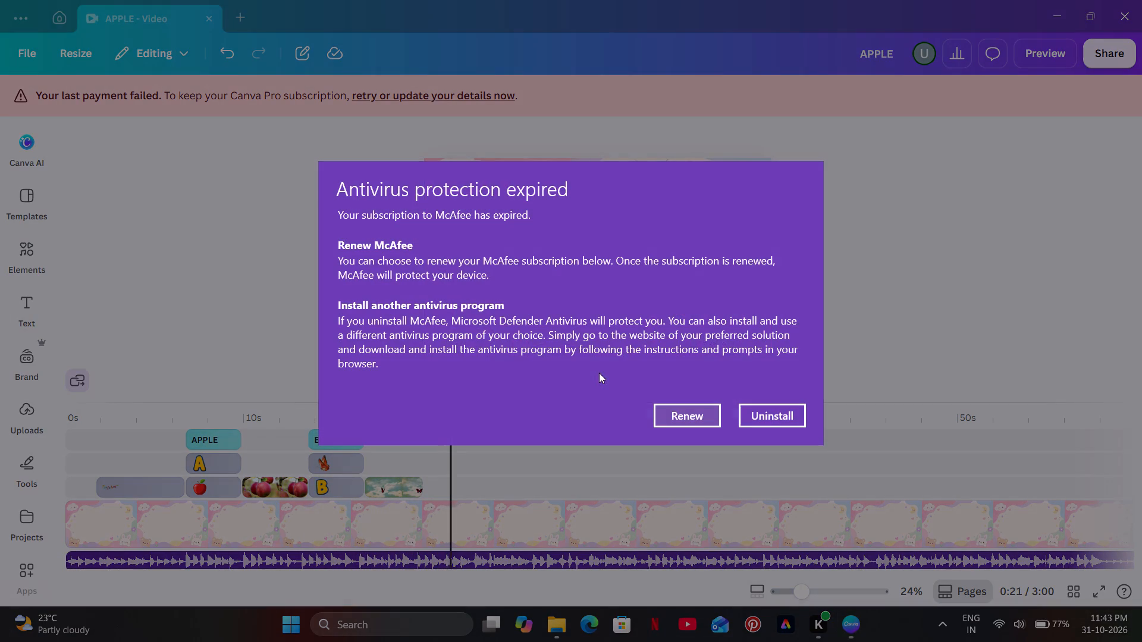
click(697, 427)
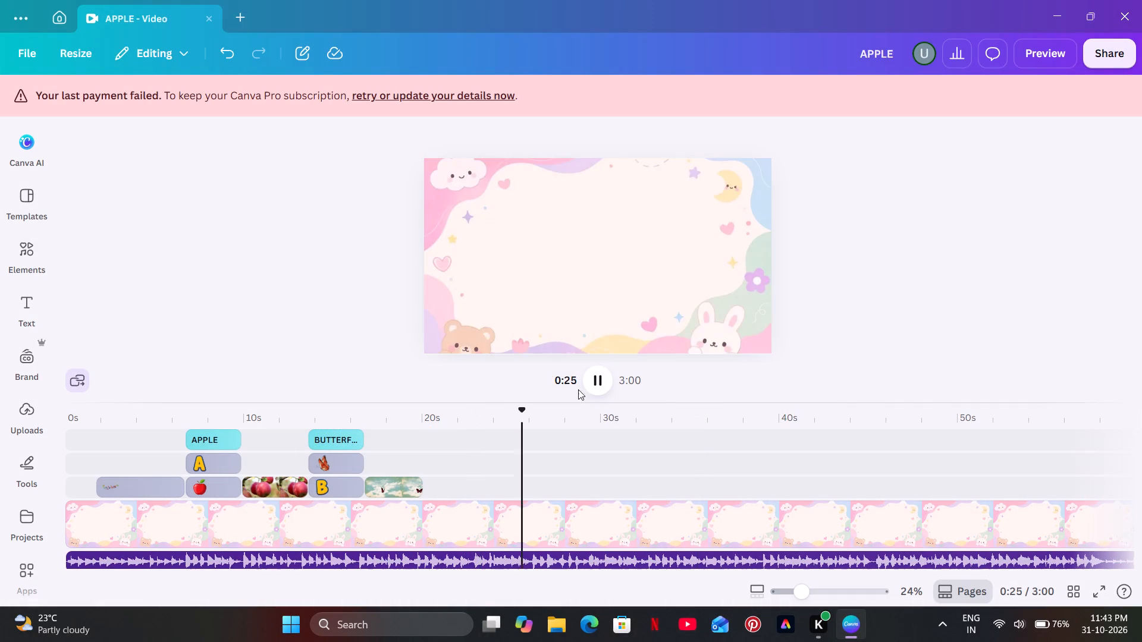
click(605, 366)
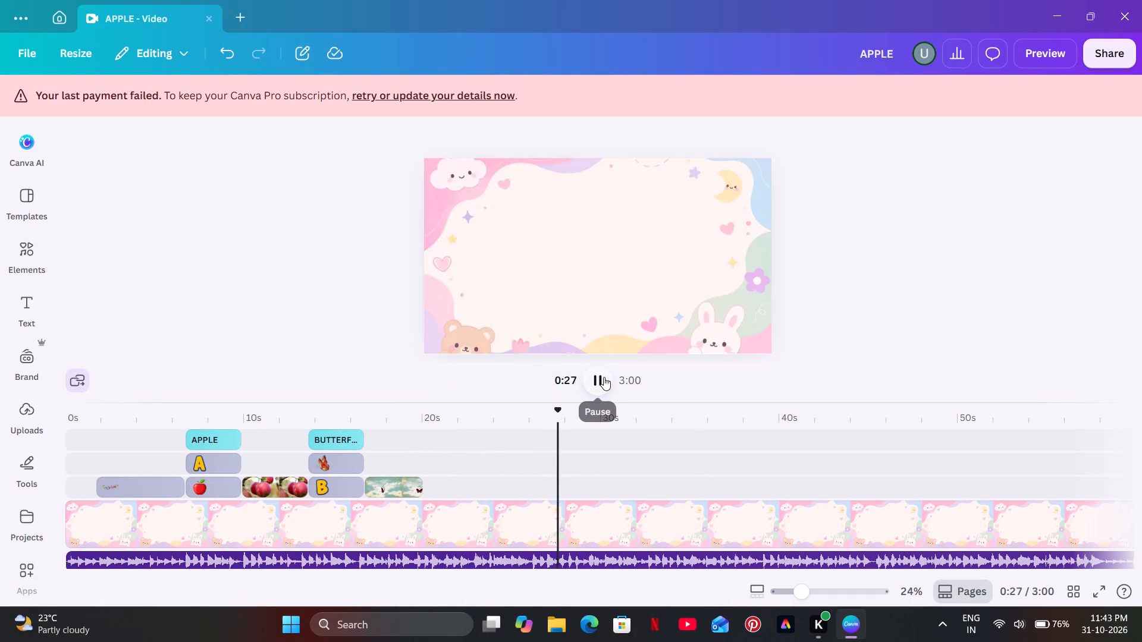
click(604, 377)
Add the yellow letter C from the collection that contains the 3D Playful Font Letter R element.
click(34, 267)
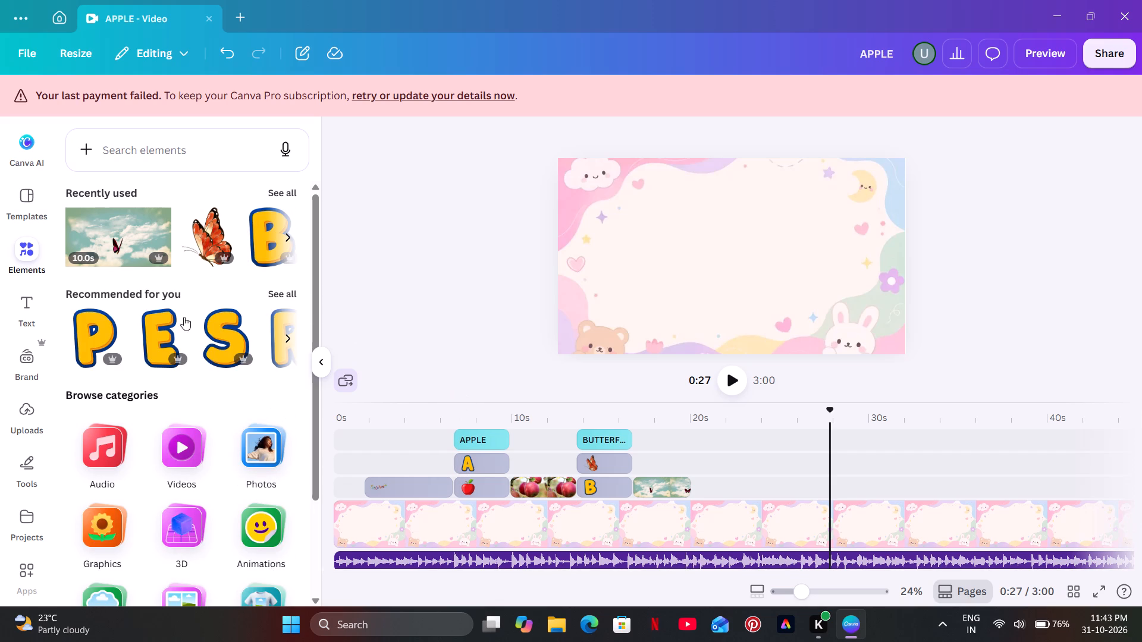
click(285, 331)
right_click(112, 339)
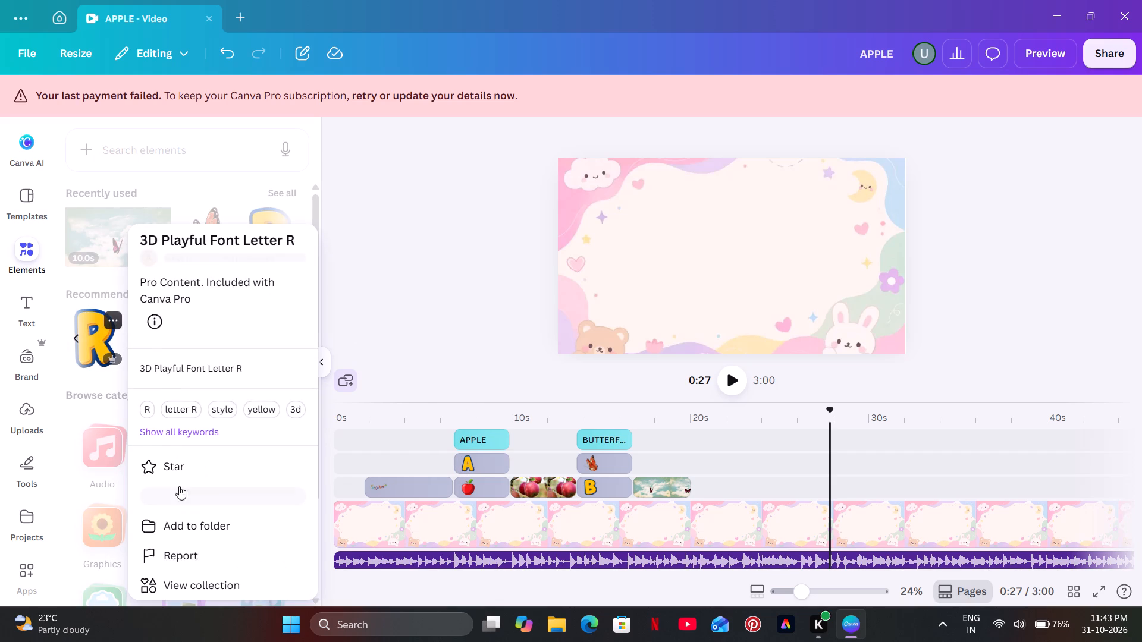
click(190, 595)
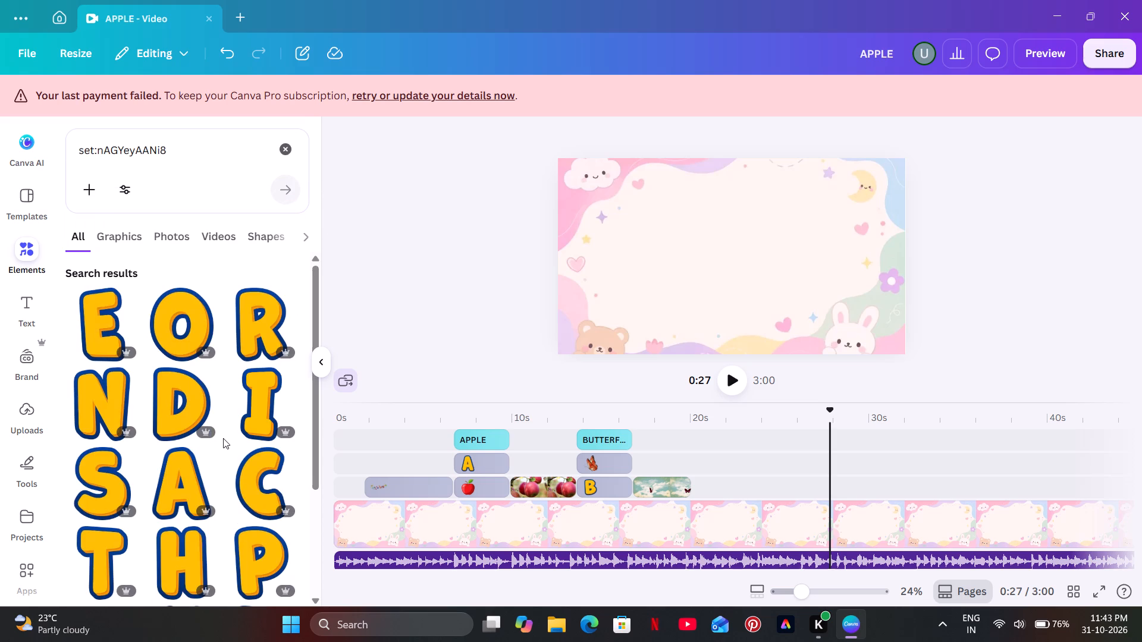
scroll(218, 423, down, 1)
click(268, 395)
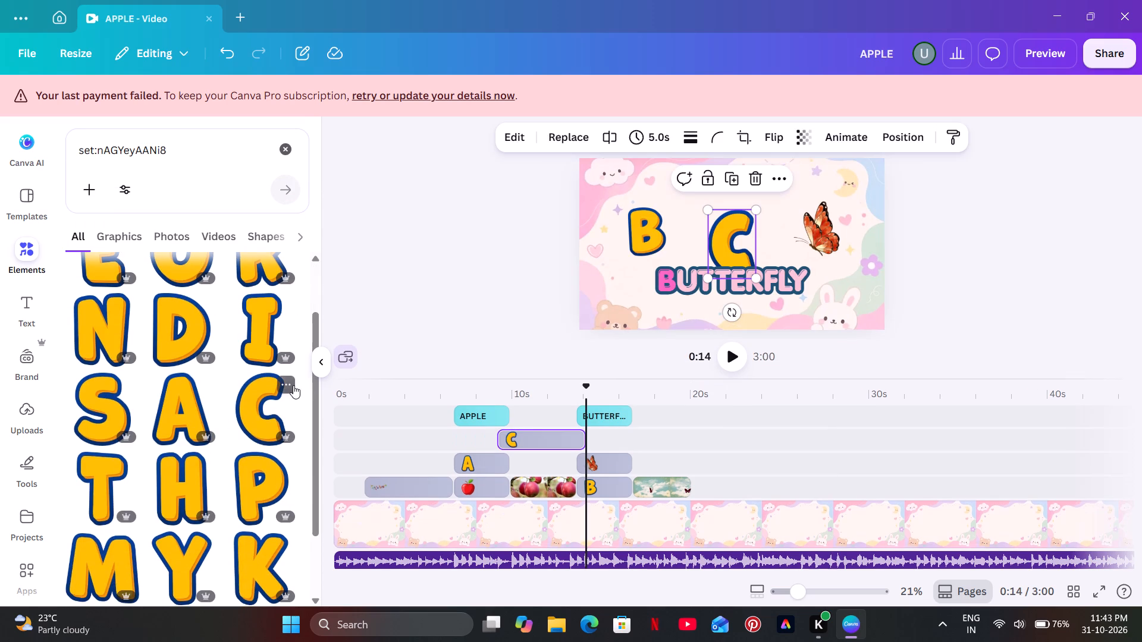
Place the letter C clip directly after the butterfly video clip on the timeline and trim it to 3.2 s.
drag(539, 440, 541, 440)
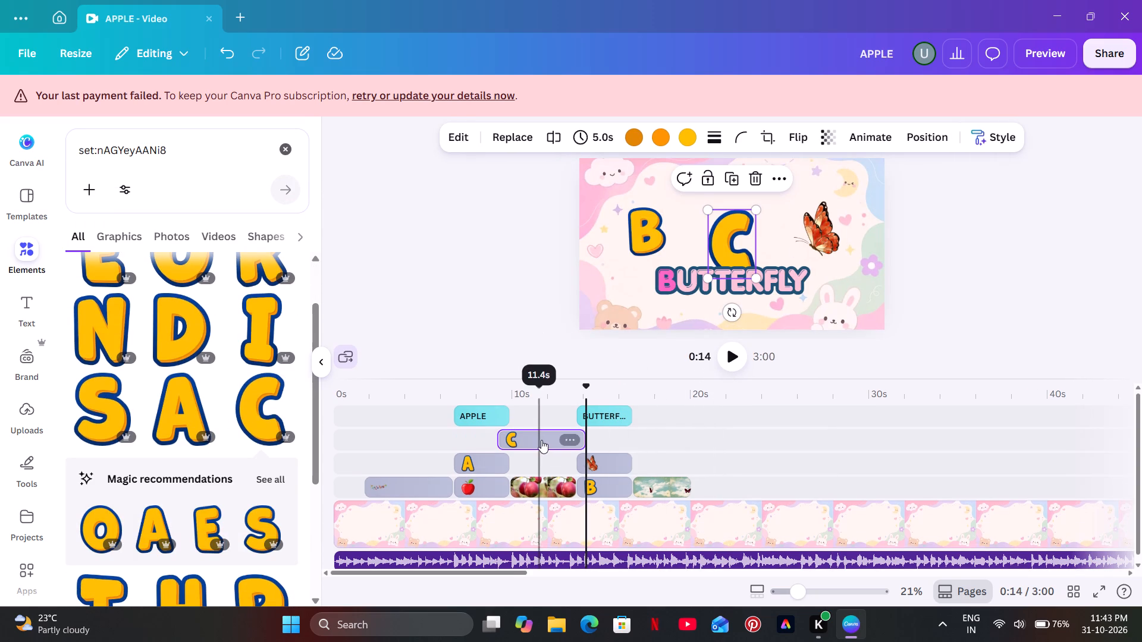
drag(541, 440, 738, 485)
drag(774, 490, 765, 492)
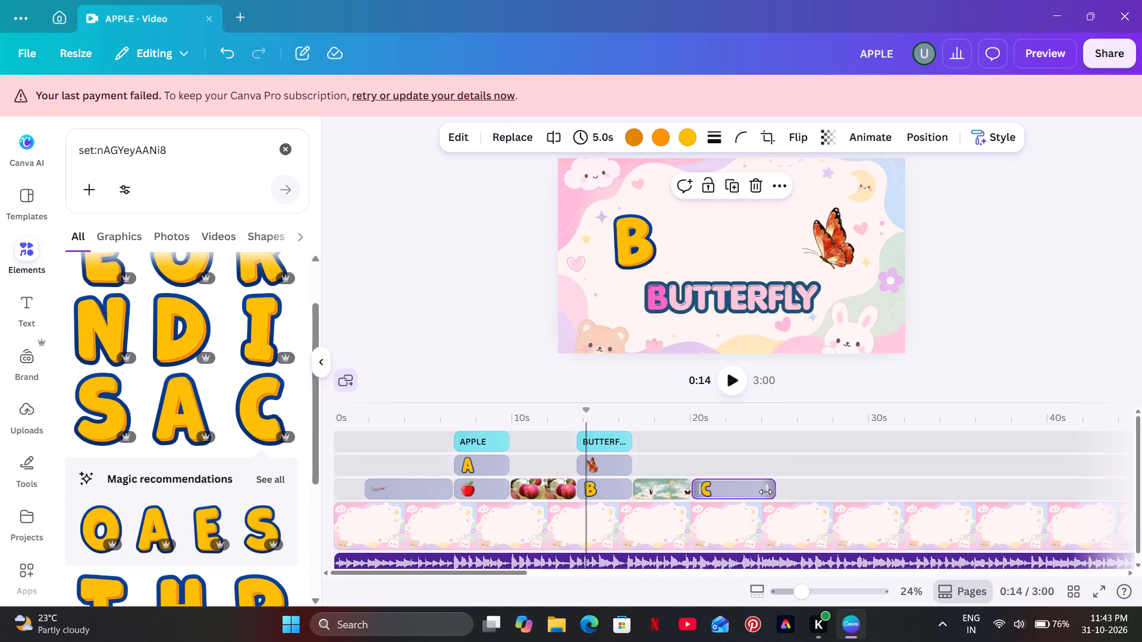
drag(765, 492, 741, 491)
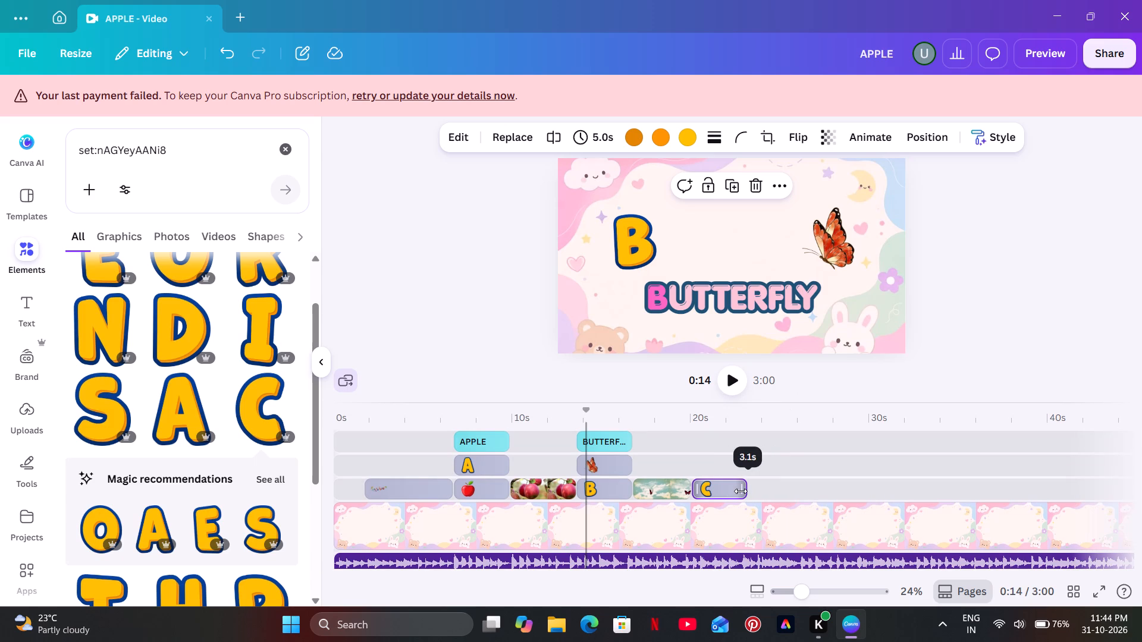
drag(741, 491, 742, 491)
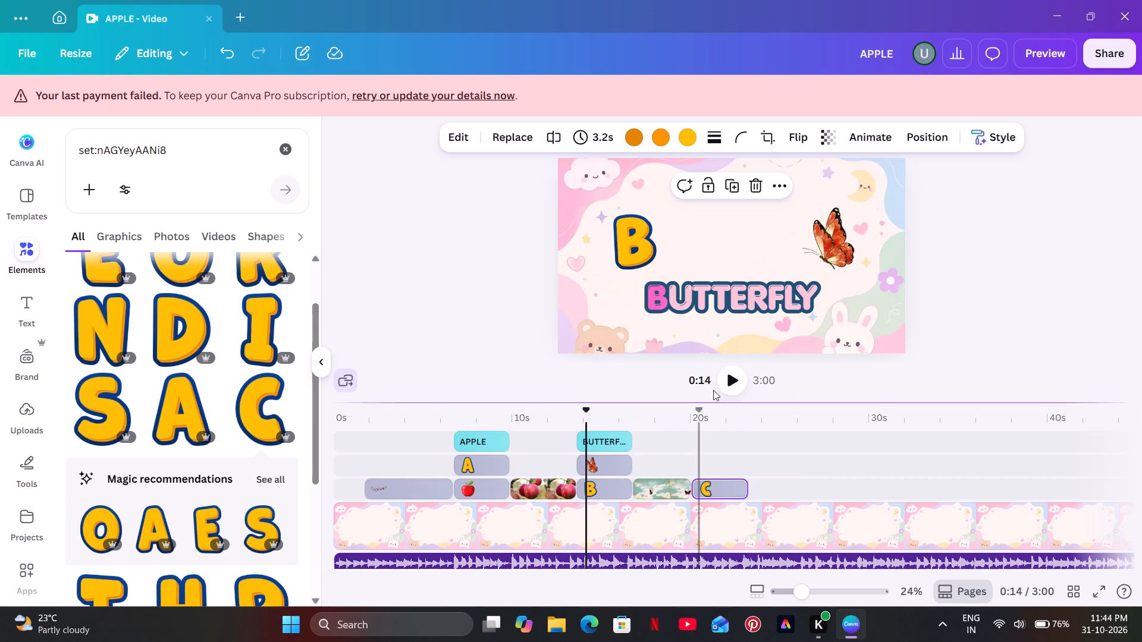
In the new scene at 0:21, shrink the letter C slightly and move it to the page's upper left area.
click(728, 375)
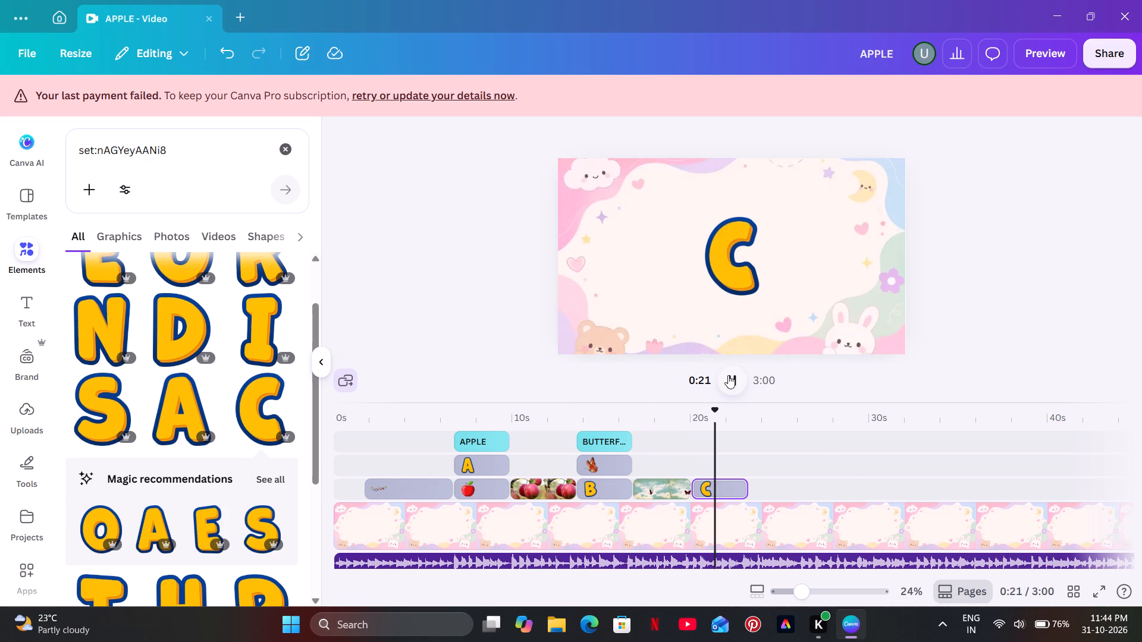
click(728, 375)
click(722, 278)
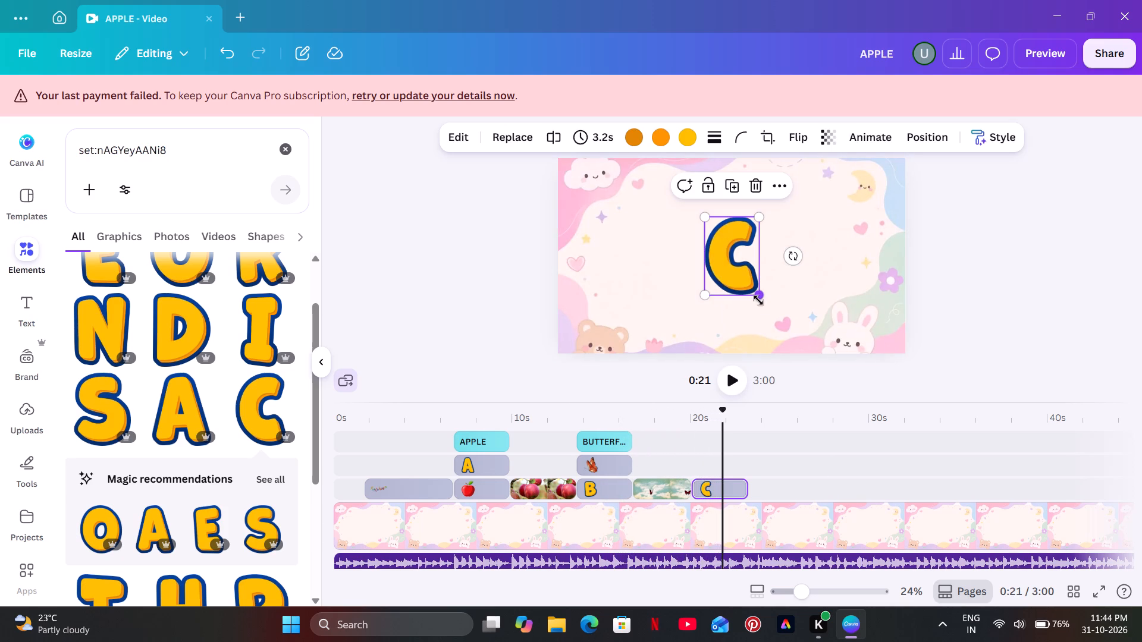
drag(761, 299, 750, 287)
drag(732, 252, 730, 252)
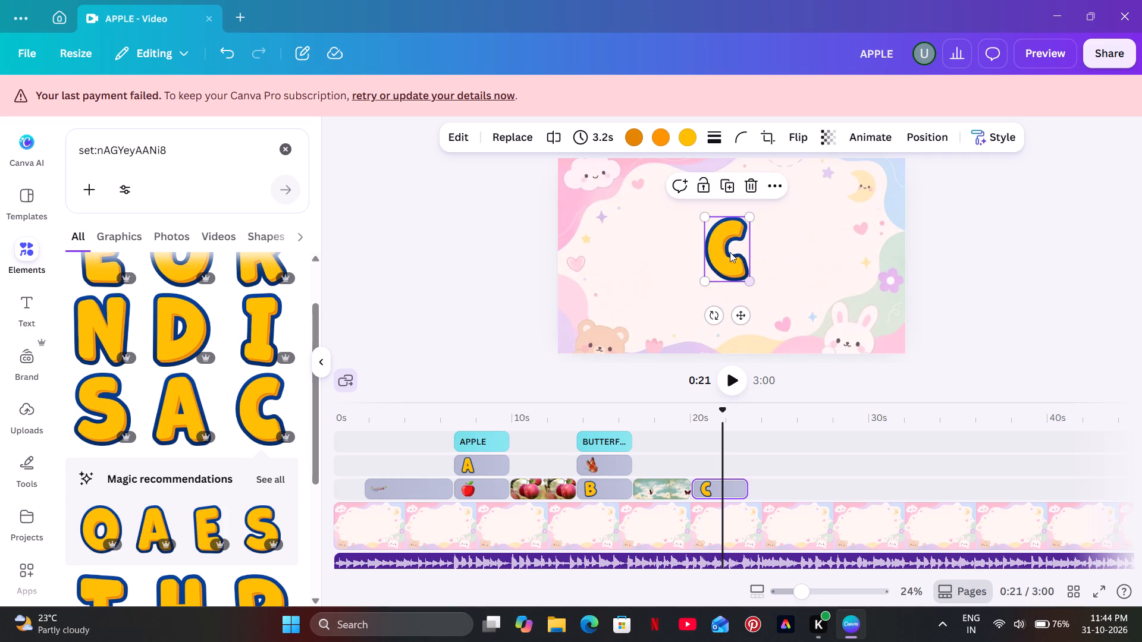
drag(730, 252, 650, 250)
click(606, 423)
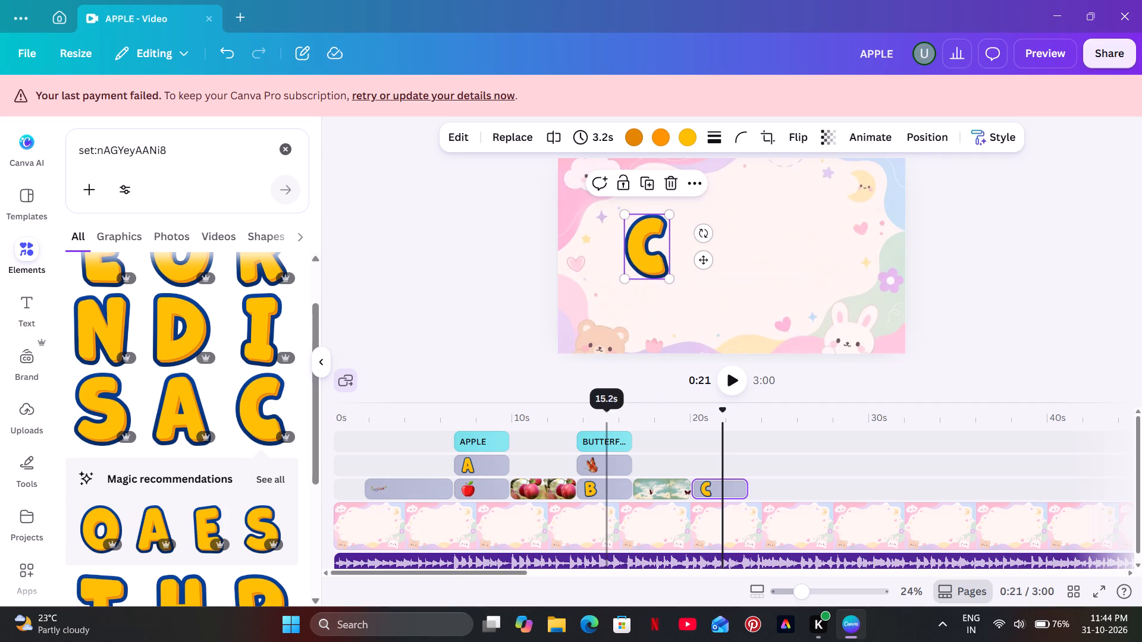
click(666, 428)
click(711, 438)
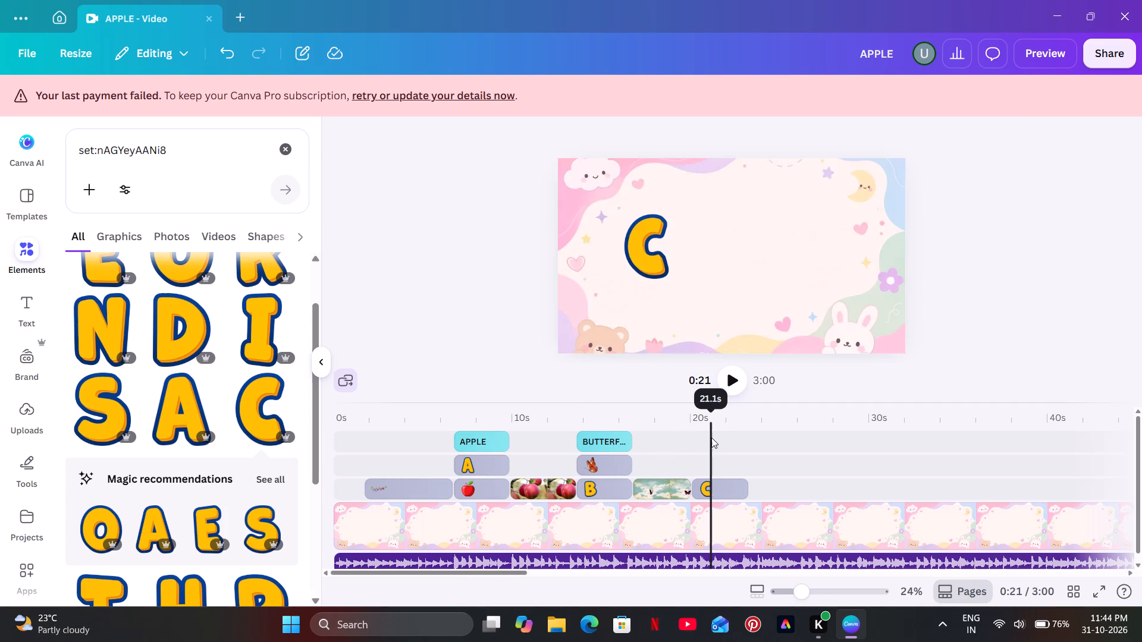
Search the elements for "car" and add the red cartoon car with a smiling face to the scene.
click(288, 152)
text(car)
key(Return)
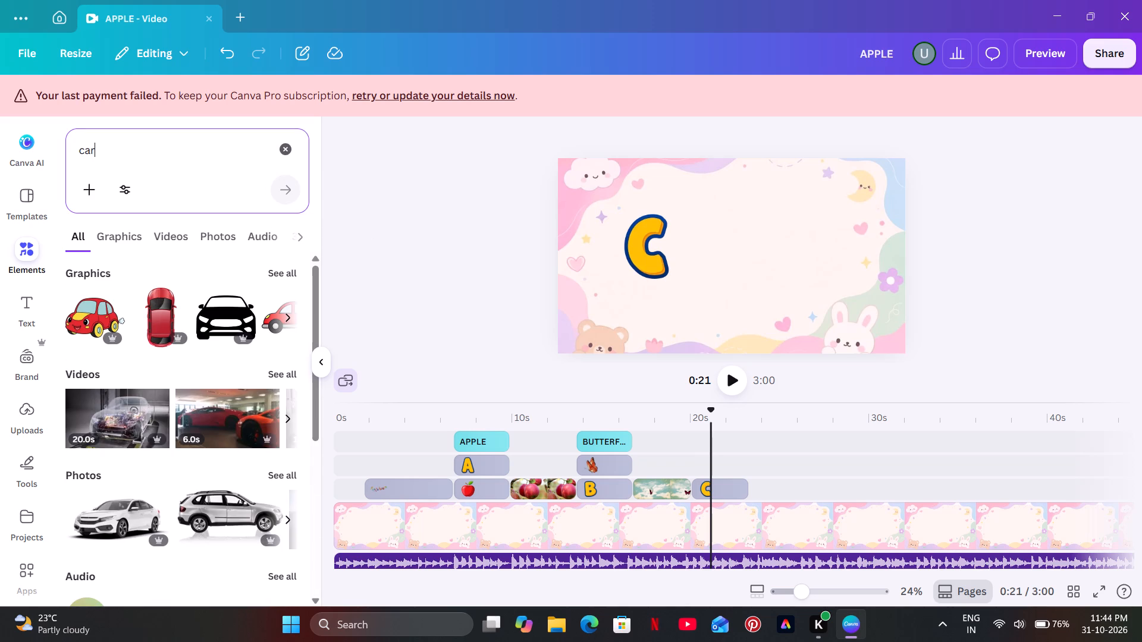
click(99, 314)
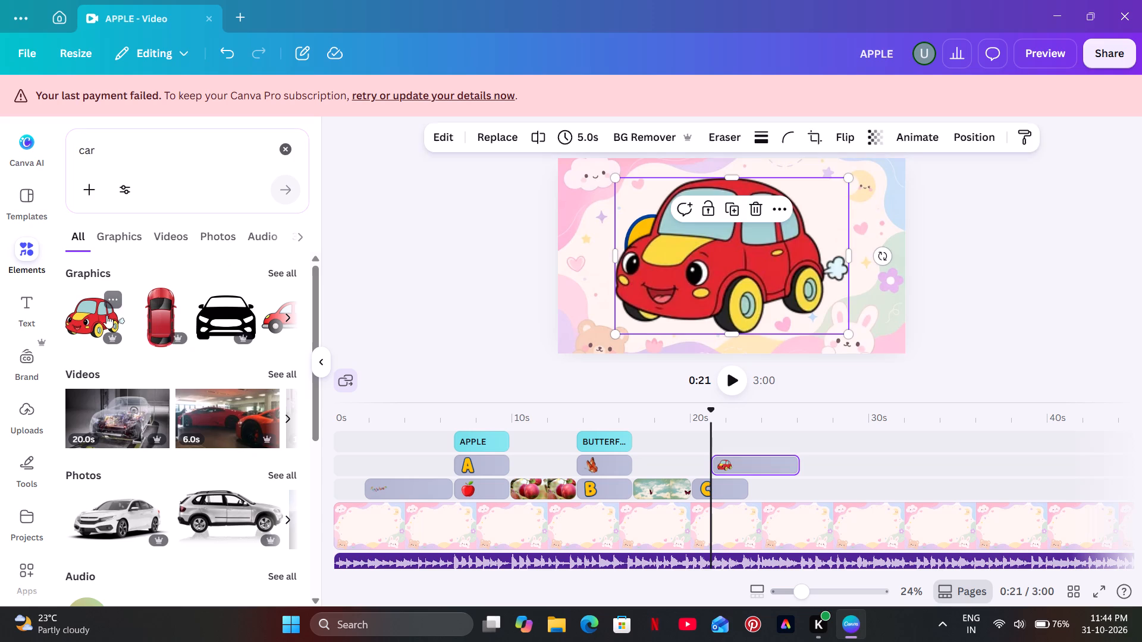
Shrink the car graphic to about the letter C's height and place it opposite the C, on the page's right side.
drag(614, 180, 616, 180)
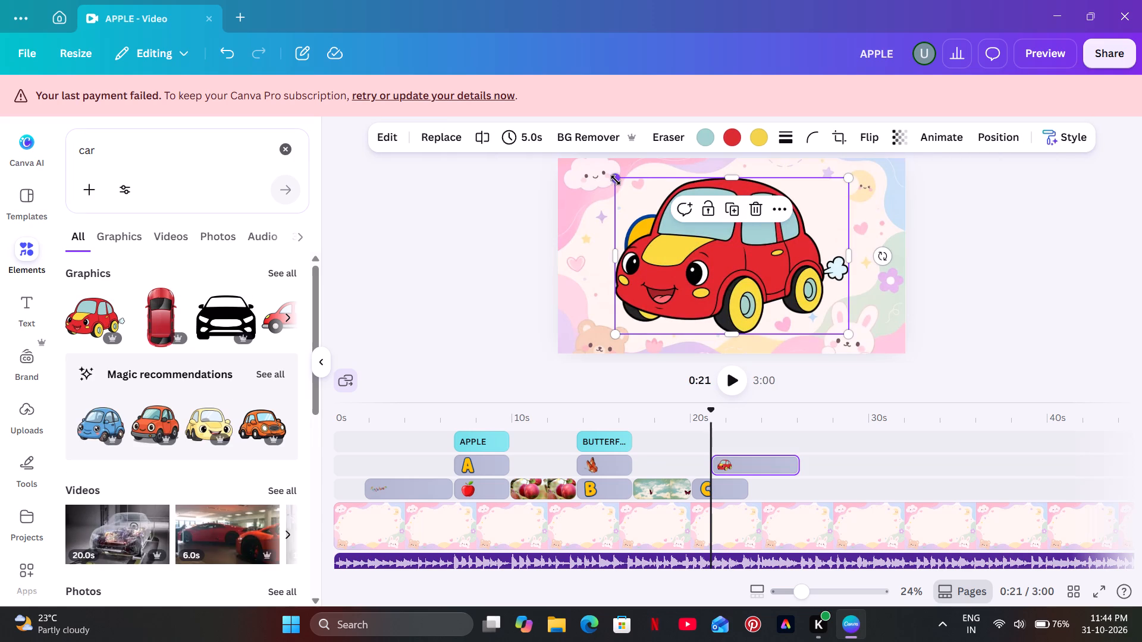
drag(616, 180, 757, 287)
click(600, 417)
click(736, 424)
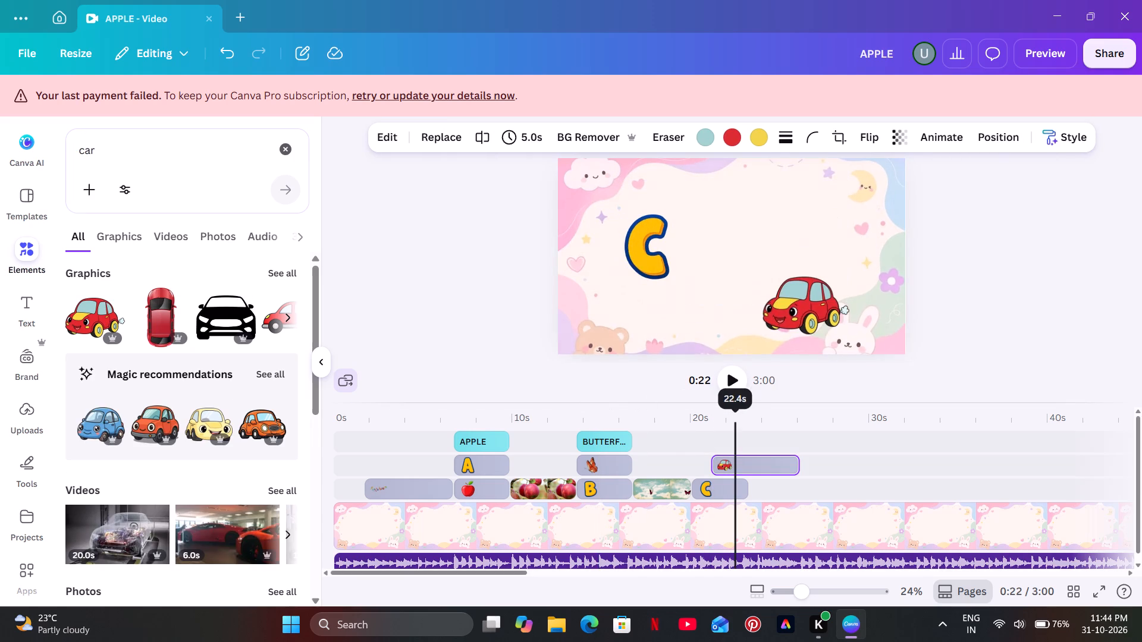
click(812, 312)
drag(812, 312, 837, 253)
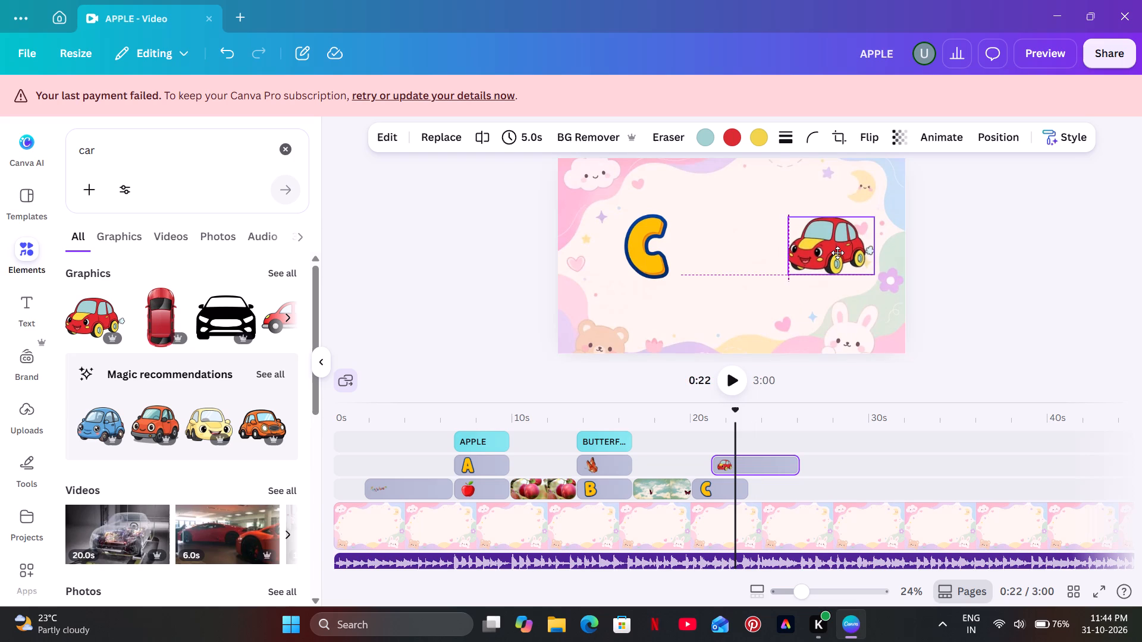
drag(837, 253, 842, 252)
click(751, 265)
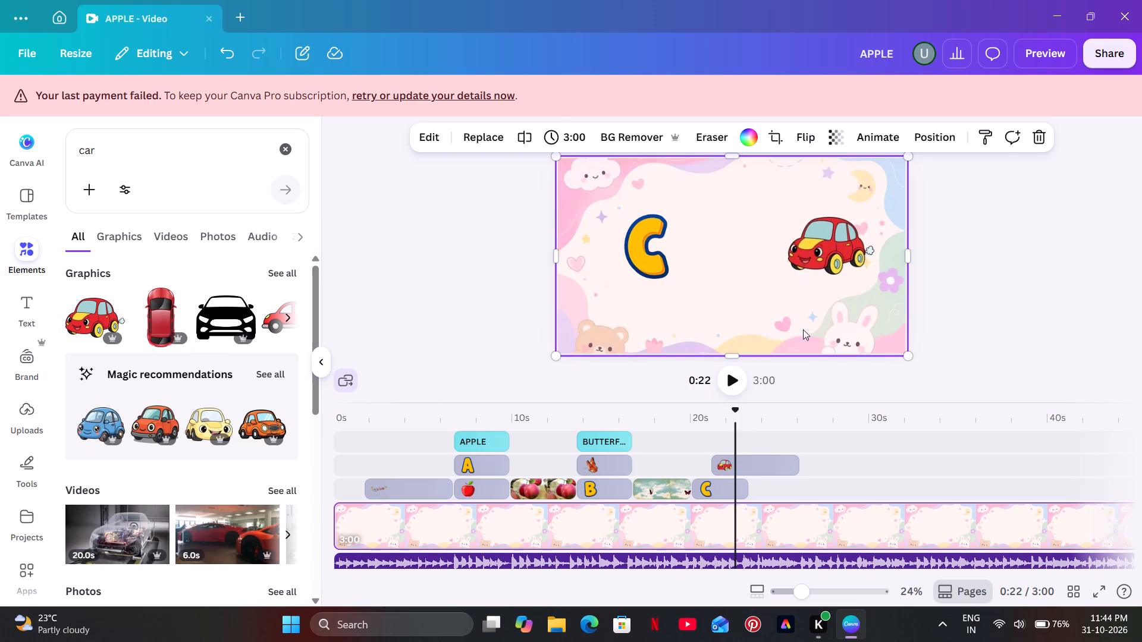
Align the car clip's start with the letter C clip on the timeline and trim it to 3.2 s.
drag(736, 458, 725, 460)
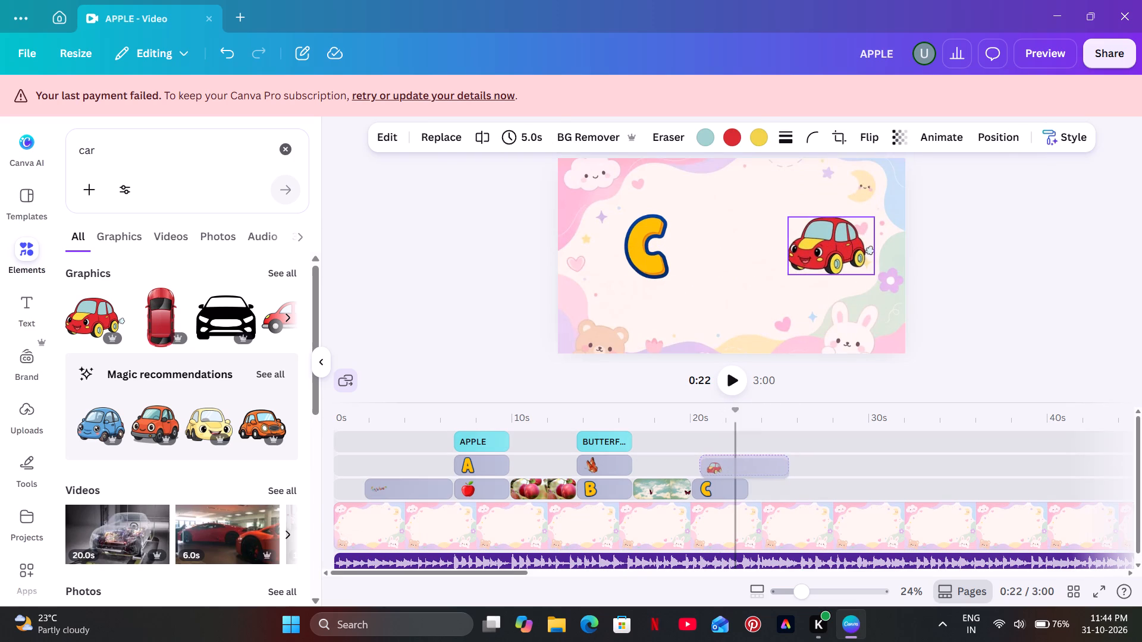
drag(725, 460, 721, 460)
drag(776, 462, 763, 464)
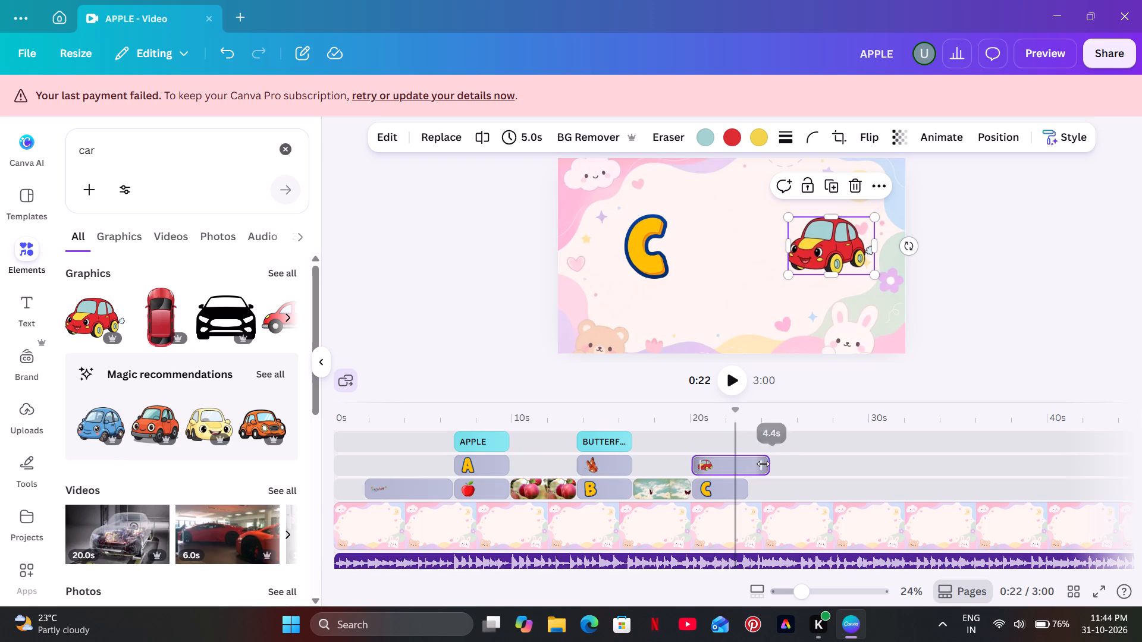
drag(763, 464, 748, 467)
Duplicate the BUTTERFLY text and place the copy on the timeline directly above the car clip, starting where that clip starts.
click(598, 434)
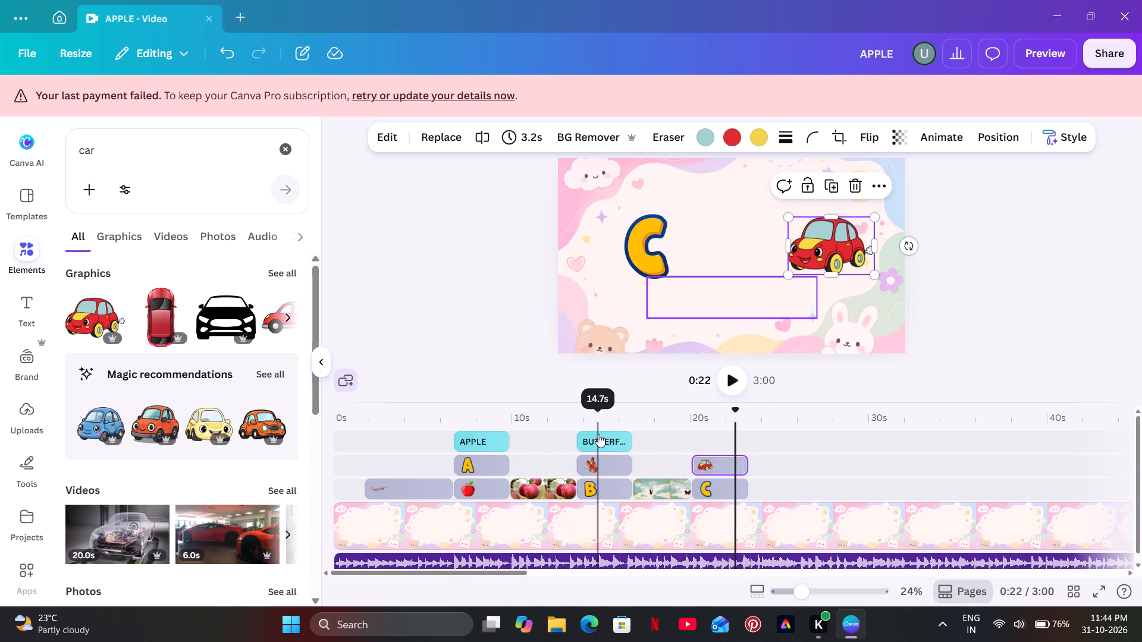
click(732, 244)
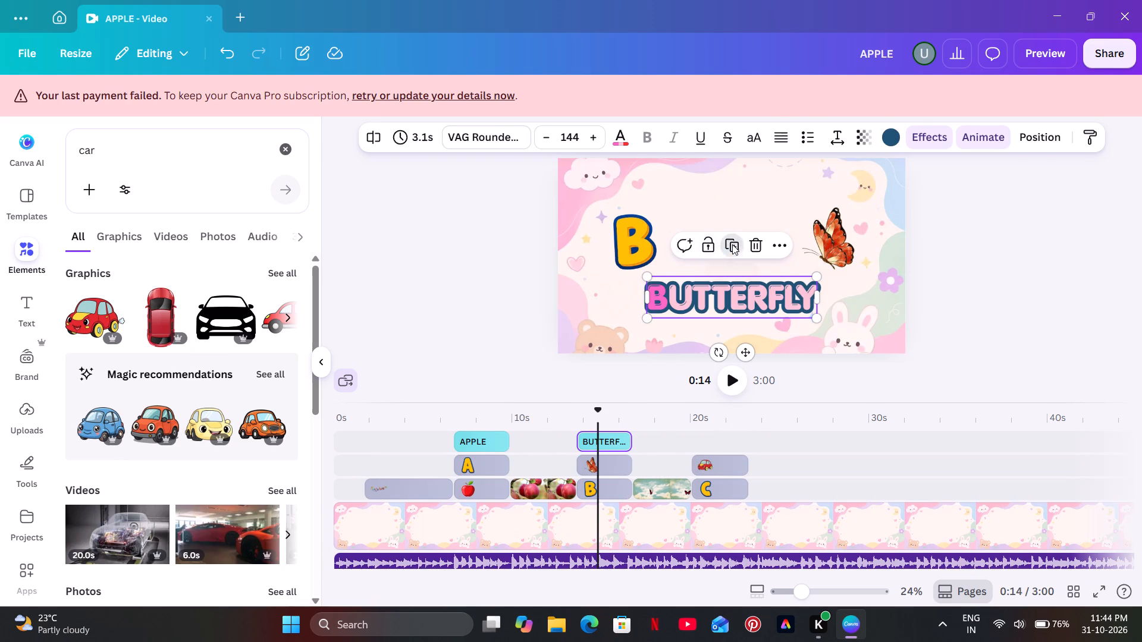
drag(602, 413, 749, 425)
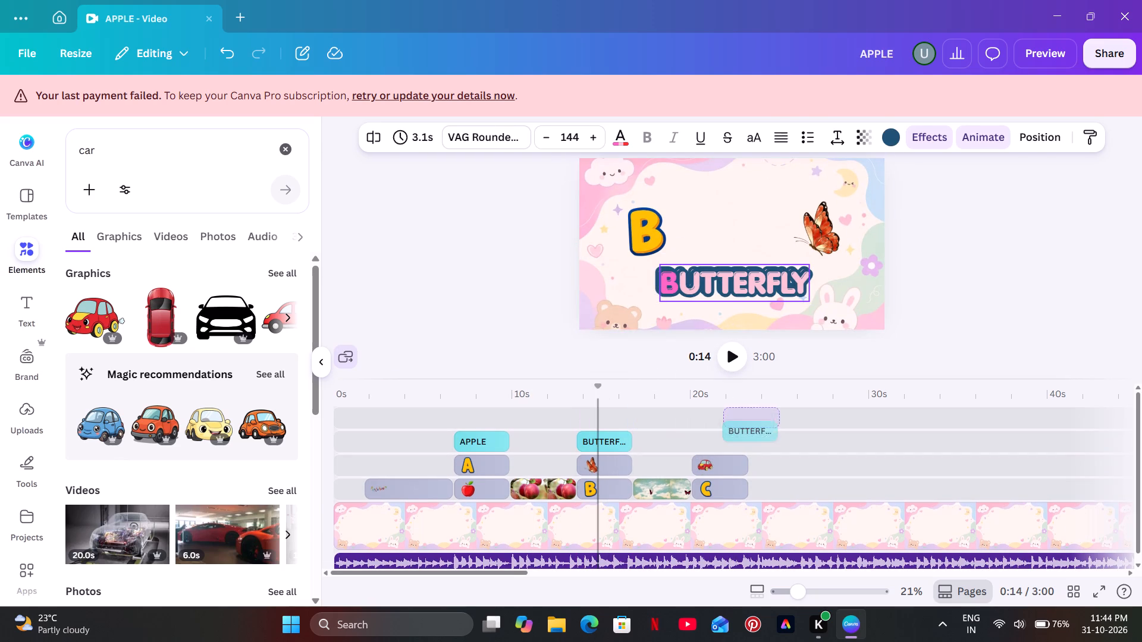
drag(749, 425, 717, 433)
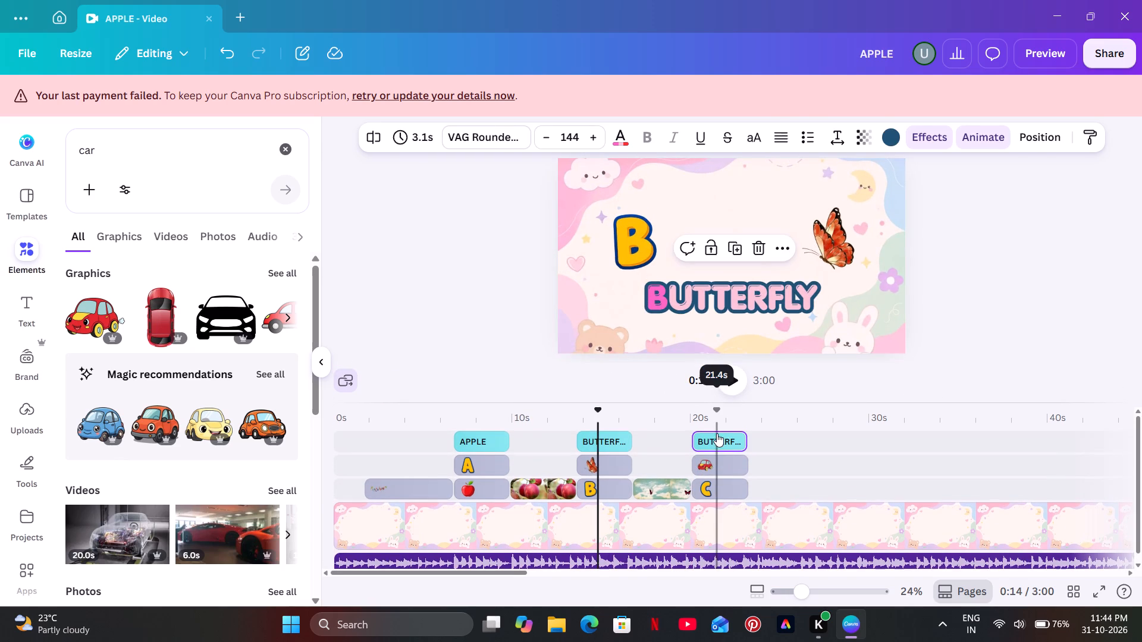
Replace the copied BUTTERFLY text in the letter C scene with CAR.
click(717, 427)
click(720, 436)
click(767, 297)
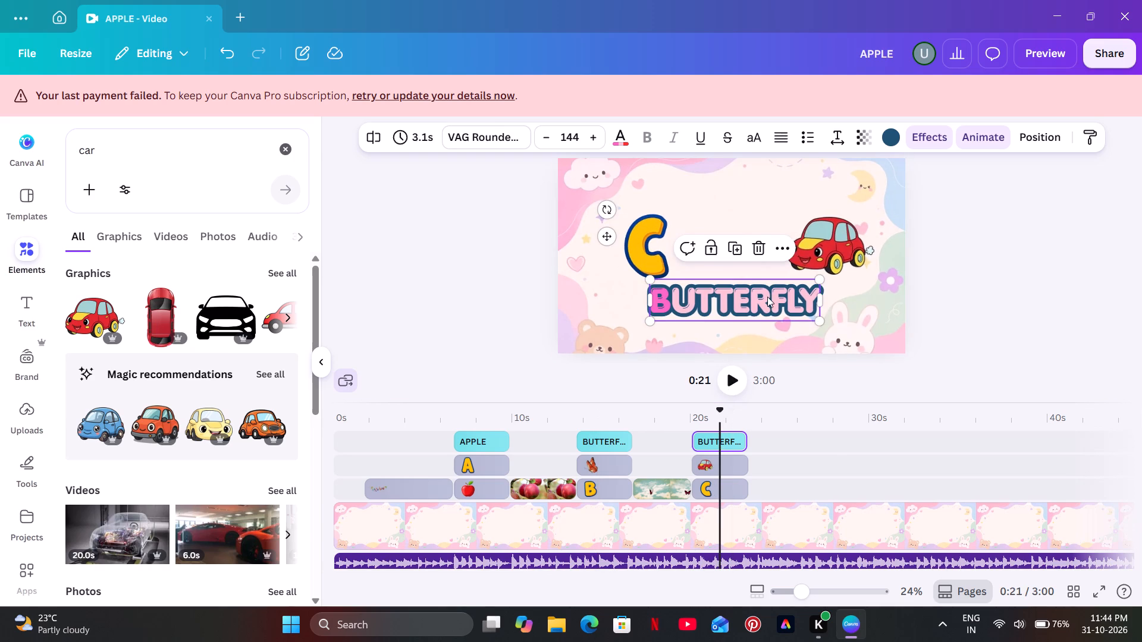
key(BackSpace)
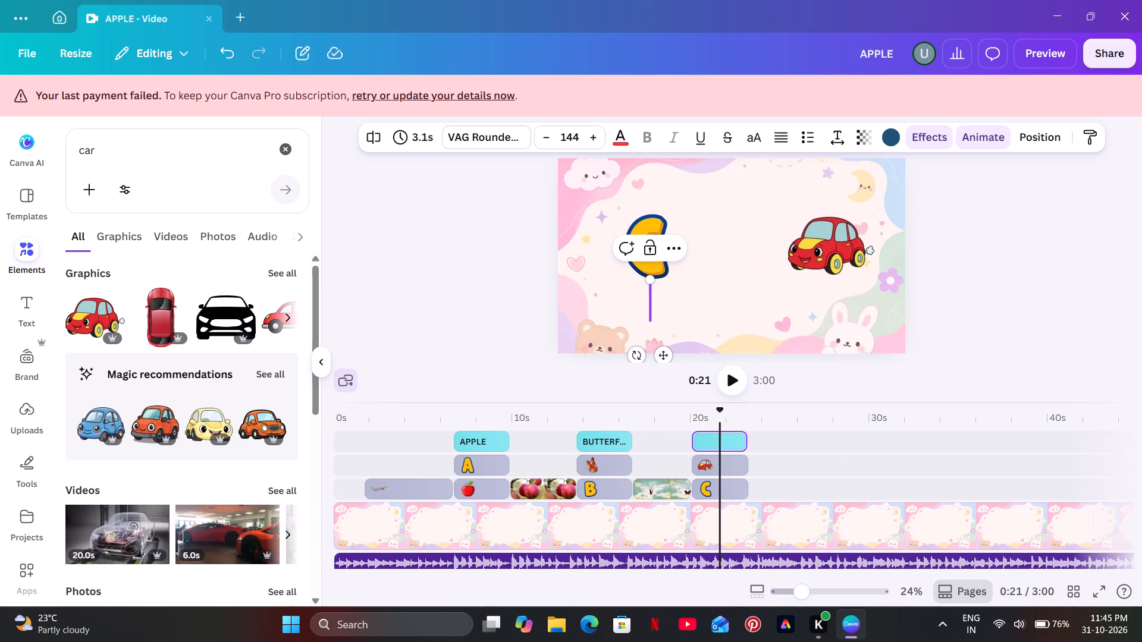
text(CAR)
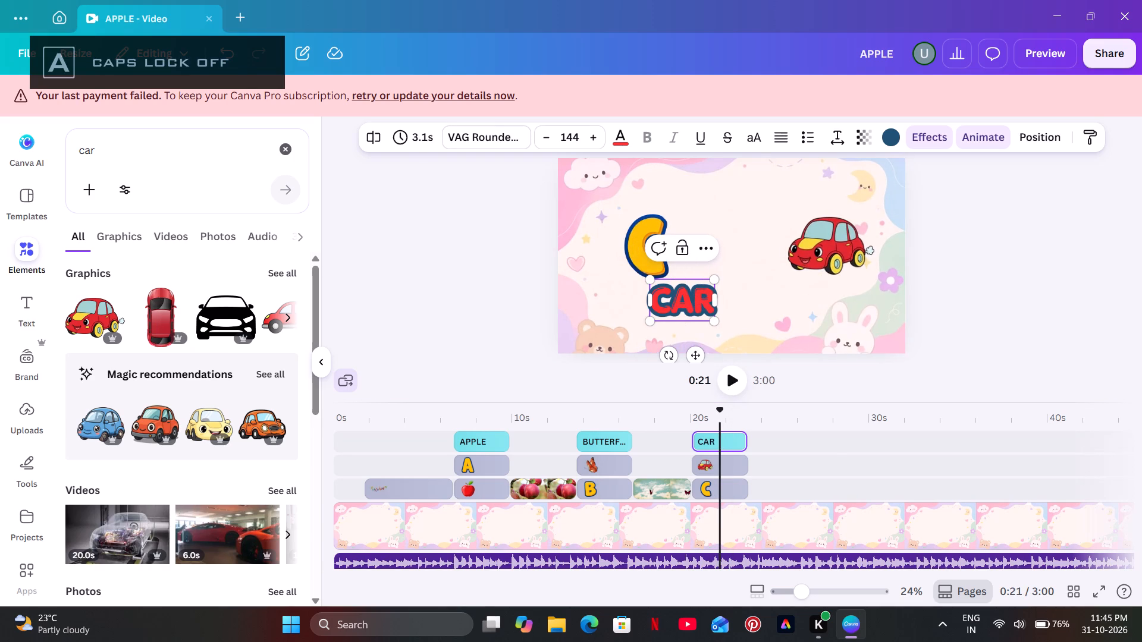
Move the CAR text to the horizontal centre of the page, below the letter C and the car.
drag(667, 295, 680, 295)
drag(694, 355, 698, 351)
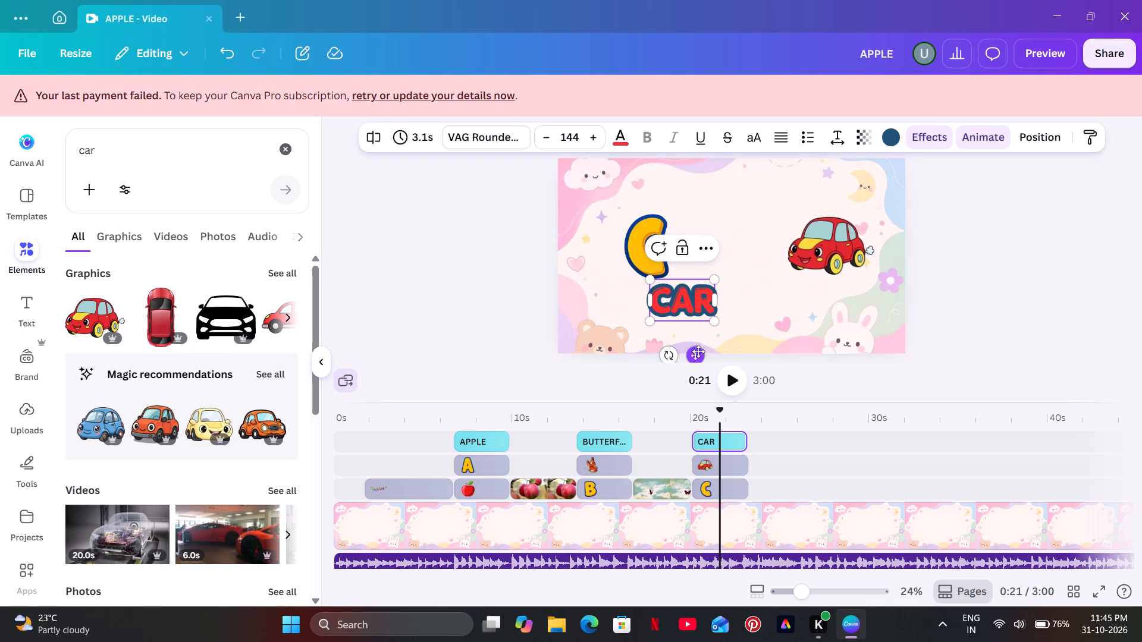
drag(698, 351, 744, 348)
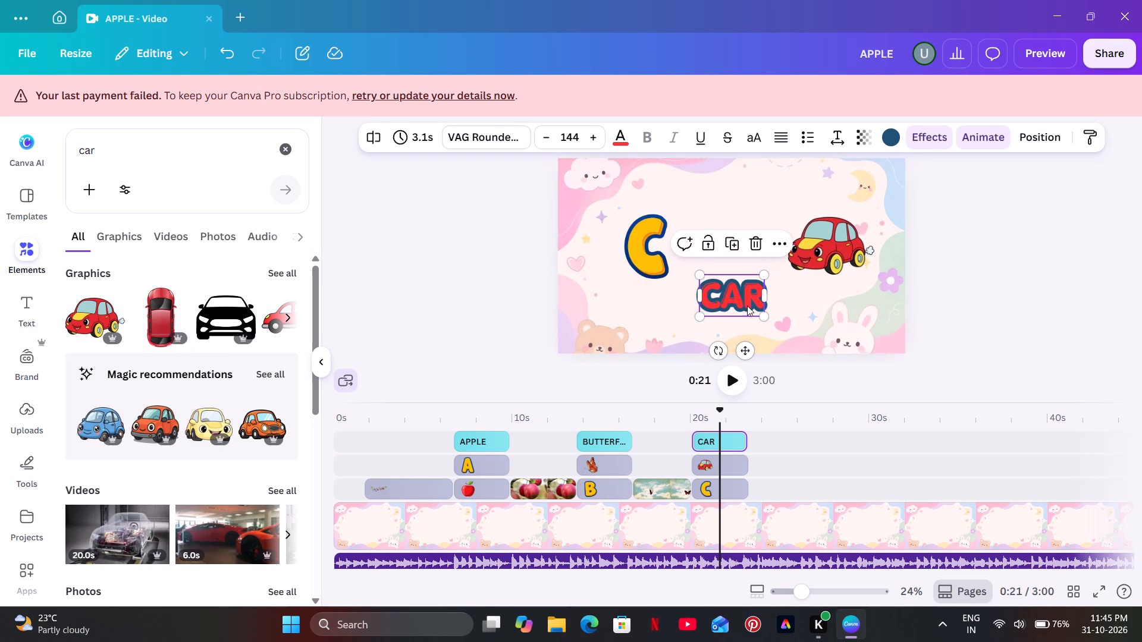
Recolour only the letter C of the CAR text to the yellow used in the design.
click(746, 297)
click(759, 297)
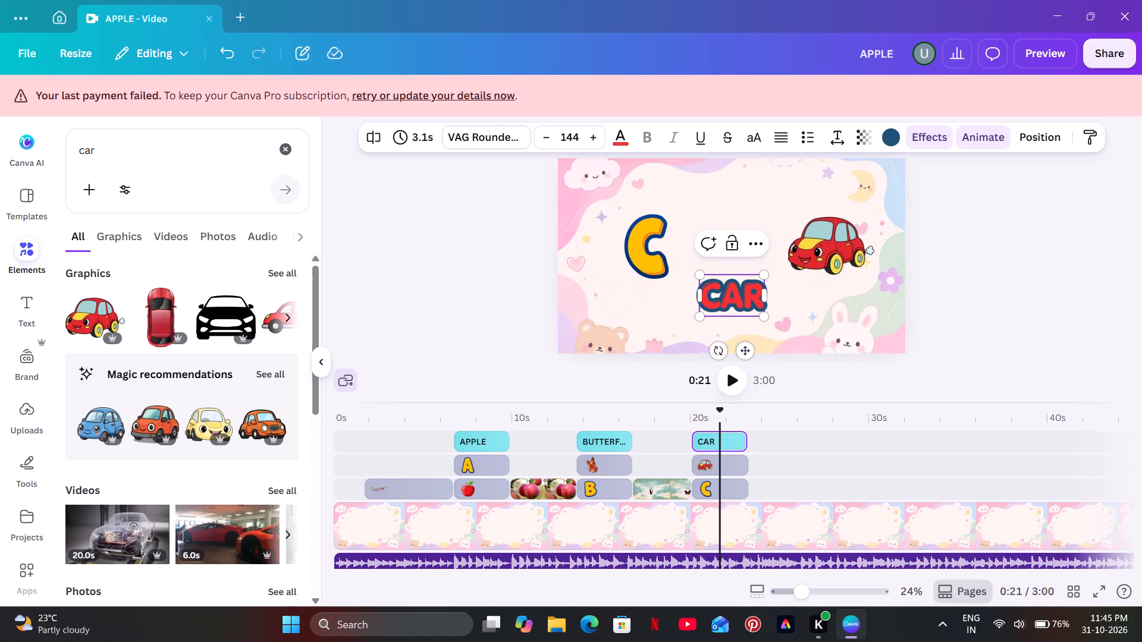
drag(724, 298, 703, 302)
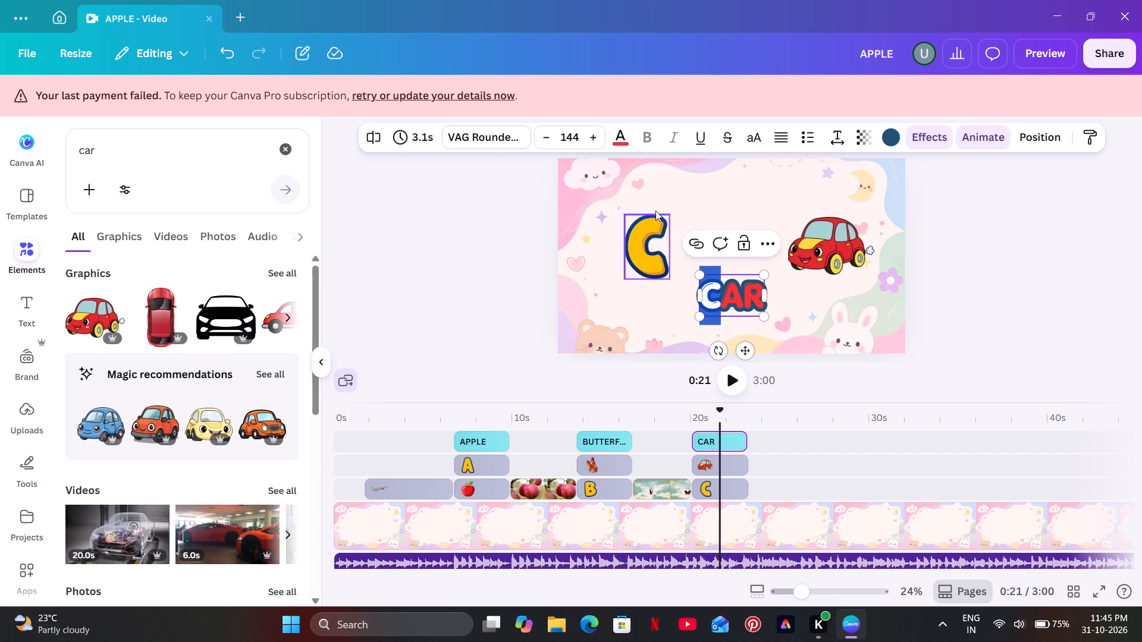
click(618, 140)
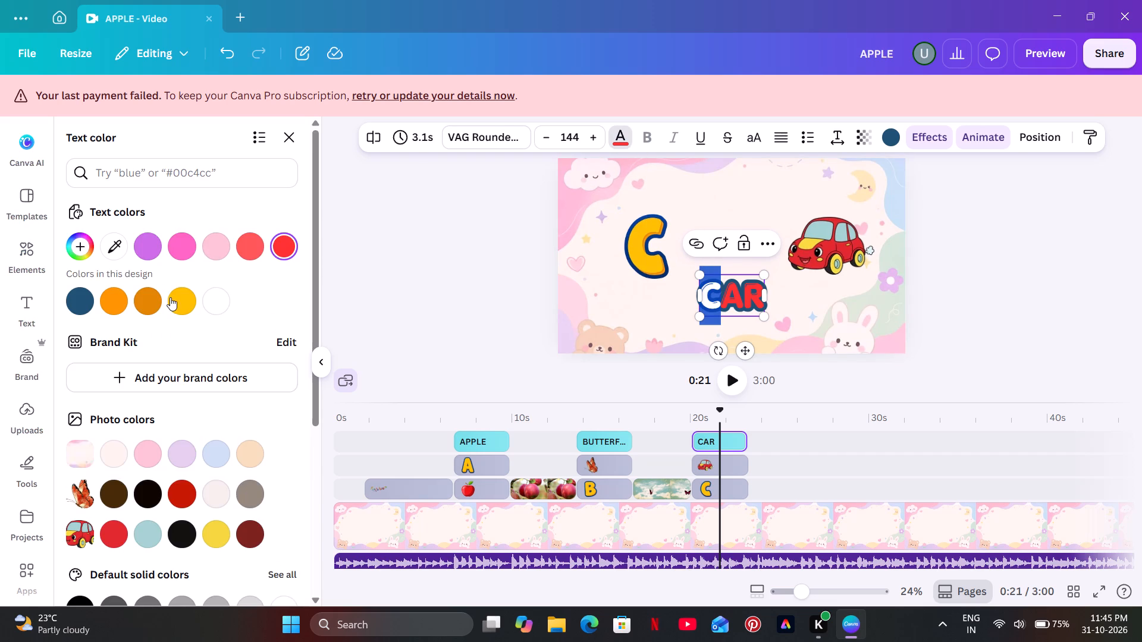
click(173, 297)
double_click(397, 229)
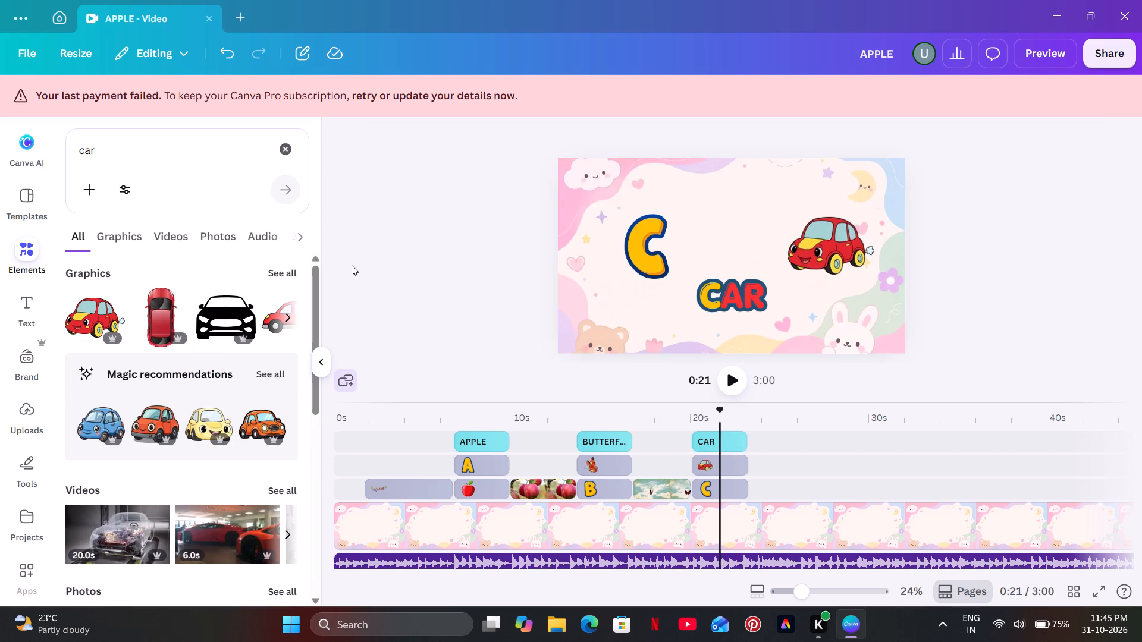
click(456, 252)
click(456, 252)
Play the letter C scene briefly from 0:21 and pause at 0:22.
click(682, 421)
click(726, 382)
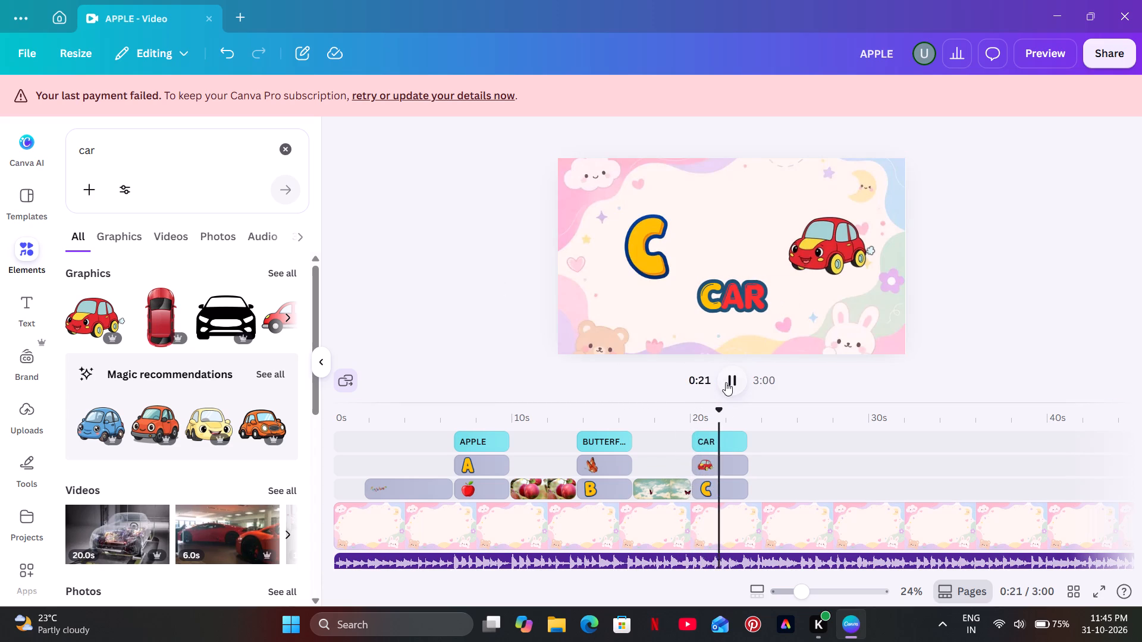
click(726, 382)
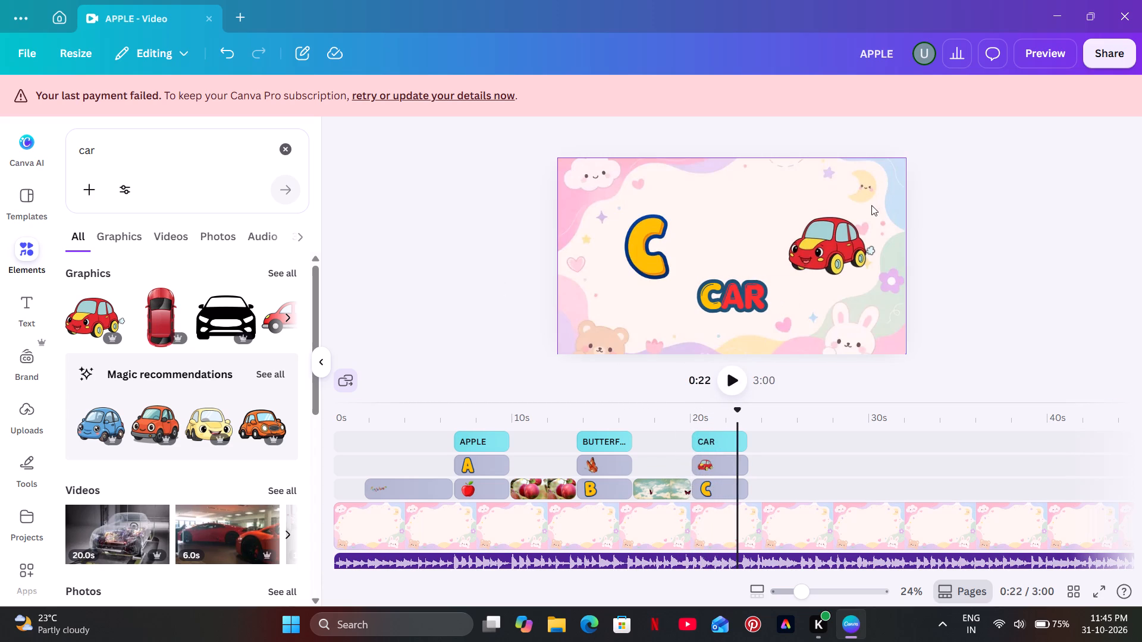
Select the letter C and the car graphic together and apply the Tumble animation to both on enter and exit.
drag(870, 206, 859, 254)
click(874, 193)
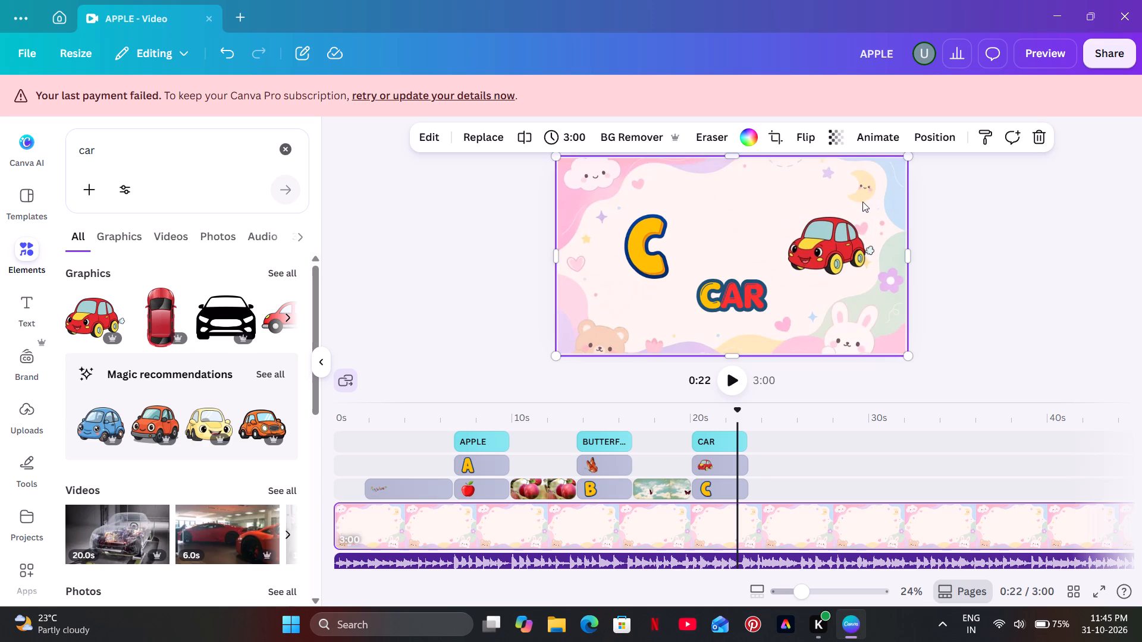
drag(862, 202, 619, 250)
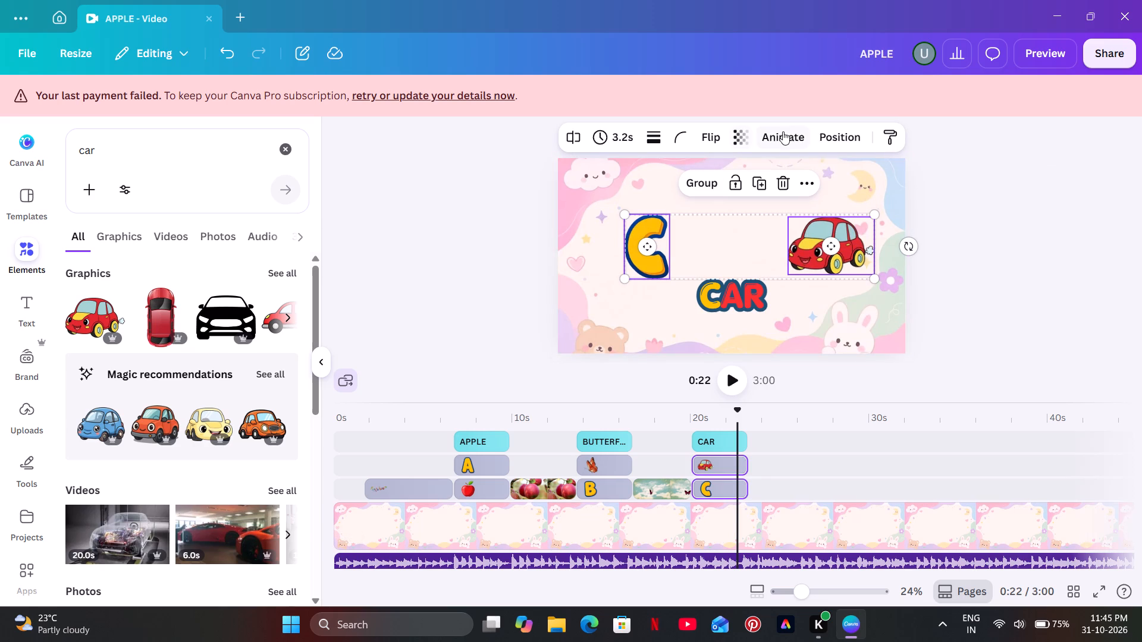
click(783, 131)
scroll(244, 395, down, 4)
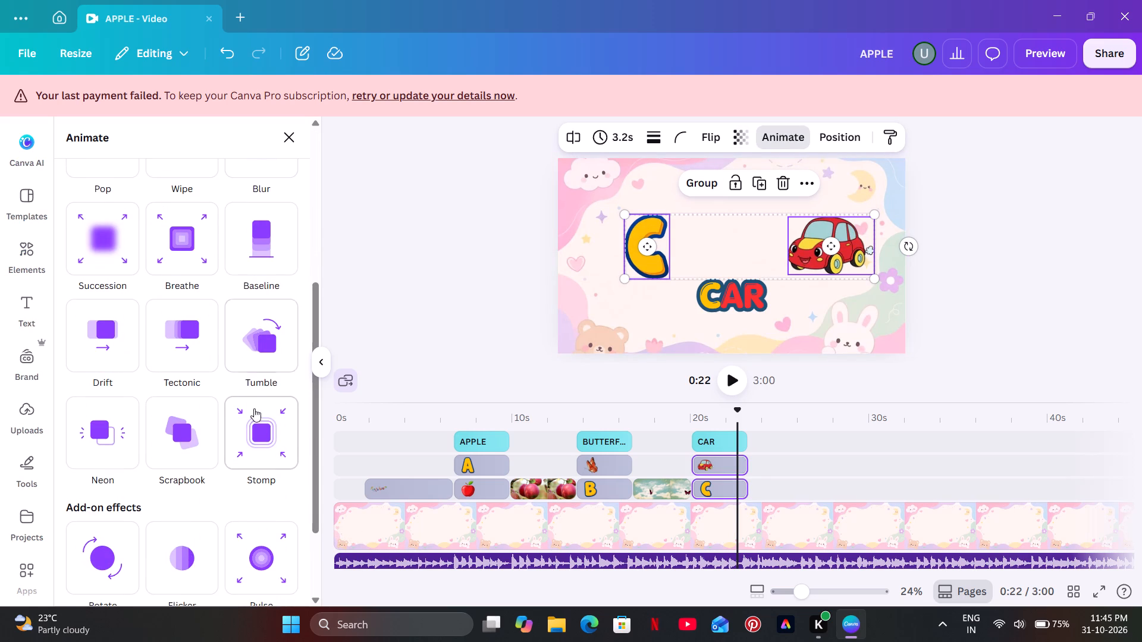
click(272, 334)
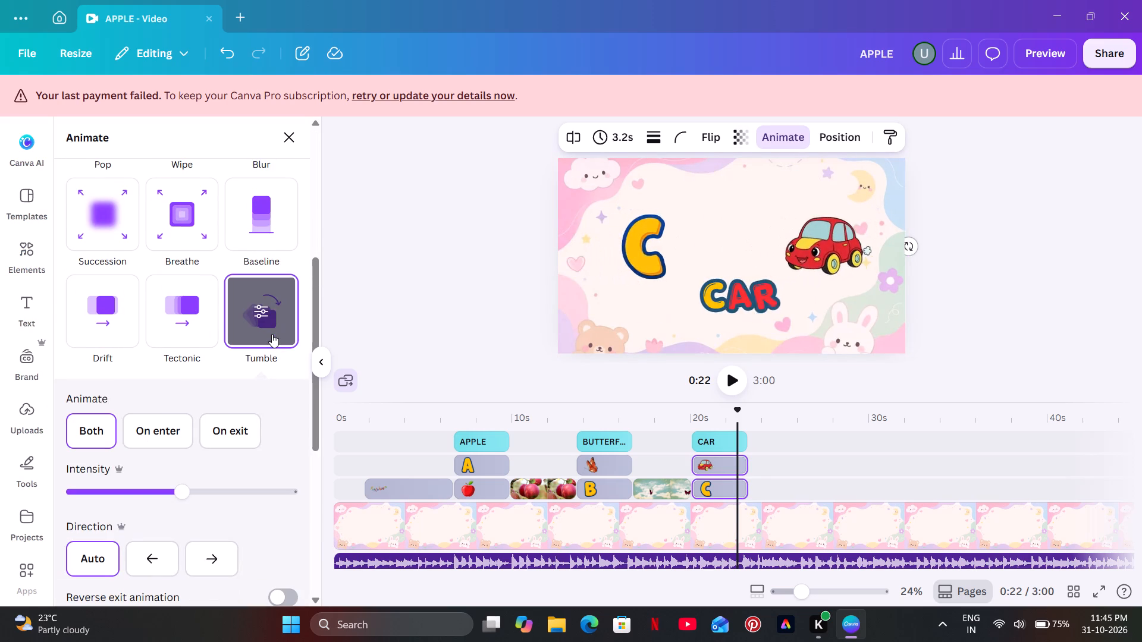
click(471, 194)
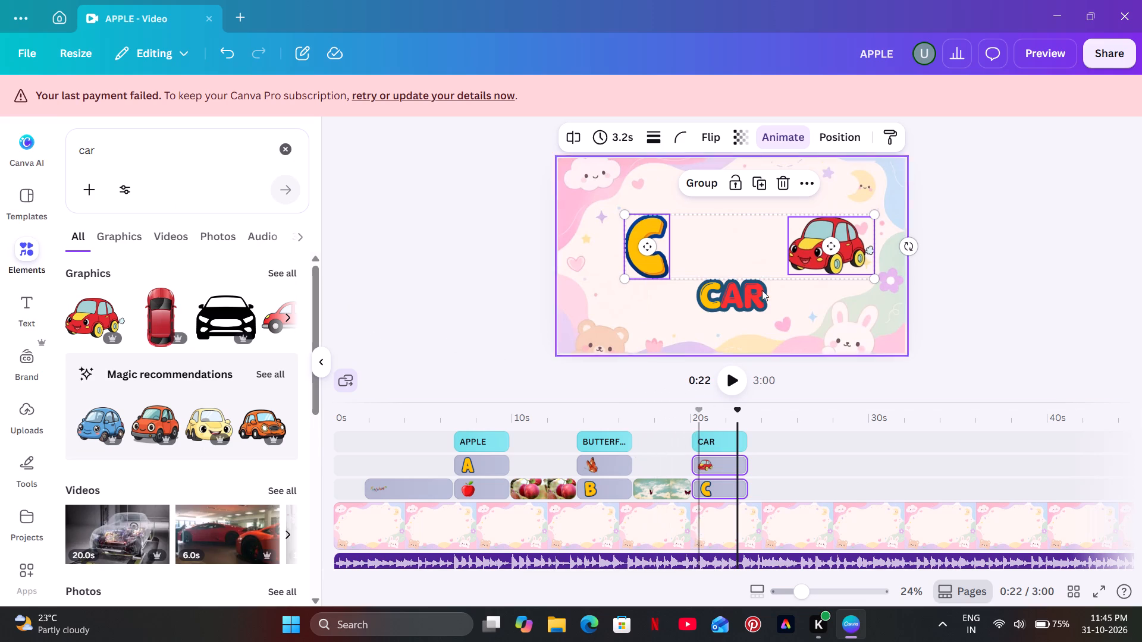
Add the Pulse add-on effect to the letter C and car, with its intensity at the minimum.
click(768, 133)
scroll(1, 451, down, 4)
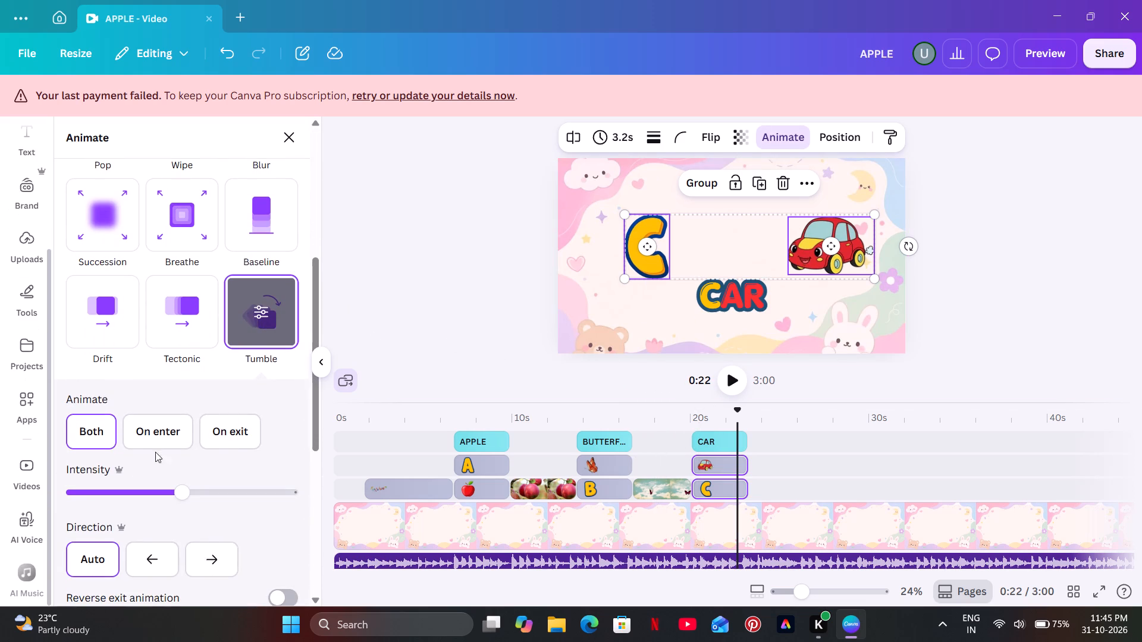
scroll(228, 444, down, 5)
click(277, 475)
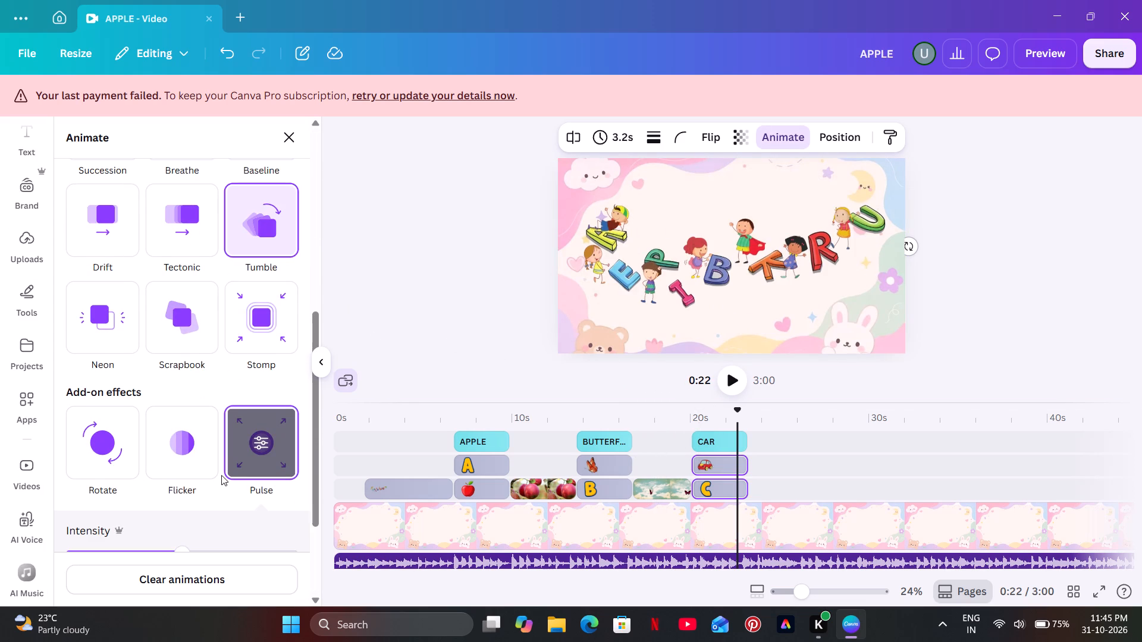
scroll(180, 541, down, 1)
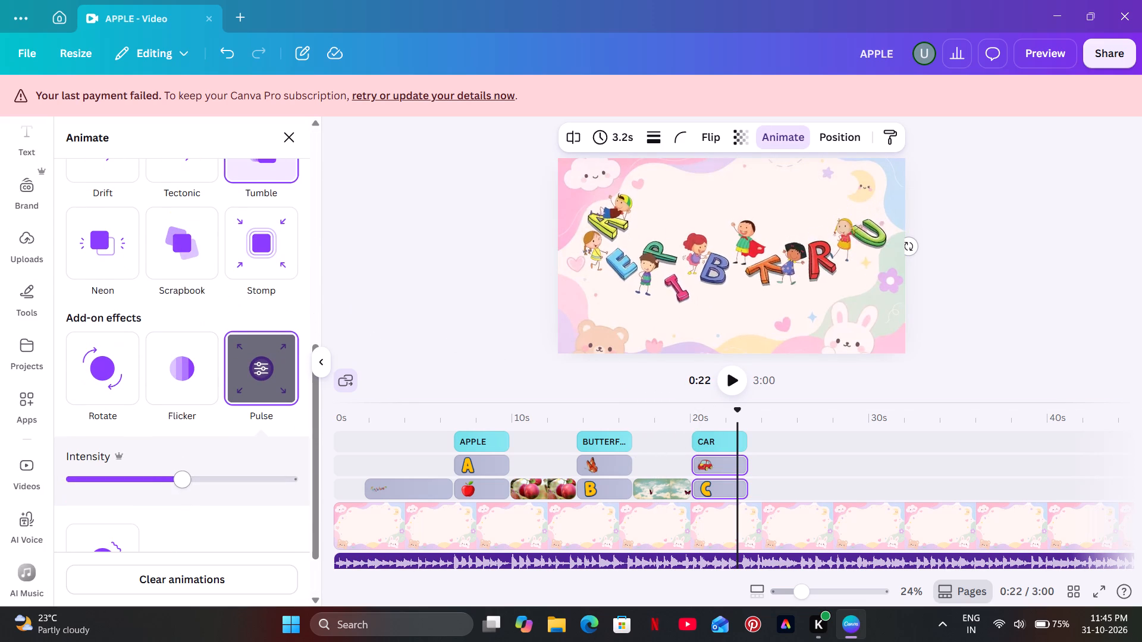
drag(182, 485, 65, 484)
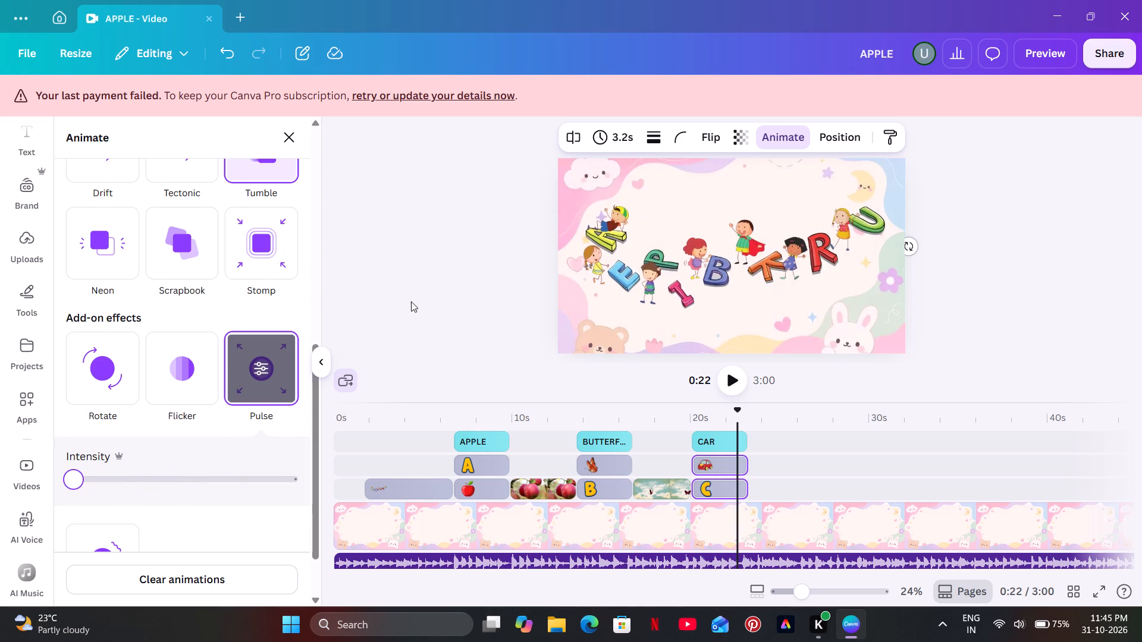
click(411, 301)
Play the video from 0:18 through the C for Car scene and pause at 0:26.
click(657, 414)
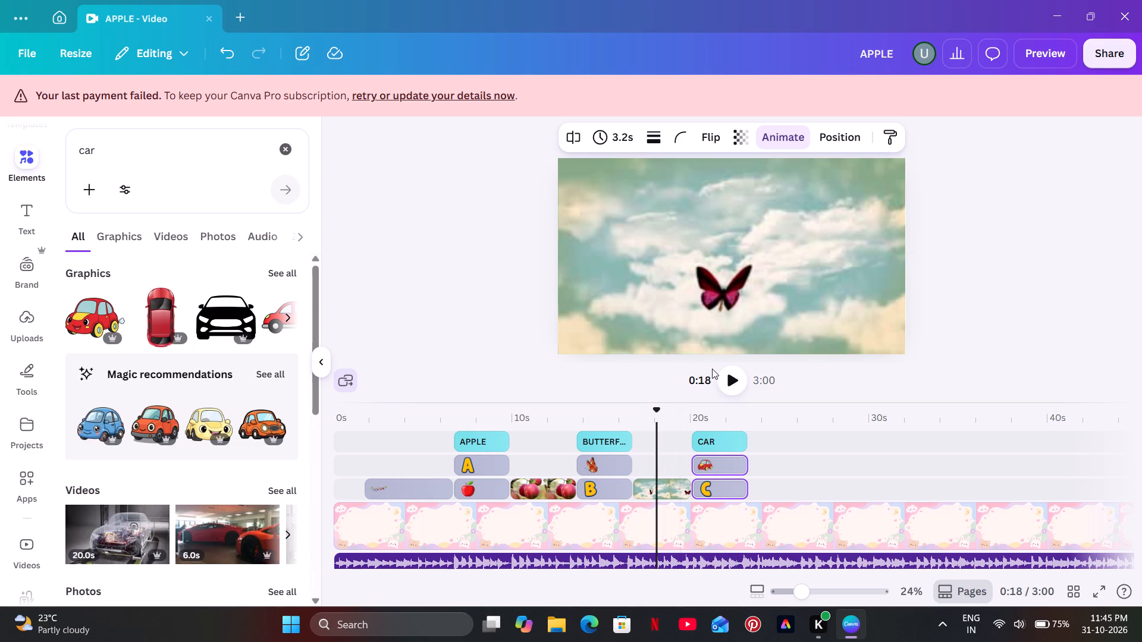
click(723, 373)
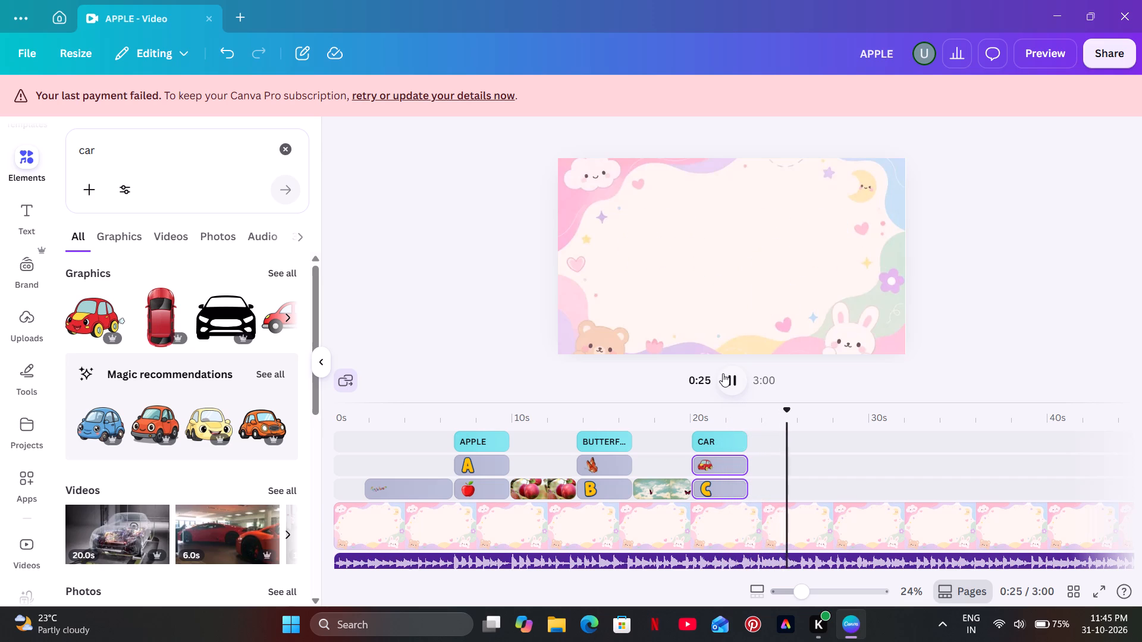
click(723, 373)
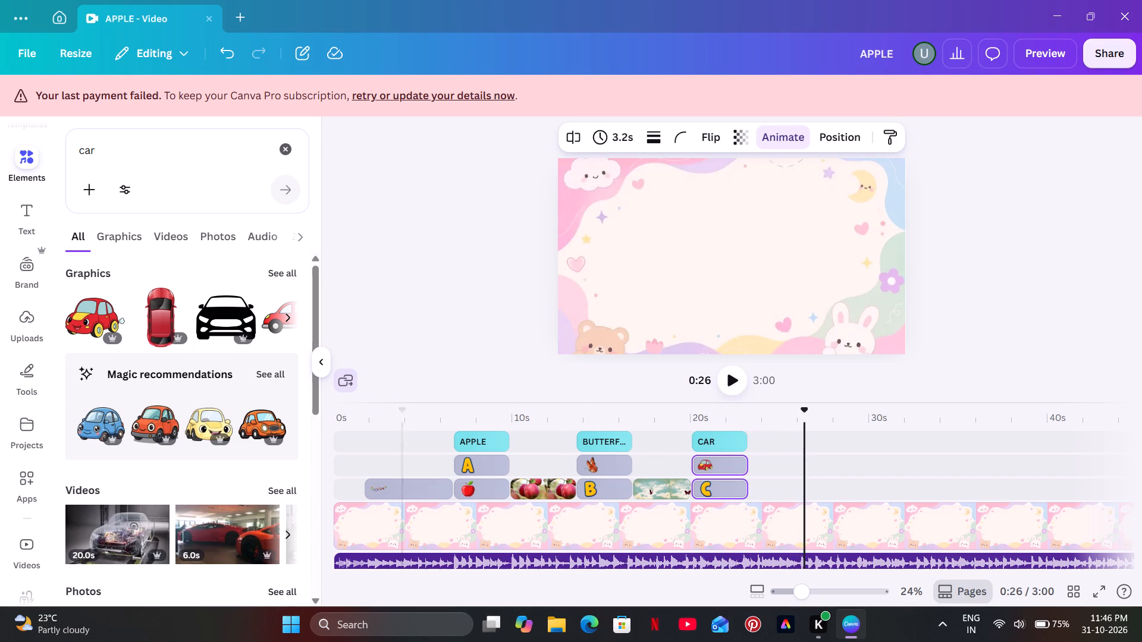
Add the 6-second red sports car video and place its clip directly after the letter C clip on the timeline.
click(205, 544)
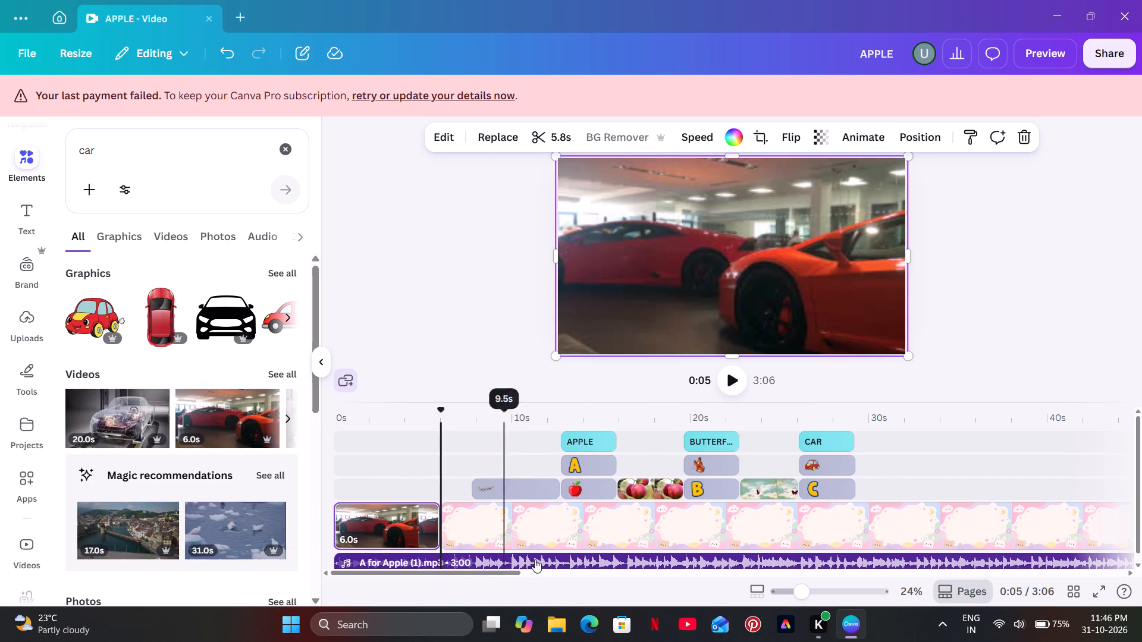
drag(399, 537, 946, 477)
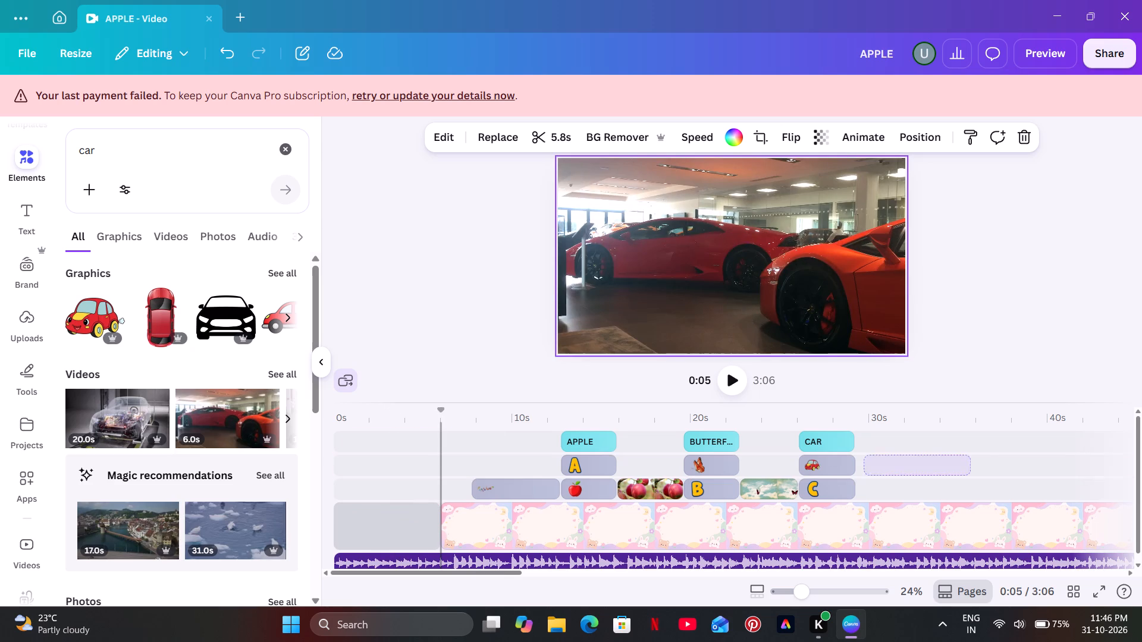
drag(946, 477, 921, 500)
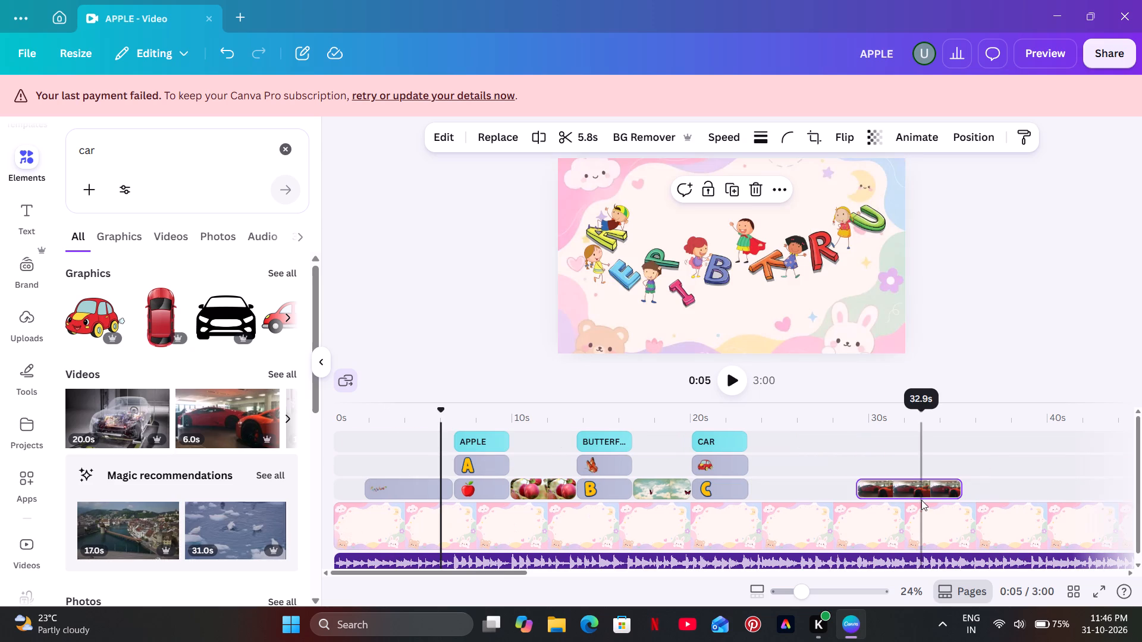
drag(910, 489, 805, 487)
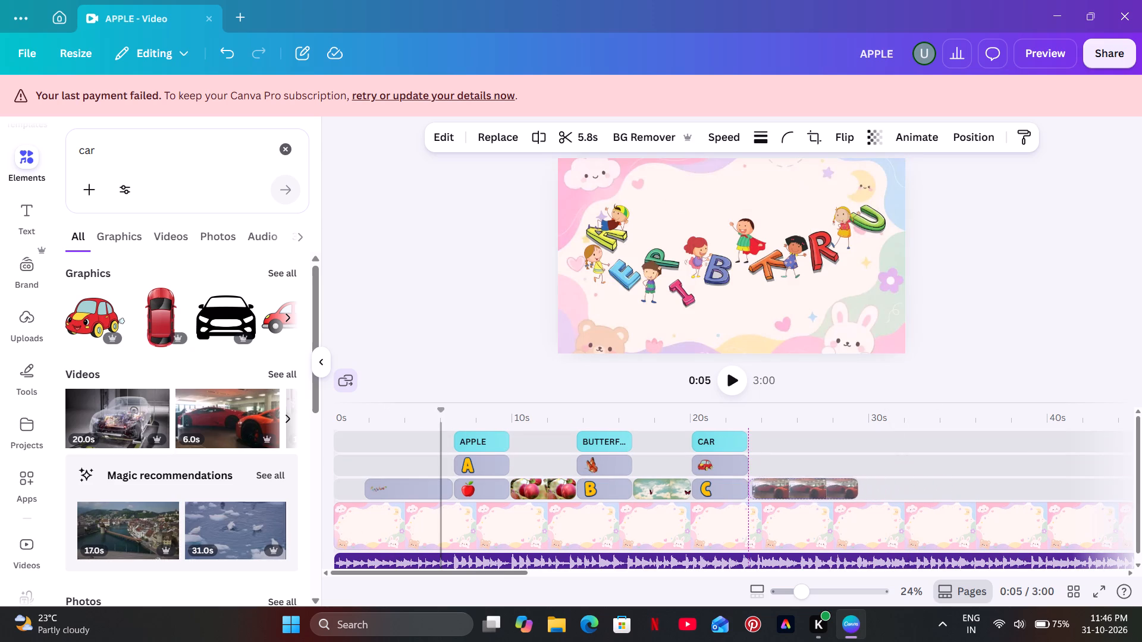
drag(805, 487, 799, 487)
drag(785, 456, 807, 468)
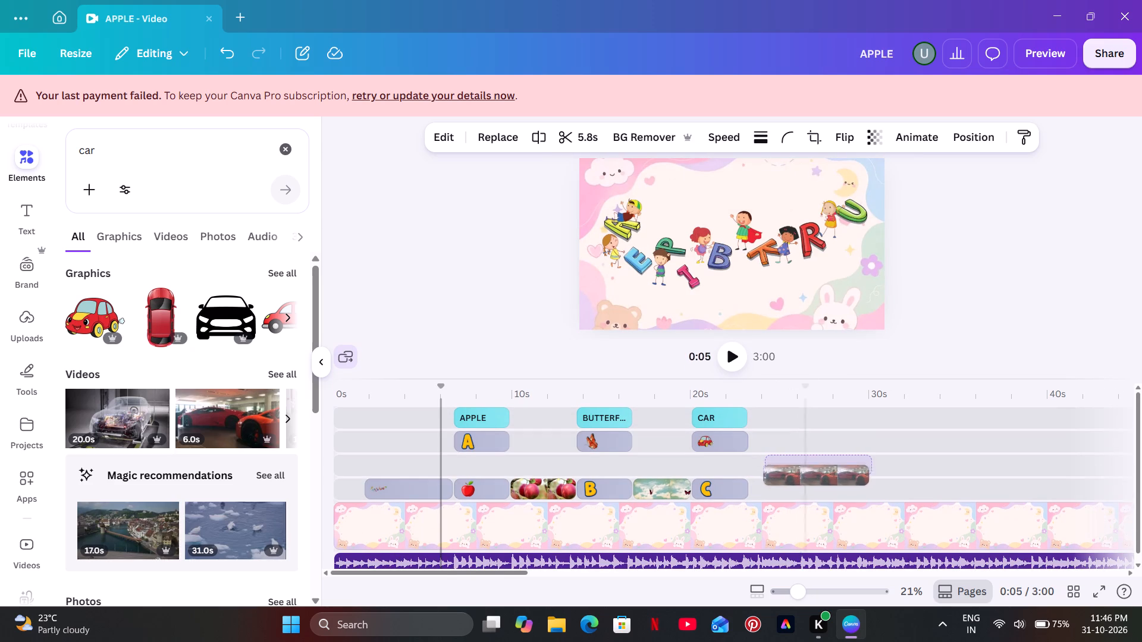
drag(807, 468, 796, 479)
Play from 0:19 to about 0:26 and trim the end of the sports car clip to that point.
click(687, 433)
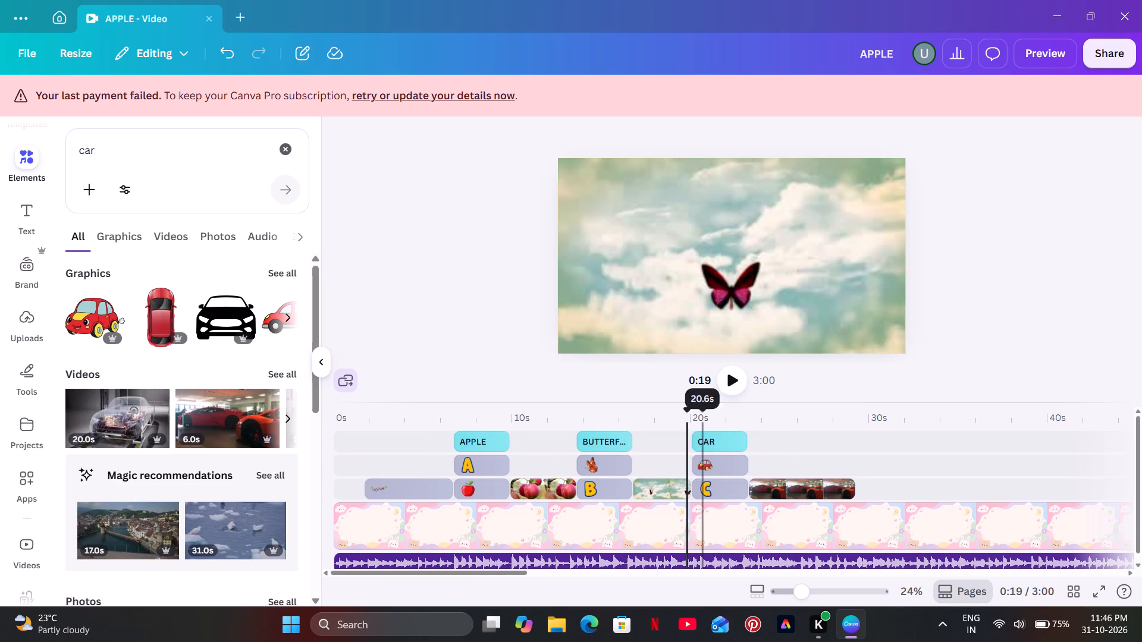
click(723, 383)
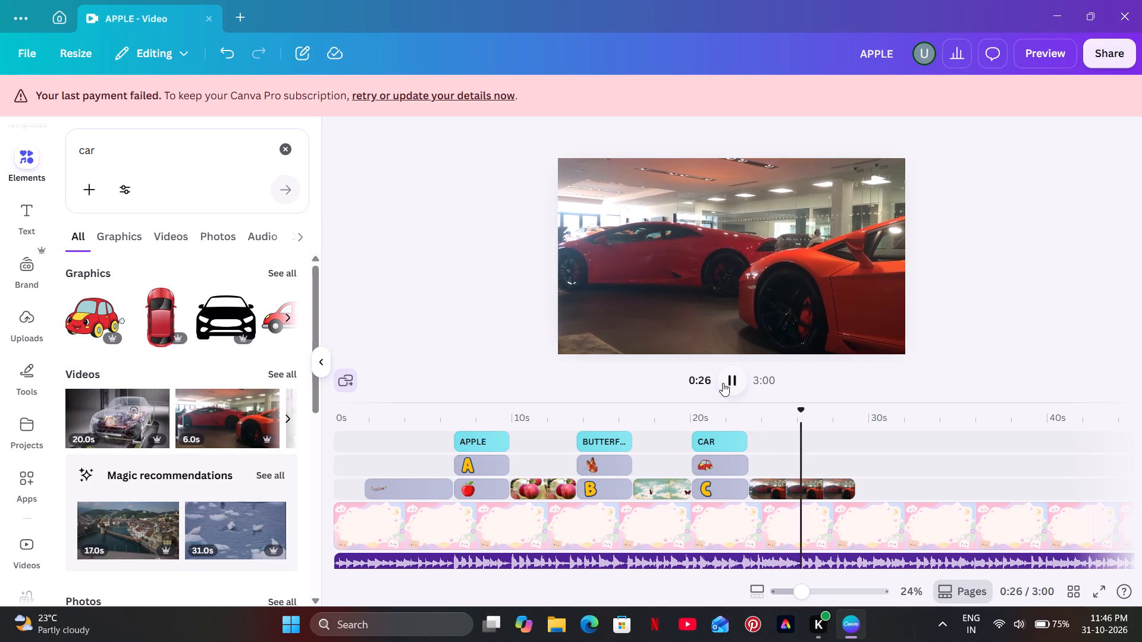
click(723, 383)
drag(851, 486, 842, 491)
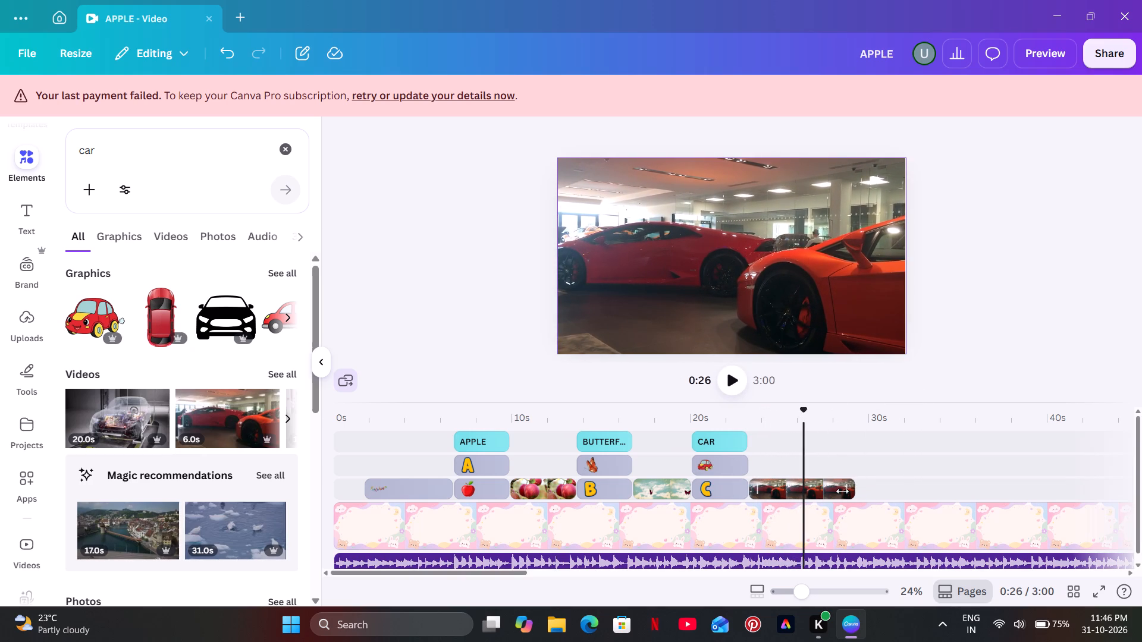
drag(842, 491, 795, 498)
Replay the trimmed sports car clip from about 0:24 and pause at 0:28.
click(783, 460)
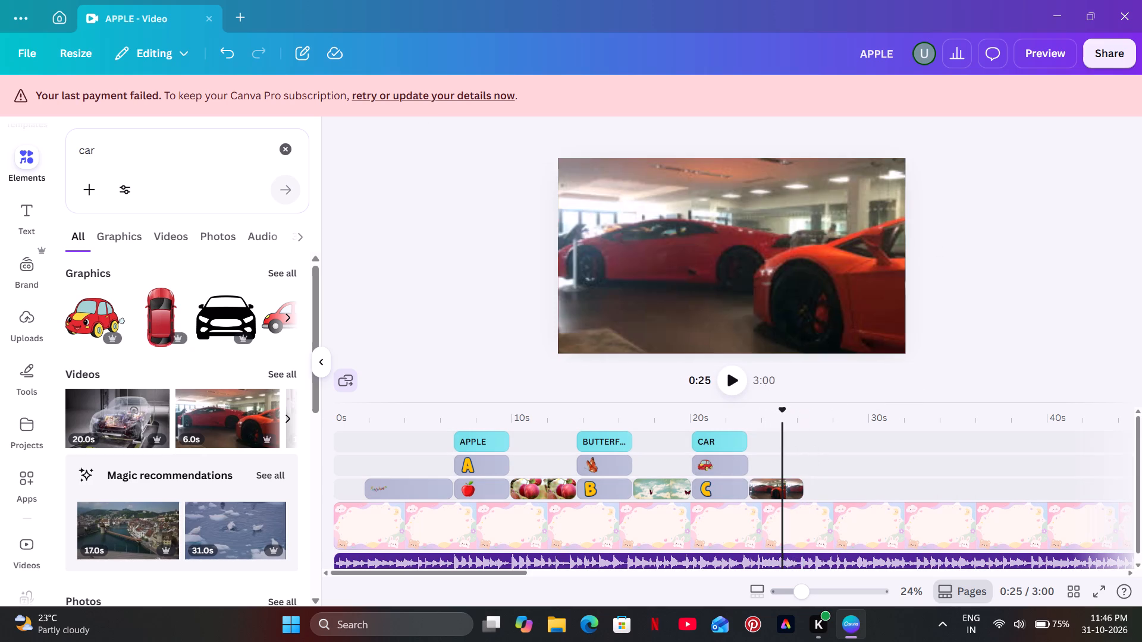
click(733, 373)
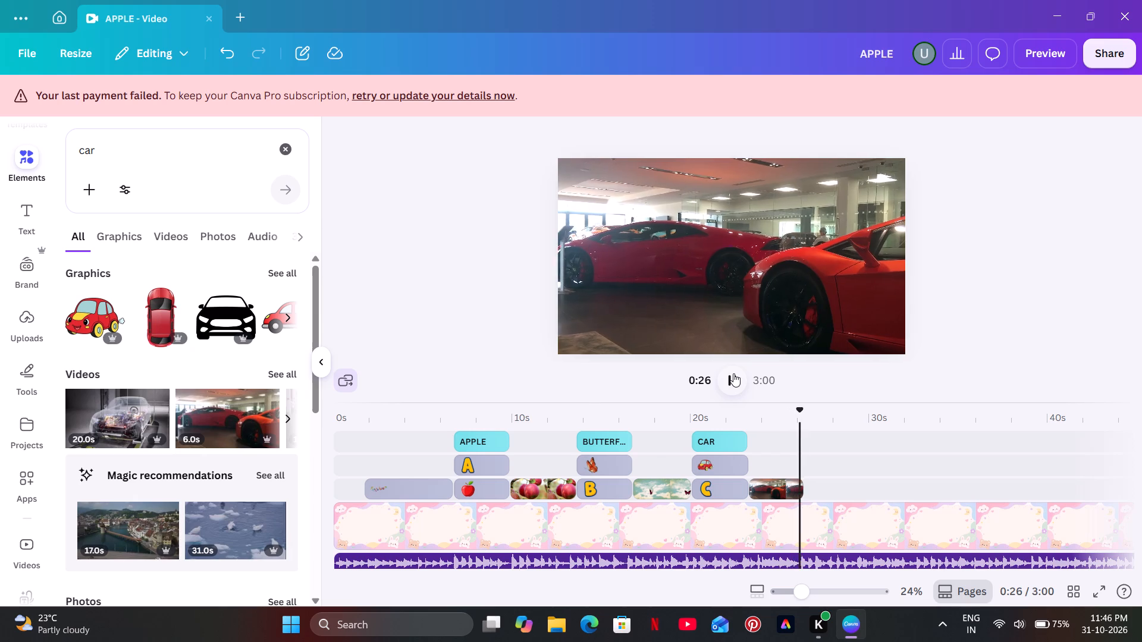
click(776, 451)
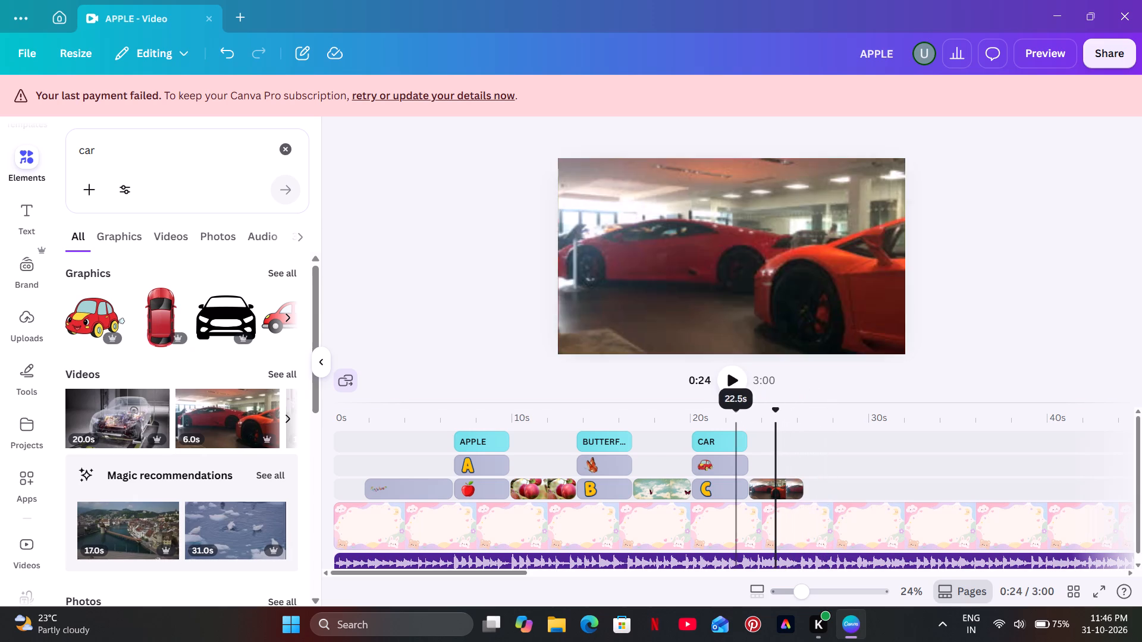
click(735, 398)
click(736, 392)
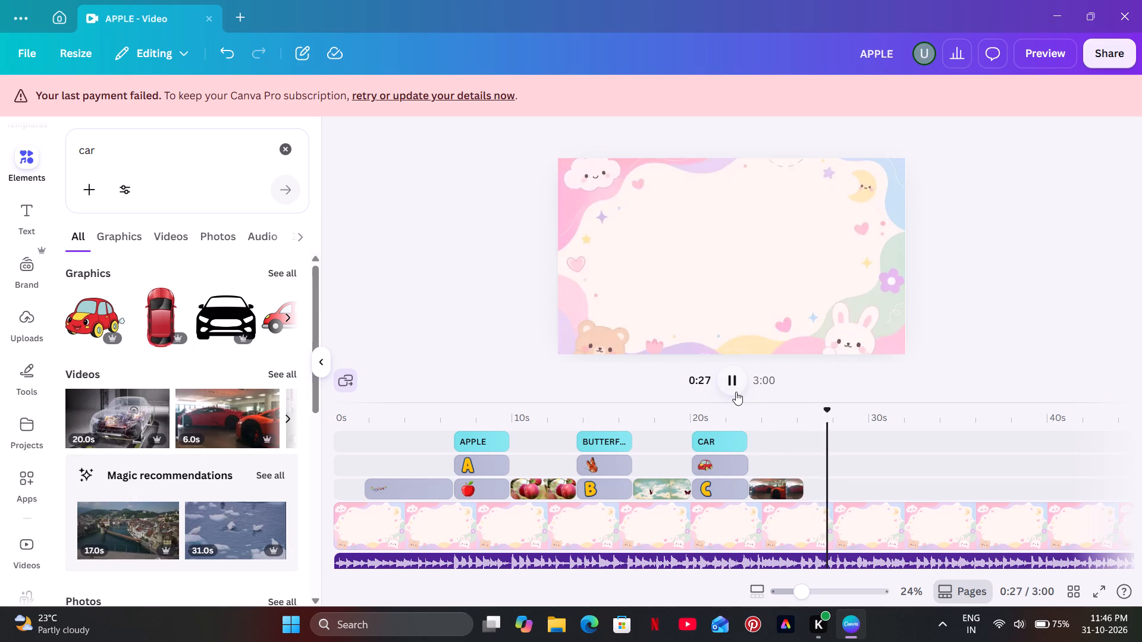
click(736, 392)
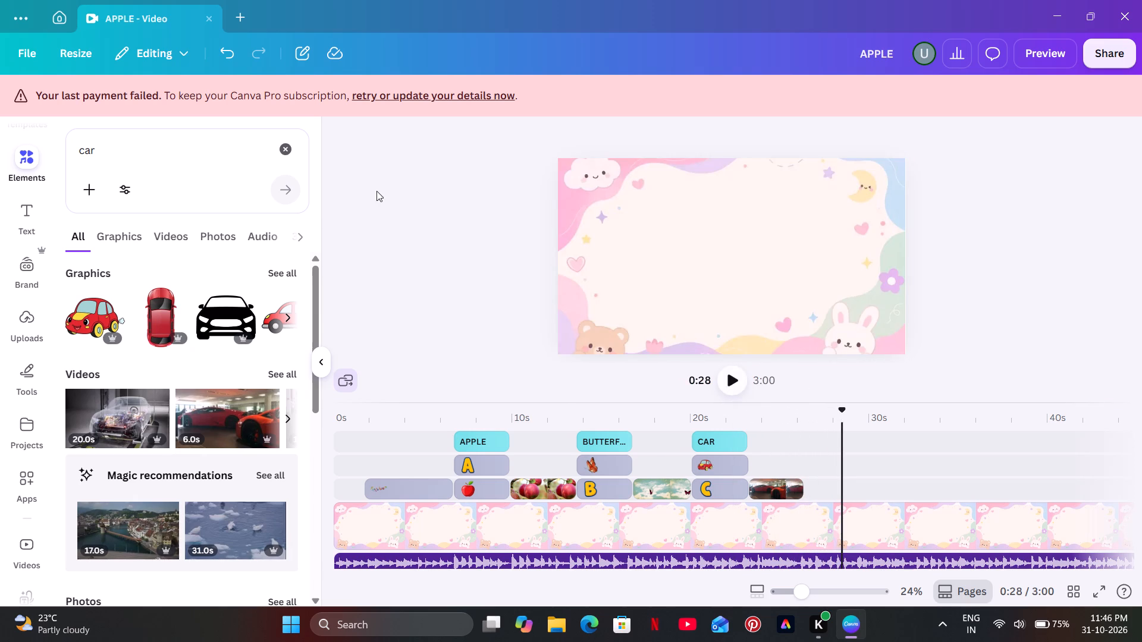
Open the collection of the yellow 3D Playful Font letter K and add its matching letter D at 0:28.
click(286, 152)
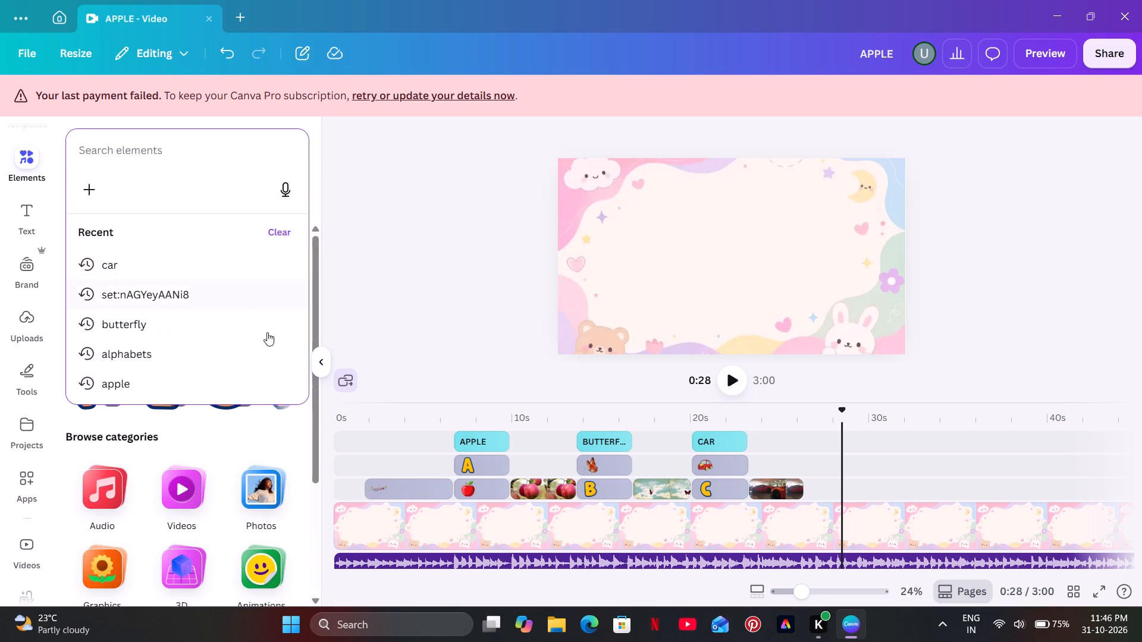
click(415, 203)
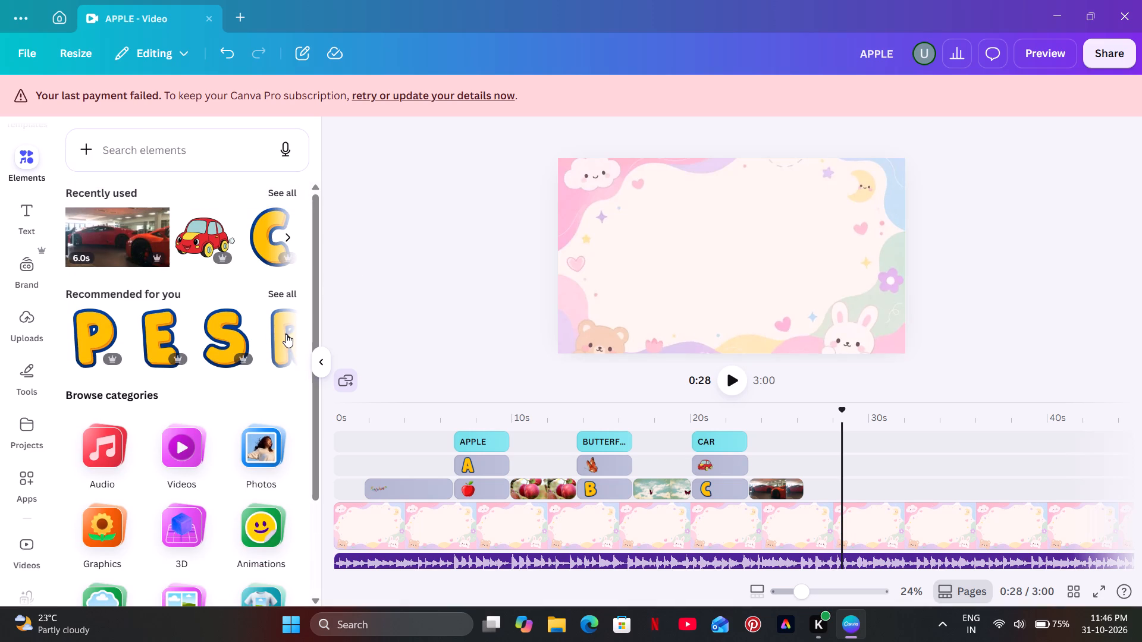
click(286, 334)
double_click(286, 334)
click(286, 334)
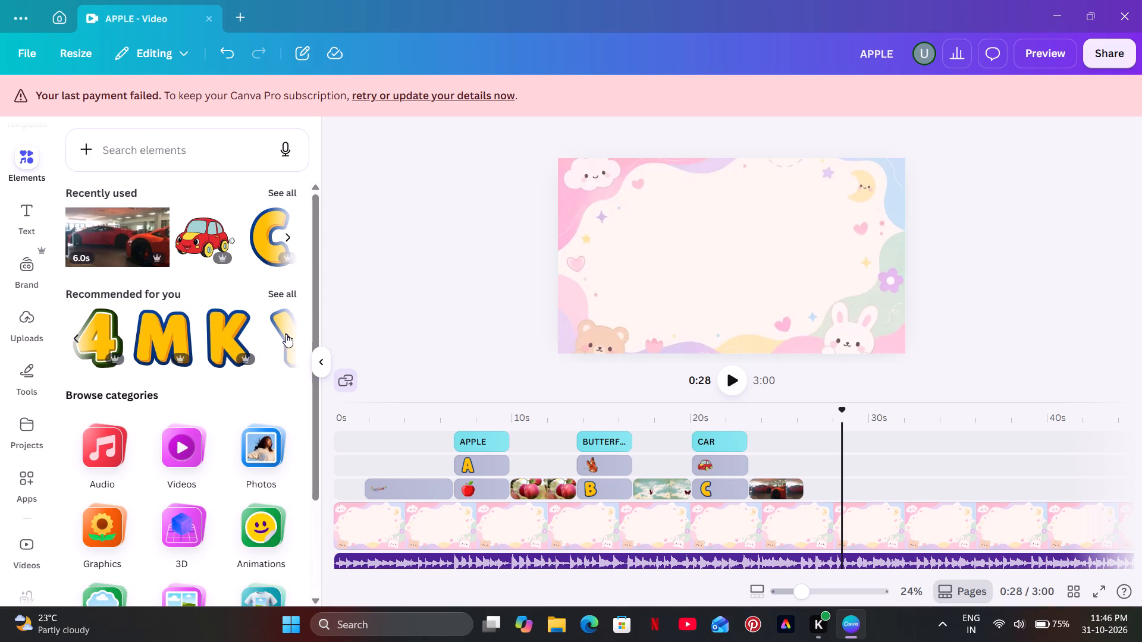
click(288, 229)
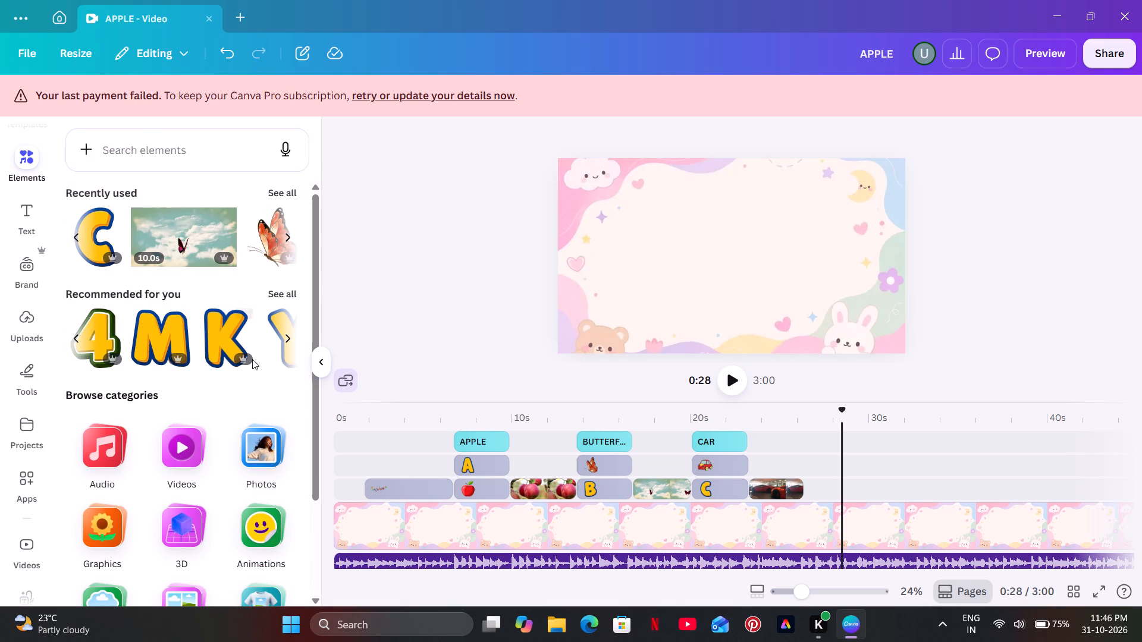
right_click(222, 333)
click(356, 587)
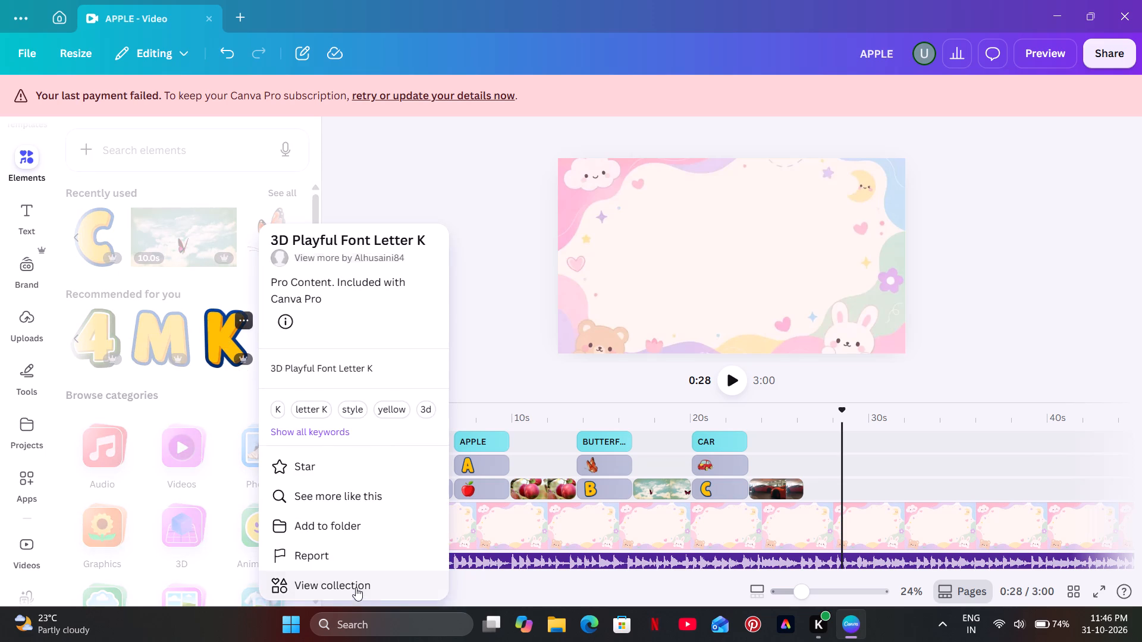
click(174, 374)
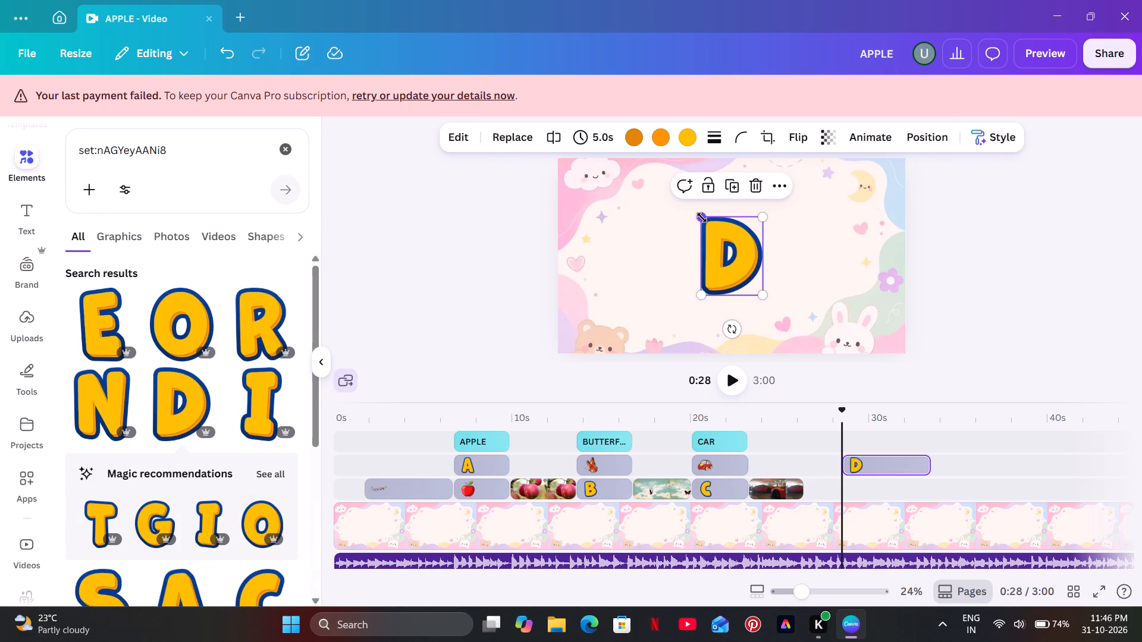
Shrink the letter D slightly and move it to the left half of the page.
drag(702, 218, 719, 237)
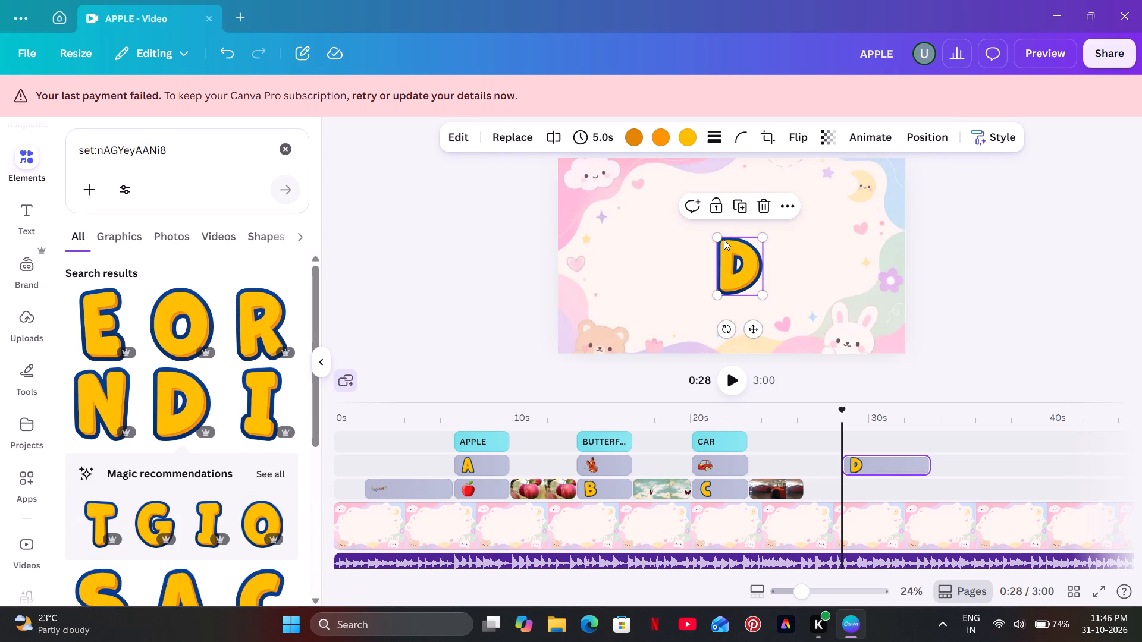
drag(719, 237, 711, 232)
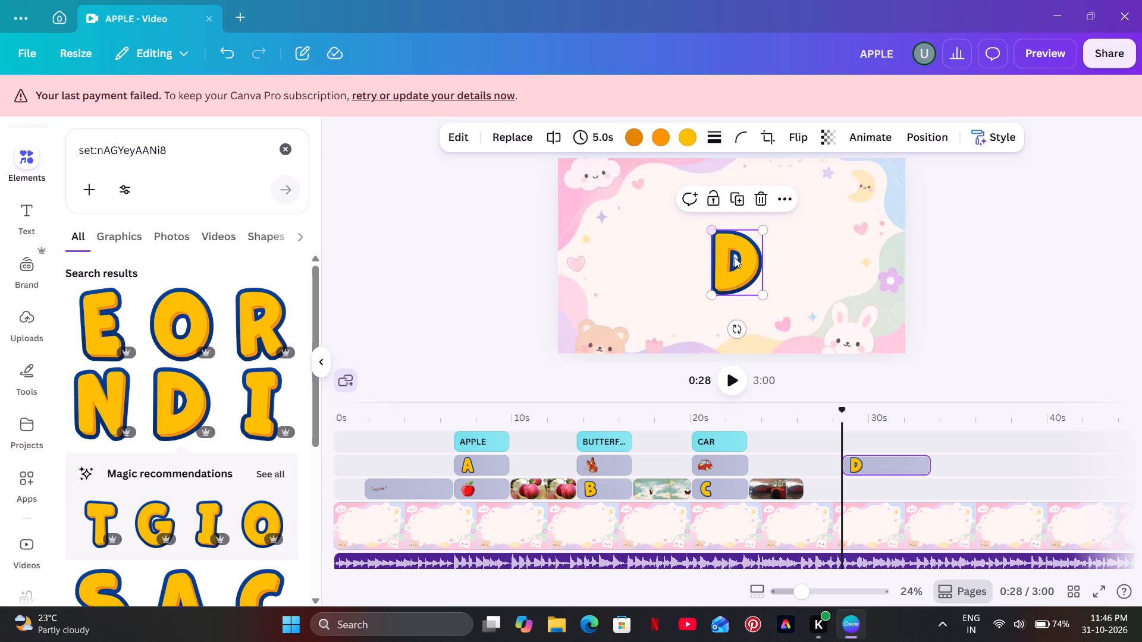
drag(735, 258, 650, 241)
click(493, 244)
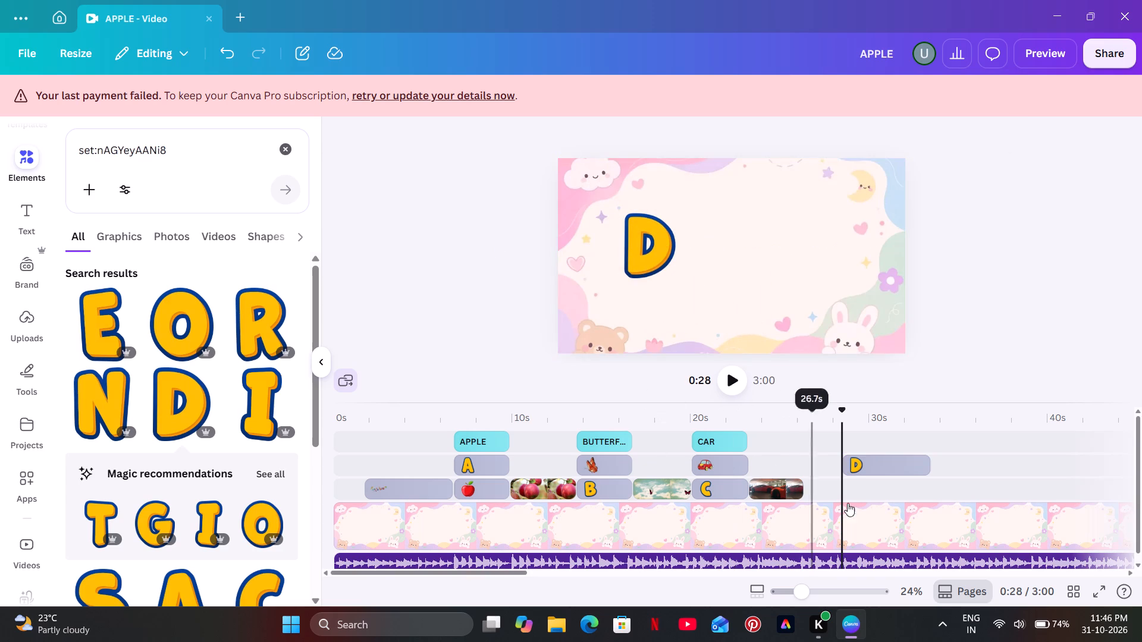
Move the letter D clip directly after the sports car clip and shorten it to 3.2 s.
drag(873, 464, 839, 485)
drag(890, 484, 859, 488)
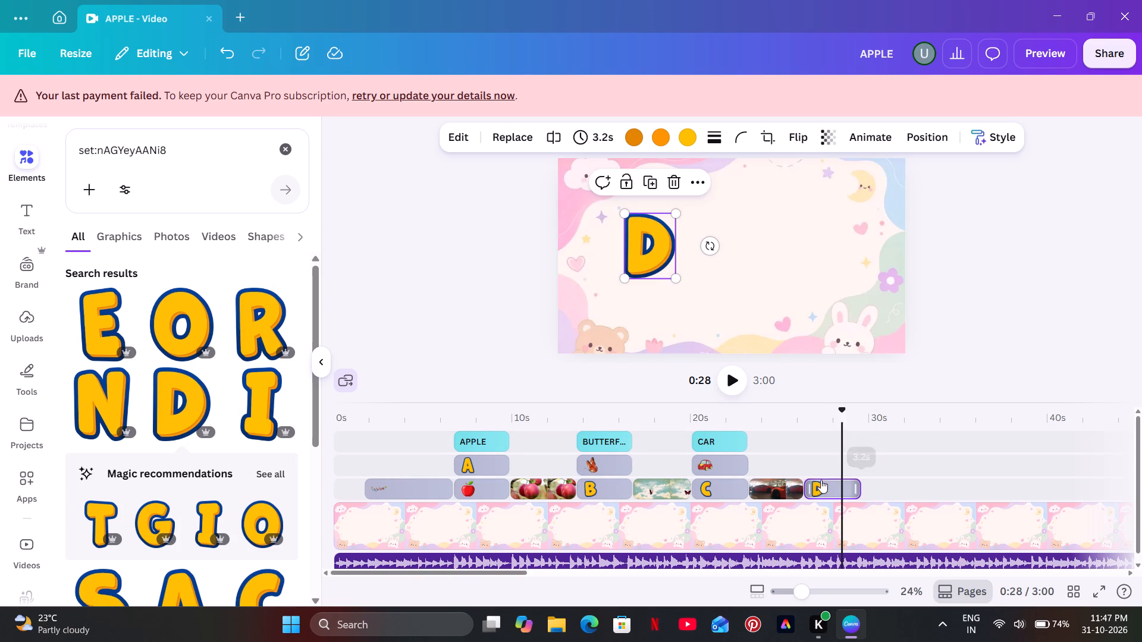
Play the start of the letter D scene from about 0:26 and pause at 0:28.
click(798, 458)
click(733, 379)
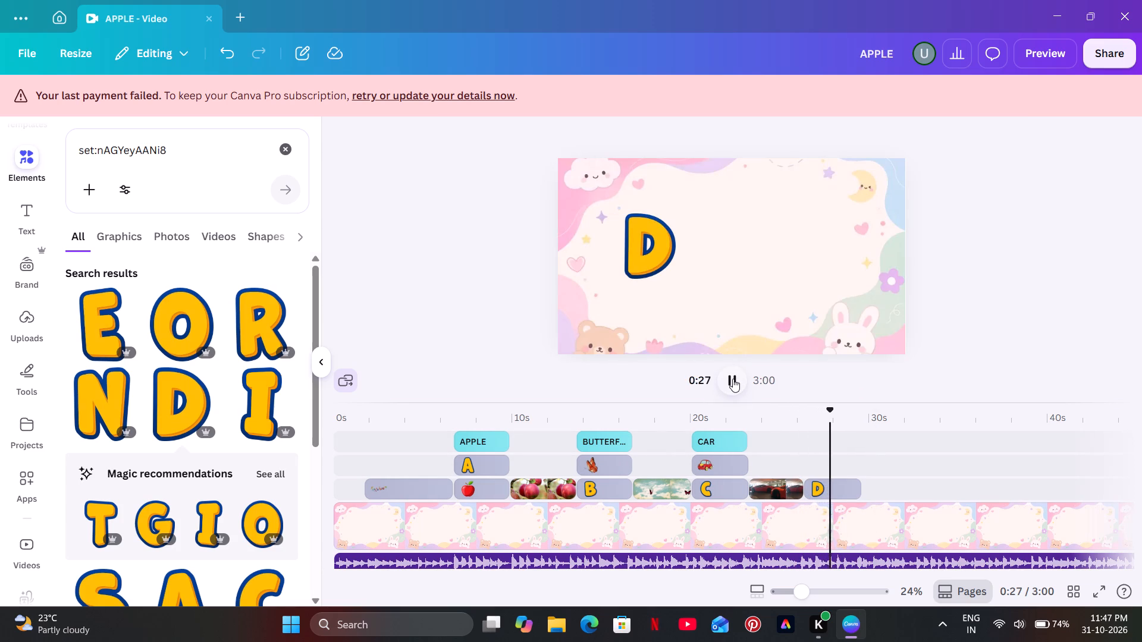
click(733, 379)
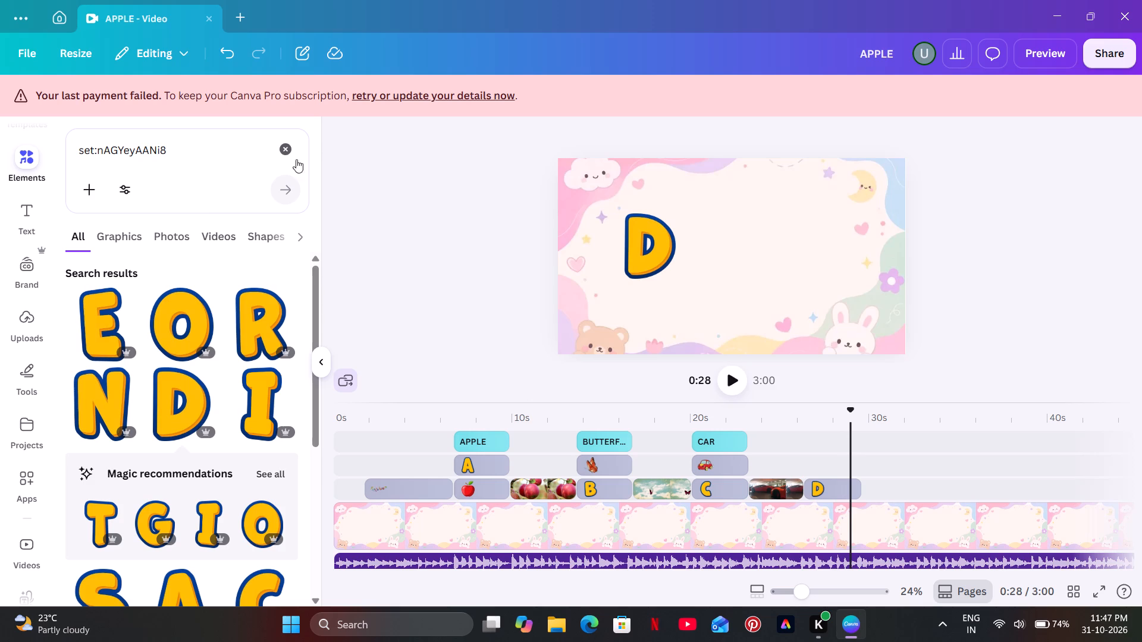
Search the elements for "dog" and add the sitting brown-and-white cartoon puppy with the blue collar.
click(296, 150)
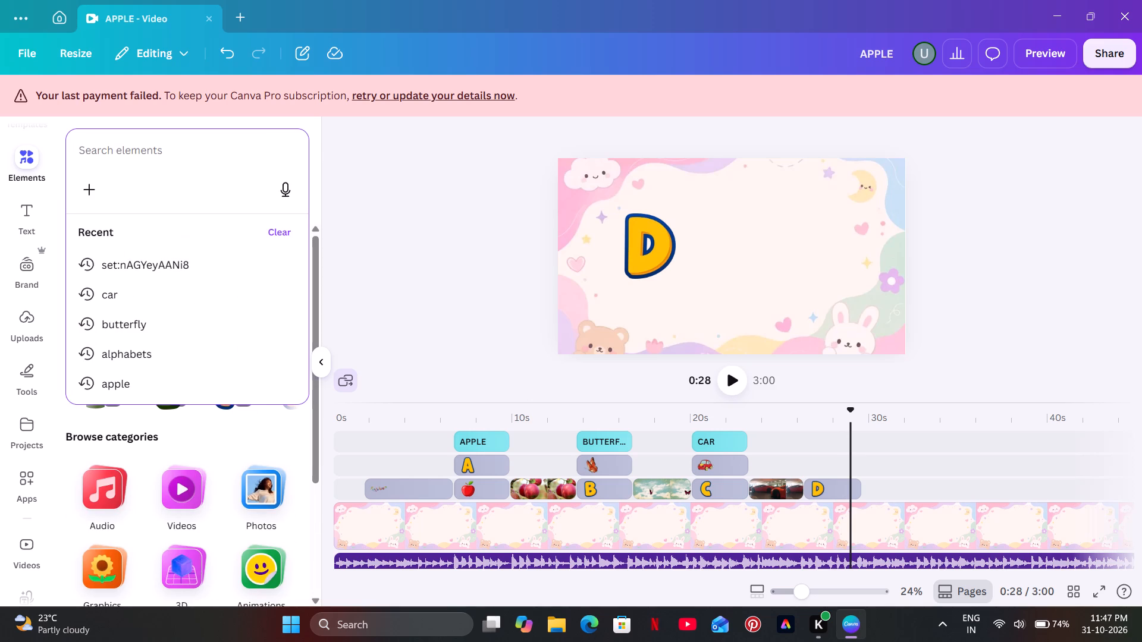
text(dog)
key(Return)
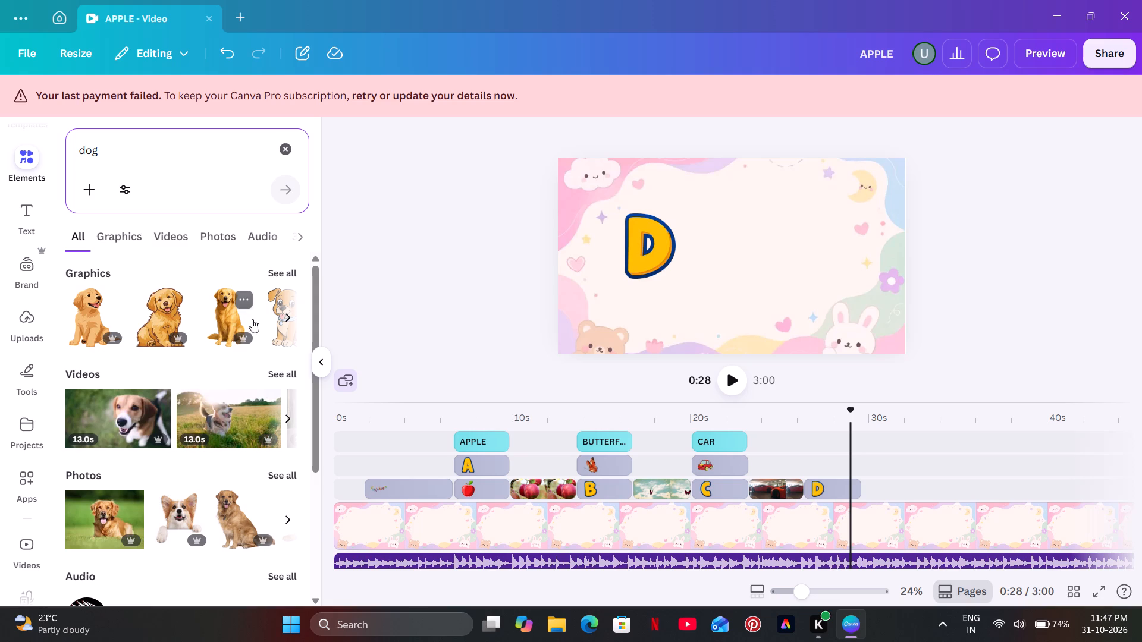
click(281, 311)
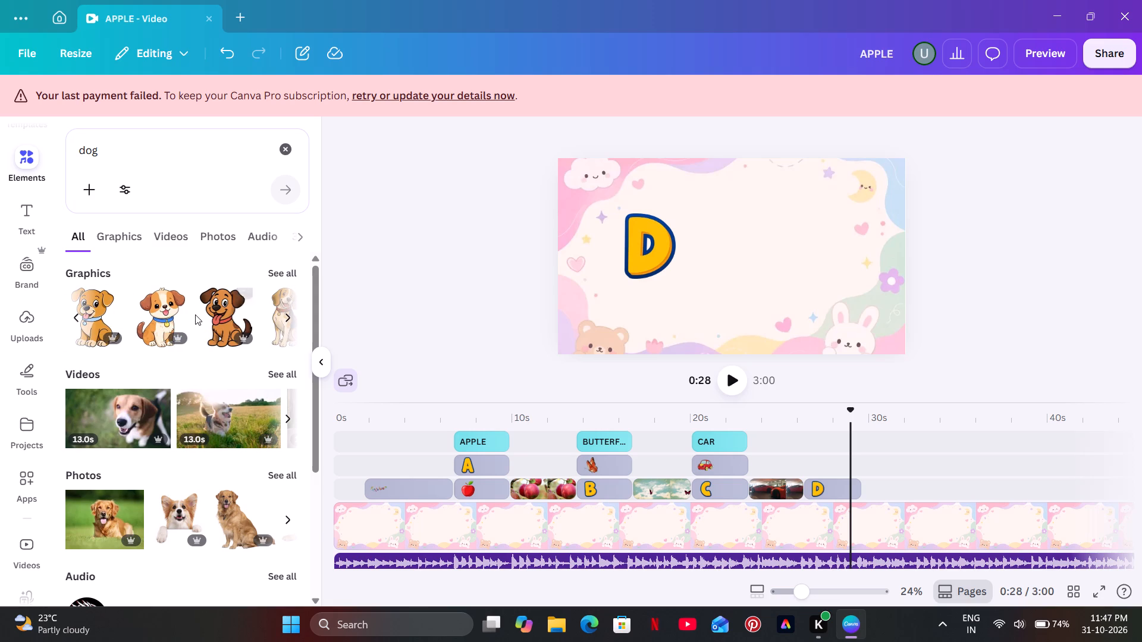
click(172, 319)
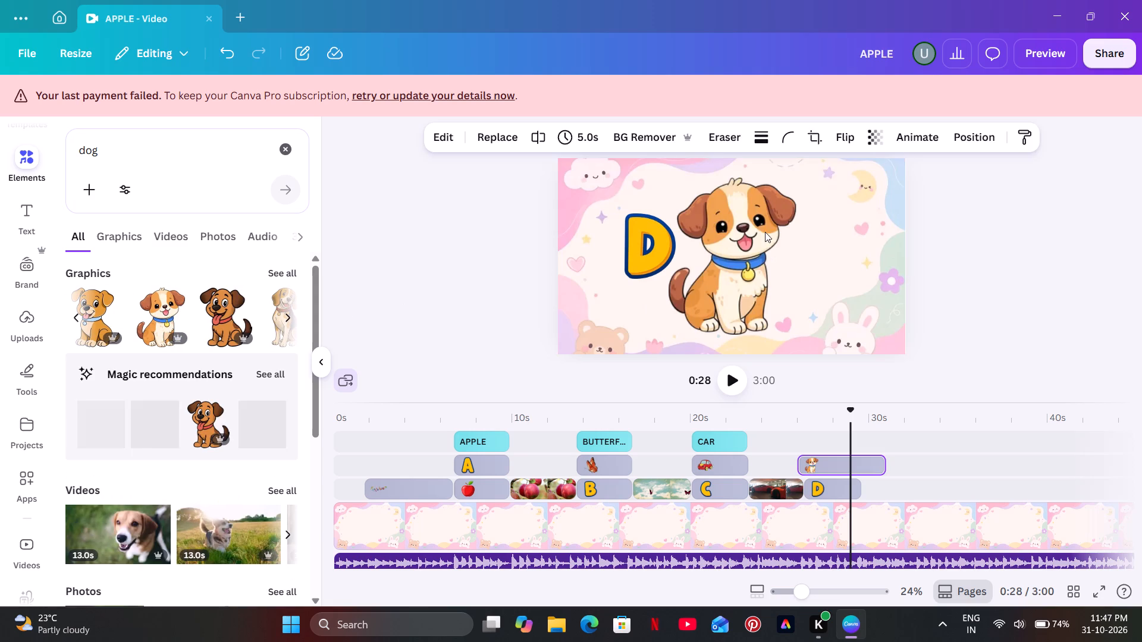
Shrink the puppy to about the letter D's height and place it on the right side of the page, level with the D.
click(766, 231)
click(670, 182)
drag(666, 177, 696, 215)
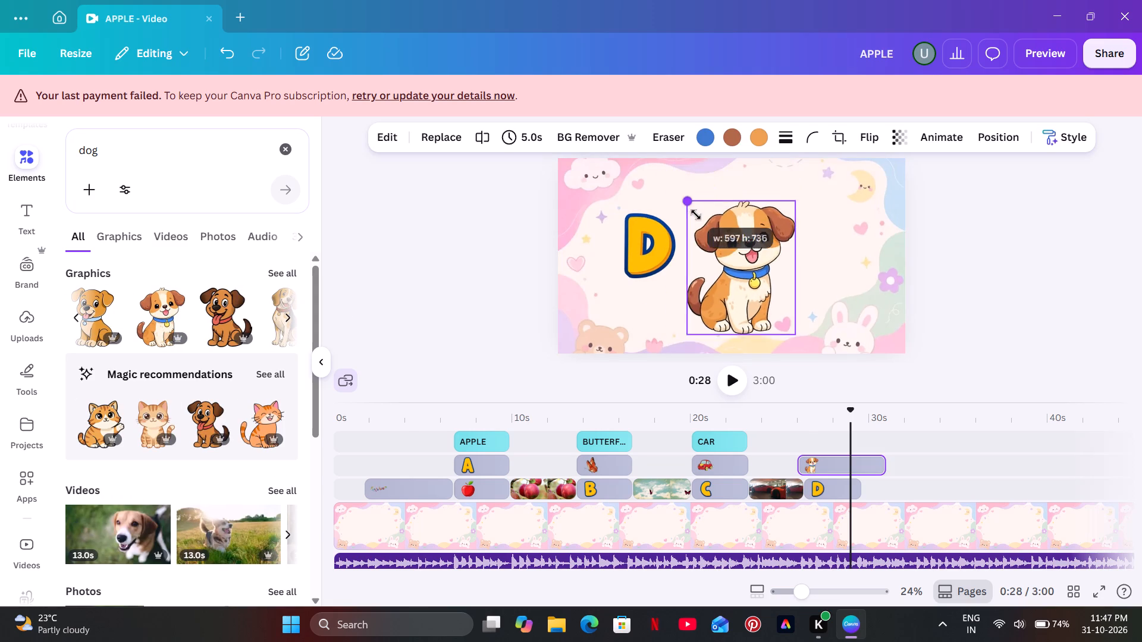
drag(696, 215, 751, 269)
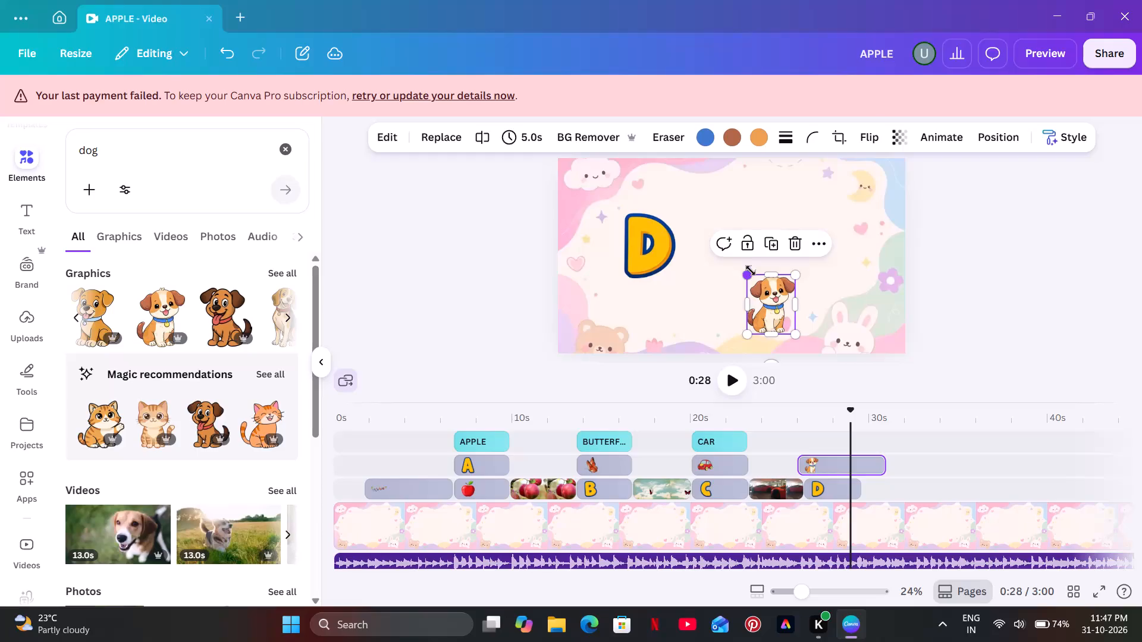
drag(765, 313, 836, 253)
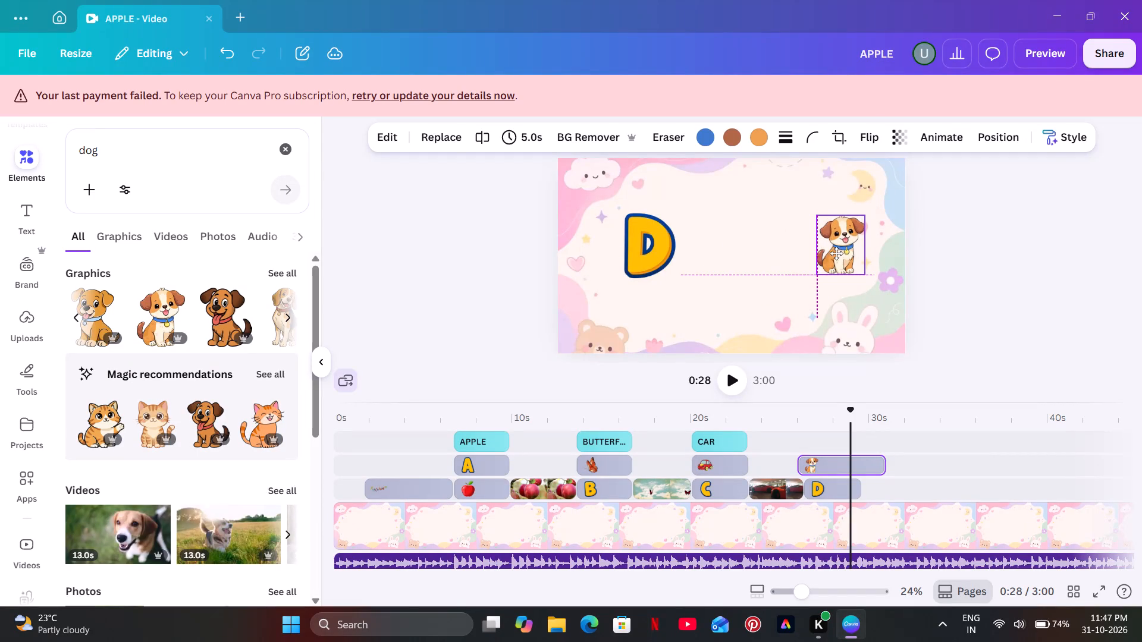
drag(836, 253, 840, 253)
drag(871, 276, 877, 280)
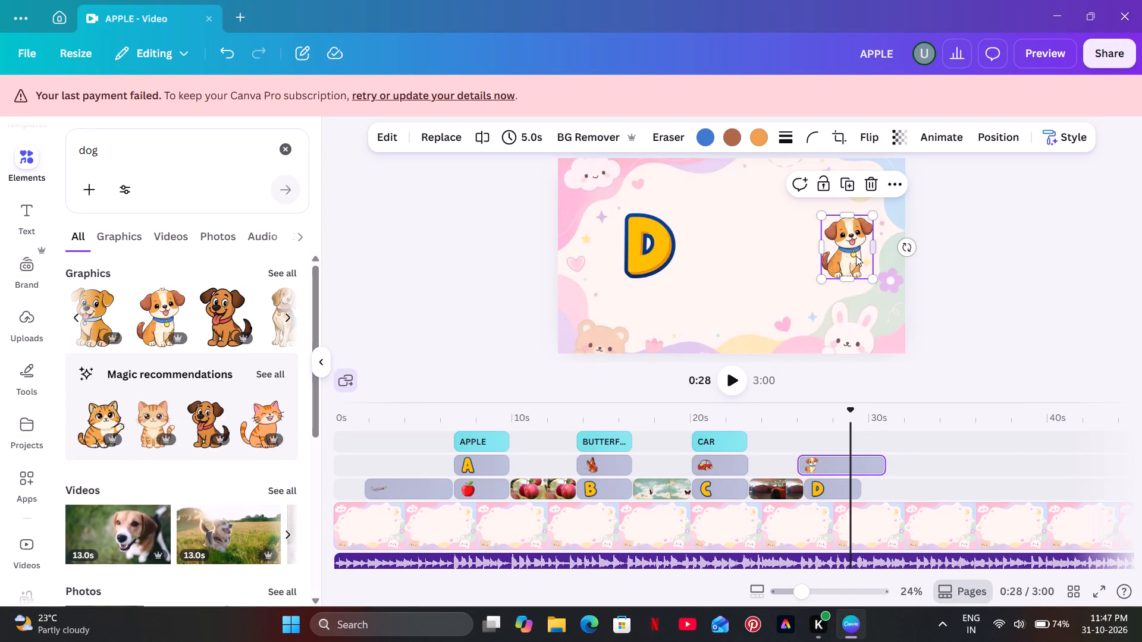
click(849, 247)
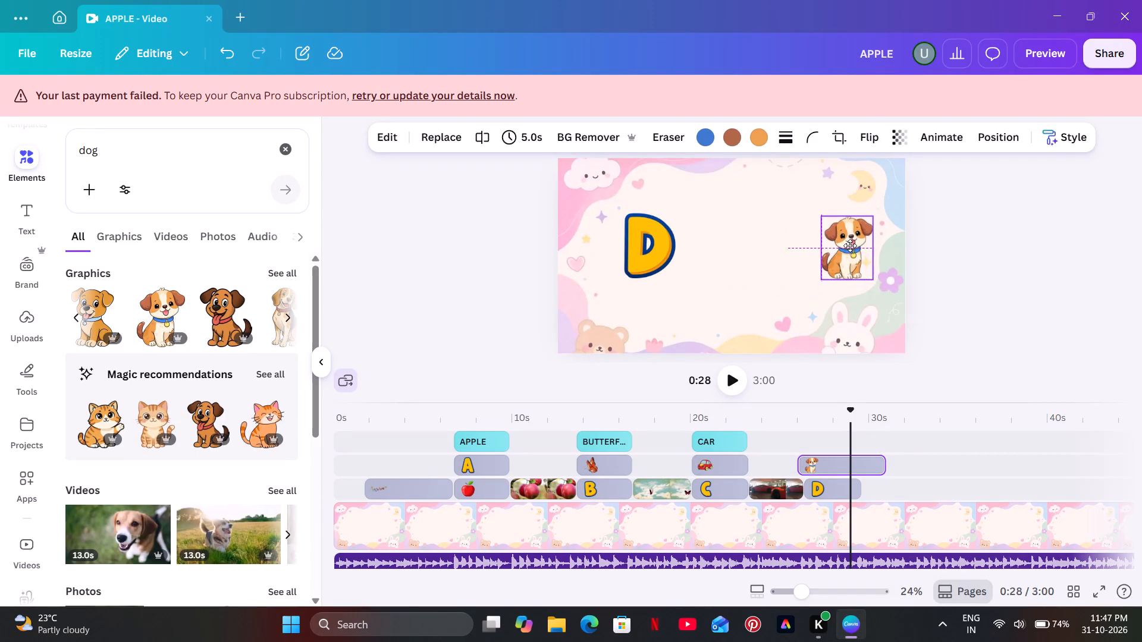
click(727, 244)
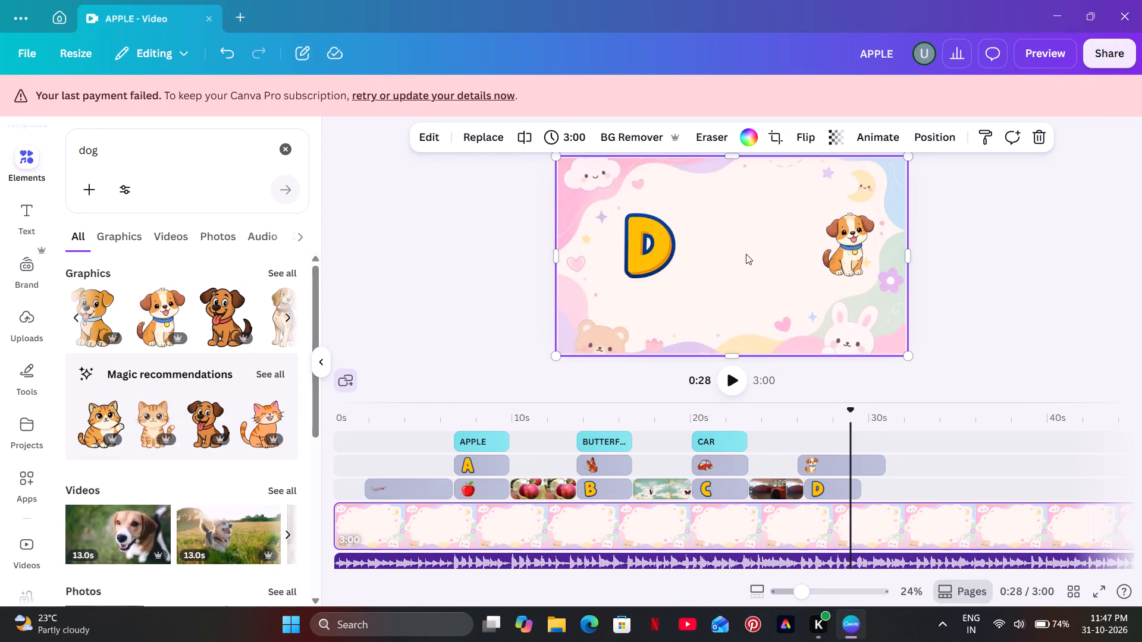
click(858, 239)
drag(847, 241, 841, 241)
click(741, 244)
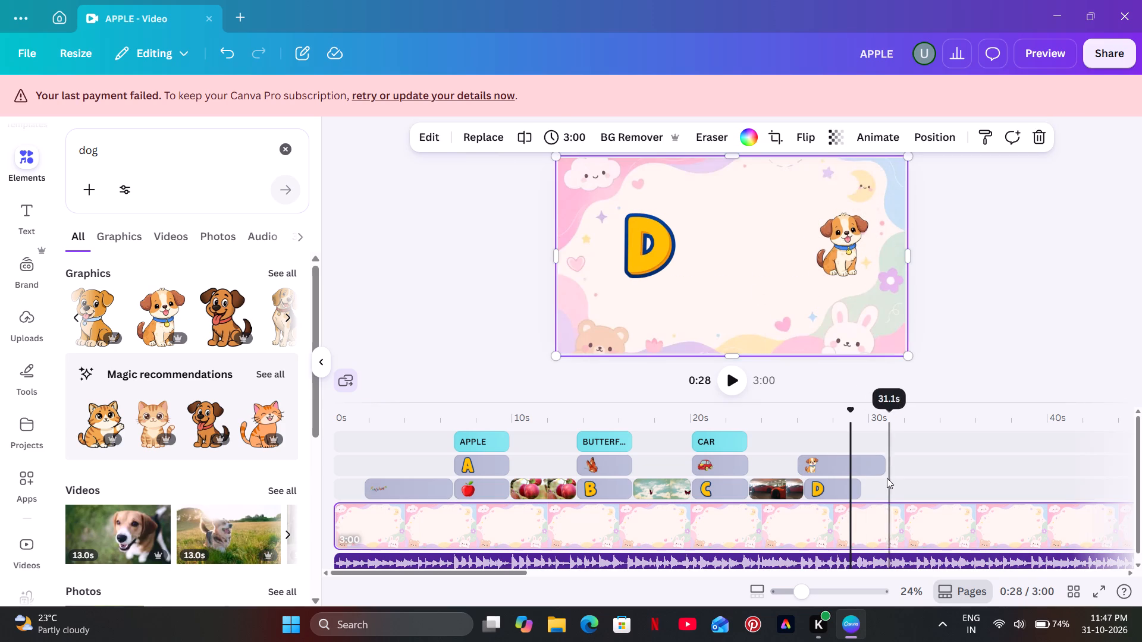
Trim both ends of the puppy clip to 3.2 s so it lines up with the letter D clip.
drag(879, 461, 858, 471)
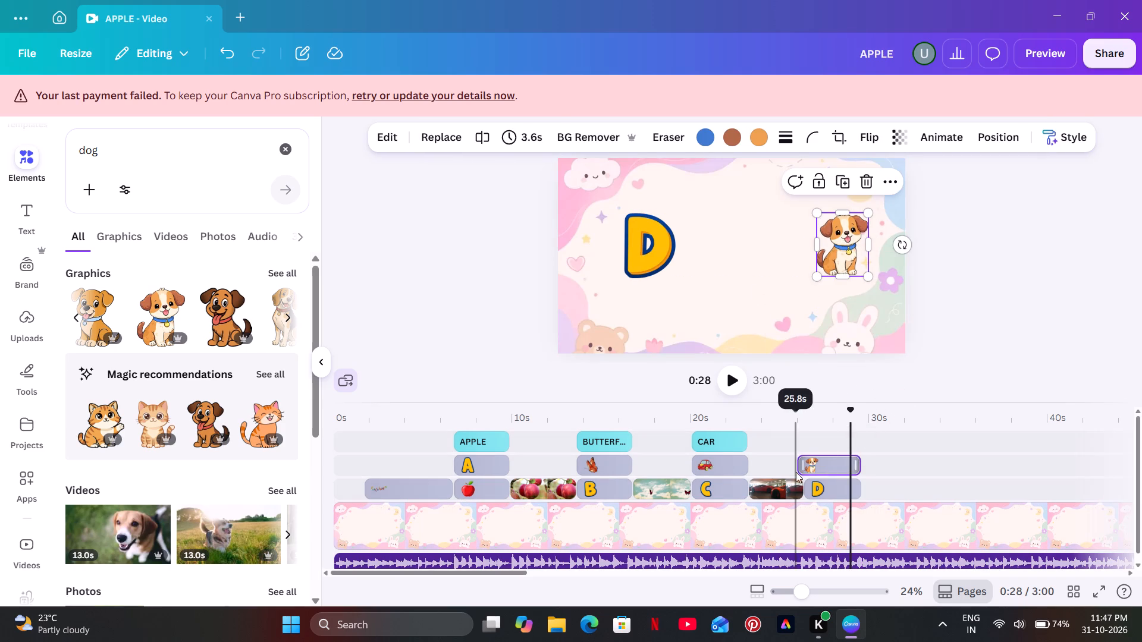
click(798, 457)
drag(798, 464, 807, 464)
click(824, 424)
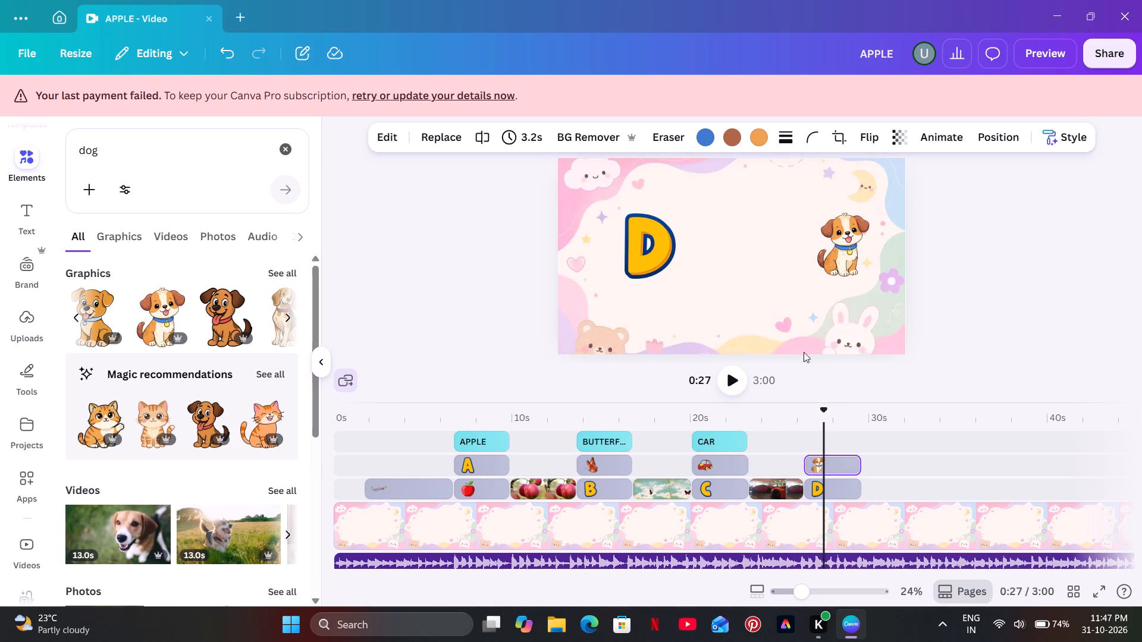
drag(876, 190, 867, 231)
click(764, 238)
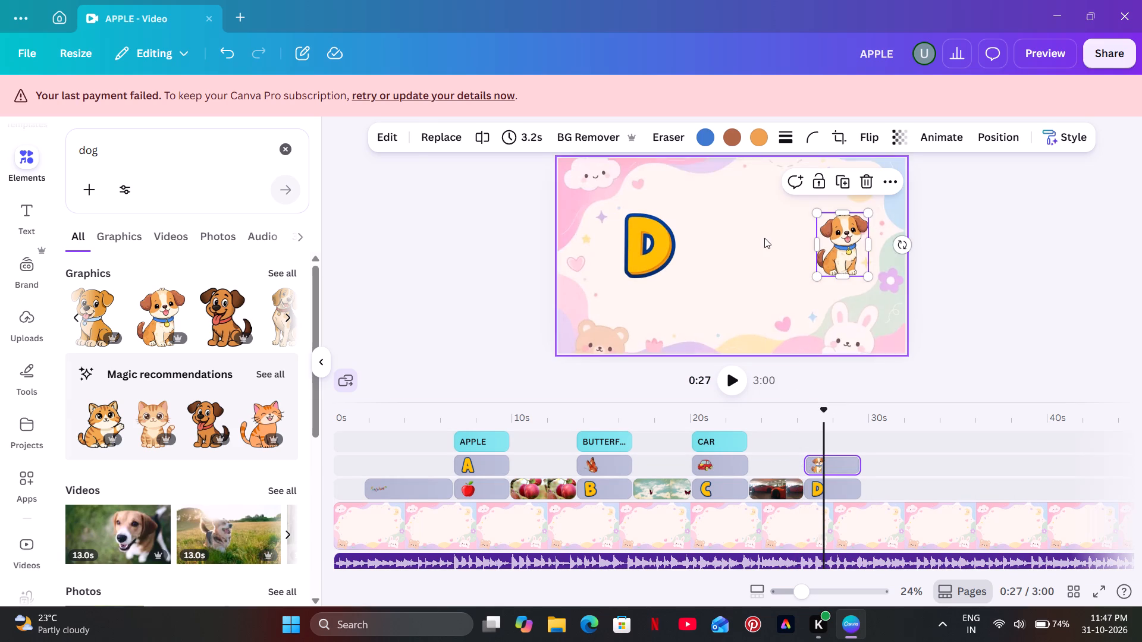
Duplicate the CAR text, move the copy above the puppy clip on the timeline, and extend it to 3.2 s.
click(735, 434)
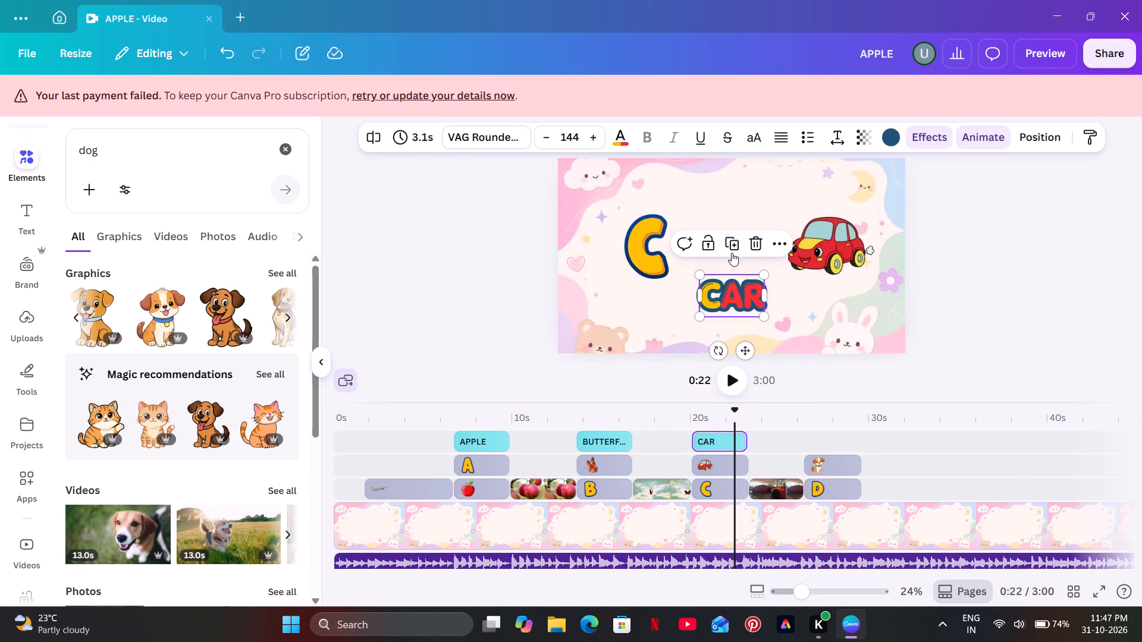
click(732, 251)
drag(725, 414, 804, 414)
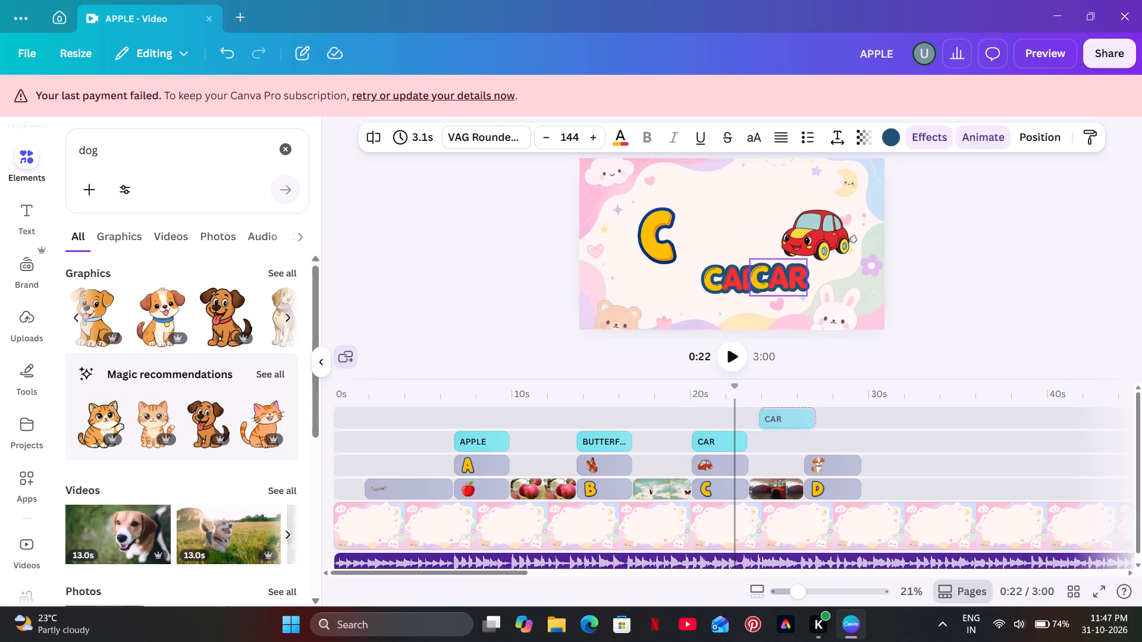
drag(804, 414, 837, 437)
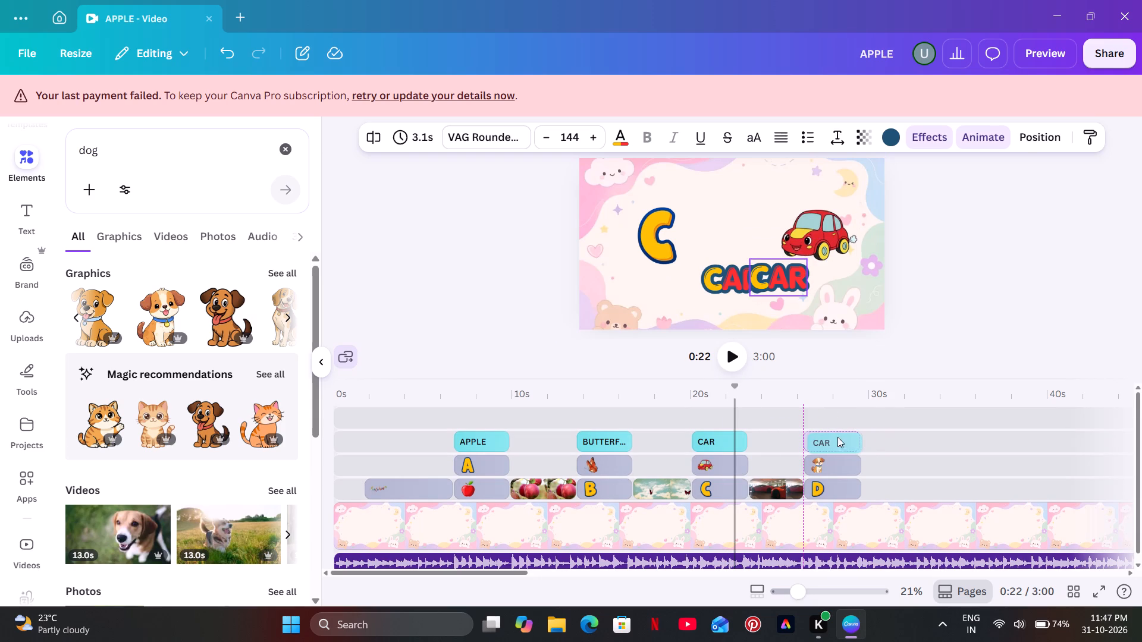
drag(851, 444, 868, 436)
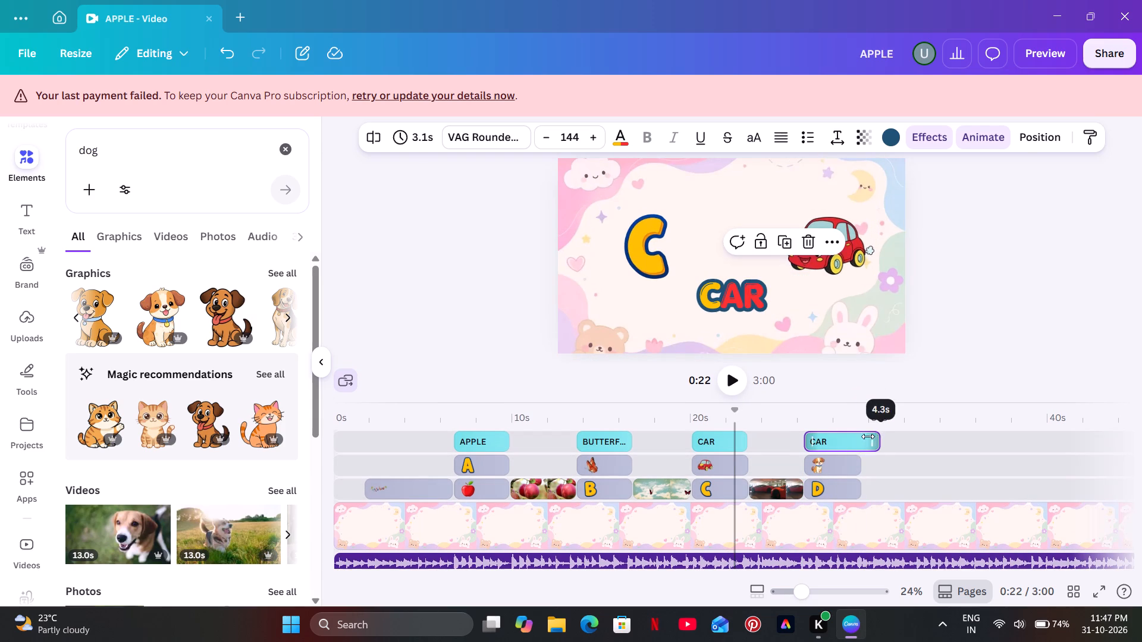
drag(868, 436, 858, 441)
click(835, 438)
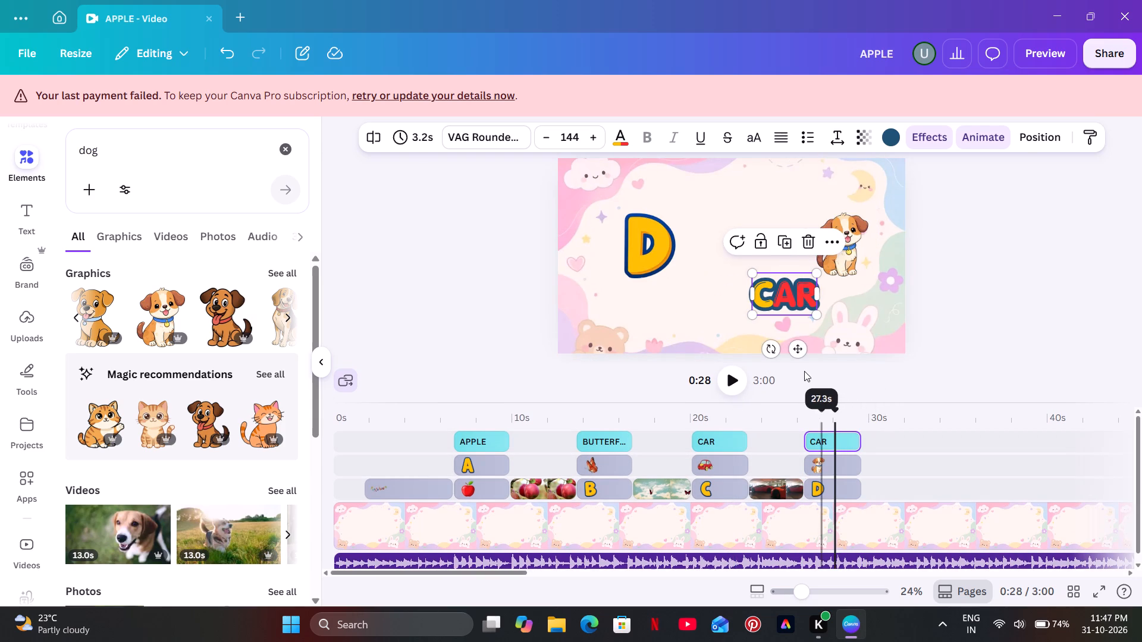
Replace the copied CAR text with DOG and position it between and slightly below the letter D and the puppy.
drag(801, 351, 767, 347)
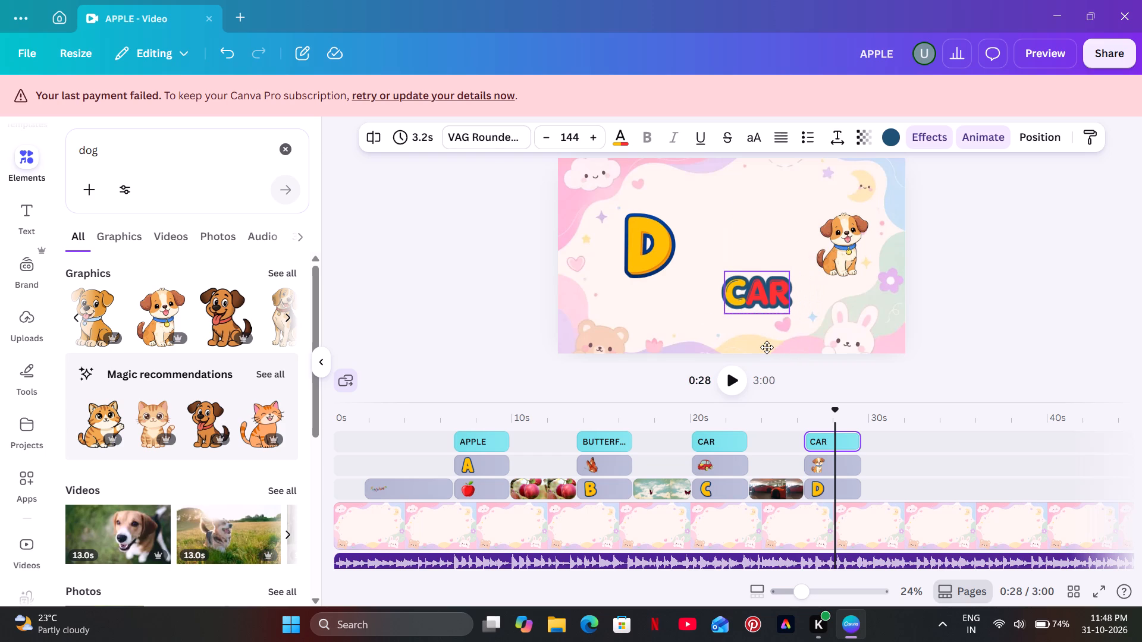
drag(767, 347, 762, 343)
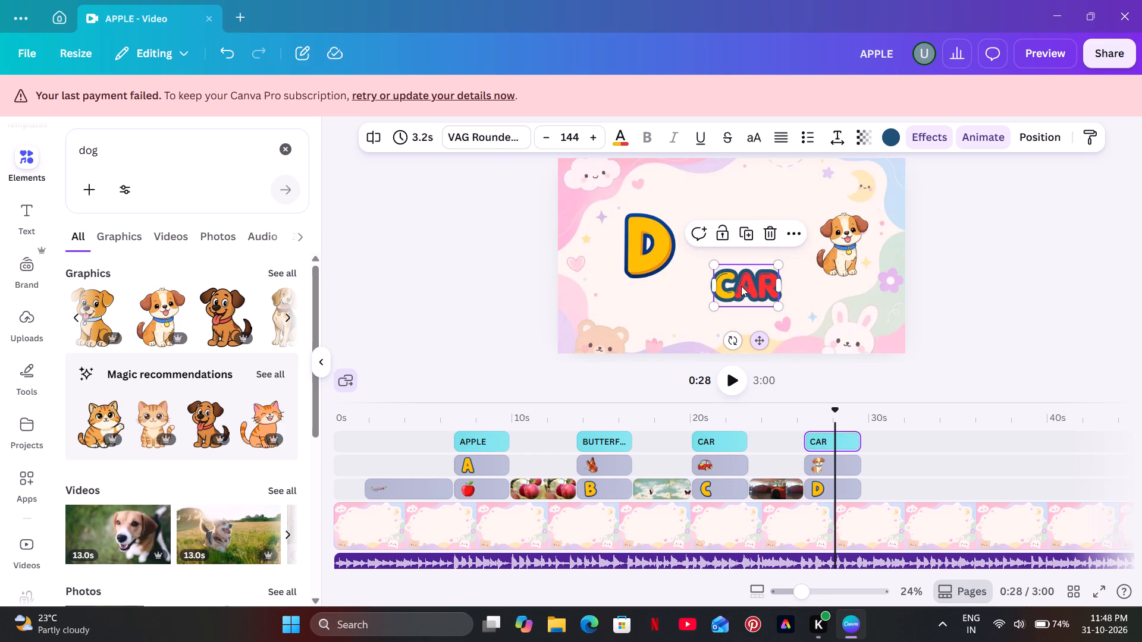
click(745, 279)
key(BackSpace)
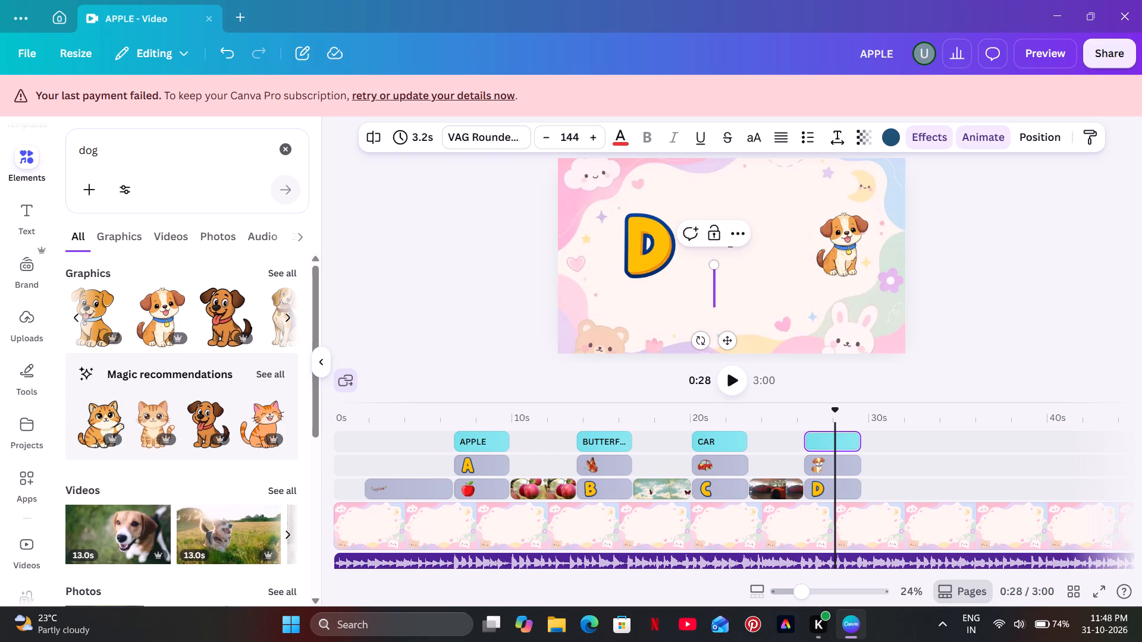
key(shift+d)
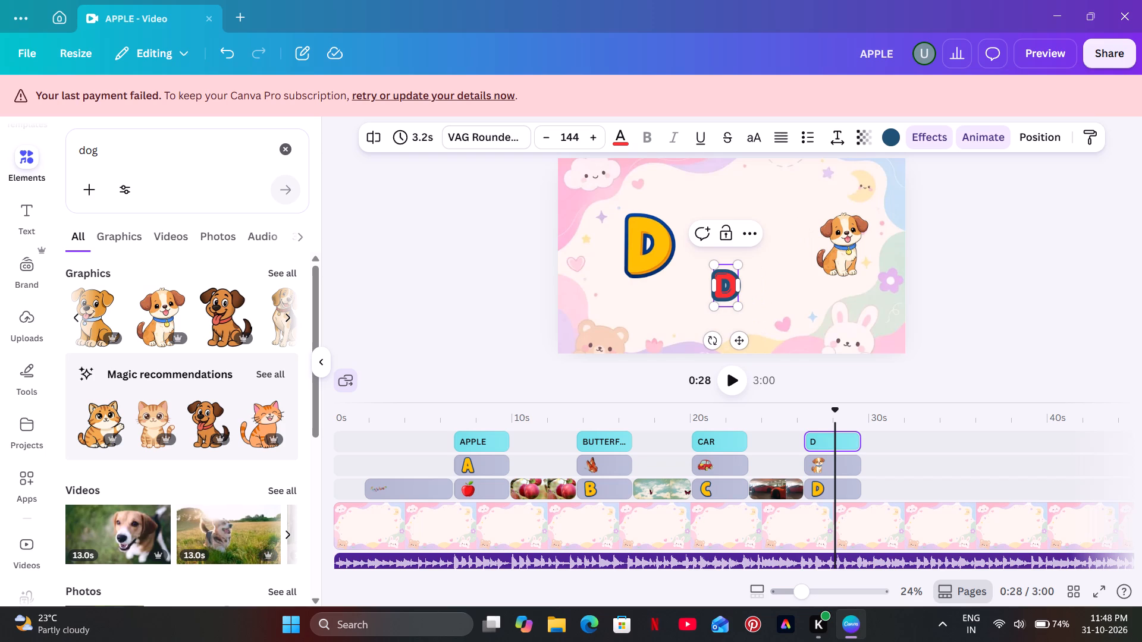
key(shift+o)
key(shift+g)
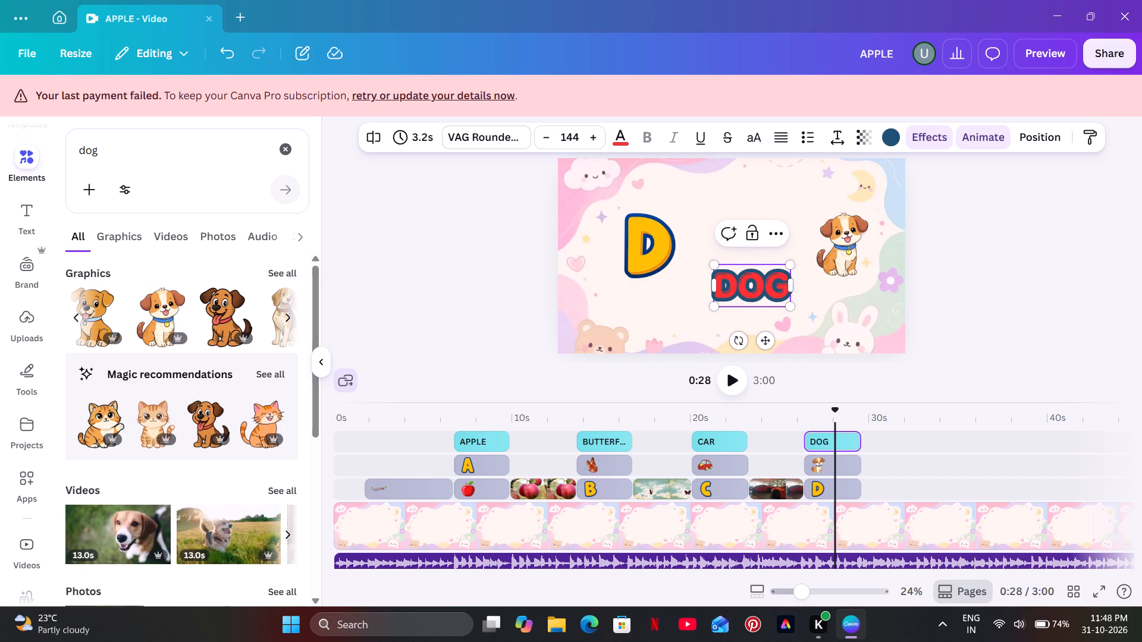
drag(763, 338, 758, 339)
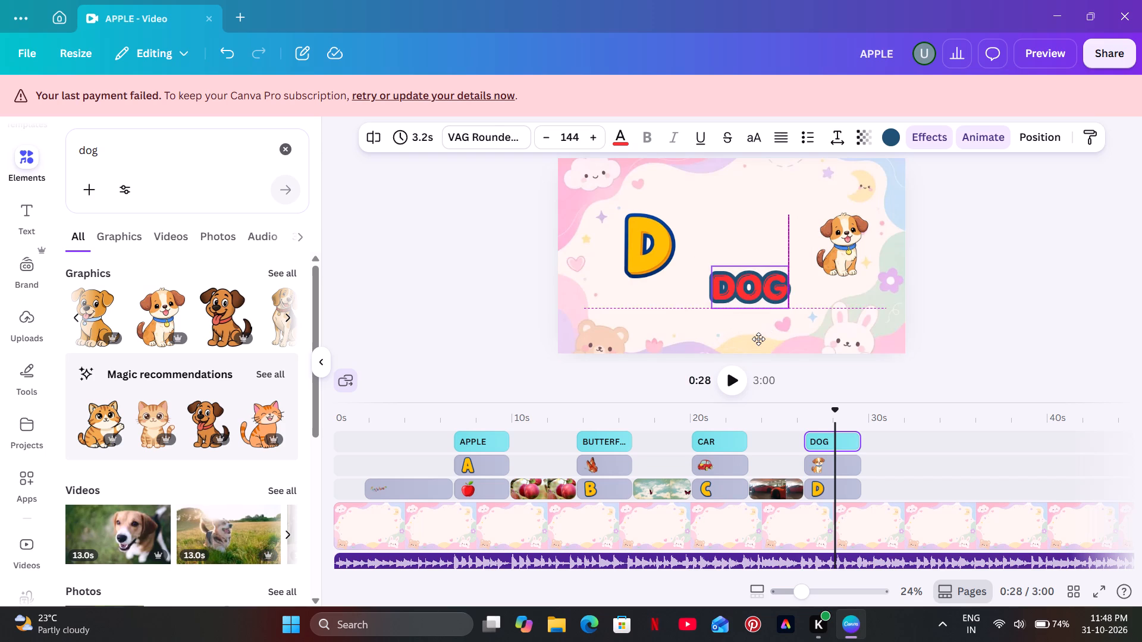
drag(758, 339, 756, 338)
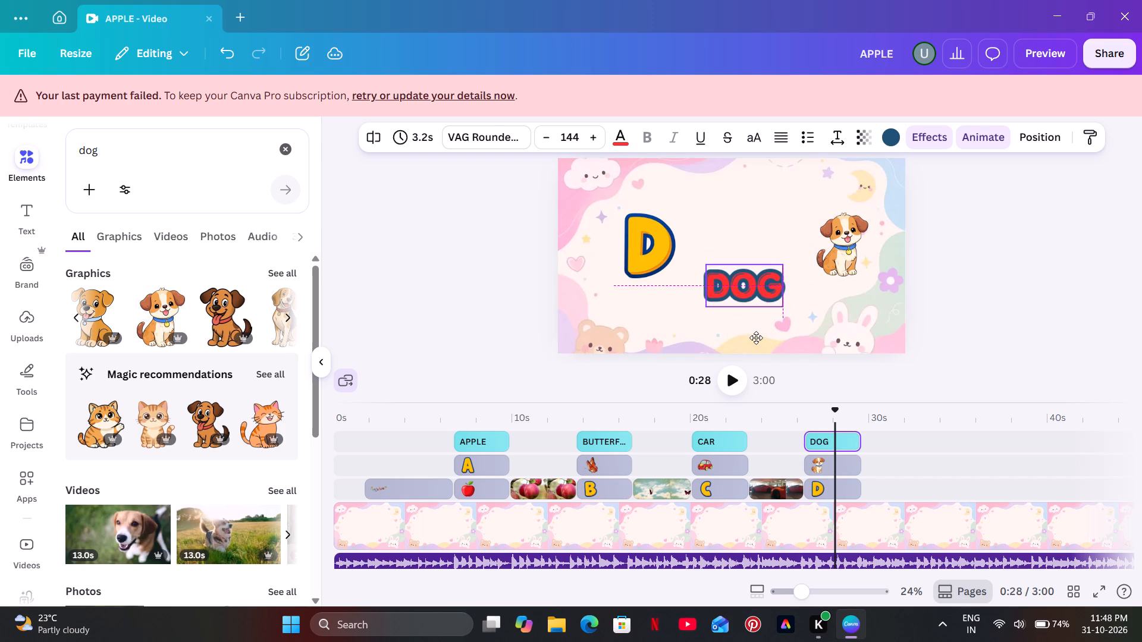
click(821, 295)
Colour the first letter D of the DOG text orange, using the colours already in the design.
click(781, 288)
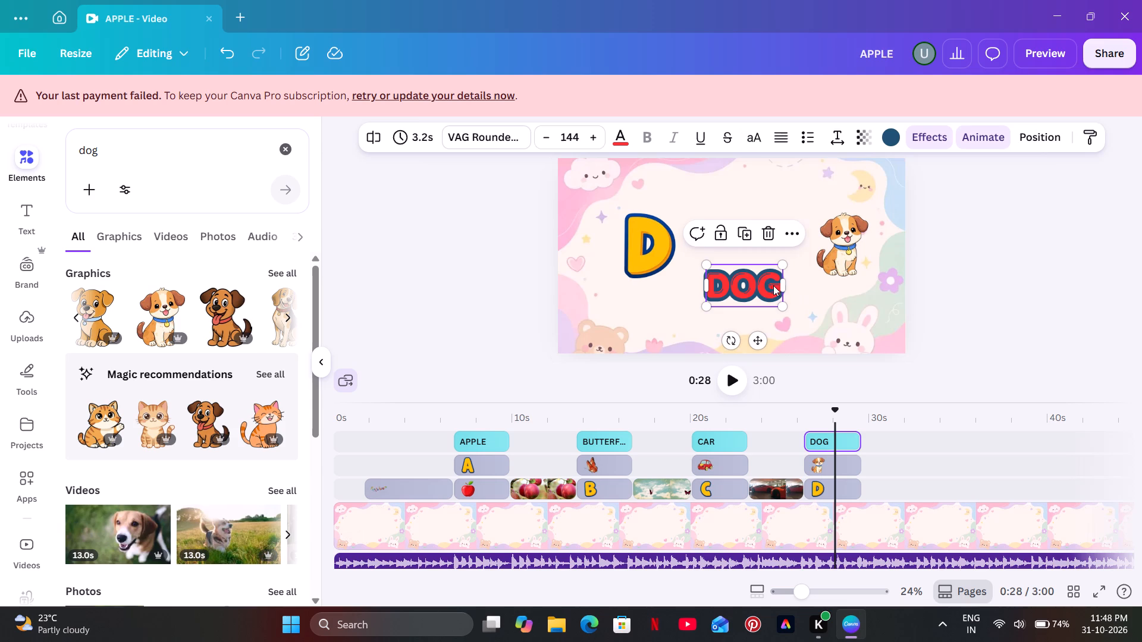
click(770, 284)
click(774, 282)
drag(735, 279, 711, 287)
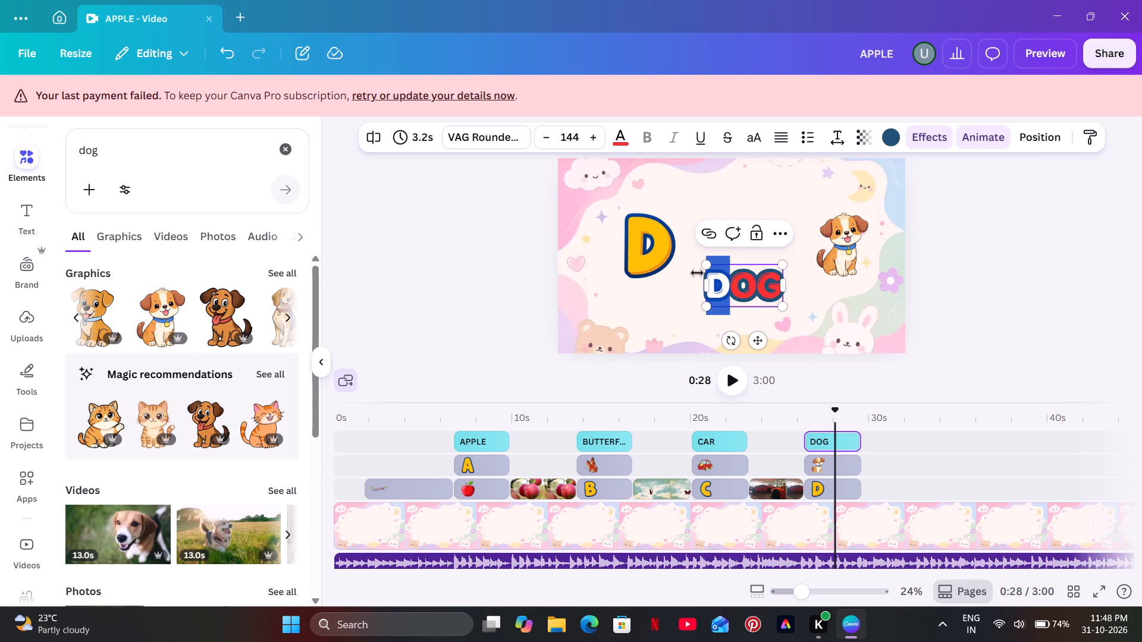
click(619, 136)
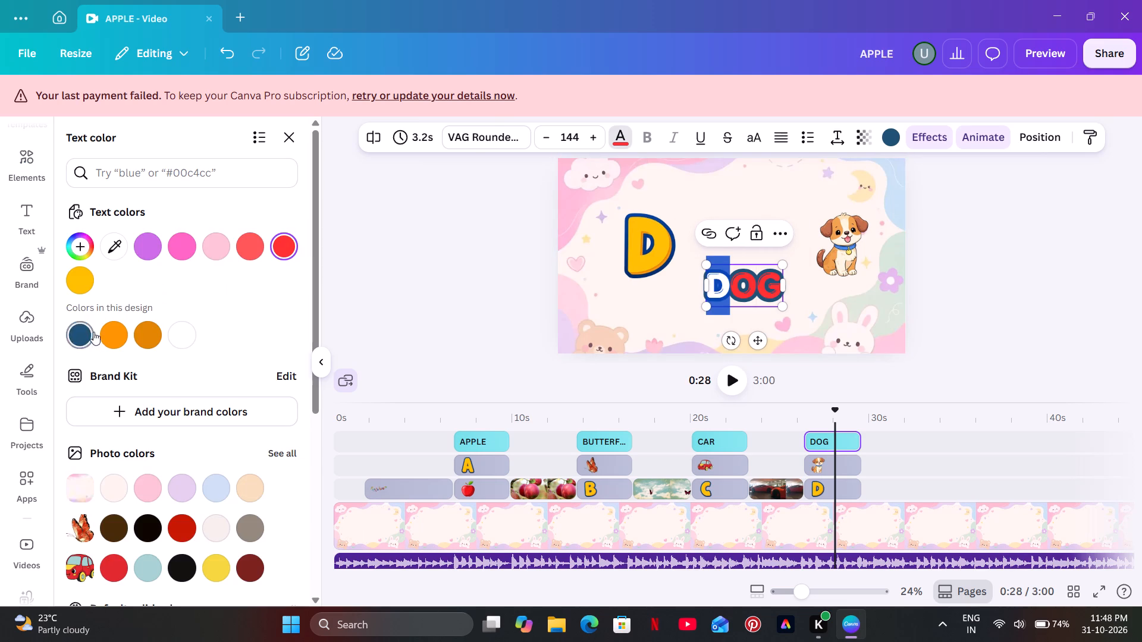
click(114, 336)
double_click(418, 276)
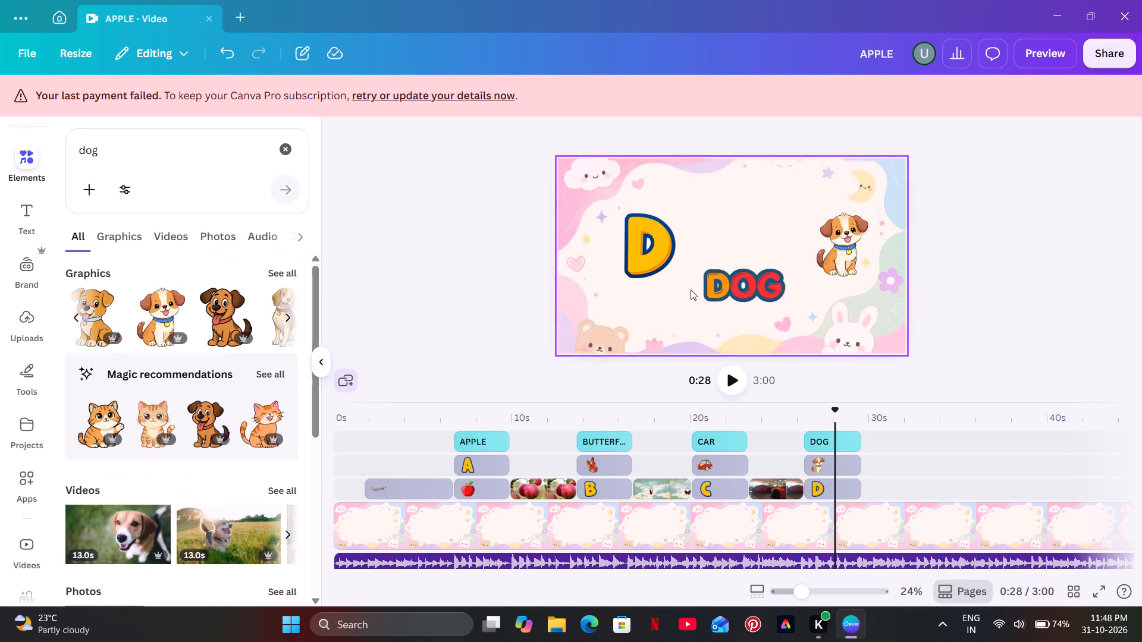
Colour the letters OG of the DOG text light crimson pink from the background's photo colours.
click(774, 281)
click(780, 279)
drag(780, 279, 739, 292)
click(617, 136)
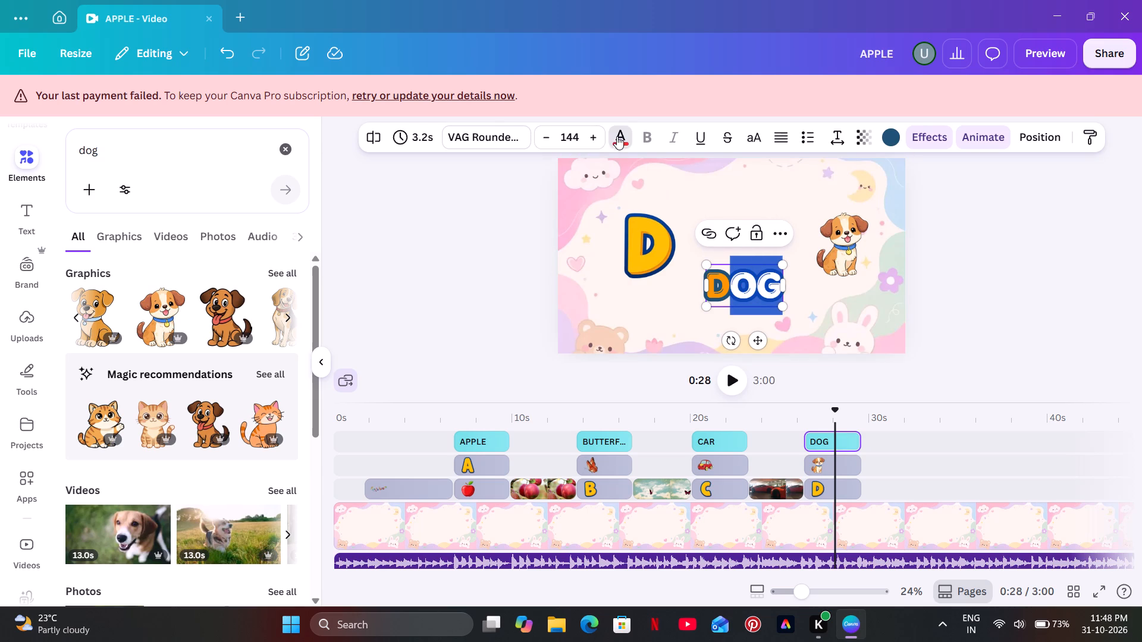
scroll(305, 322, down, 2)
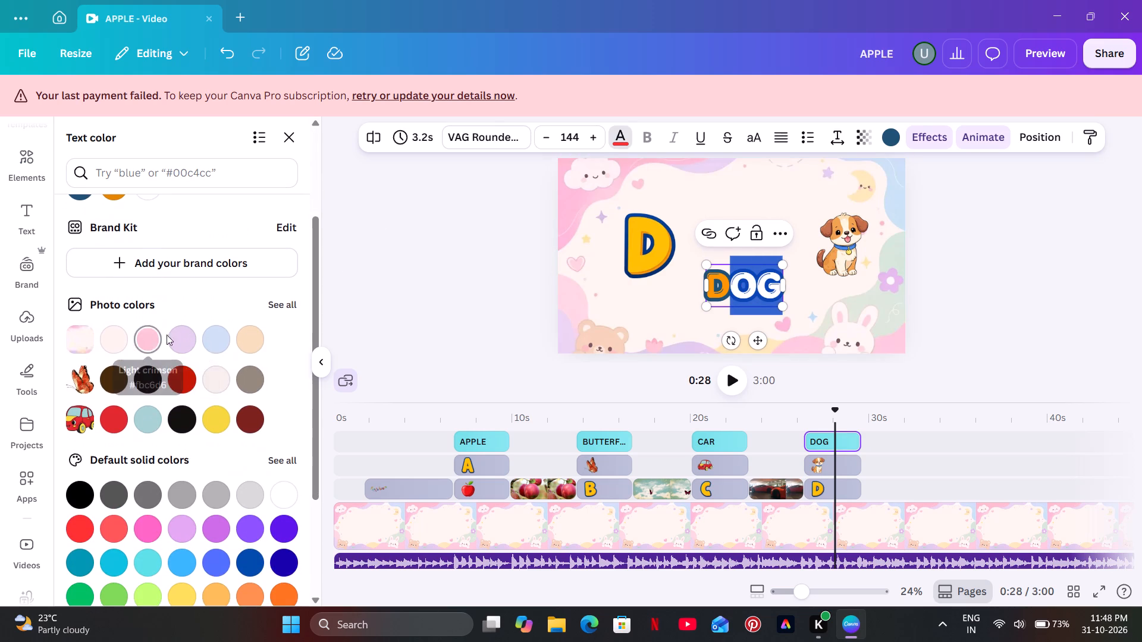
click(145, 336)
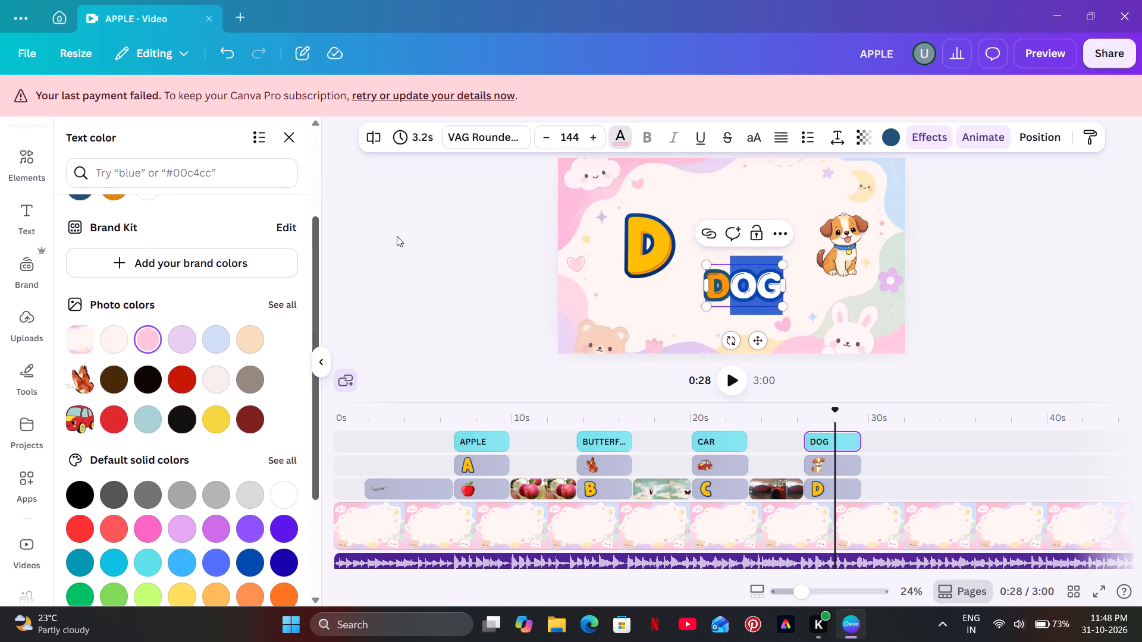
double_click(414, 226)
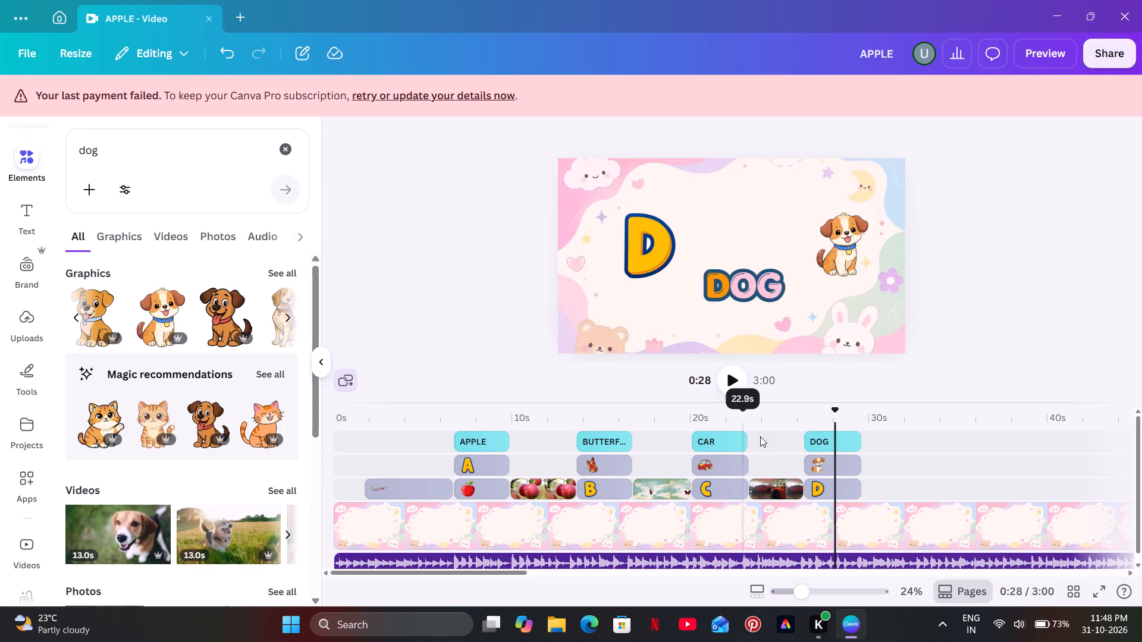
Select the large letter D and the puppy together and apply the Tumble animation with the Pulse add-on effect.
drag(864, 191, 864, 215)
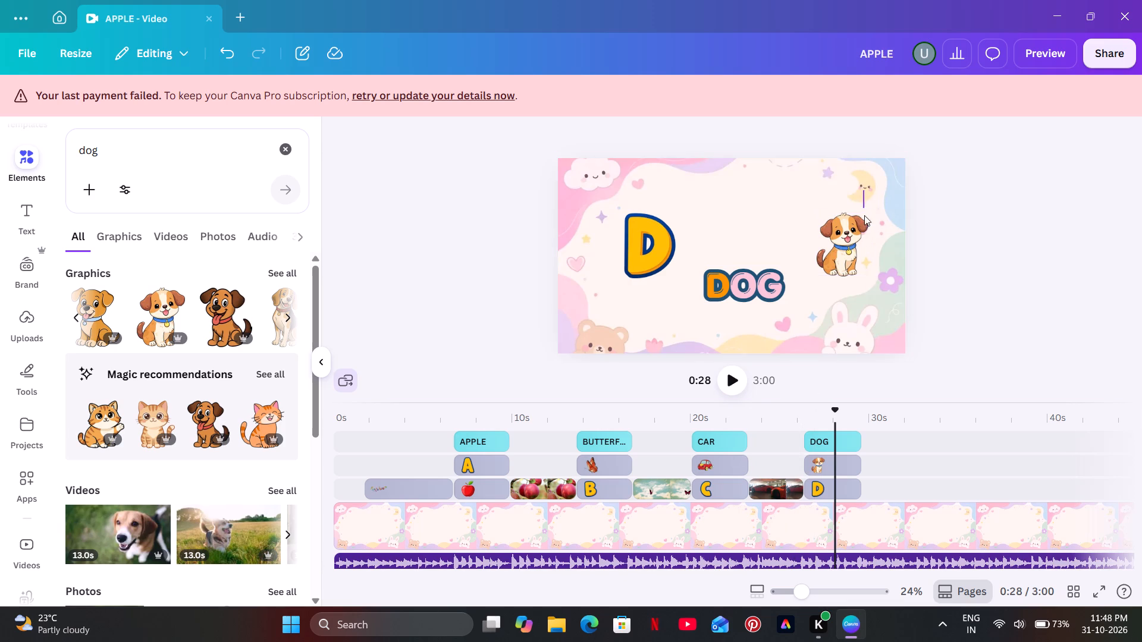
drag(864, 215, 622, 246)
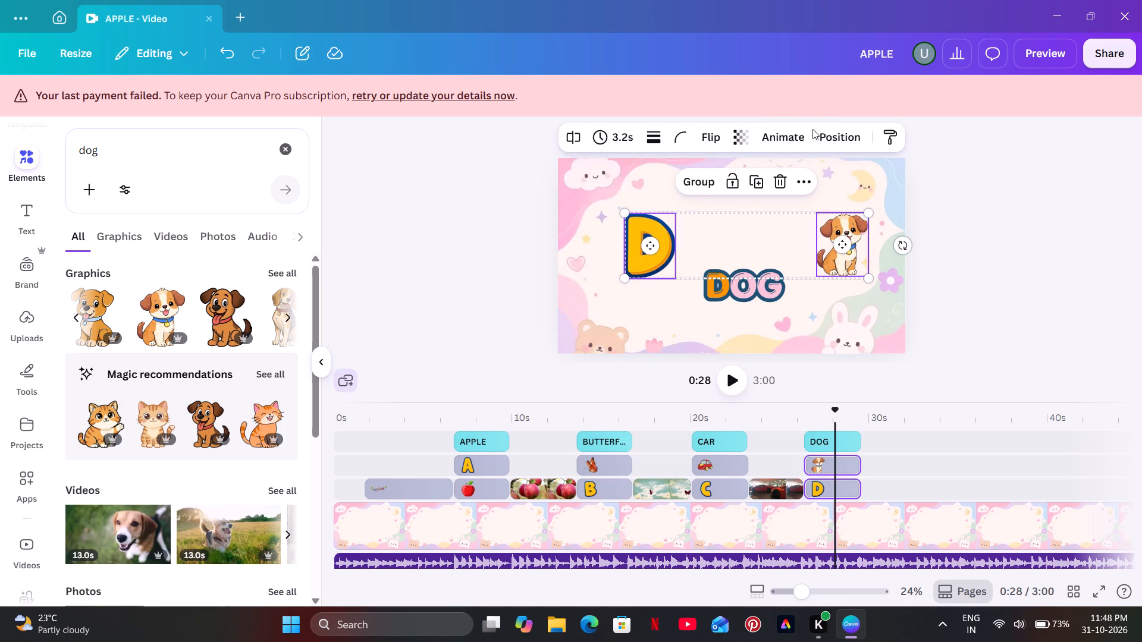
click(793, 138)
scroll(219, 319, down, 7)
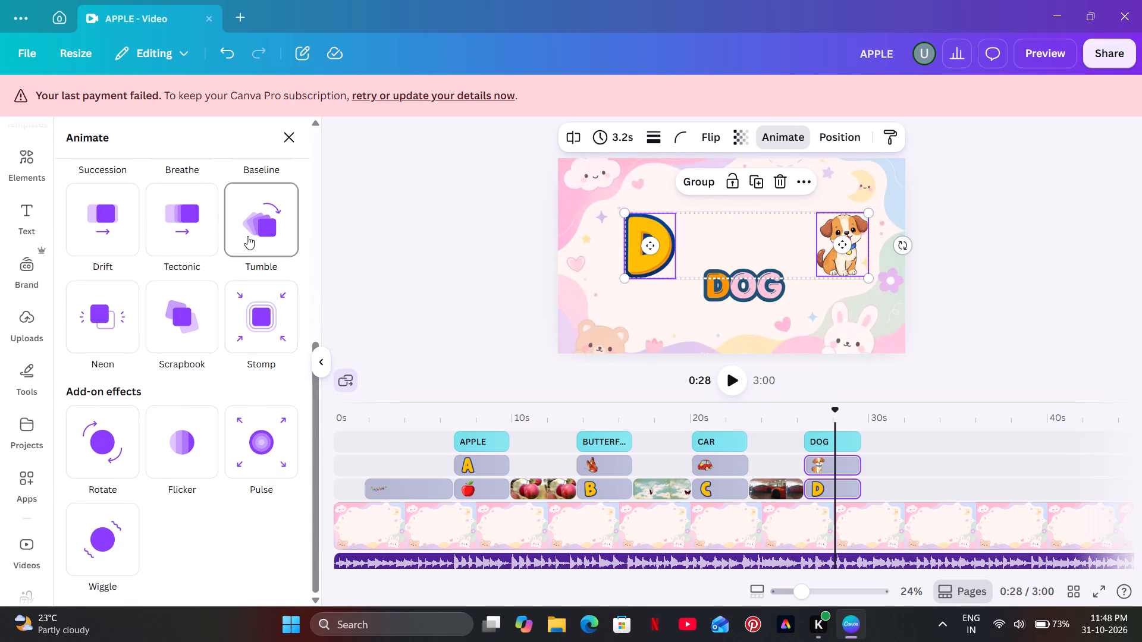
click(247, 236)
scroll(255, 254, down, 6)
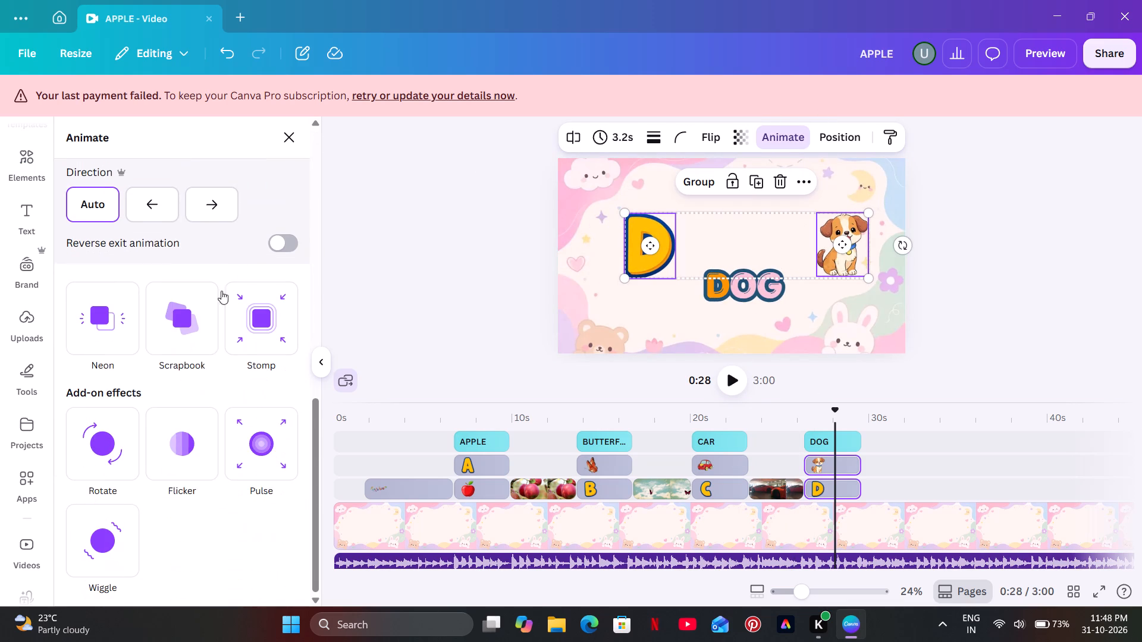
click(239, 459)
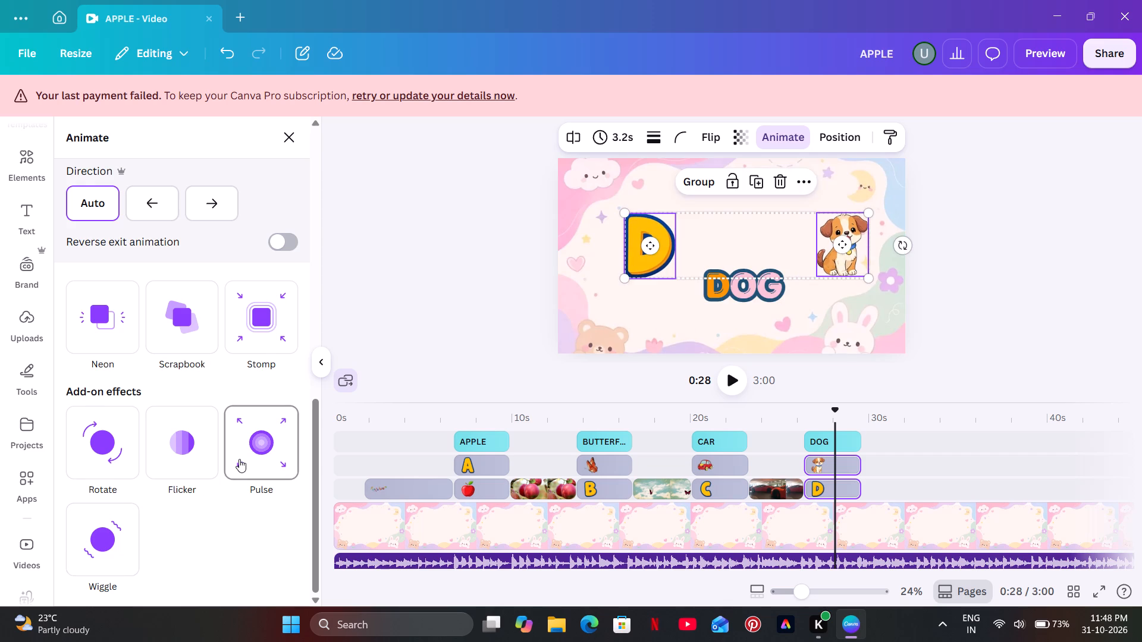
Lower the Pulse intensity for the letter D and puppy to its minimum and play back the DOG scene.
scroll(237, 462, down, 3)
drag(178, 400, 112, 409)
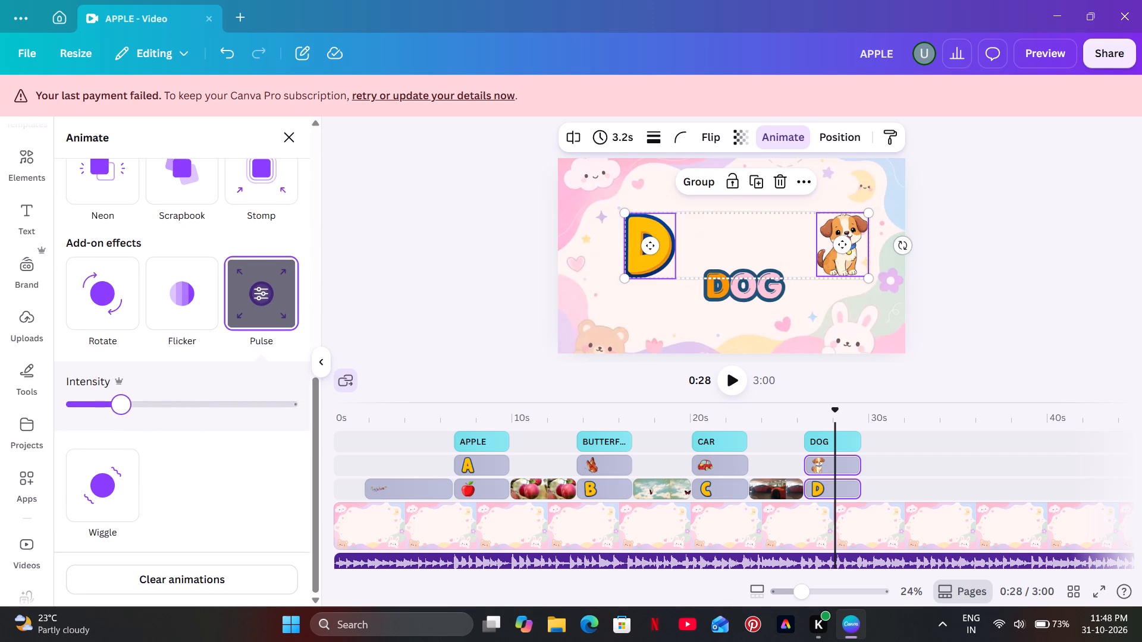
drag(112, 409, 74, 414)
click(429, 227)
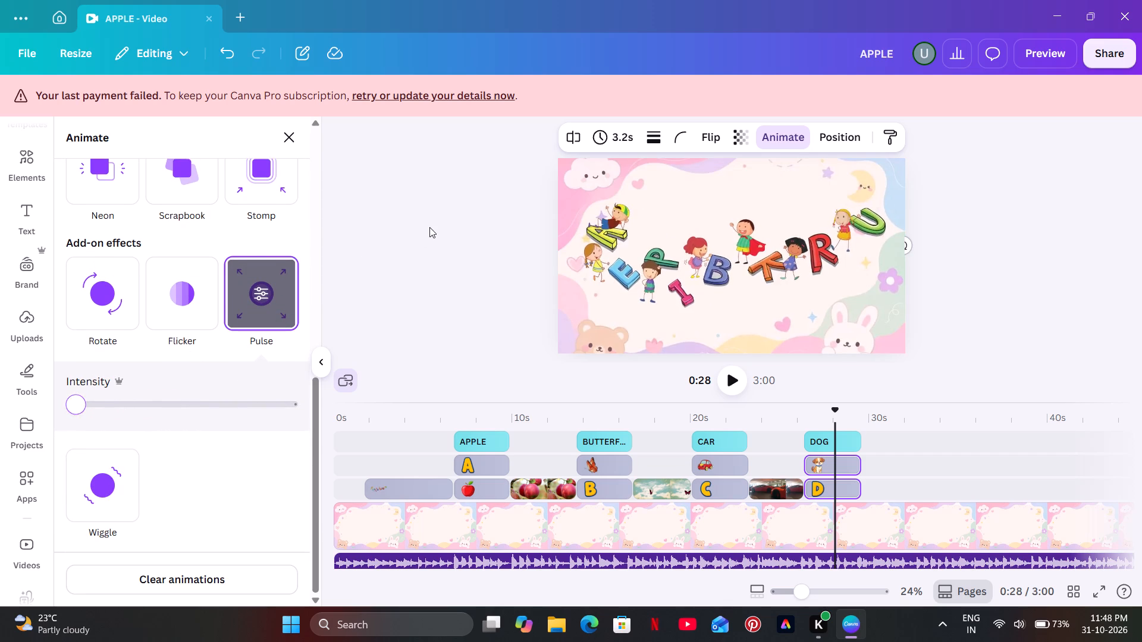
click(798, 435)
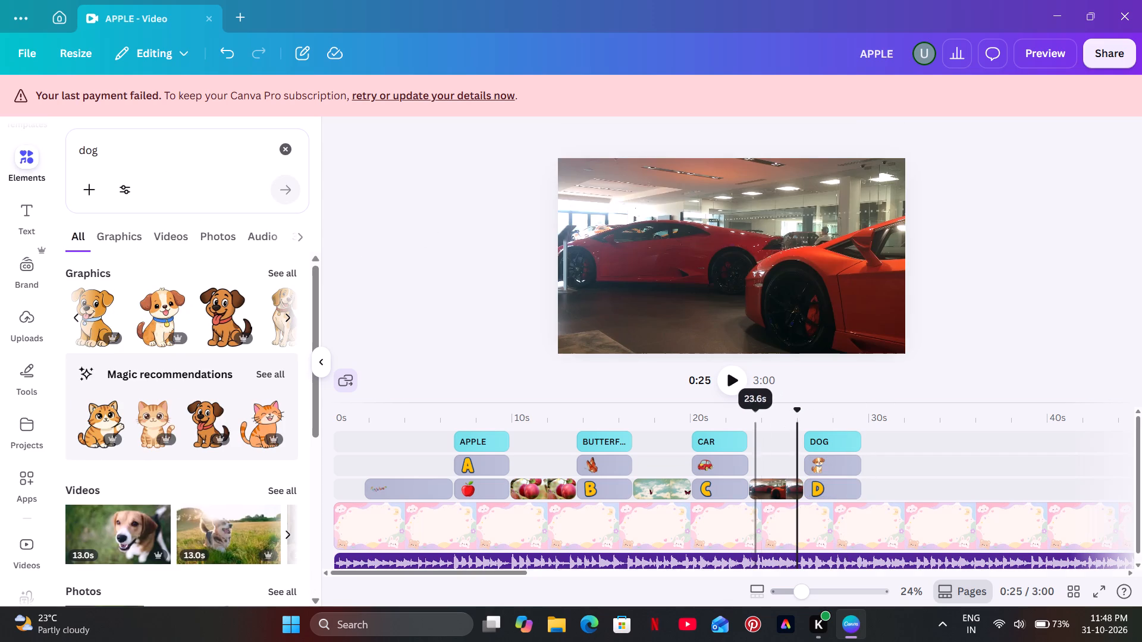
click(742, 386)
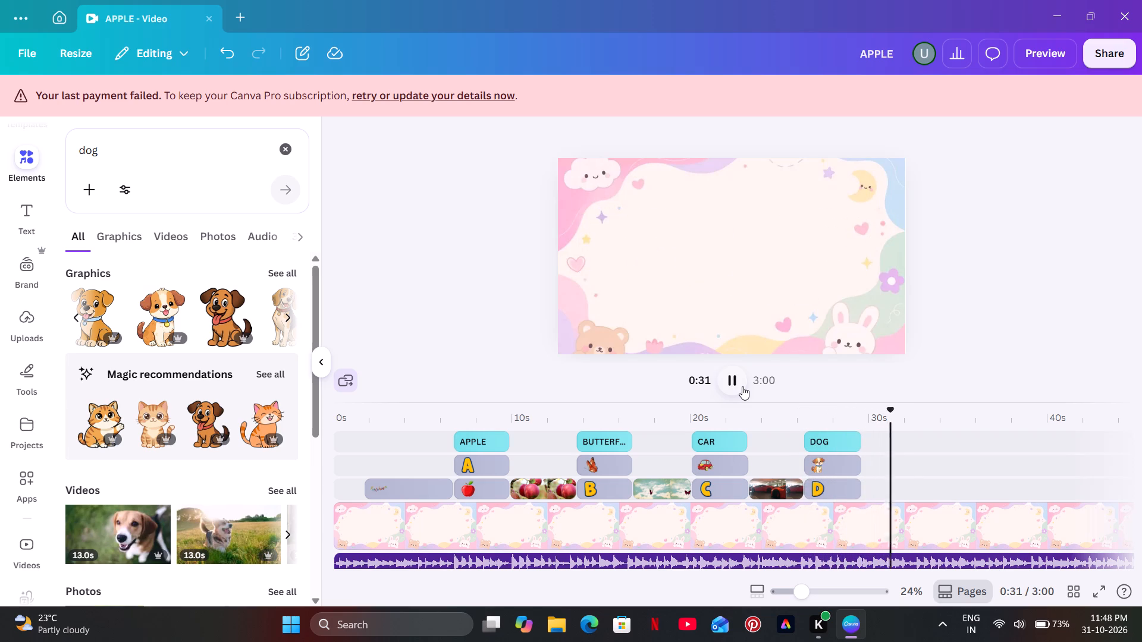
click(742, 386)
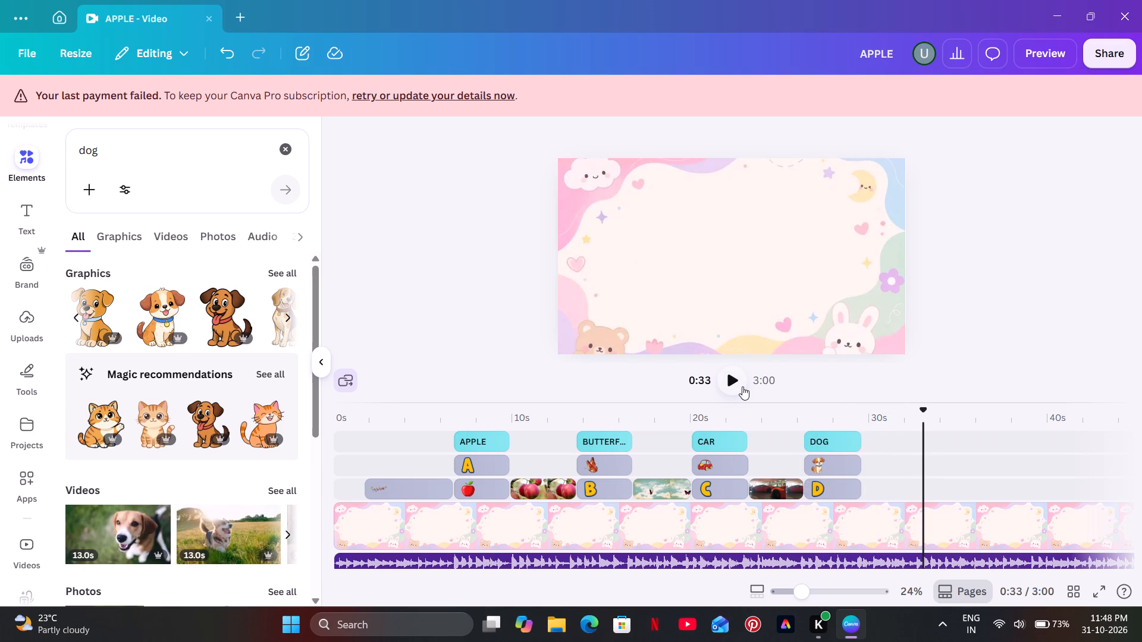
Add the 11-second video of a corgi running on grass and place it directly after the DOG scene, in the letter D's timeline row.
scroll(228, 553, down, 2)
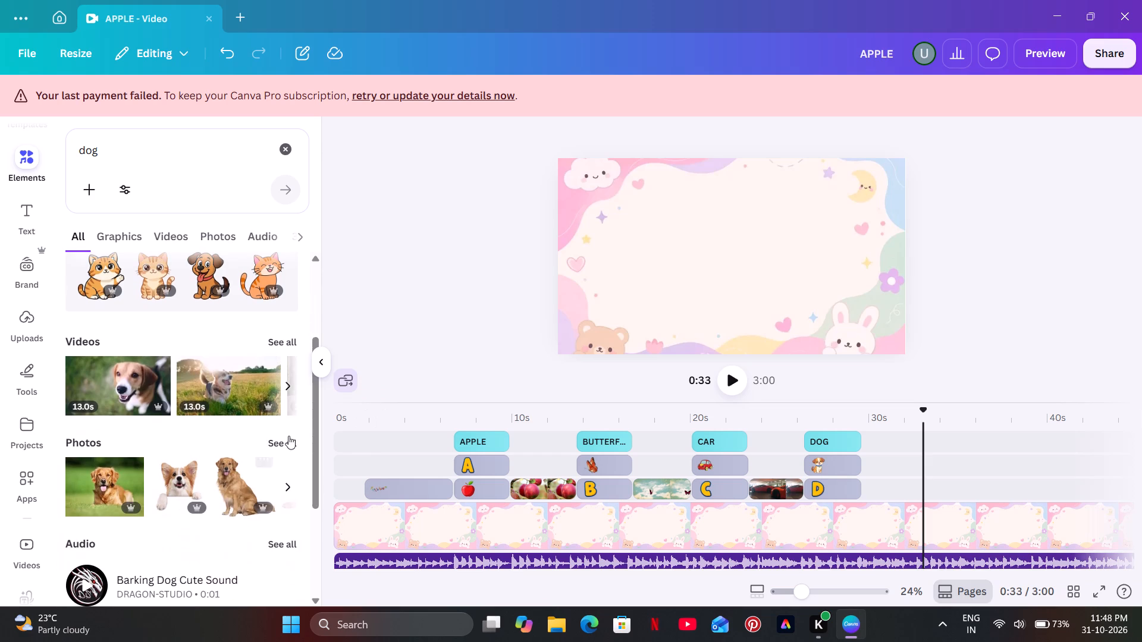
click(286, 386)
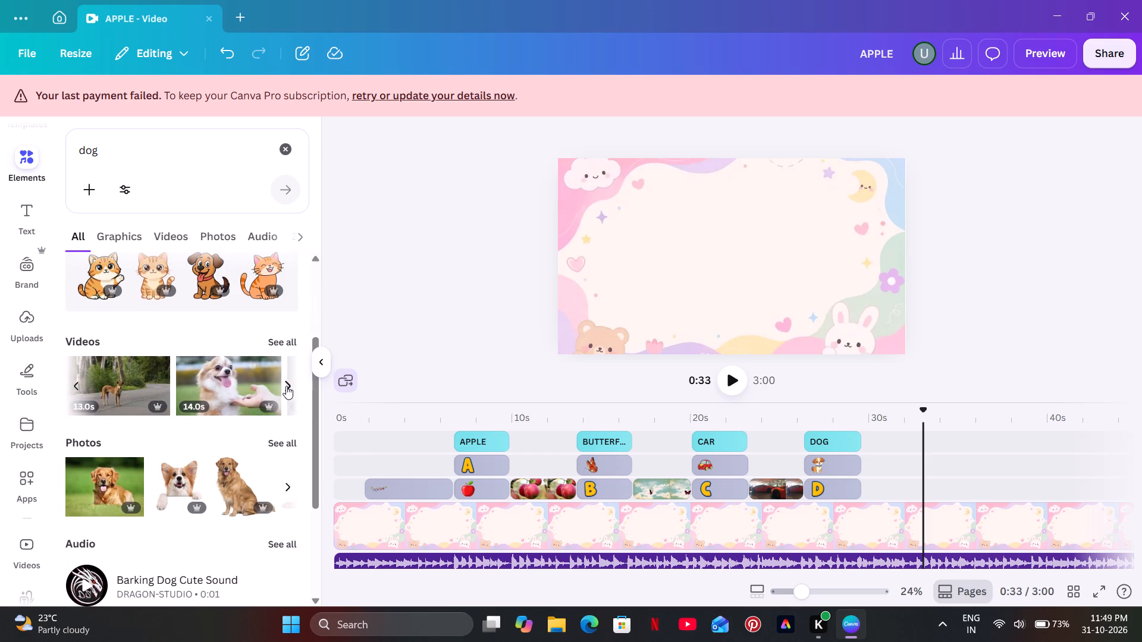
click(286, 386)
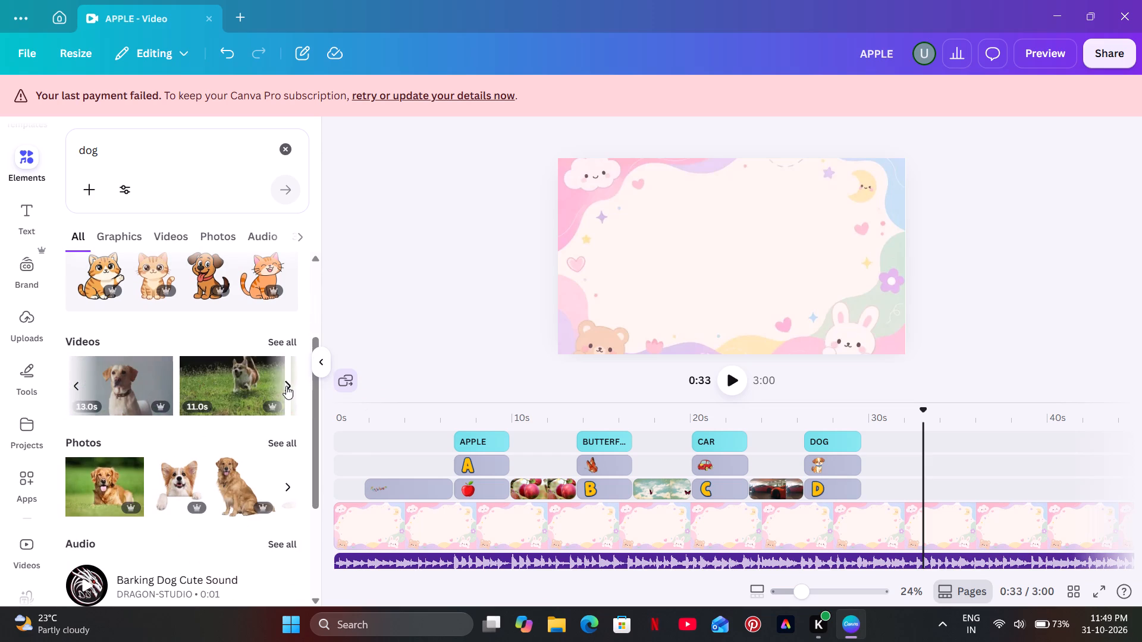
click(231, 394)
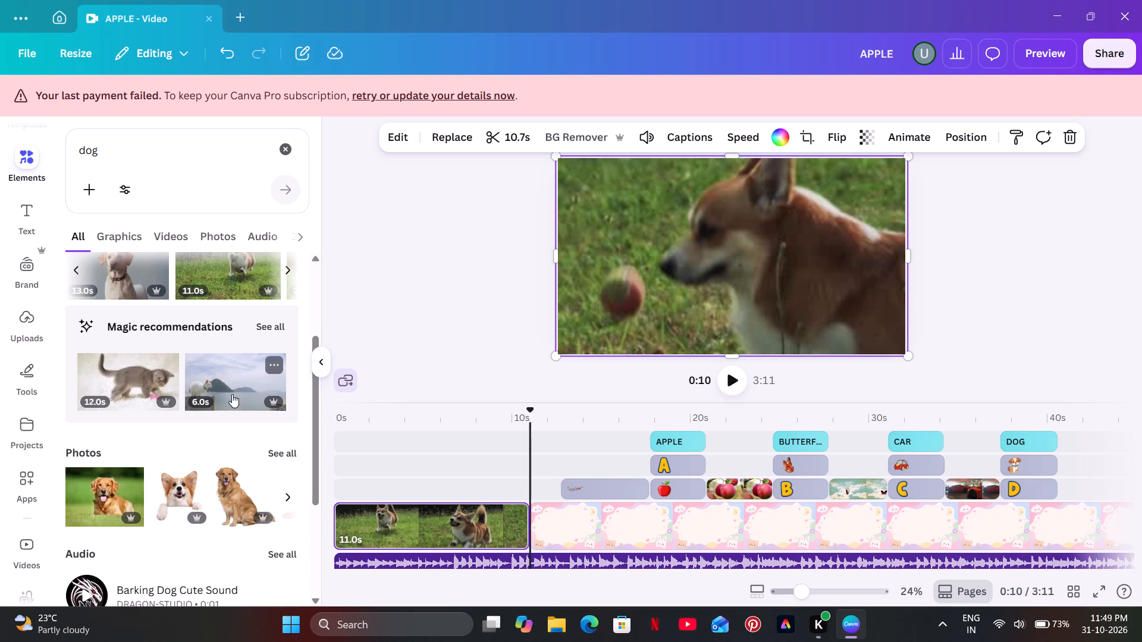
drag(384, 539, 741, 499)
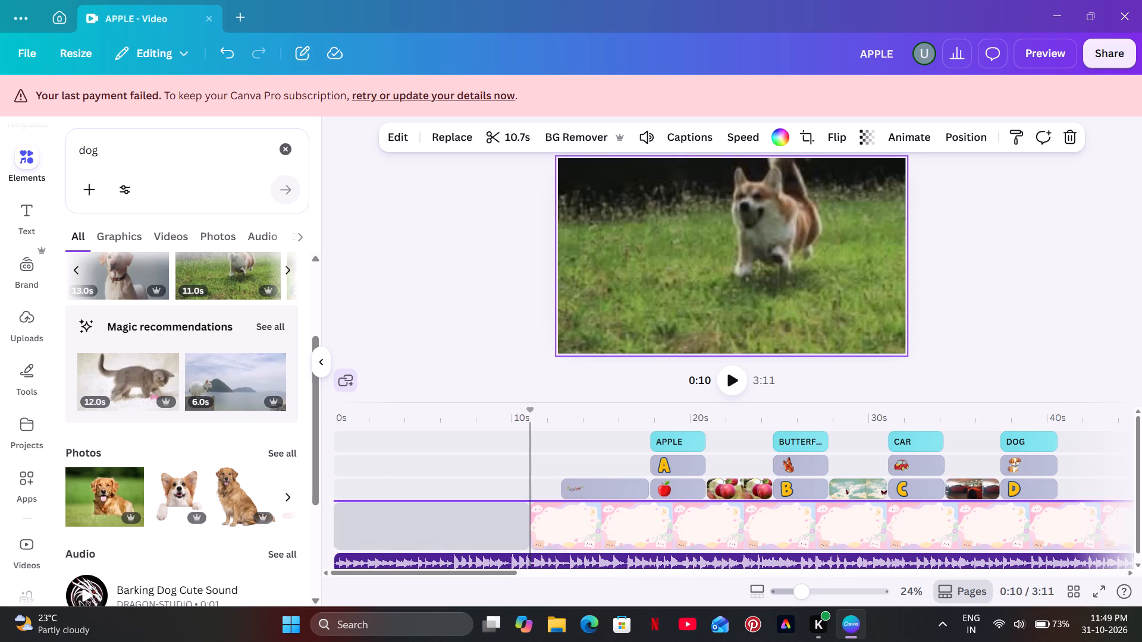
drag(741, 499, 977, 489)
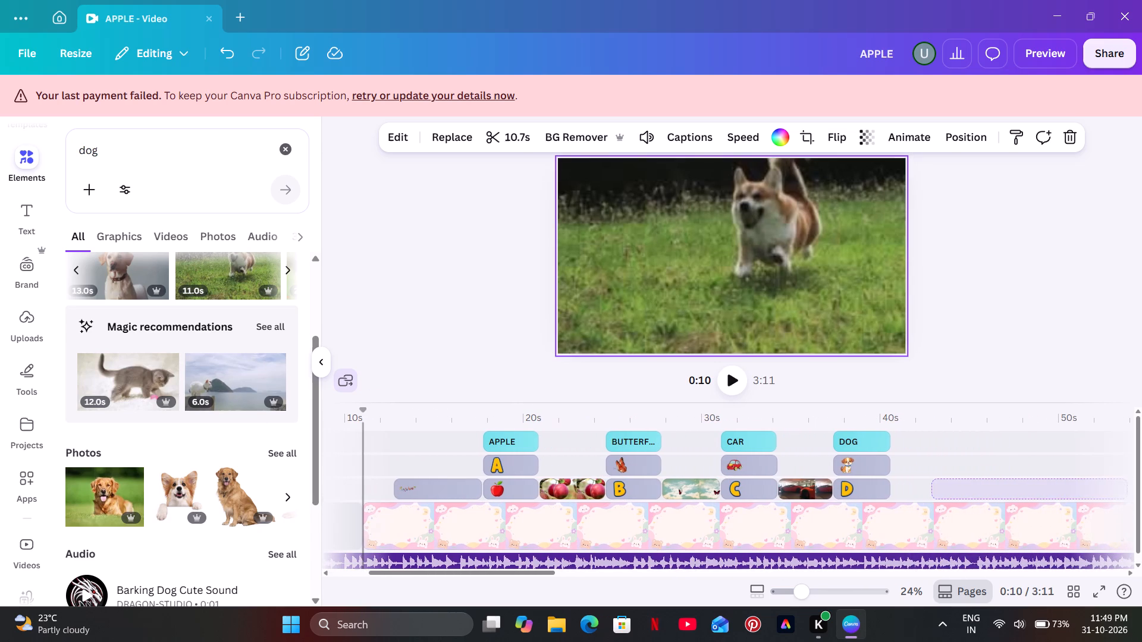
drag(977, 489, 946, 489)
drag(946, 489, 907, 490)
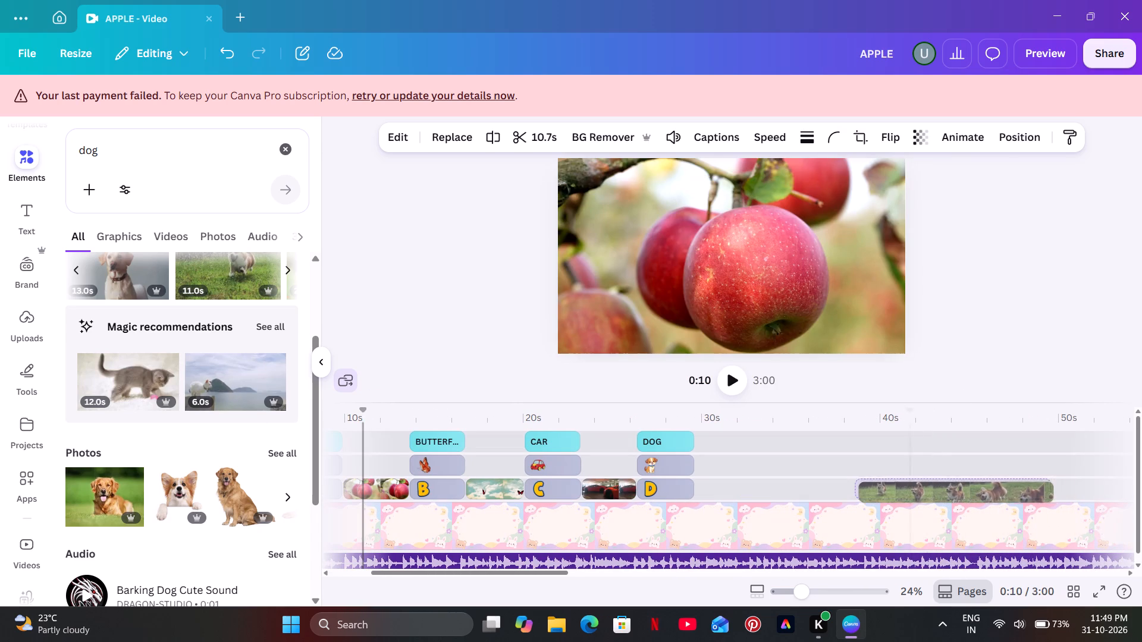
drag(907, 490, 752, 487)
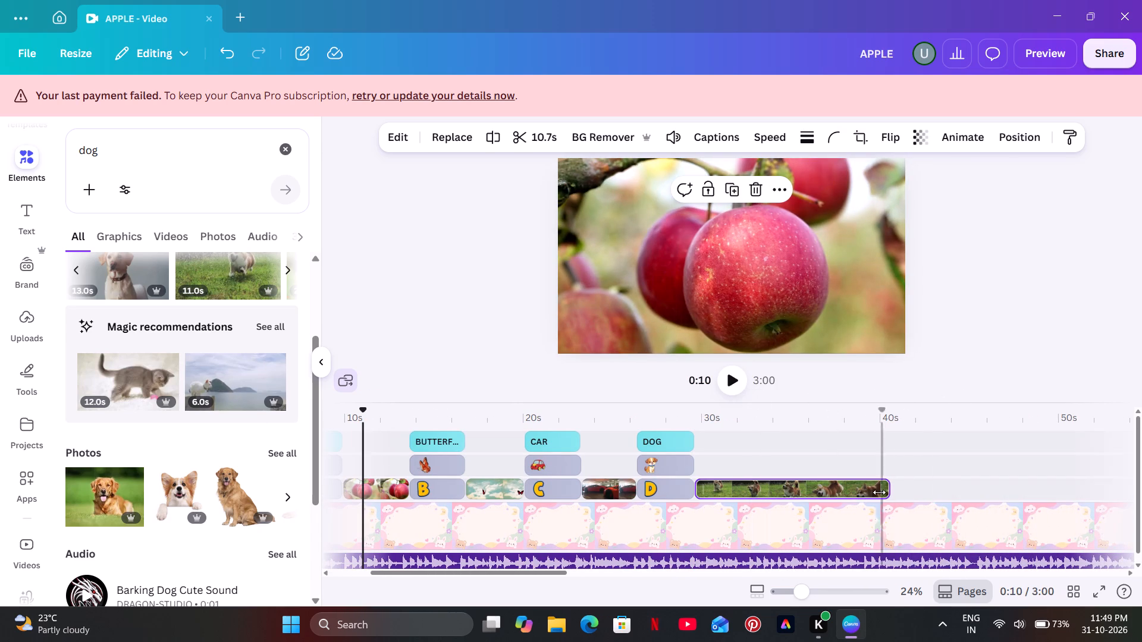
Trim the end of the corgi clip to about 0:32 on the timeline, checking the cut by playback.
drag(883, 488, 760, 488)
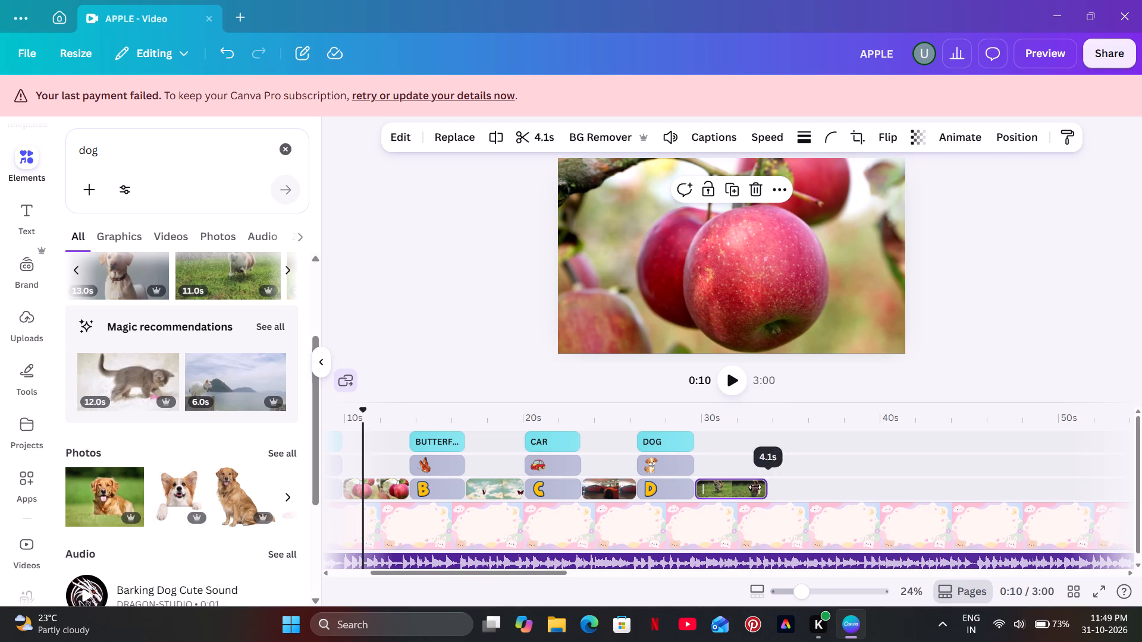
click(655, 412)
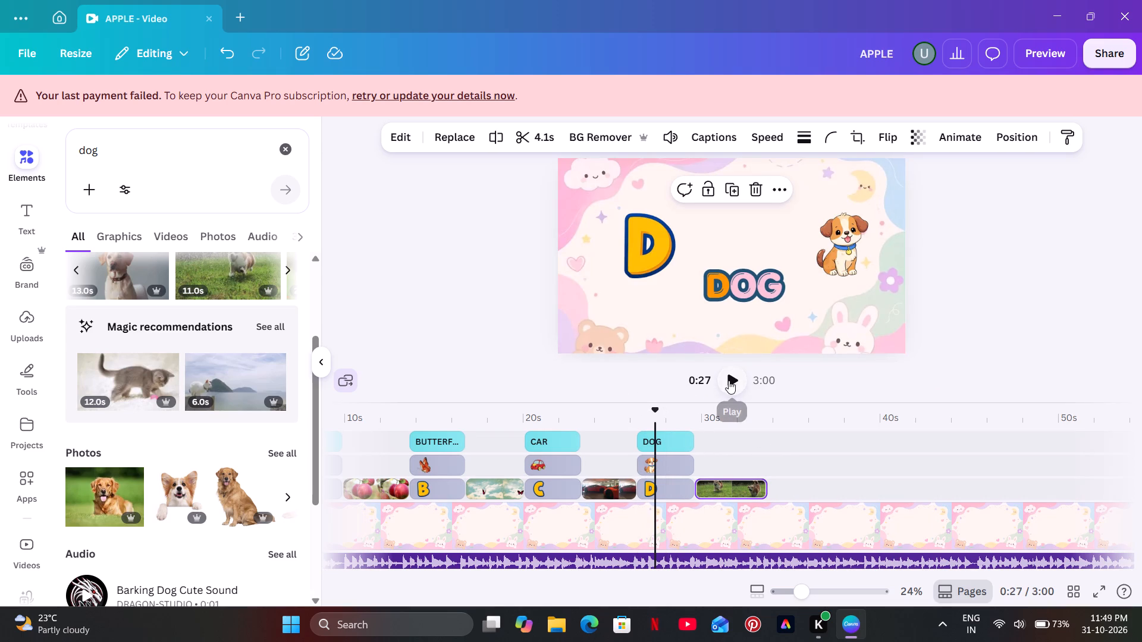
click(732, 380)
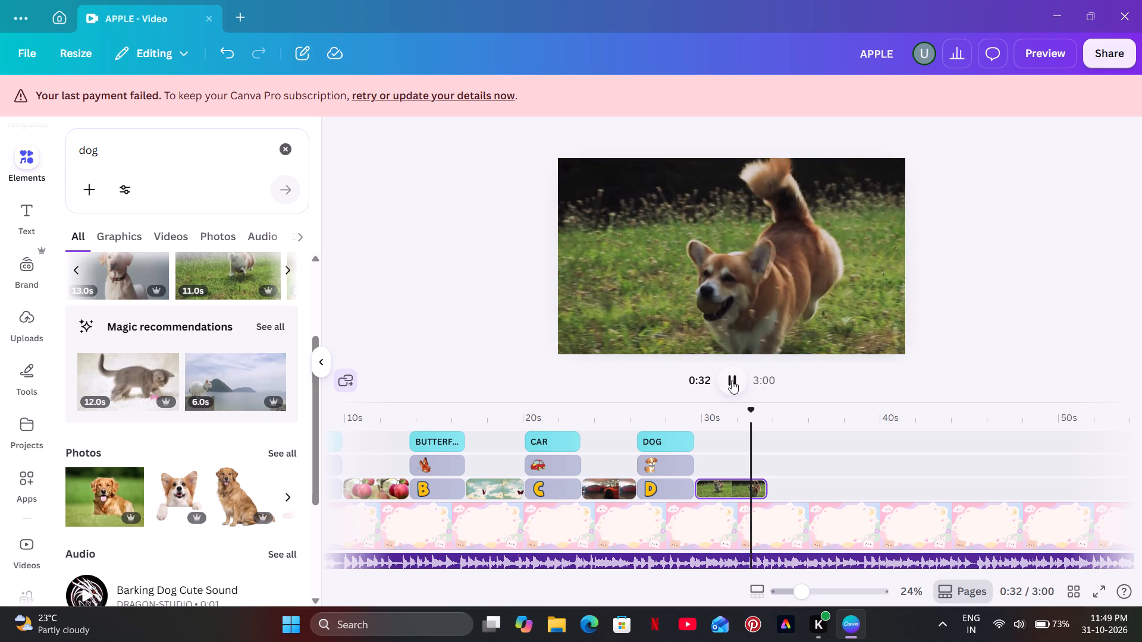
click(732, 380)
drag(764, 492, 756, 495)
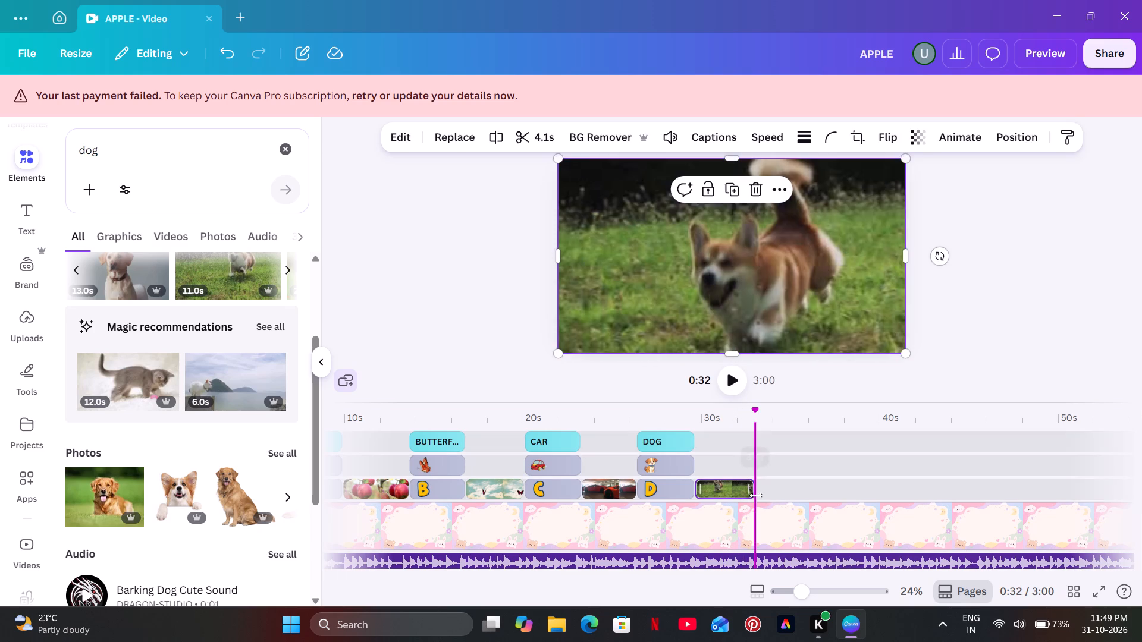
drag(756, 495, 754, 496)
click(723, 455)
click(737, 386)
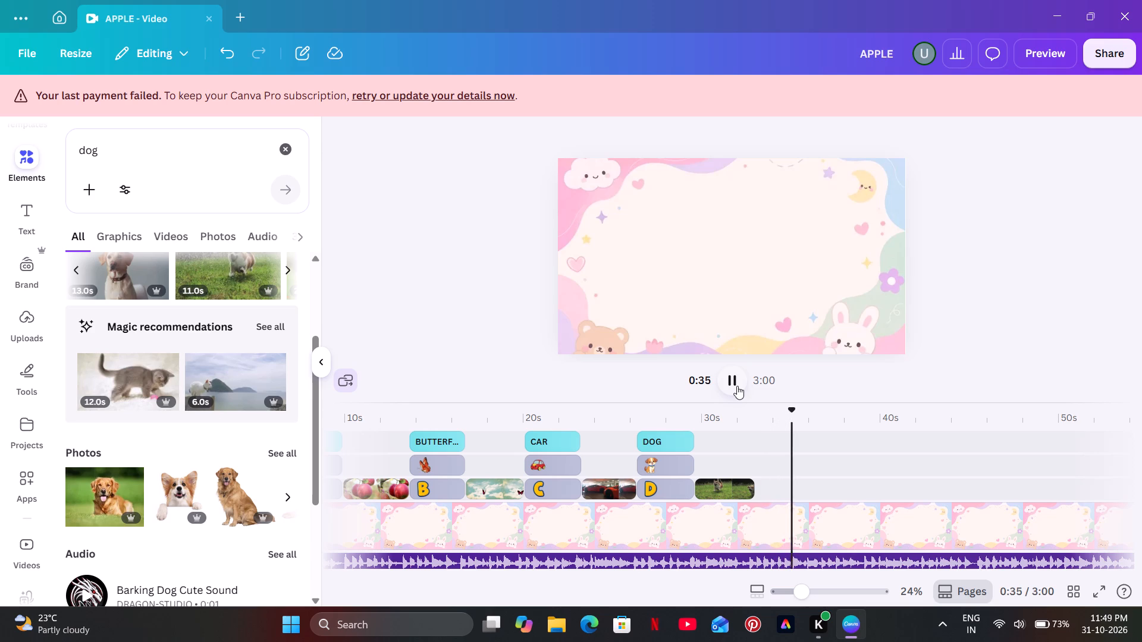
click(737, 386)
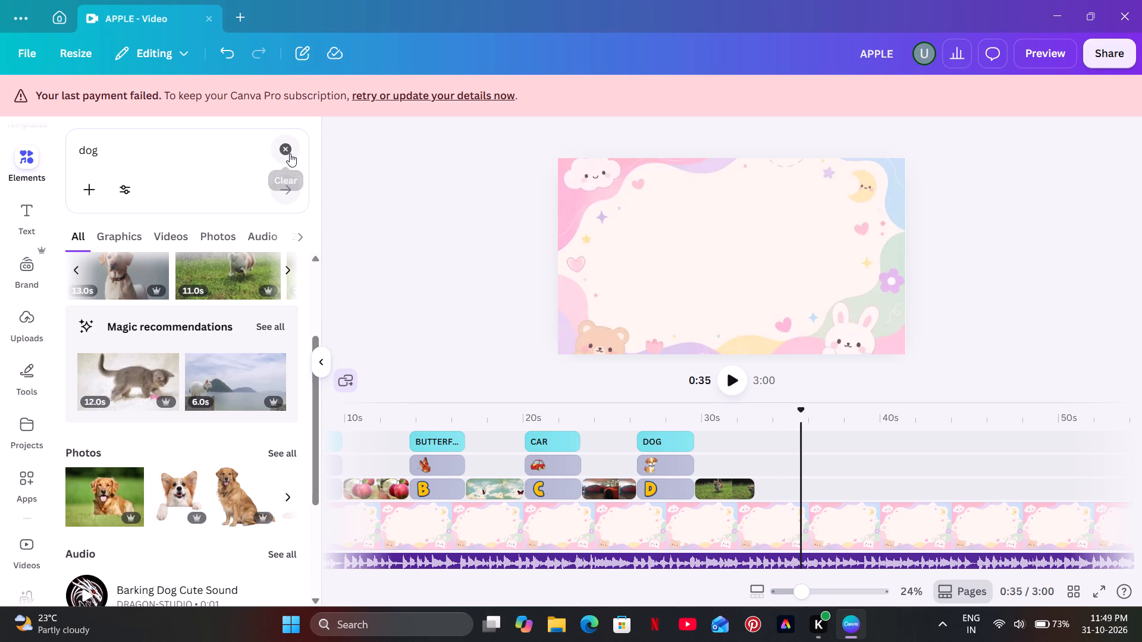
Find more letters like the yellow 3D Playful Font Letter S, add the letter E and place it directly after the corgi clip.
click(290, 153)
click(441, 196)
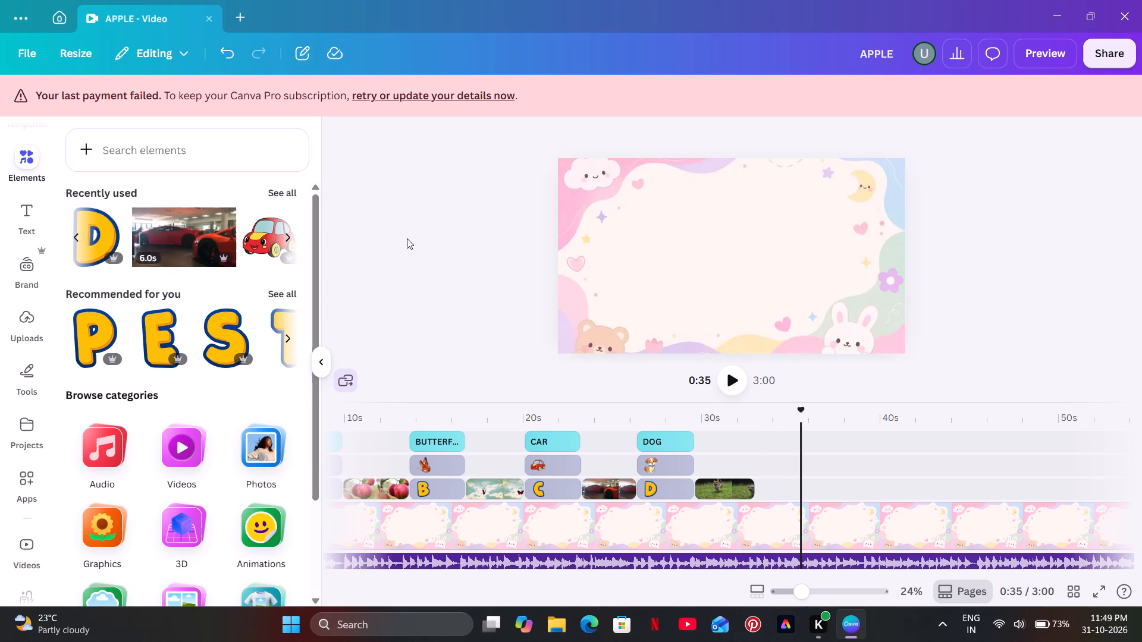
right_click(216, 342)
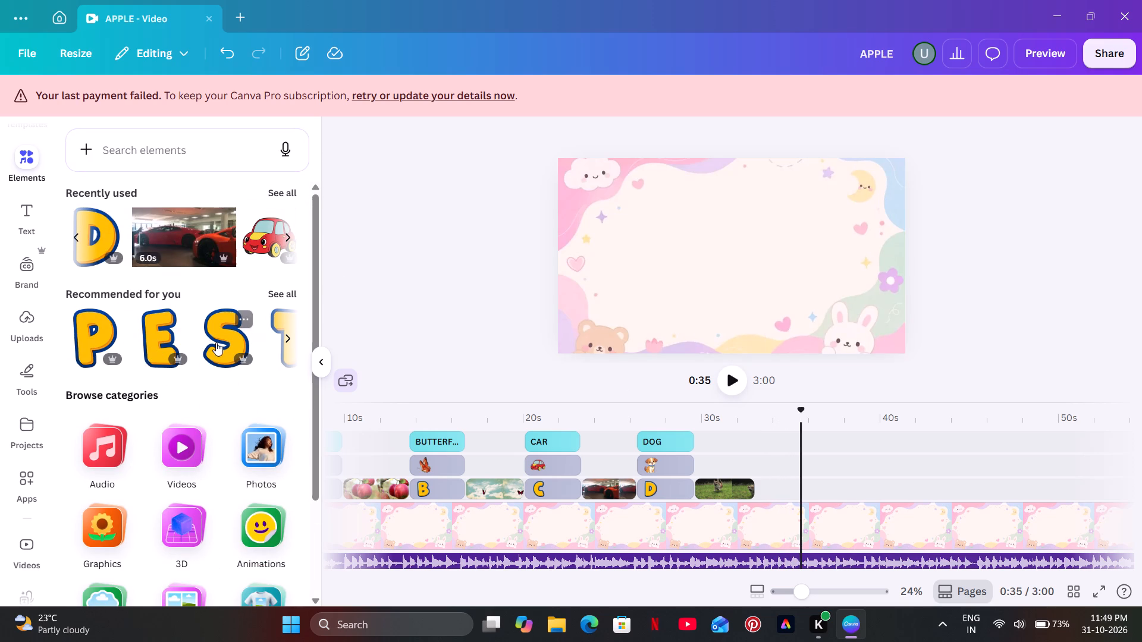
scroll(322, 405, down, 2)
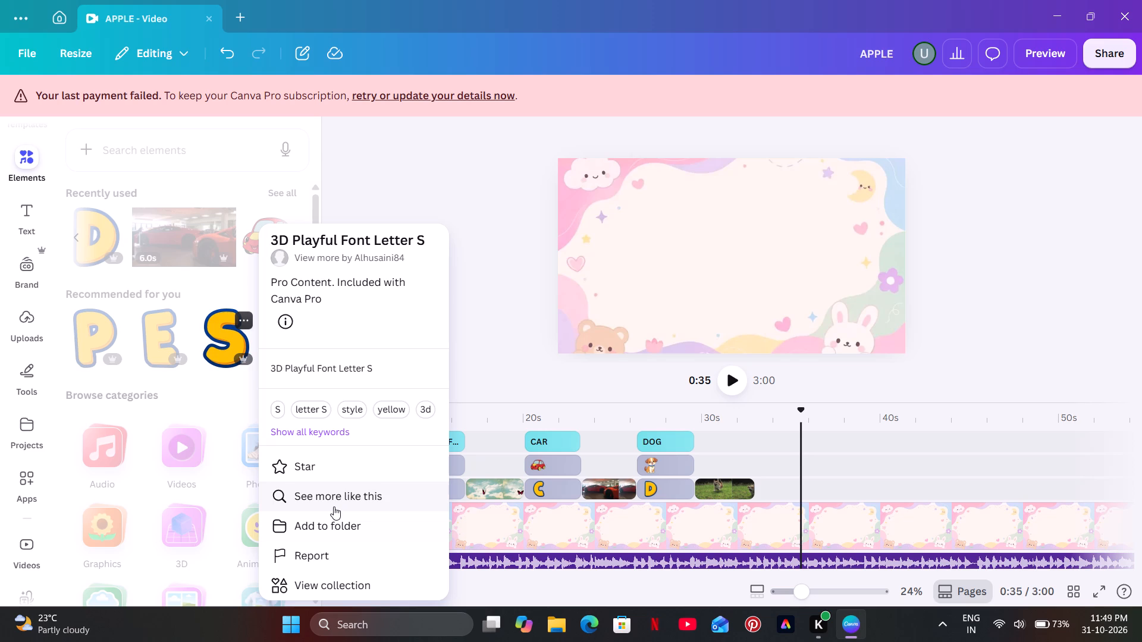
click(334, 506)
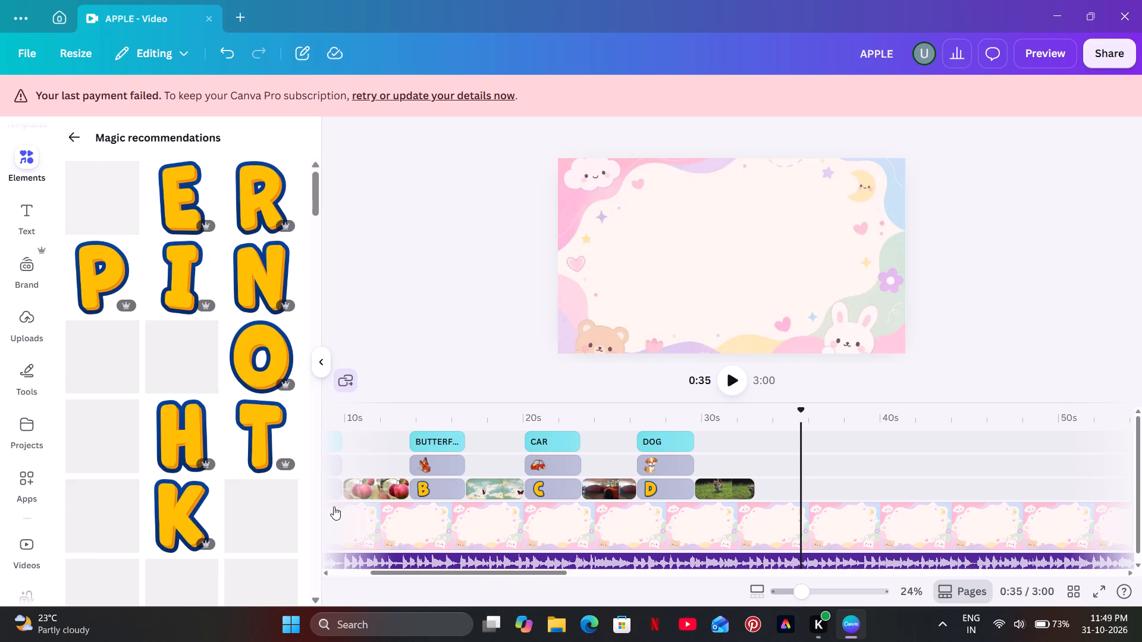
click(175, 195)
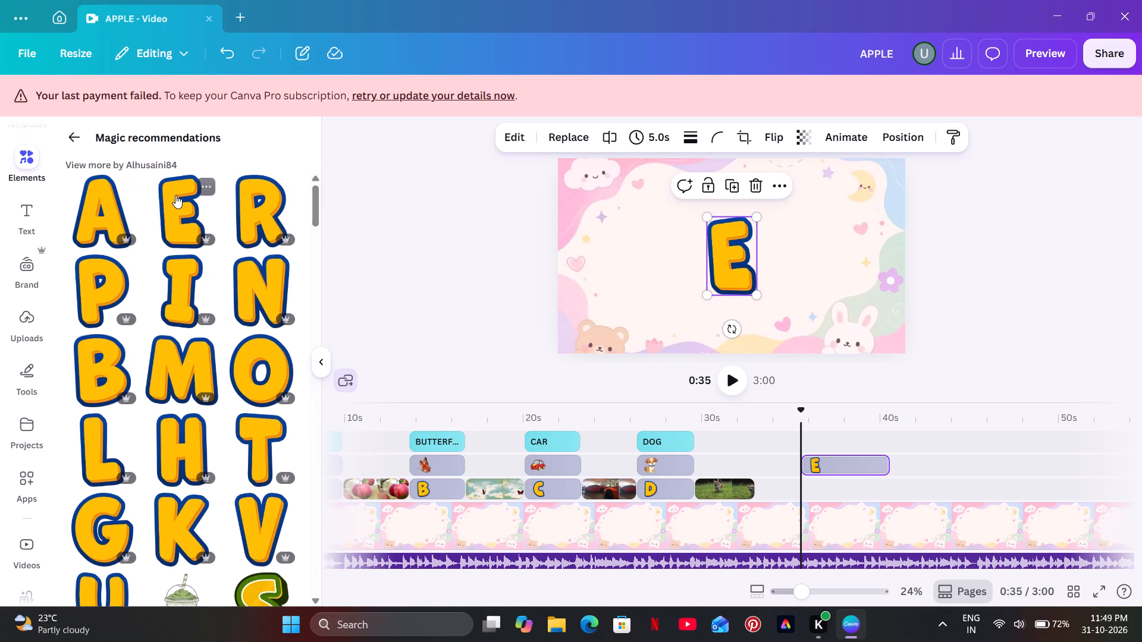
drag(839, 457, 815, 482)
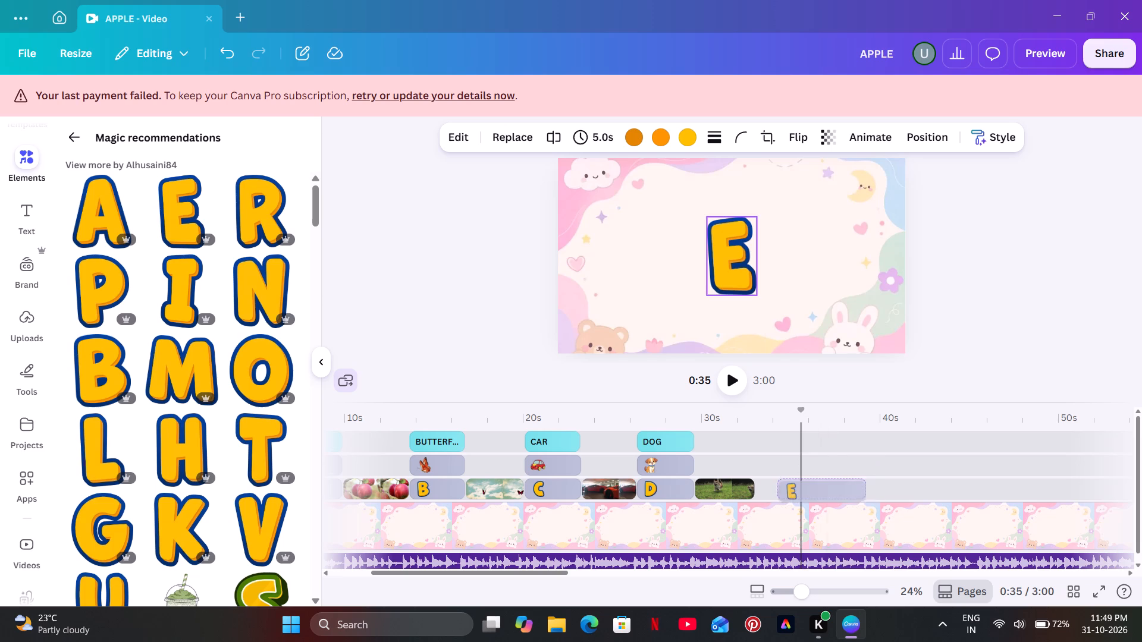
drag(815, 482, 797, 483)
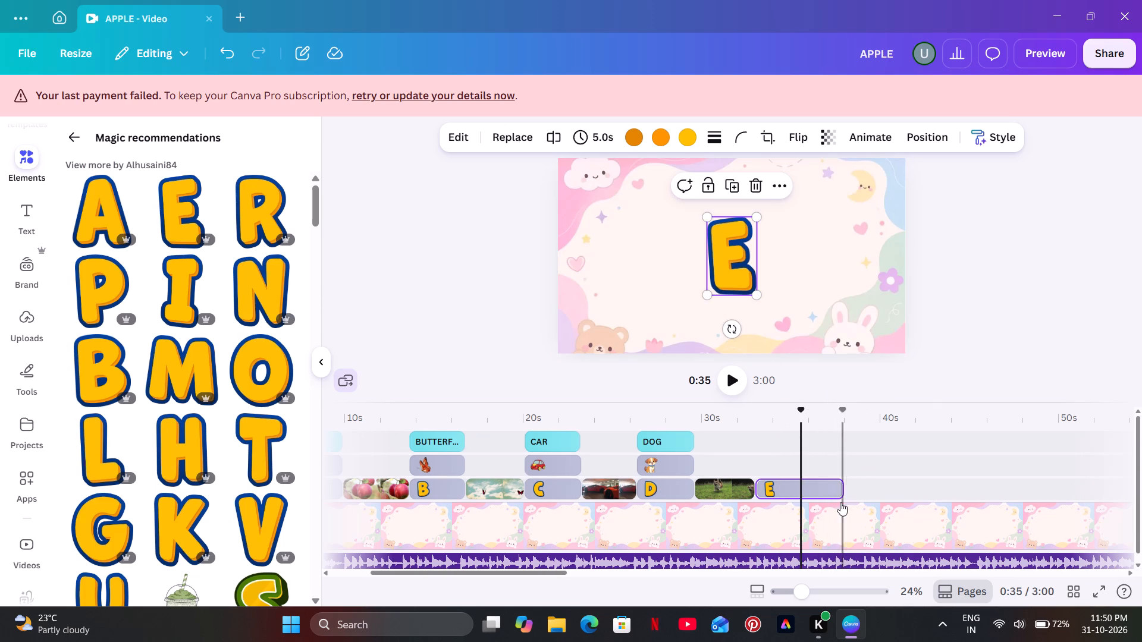
Shorten the letter E's duration on the timeline to 3.2 s, using playback to judge its end point.
drag(838, 487, 818, 489)
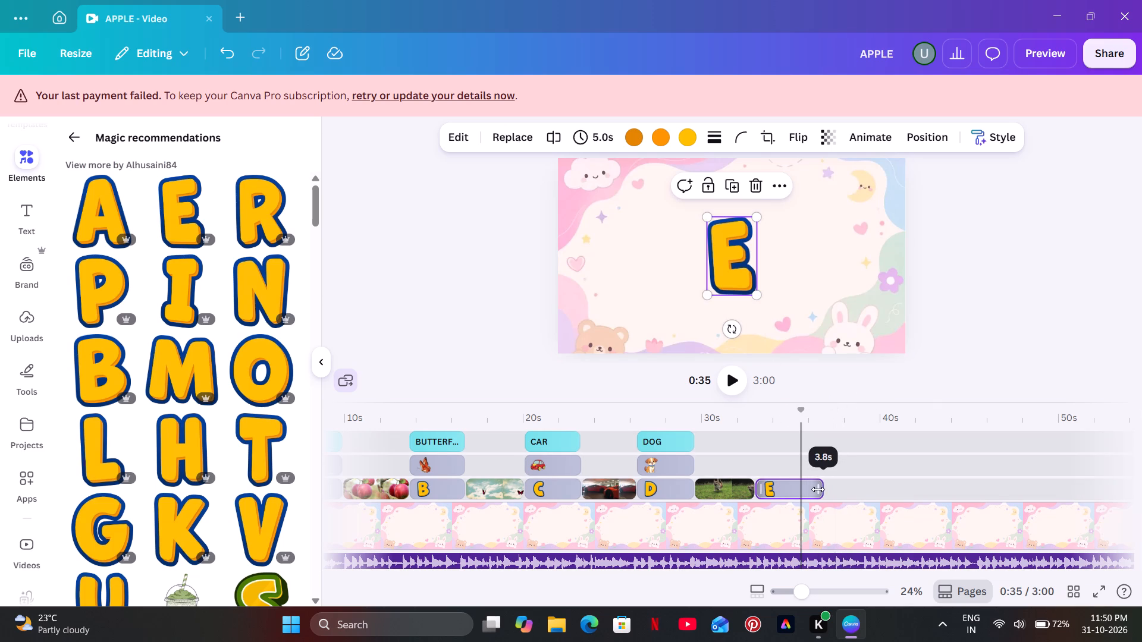
drag(818, 489, 814, 485)
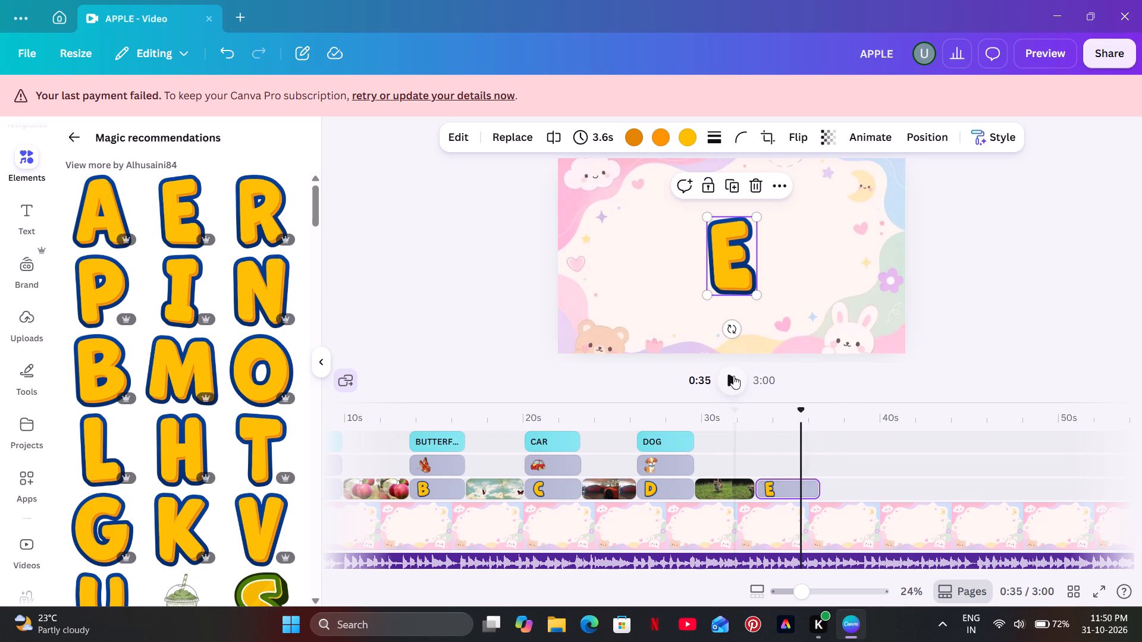
click(748, 457)
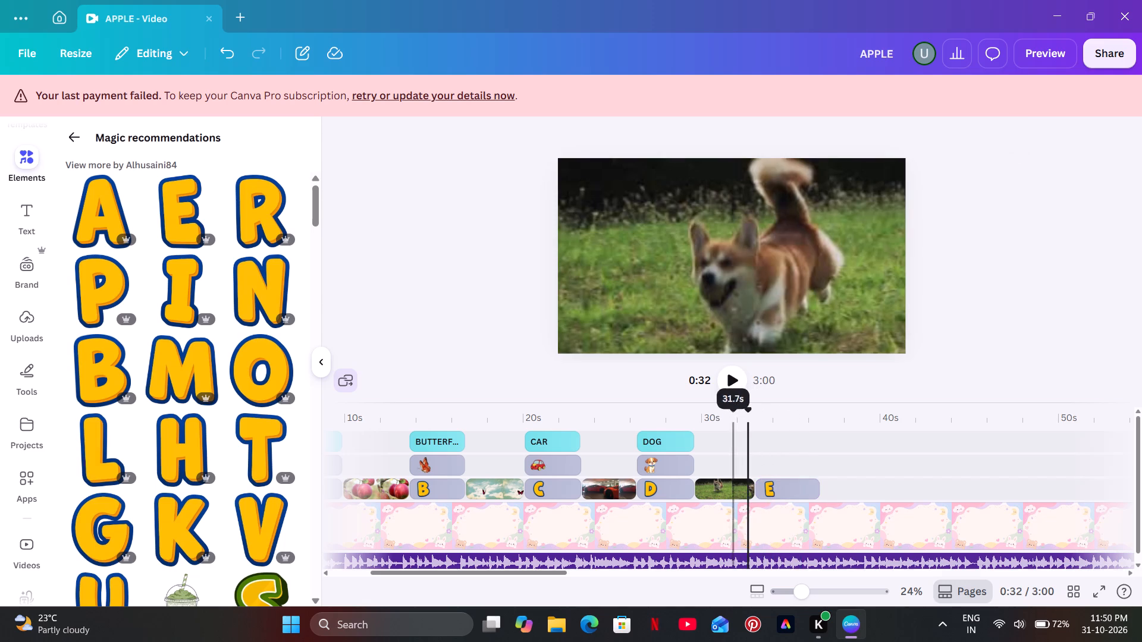
click(735, 391)
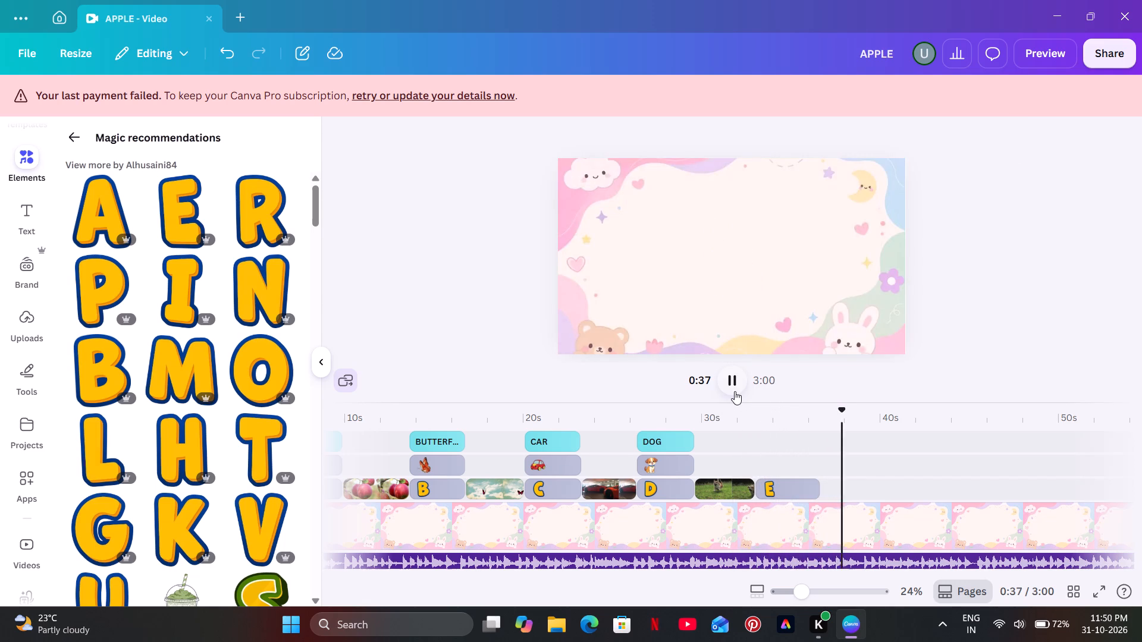
click(735, 391)
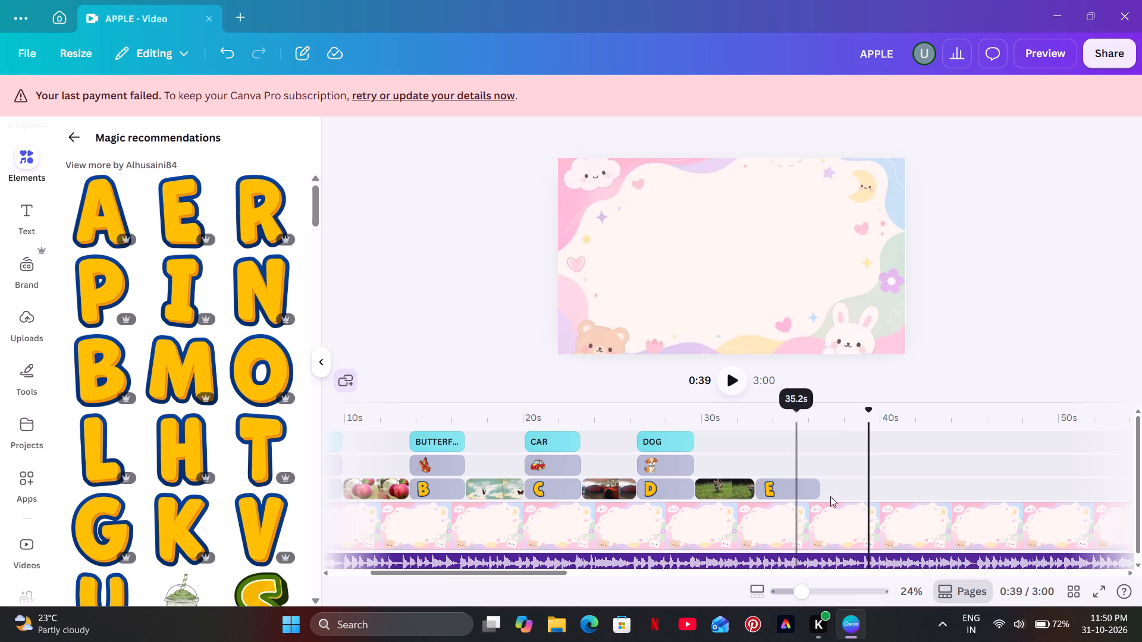
click(812, 484)
drag(818, 489, 805, 495)
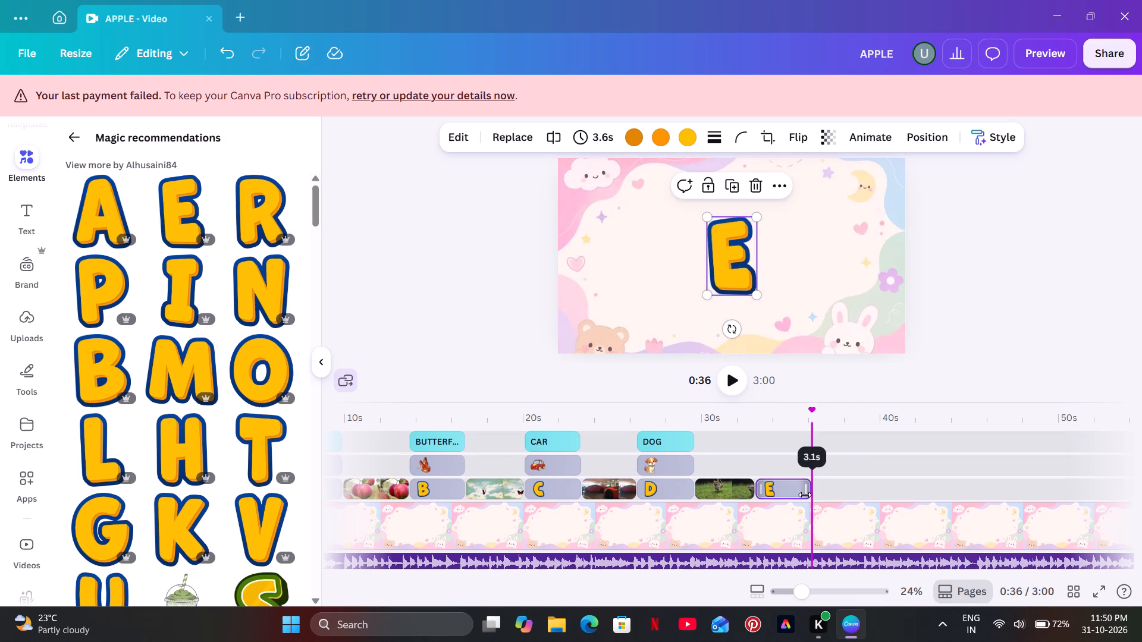
drag(805, 495, 806, 494)
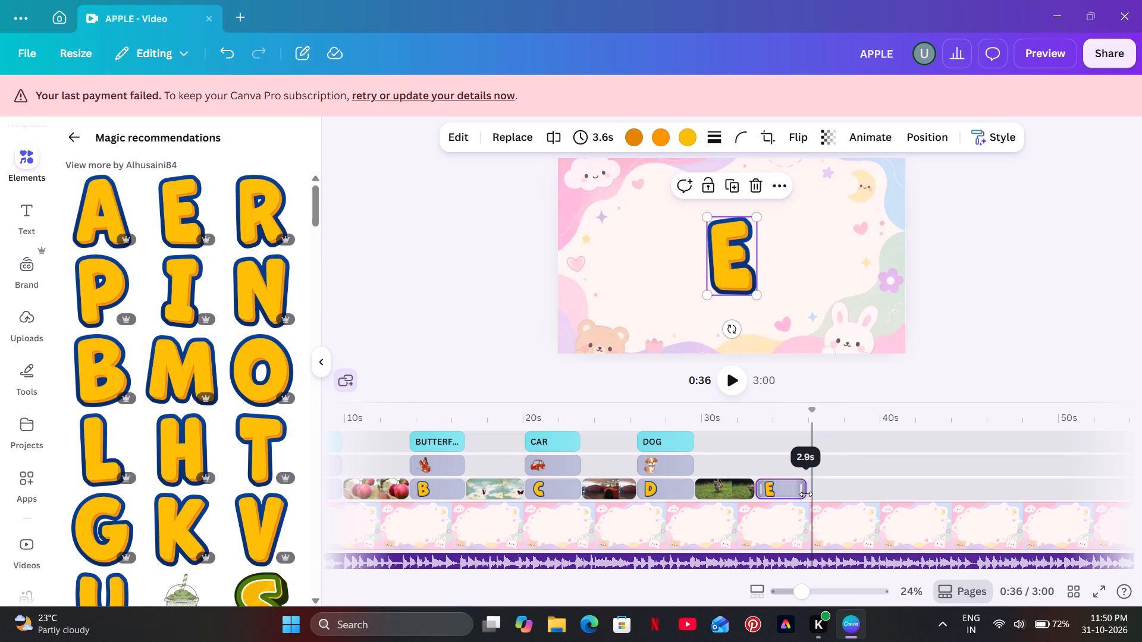
drag(806, 494, 810, 491)
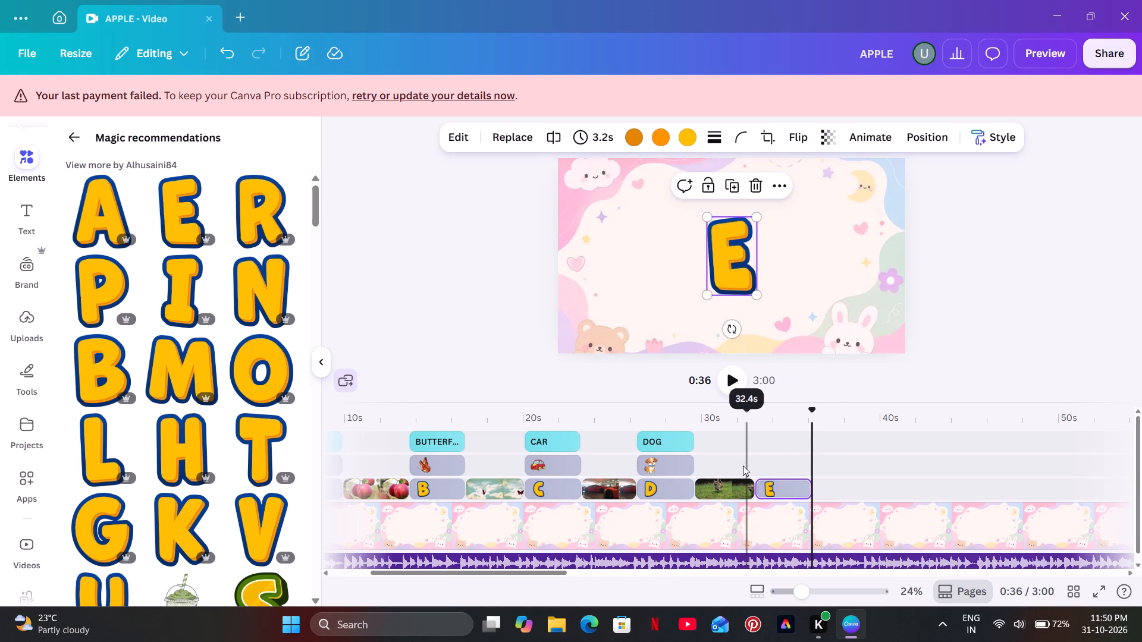
Search elements for elaphant, add the cartoon elephant with the raised trunk, shrink it slightly and place it on the scene's right side.
click(70, 135)
click(157, 155)
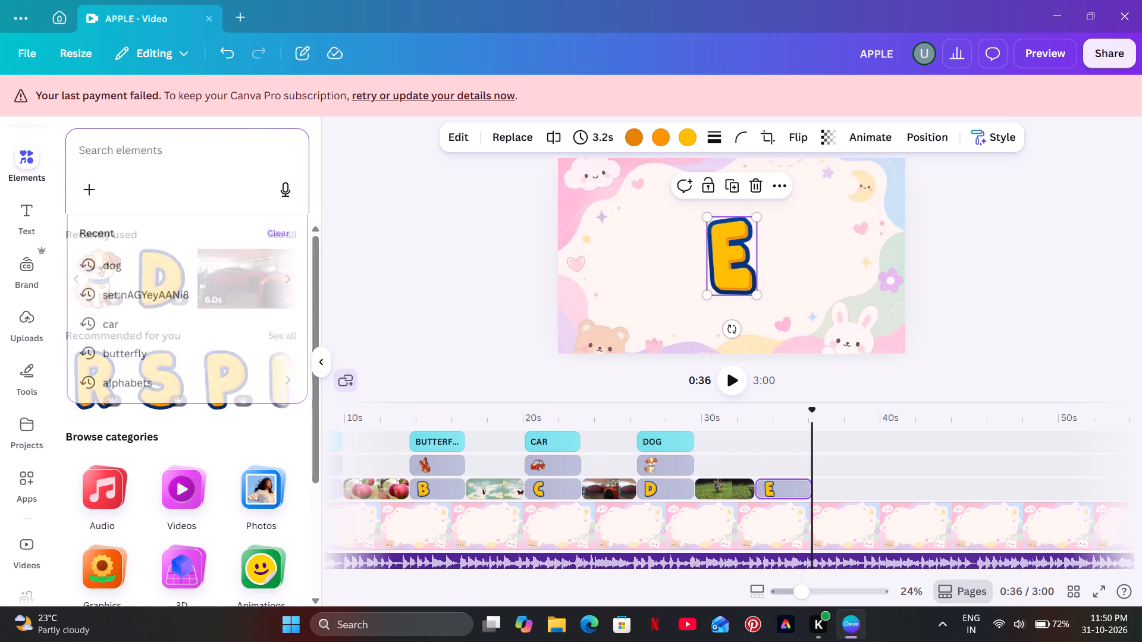
text(ela)
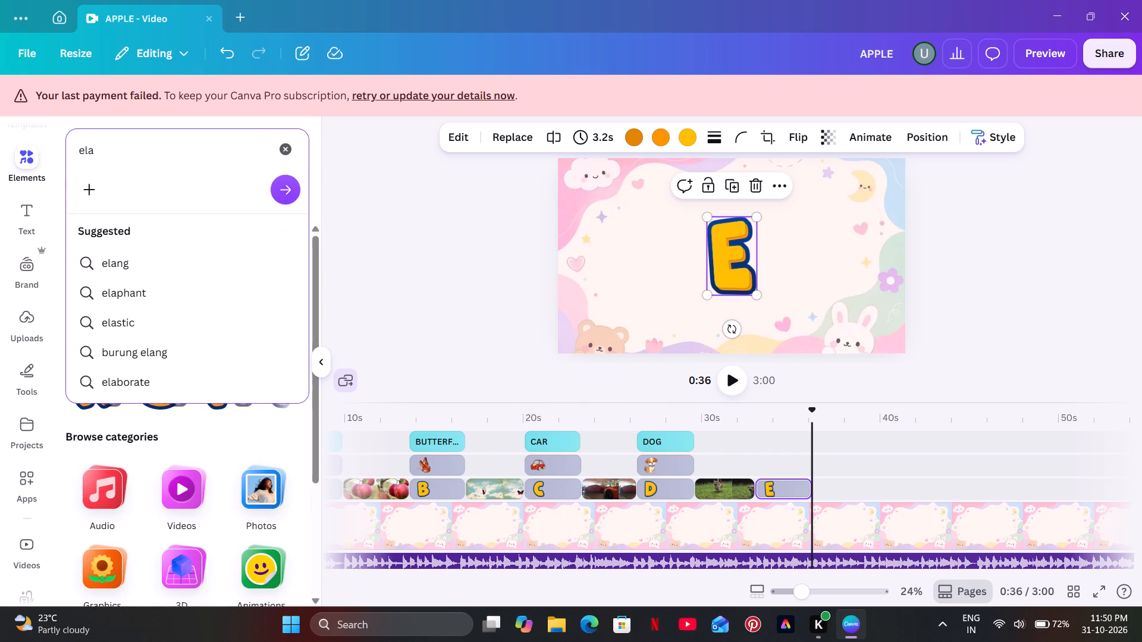
click(142, 292)
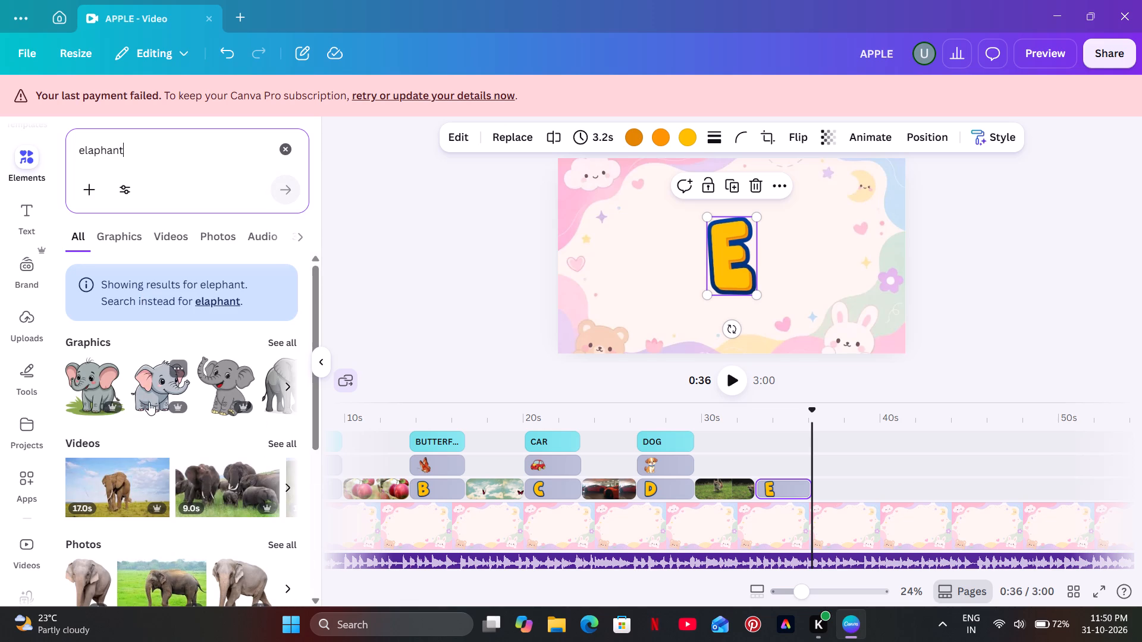
click(152, 399)
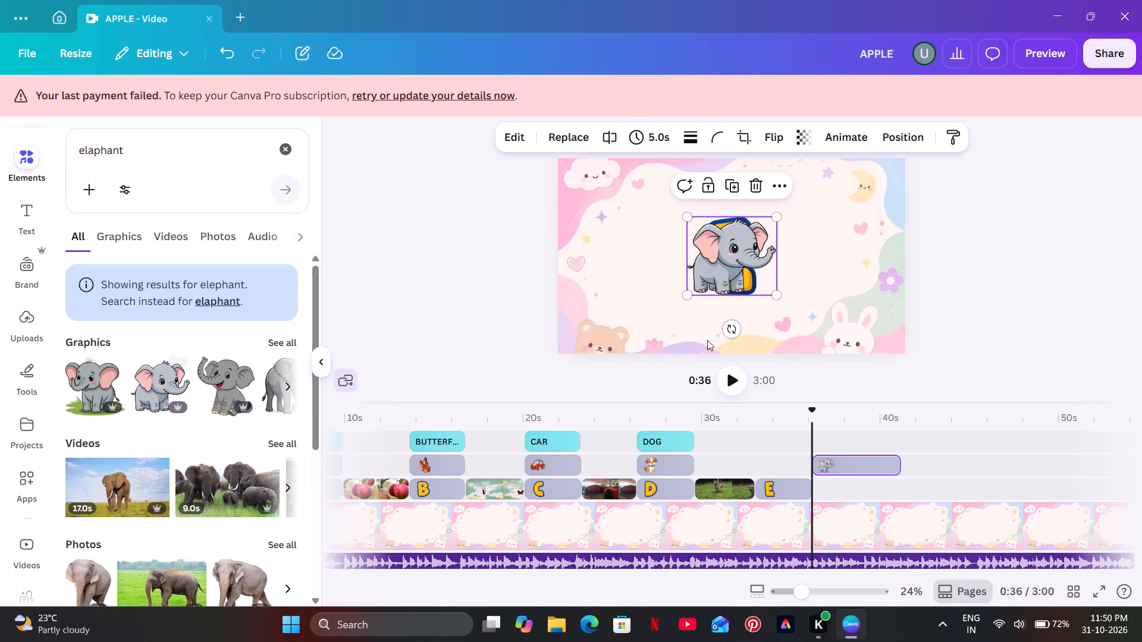
drag(739, 269, 855, 263)
drag(887, 291, 862, 289)
drag(838, 244, 840, 251)
Shrink the letter E to about 241 × 379, move it to the scene's left side and nudge the elephant up slightly.
click(726, 263)
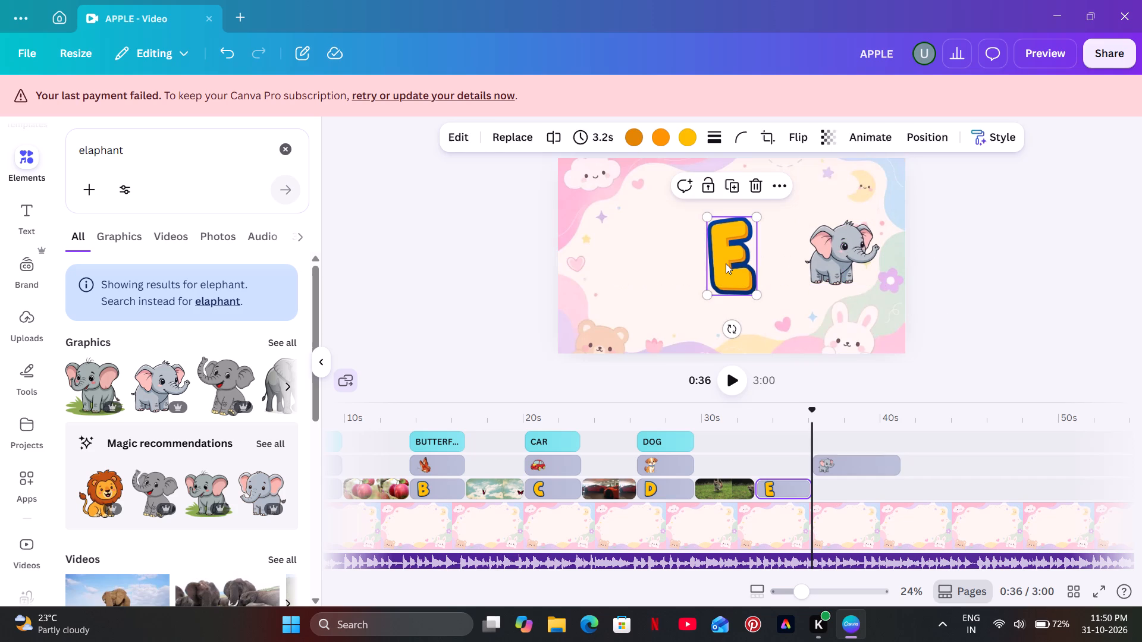
drag(704, 215, 711, 228)
drag(711, 228, 705, 219)
drag(705, 219, 710, 227)
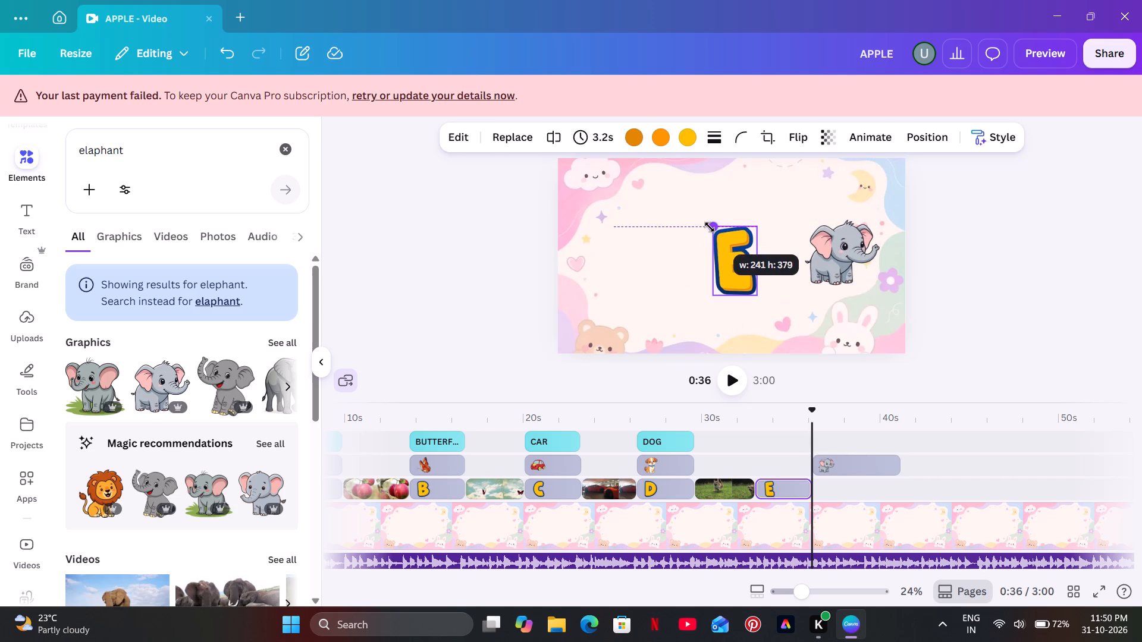
drag(710, 227, 710, 226)
drag(735, 266, 632, 256)
click(714, 264)
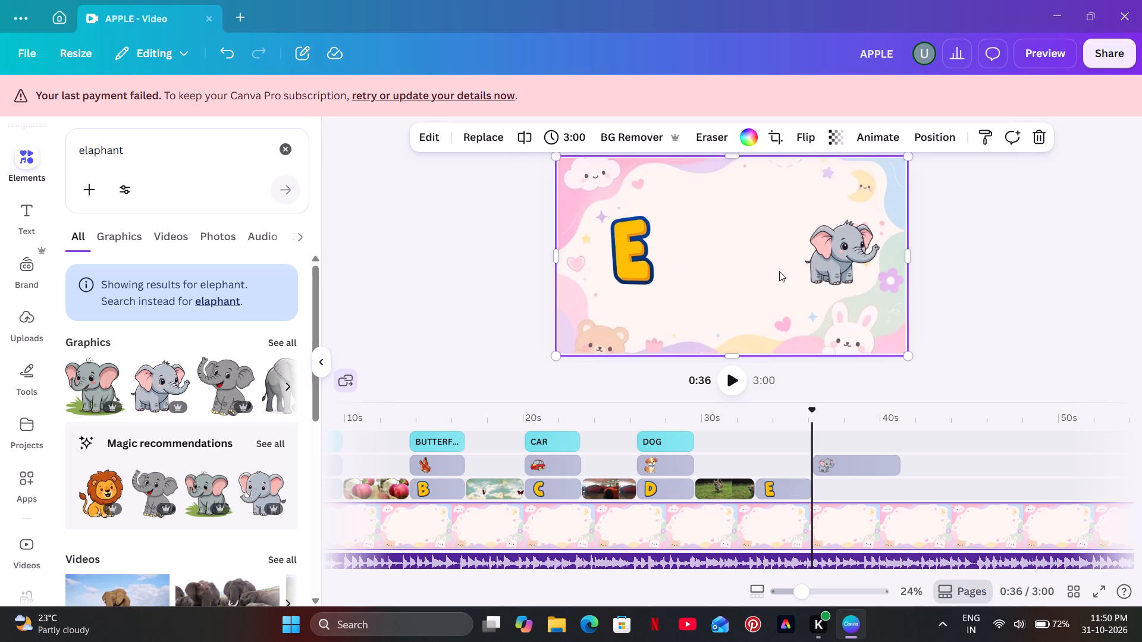
drag(843, 262, 840, 254)
click(765, 264)
Align the elephant graphic with the letter E on the timeline, one row above, and shorten it to end with the E at about 0:36.
drag(848, 464, 828, 464)
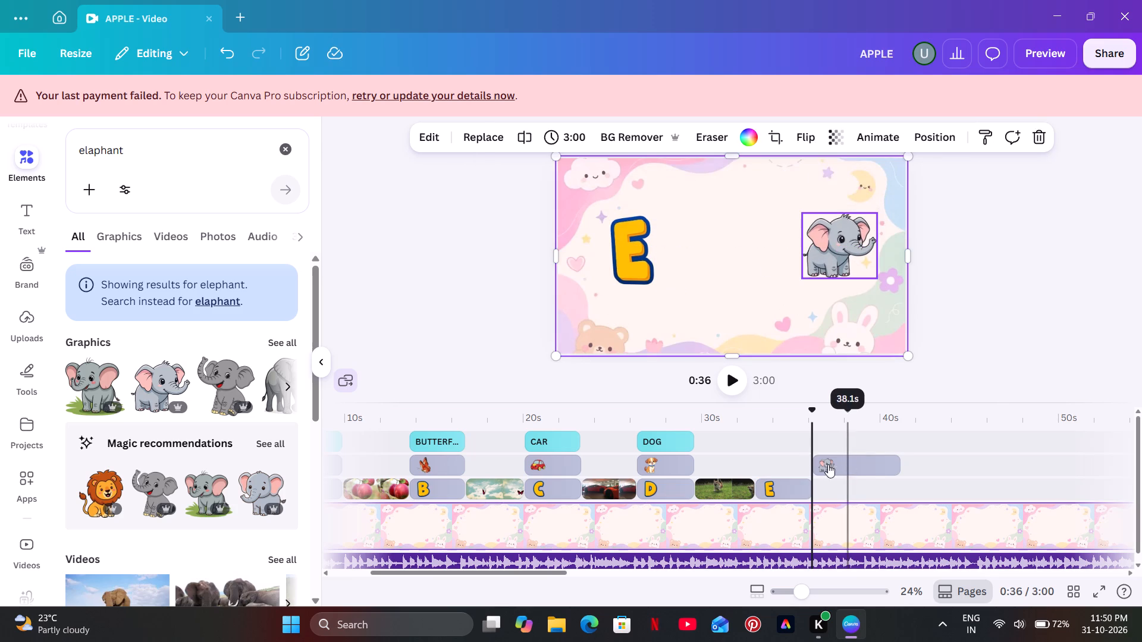
drag(828, 464, 791, 463)
drag(841, 463, 816, 463)
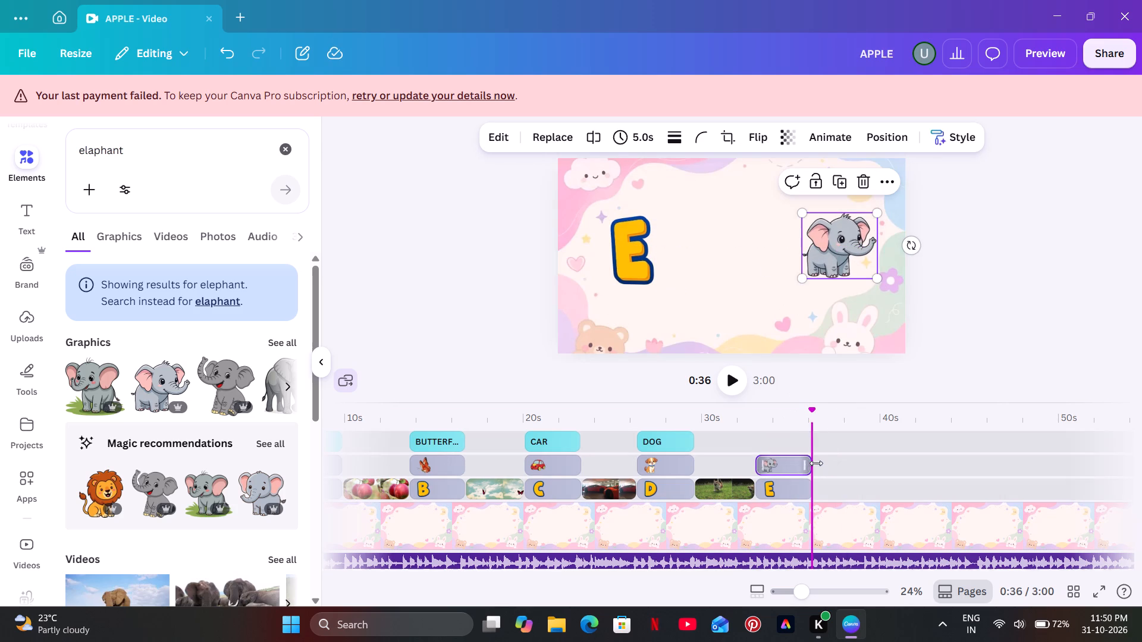
drag(816, 463, 814, 465)
click(779, 439)
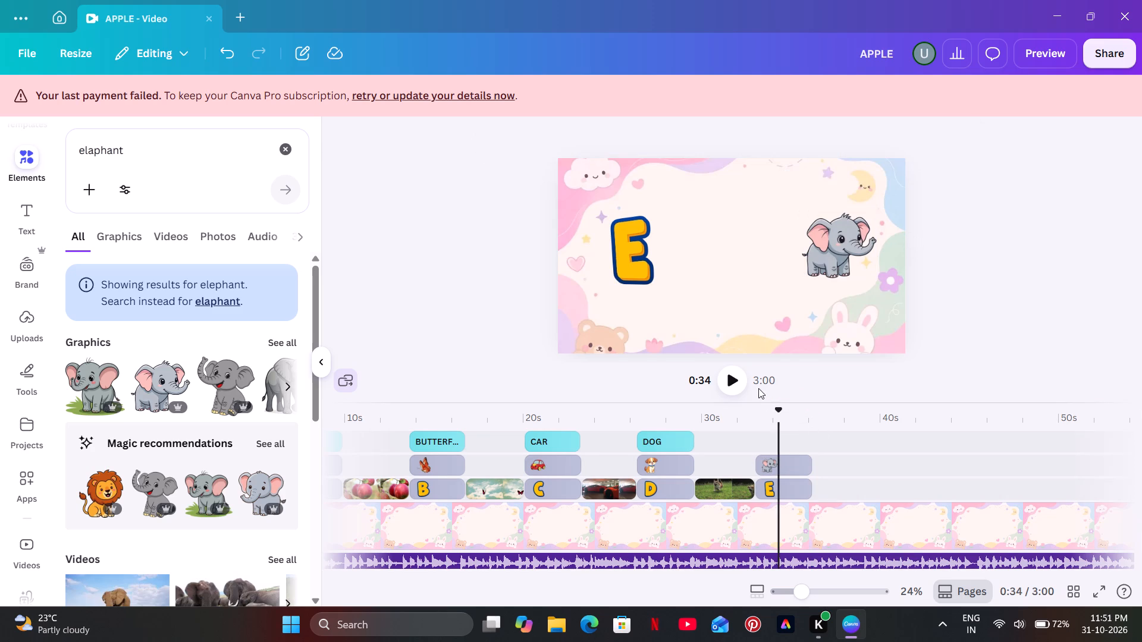
Add the 14-second video of elephants on grassland and place it directly after the letter E in the same timeline row.
scroll(216, 549, down, 2)
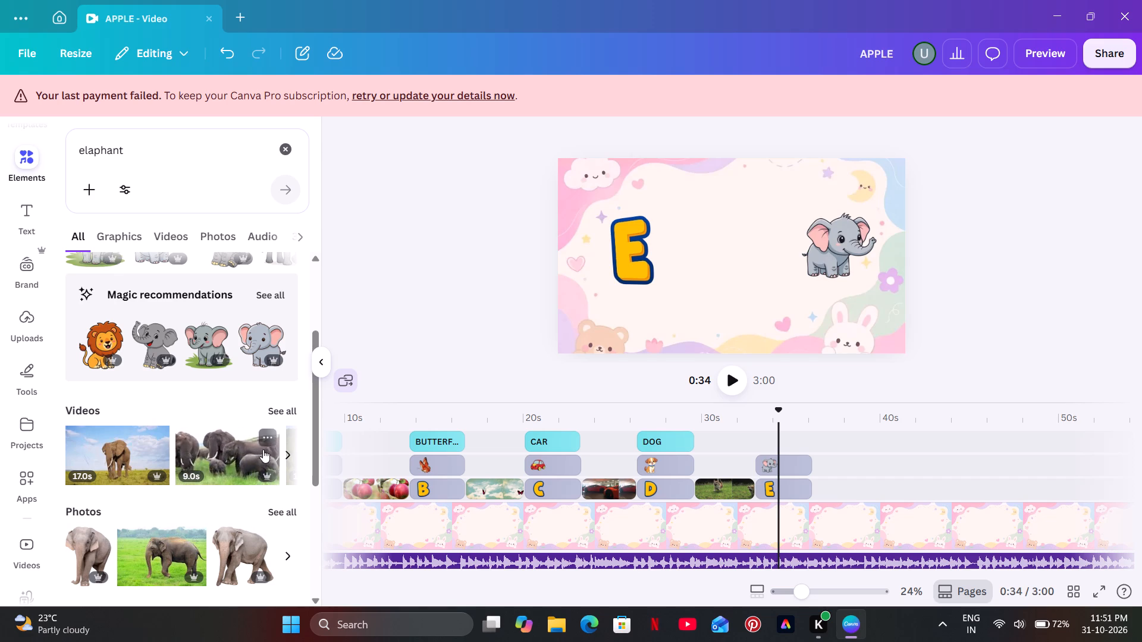
click(288, 448)
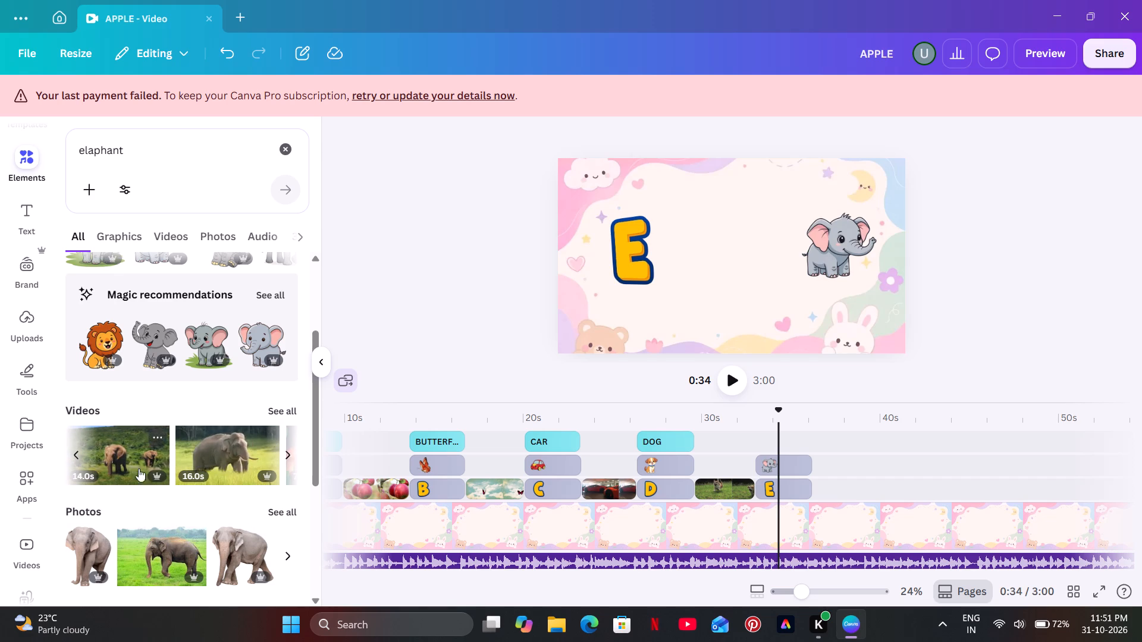
click(113, 460)
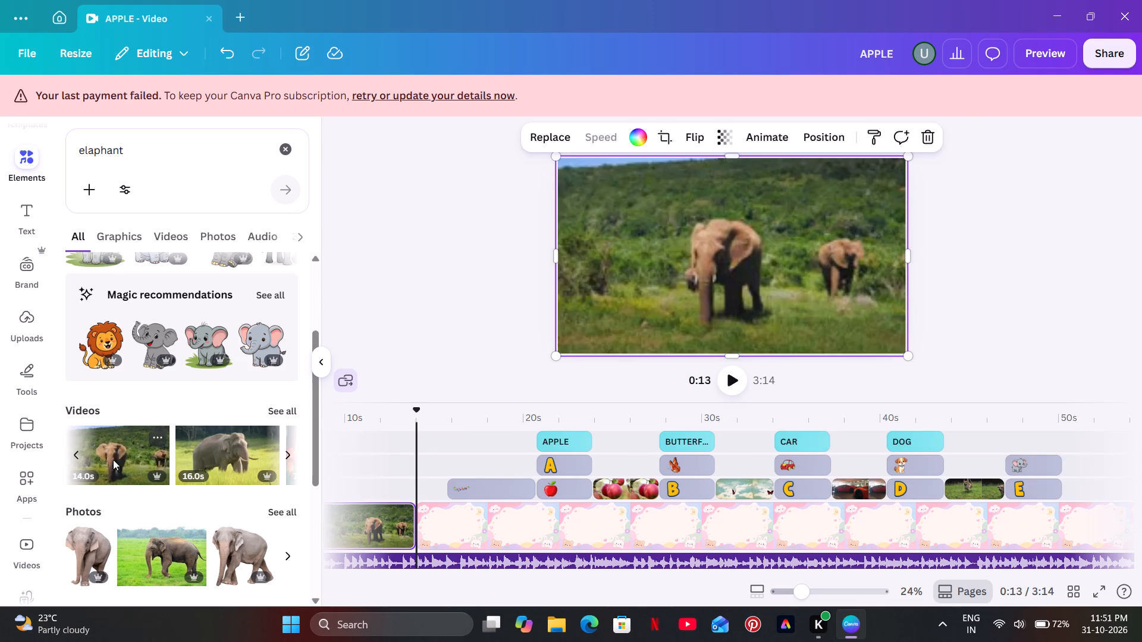
drag(381, 532, 446, 458)
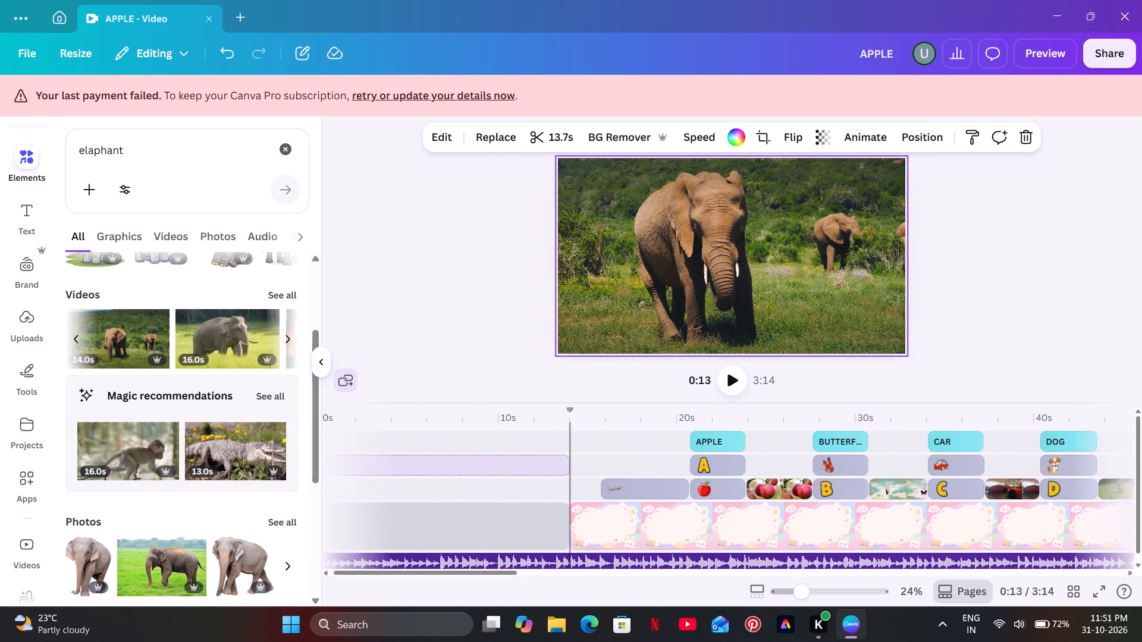
drag(446, 458, 1074, 464)
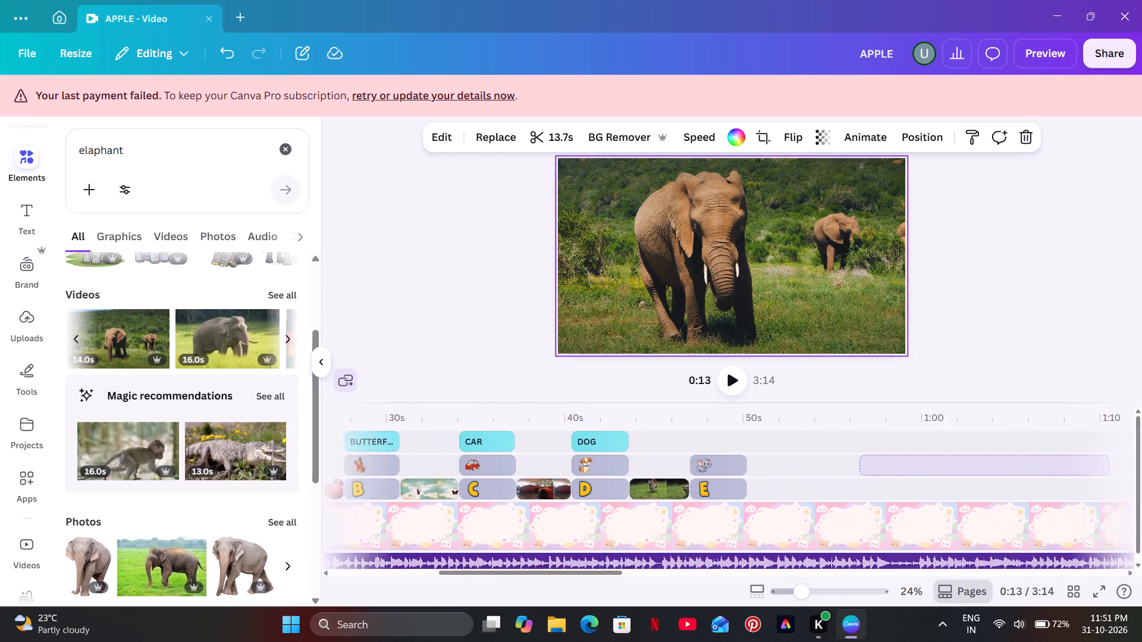
drag(1074, 464, 953, 492)
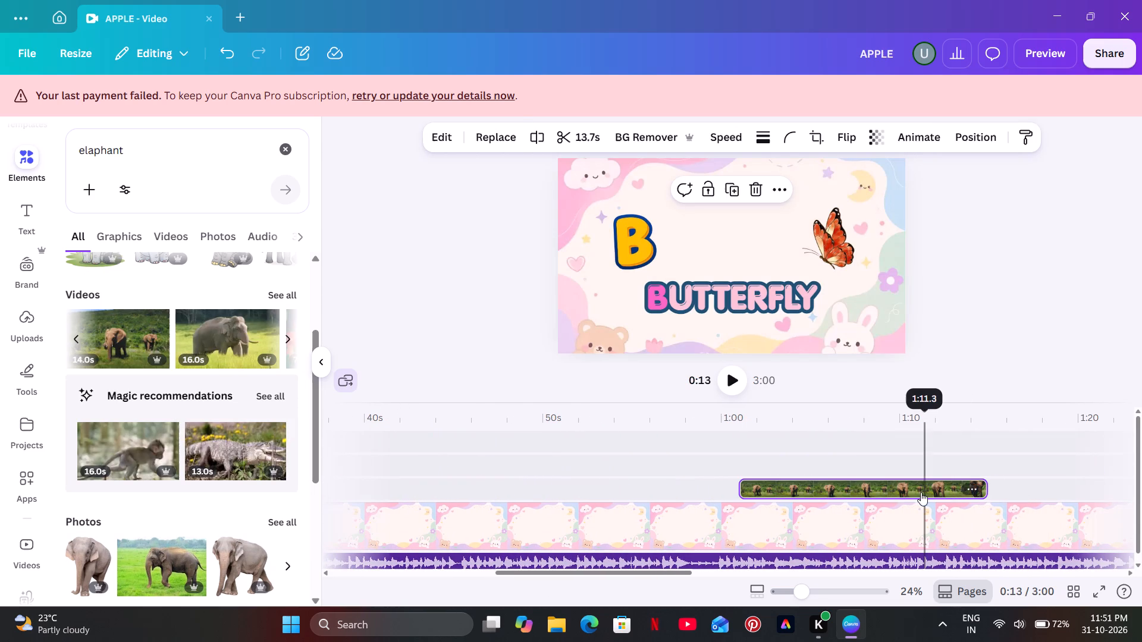
drag(917, 493, 672, 492)
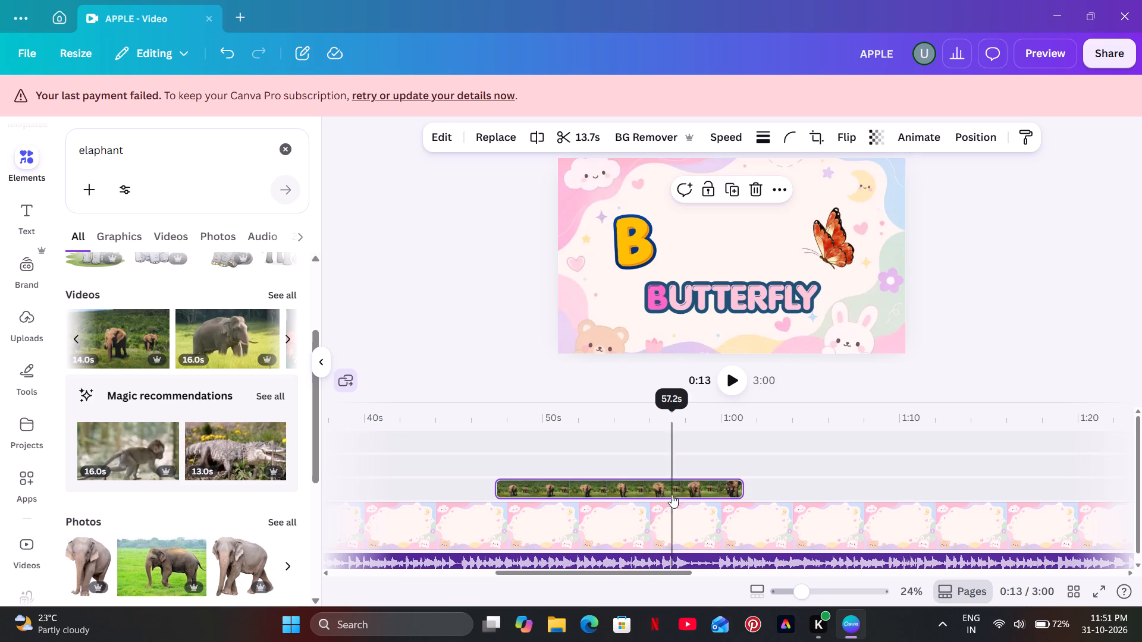
drag(605, 572, 524, 574)
drag(858, 487, 666, 481)
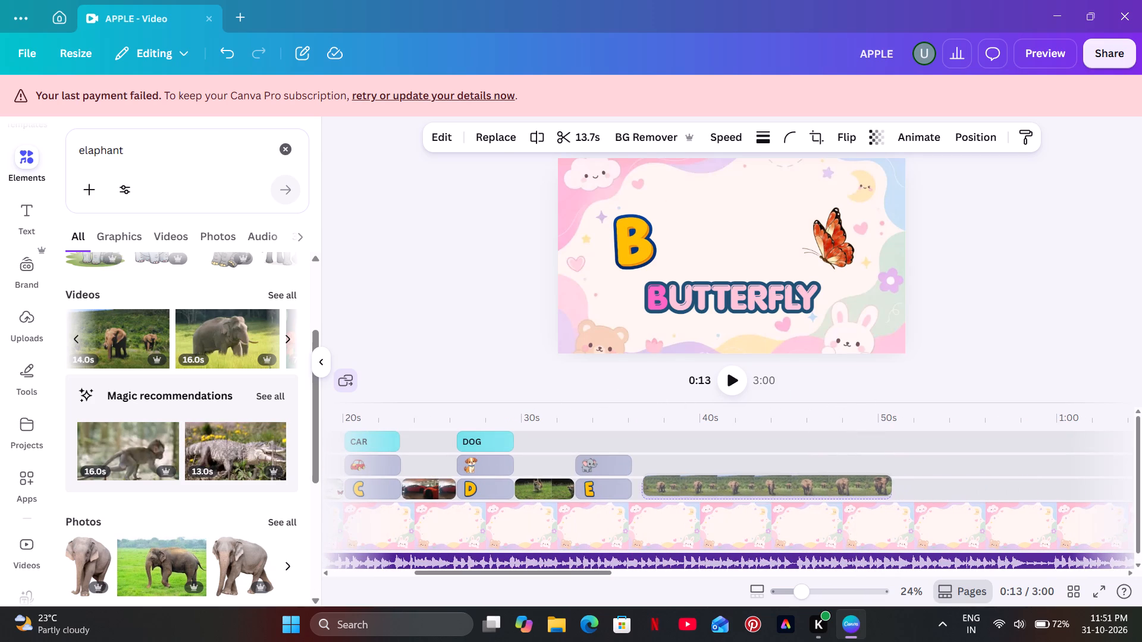
drag(666, 481, 660, 482)
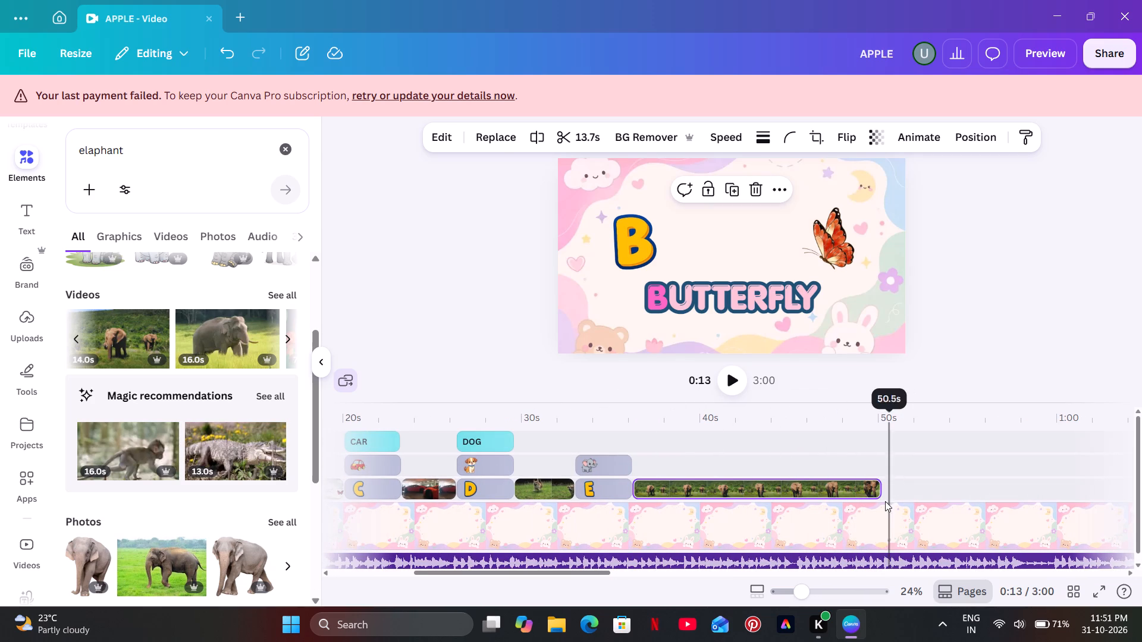
Trim the end of the elephant clip to about 0:39 on the timeline, checking the cut by playback.
drag(876, 490, 705, 495)
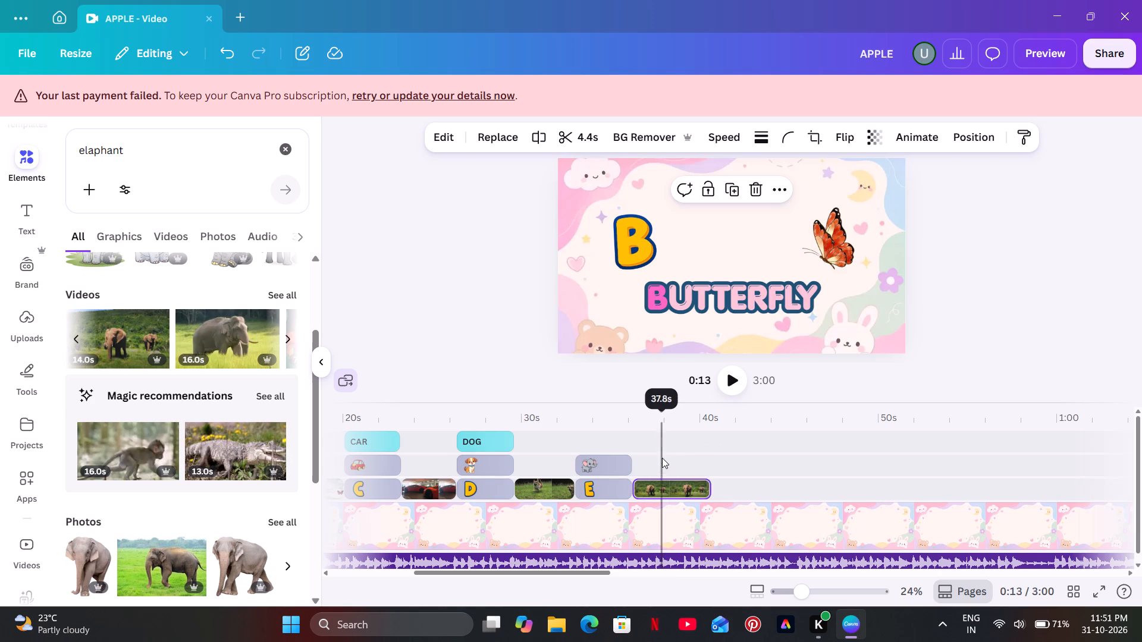
click(662, 457)
click(736, 377)
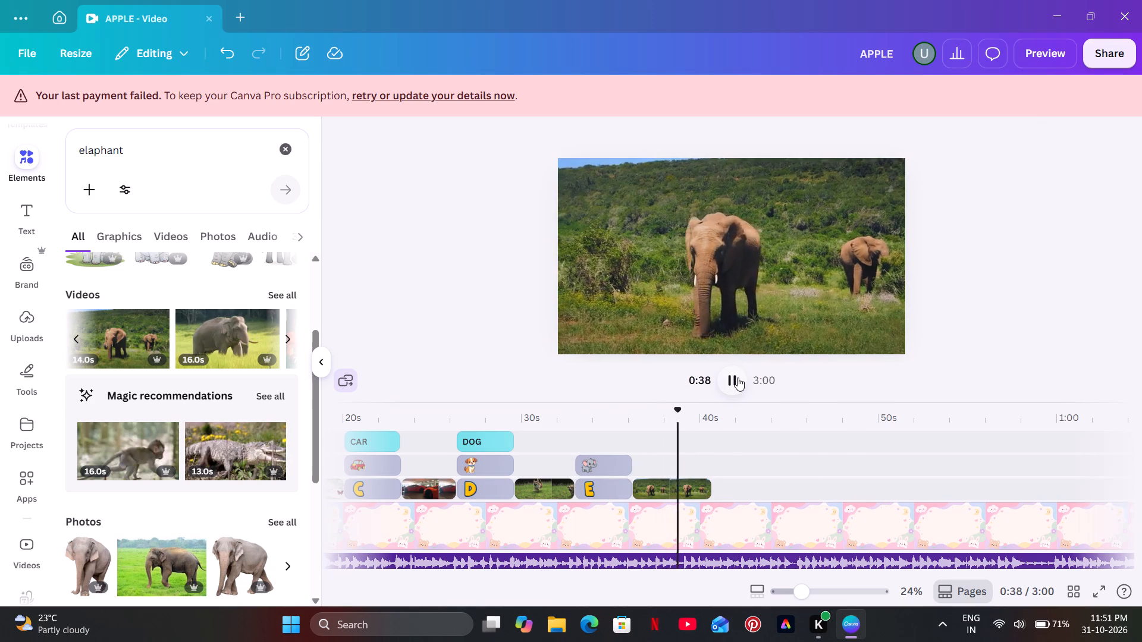
click(738, 377)
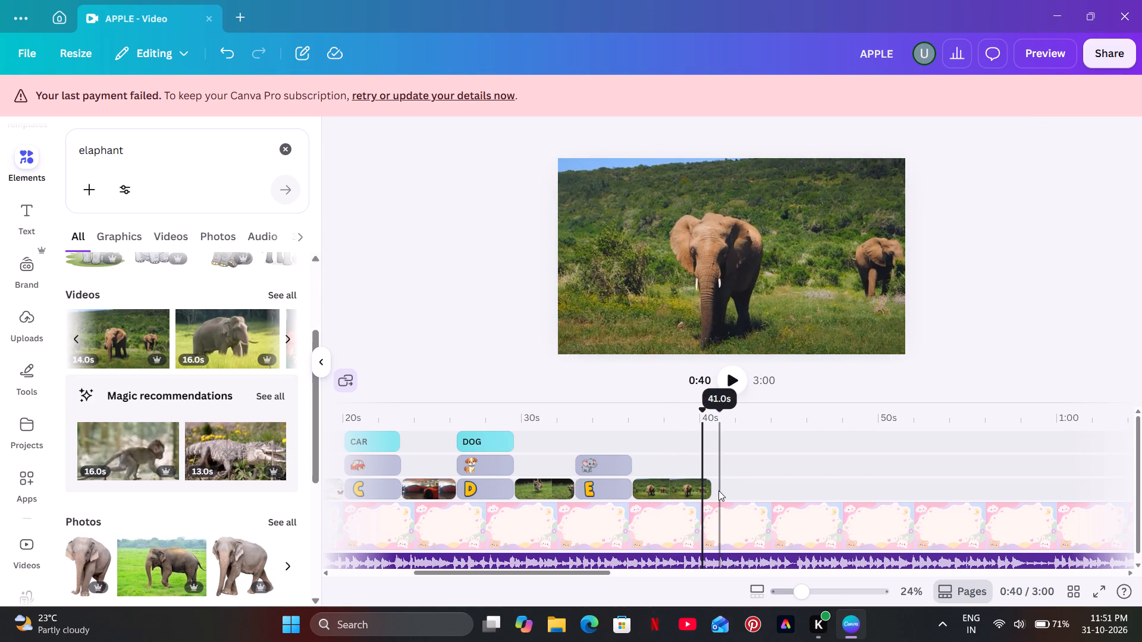
drag(710, 492, 692, 495)
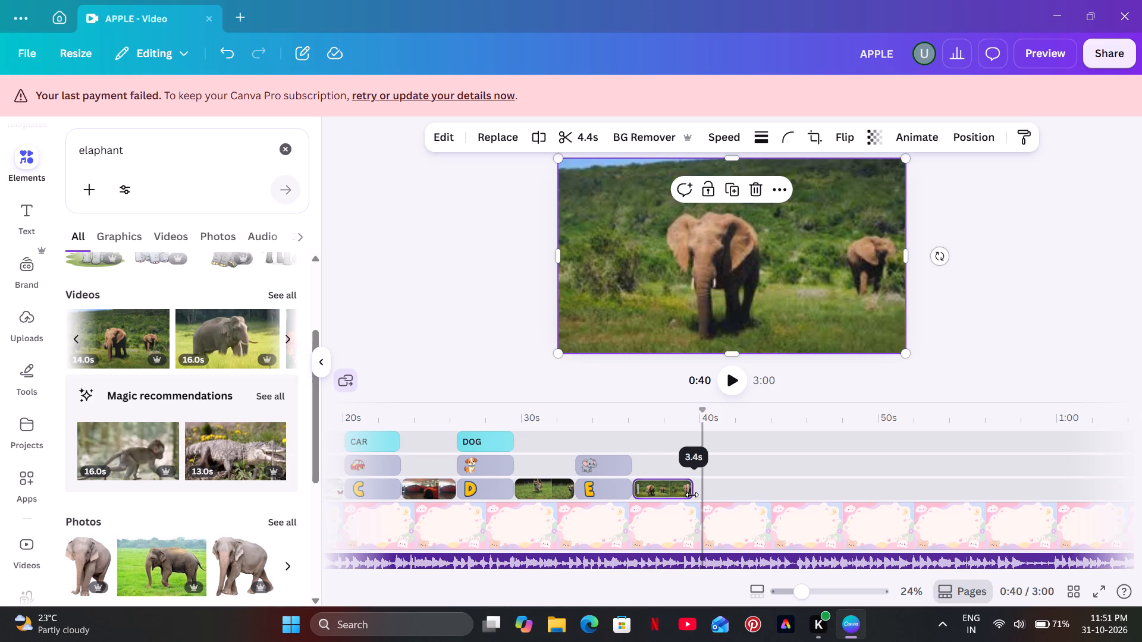
drag(692, 495, 693, 493)
click(680, 473)
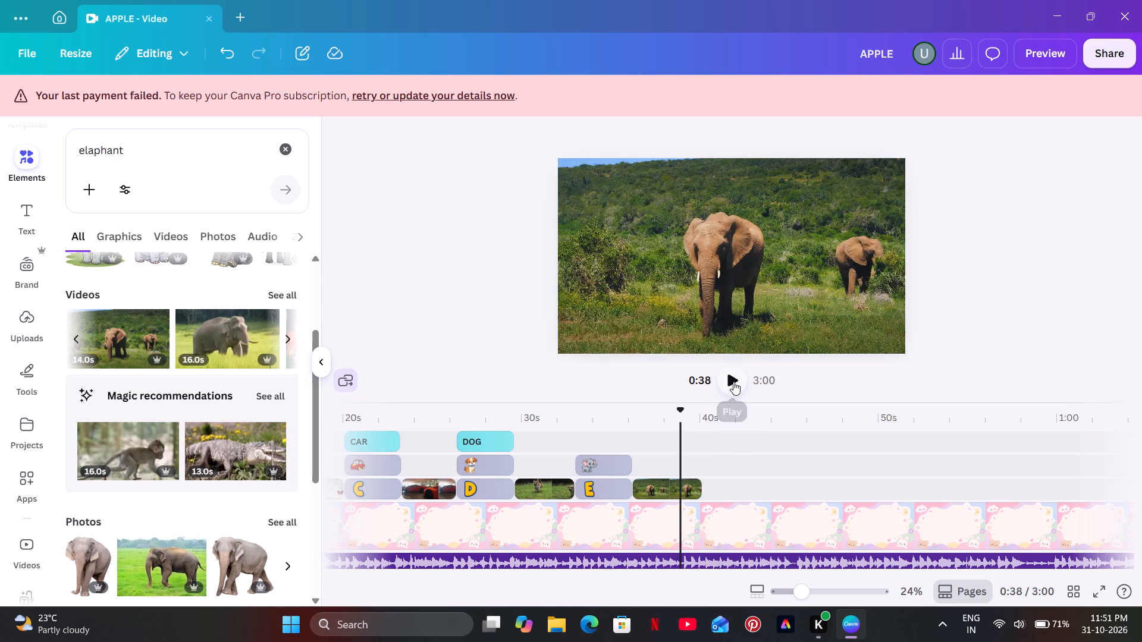
click(733, 382)
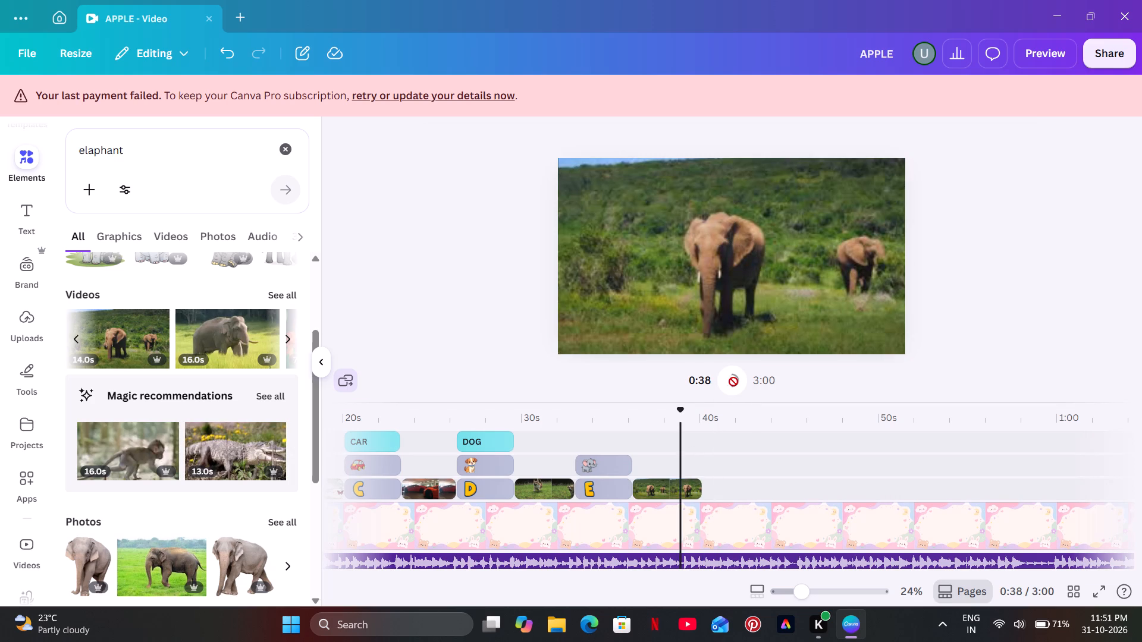
click(733, 382)
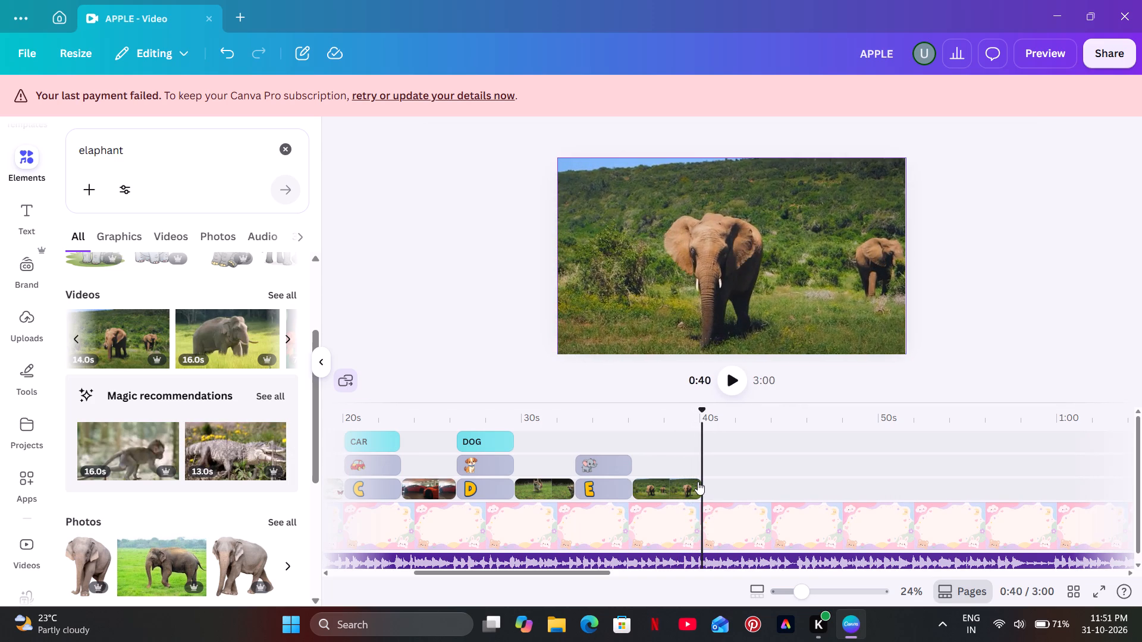
click(698, 487)
drag(698, 487, 688, 492)
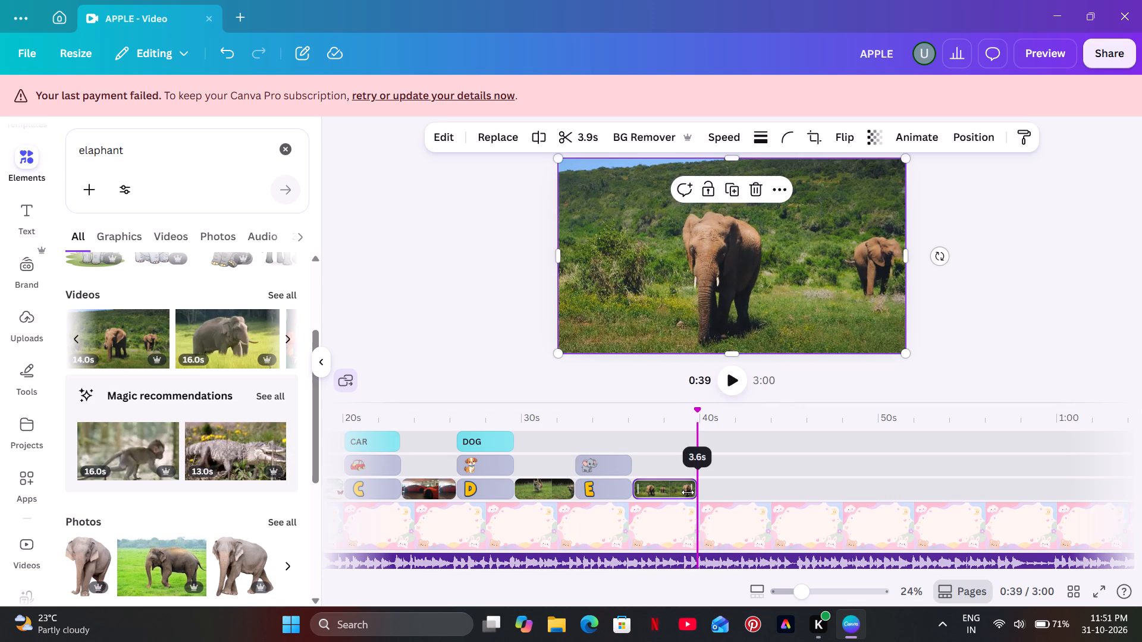
drag(688, 492, 685, 493)
click(658, 464)
click(731, 372)
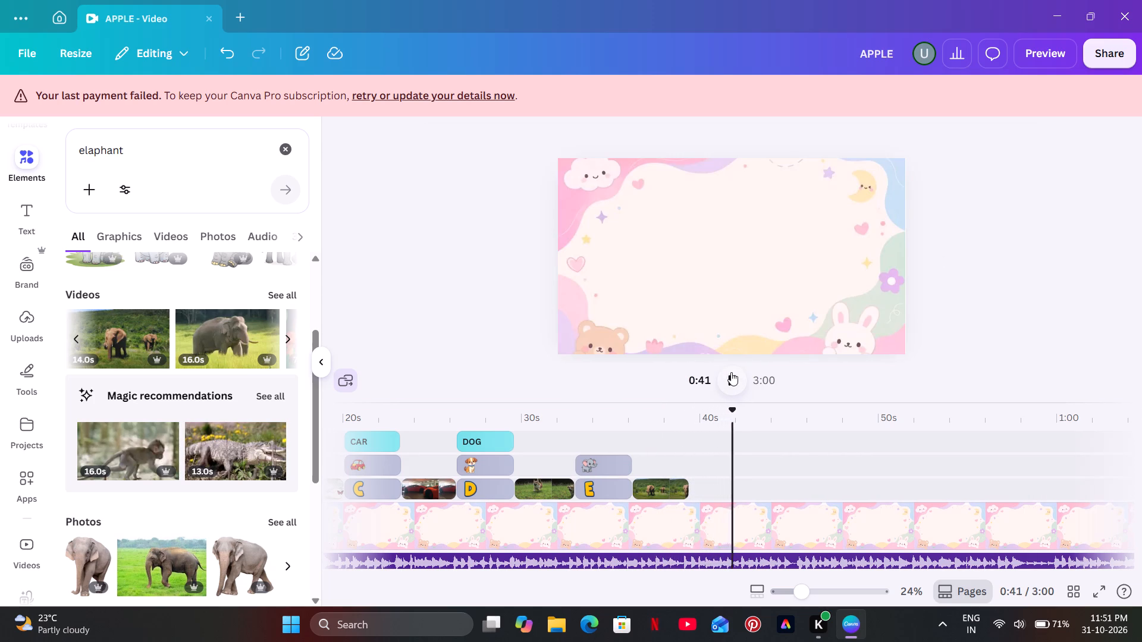
click(731, 372)
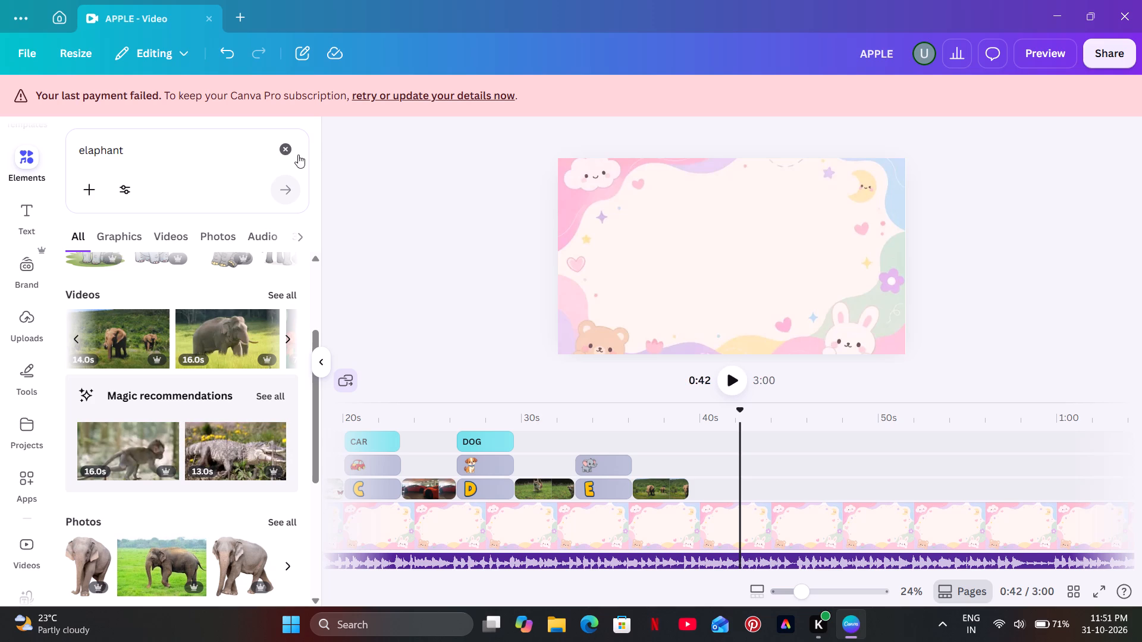
Reopen the recent search for the yellow letter set, add the letter F and place it directly after the elephant clip.
click(291, 158)
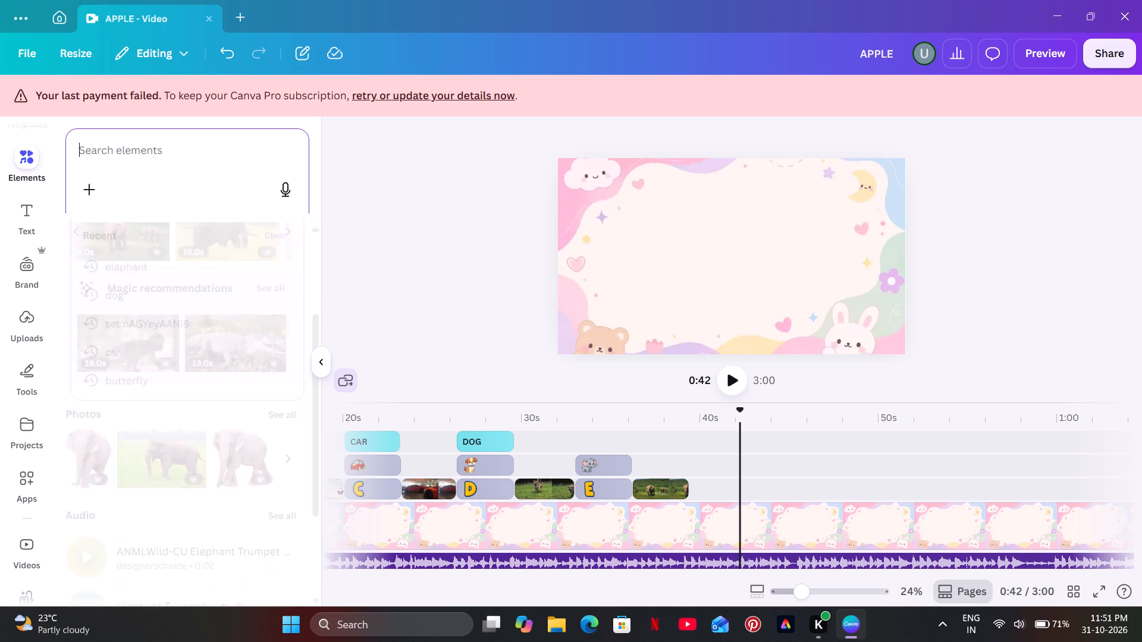
click(208, 330)
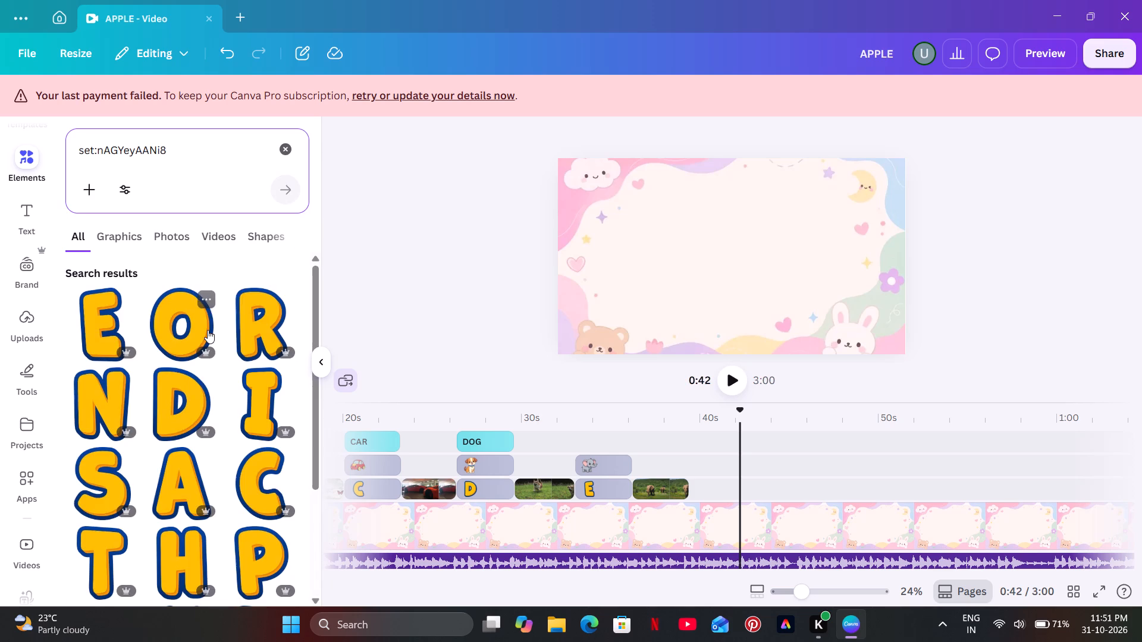
scroll(208, 337, down, 7)
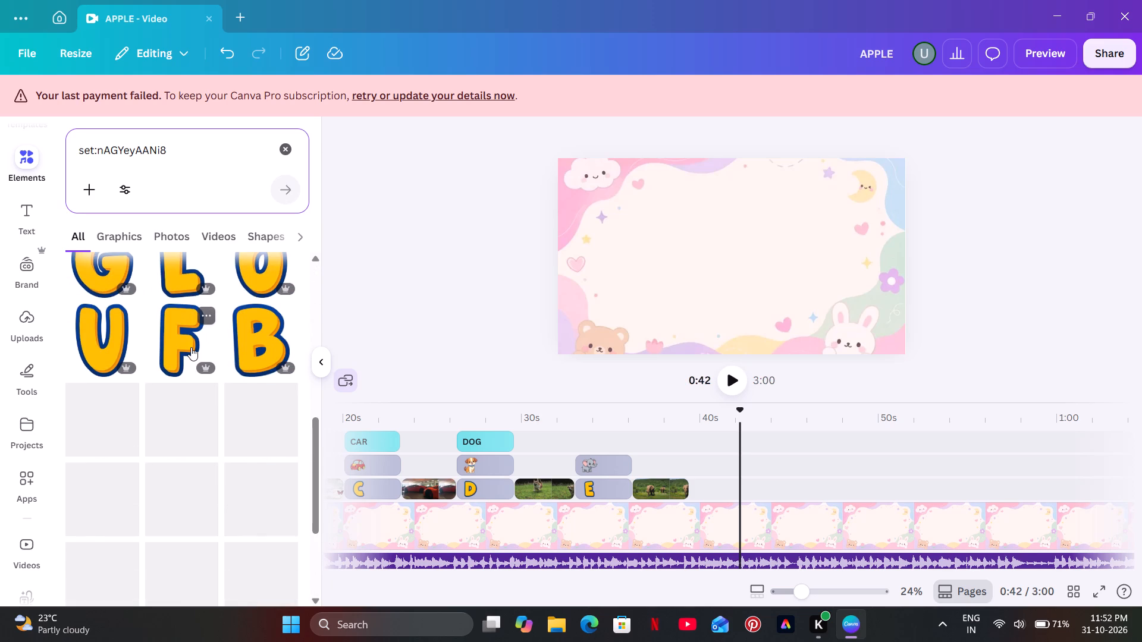
click(190, 347)
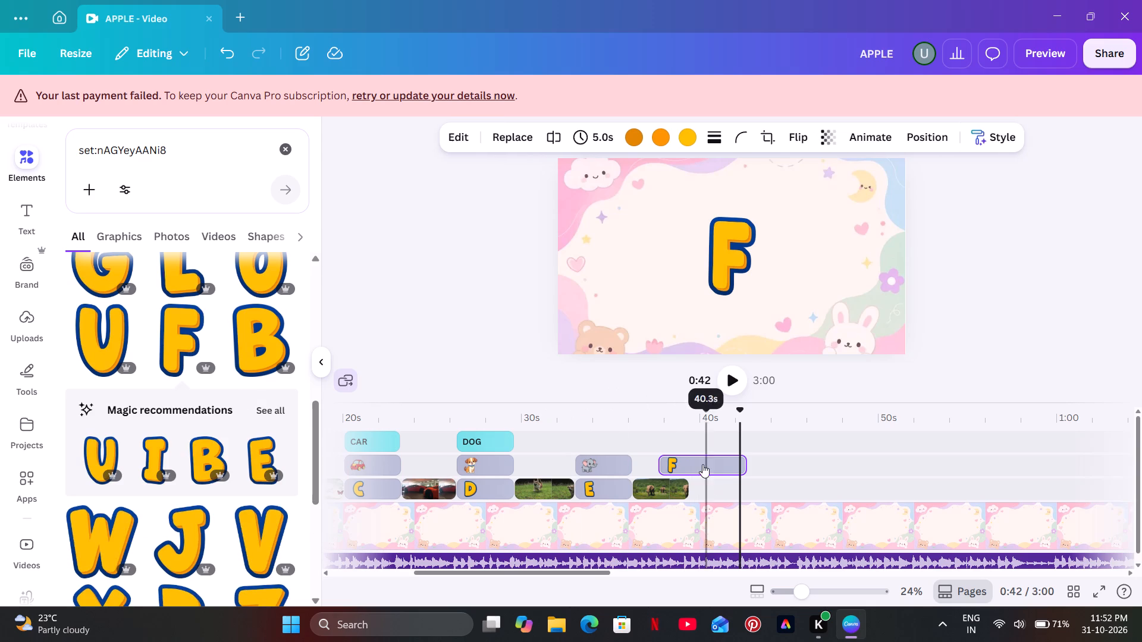
drag(698, 454, 775, 466)
drag(699, 467, 748, 463)
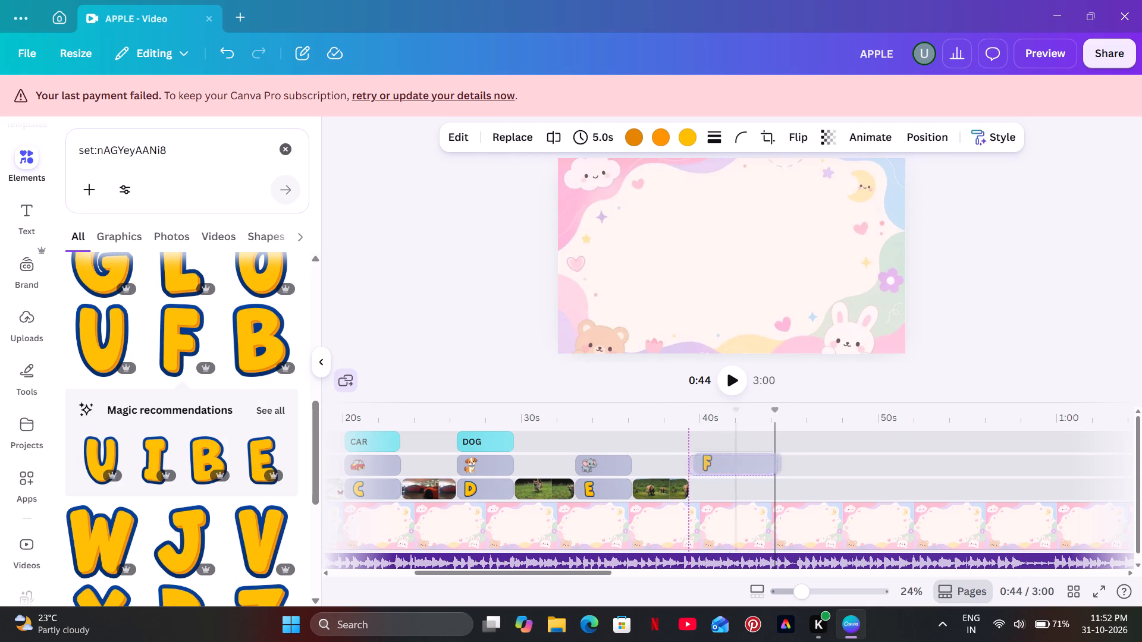
drag(748, 463, 732, 489)
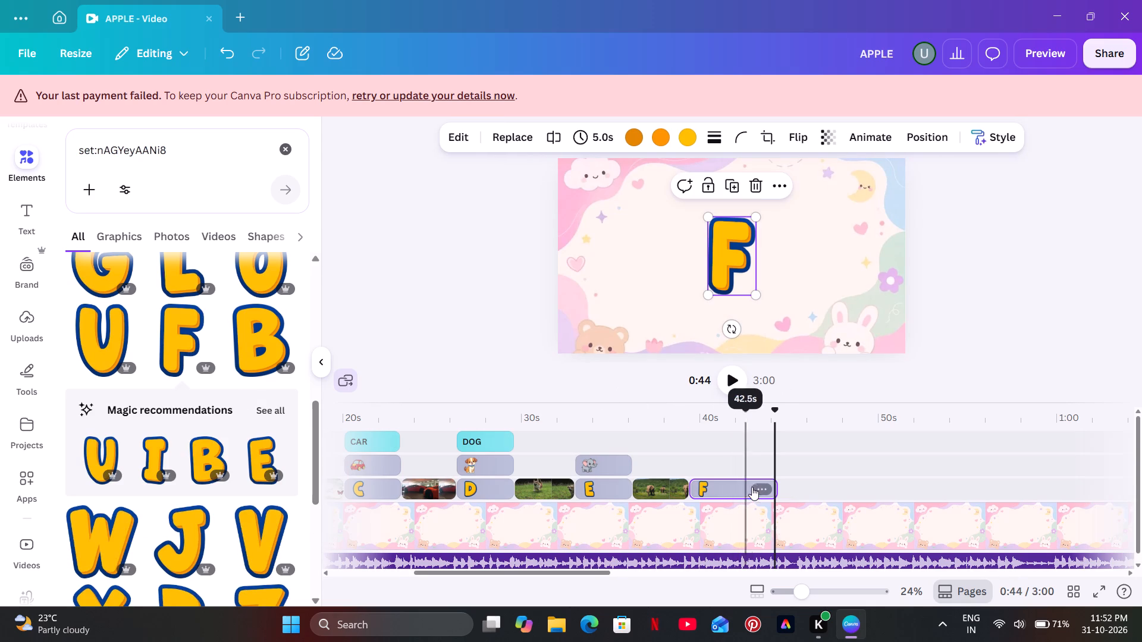
Shorten the letter F on the timeline to 3.5 seconds.
drag(773, 487, 756, 494)
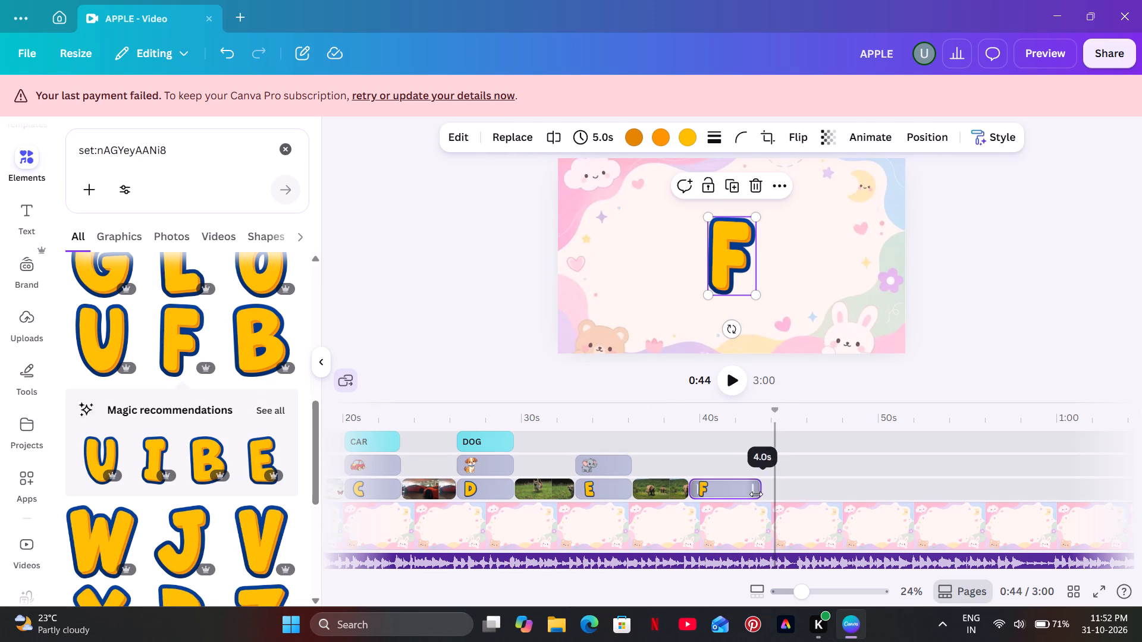
drag(756, 494, 748, 498)
Animate the letter E and elephant together with Tumble plus the Pulse add-on effect at close to minimum intensity.
click(597, 438)
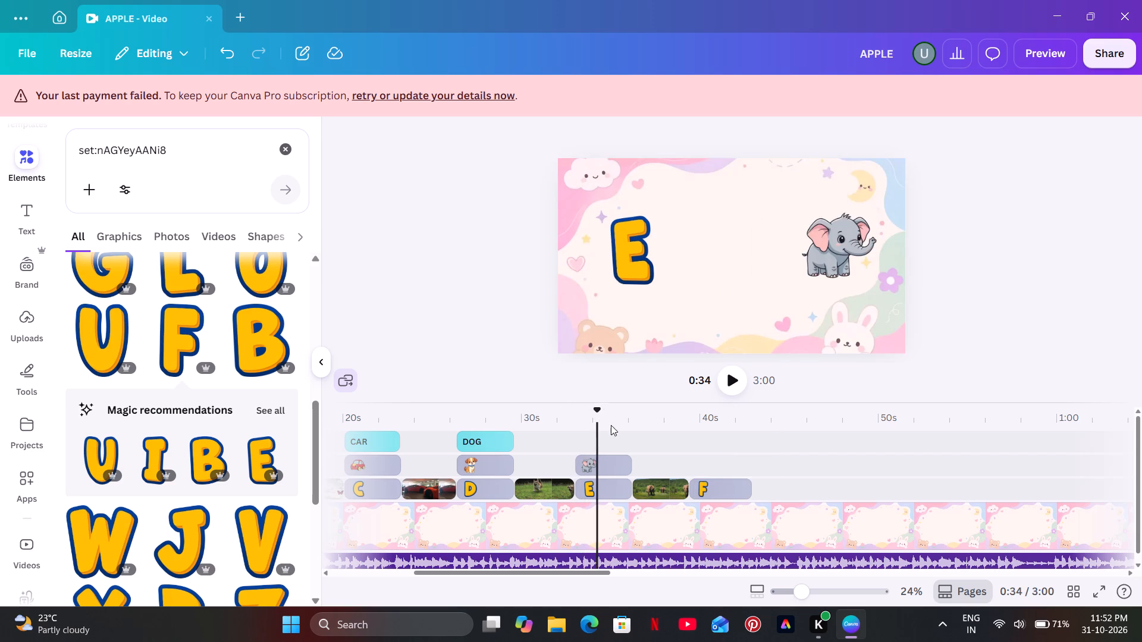
drag(870, 180, 610, 267)
click(782, 140)
scroll(224, 316, down, 4)
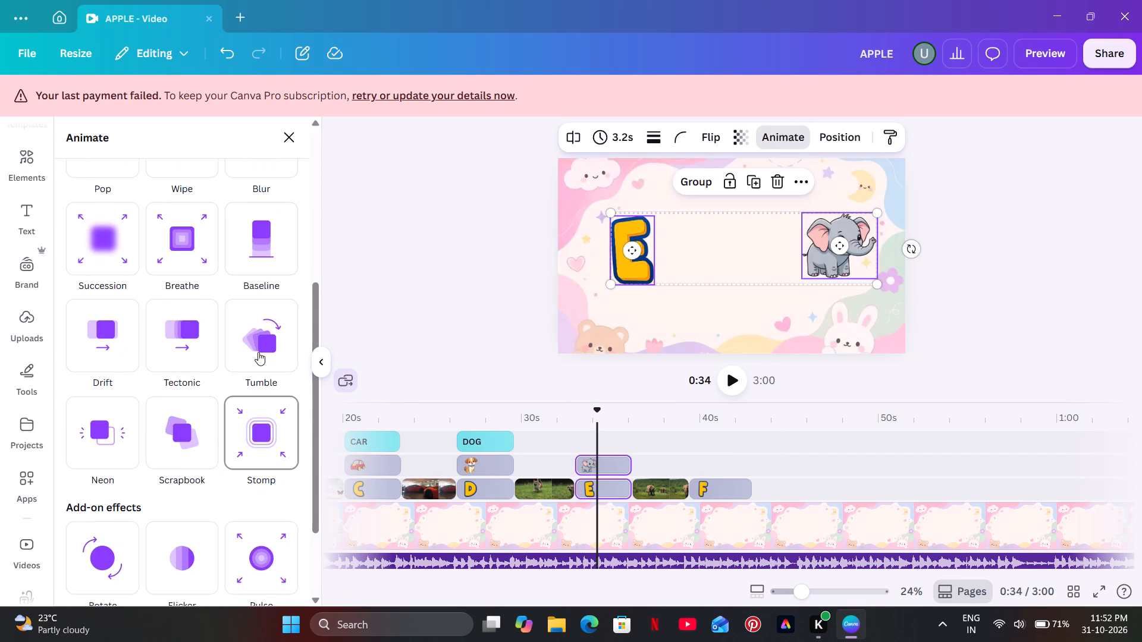
click(258, 352)
scroll(258, 352, down, 4)
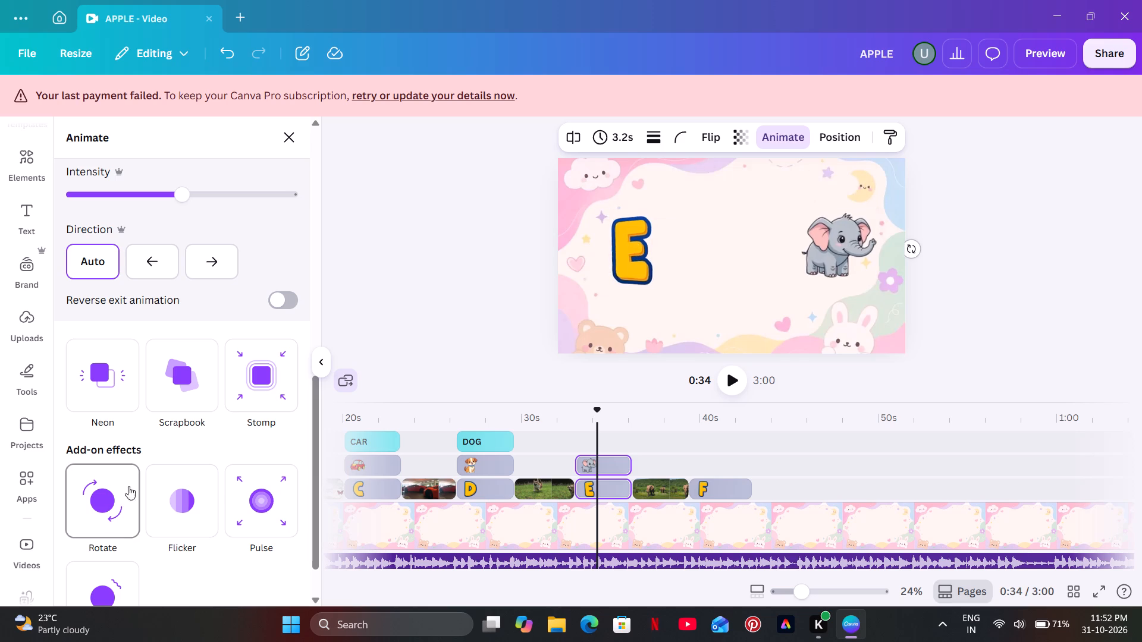
click(236, 489)
scroll(229, 494, down, 3)
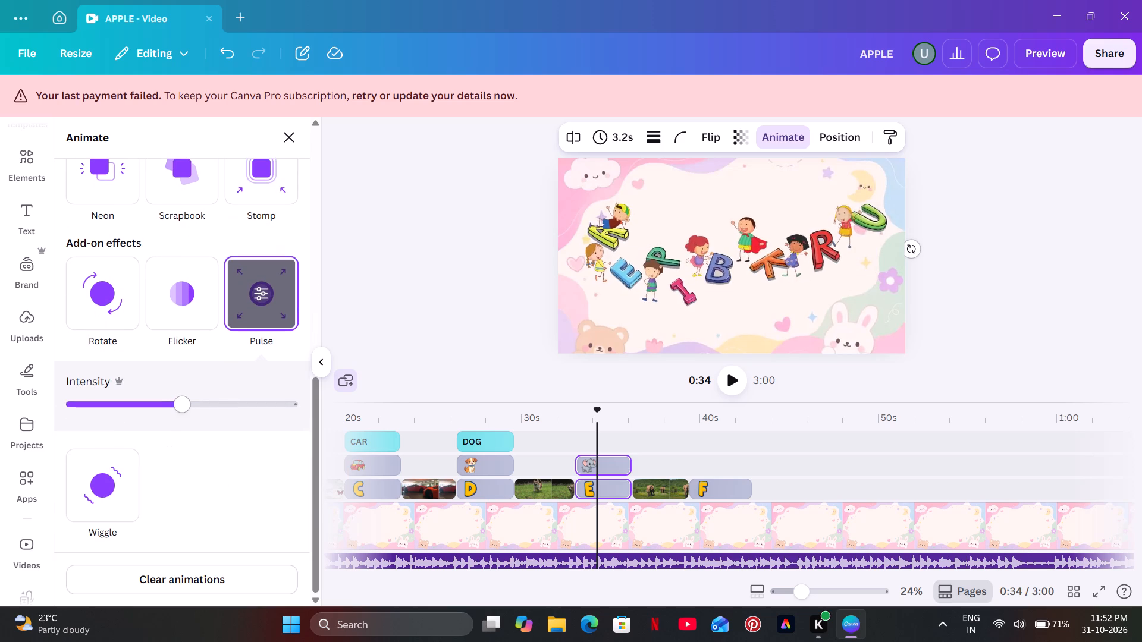
click(181, 399)
drag(181, 399, 73, 407)
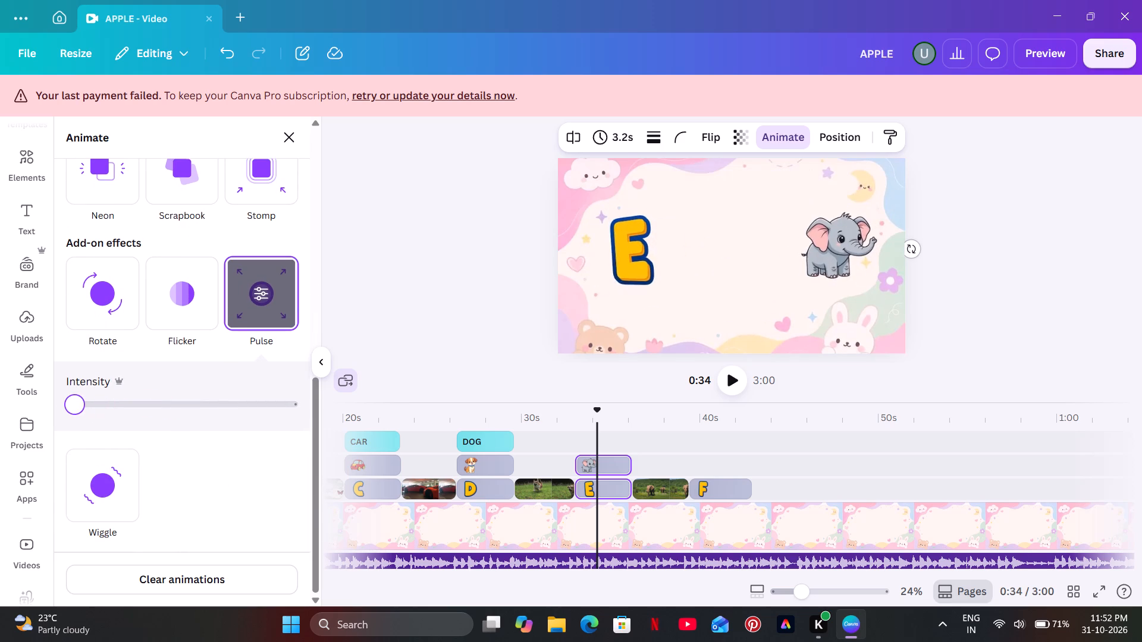
drag(73, 407, 75, 407)
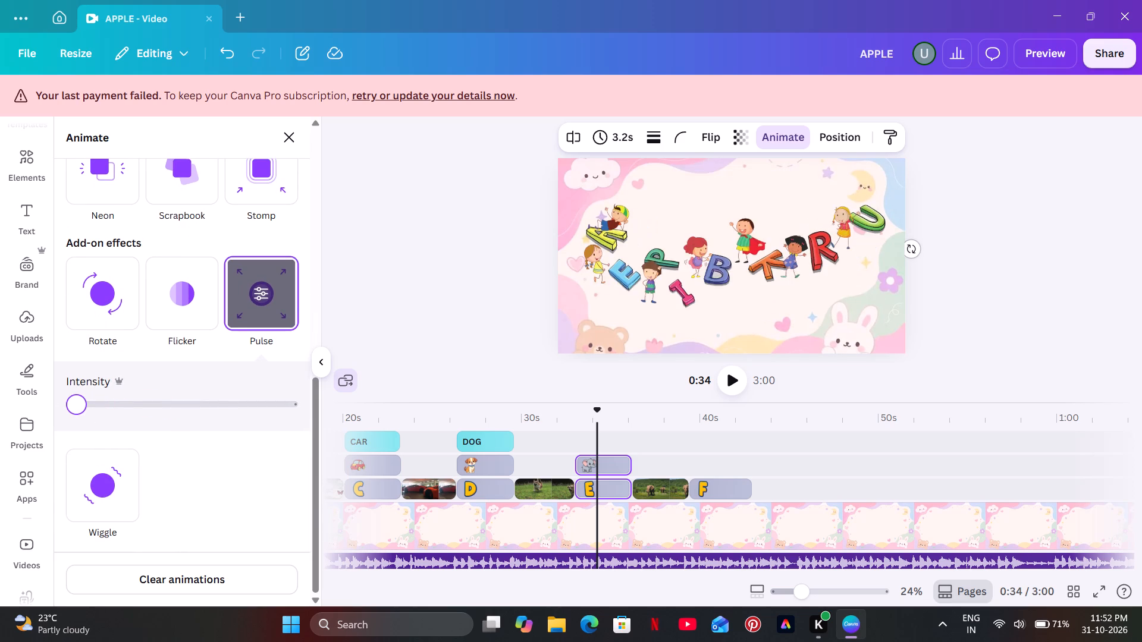
click(485, 238)
click(657, 464)
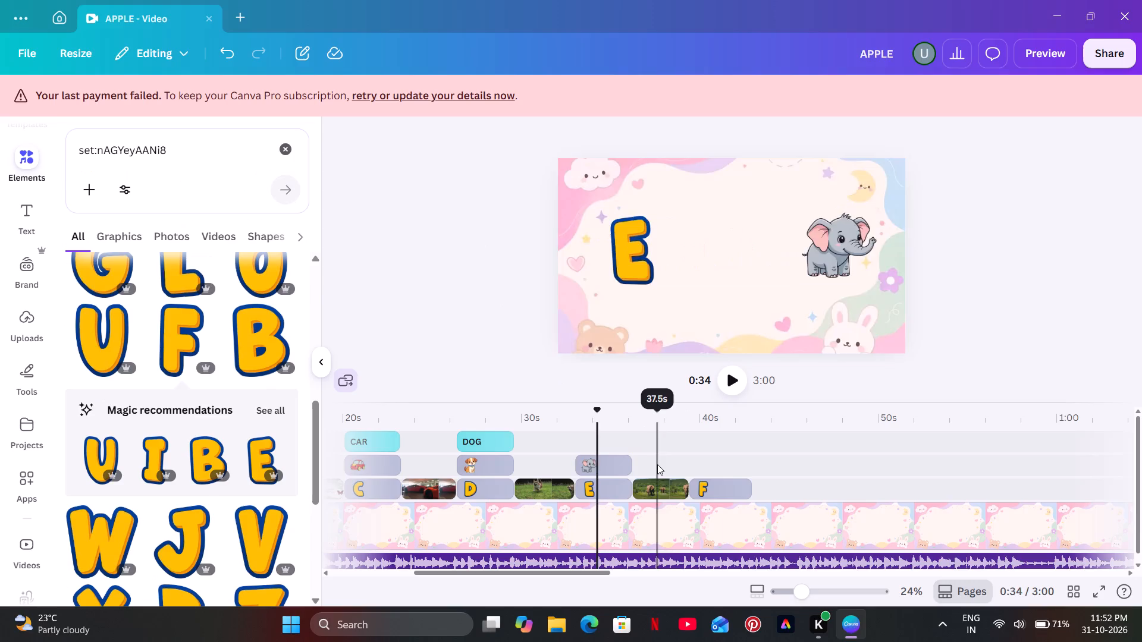
Shrink the letter F slightly and move it to the left side of the scene at about 0:40.
click(705, 457)
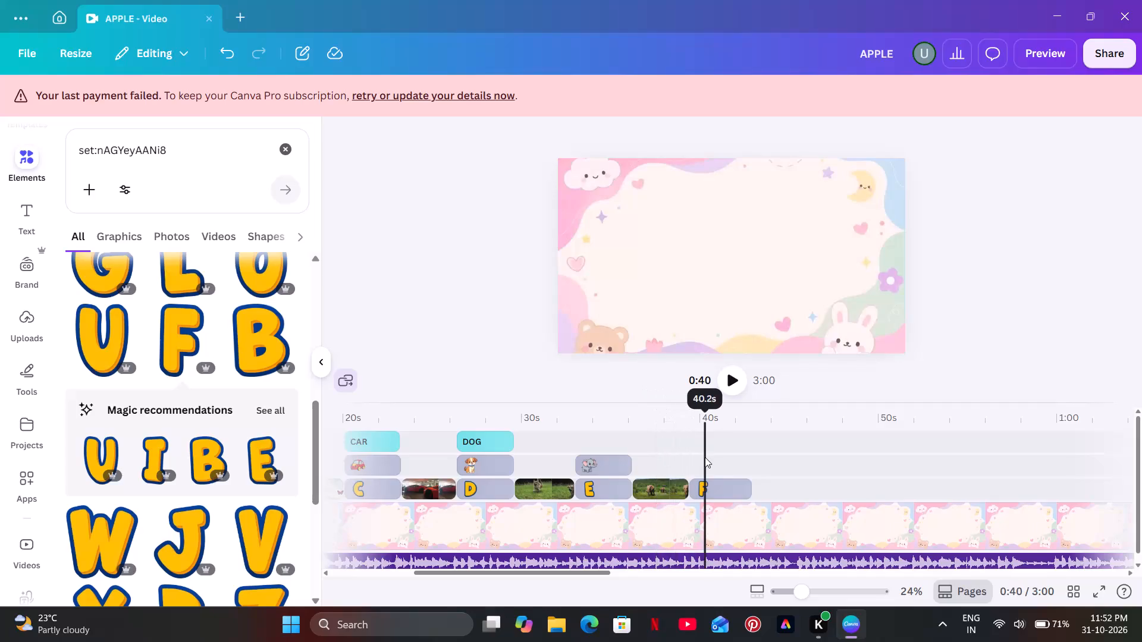
click(743, 266)
drag(708, 215, 711, 220)
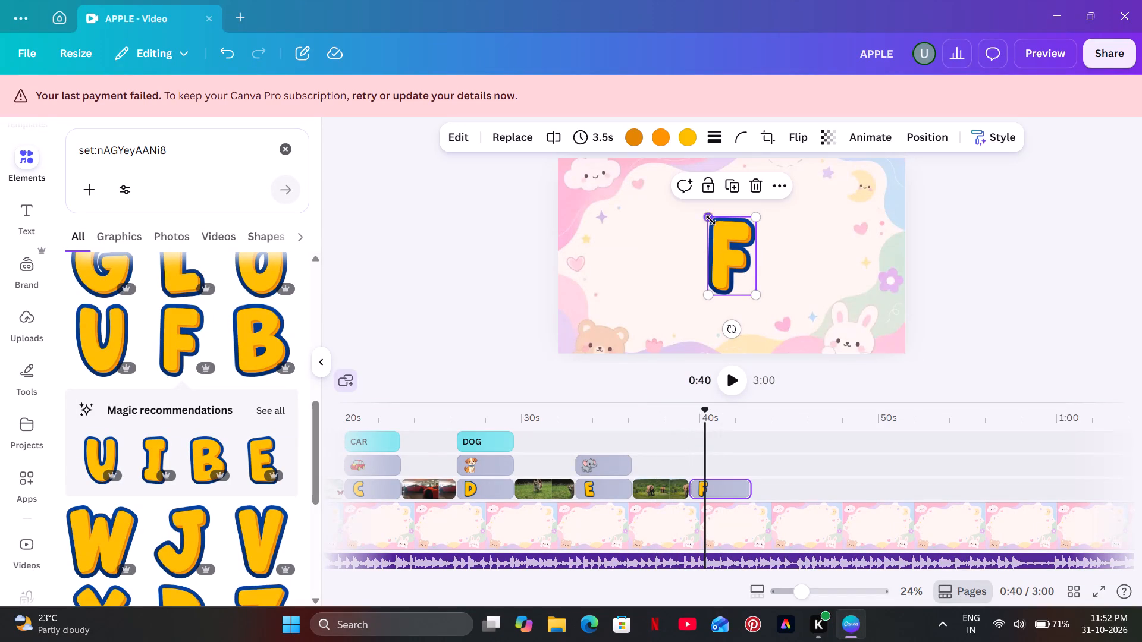
drag(711, 220, 712, 225)
drag(735, 272, 693, 270)
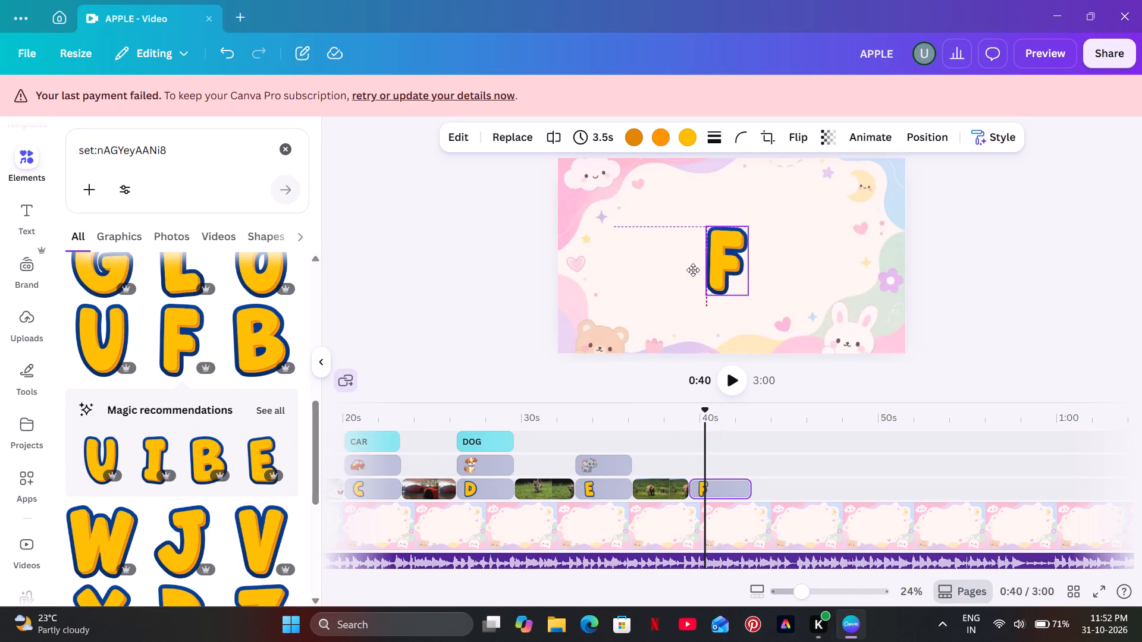
drag(693, 270, 644, 260)
click(438, 248)
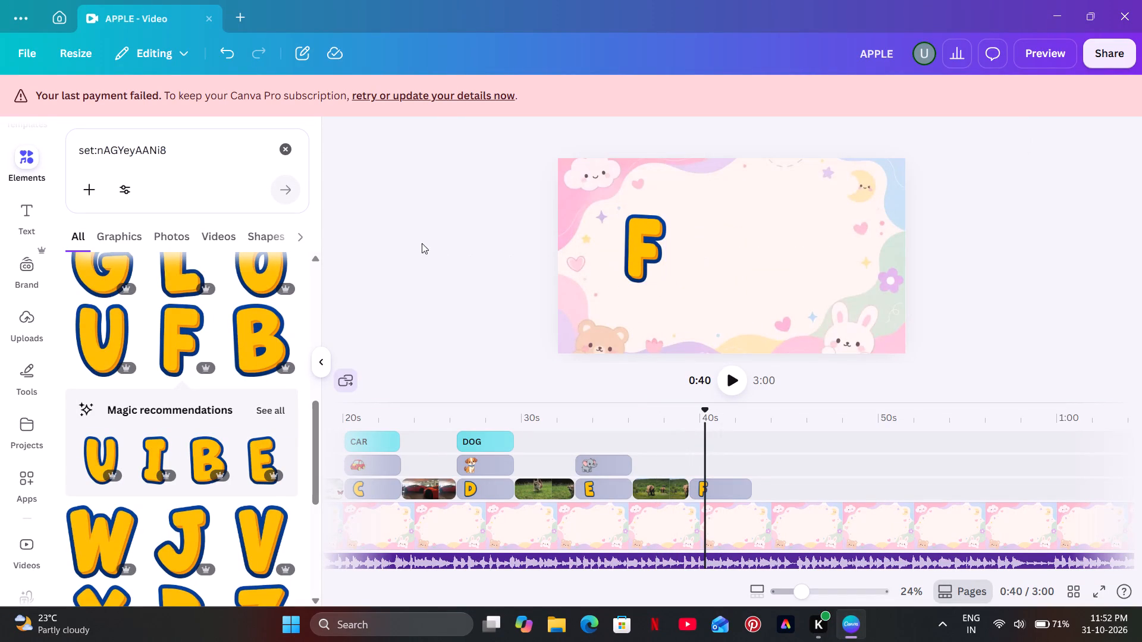
Search the elements for "fish" and add the orange-and-white striped clownfish graphic to the F scene.
click(291, 149)
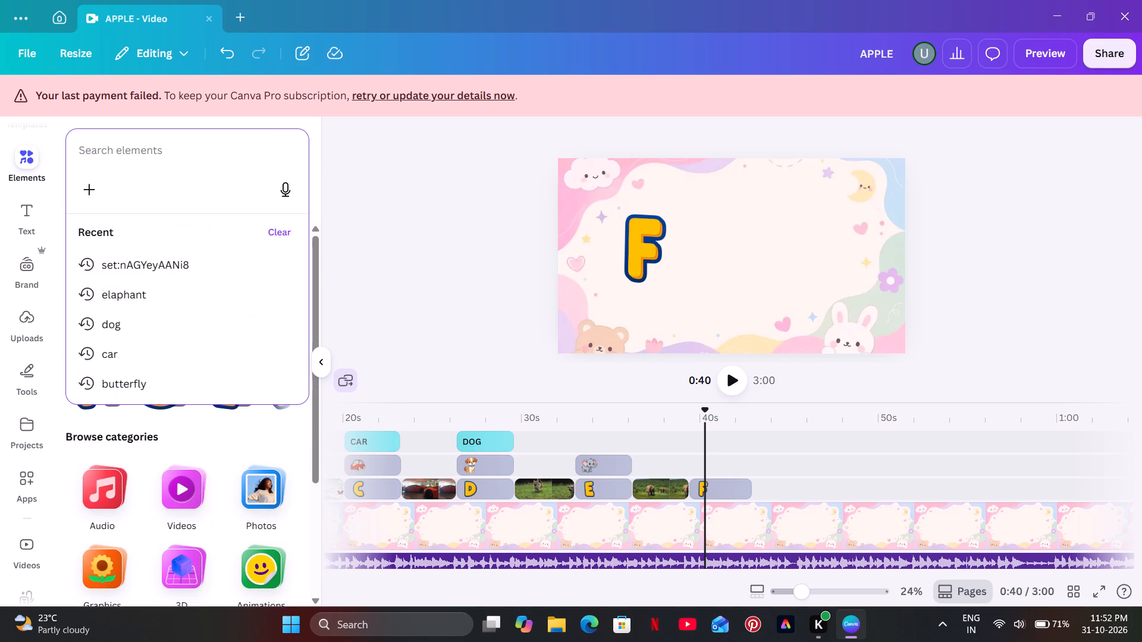
text(fish)
key(Return)
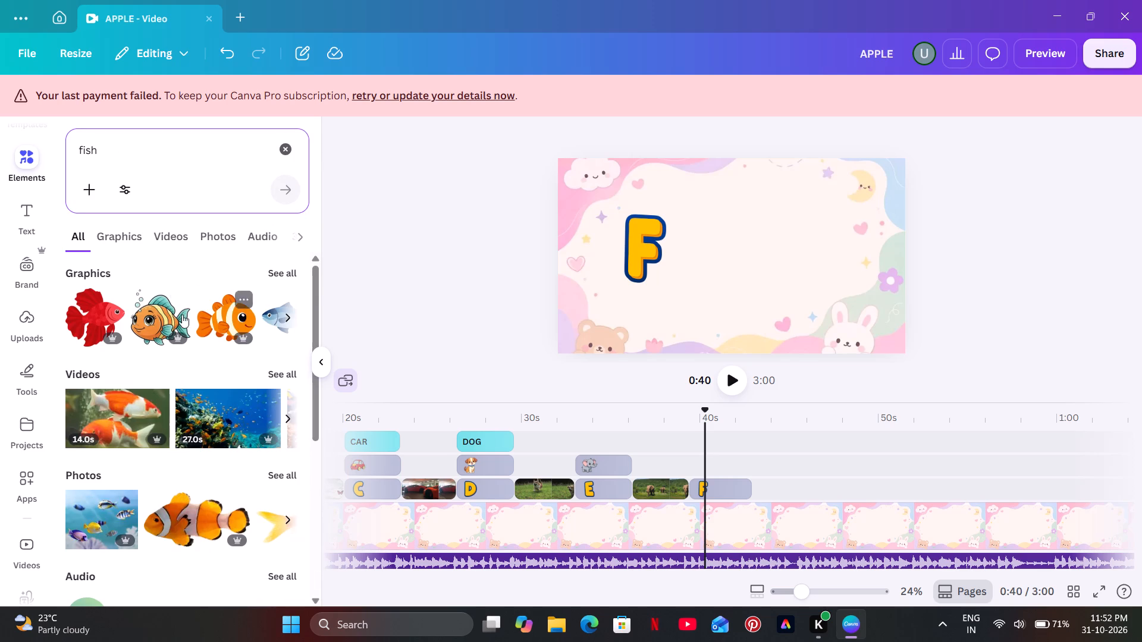
click(213, 312)
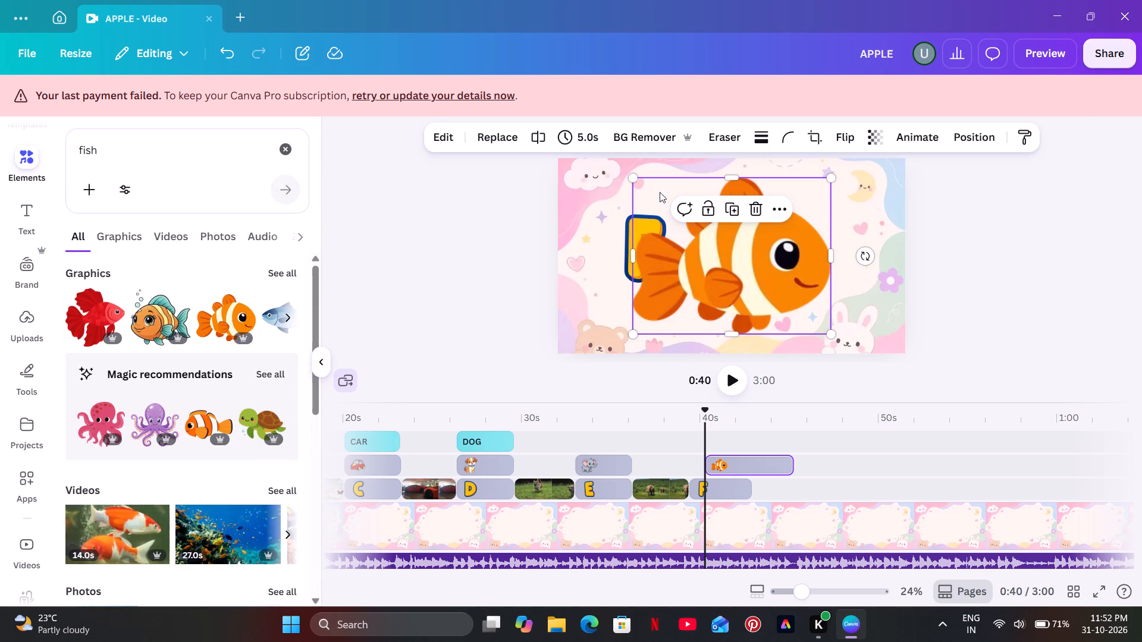
Shrink the clownfish to roughly the letter F's height and place it on the right side of the scene, level with the F.
drag(632, 174, 707, 229)
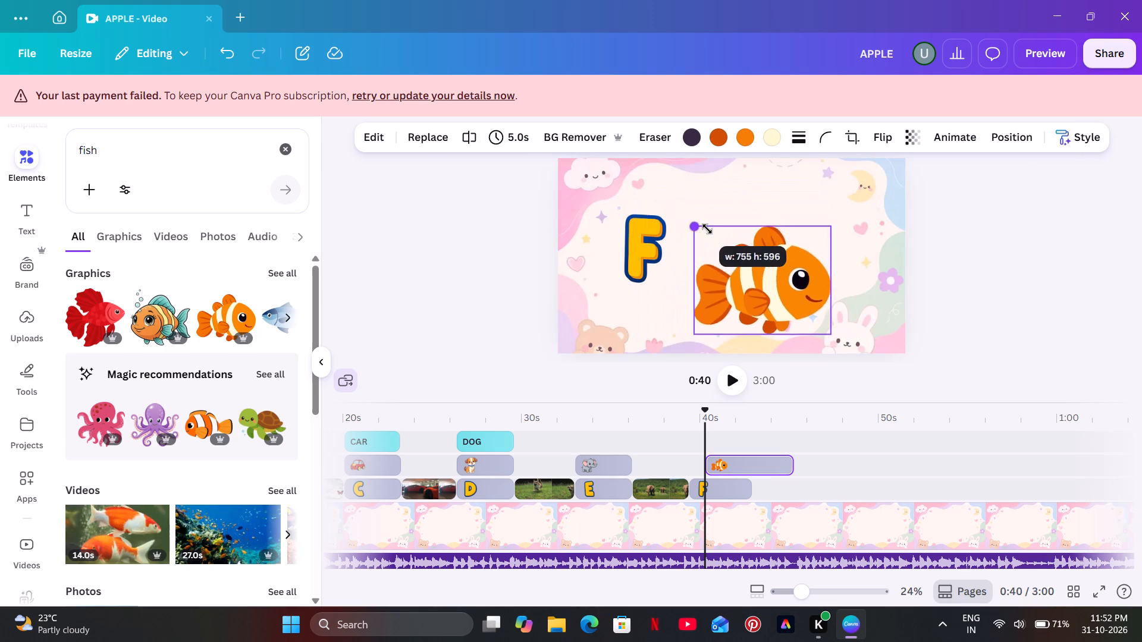
drag(707, 229, 776, 282)
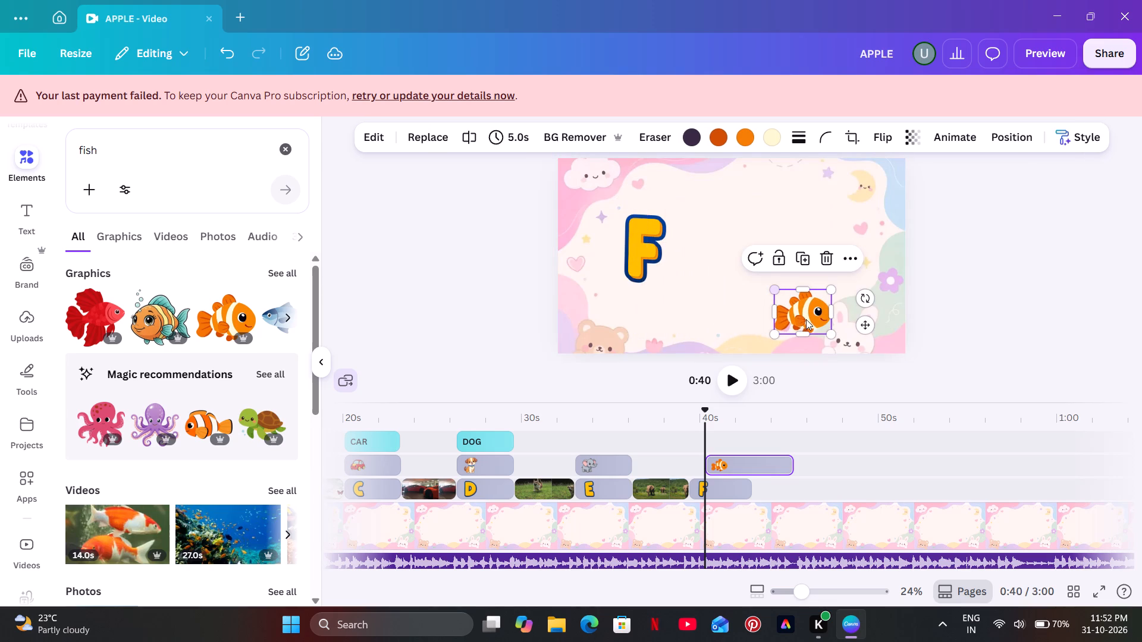
drag(829, 335, 843, 341)
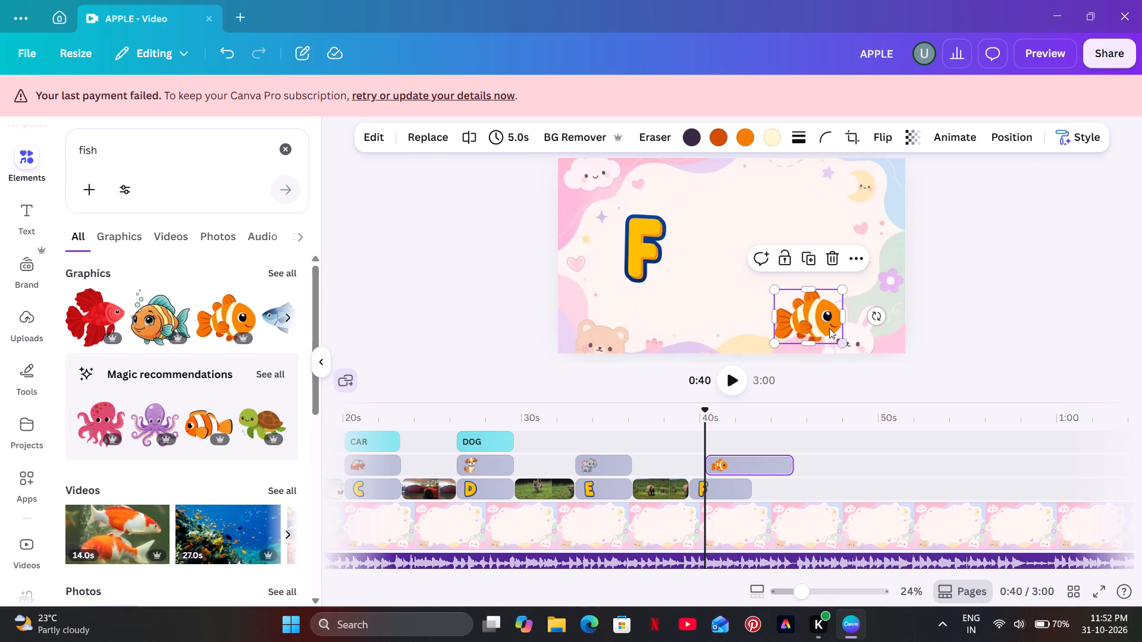
click(839, 338)
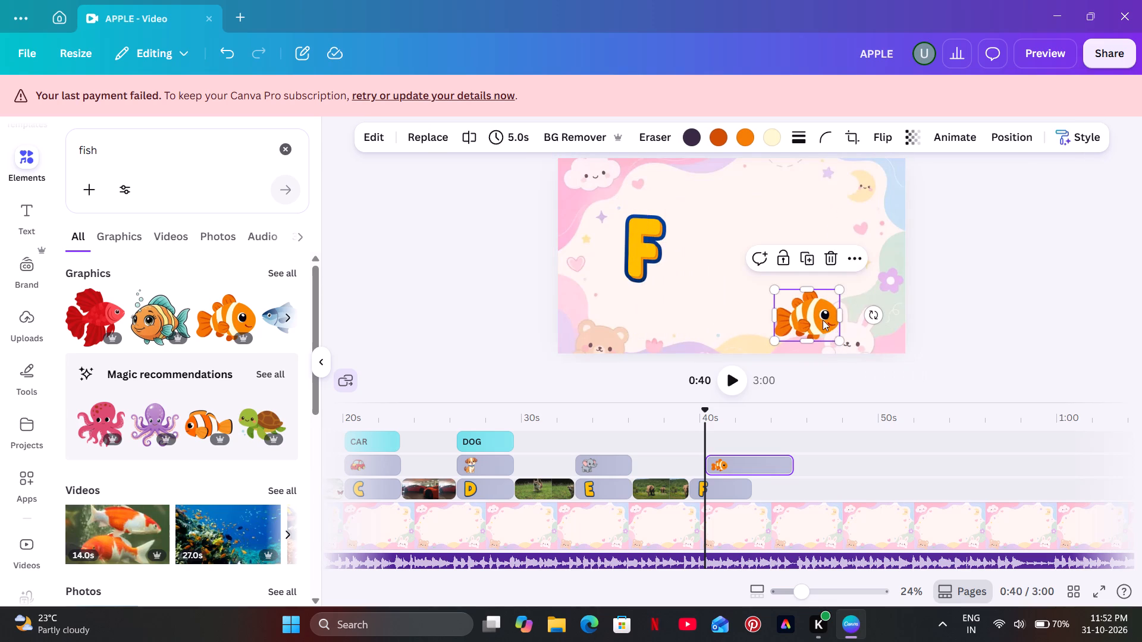
drag(823, 320, 865, 256)
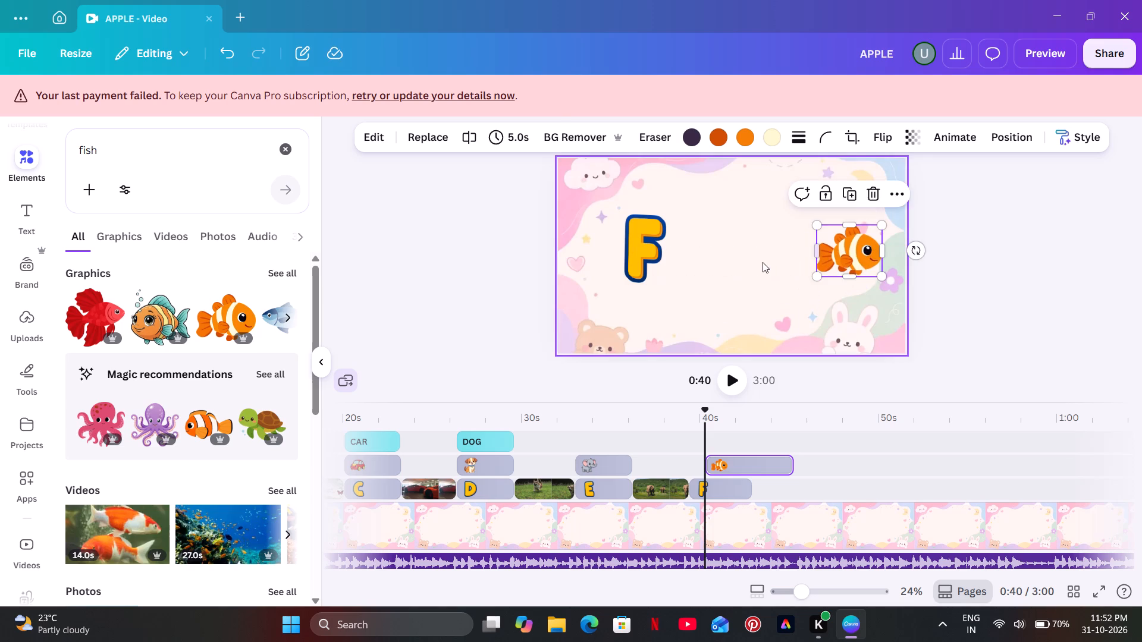
click(762, 262)
Align the fish graphic's start with the letter F on the timeline, shorten it to 3.5 seconds, and play back the scene.
drag(745, 458, 734, 458)
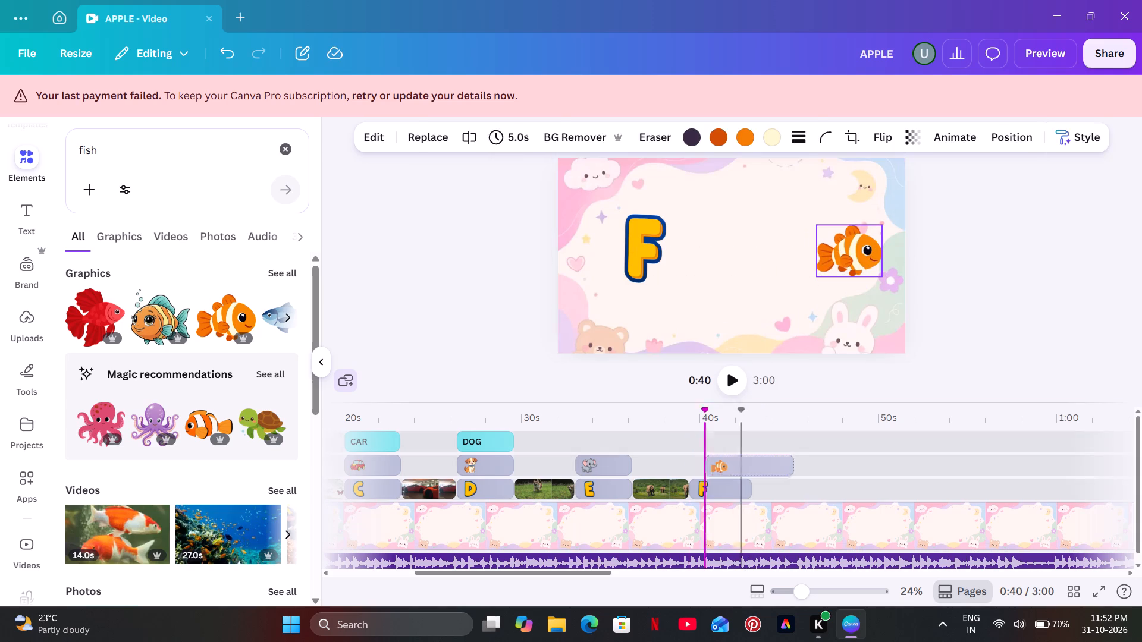
drag(734, 458, 732, 458)
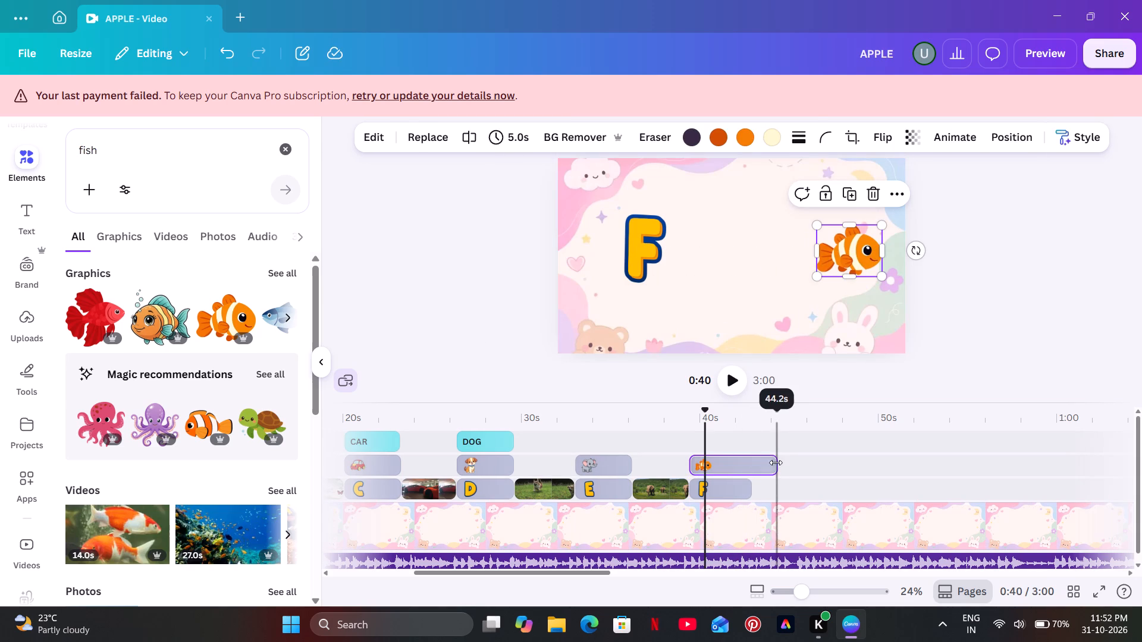
drag(773, 463, 752, 468)
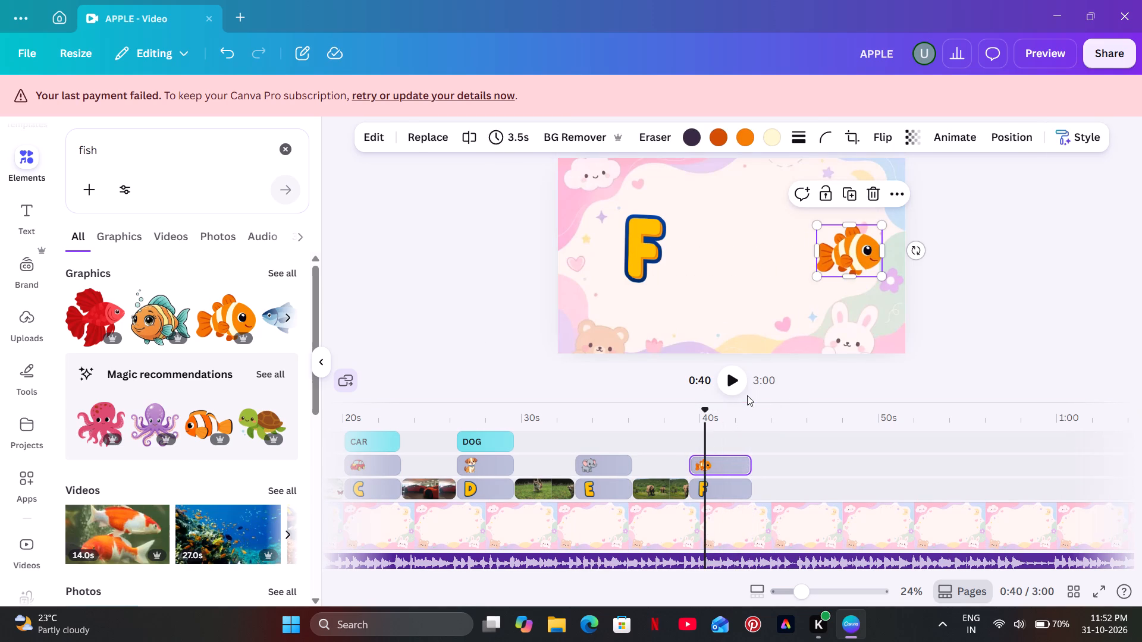
click(739, 385)
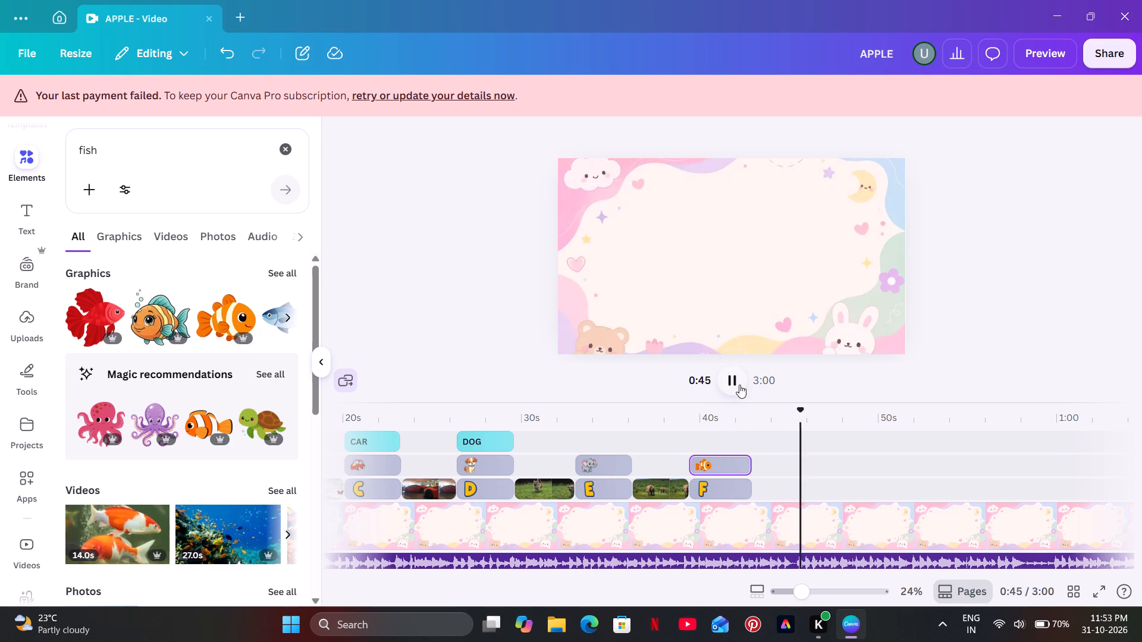
click(739, 385)
Animate the letter F and fish together with Tumble plus the Pulse effect at close to minimum intensity, checking by playback.
click(727, 441)
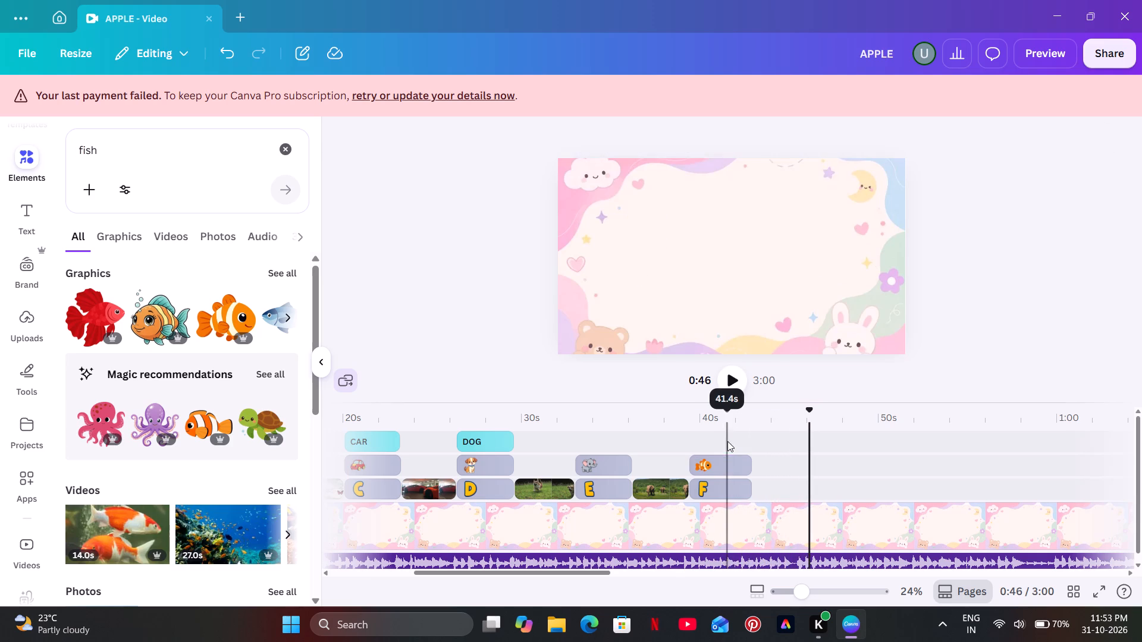
drag(861, 210, 608, 282)
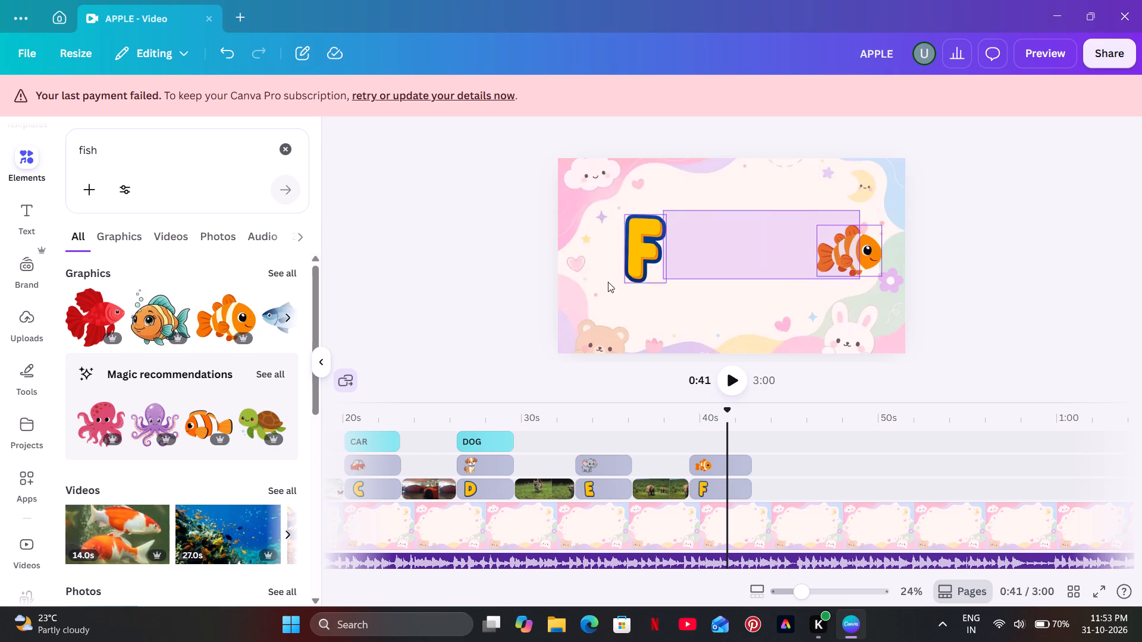
drag(608, 282, 581, 282)
click(769, 132)
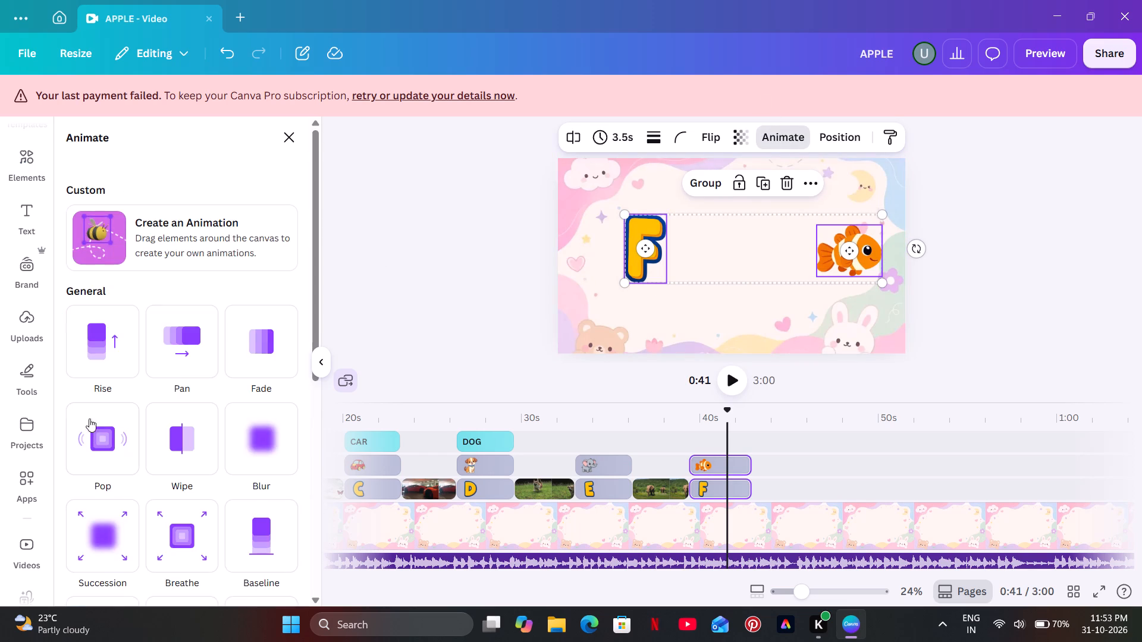
scroll(84, 426, down, 3)
click(262, 408)
scroll(261, 408, down, 2)
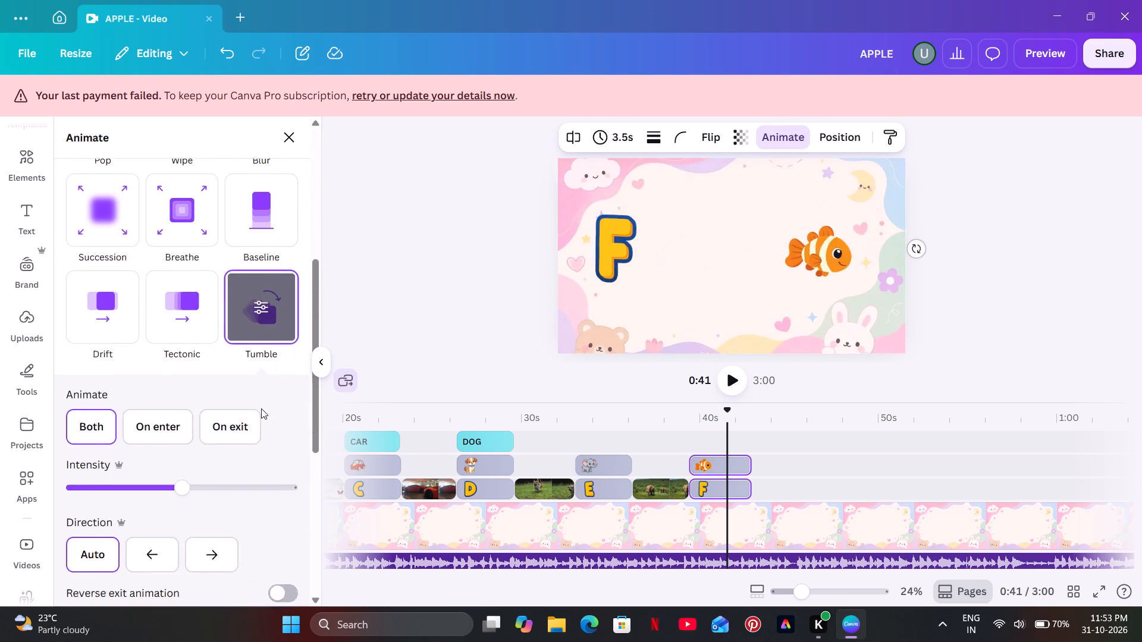
scroll(261, 408, down, 2)
click(253, 509)
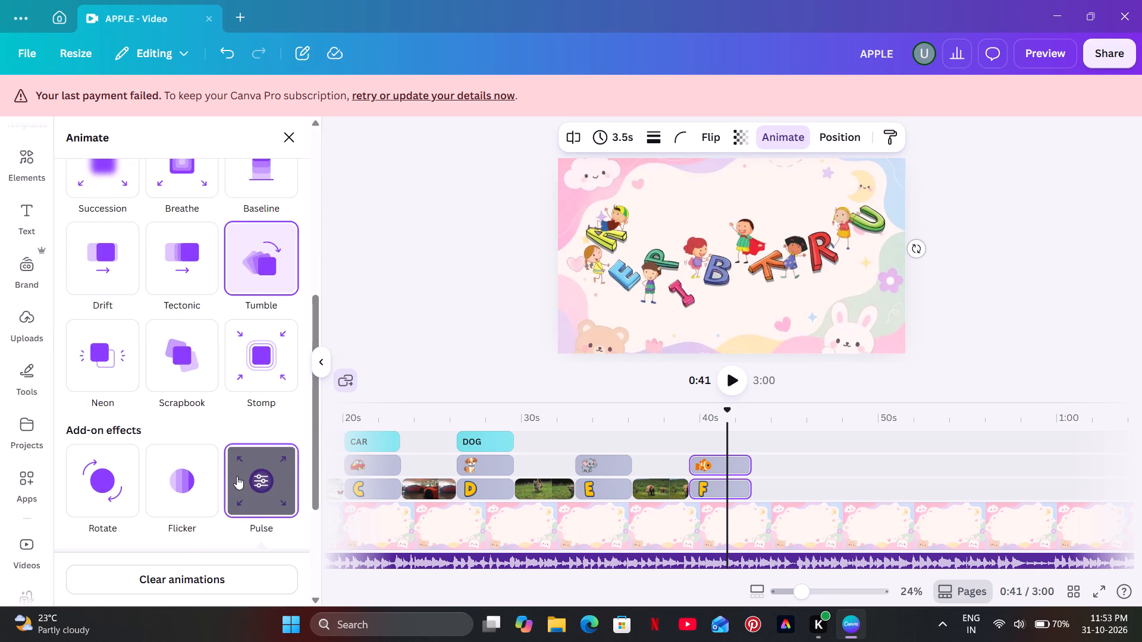
scroll(237, 476, down, 3)
drag(183, 409, 70, 414)
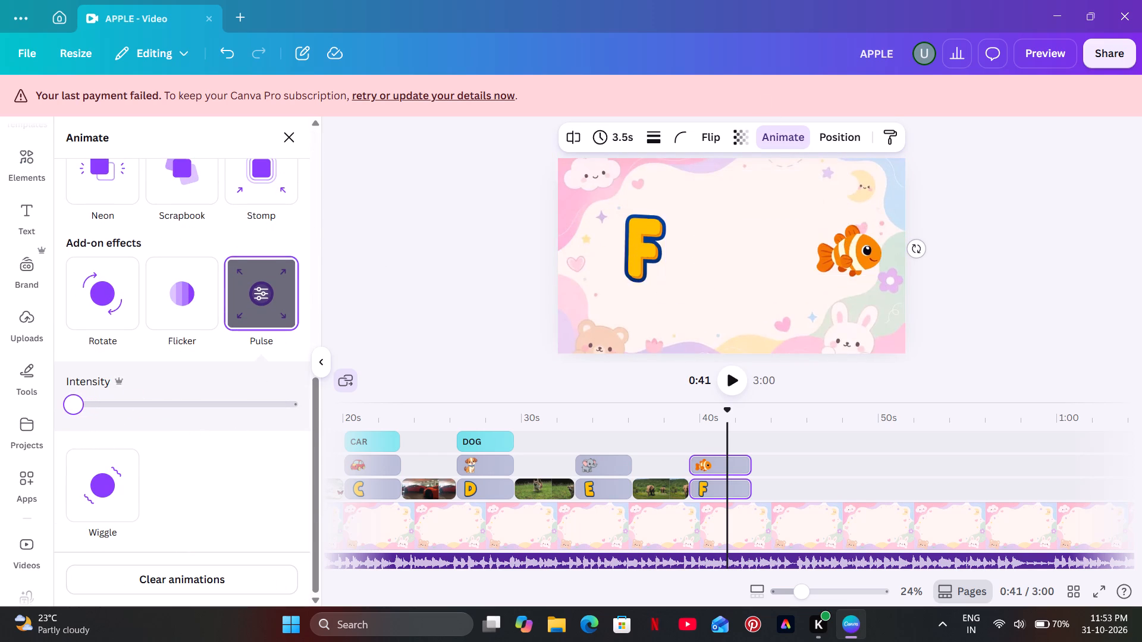
drag(70, 414, 74, 412)
click(403, 250)
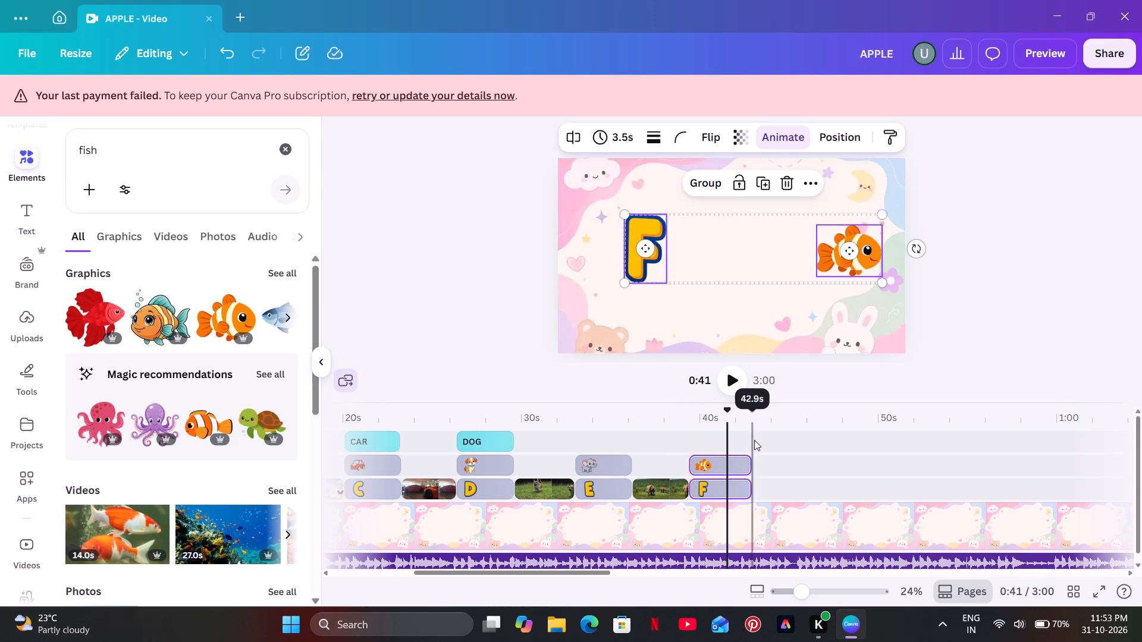
click(736, 382)
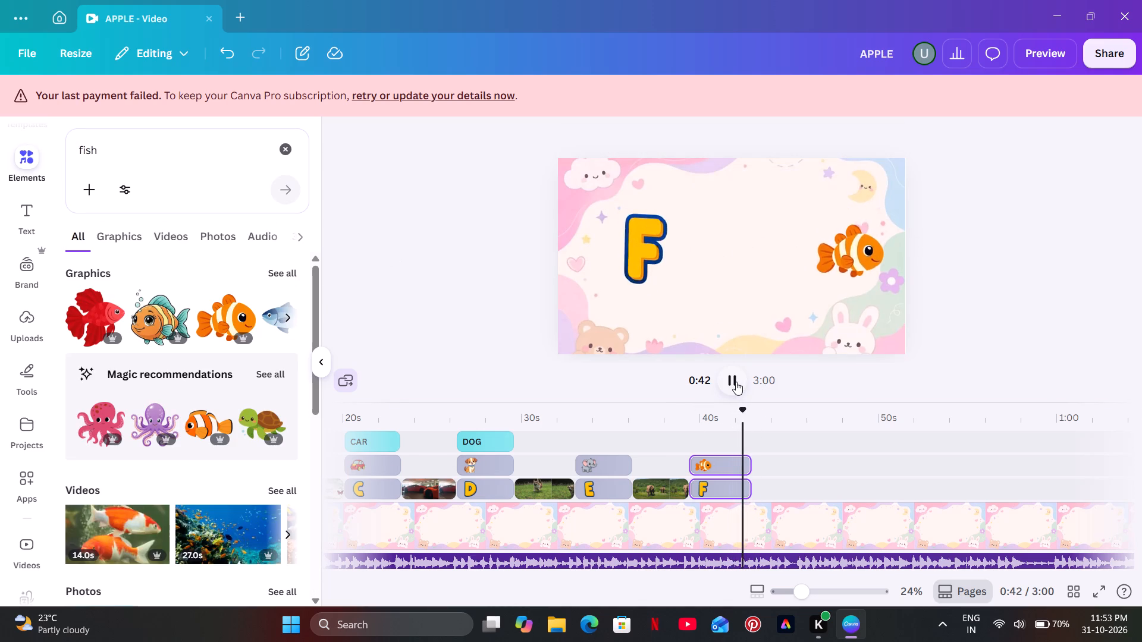
click(736, 382)
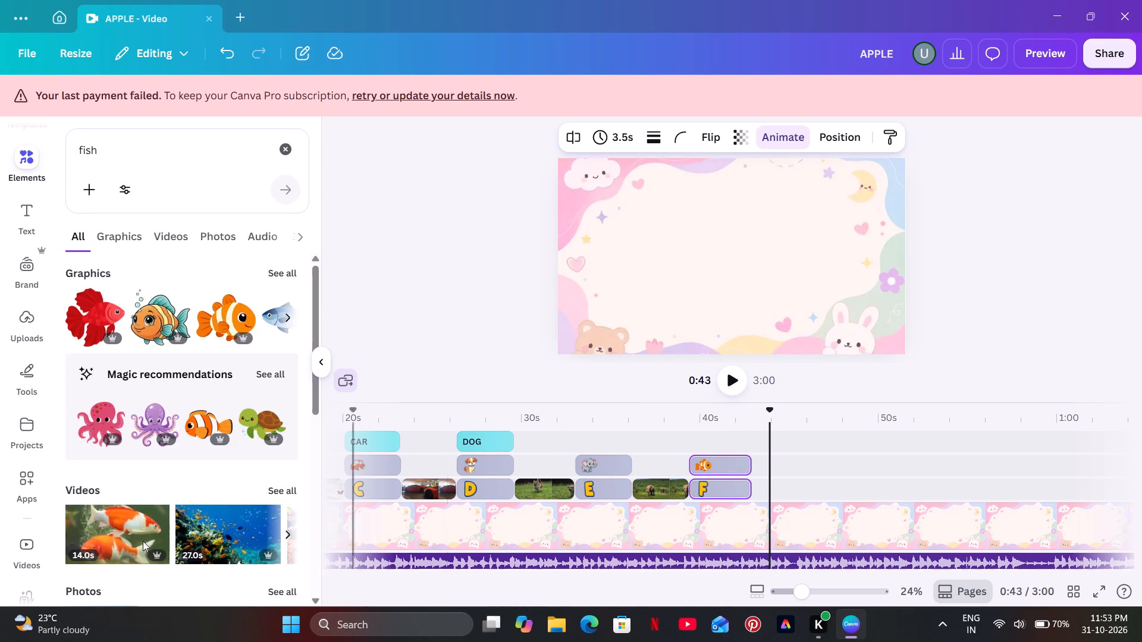
Add the 6-second clownfish-and-anemone video from the fish results and place it on the timeline directly after the letter F.
click(280, 534)
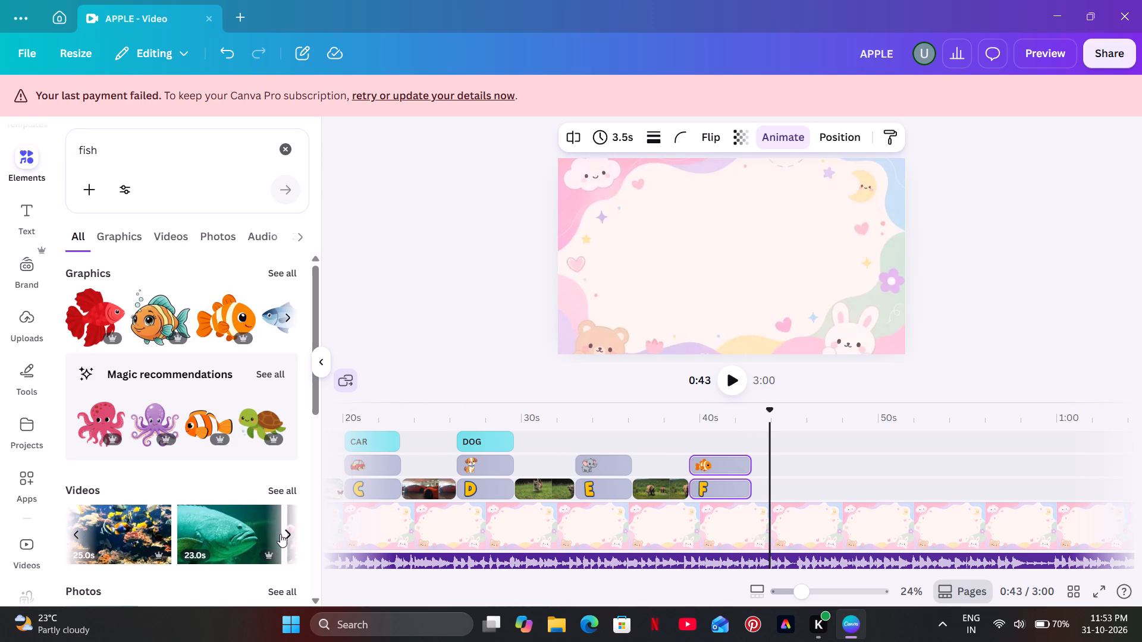
click(280, 534)
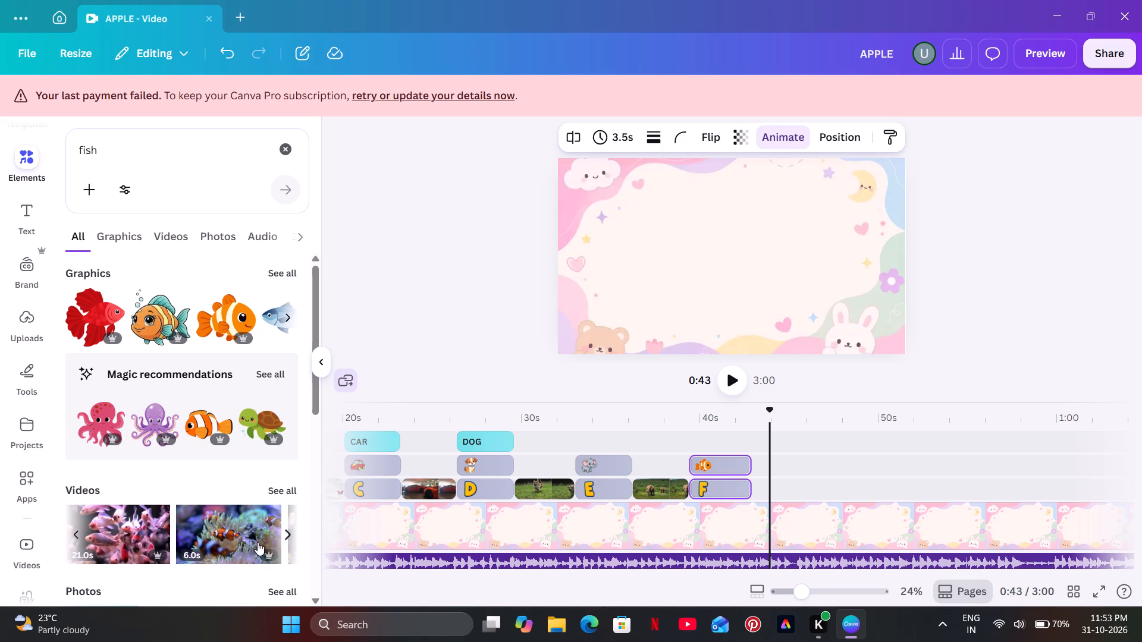
click(239, 544)
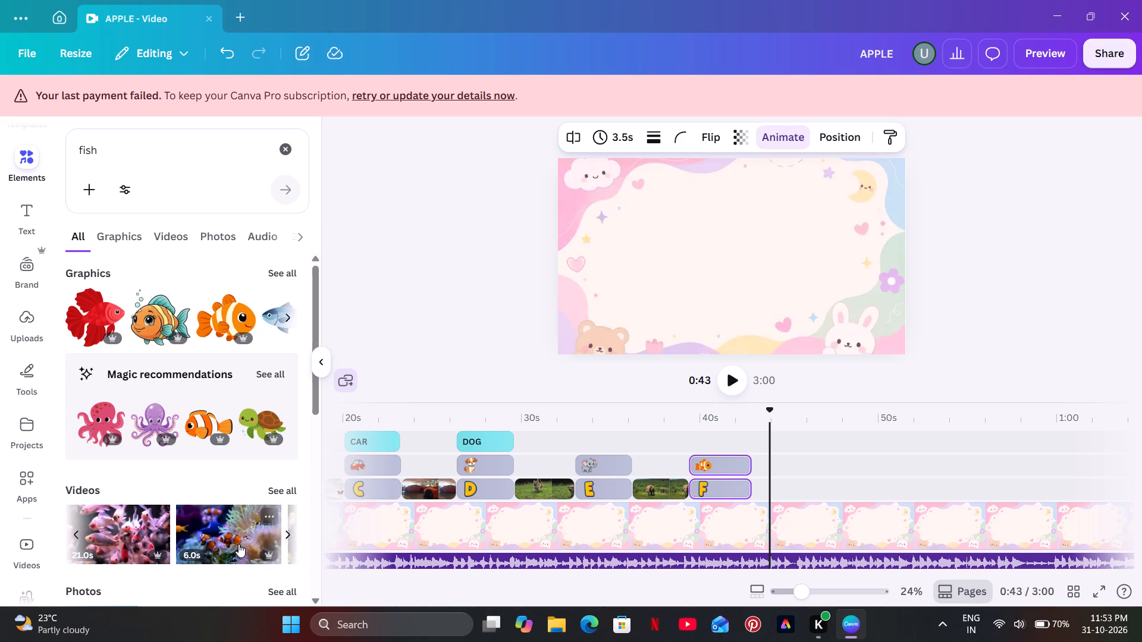
drag(385, 533, 388, 524)
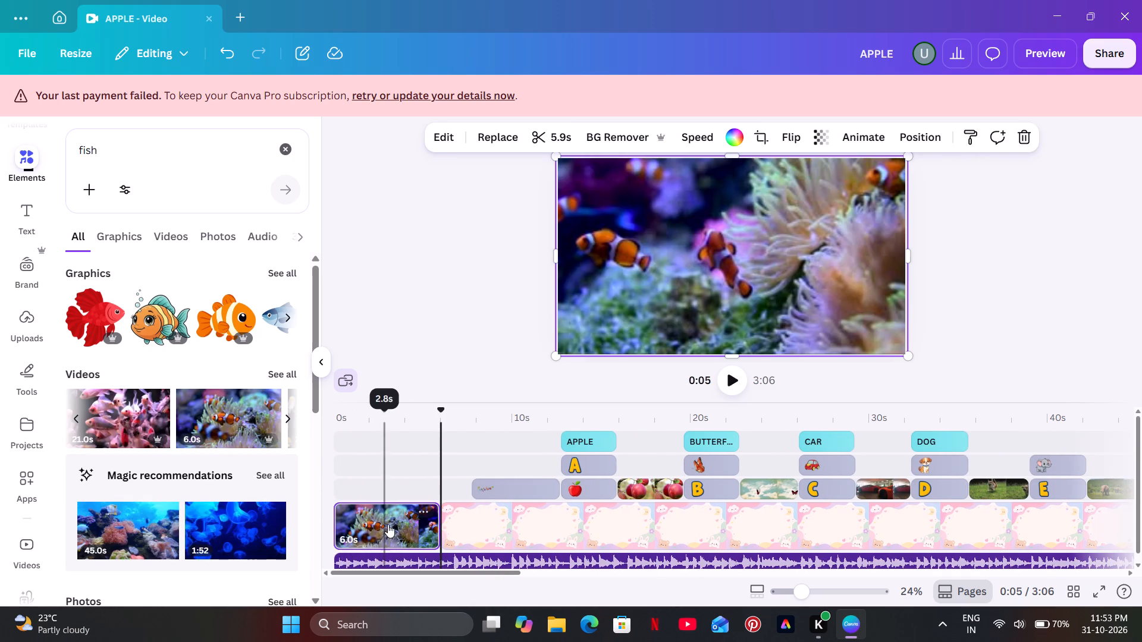
drag(388, 524, 1116, 468)
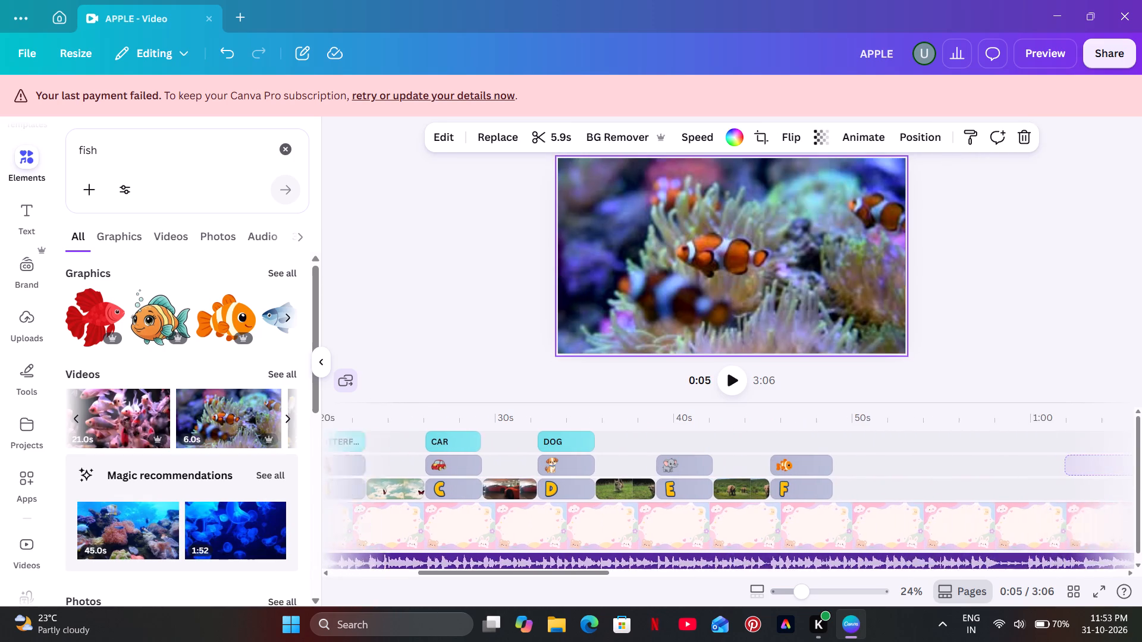
drag(1116, 468, 783, 490)
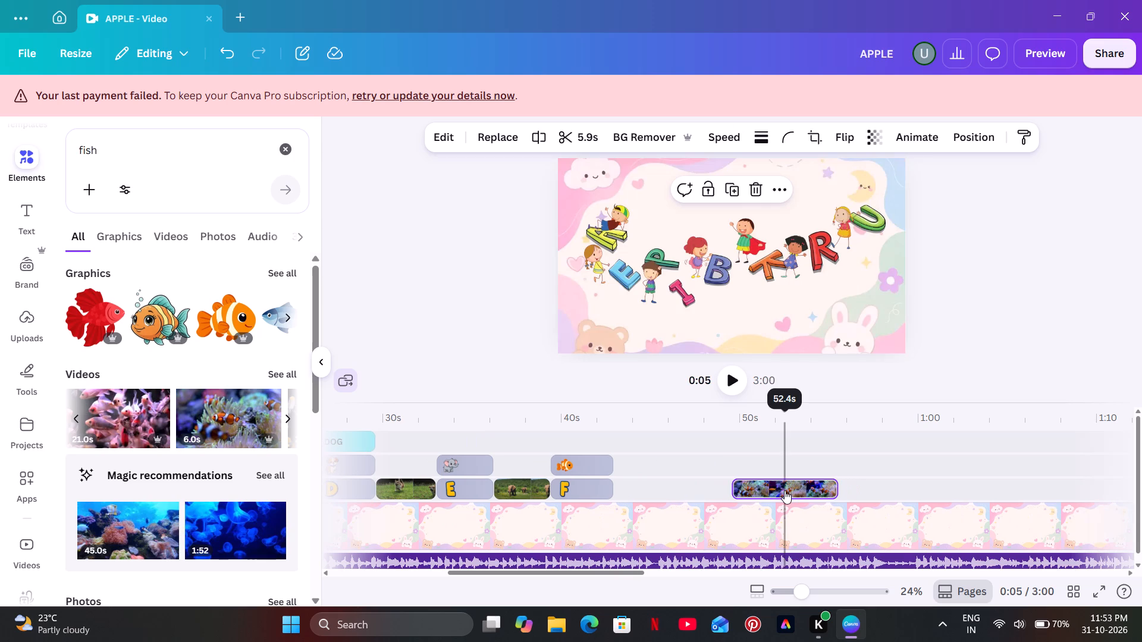
drag(785, 490, 674, 490)
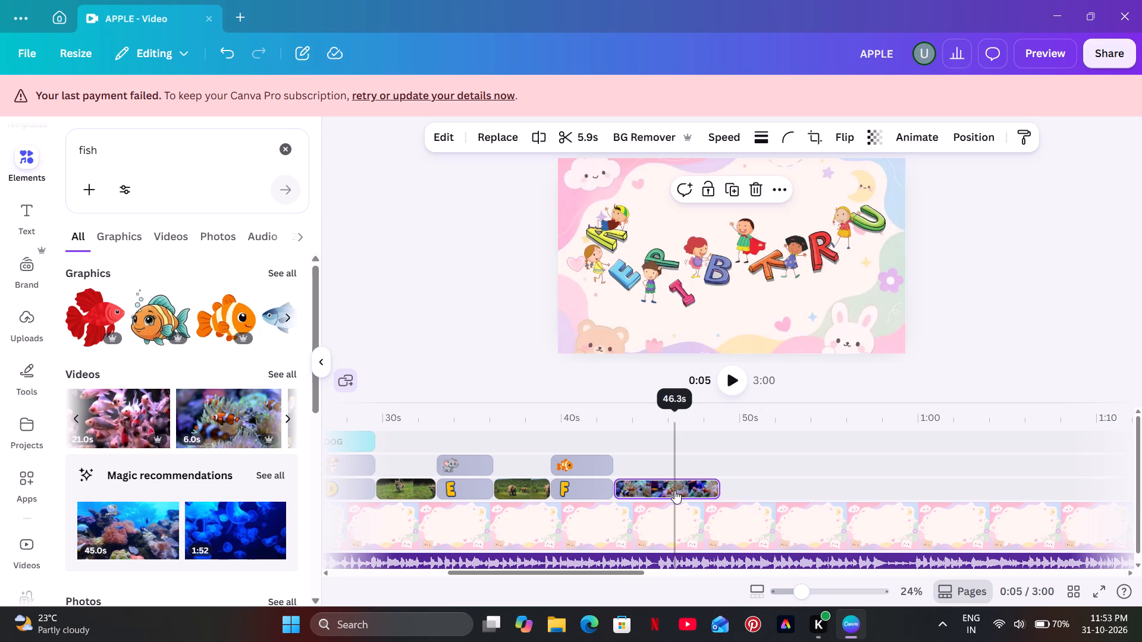
Play the clownfish clip to about 0:45, trim its end to that point, and play back the whole F scene.
click(588, 443)
click(737, 386)
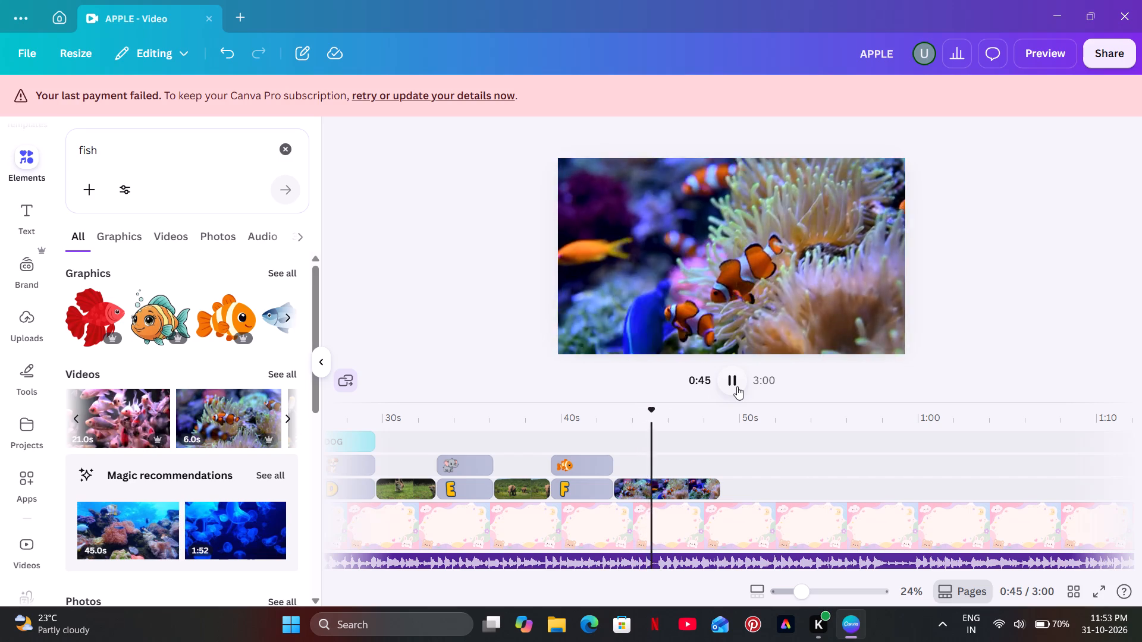
click(737, 386)
drag(713, 492, 692, 497)
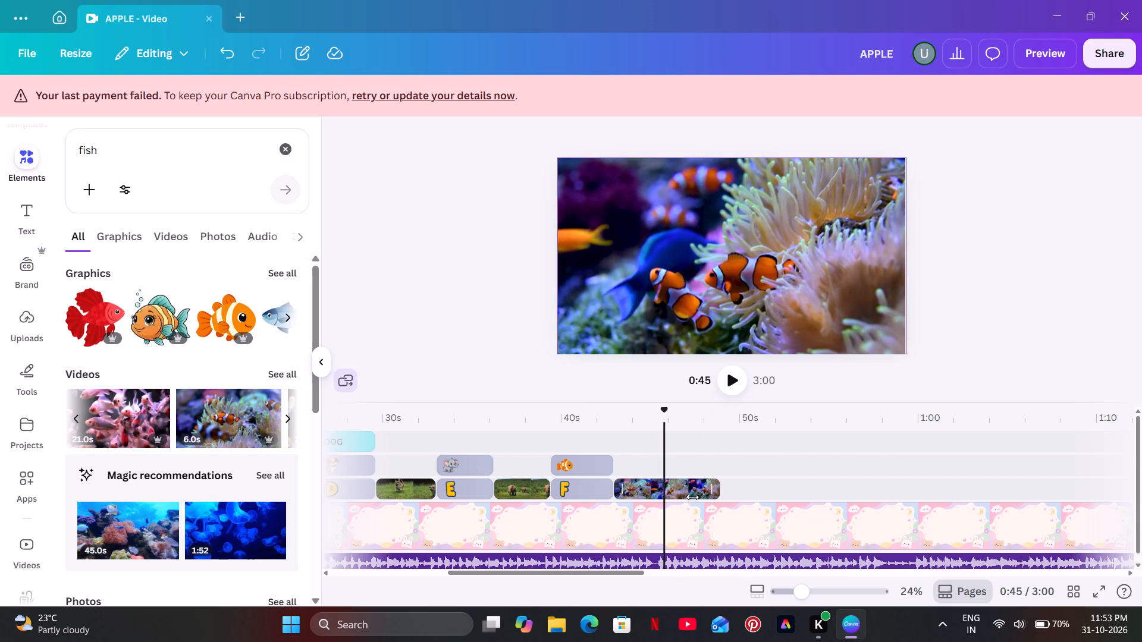
drag(692, 497, 657, 499)
click(634, 457)
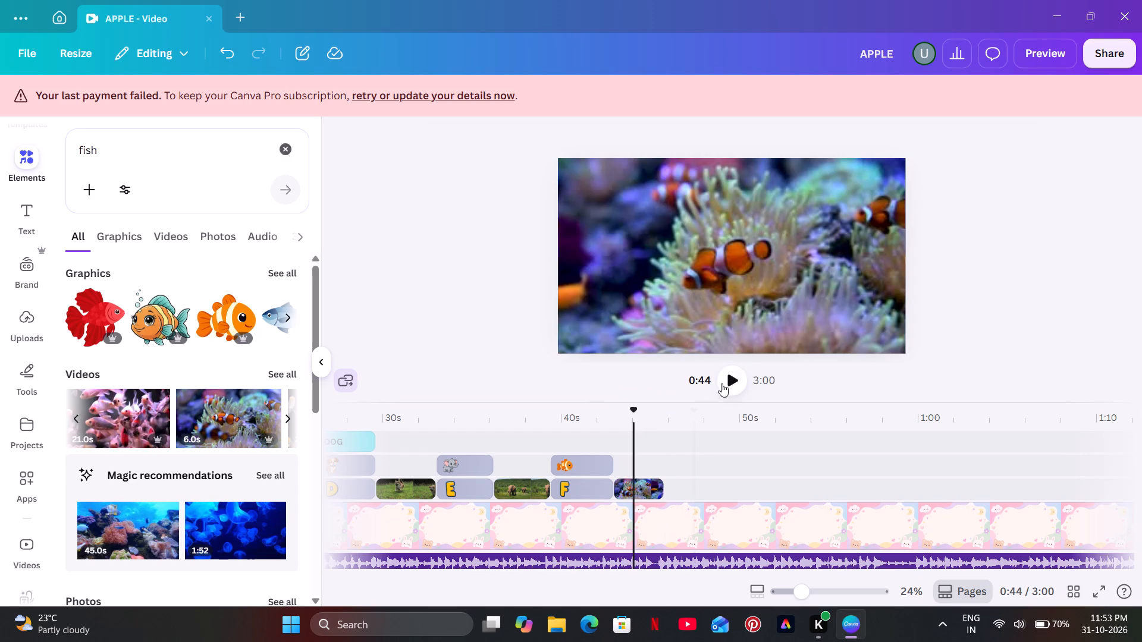
click(729, 377)
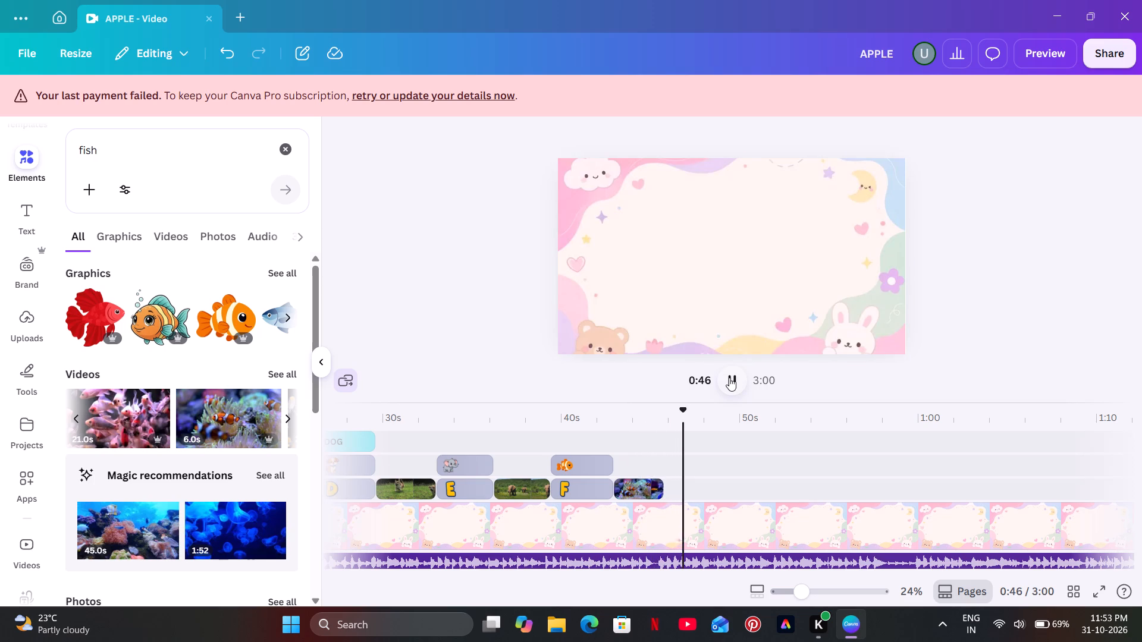
click(729, 377)
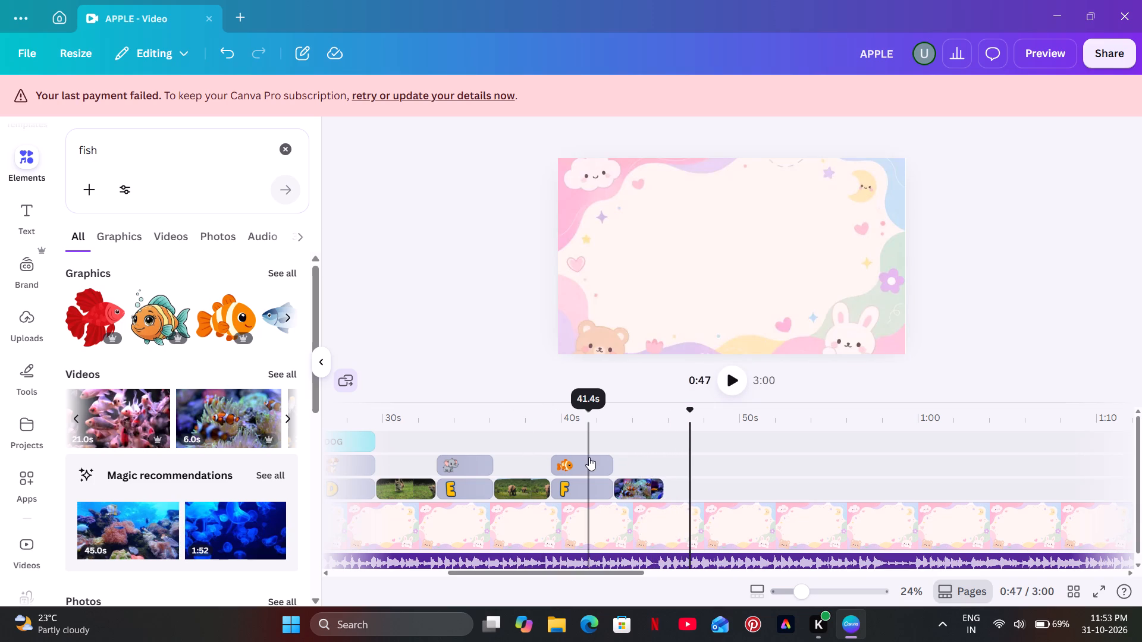
click(589, 457)
click(552, 454)
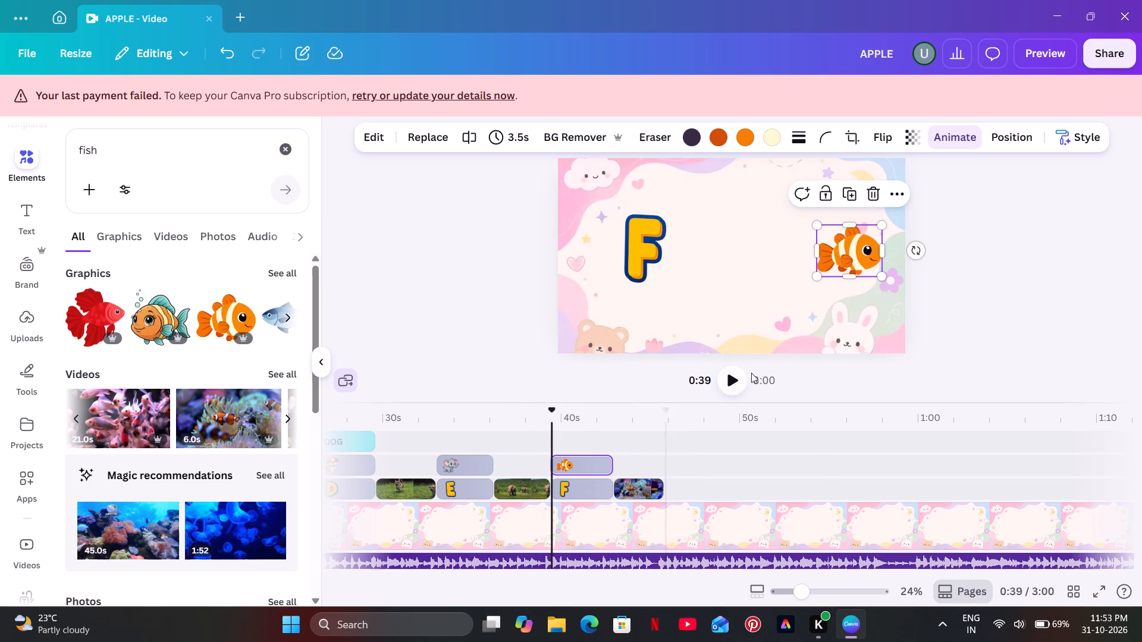
click(714, 373)
click(727, 374)
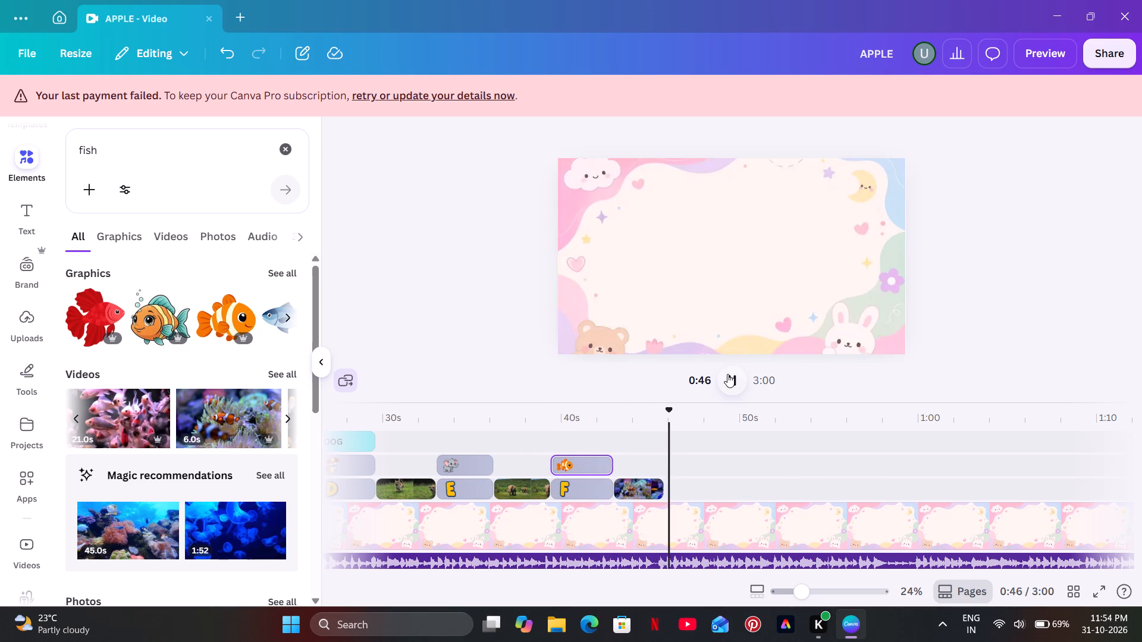
click(727, 374)
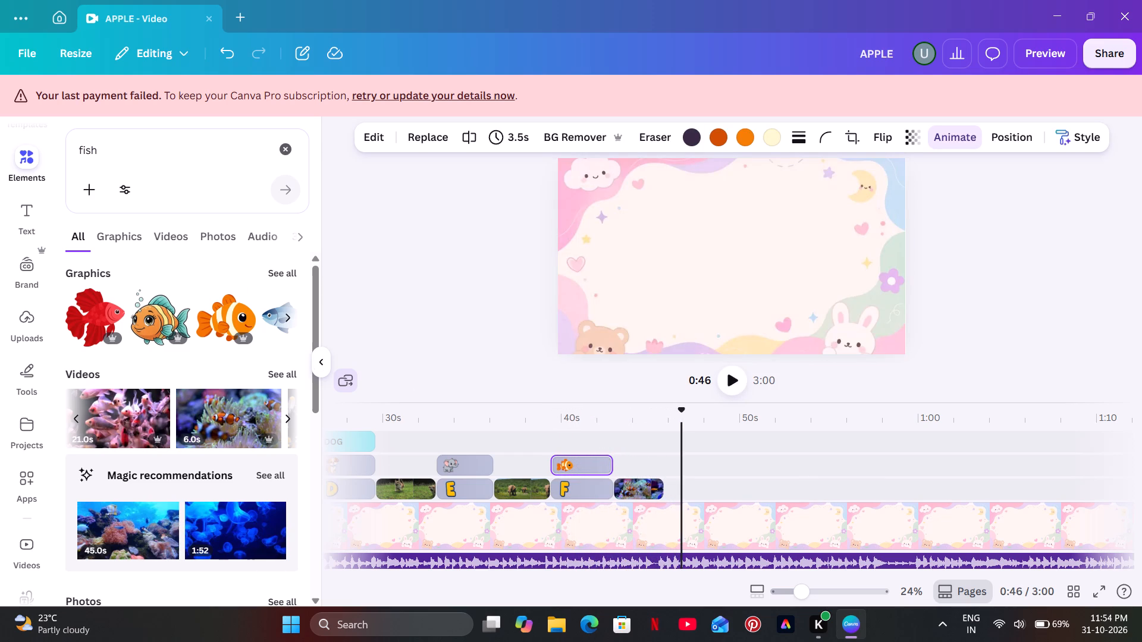
Reopen the set:nAGYeyAANi8 letter collection, add the yellow letter G, and place it on the timeline directly after the clownfish clip.
click(284, 151)
click(180, 293)
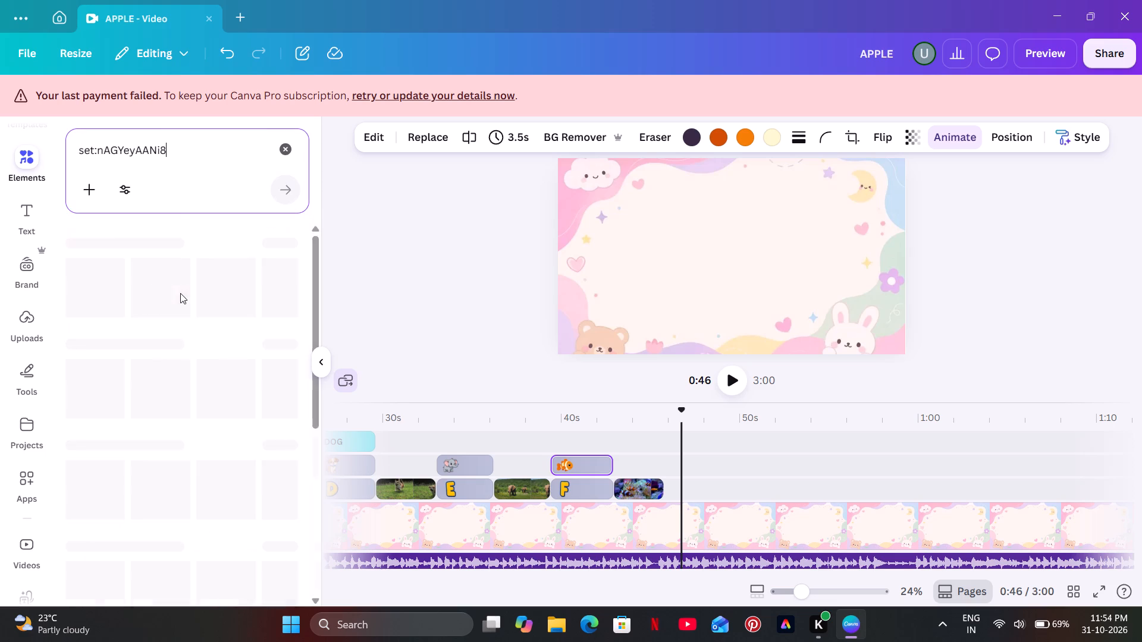
scroll(209, 435, down, 3)
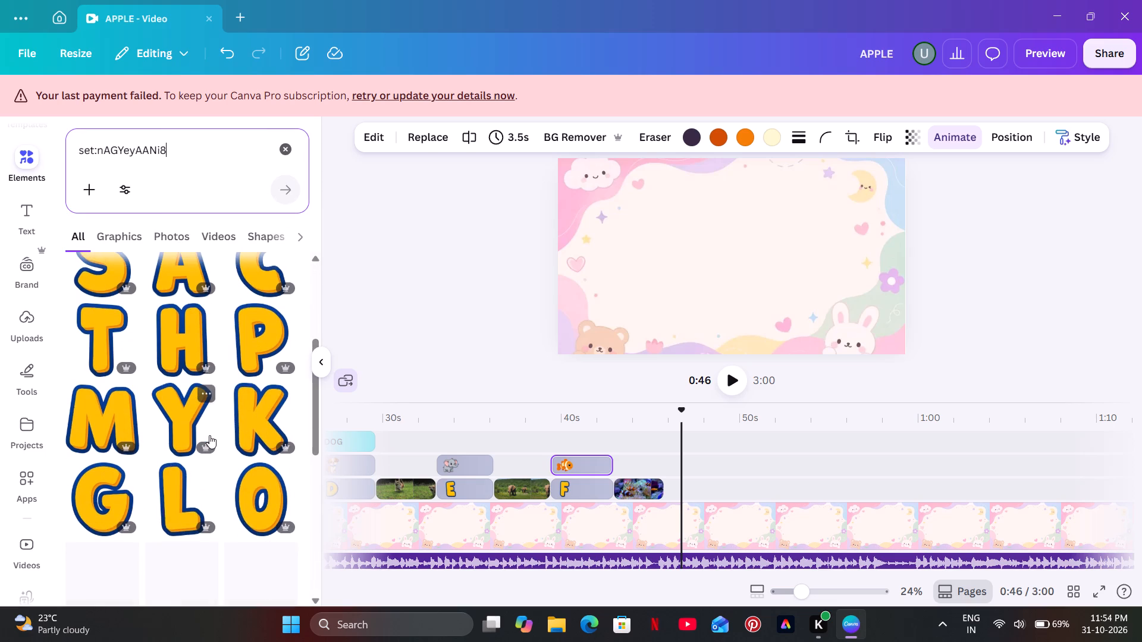
scroll(209, 435, down, 2)
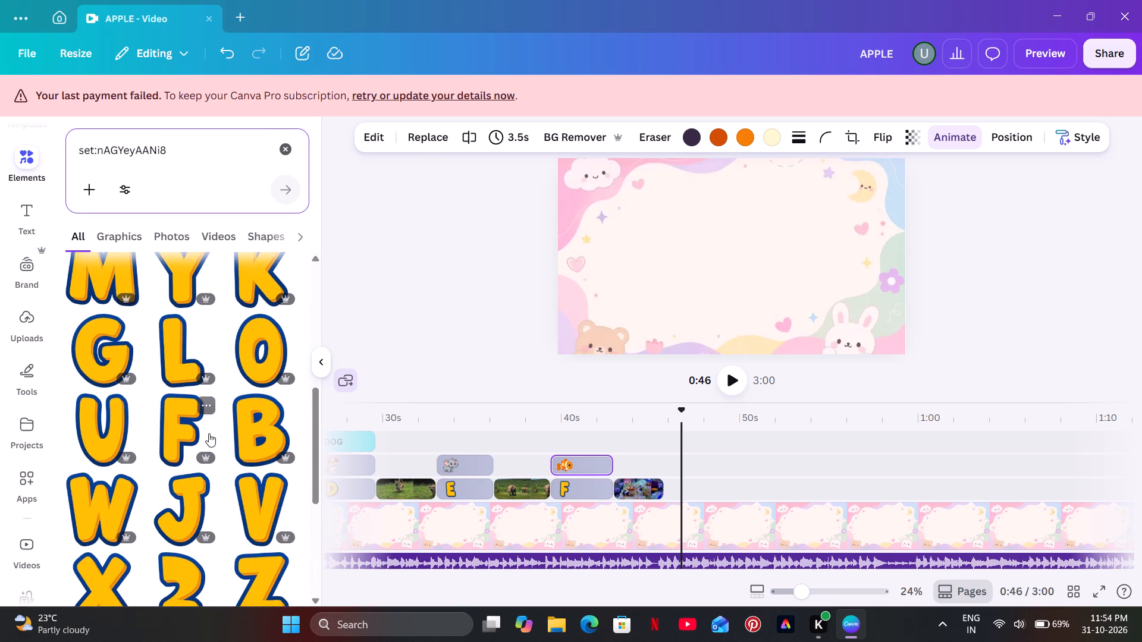
click(106, 357)
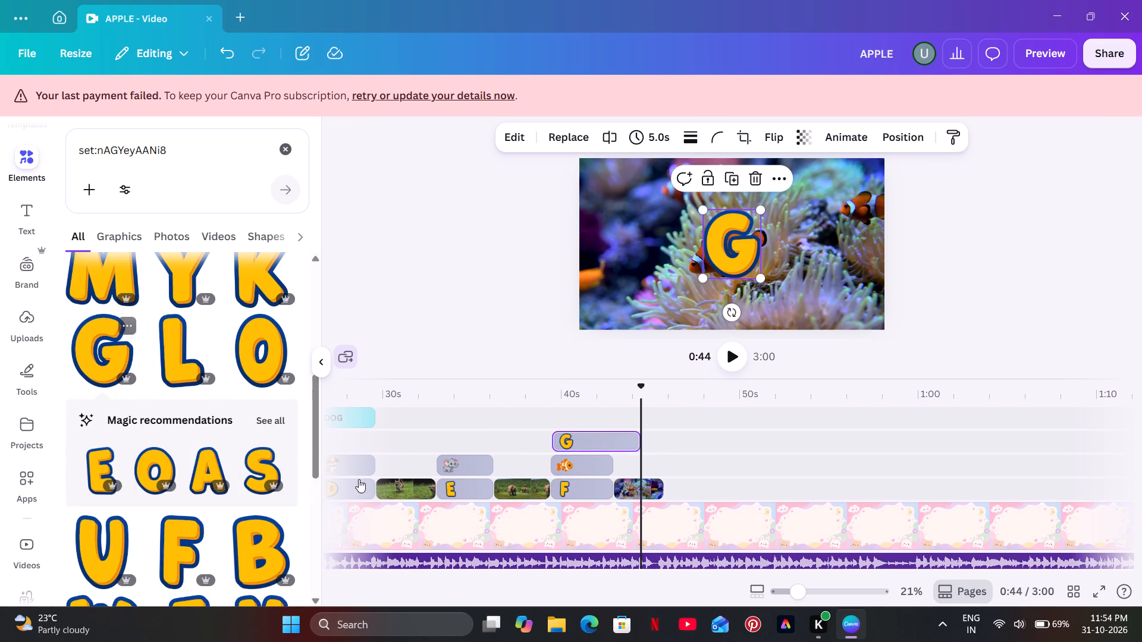
drag(600, 437, 735, 478)
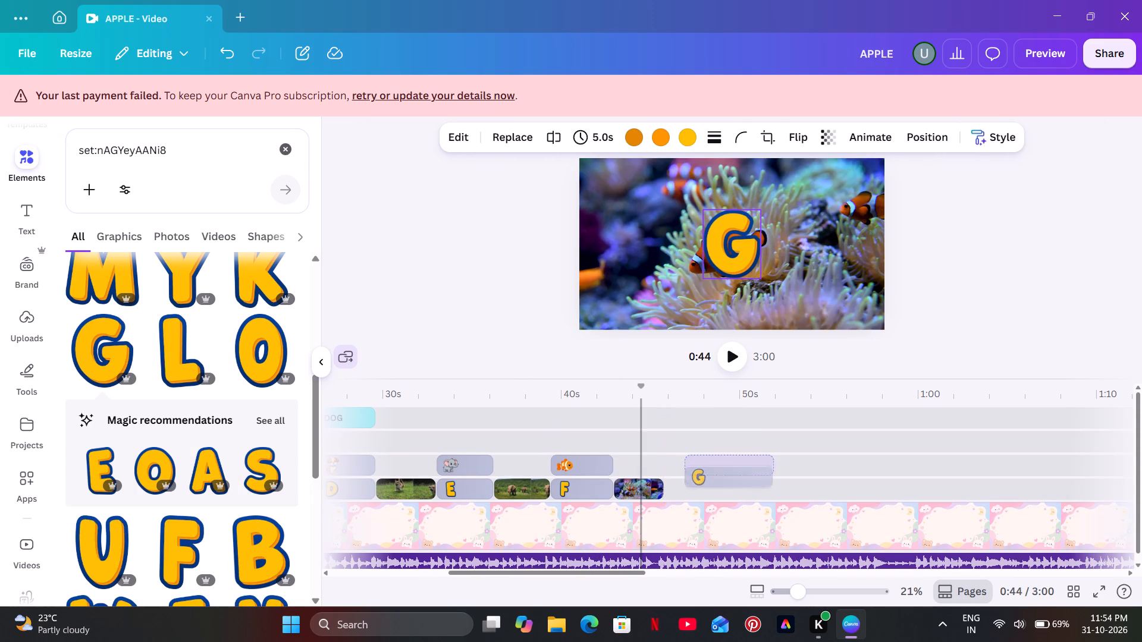
drag(735, 478, 716, 488)
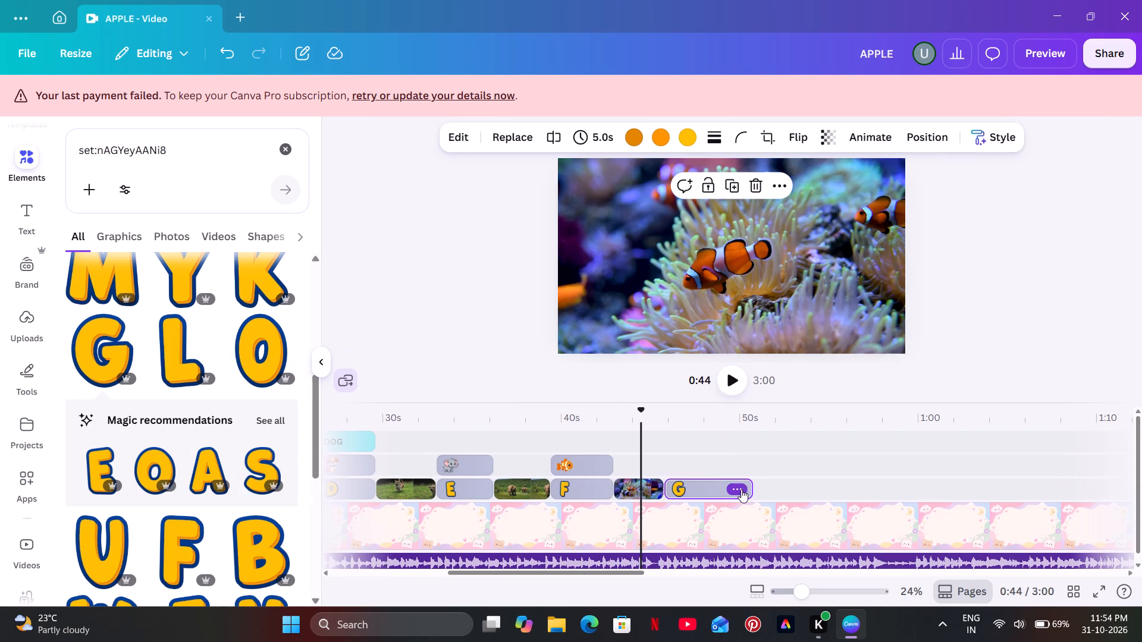
Shorten the letter G on the timeline to 3.0 seconds, playing back the section to judge the timing.
drag(749, 486, 713, 496)
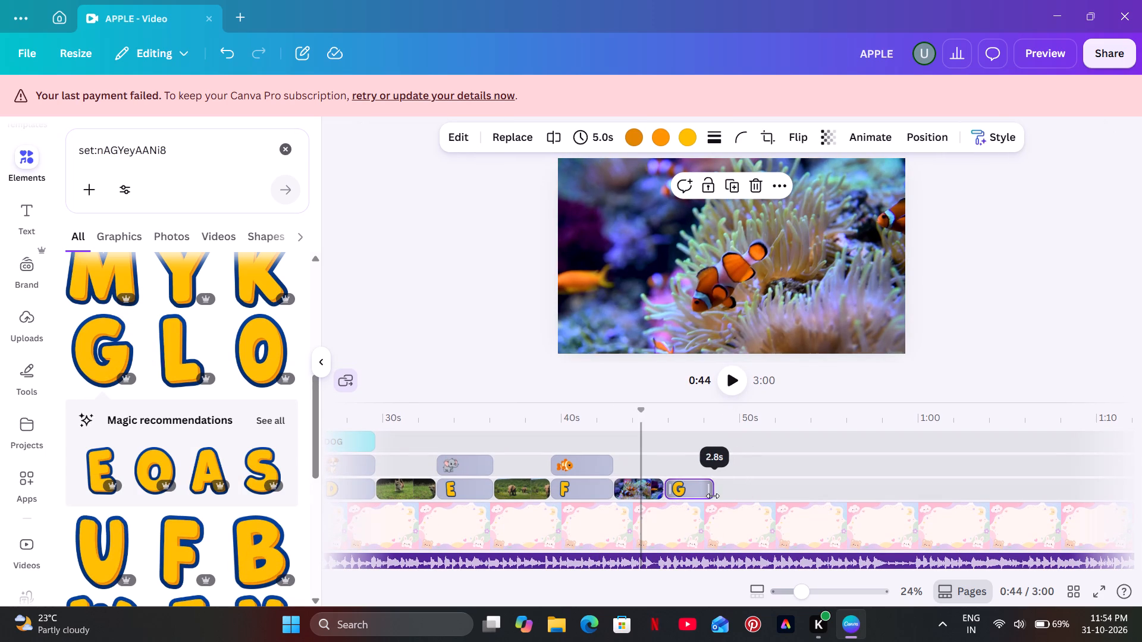
drag(713, 496, 721, 493)
click(735, 386)
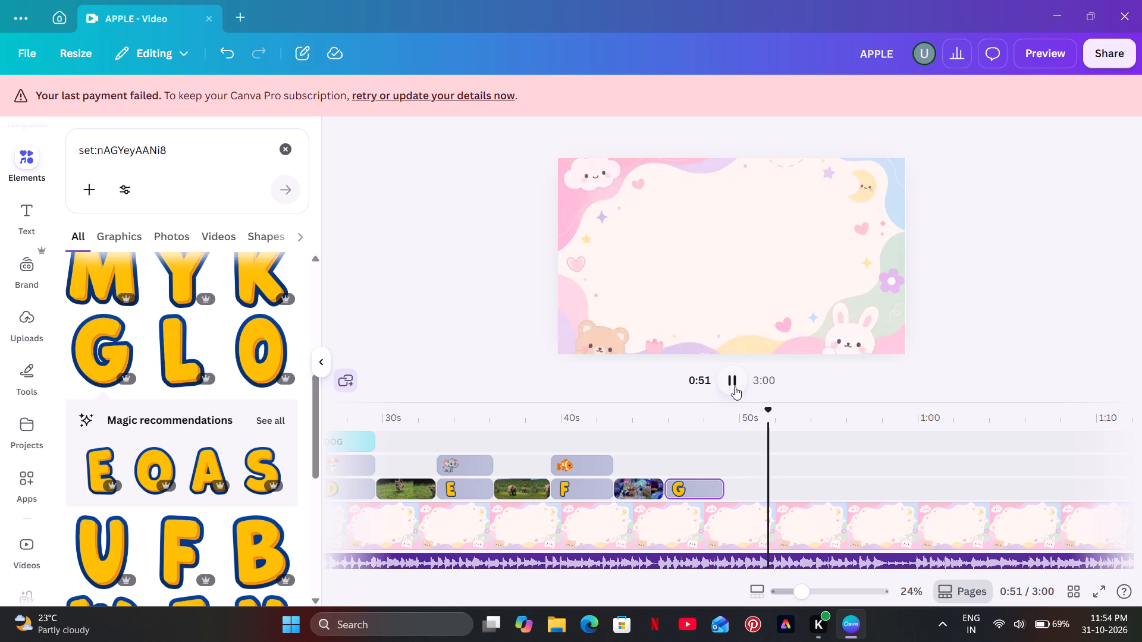
click(735, 386)
drag(716, 492, 710, 496)
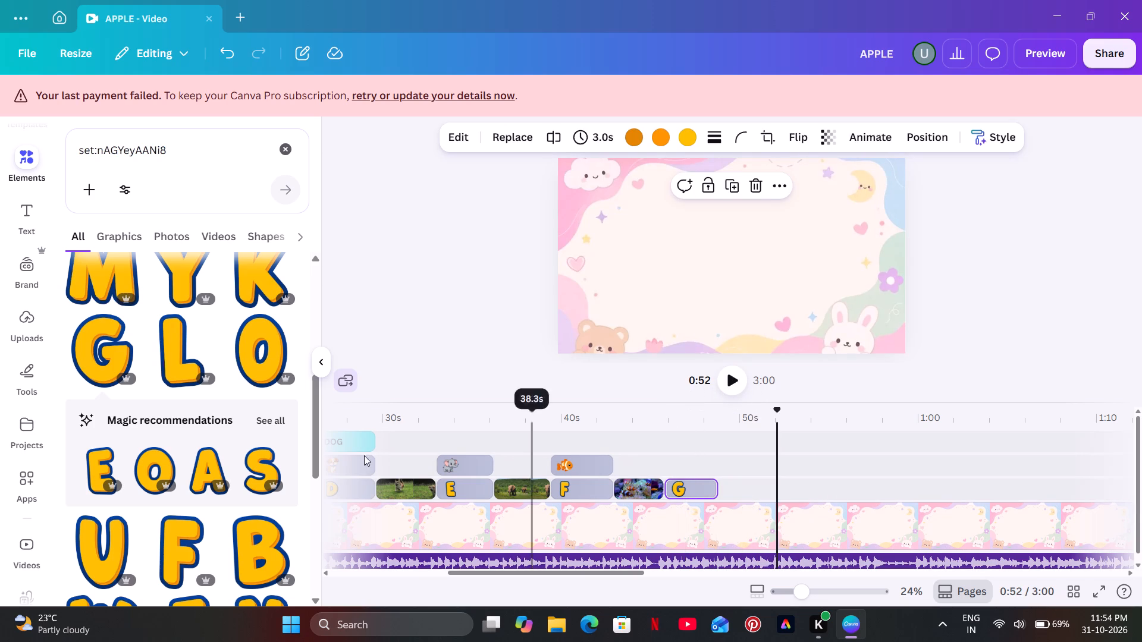
Search the elements for "grapes" and add the dark purple grape bunch graphic with green leaves.
click(279, 143)
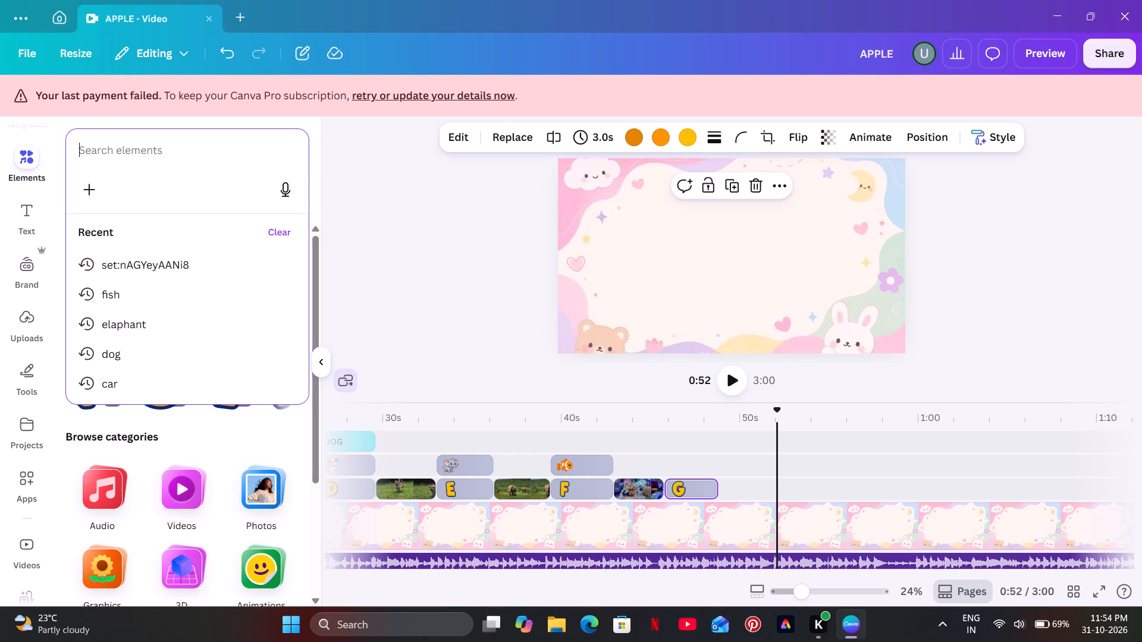
text(gr)
key(a)
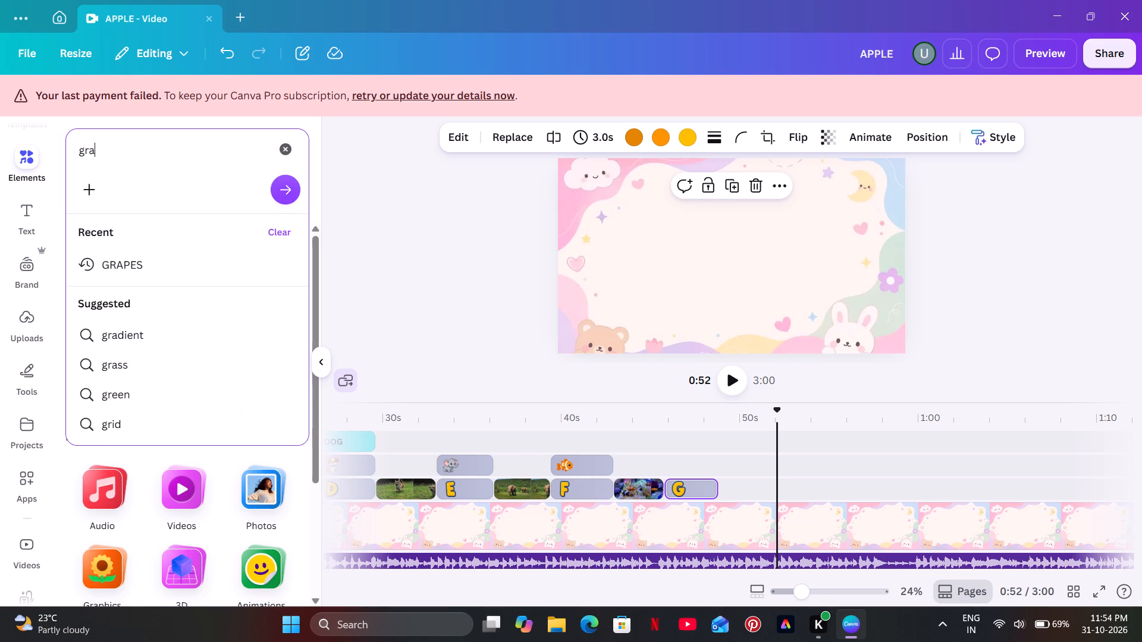
text(pes)
key(Return)
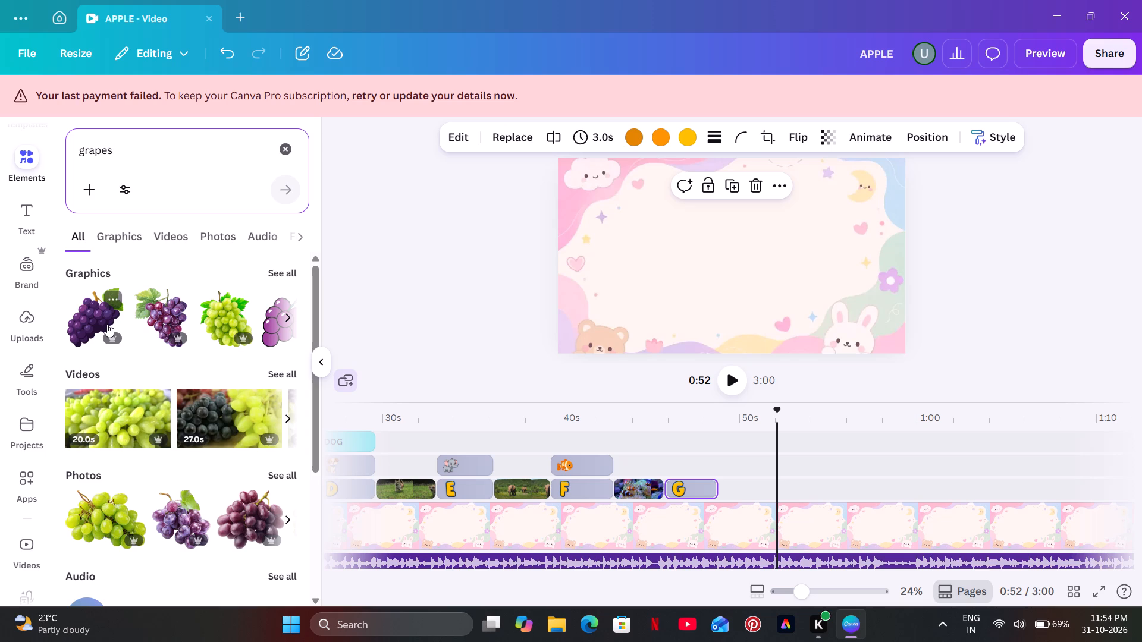
click(278, 319)
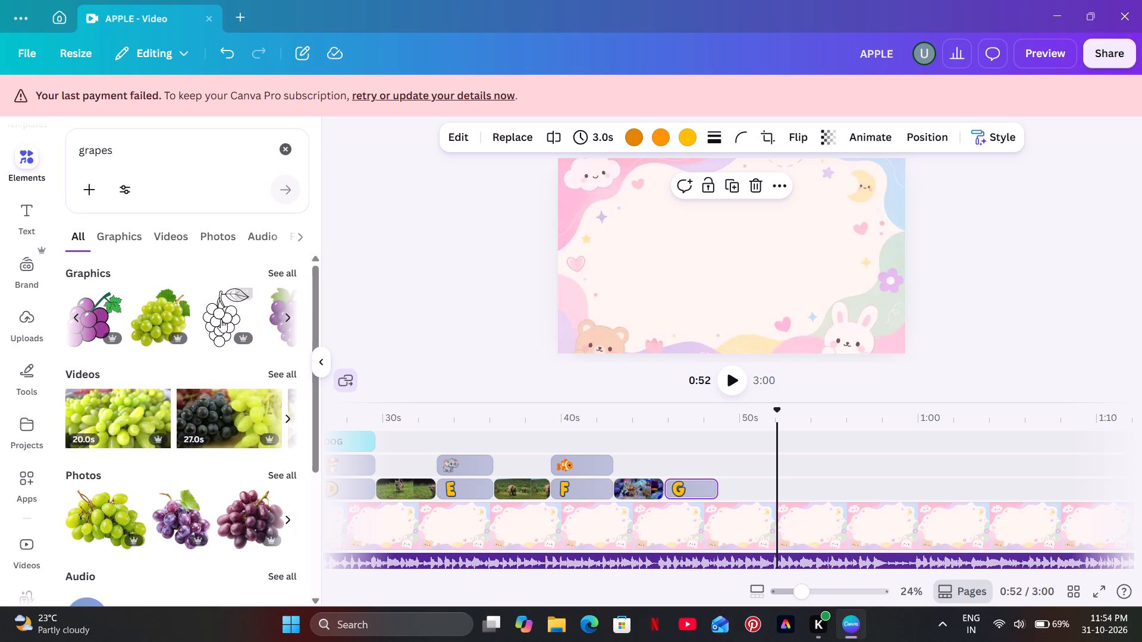
click(280, 312)
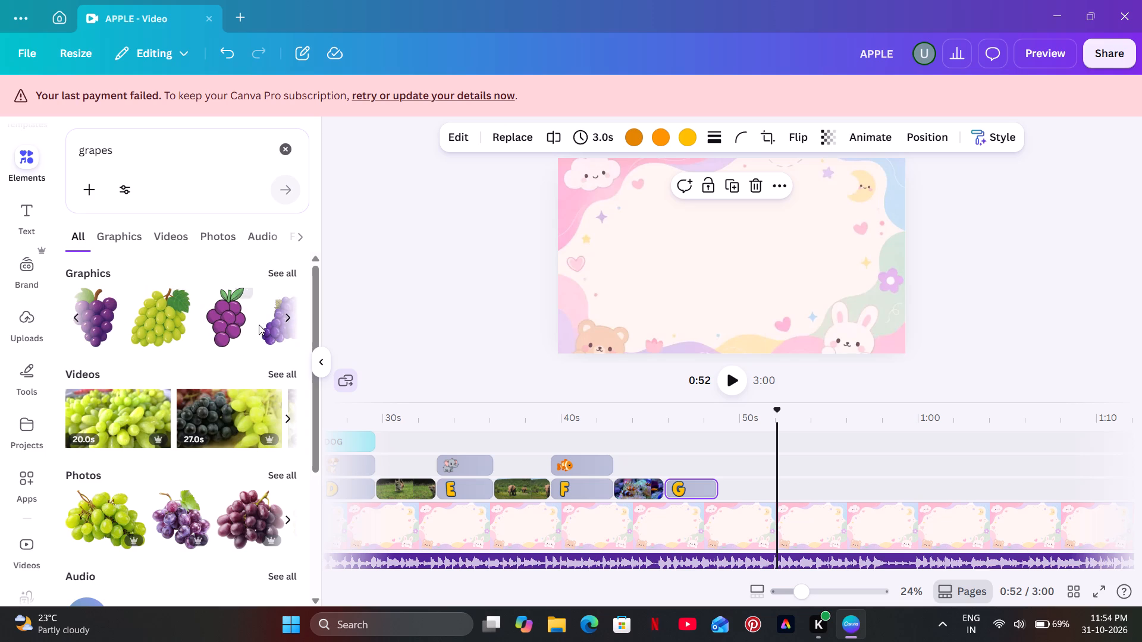
click(297, 326)
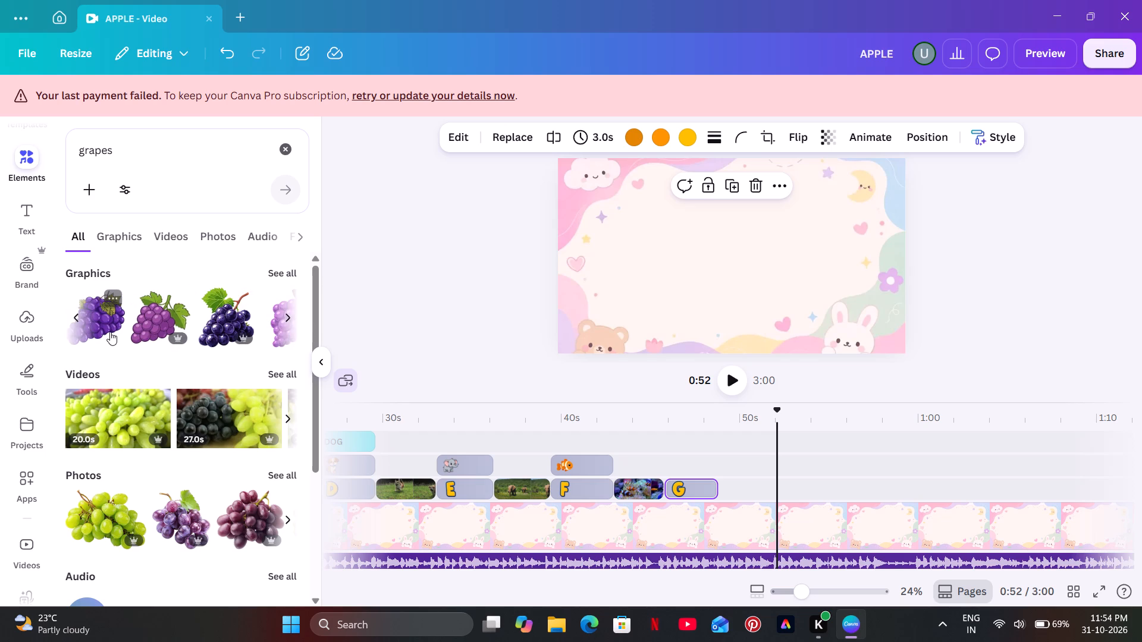
click(109, 331)
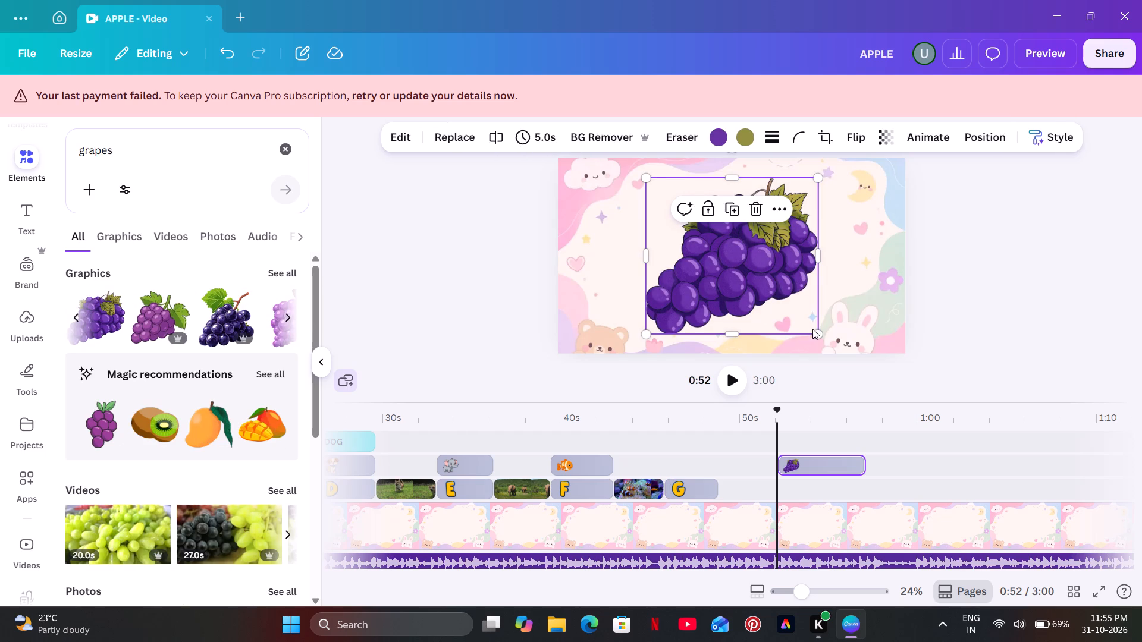
Shrink the grapes to roughly letter height and place them on the right side of the scene, at mid-height.
drag(818, 333, 698, 266)
drag(692, 213, 842, 252)
Align the grapes' start with the letter G on the timeline and shorten them to end together with the G.
drag(826, 455, 729, 460)
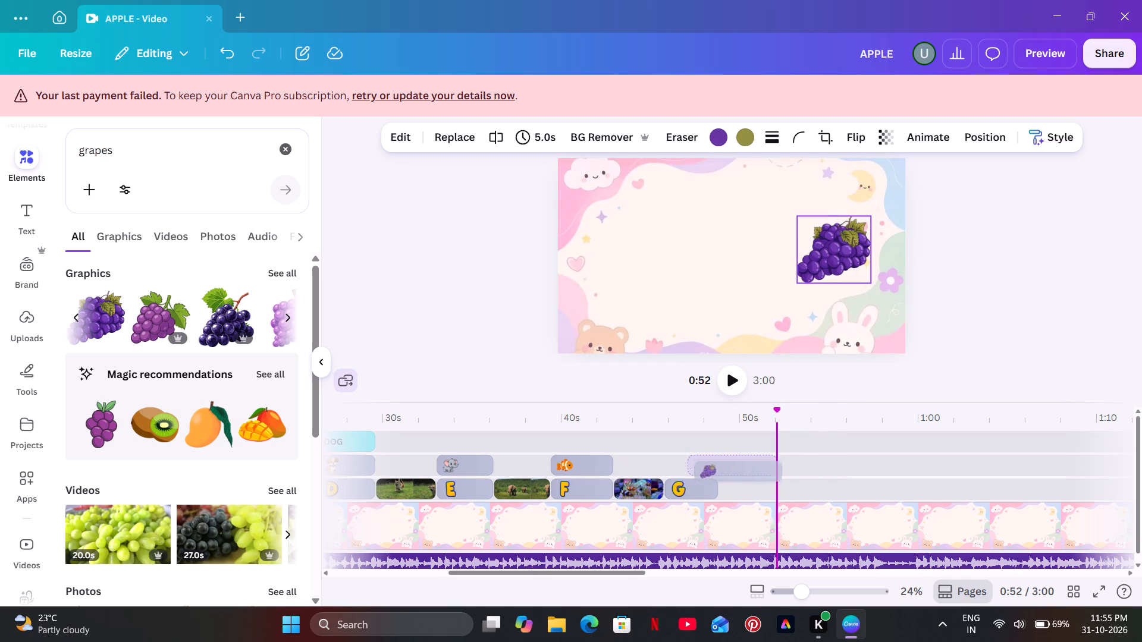
drag(729, 460, 709, 460)
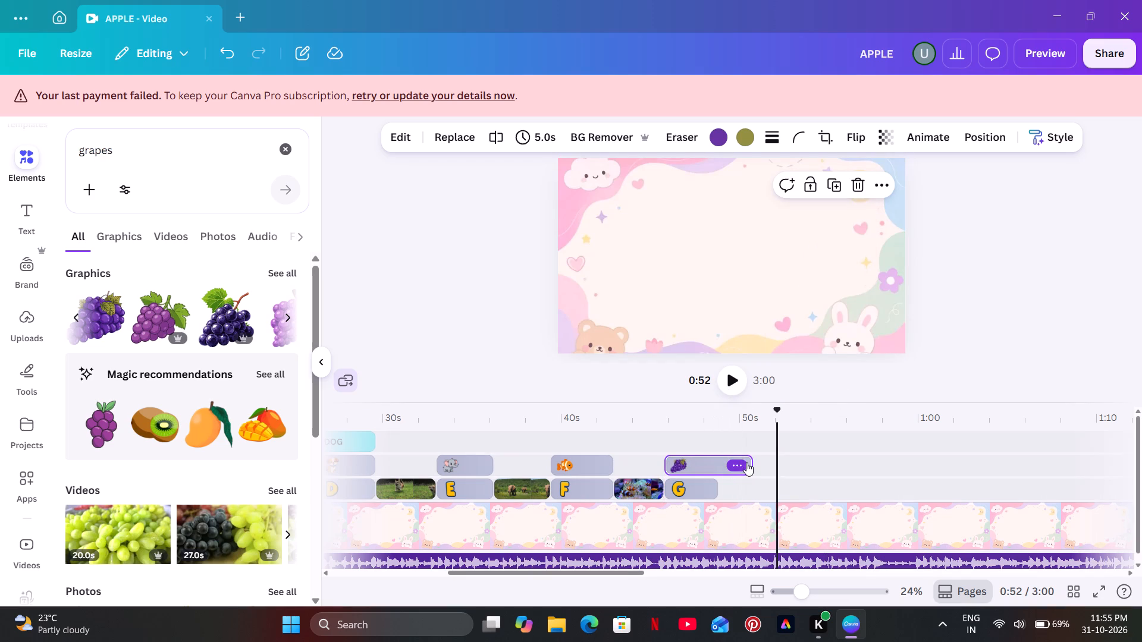
click(746, 462)
double_click(752, 463)
drag(752, 464, 733, 466)
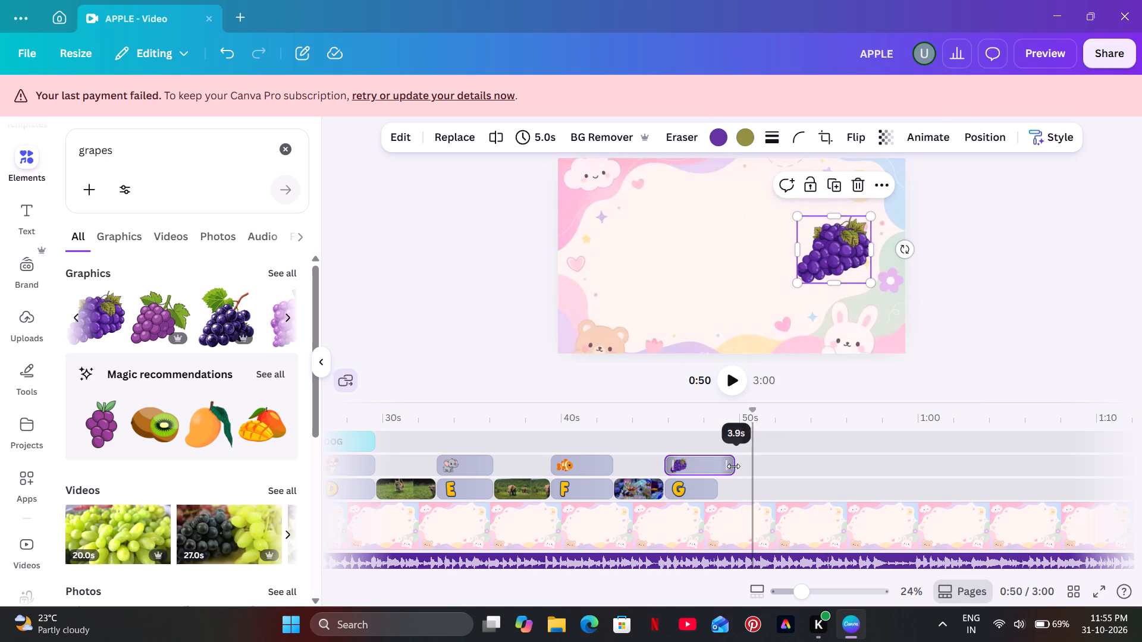
drag(733, 466, 720, 468)
click(657, 447)
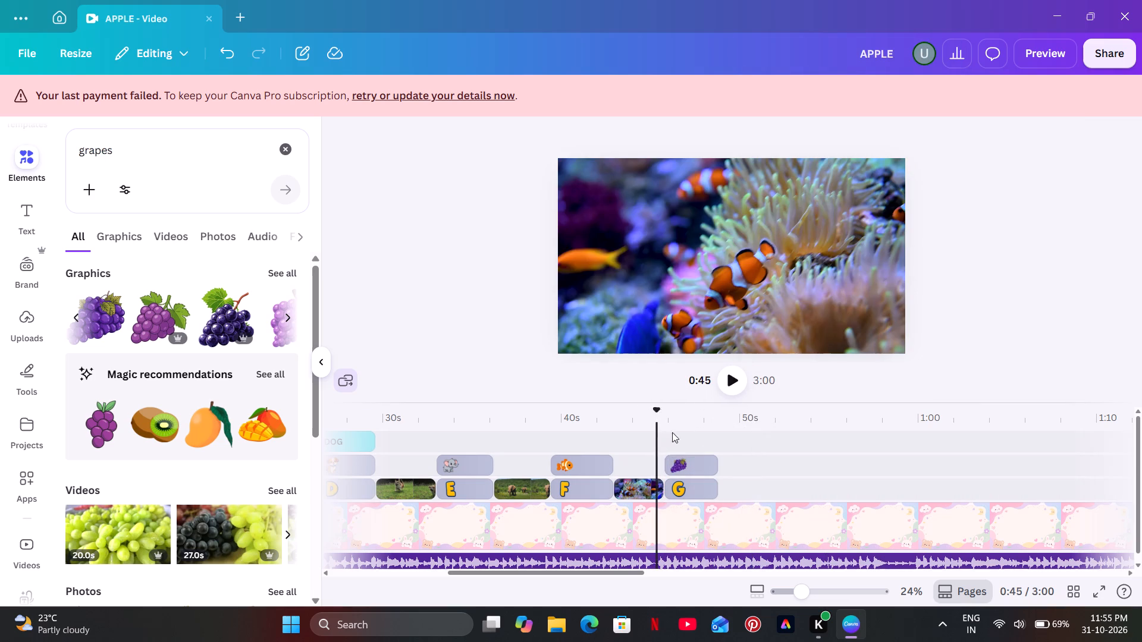
Move the letter G to the left side of the G scene, make it slightly smaller and centre it at mid-height.
click(724, 375)
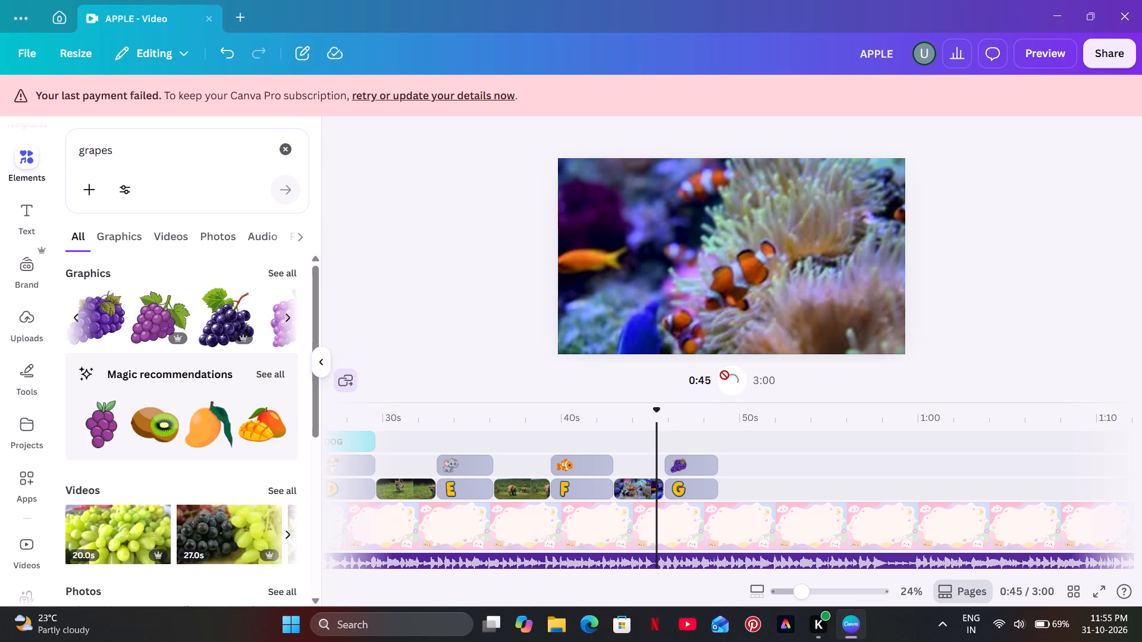
click(719, 263)
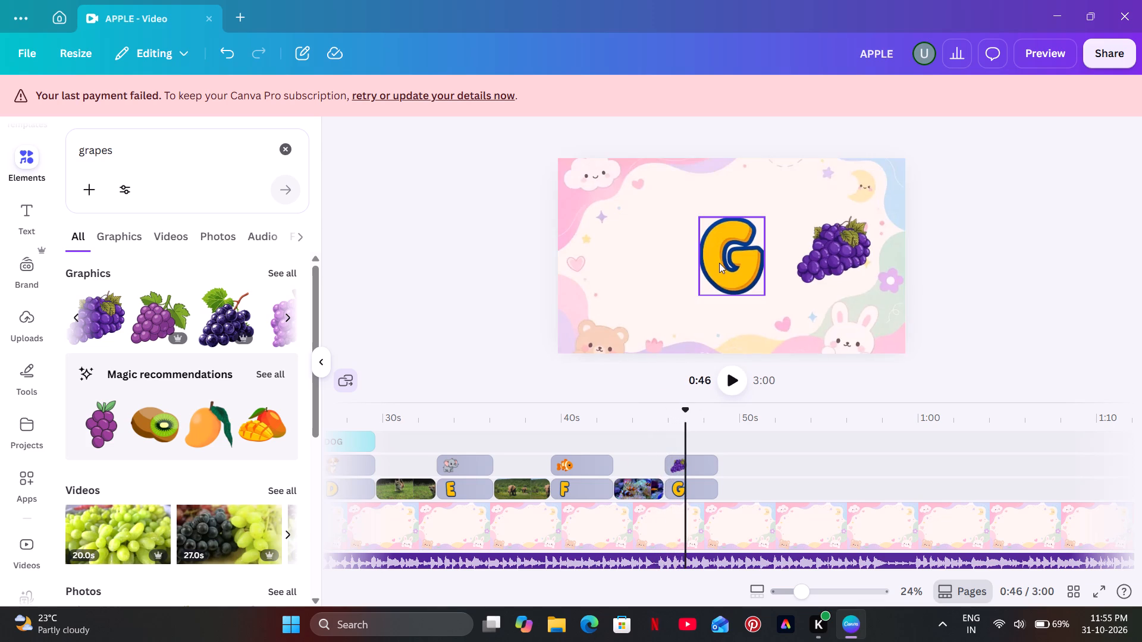
drag(721, 263, 642, 260)
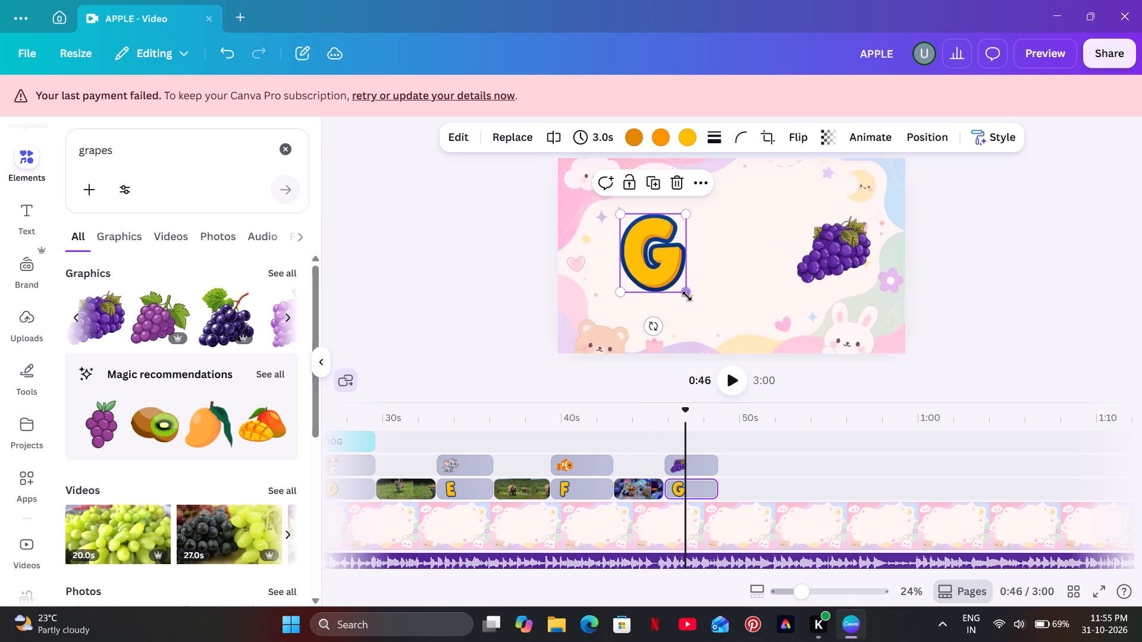
drag(691, 296, 673, 289)
drag(685, 292, 653, 271)
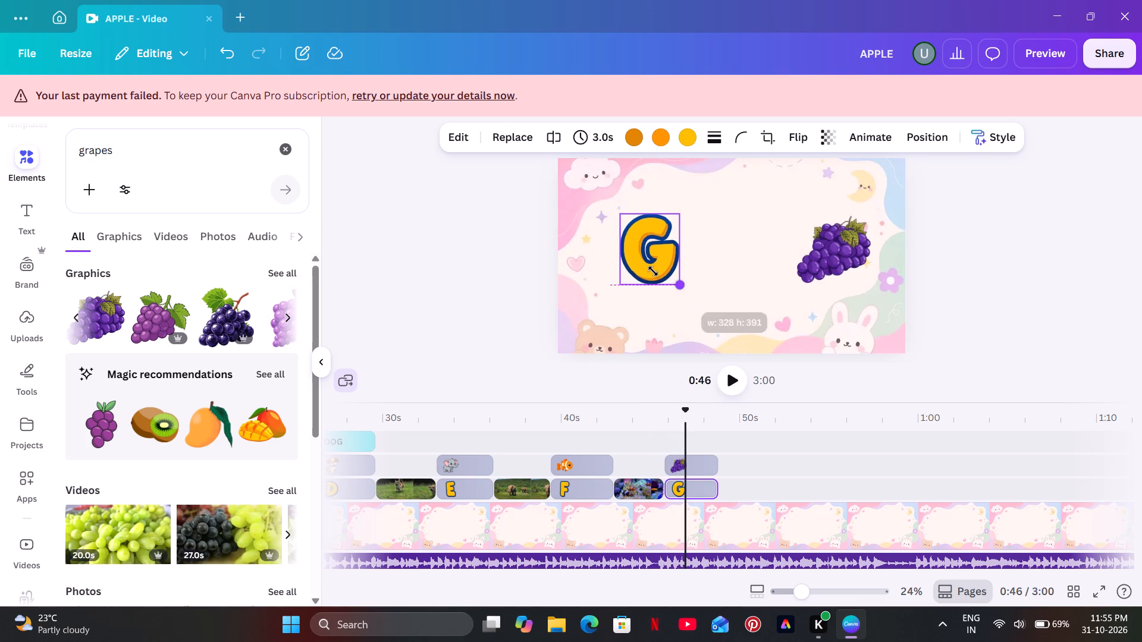
drag(653, 271, 664, 282)
drag(650, 242, 649, 259)
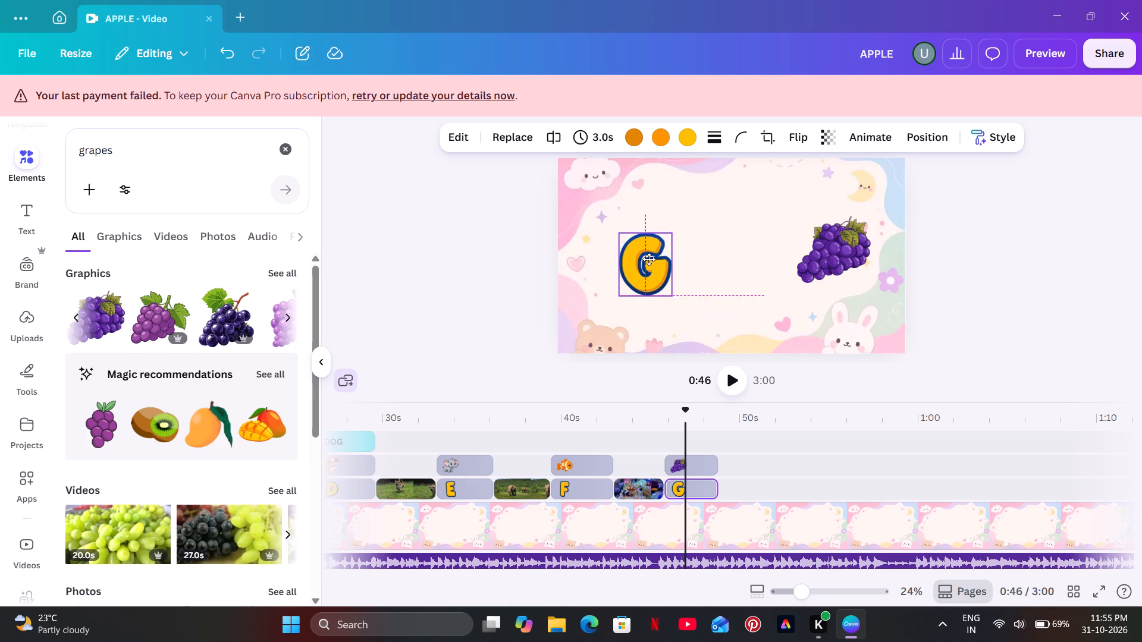
drag(649, 259, 650, 250)
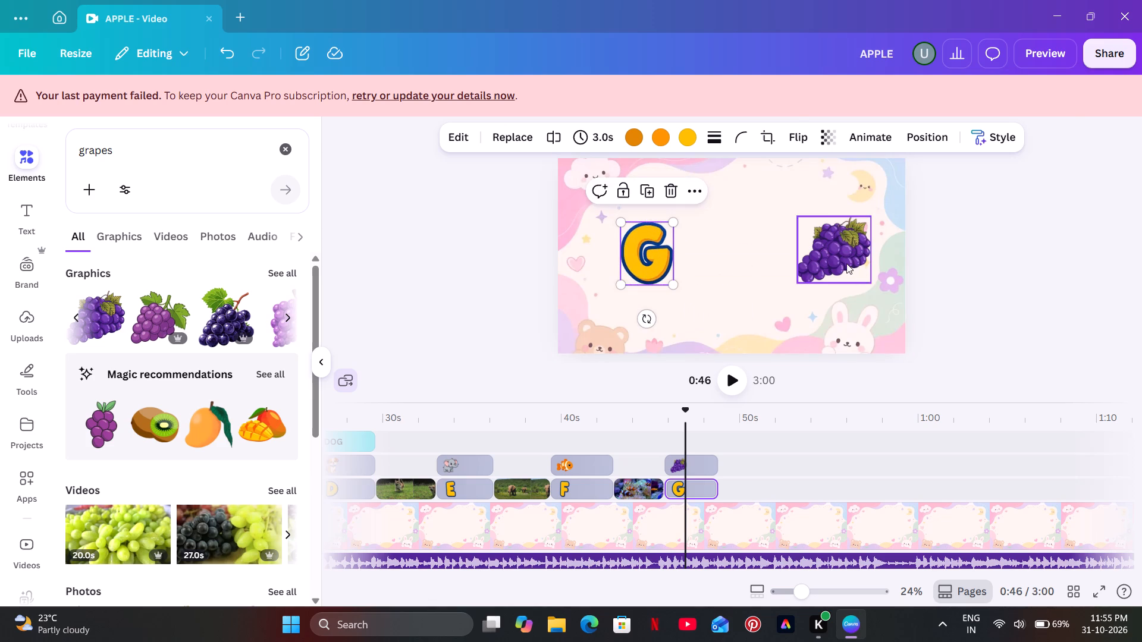
Shrink the purple grapes to about 320 px wide and shift them slightly inward, level with the top of the G.
click(846, 263)
drag(801, 220, 816, 236)
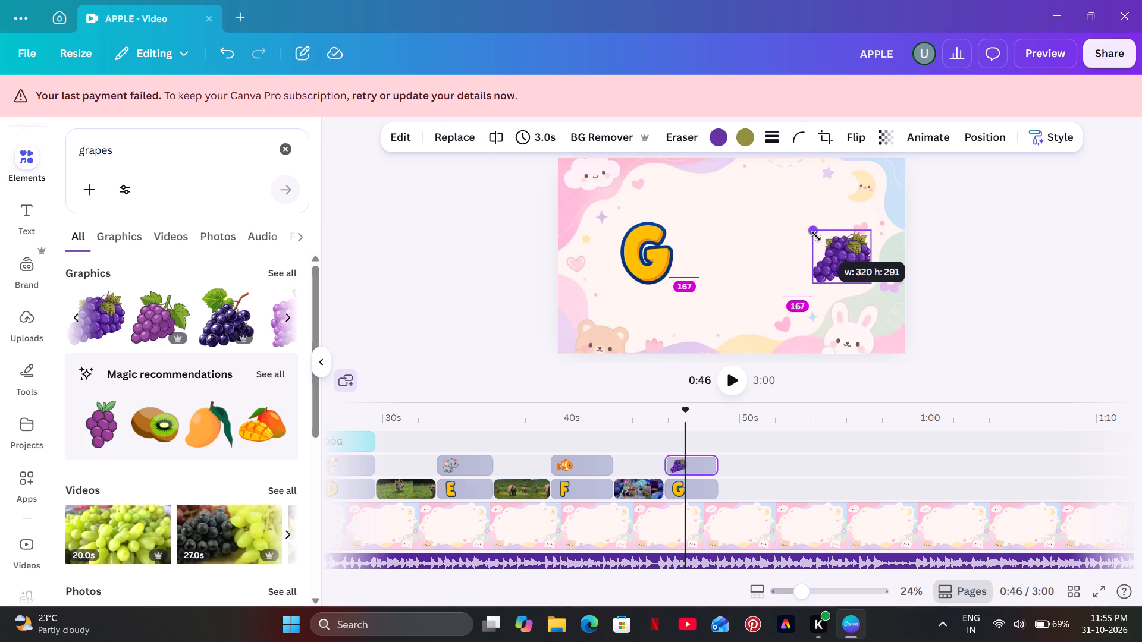
drag(816, 236, 814, 234)
drag(841, 251, 830, 243)
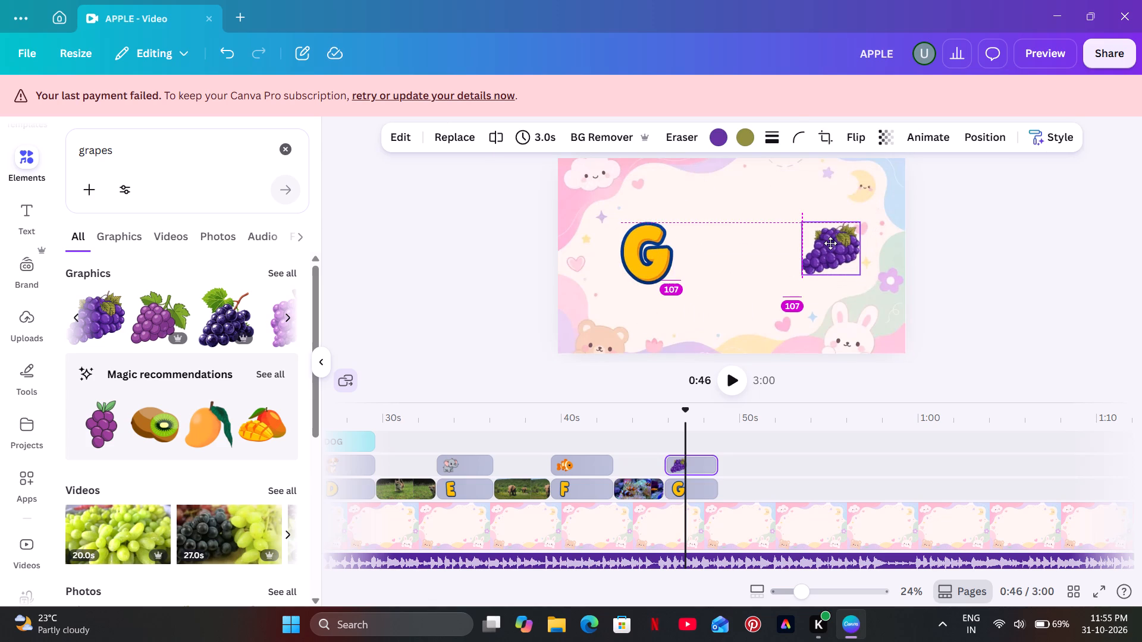
drag(830, 243, 830, 243)
click(747, 257)
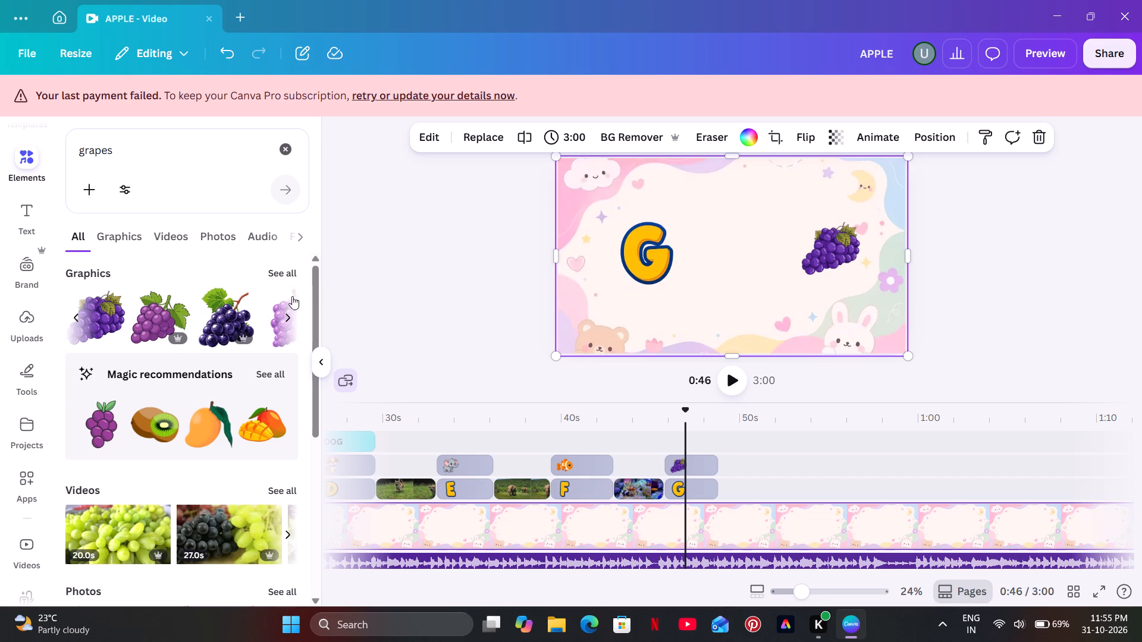
Play back the G scene from 0:45 to check the letter and grapes against the soundtrack.
click(660, 436)
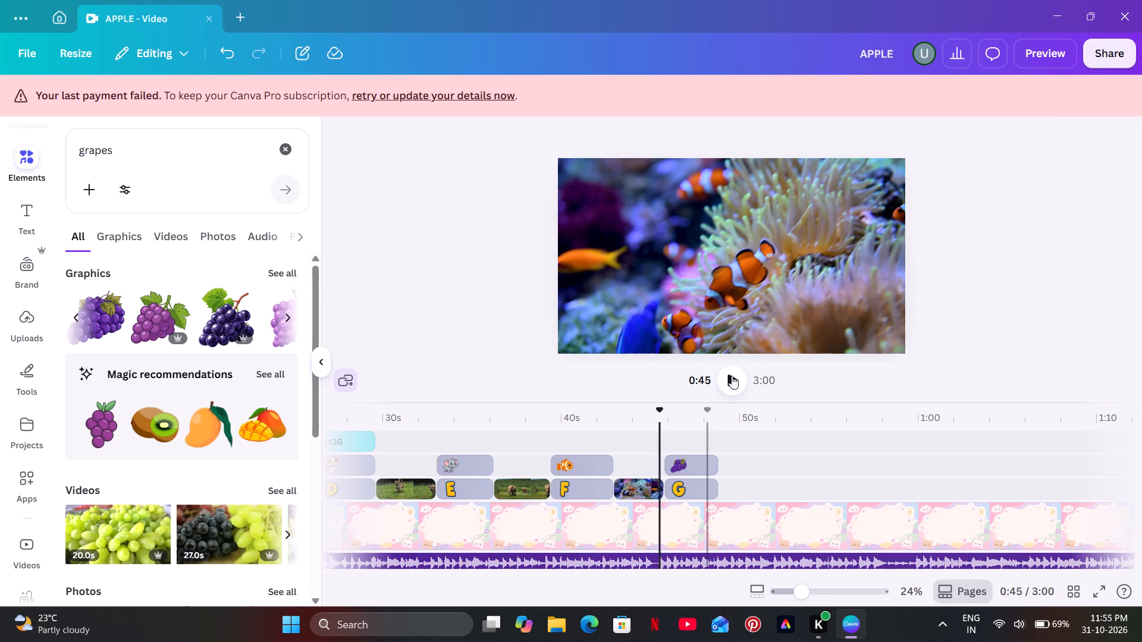
click(736, 364)
click(733, 373)
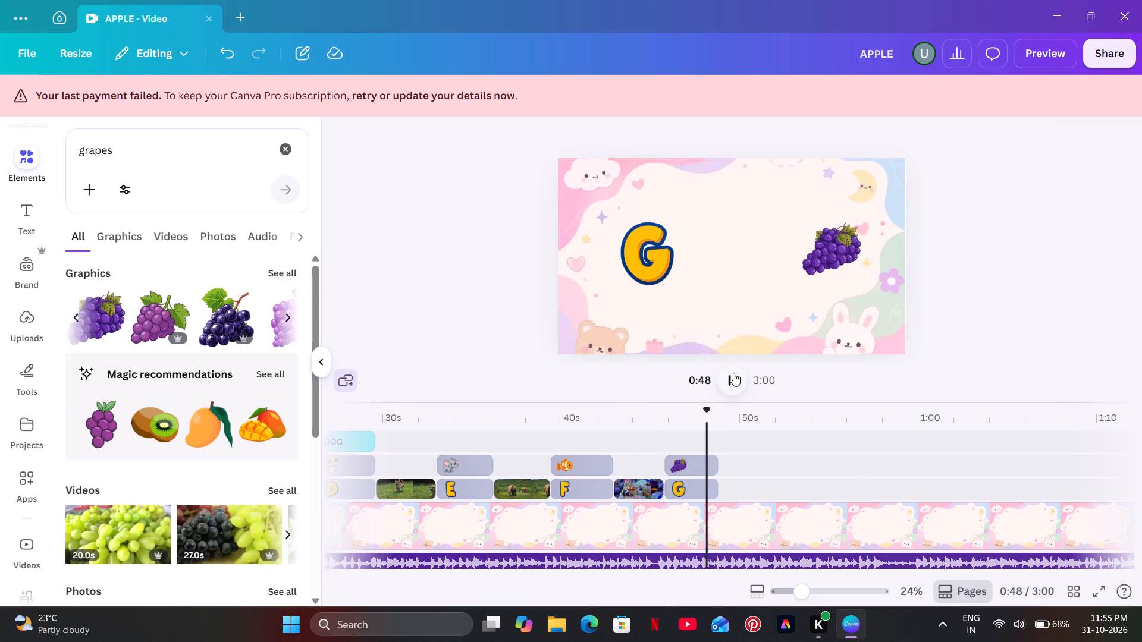
click(733, 373)
click(733, 373)
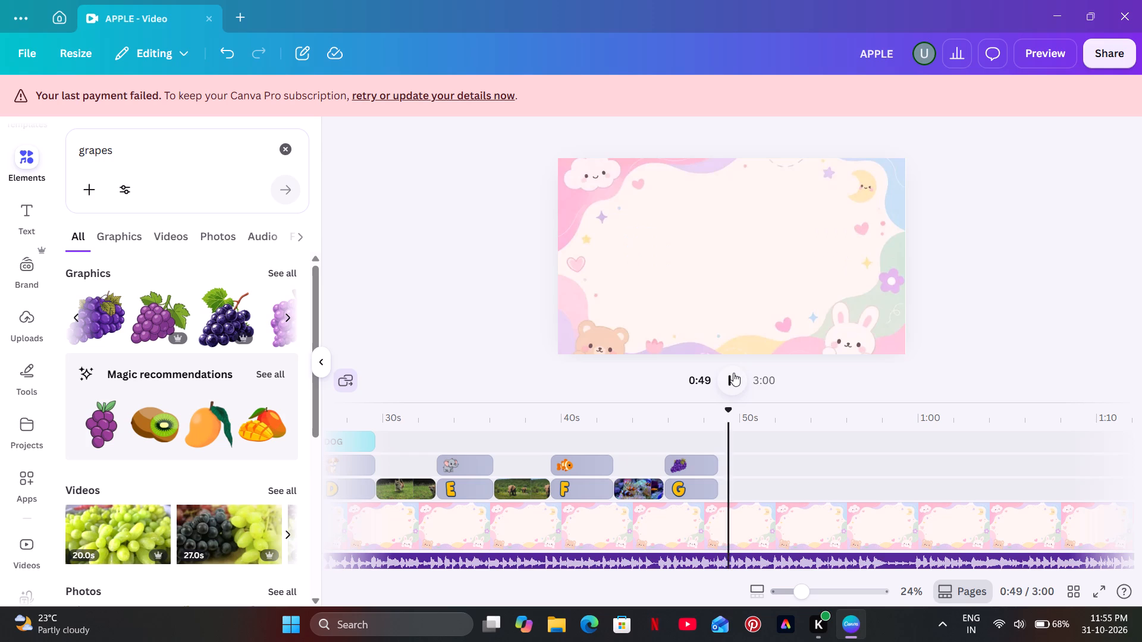
click(733, 373)
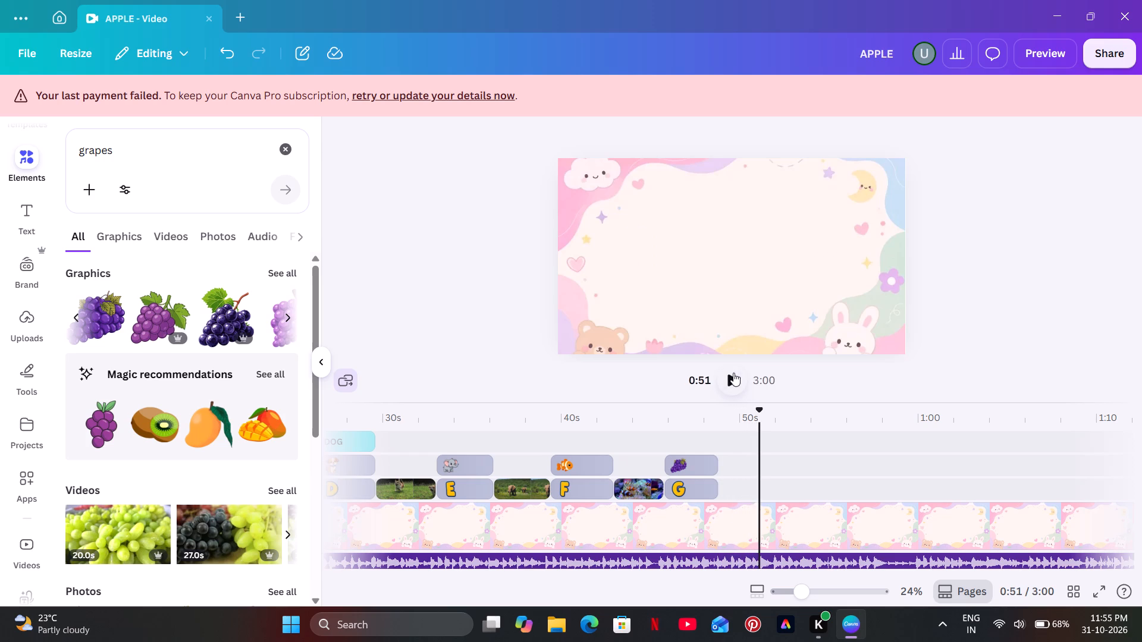
Add the green grape bunch graphic from the grapes results to the G scene at 0:47.
click(696, 426)
click(286, 319)
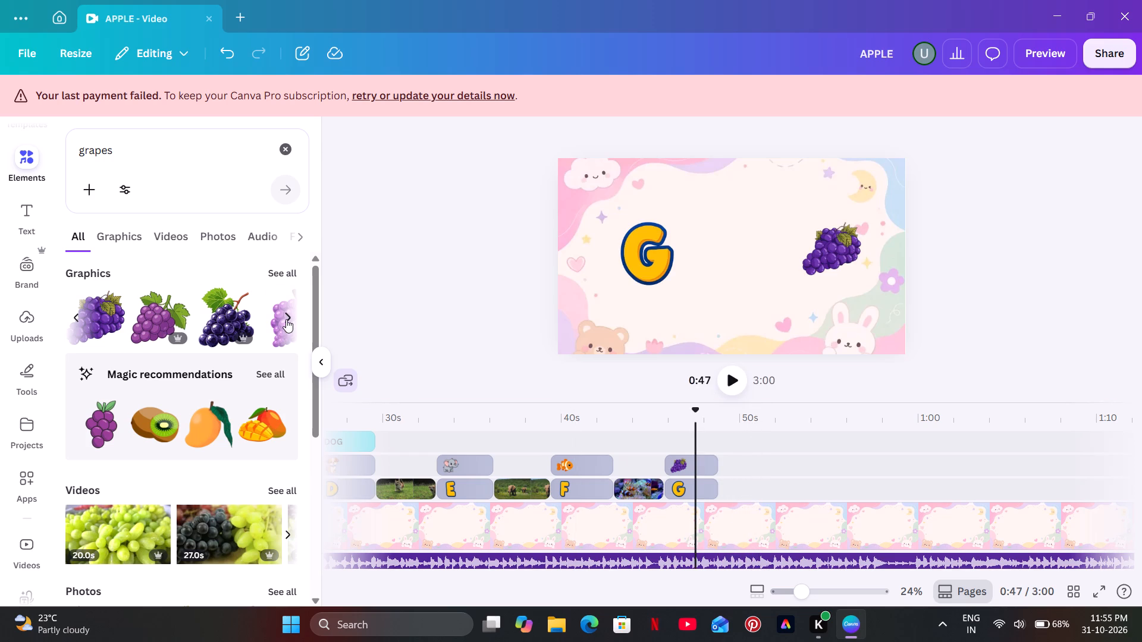
click(286, 329)
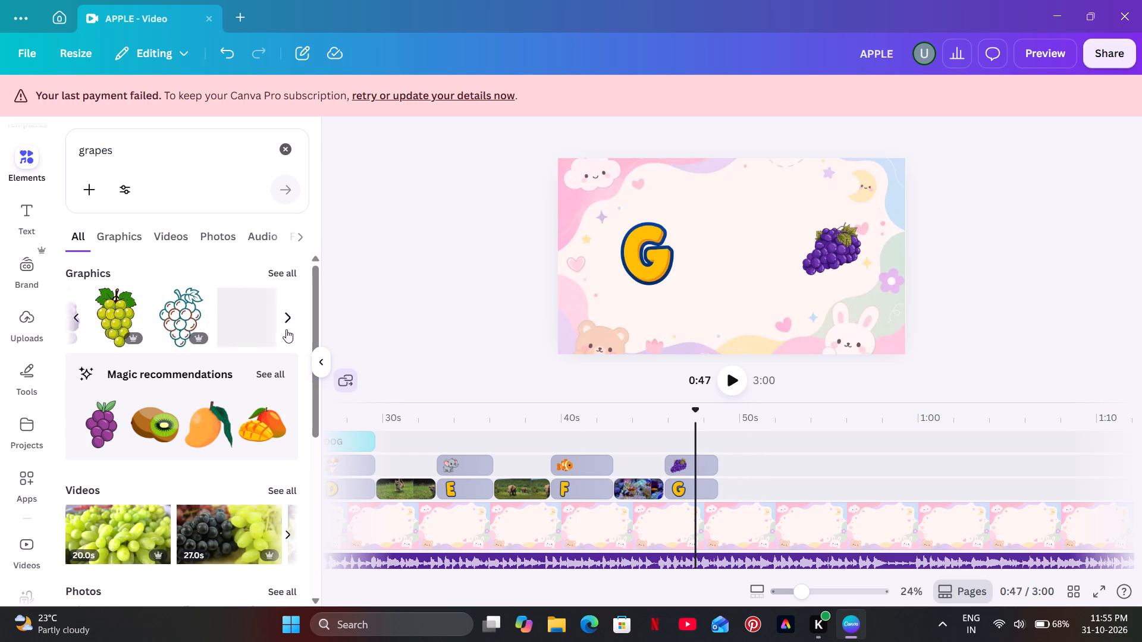
click(102, 317)
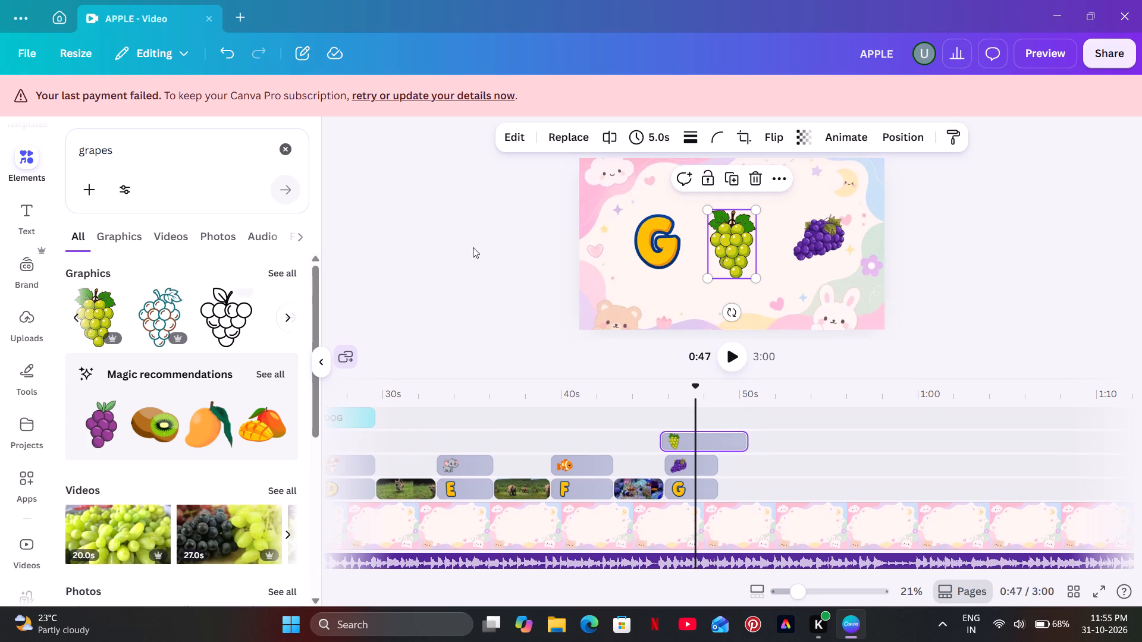
Shrink the green grapes to about 245 × 351 px, rotate them about 43.5° and overlap them on the purple bunch's right side.
drag(707, 212, 733, 235)
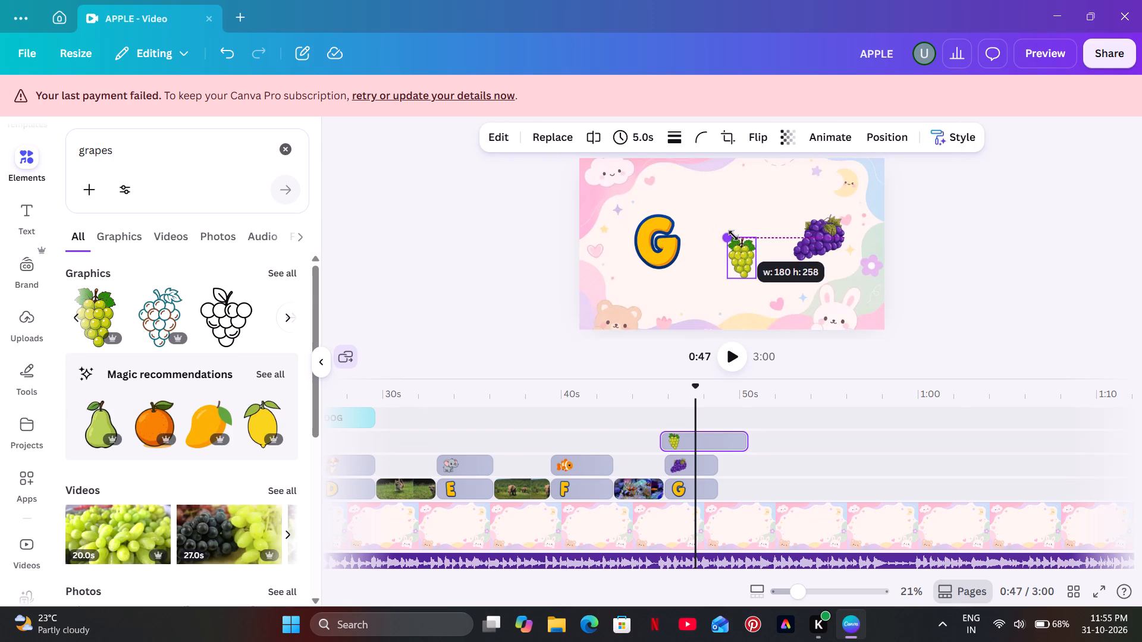
drag(733, 235, 720, 222)
drag(739, 259, 796, 239)
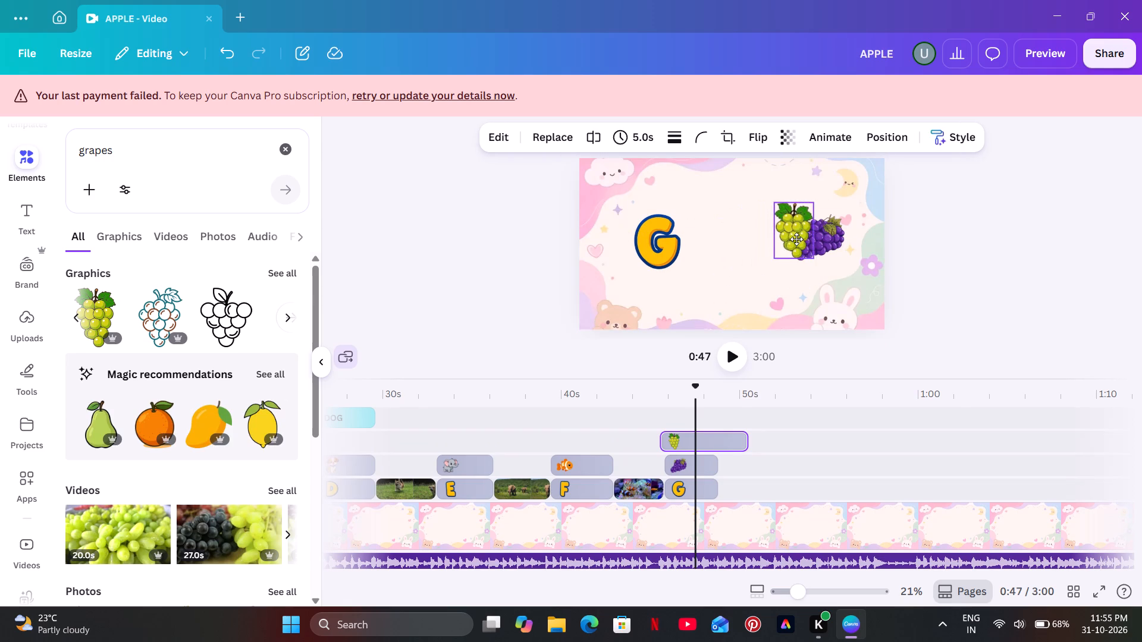
drag(796, 239, 790, 250)
click(807, 270)
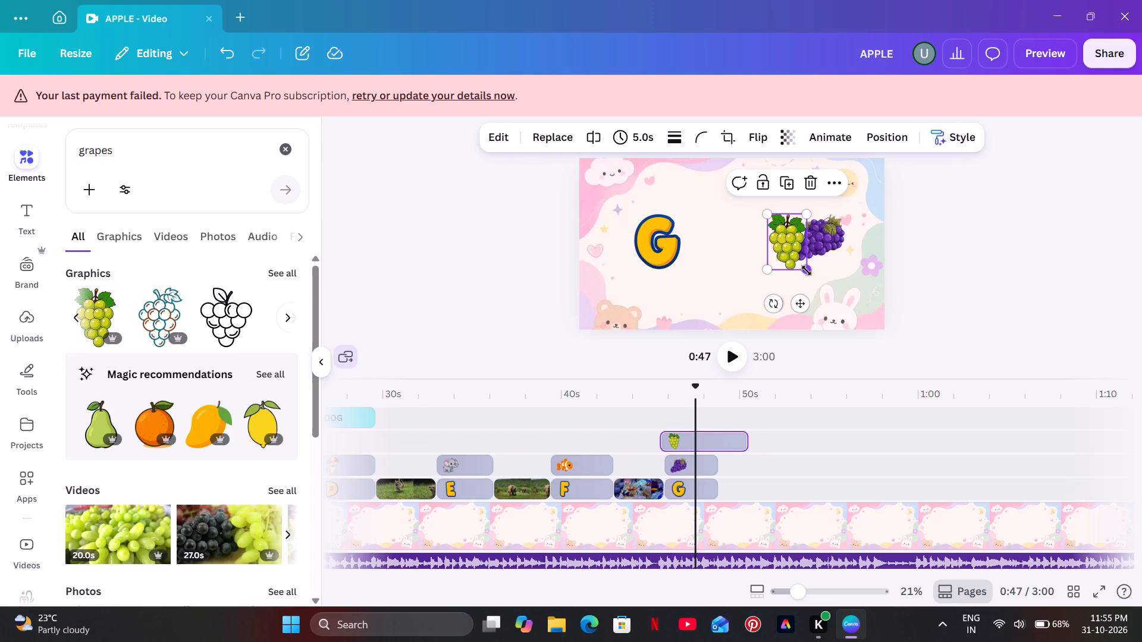
drag(777, 300, 722, 296)
drag(781, 244, 837, 247)
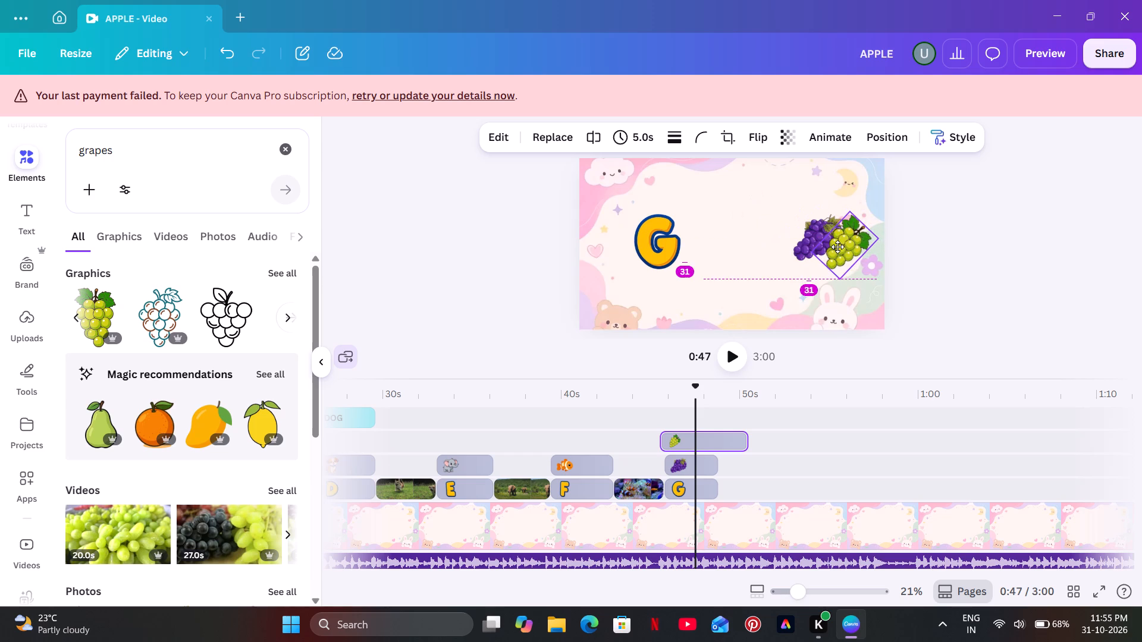
drag(837, 247, 835, 247)
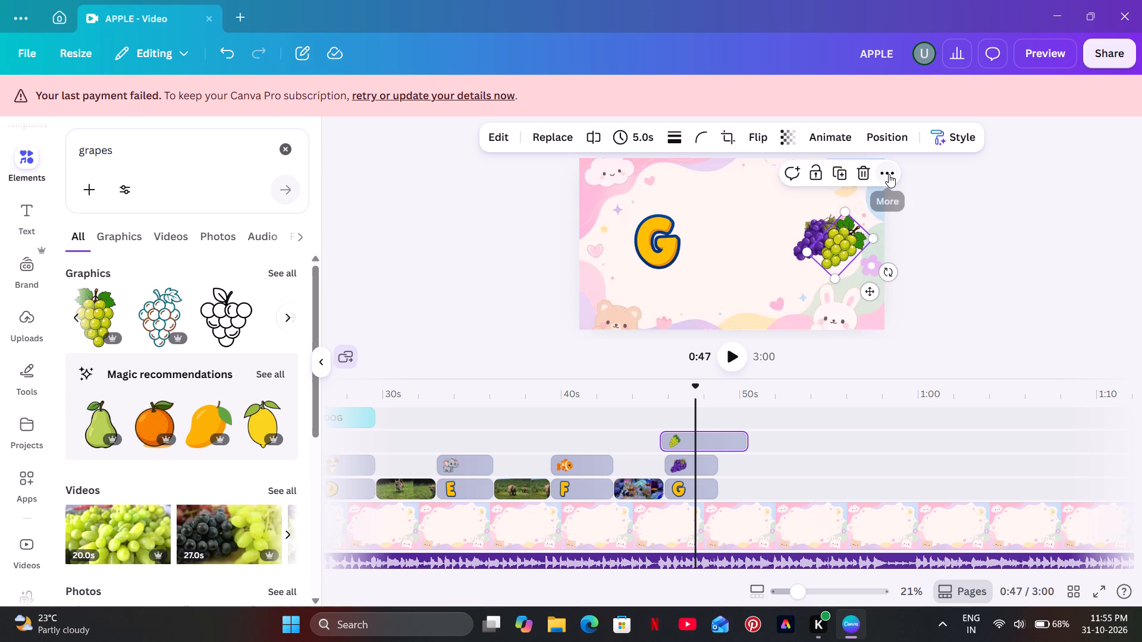
Send the green grapes one layer backward behind the purple bunch and shift them down so they peek out below it.
click(889, 174)
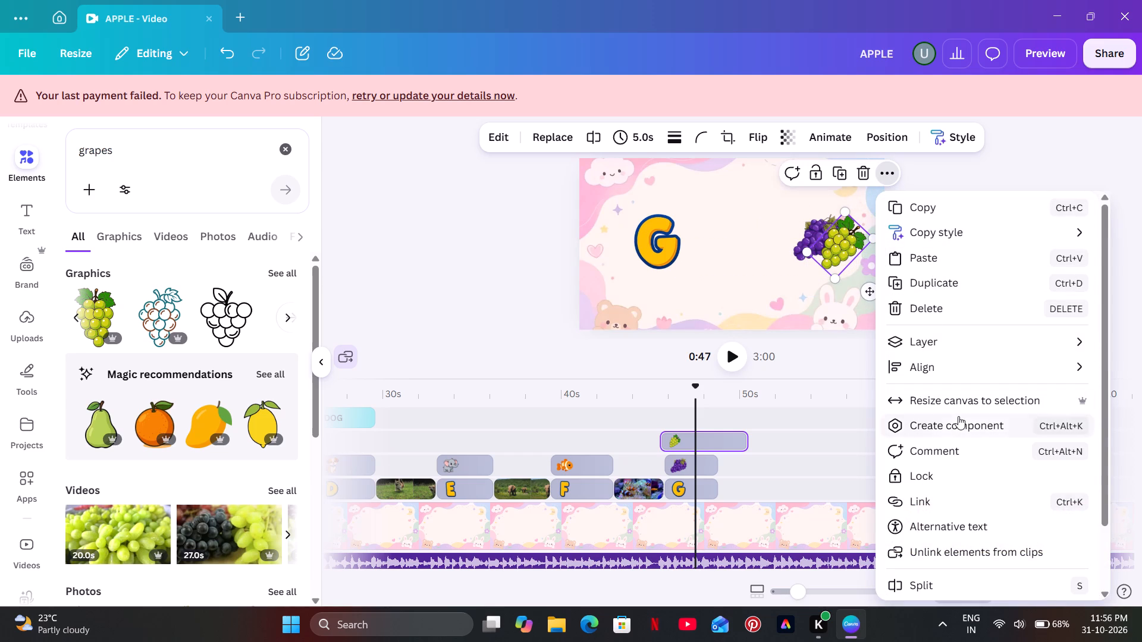
click(961, 178)
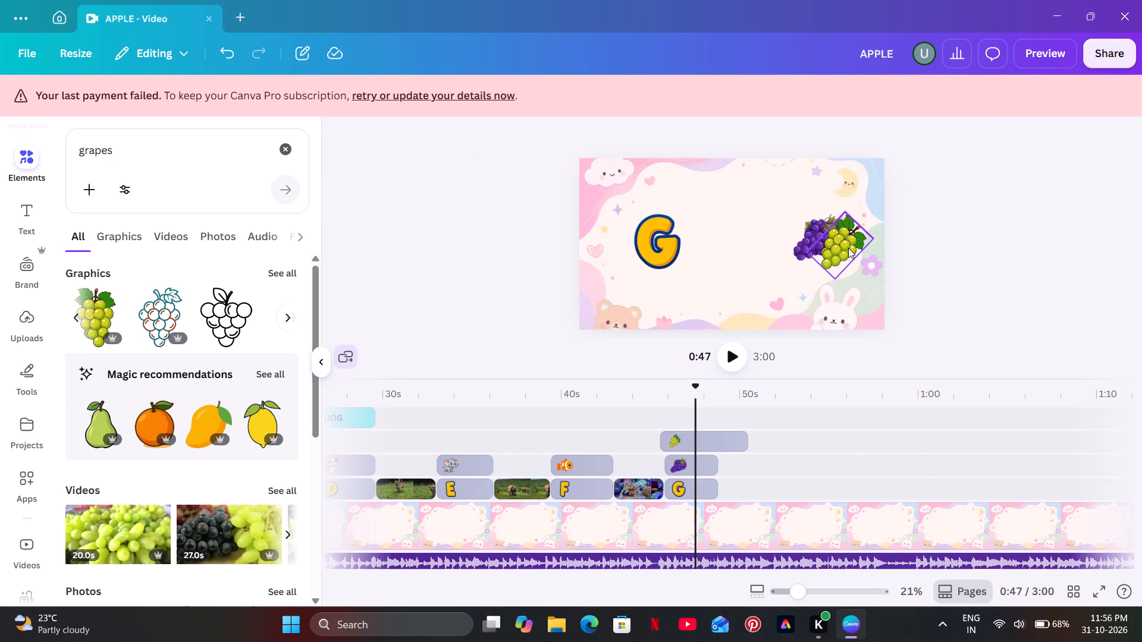
click(848, 248)
click(877, 141)
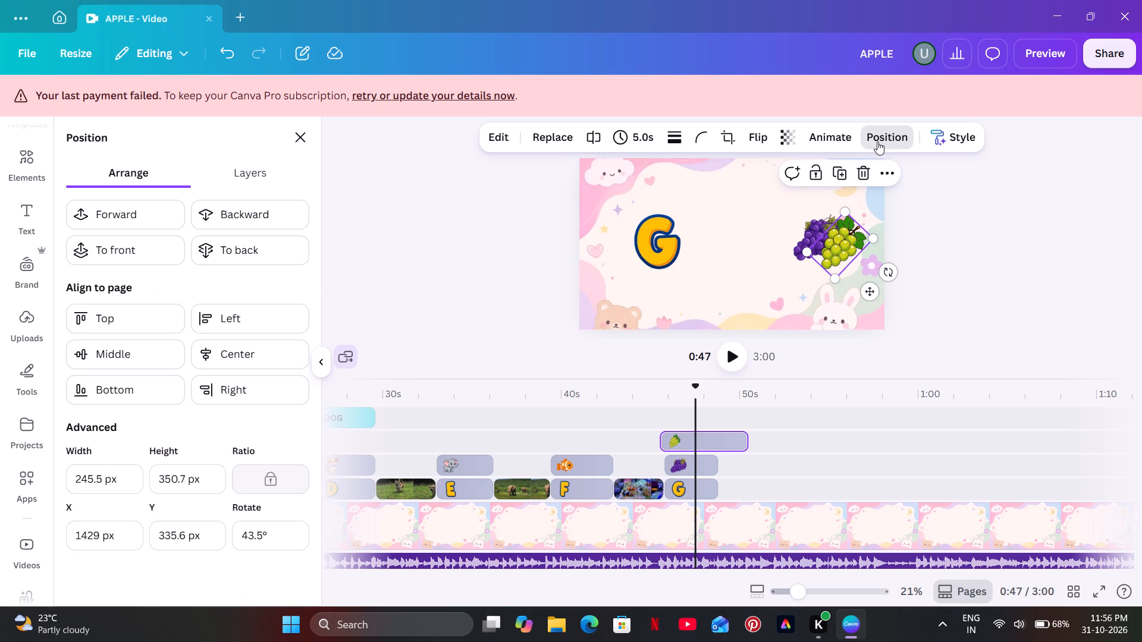
click(228, 205)
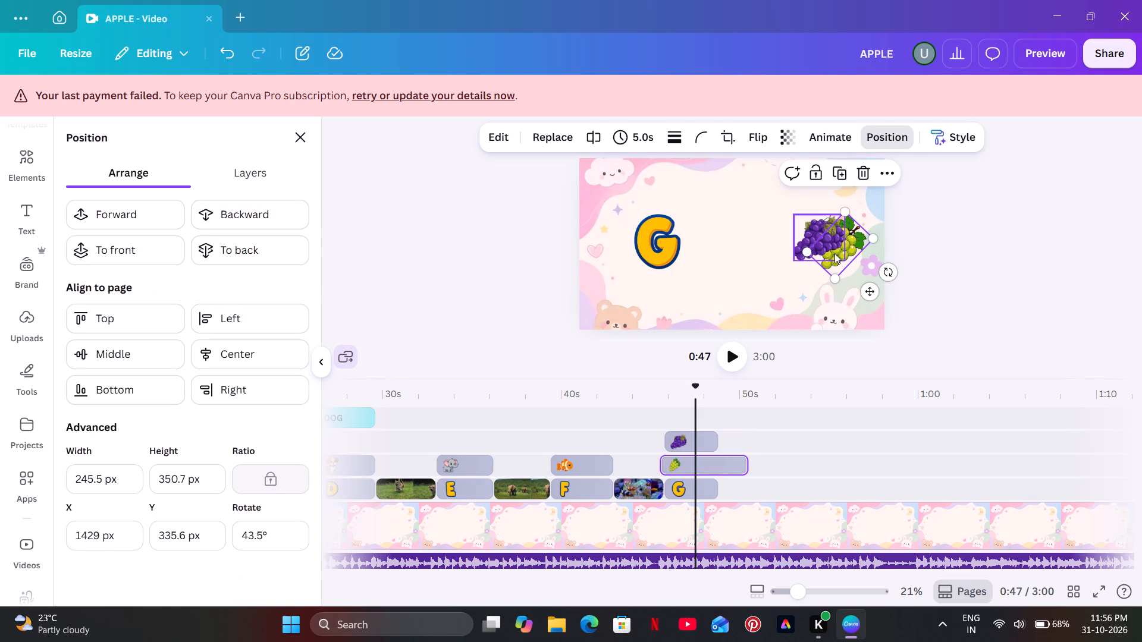
drag(857, 243, 861, 248)
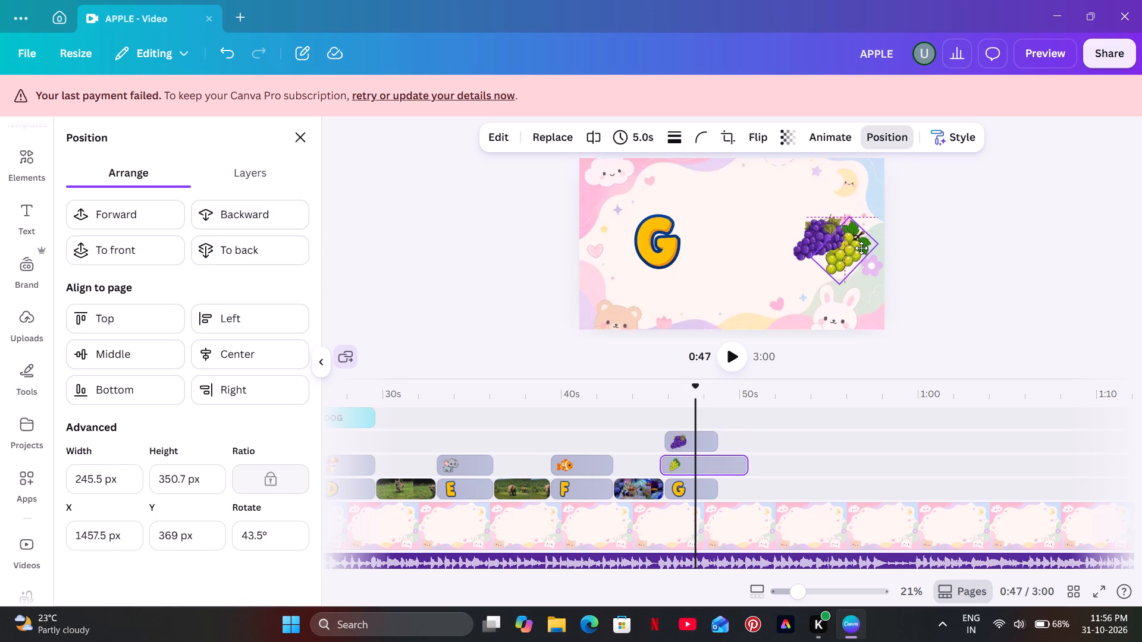
drag(861, 248, 851, 256)
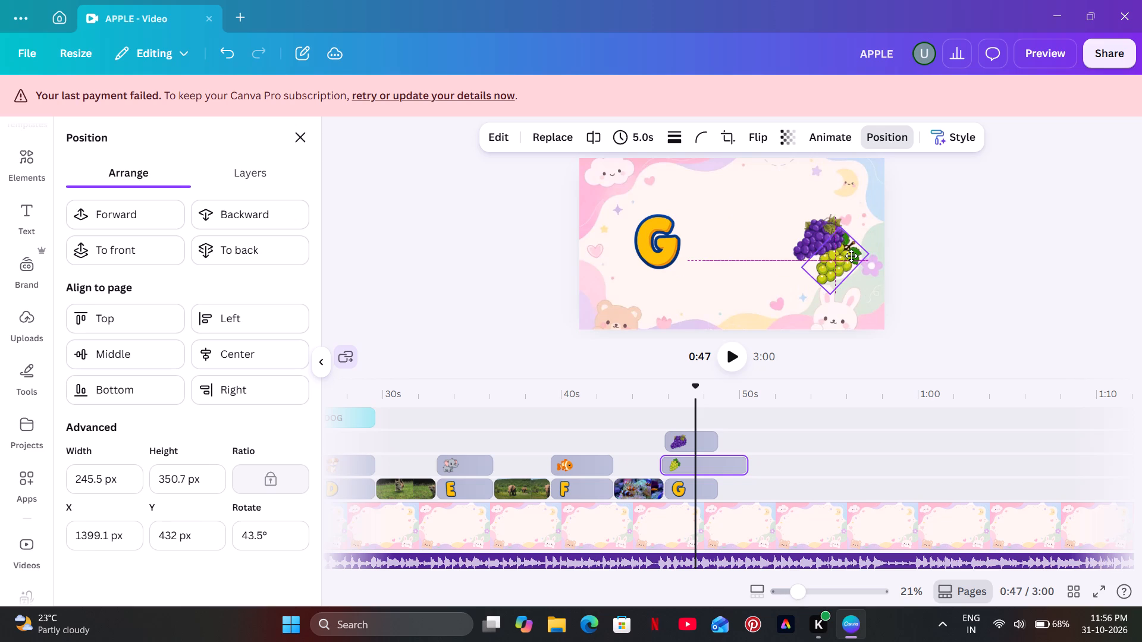
drag(851, 256, 849, 252)
click(983, 200)
click(953, 213)
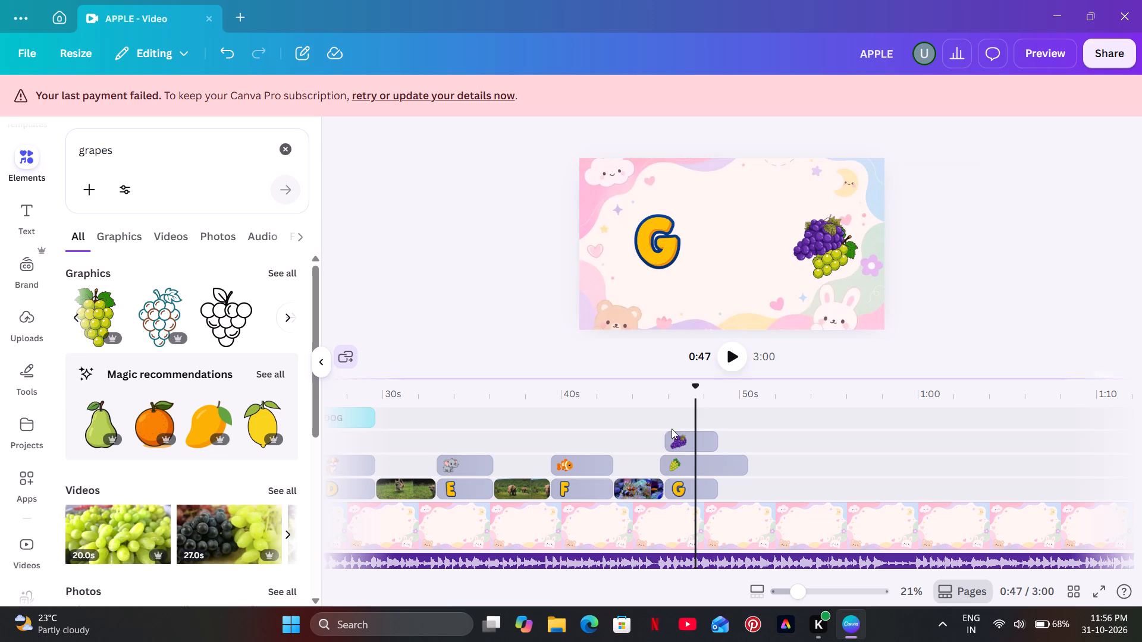
Trim both ends of the green grapes on the timeline to 3.0 seconds, matching the letter G and purple grapes.
drag(743, 465, 720, 474)
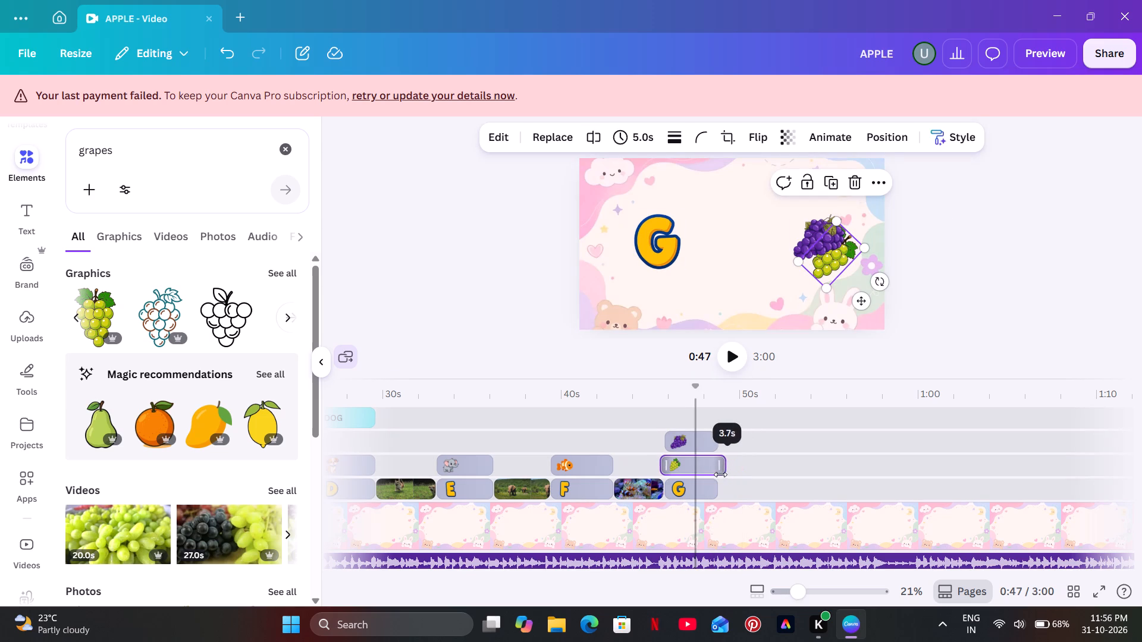
drag(720, 474, 719, 475)
drag(662, 466, 667, 464)
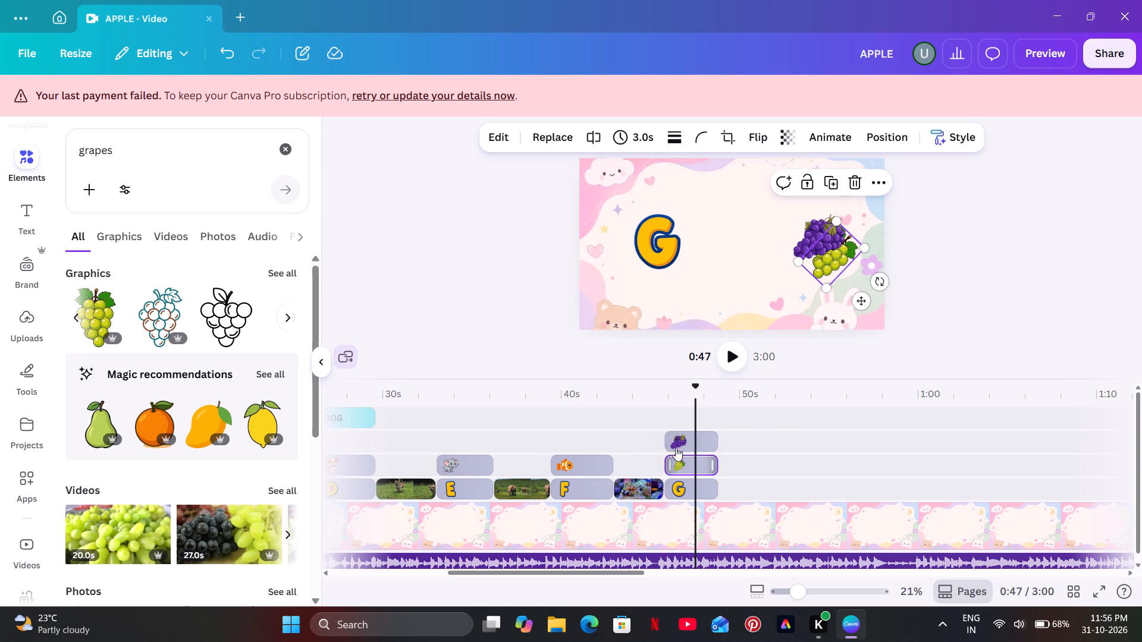
click(677, 441)
click(671, 441)
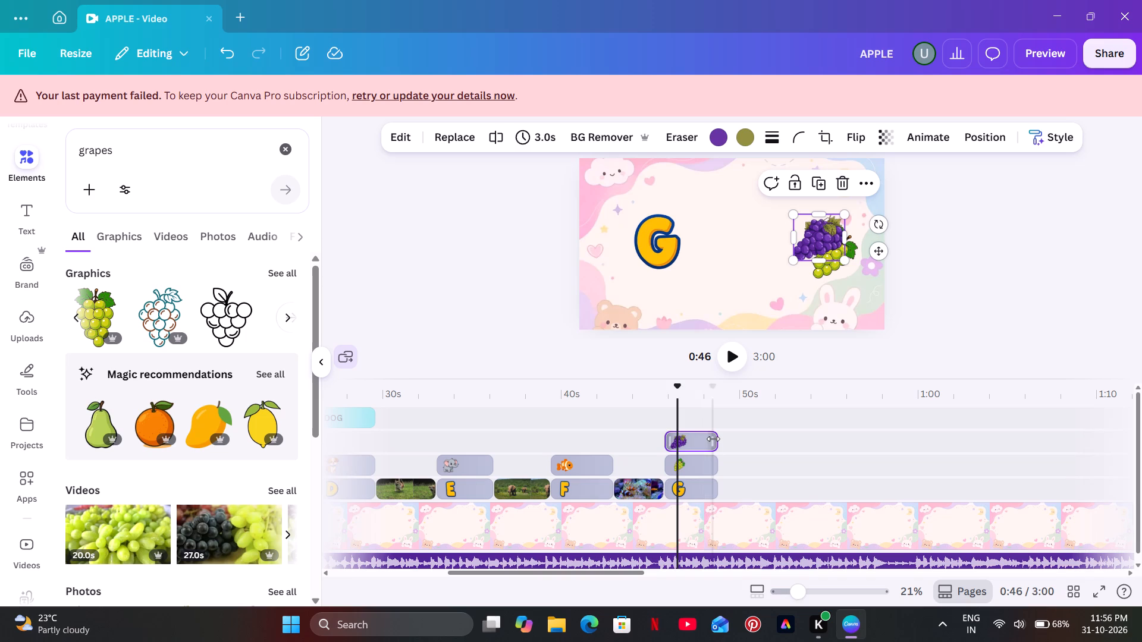
drag(713, 439, 718, 445)
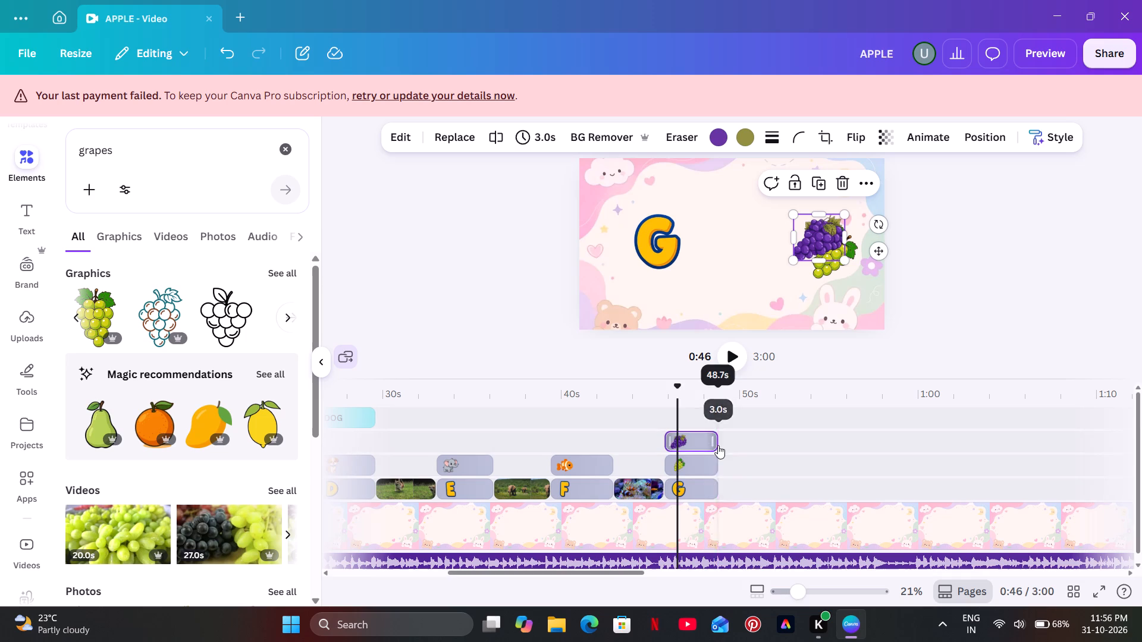
click(980, 233)
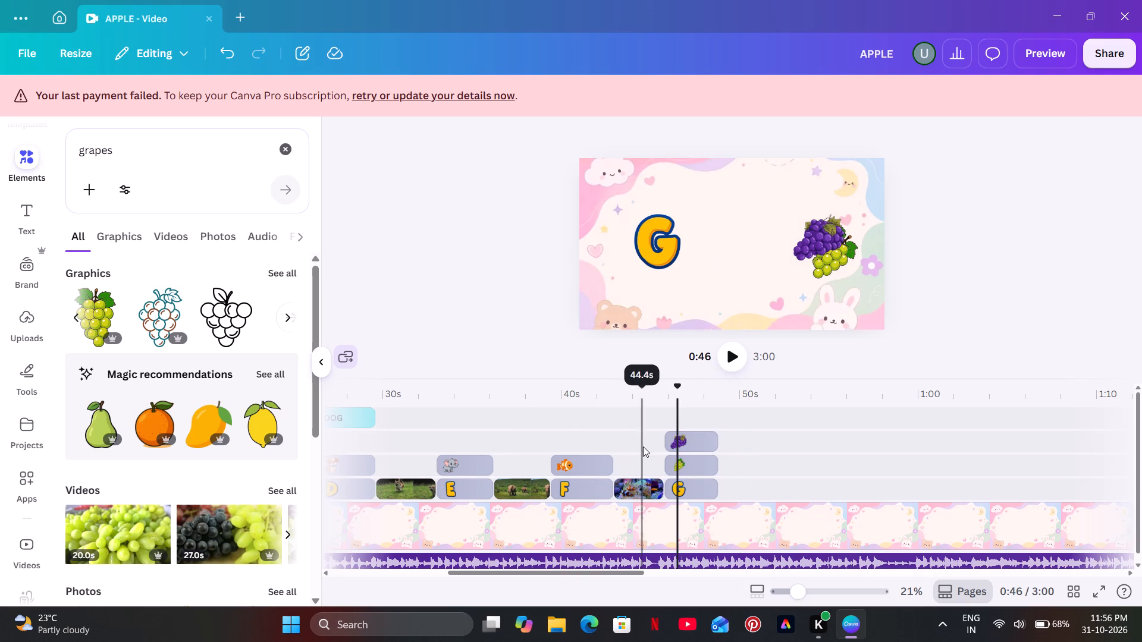
Animate the letter G and both grape bunches together with Tumble plus the Pulse effect at minimum intensity, and play back the scene.
drag(868, 176, 760, 284)
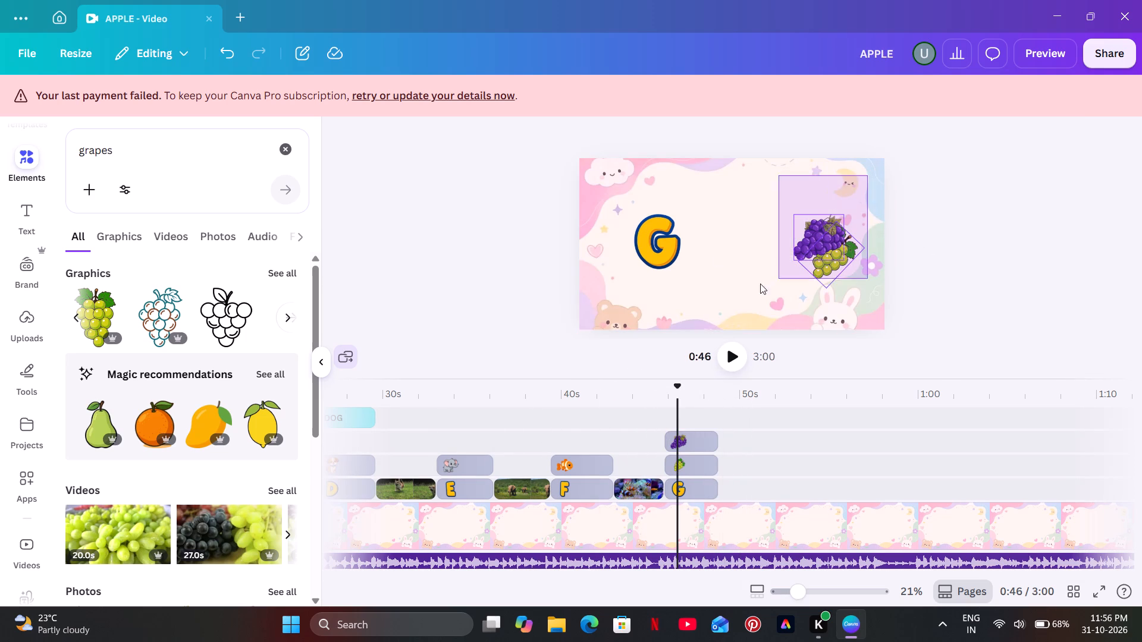
drag(760, 284, 629, 279)
click(786, 128)
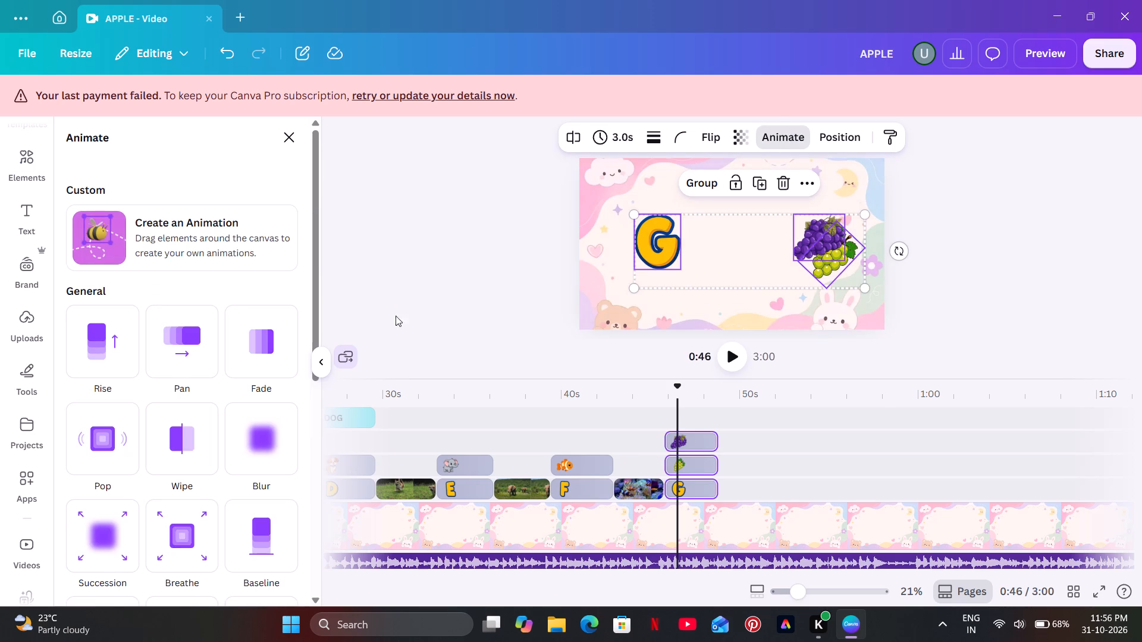
scroll(193, 433, down, 3)
click(292, 423)
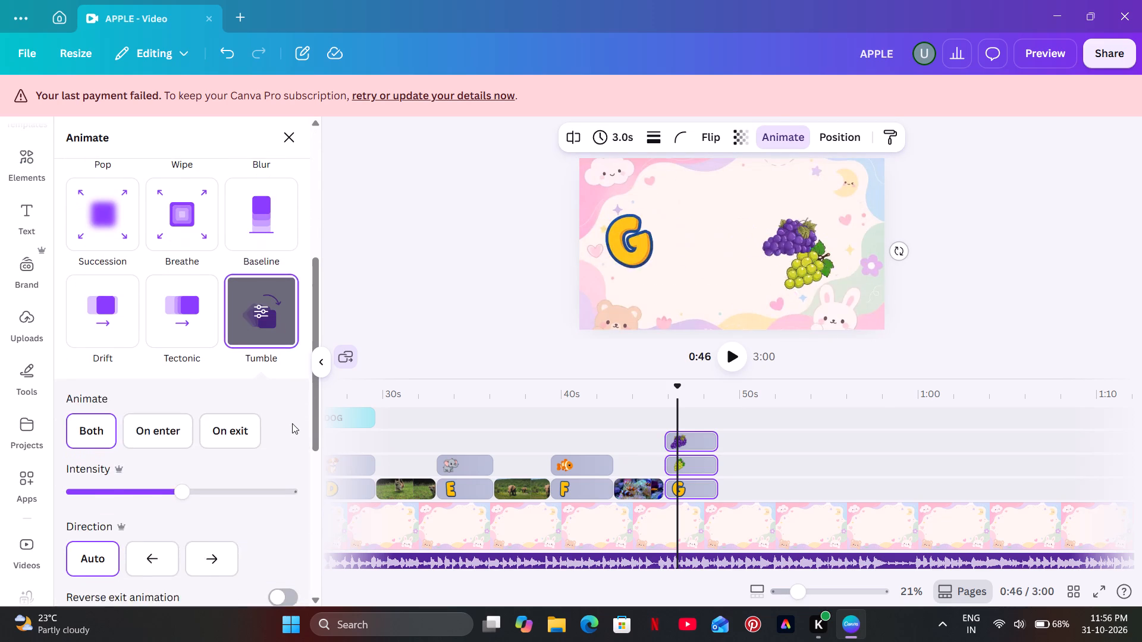
scroll(292, 423, down, 4)
click(281, 498)
scroll(252, 486, down, 3)
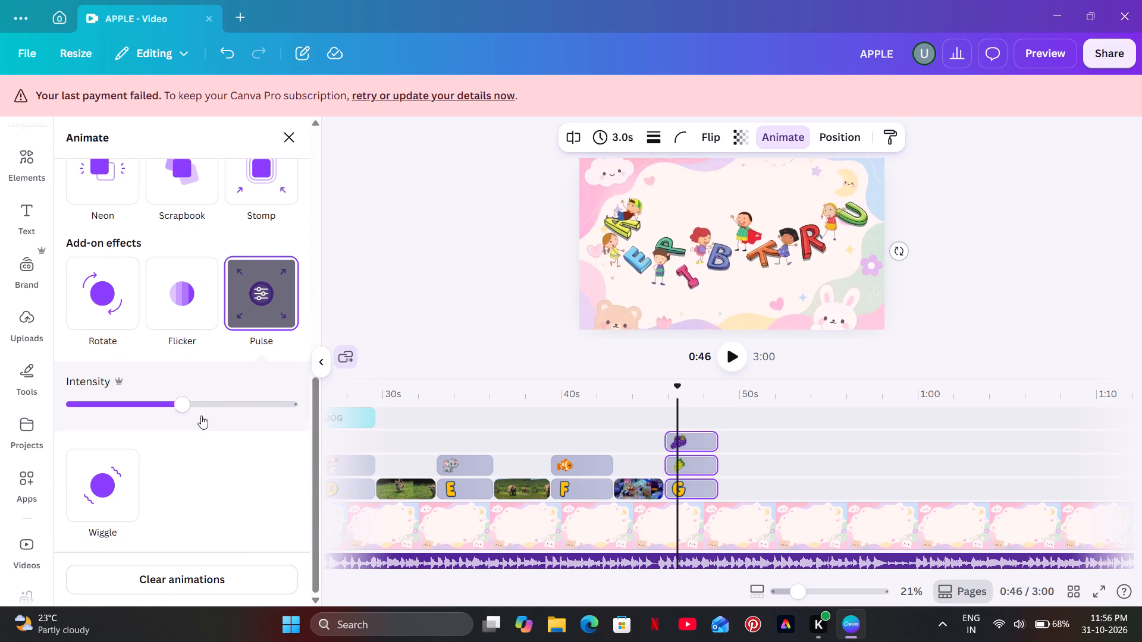
drag(185, 404, 72, 421)
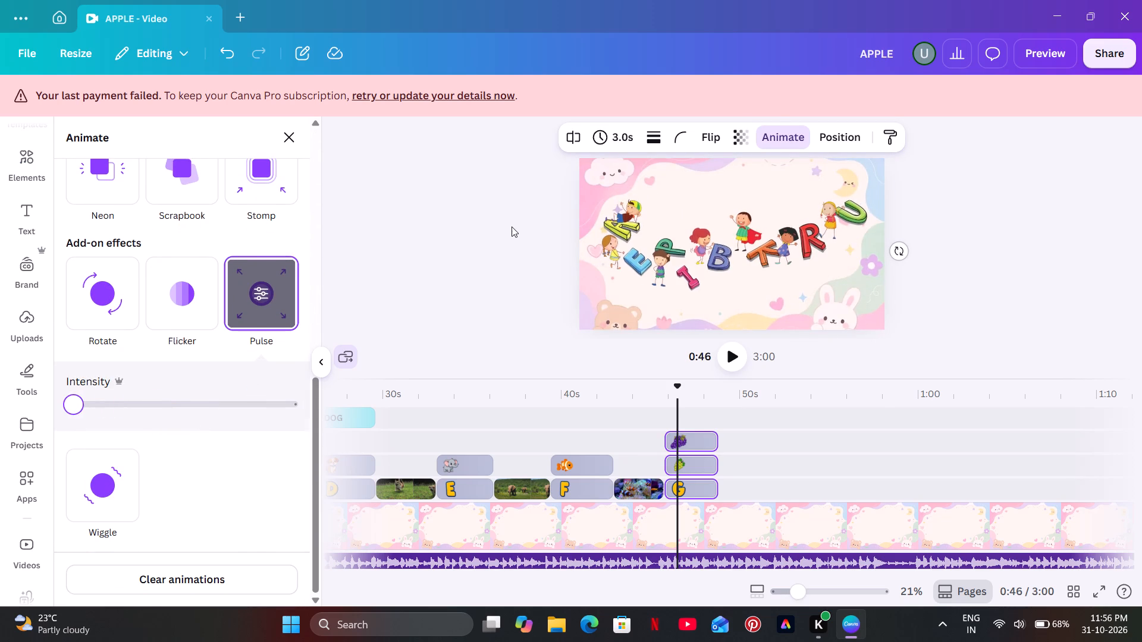
click(513, 225)
click(657, 423)
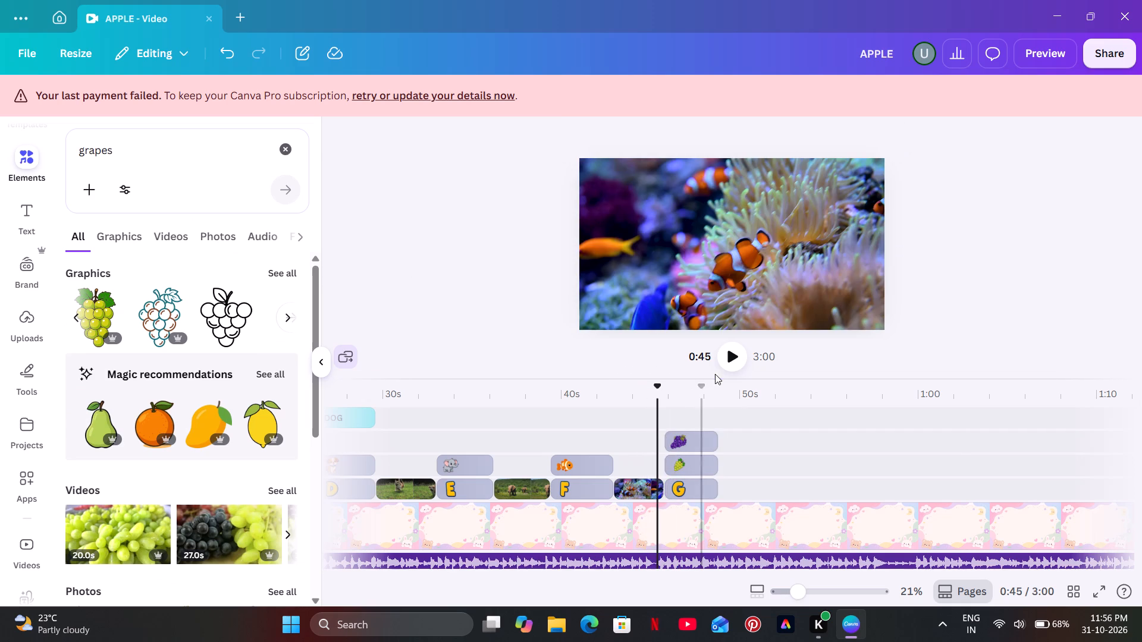
click(730, 351)
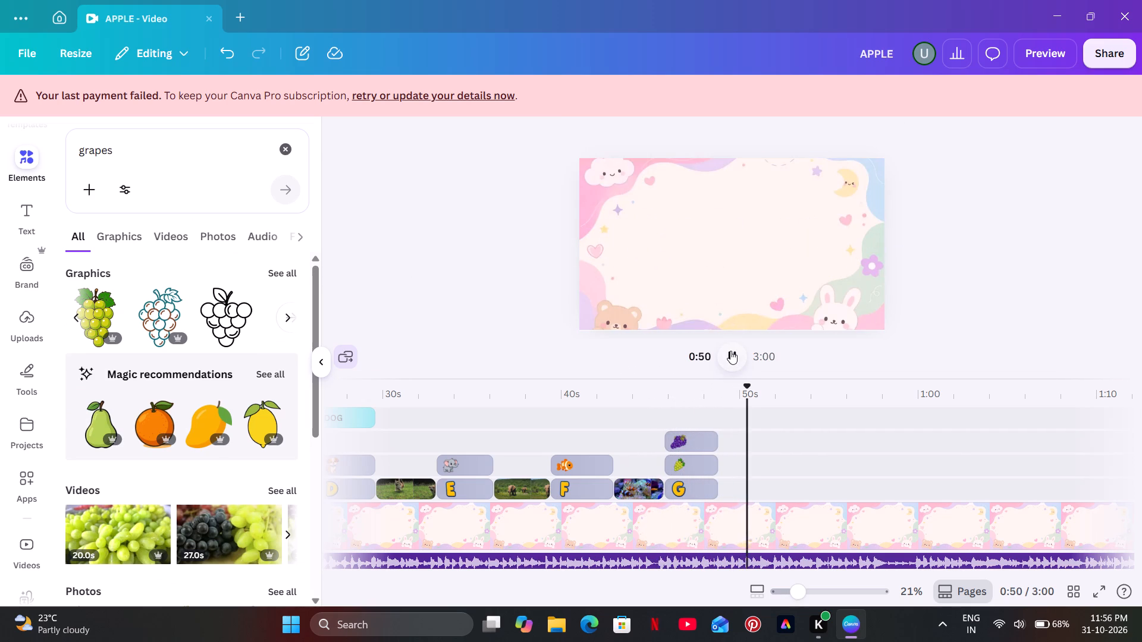
click(730, 351)
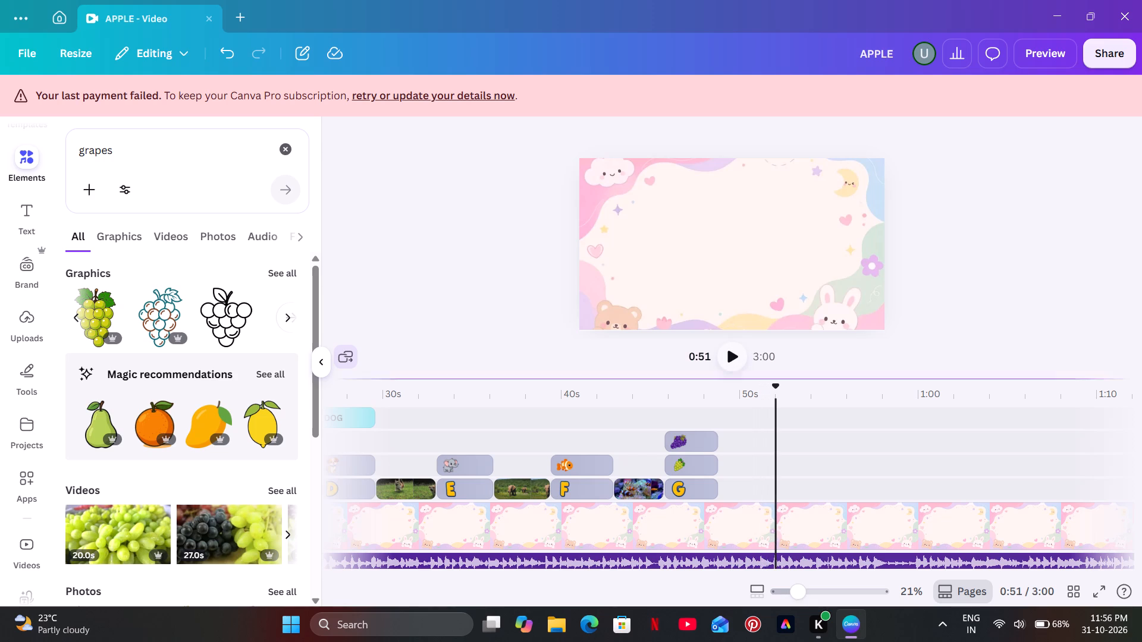
Add the 21.0 s video of hands around a bowl of green and black grapes from the grapes video results.
scroll(73, 447, down, 3)
click(291, 313)
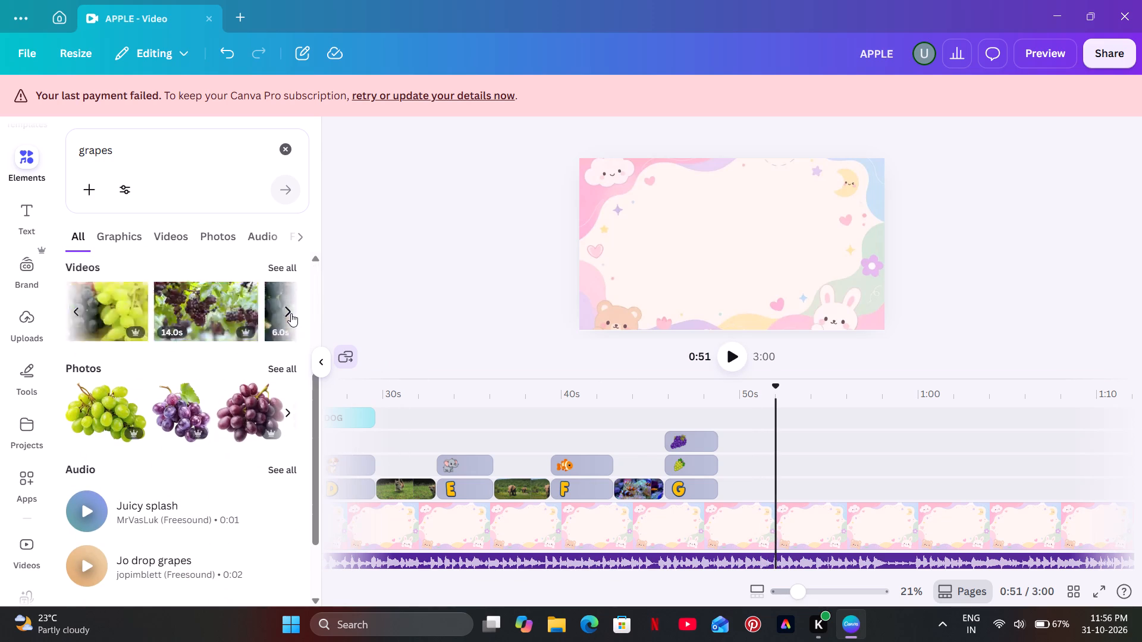
click(291, 313)
click(291, 313)
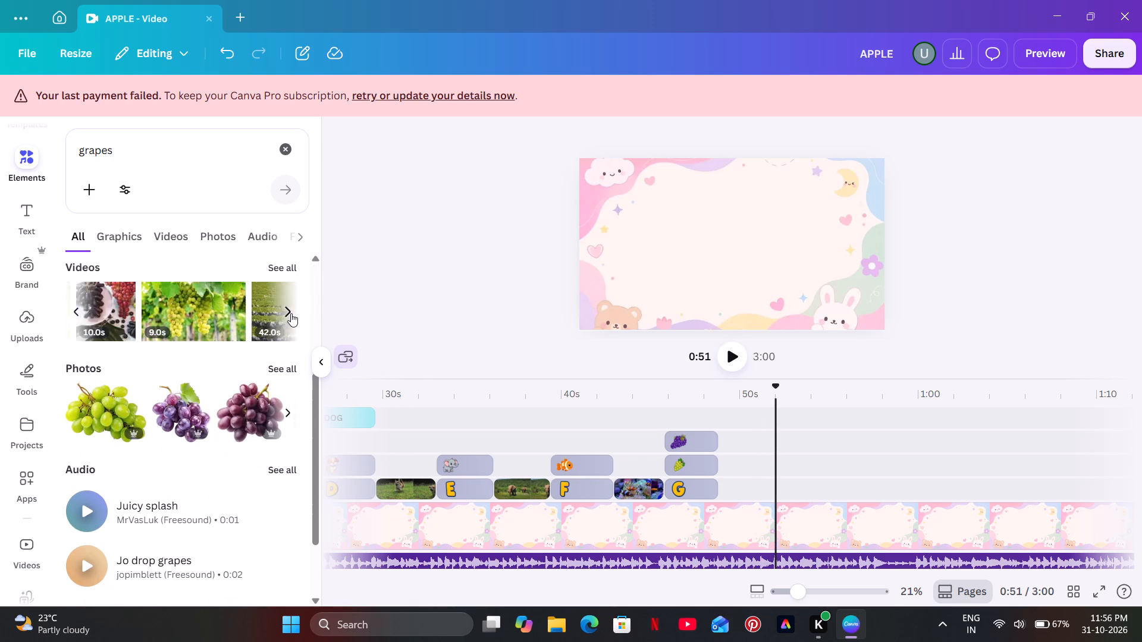
click(83, 310)
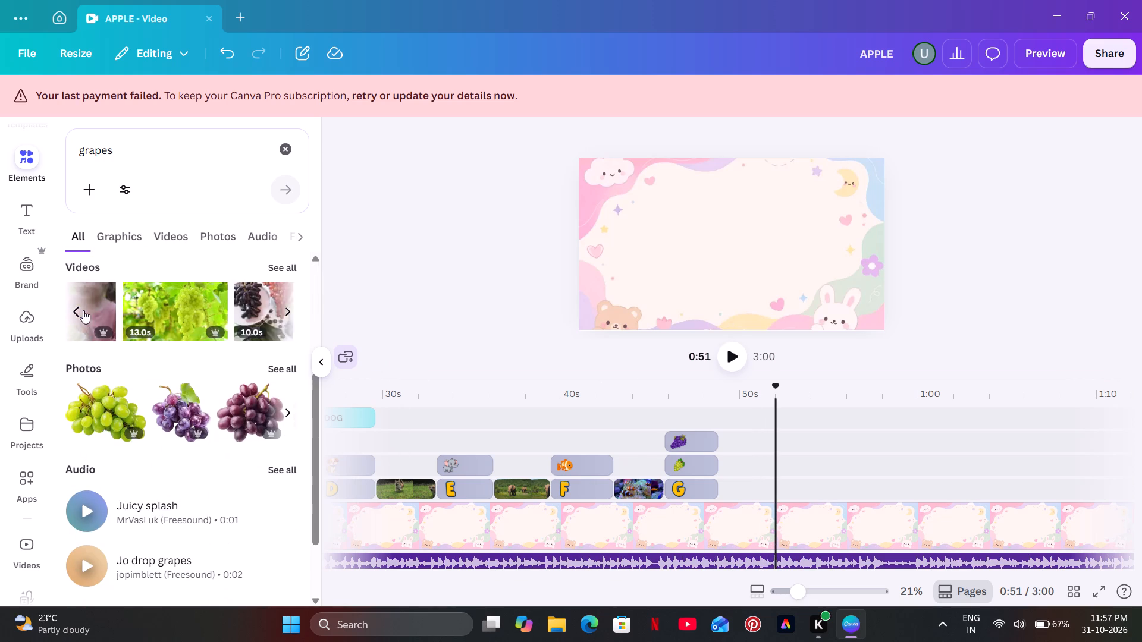
click(284, 307)
click(284, 307)
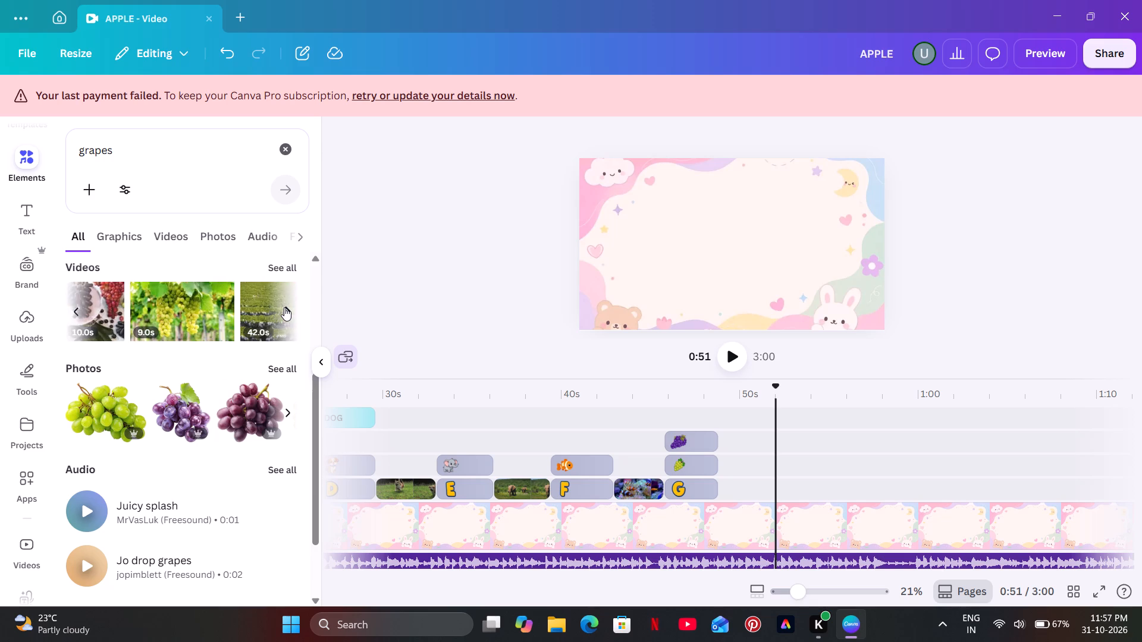
click(284, 307)
click(284, 307)
click(284, 307)
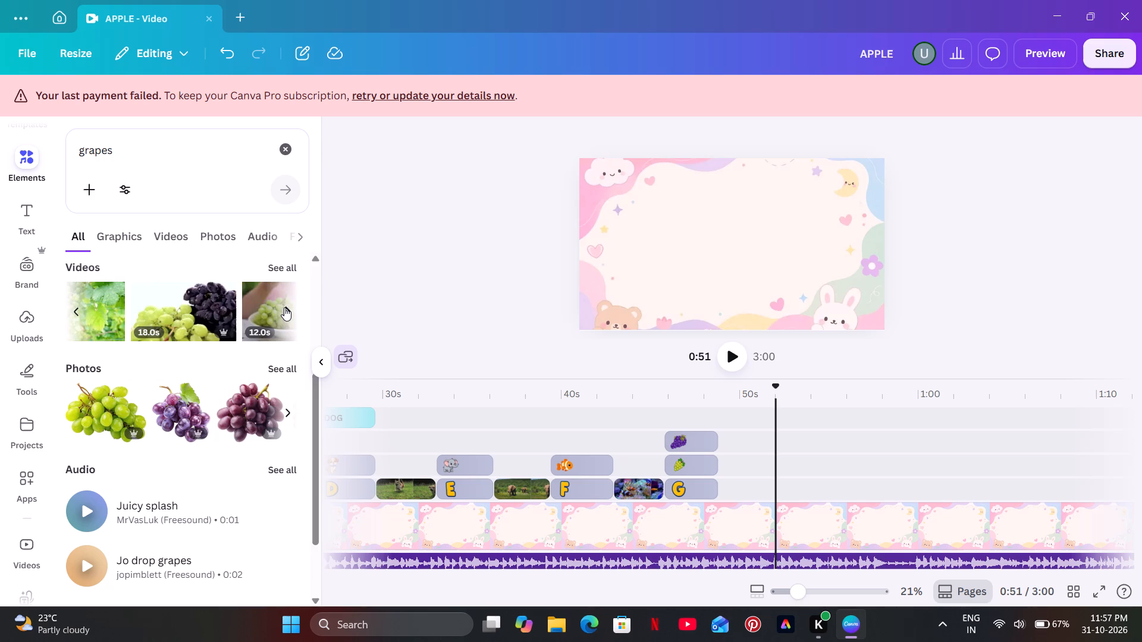
click(286, 307)
click(286, 309)
triple_click(286, 309)
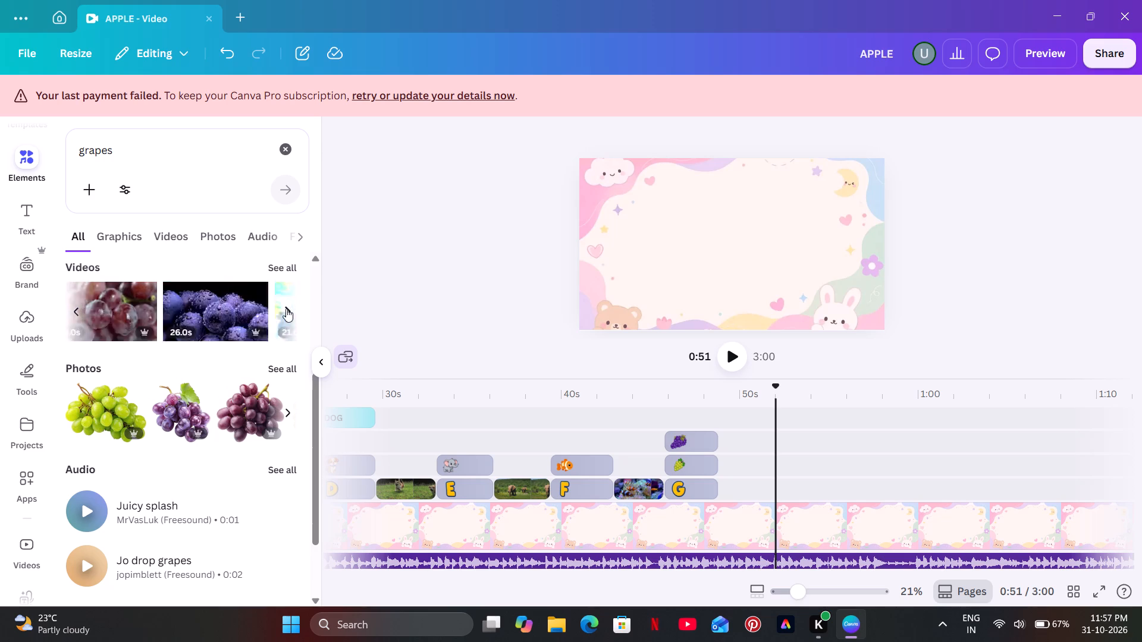
click(286, 309)
click(286, 309)
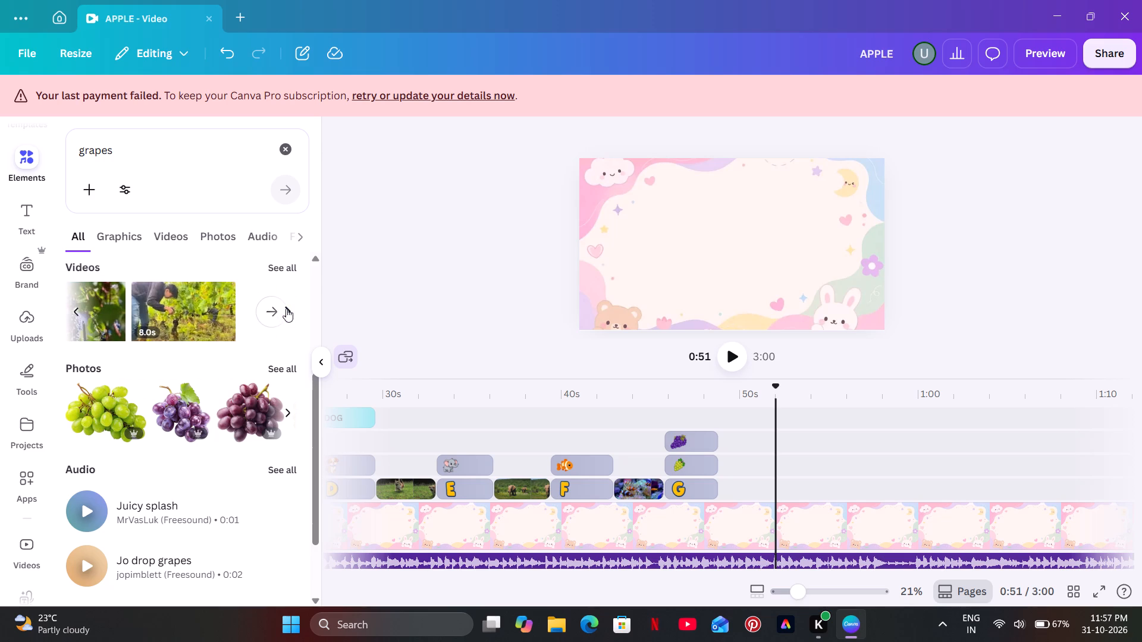
click(286, 309)
click(80, 307)
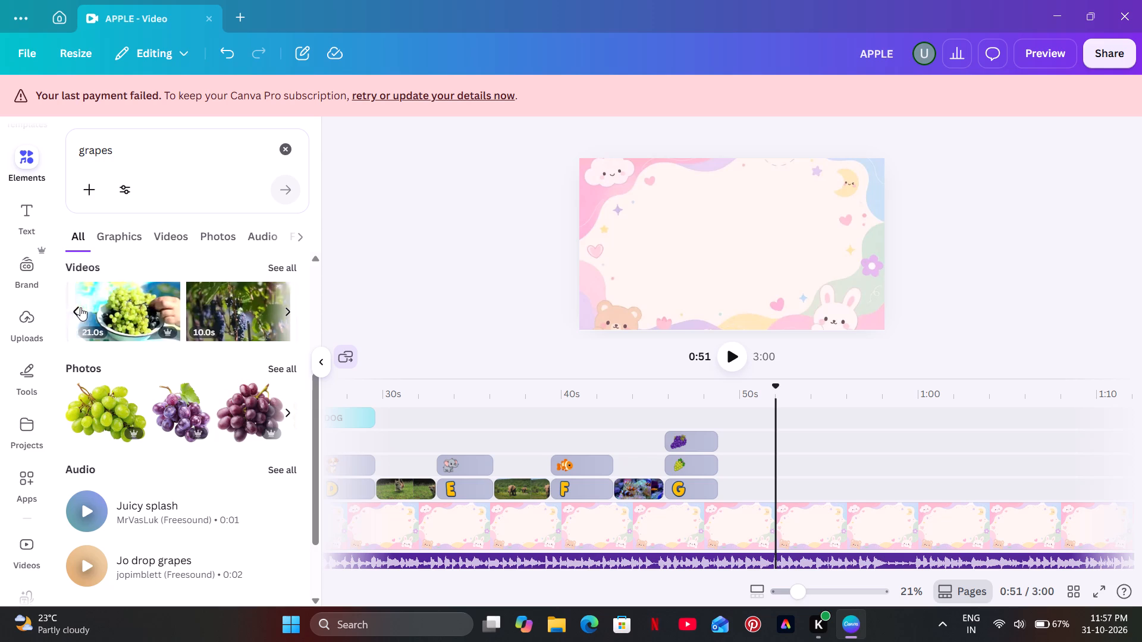
click(131, 309)
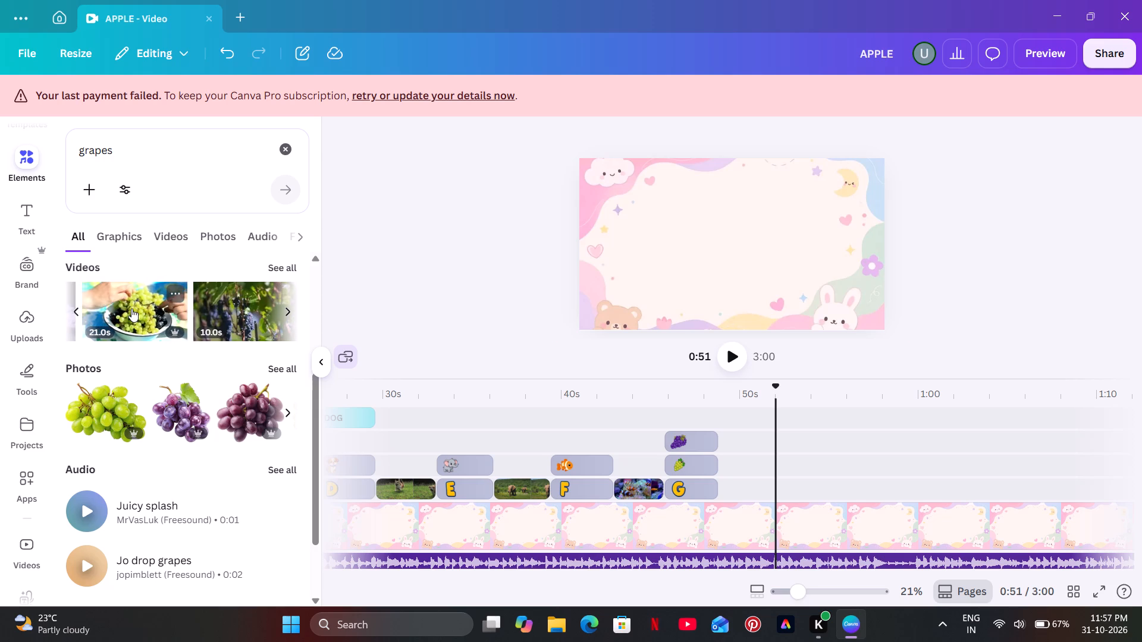
Move the grape bowl video from the start of the main timeline to the letter track, directly after the letter G.
drag(503, 522, 509, 486)
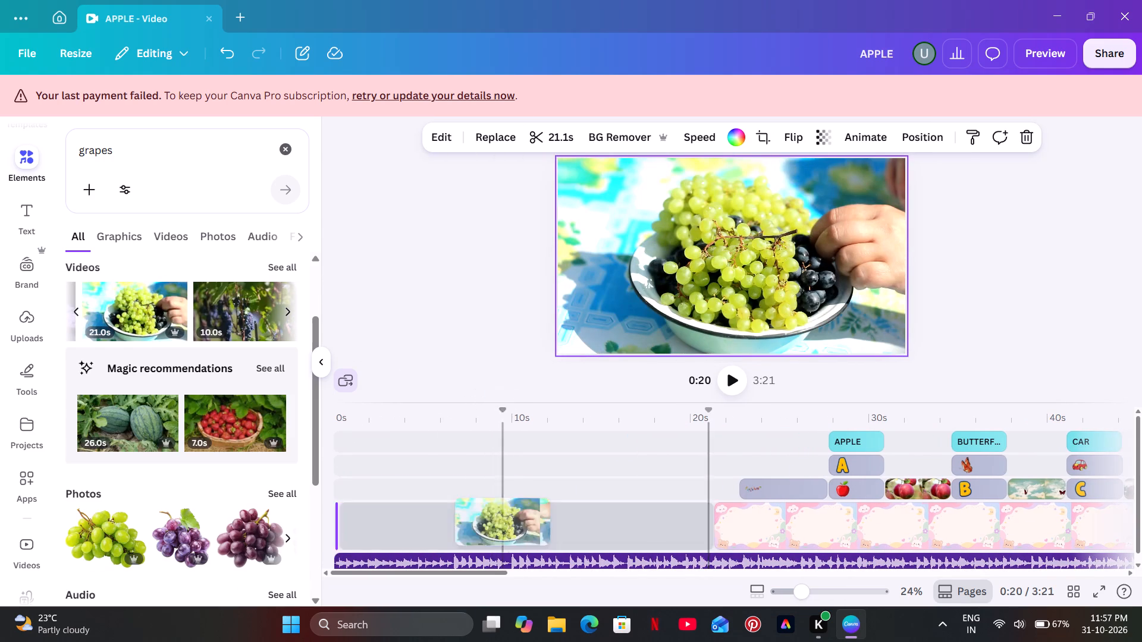
drag(509, 486, 1141, 467)
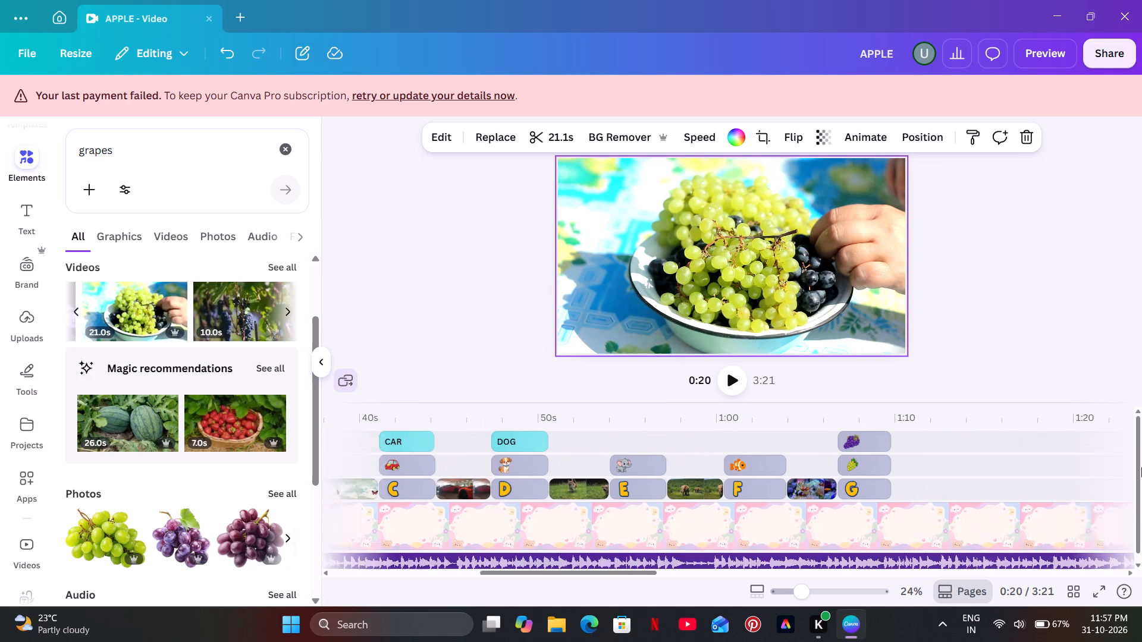
drag(1141, 467, 711, 484)
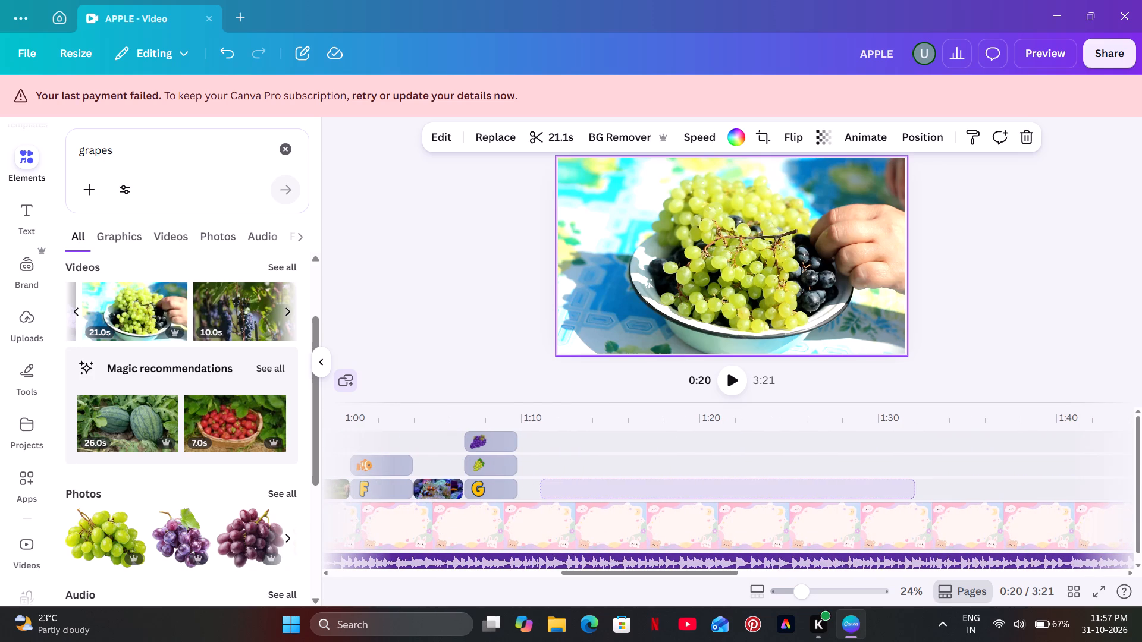
drag(711, 484, 685, 489)
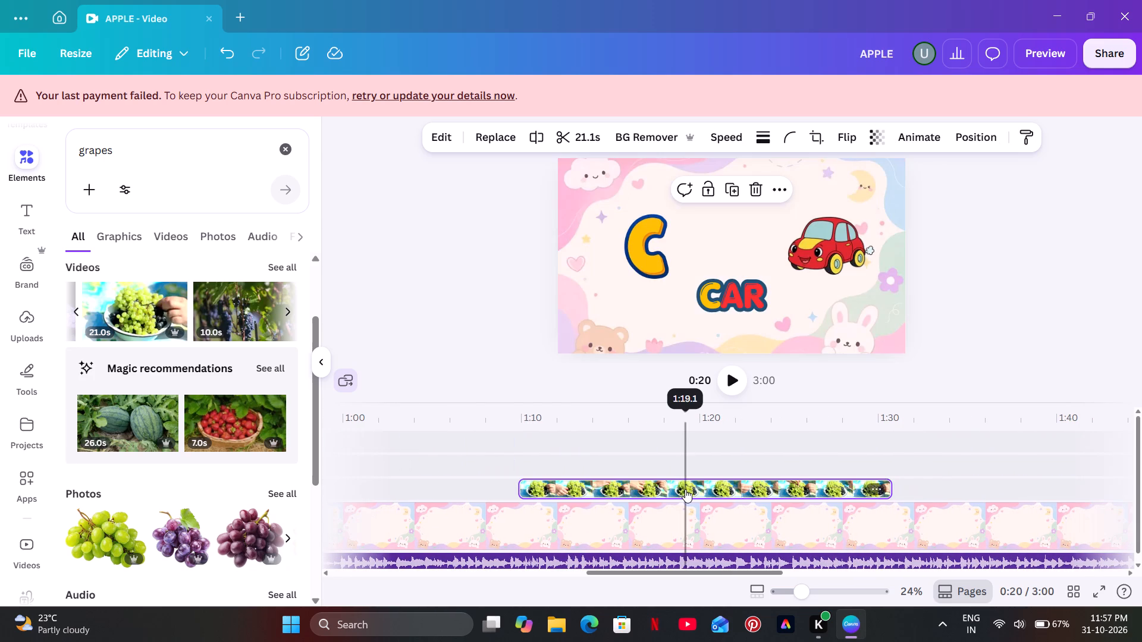
drag(685, 489, 450, 491)
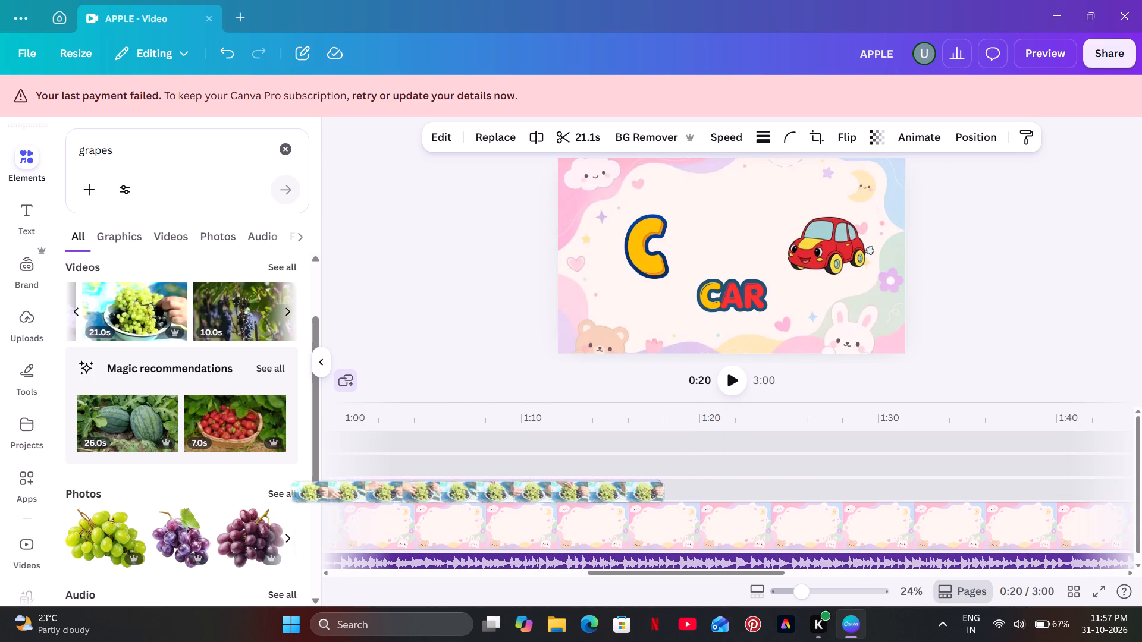
drag(450, 491, 714, 479)
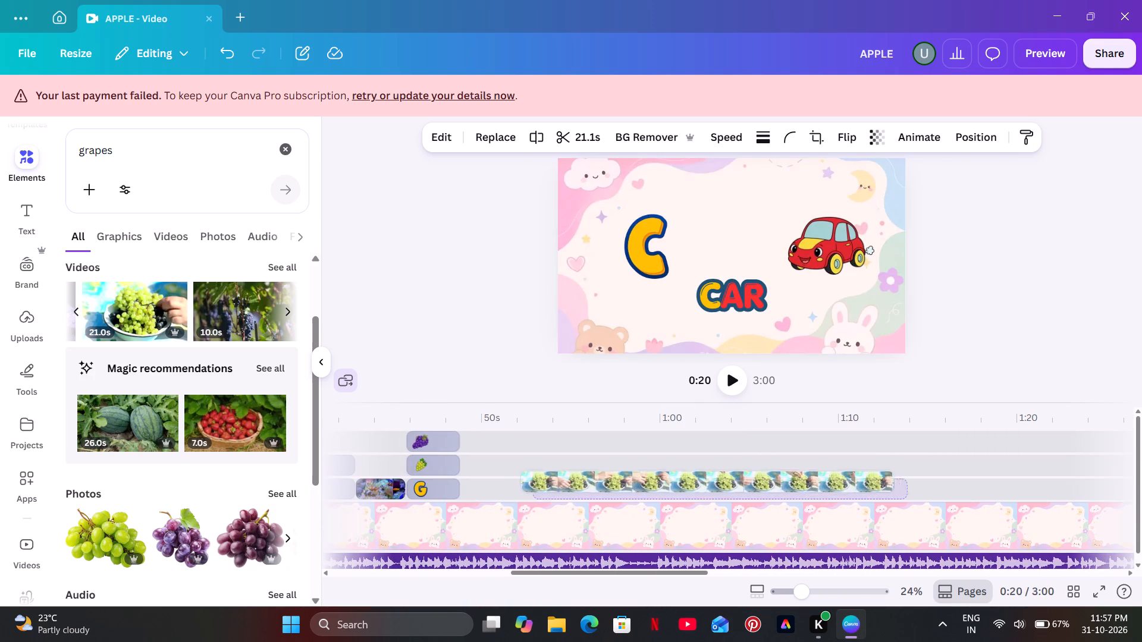
drag(714, 479, 632, 490)
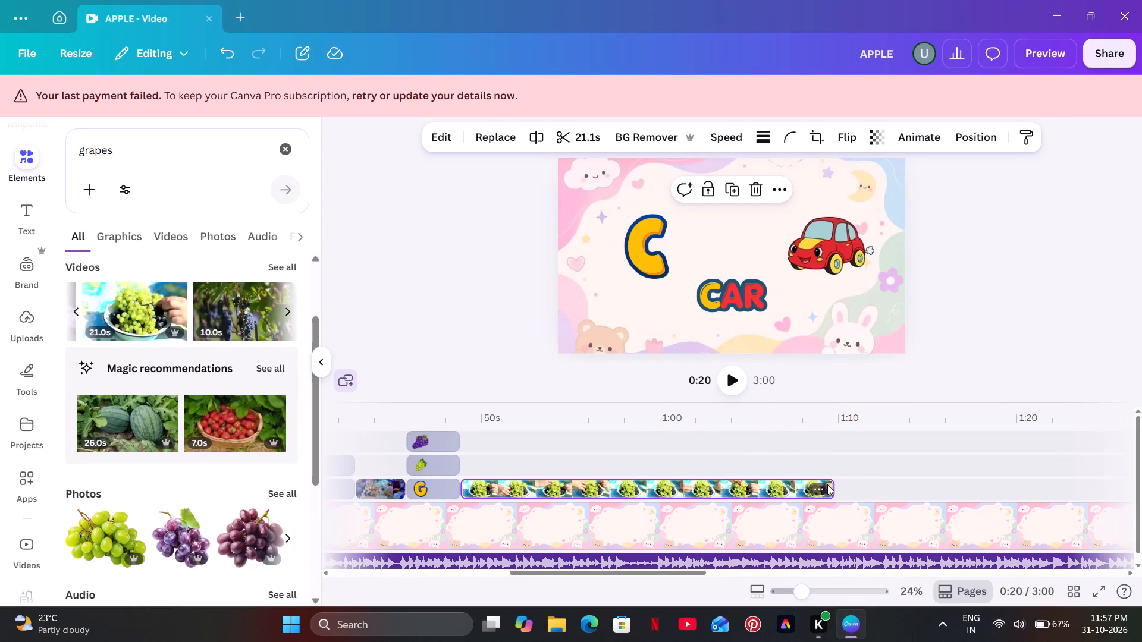
Trim the end of the grape bowl clip to 3.1 seconds and play back from 0:43 to check it.
drag(832, 484, 519, 520)
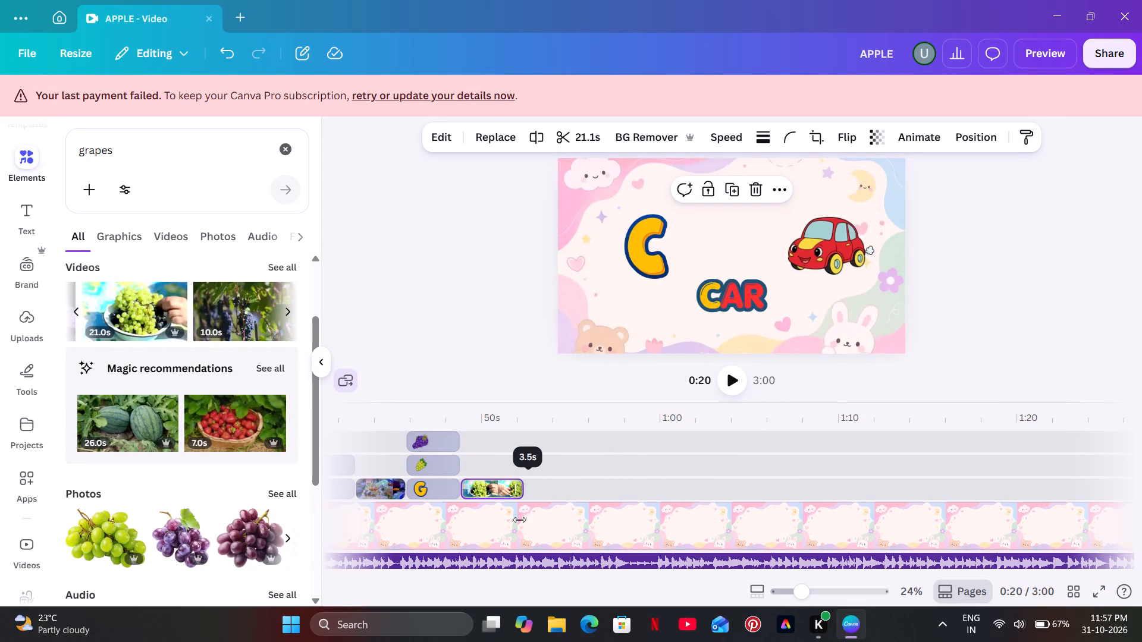
drag(519, 520, 512, 513)
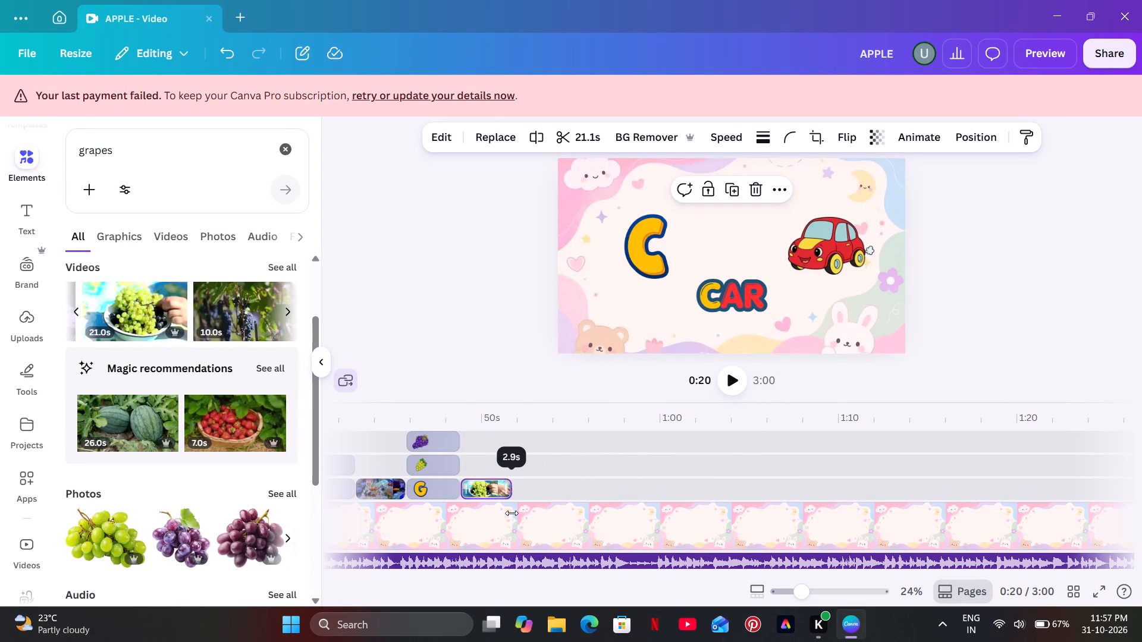
drag(512, 513, 513, 512)
click(400, 423)
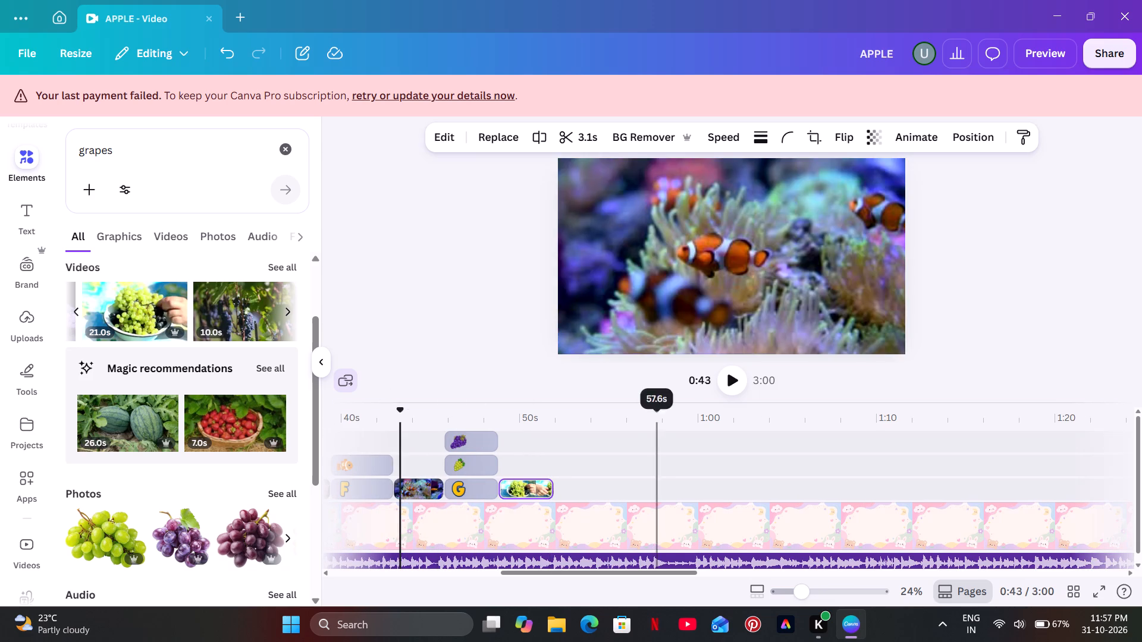
click(726, 373)
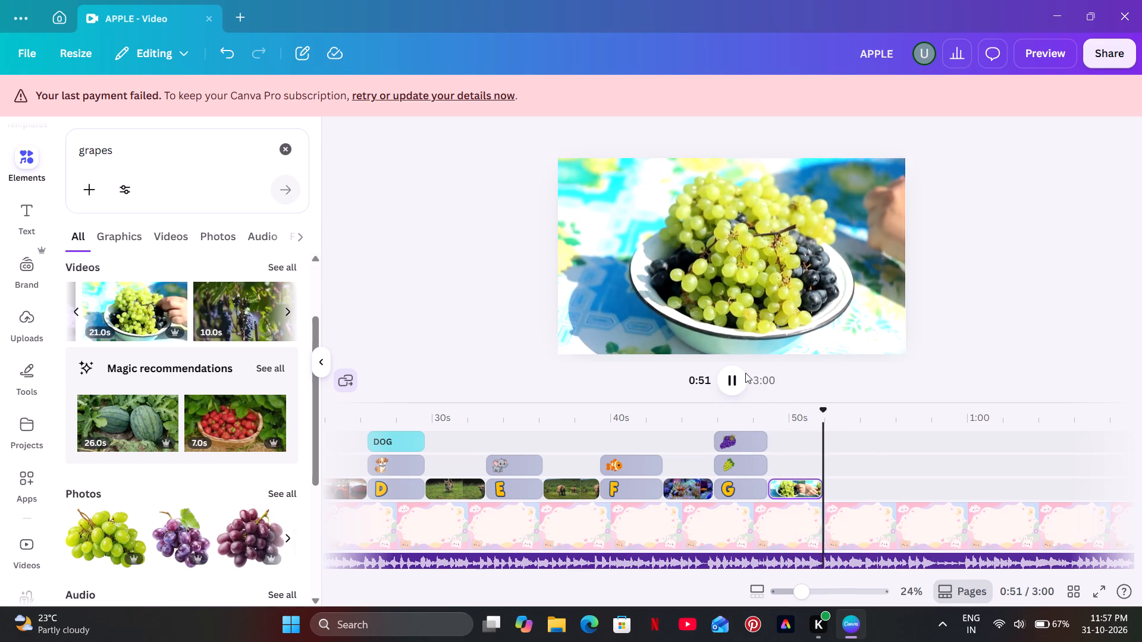
click(745, 373)
click(731, 377)
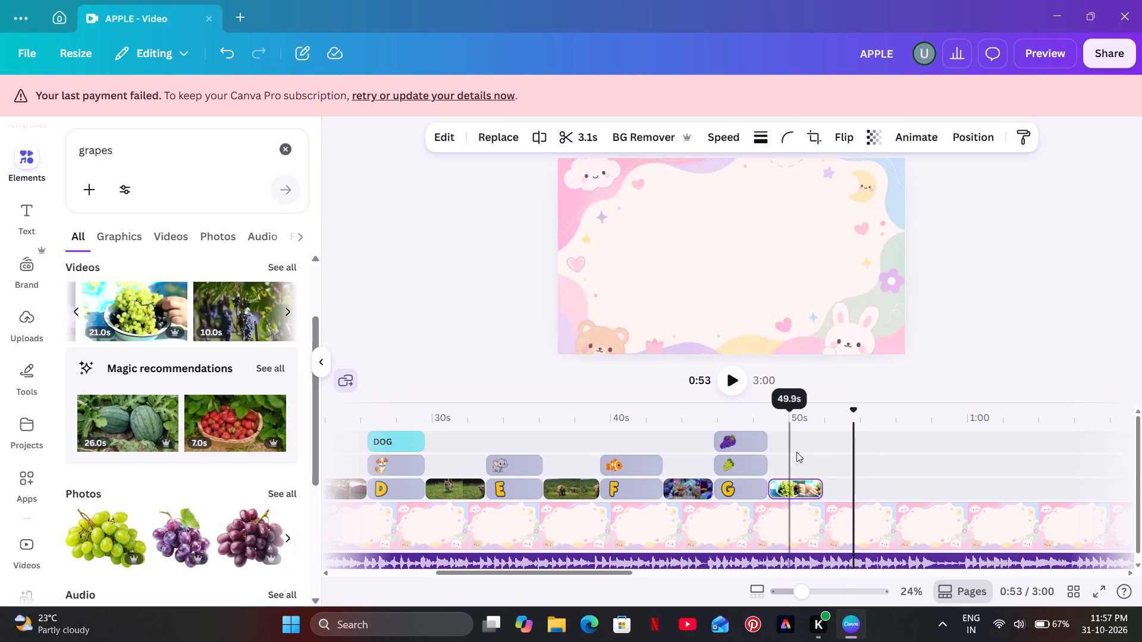
Extend the end of the grape bowl clip slightly and play back from 0:50.
click(817, 493)
click(822, 492)
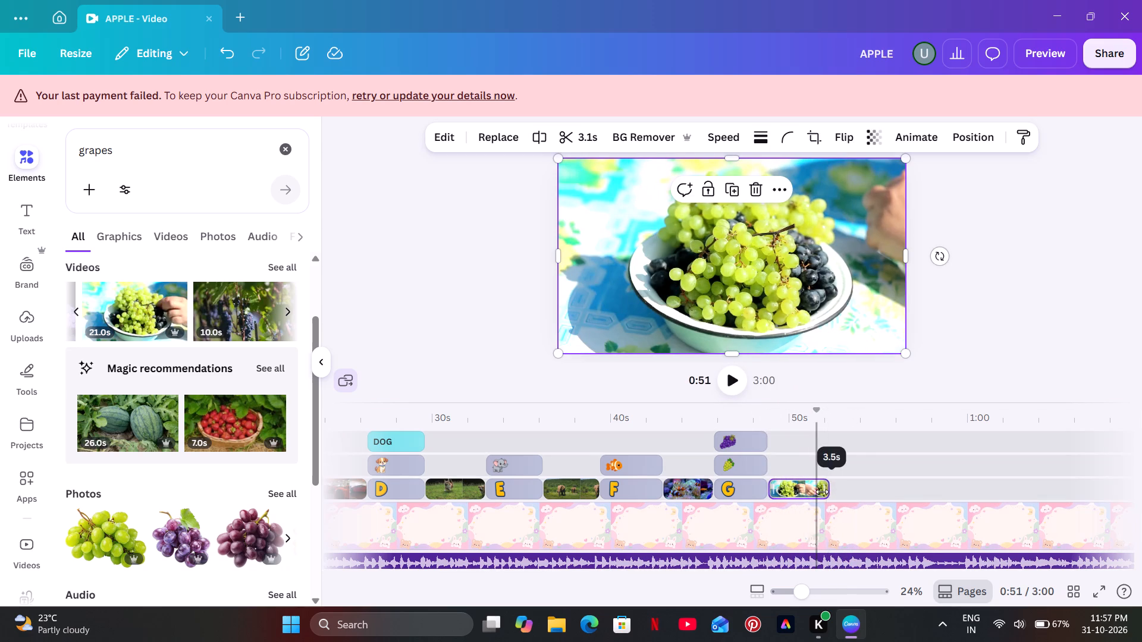
click(790, 465)
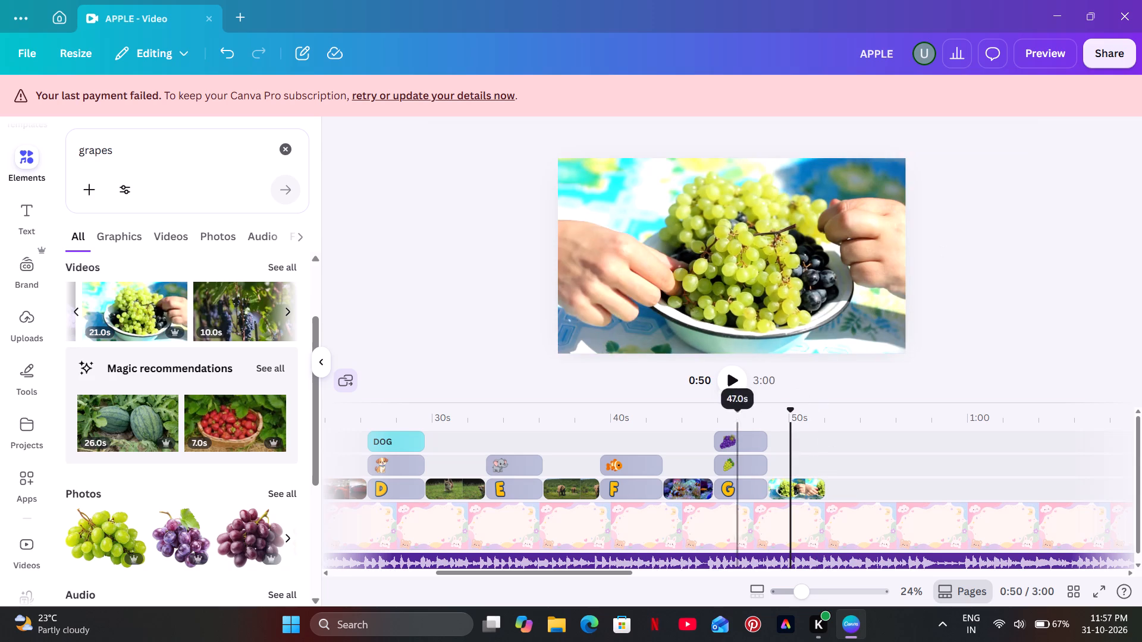
click(733, 386)
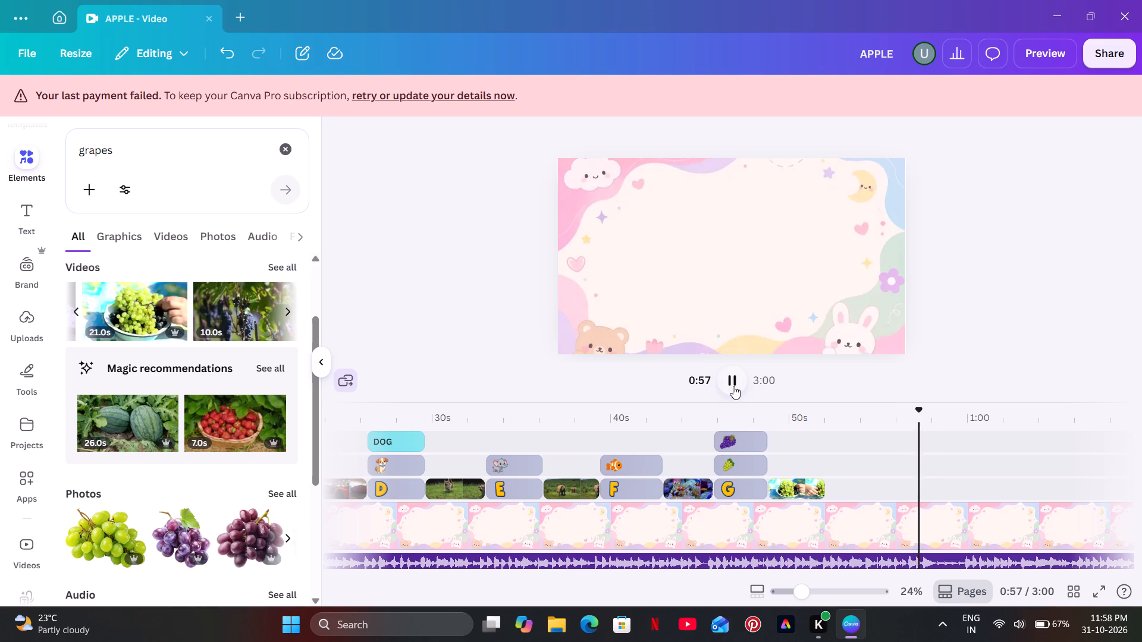
click(733, 386)
Add the yellow letter H from the alphabet set, place it directly after the grape bowl clip, and trim it to 3.7 seconds.
click(278, 148)
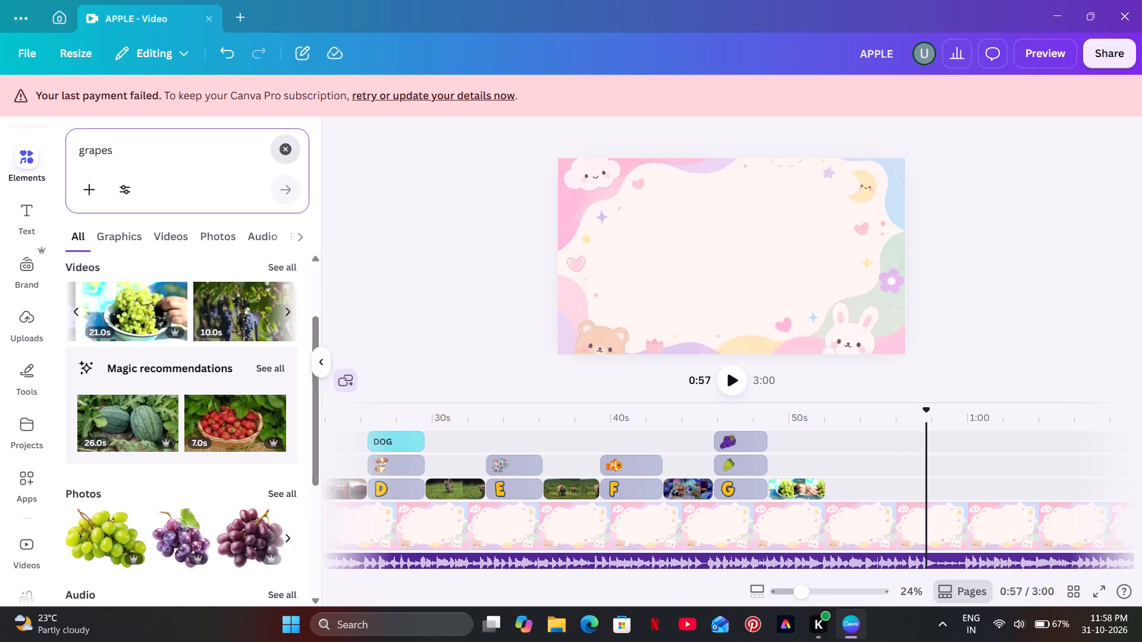
click(159, 299)
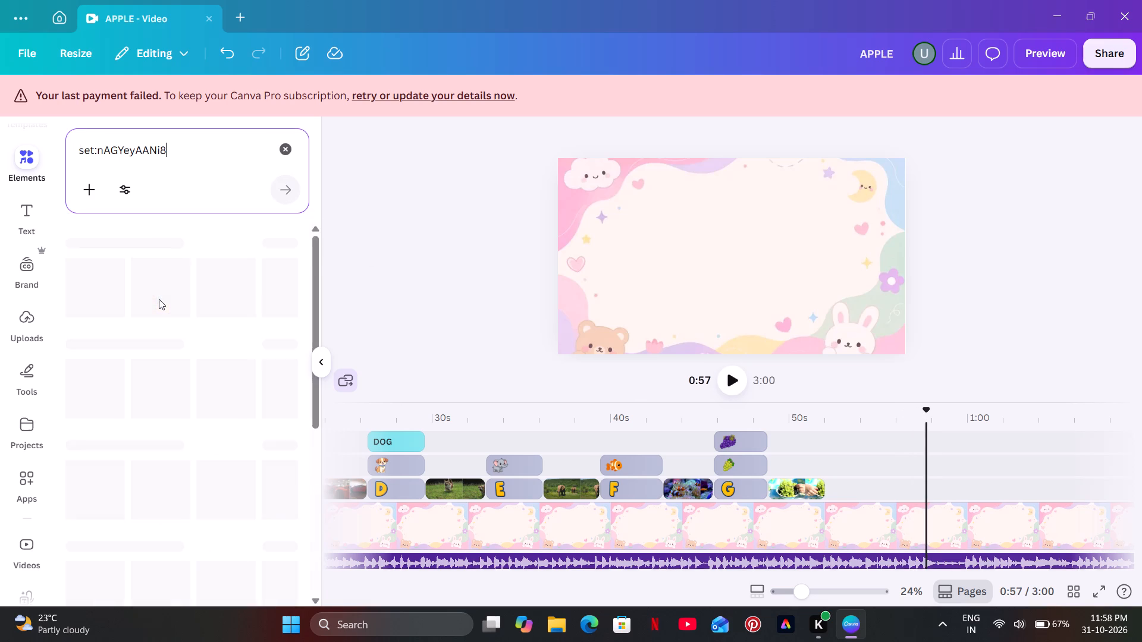
scroll(215, 342, down, 3)
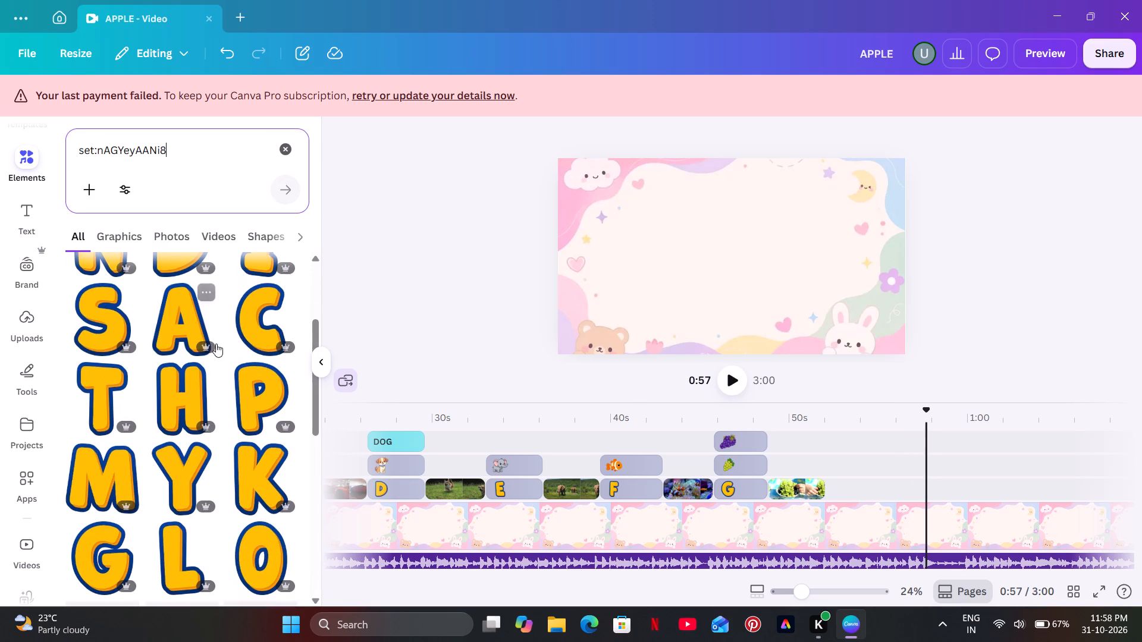
click(182, 389)
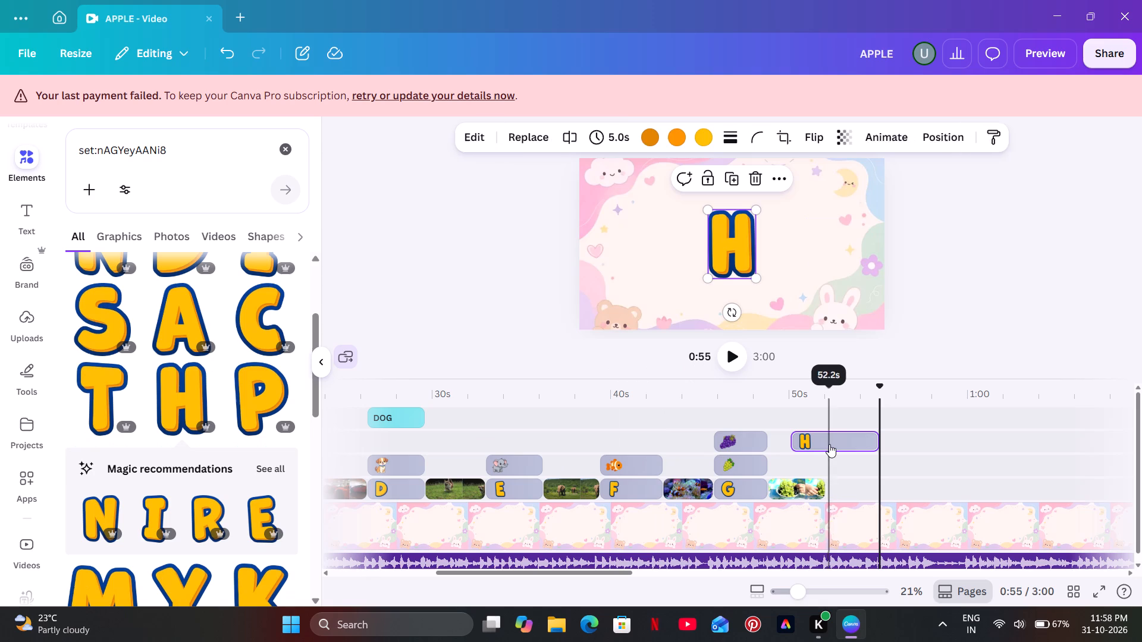
drag(827, 440, 867, 492)
drag(912, 489, 890, 486)
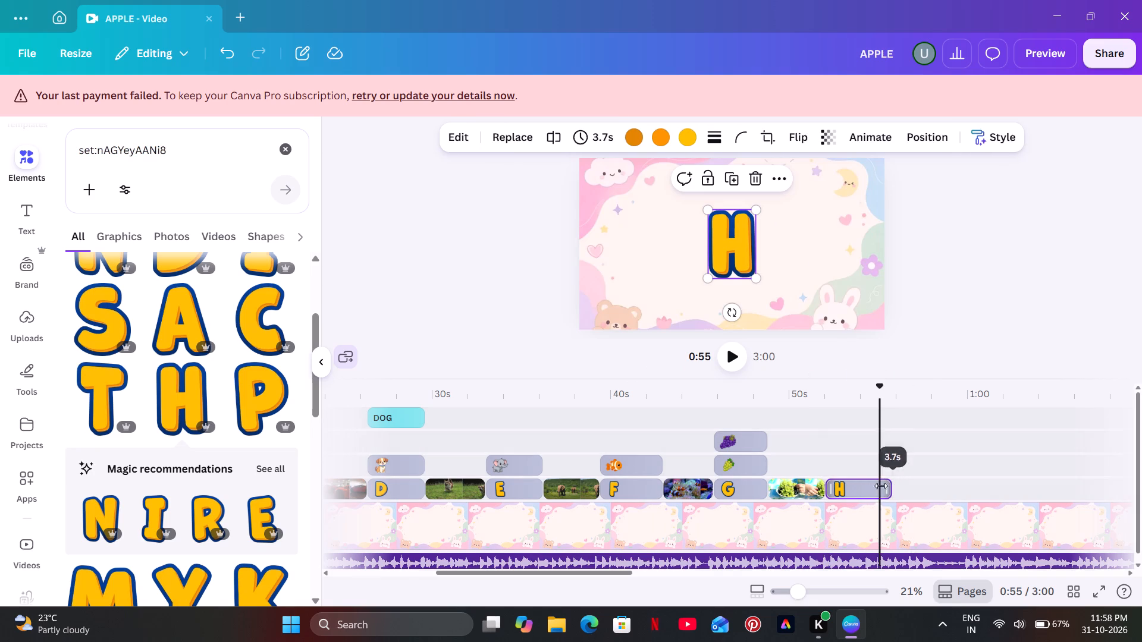
Play back from about 0:50 to check the letter H timing, and shorten its clip to 3.5 seconds.
click(820, 472)
click(795, 464)
click(724, 360)
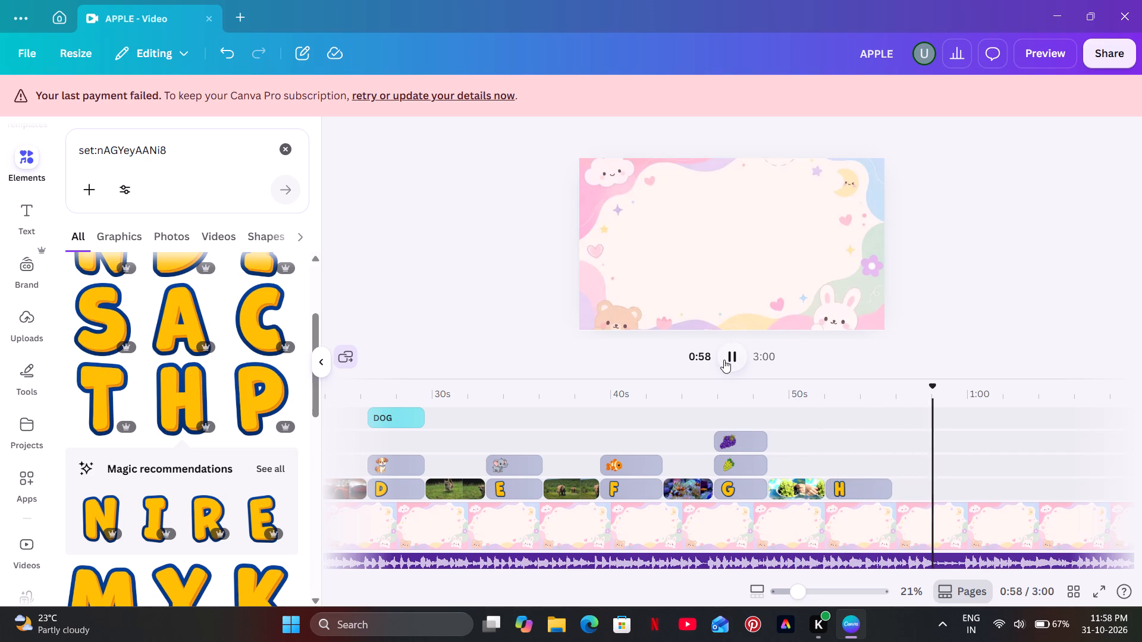
click(724, 360)
click(724, 360)
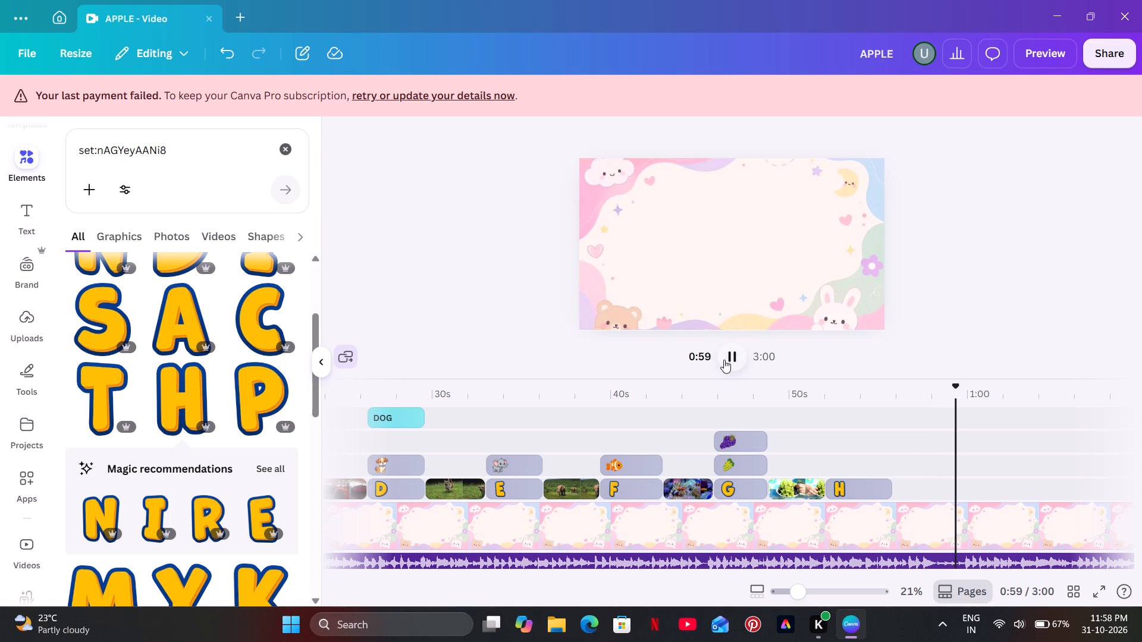
click(724, 360)
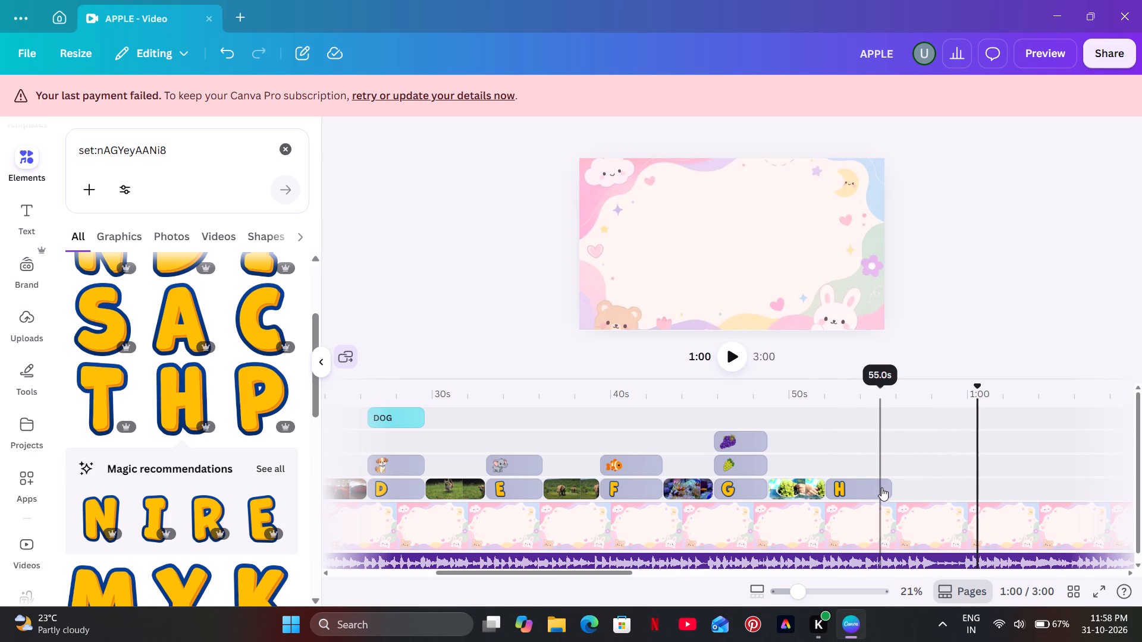
click(889, 486)
drag(889, 487, 880, 497)
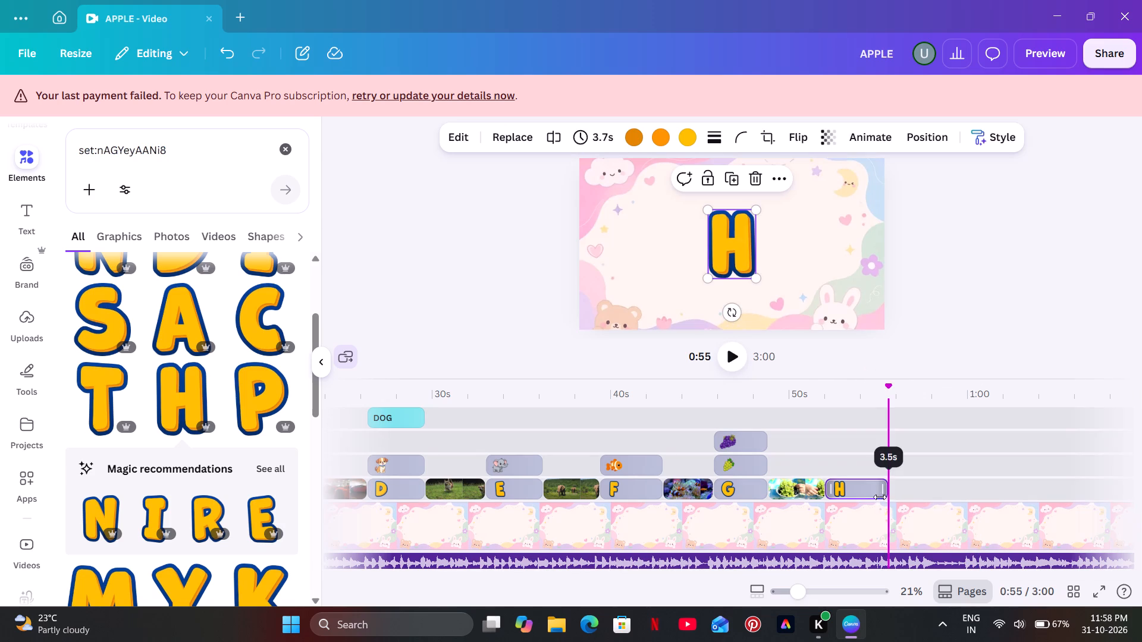
drag(880, 497, 875, 501)
click(876, 499)
click(877, 491)
drag(877, 491, 886, 486)
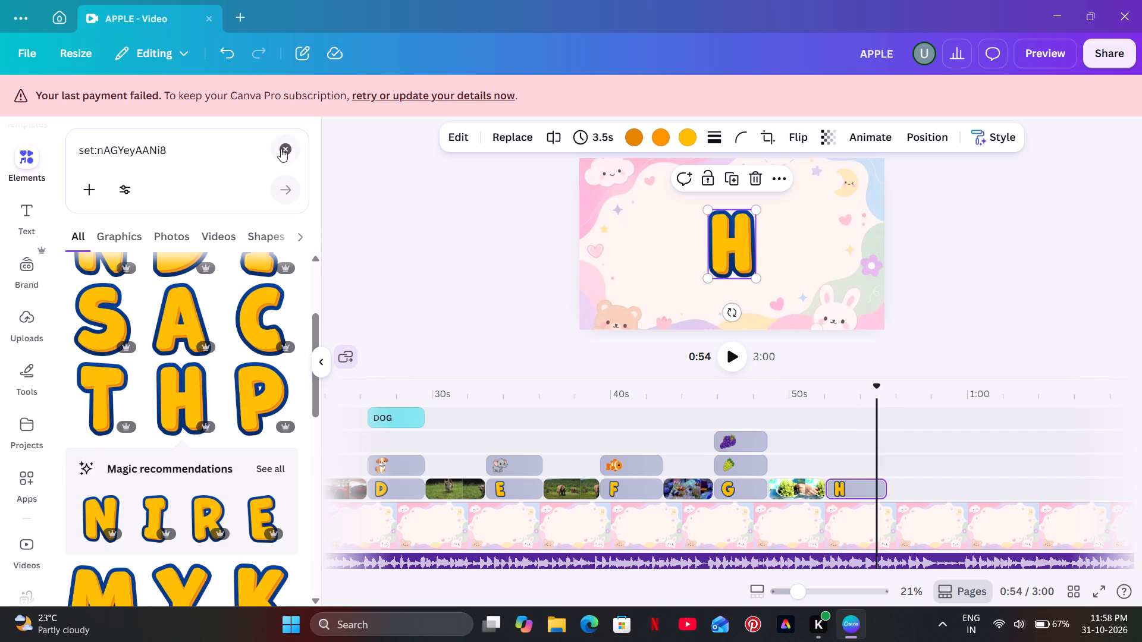
Search the elements for "house" and add the white house graphic with a red roof and green bushes.
click(281, 149)
text(house)
key(Return)
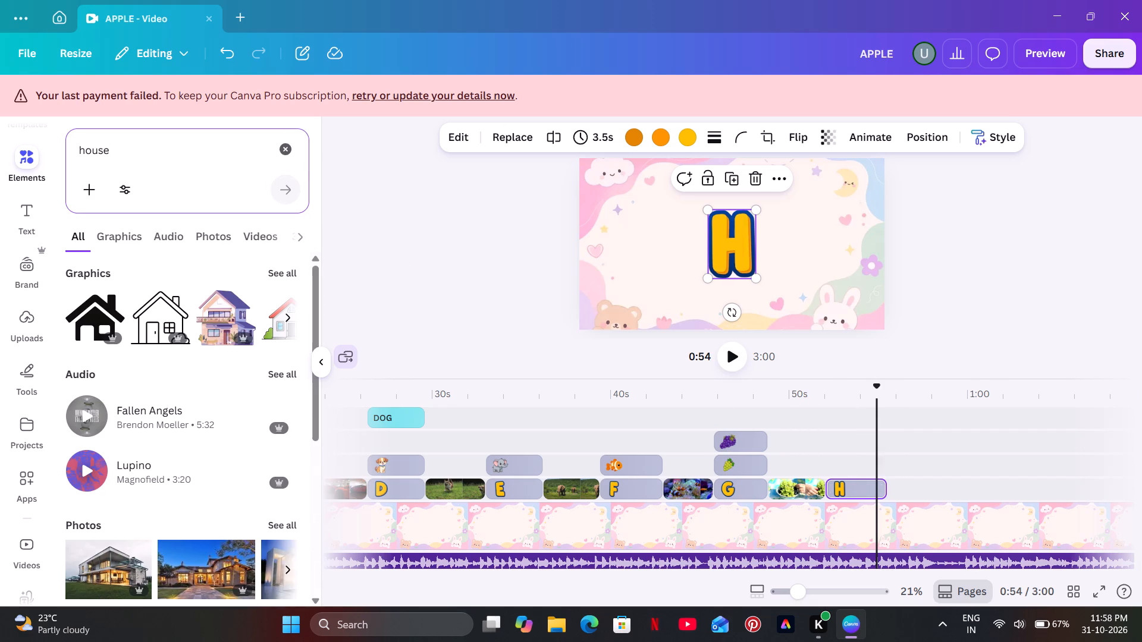
click(293, 329)
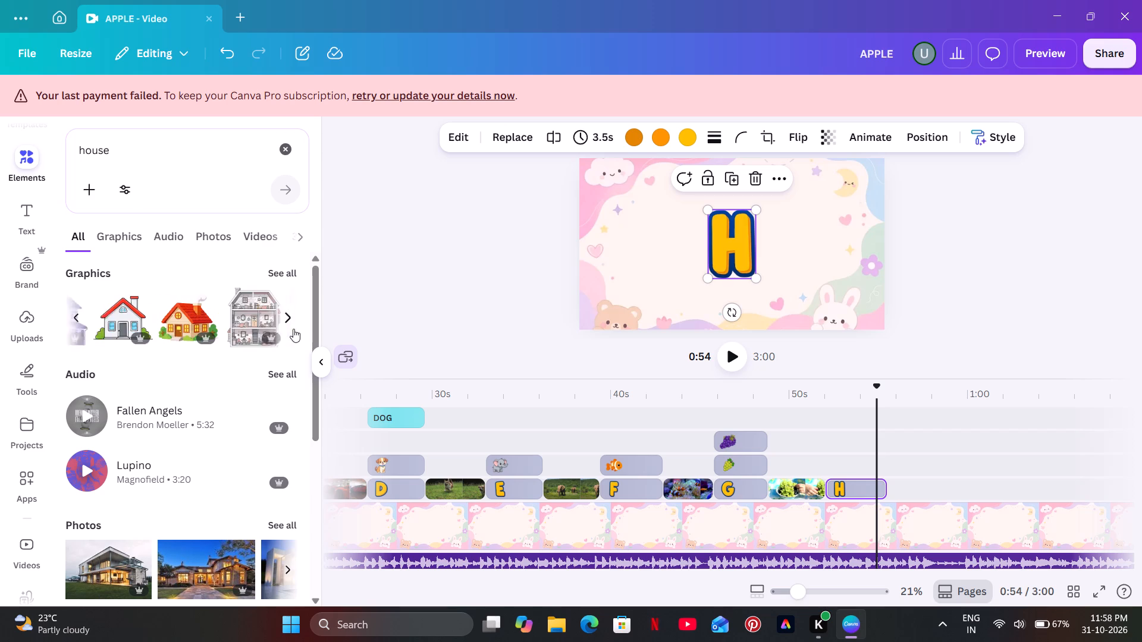
click(105, 328)
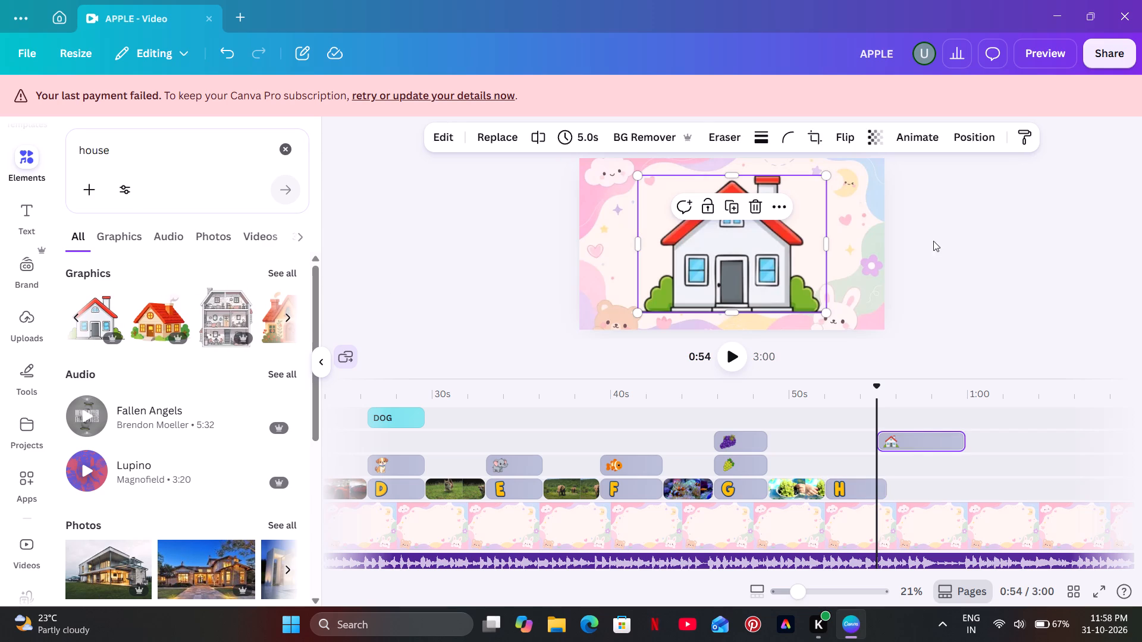
Align the house clip with the start of the letter H on the track above it and trim it to 3.5 seconds.
drag(914, 442, 900, 461)
drag(892, 463, 863, 469)
click(852, 469)
click(861, 466)
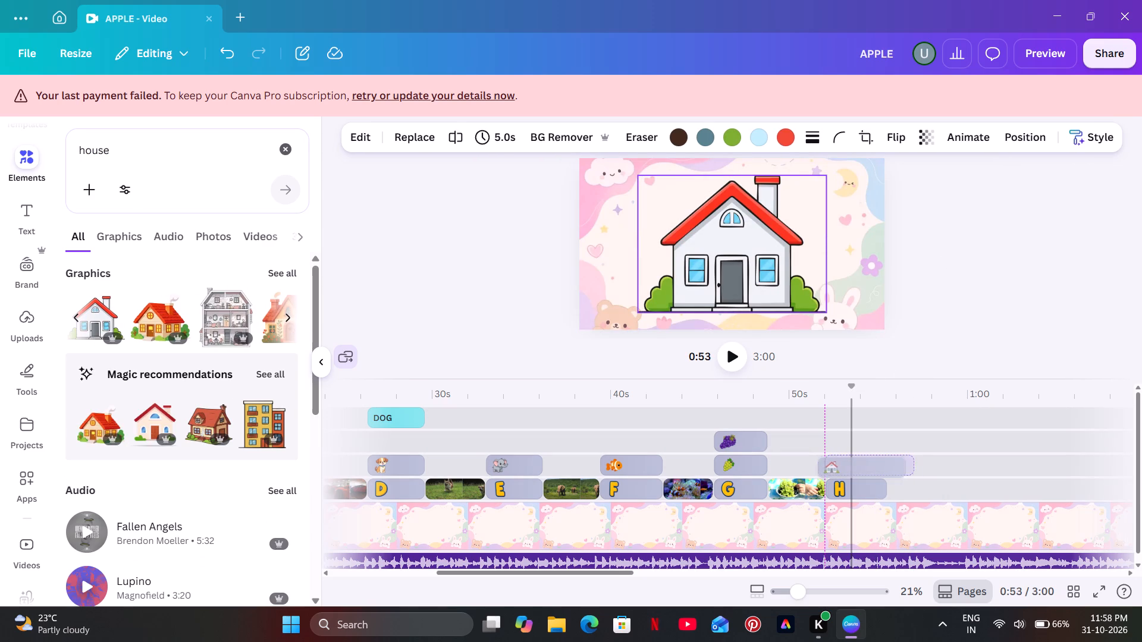
drag(911, 464, 901, 465)
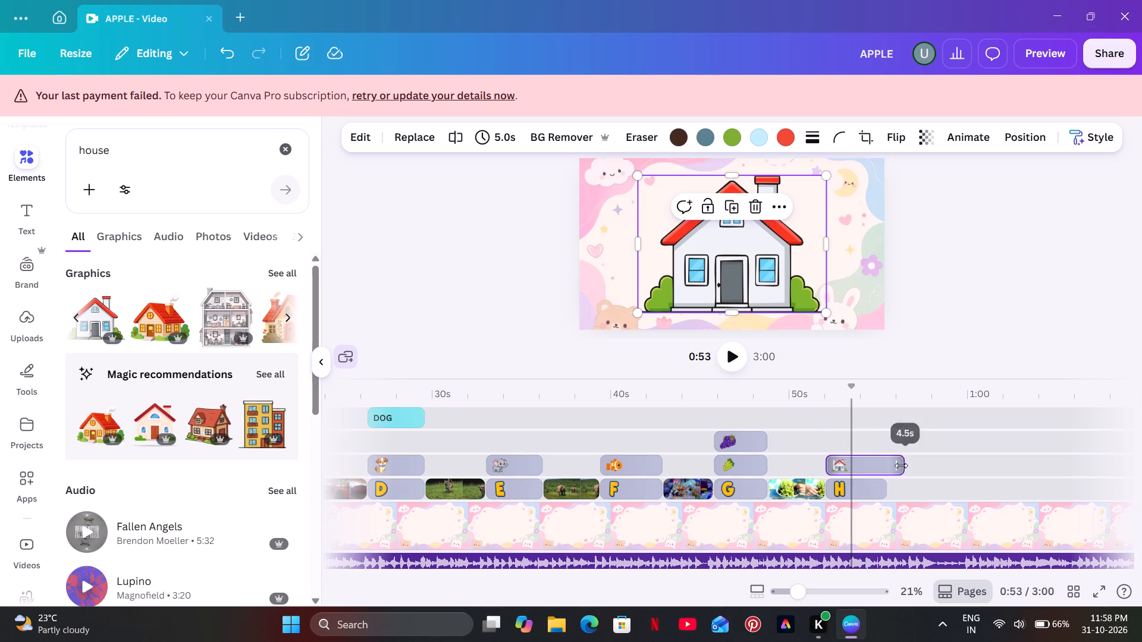
drag(901, 465, 887, 470)
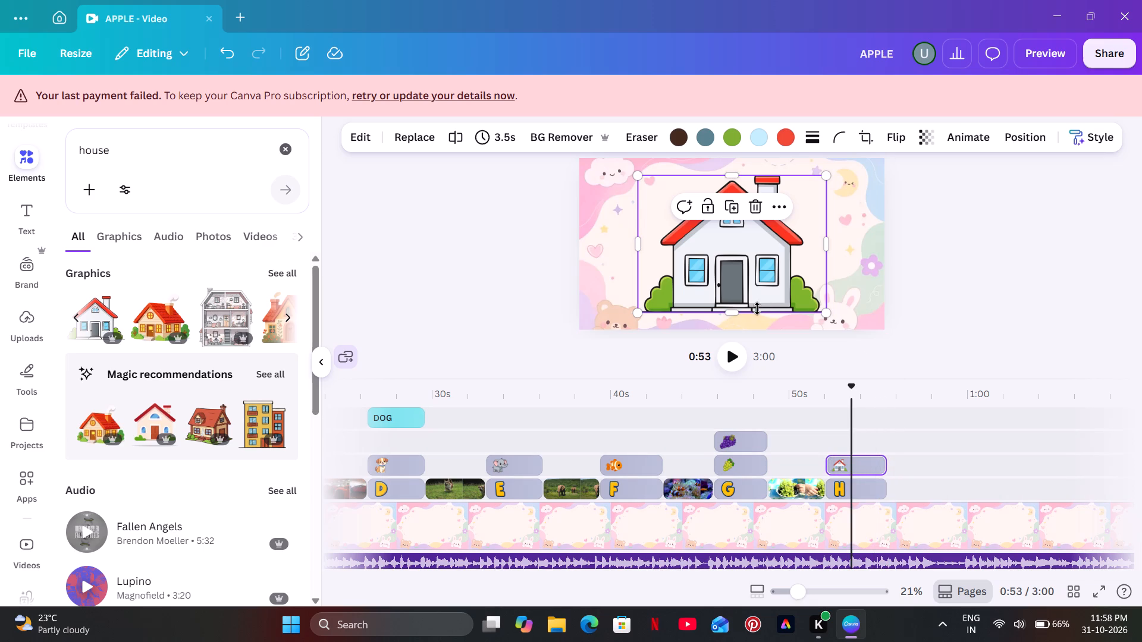
Shrink the house graphic and place it on the right side of the scene, beside the letter H.
drag(636, 175, 714, 251)
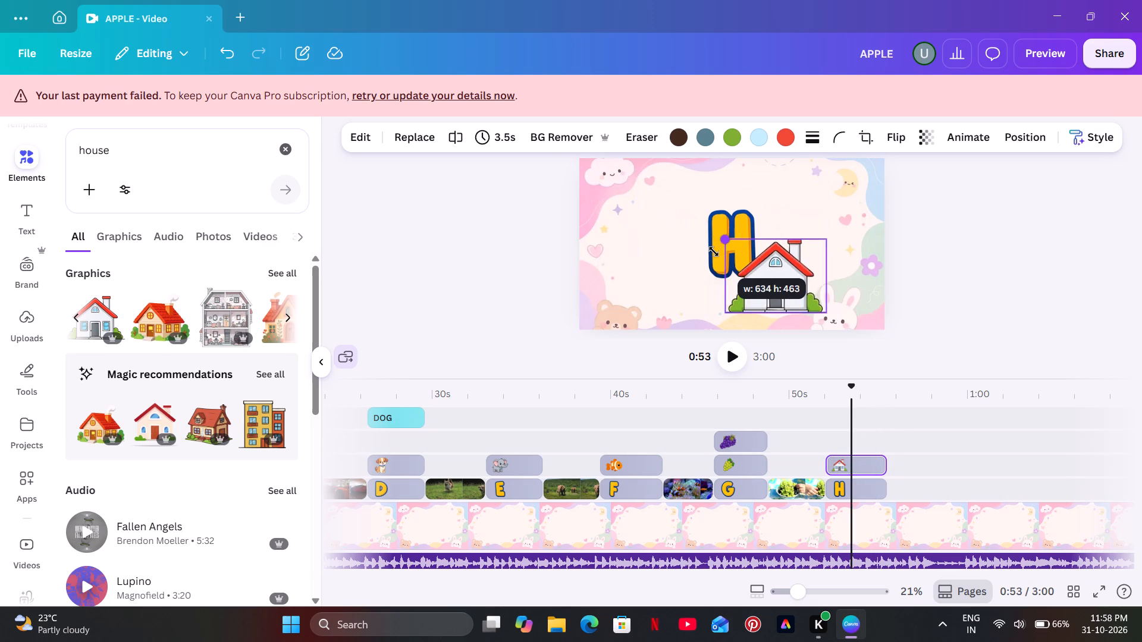
drag(714, 251, 742, 266)
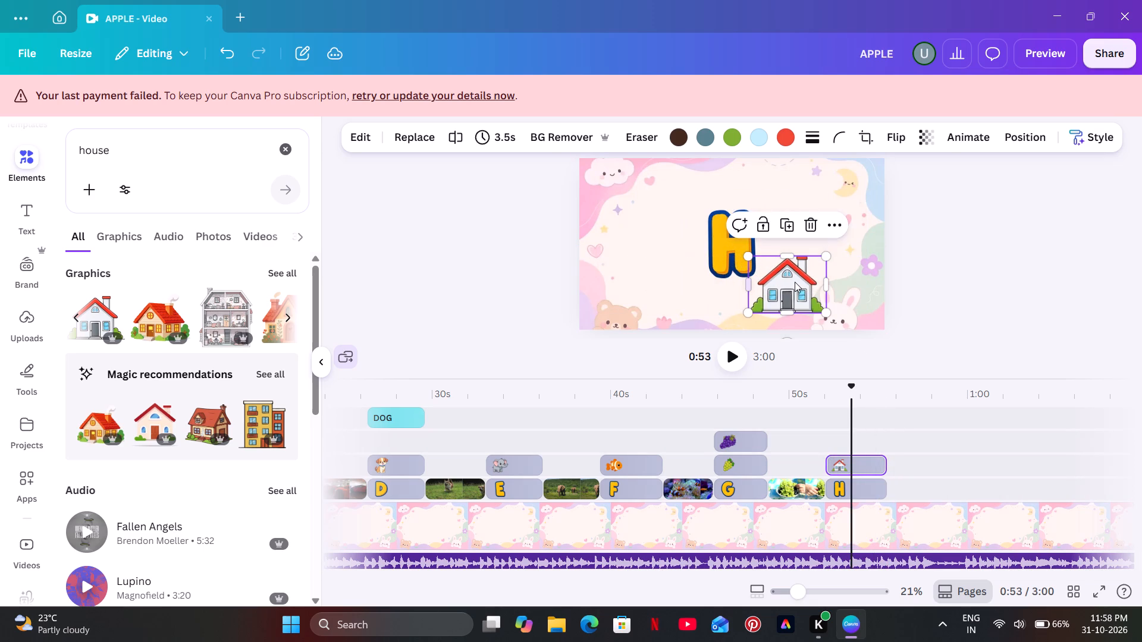
drag(795, 282, 840, 235)
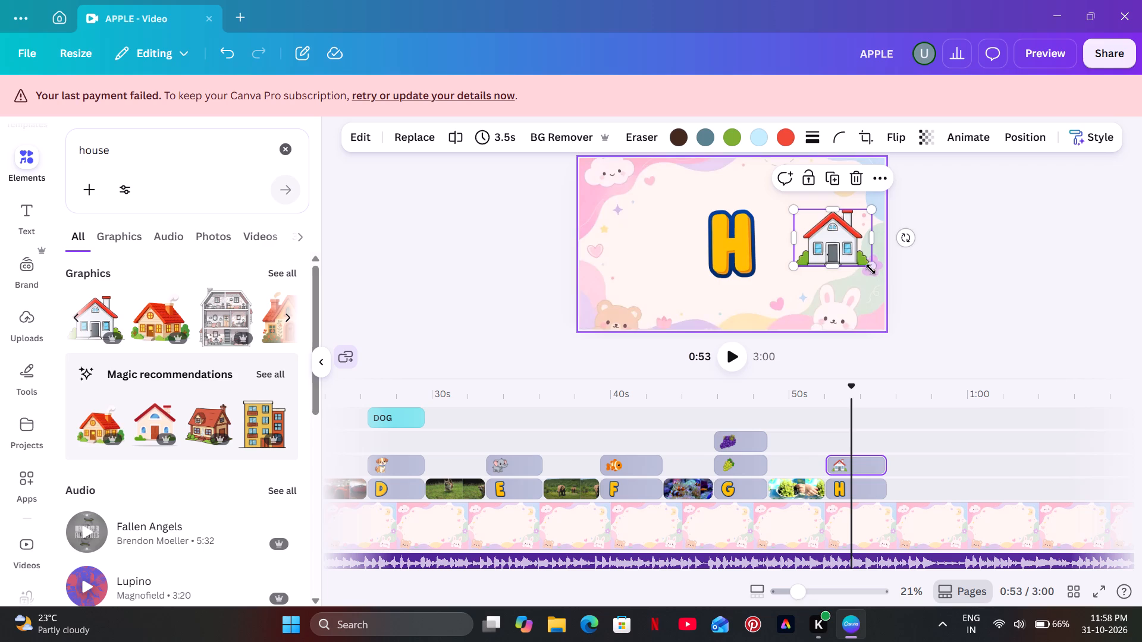
drag(869, 267, 862, 261)
drag(836, 242, 841, 252)
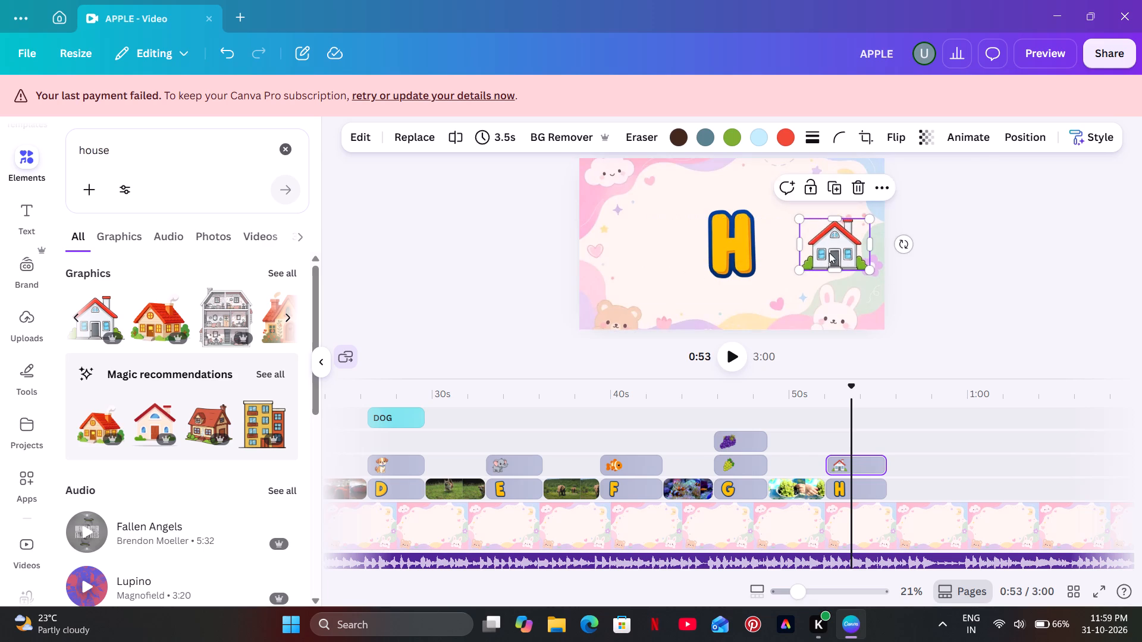
Shrink the letter H slightly and move it to the left side of the scene, opposite the house.
click(744, 257)
drag(705, 209, 711, 215)
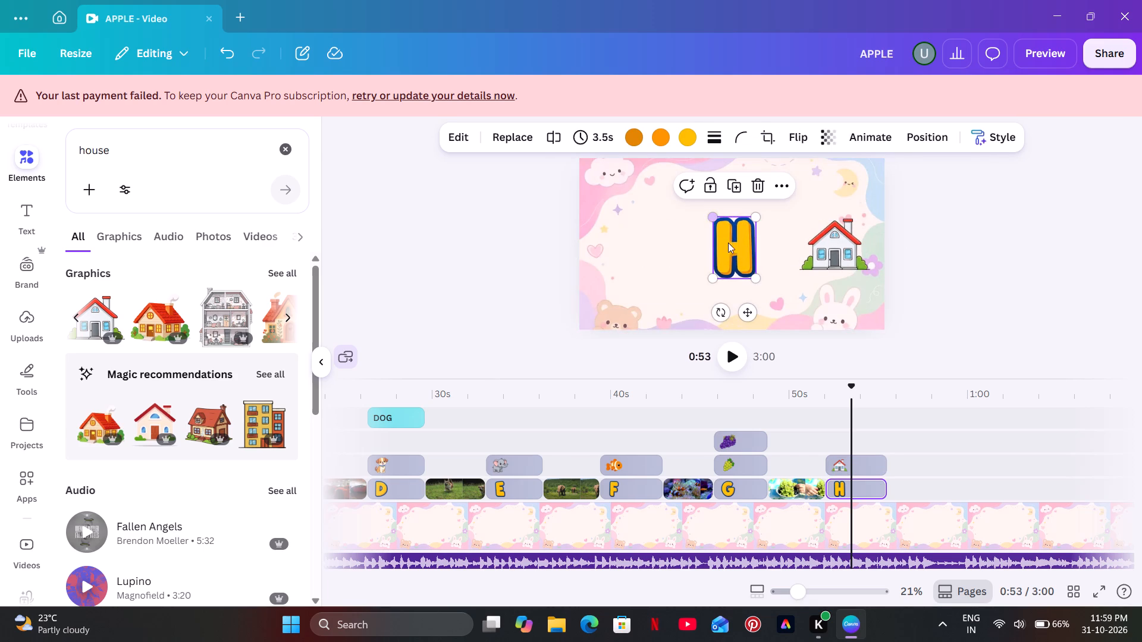
drag(739, 244, 661, 239)
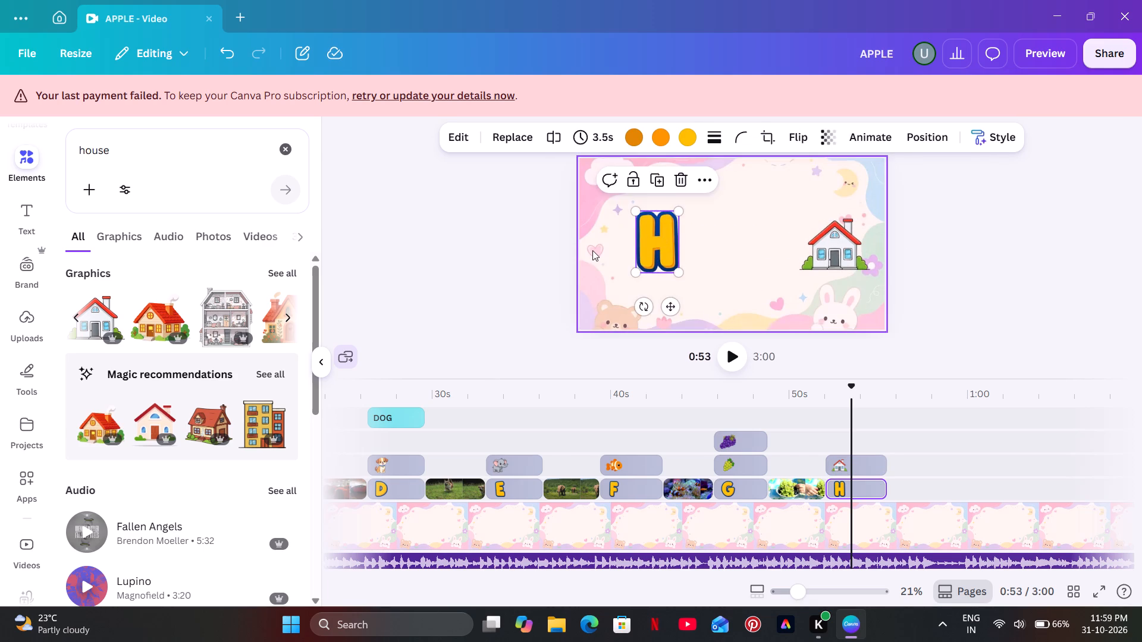
click(592, 250)
Animate the letter H and the house together with Tumble and add the Pulse effect at minimum intensity.
drag(852, 183, 664, 261)
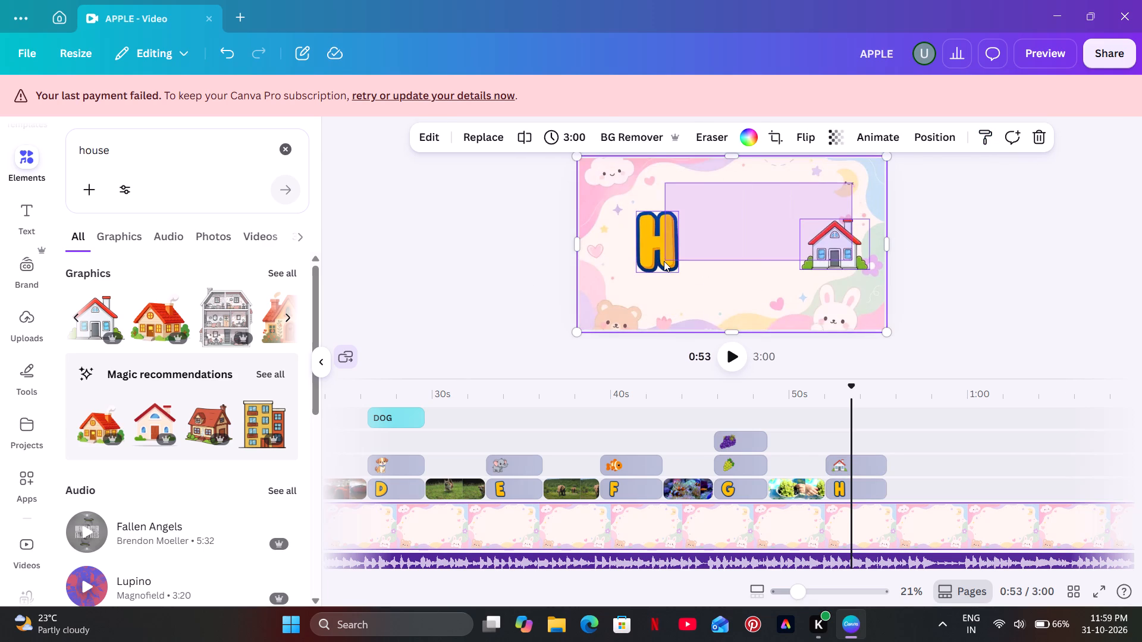
drag(664, 261, 655, 261)
click(785, 132)
scroll(237, 363, down, 5)
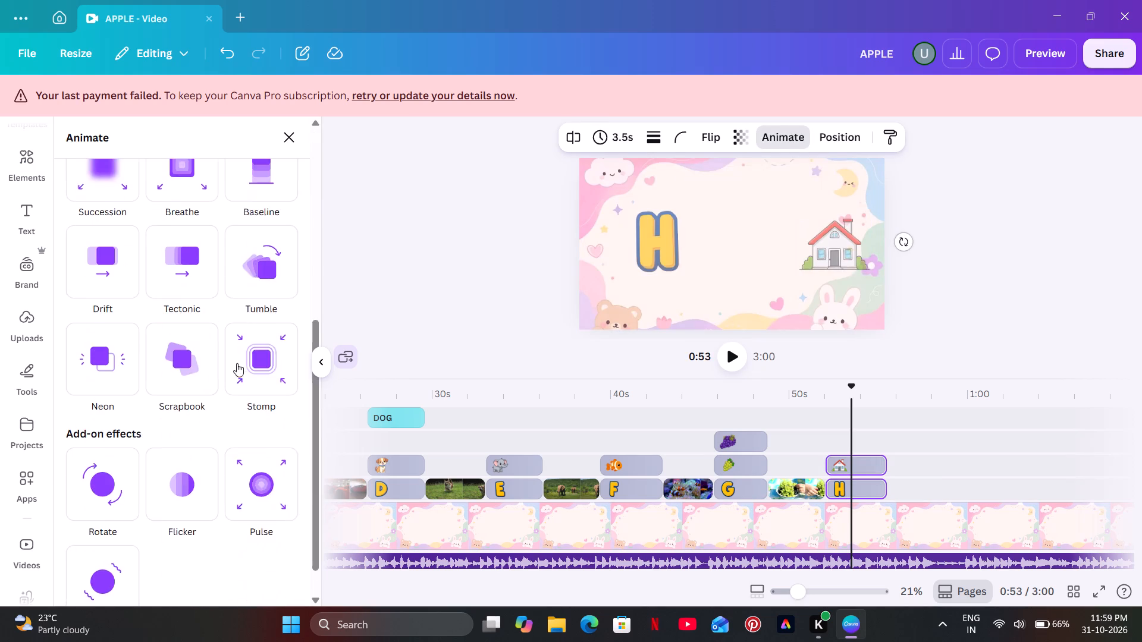
scroll(238, 347, up, 2)
scroll(277, 263, down, 1)
click(269, 350)
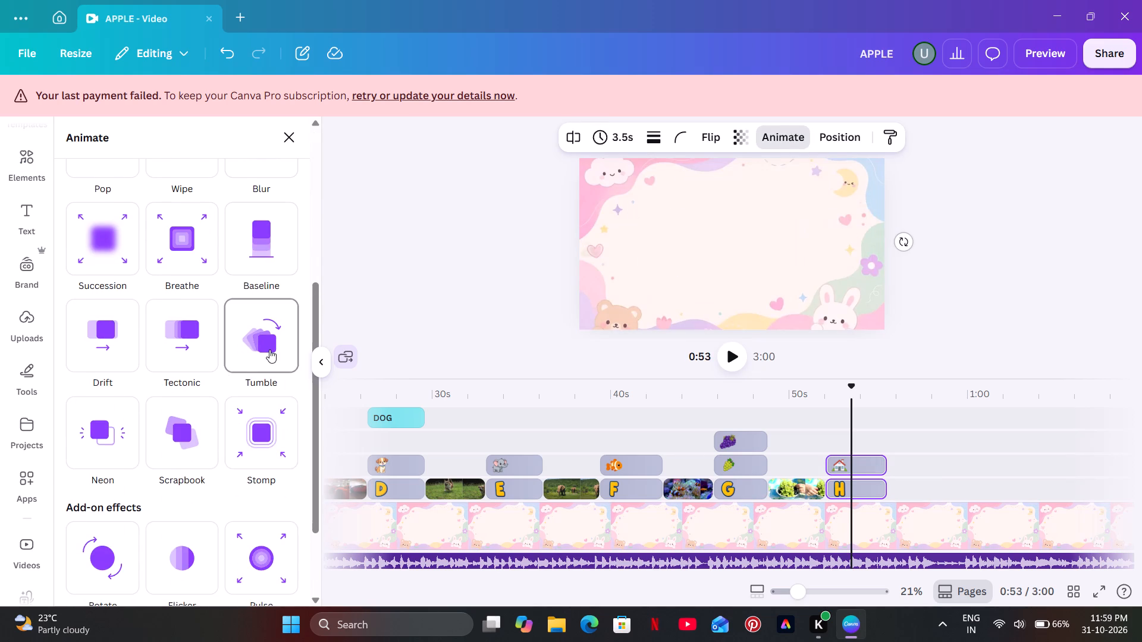
scroll(269, 350, down, 4)
click(261, 479)
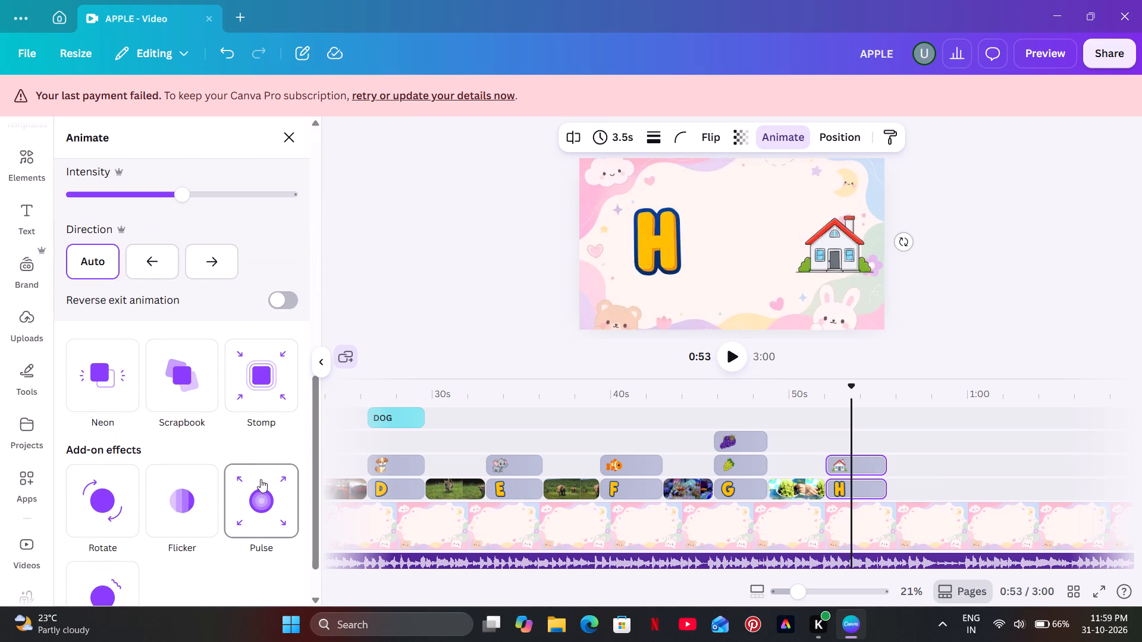
scroll(261, 479, down, 4)
drag(187, 403, 152, 410)
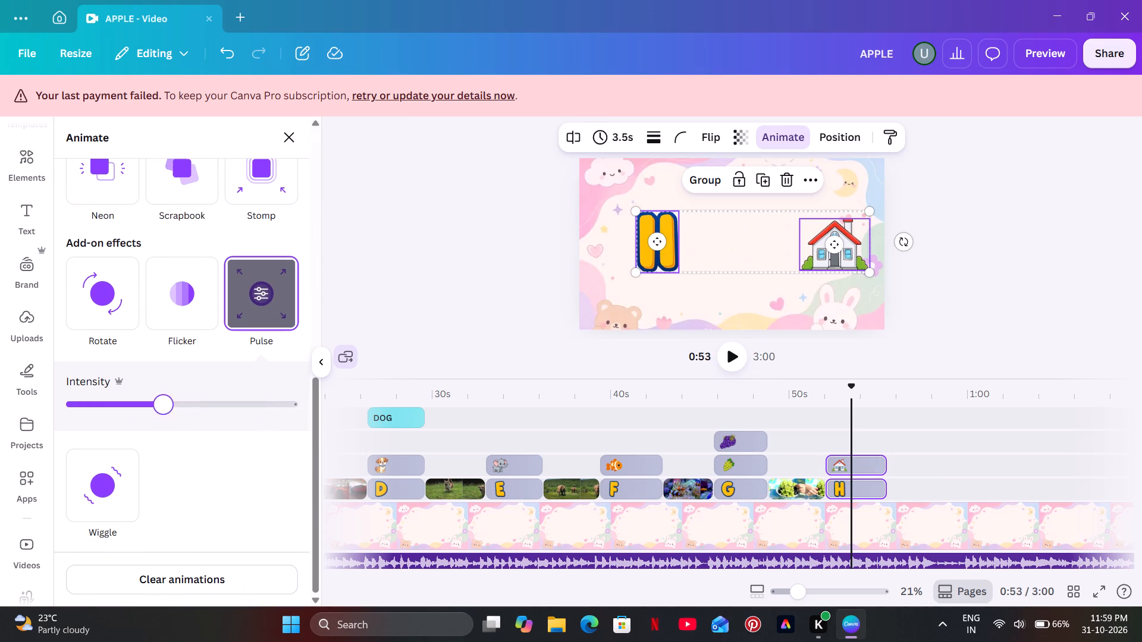
drag(152, 410, 74, 415)
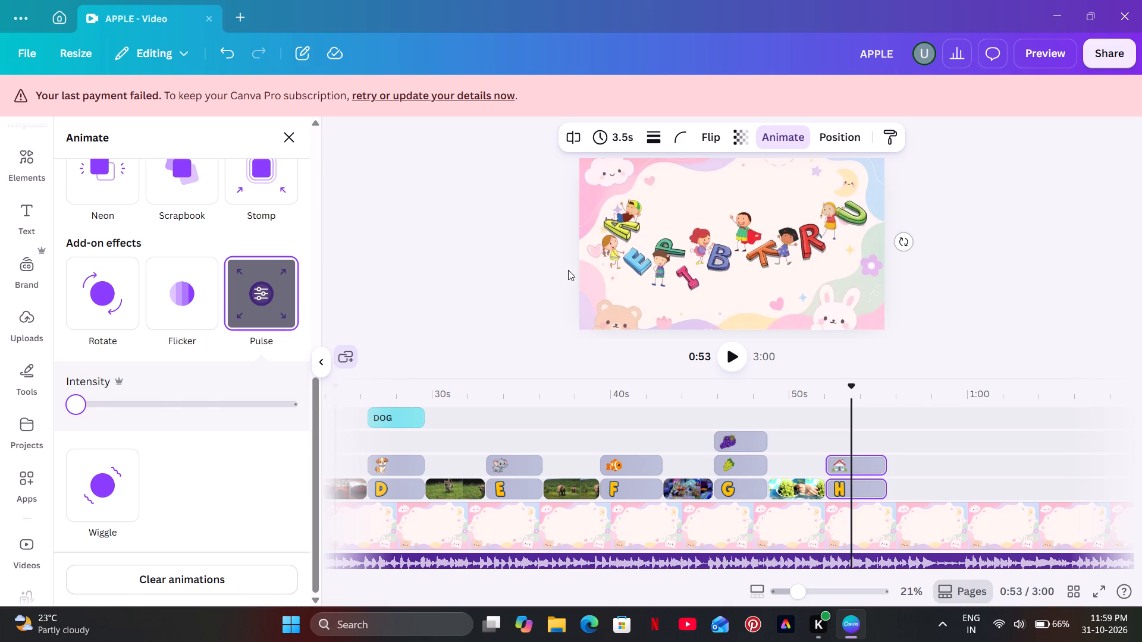
click(568, 270)
Play back the animated H and house scene from 0:50.
click(807, 419)
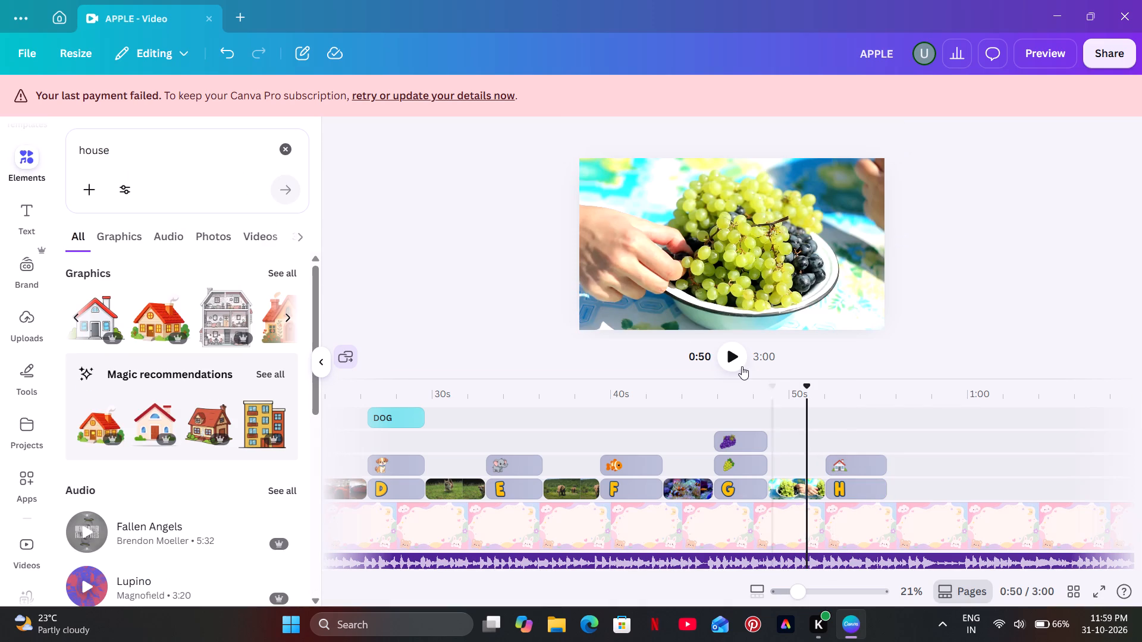
click(733, 354)
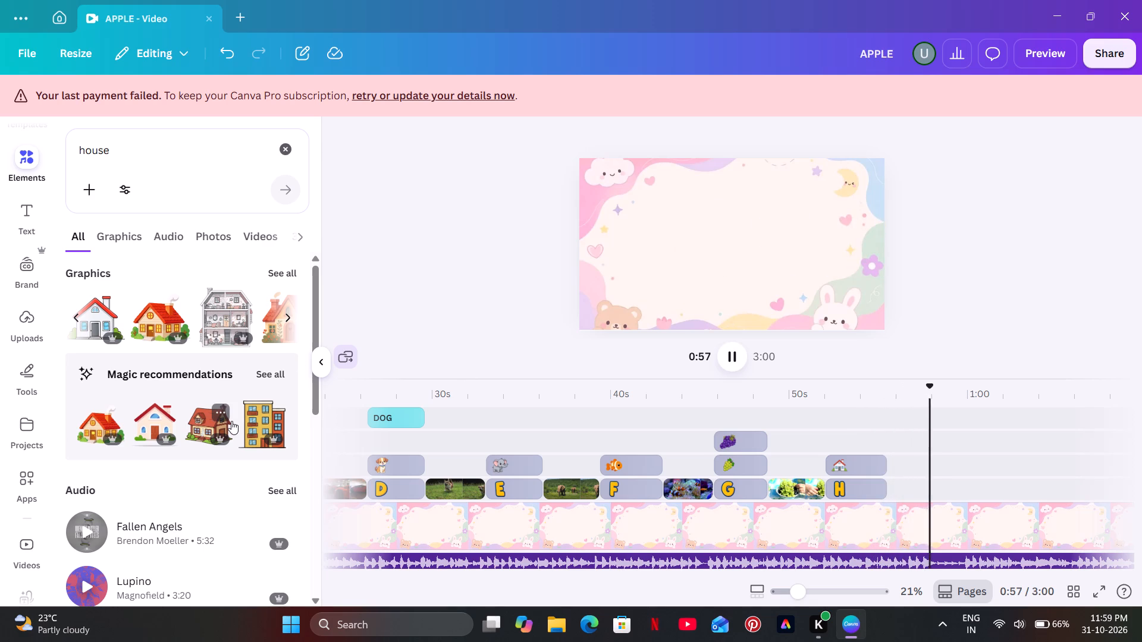
Add the photo of a modern white villa with a pool at dusk from the house photo results.
scroll(211, 326, down, 4)
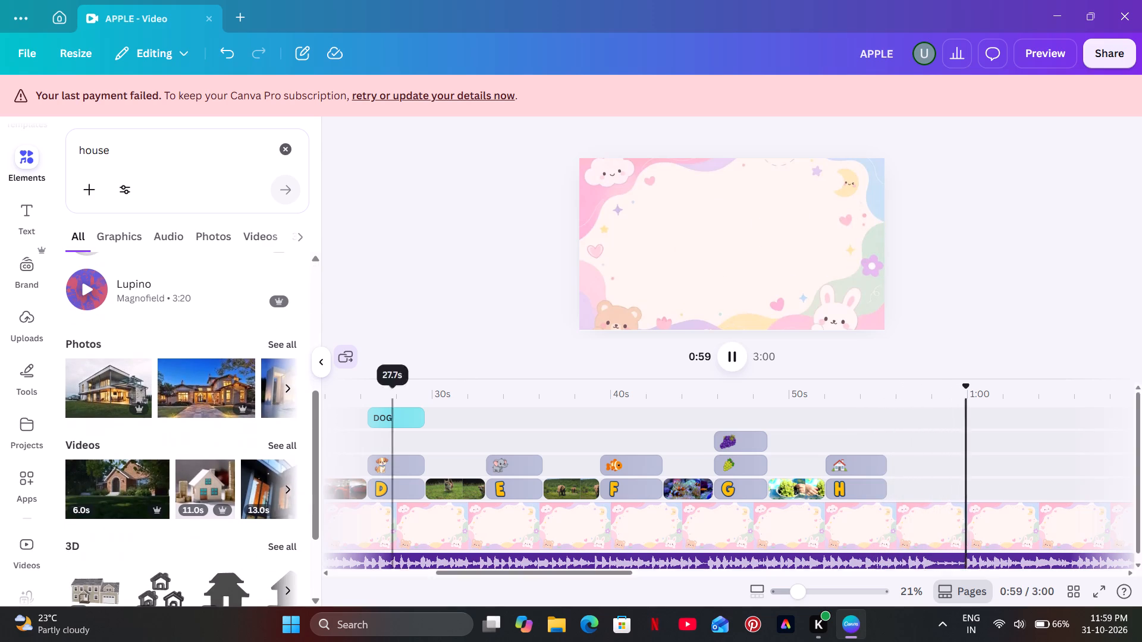
click(287, 386)
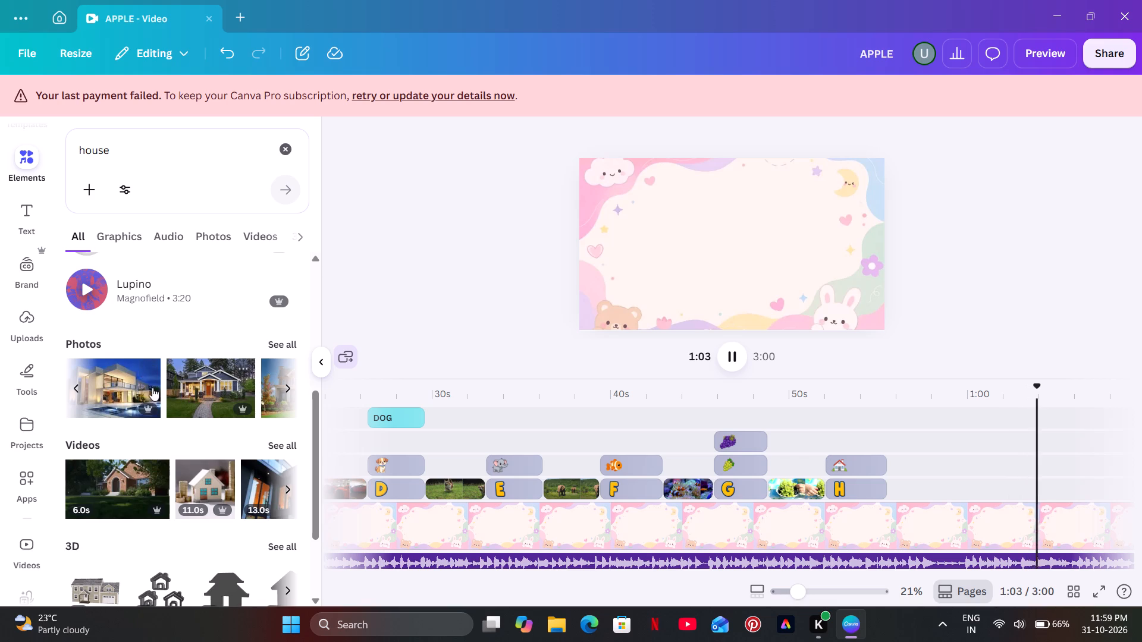
click(132, 392)
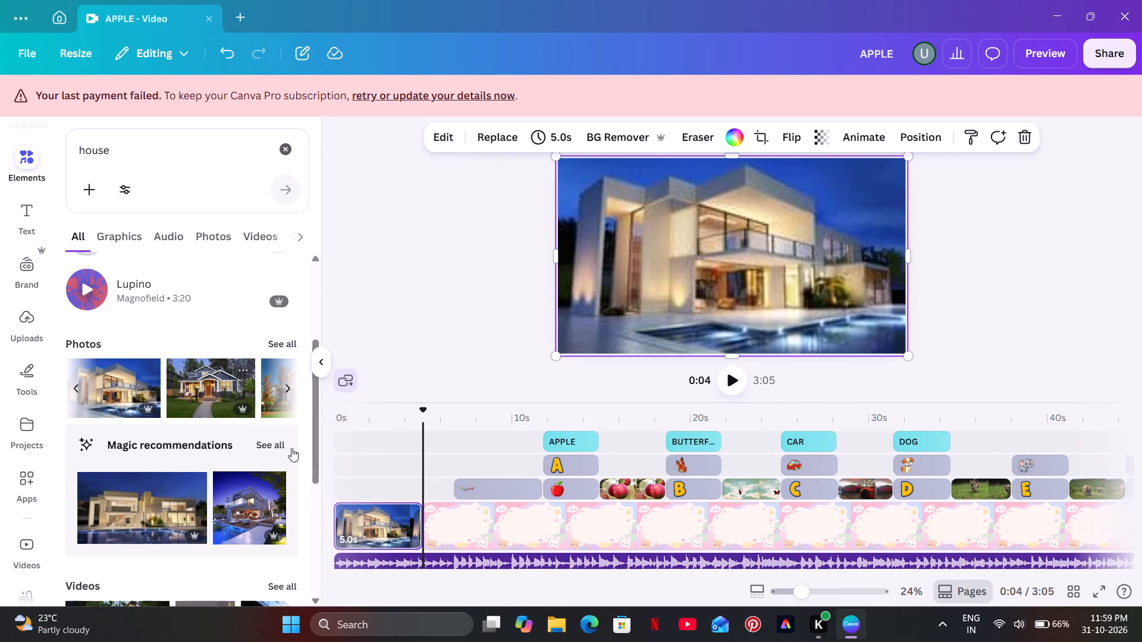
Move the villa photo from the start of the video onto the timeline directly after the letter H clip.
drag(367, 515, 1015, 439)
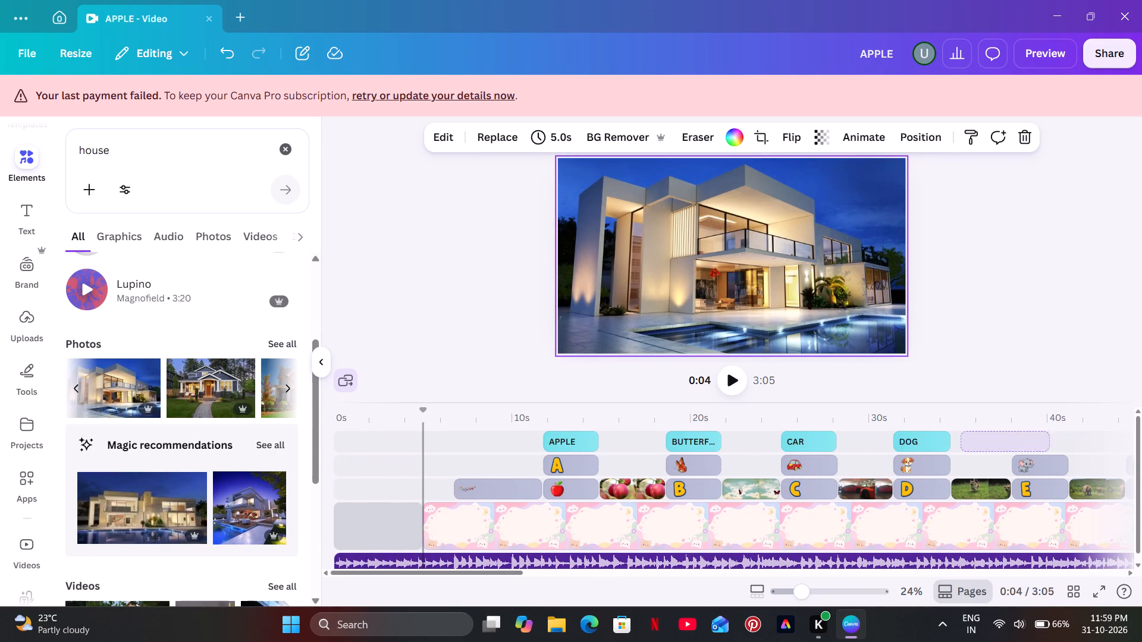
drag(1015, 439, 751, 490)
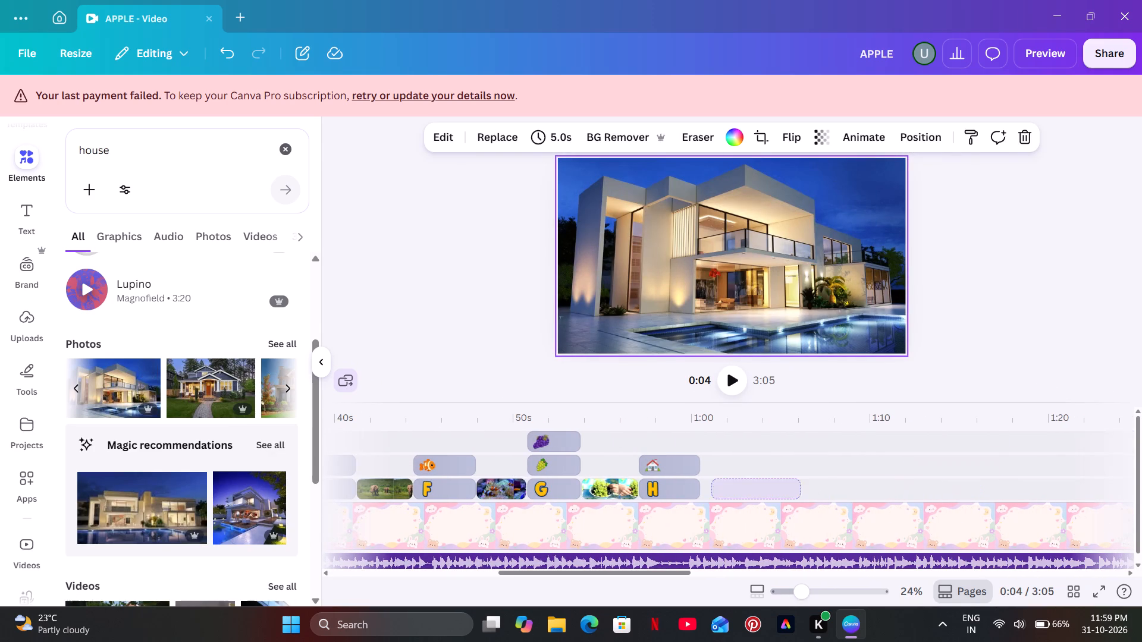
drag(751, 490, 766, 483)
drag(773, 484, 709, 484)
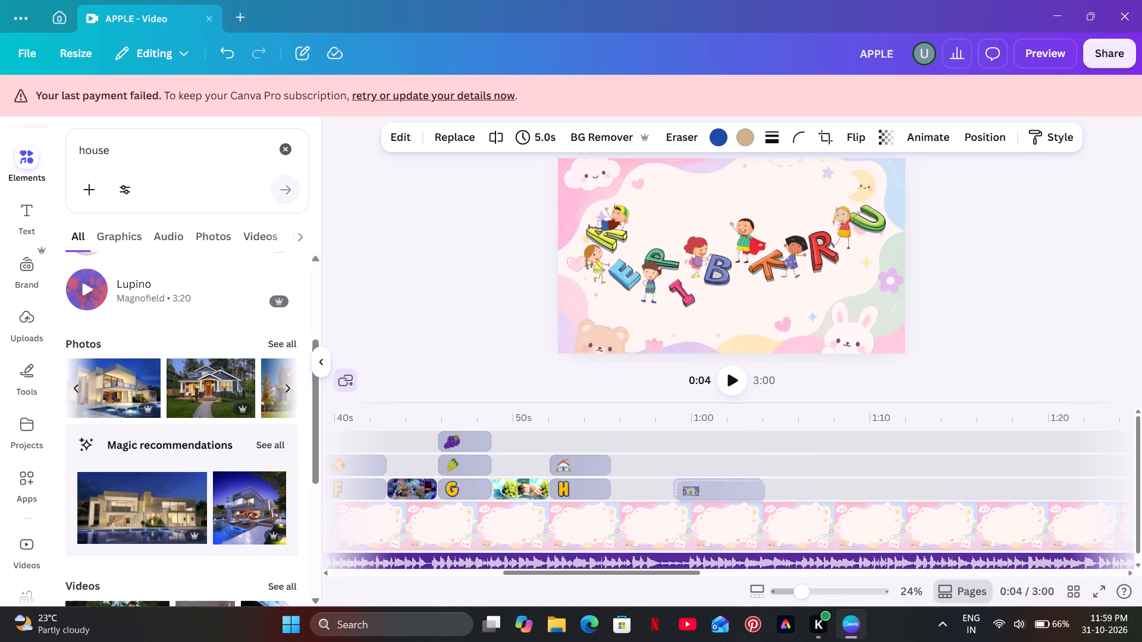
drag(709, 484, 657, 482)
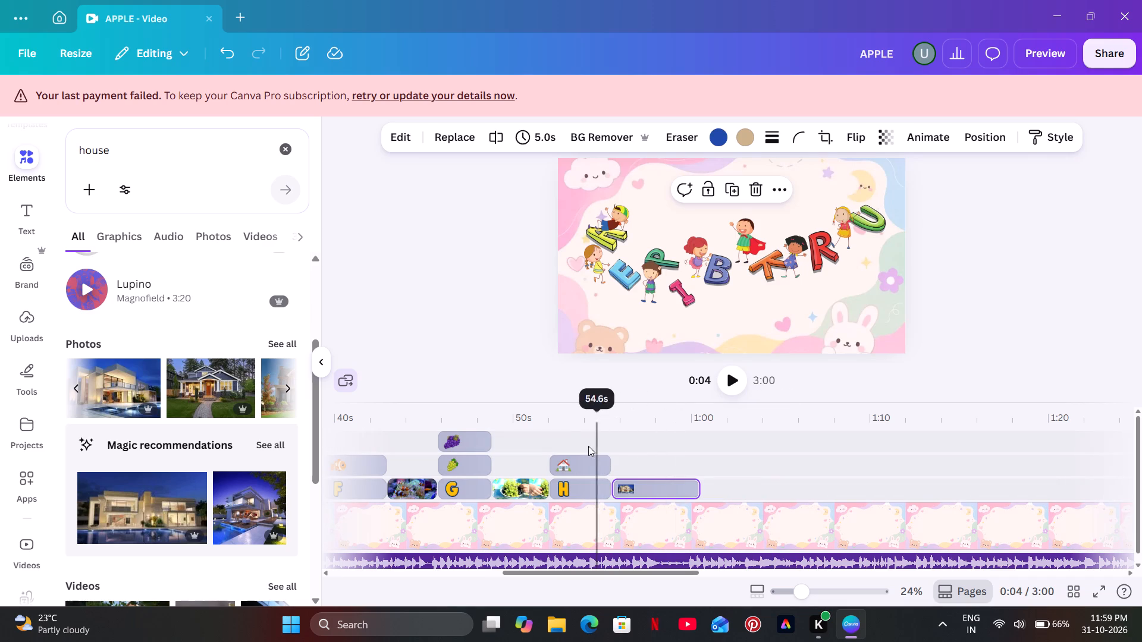
Play back the end of the H scene through the villa photo.
click(581, 443)
click(730, 374)
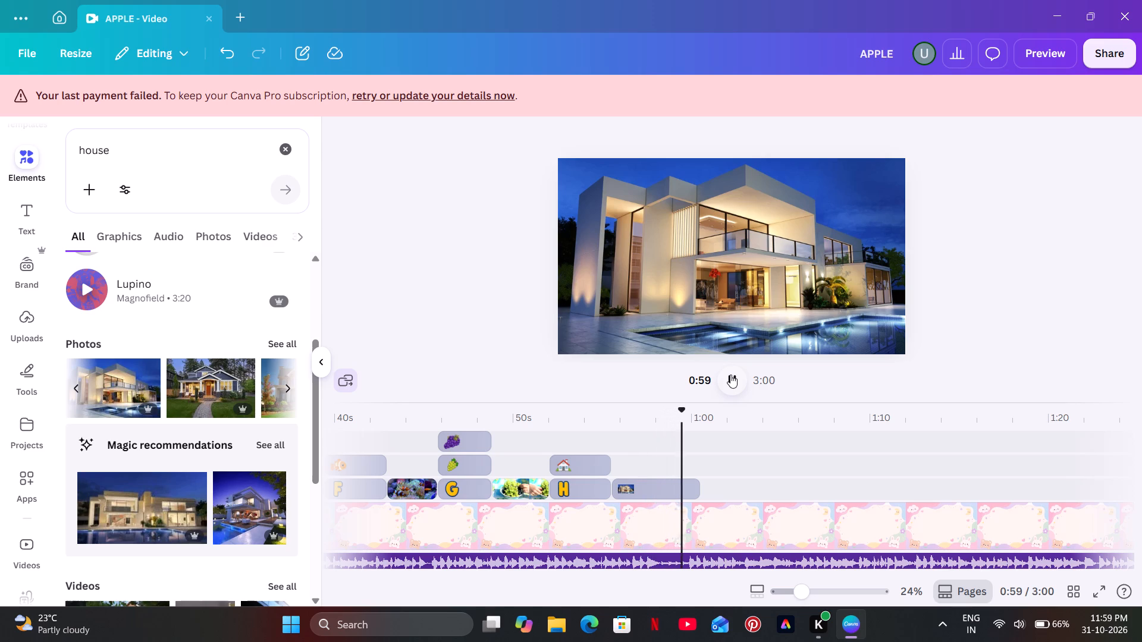
click(730, 374)
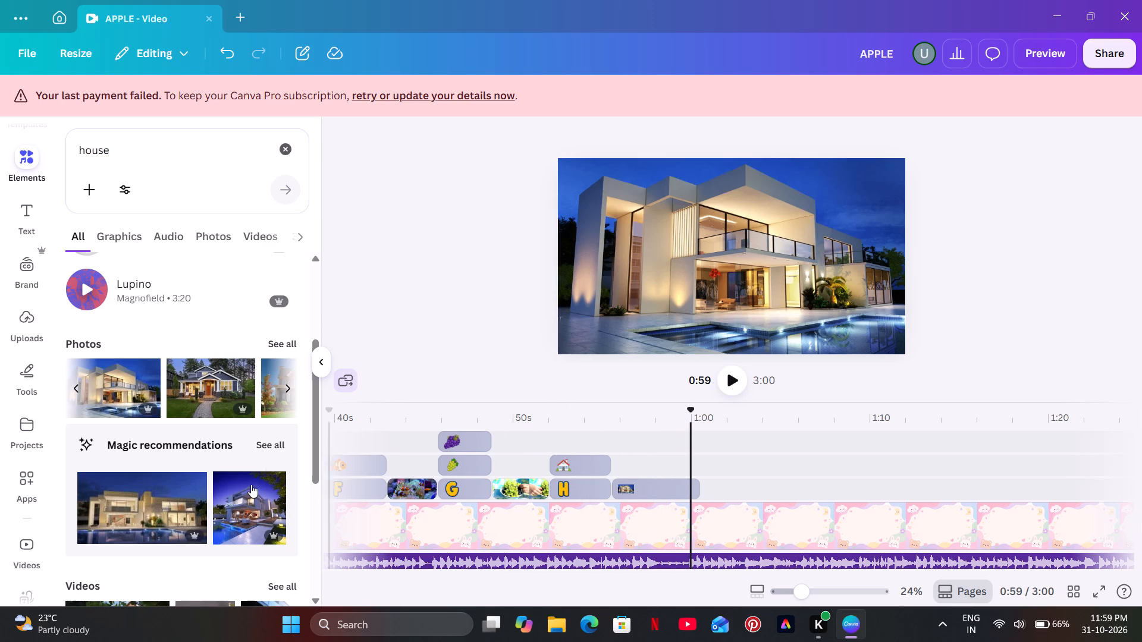
Browse the full house video results and add the 8.0 s clip of a modern wooden house with a fire pit.
scroll(256, 390, down, 4)
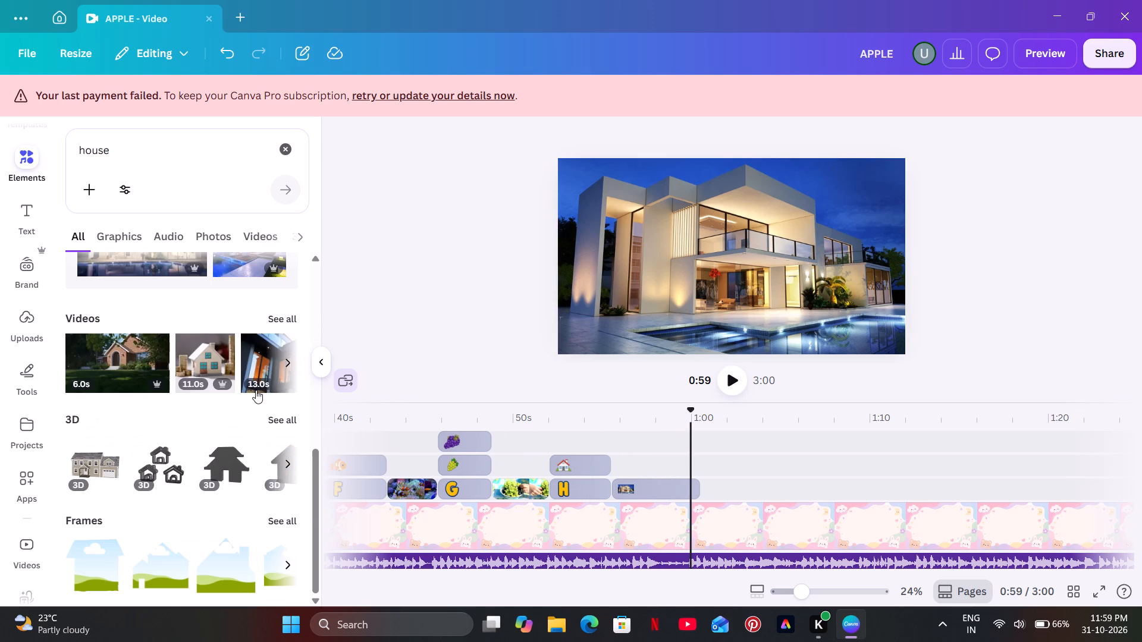
click(280, 366)
click(280, 366)
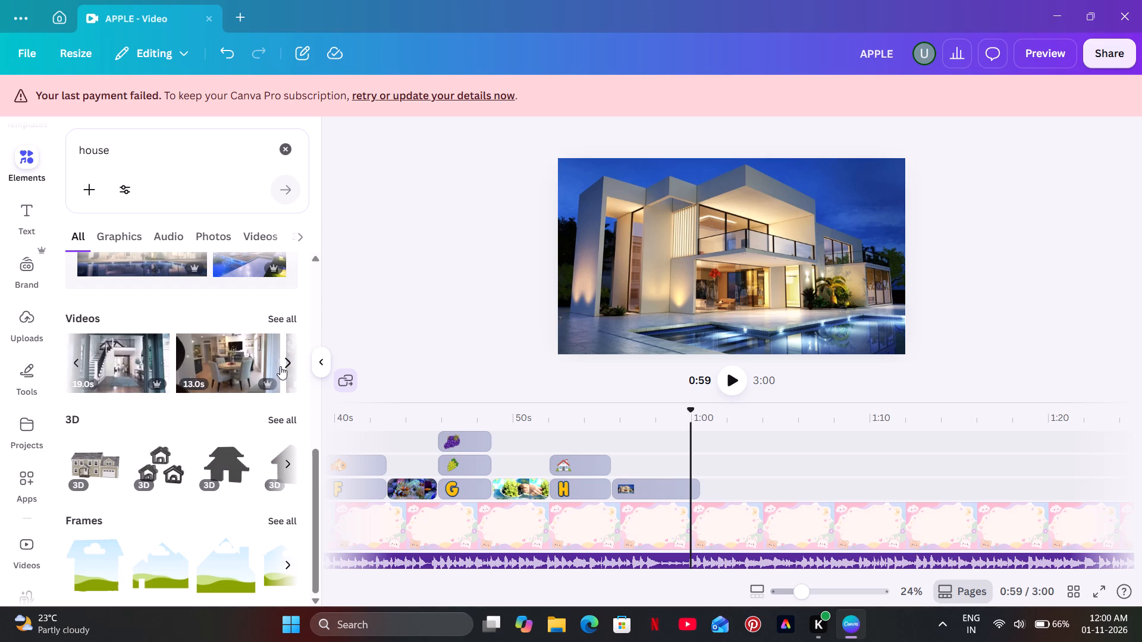
click(280, 366)
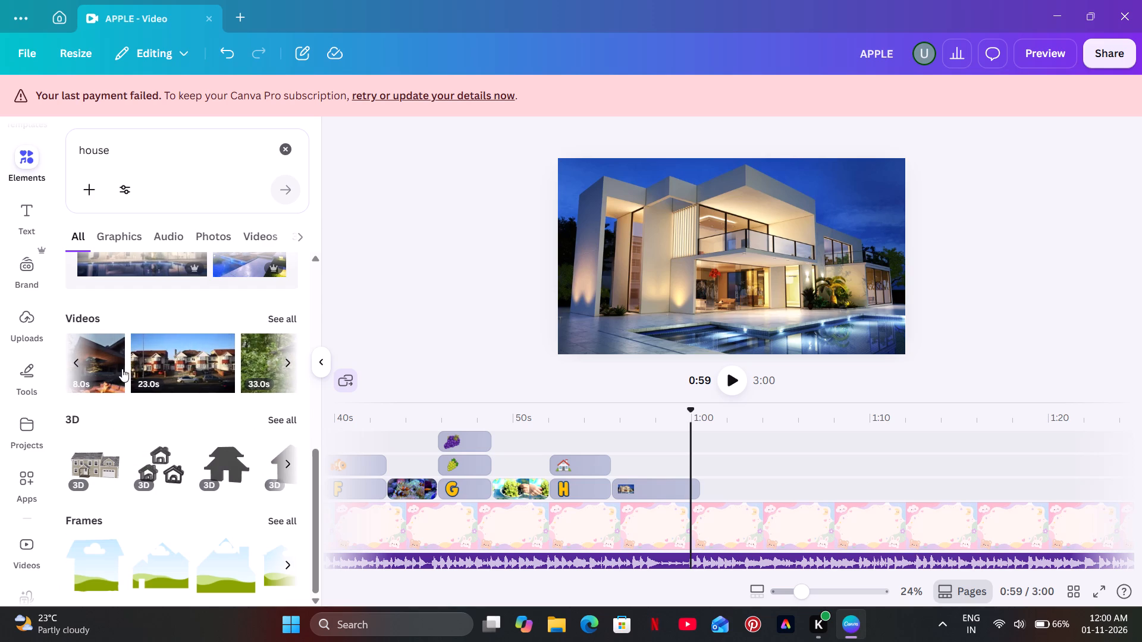
click(283, 361)
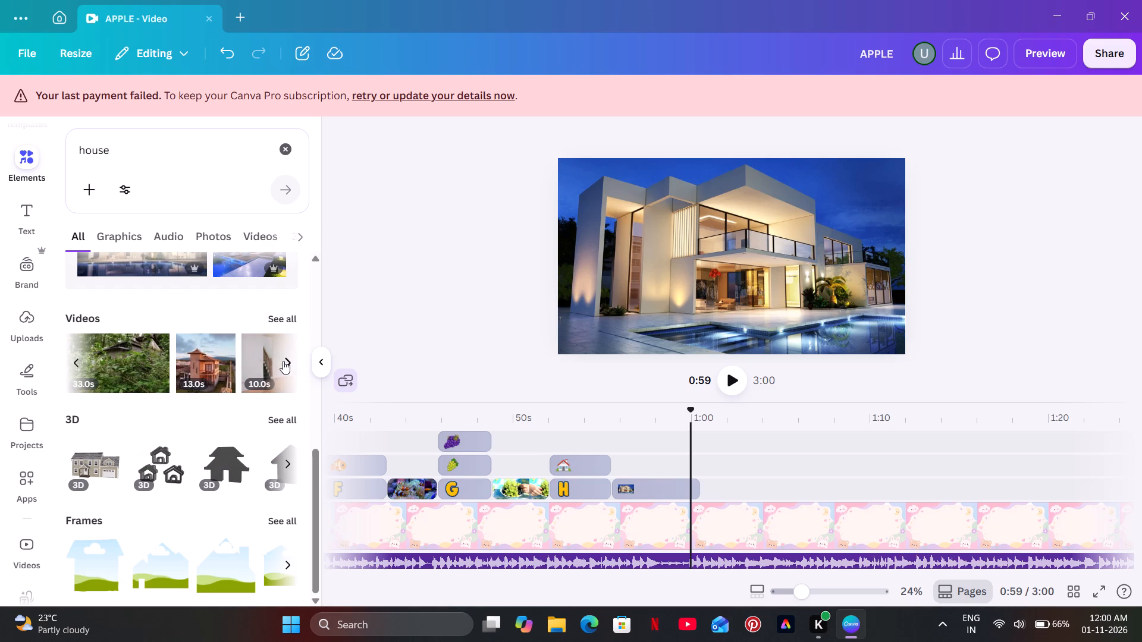
click(283, 361)
click(283, 361)
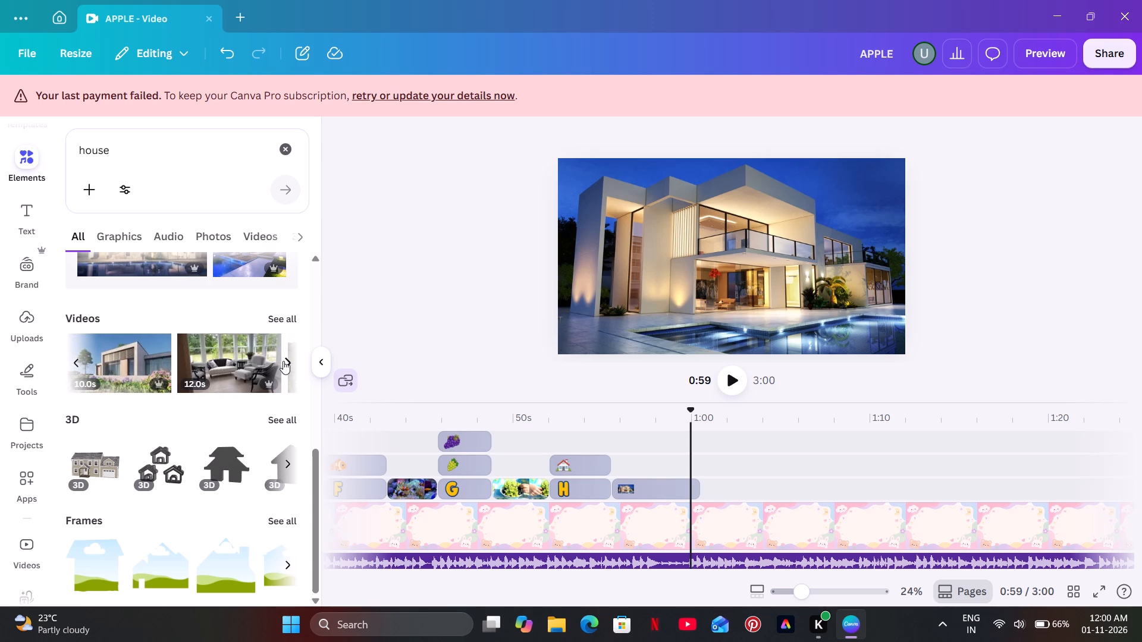
click(283, 361)
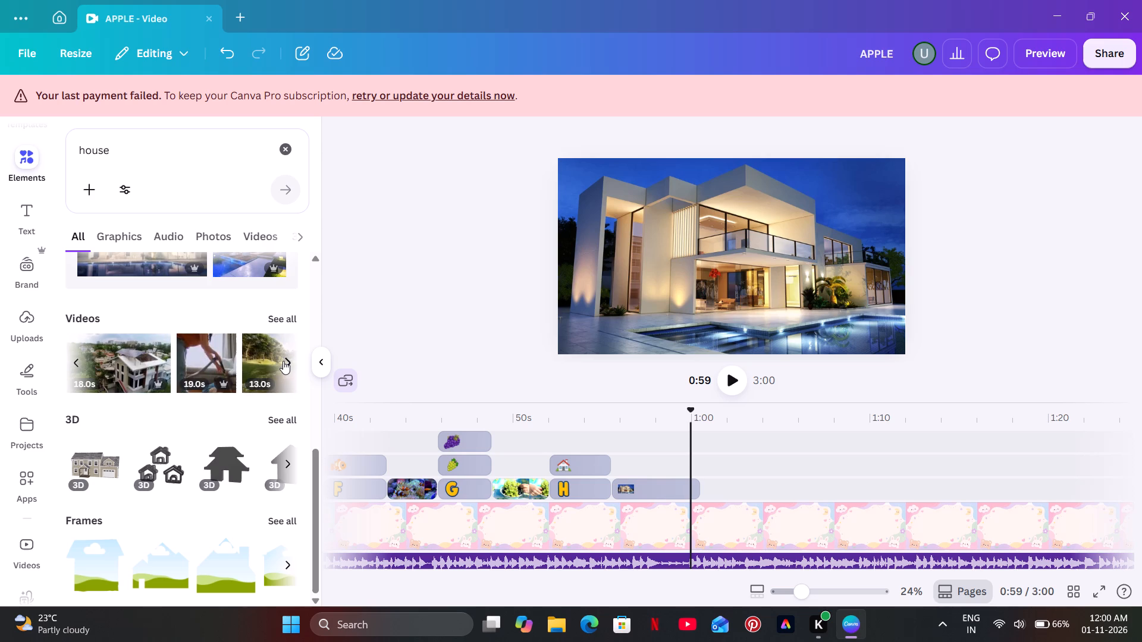
click(283, 361)
click(283, 361)
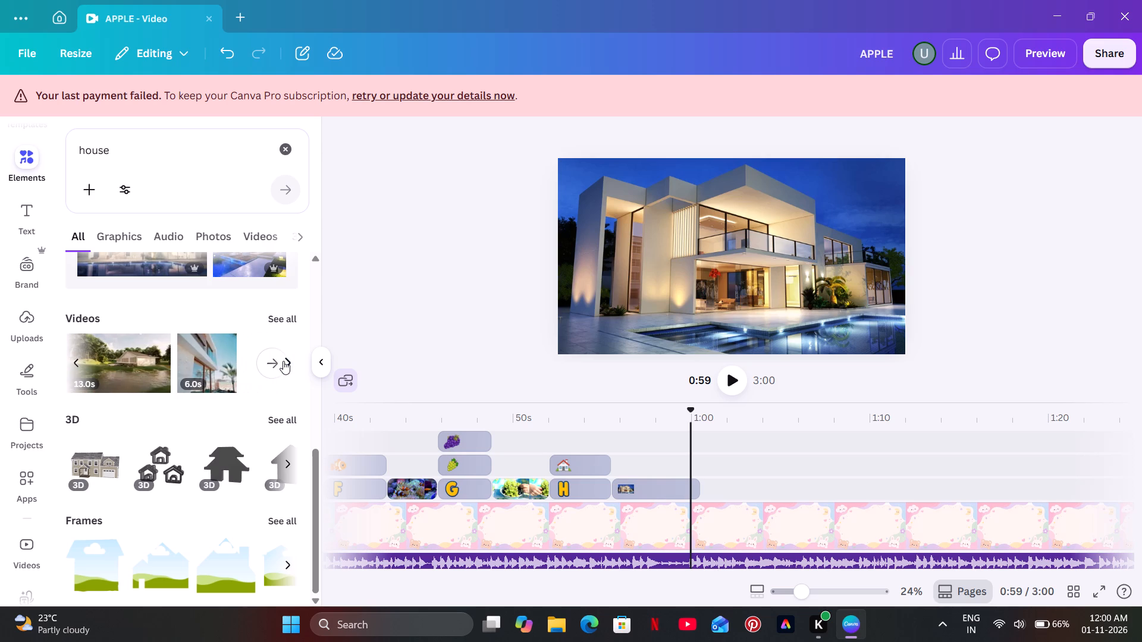
click(284, 322)
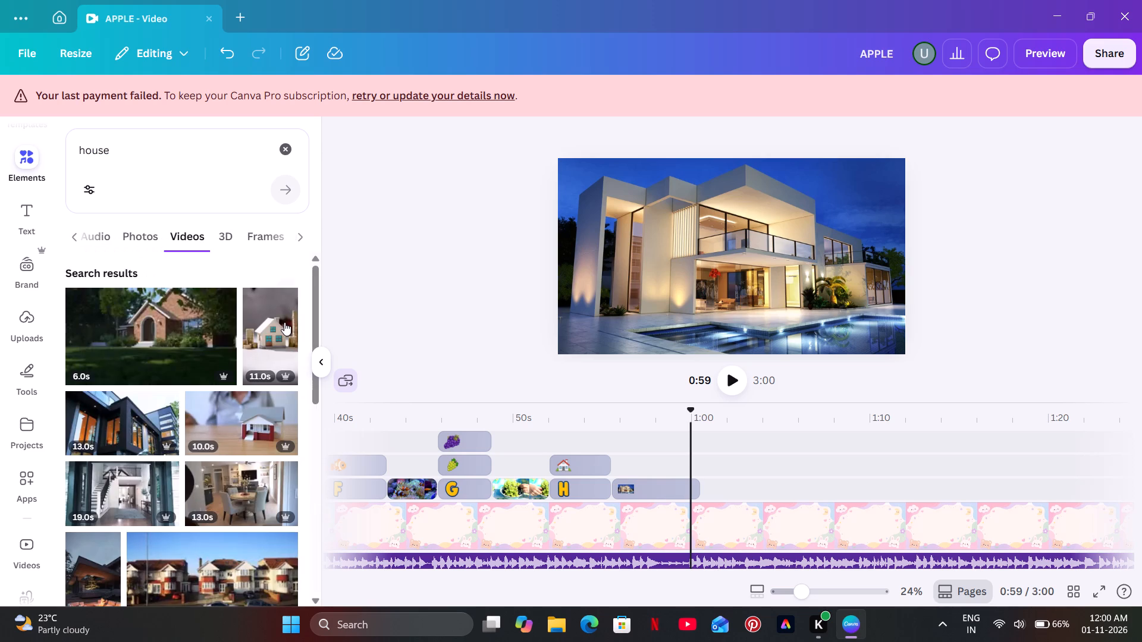
scroll(284, 322, down, 1)
scroll(284, 322, up, 1)
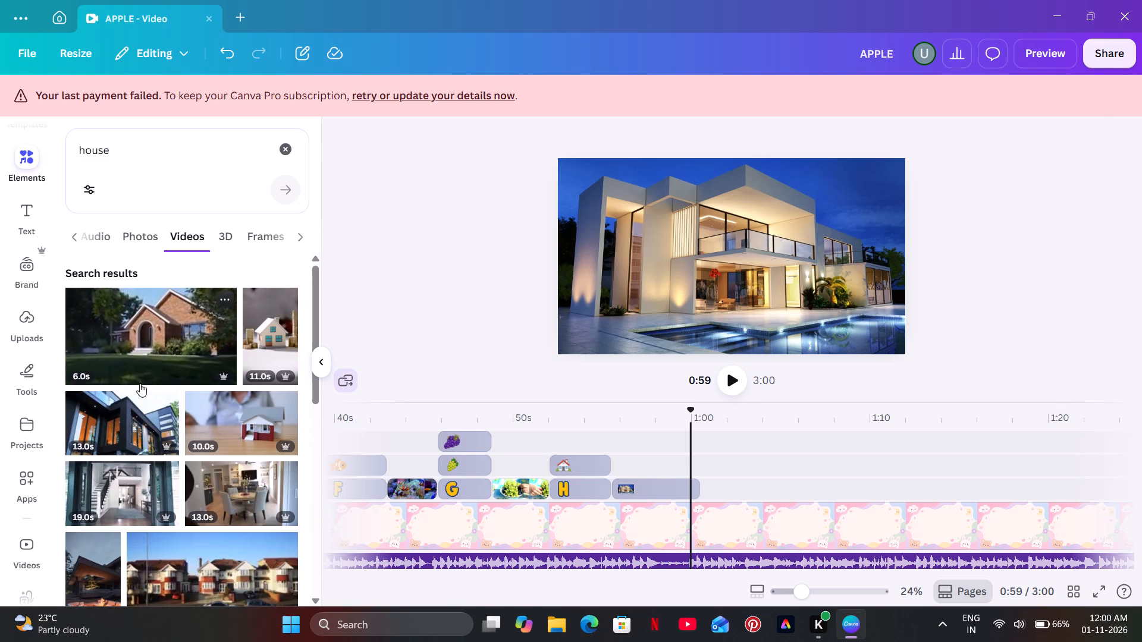
scroll(259, 406, down, 1)
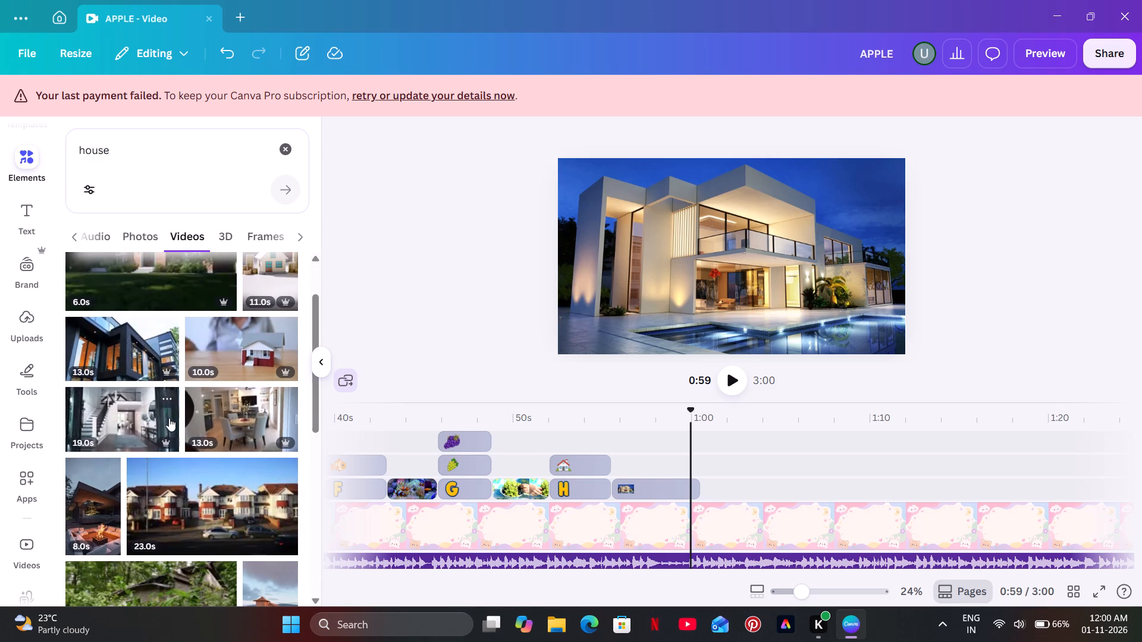
scroll(169, 418, down, 3)
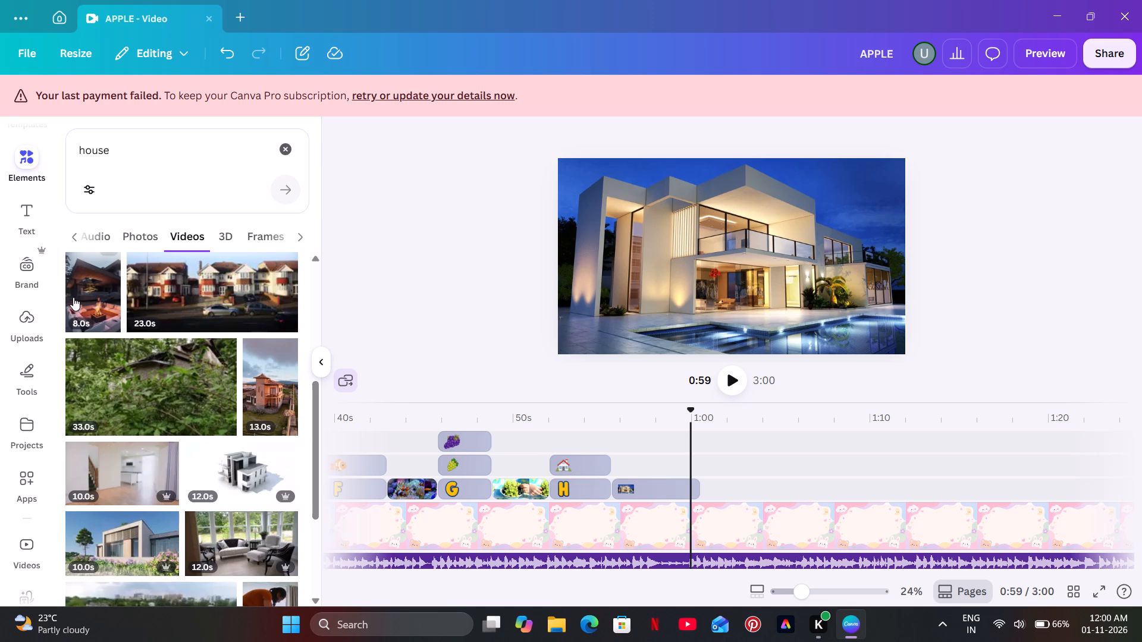
click(80, 296)
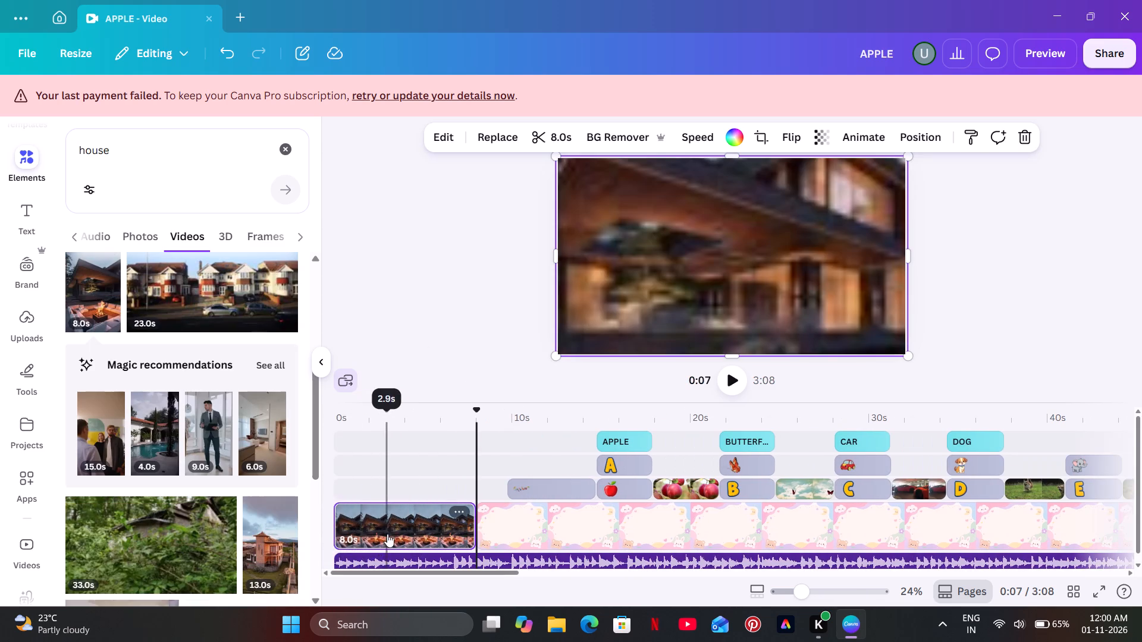
Replace the villa photo after the letter H with the new house video, placed directly behind the H clip on the same track.
drag(387, 534, 1103, 457)
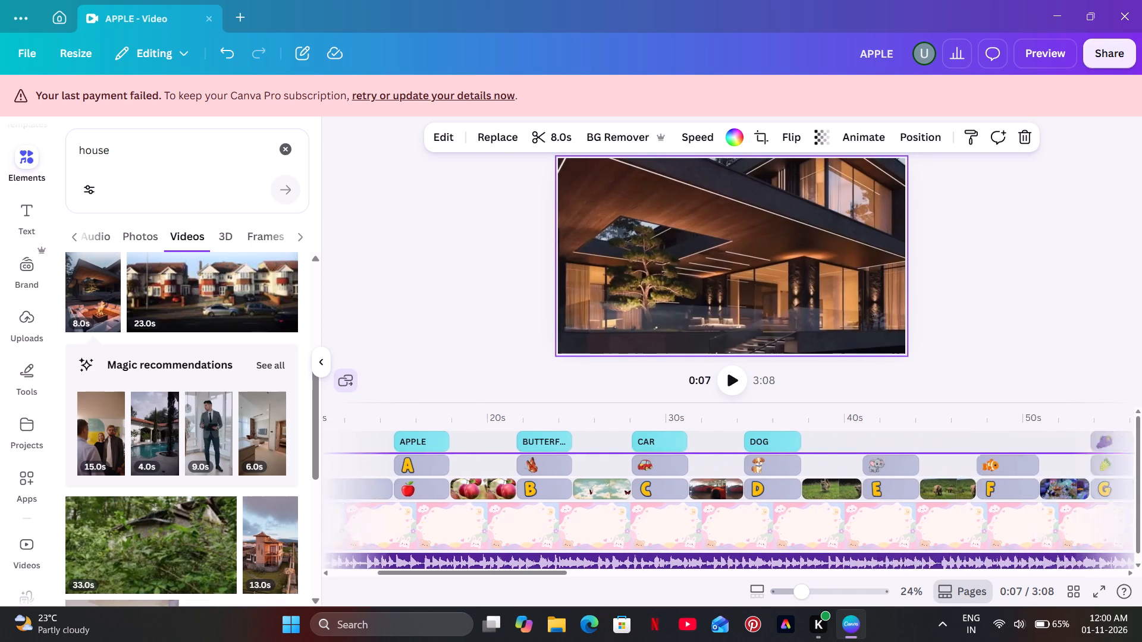
drag(1103, 457, 730, 465)
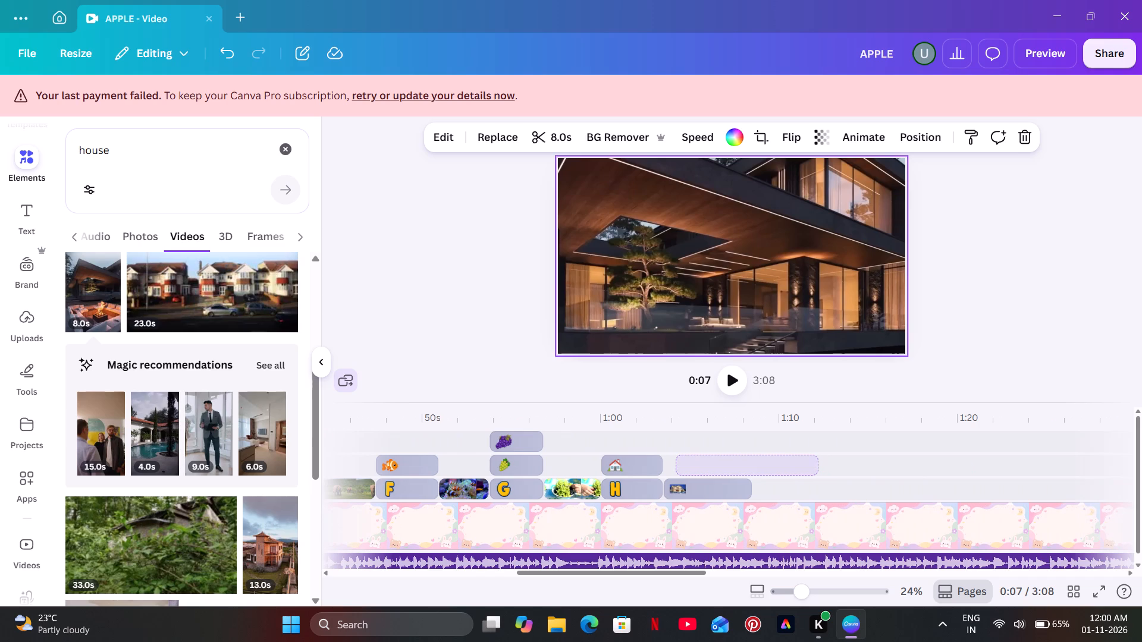
drag(730, 465, 793, 464)
click(557, 486)
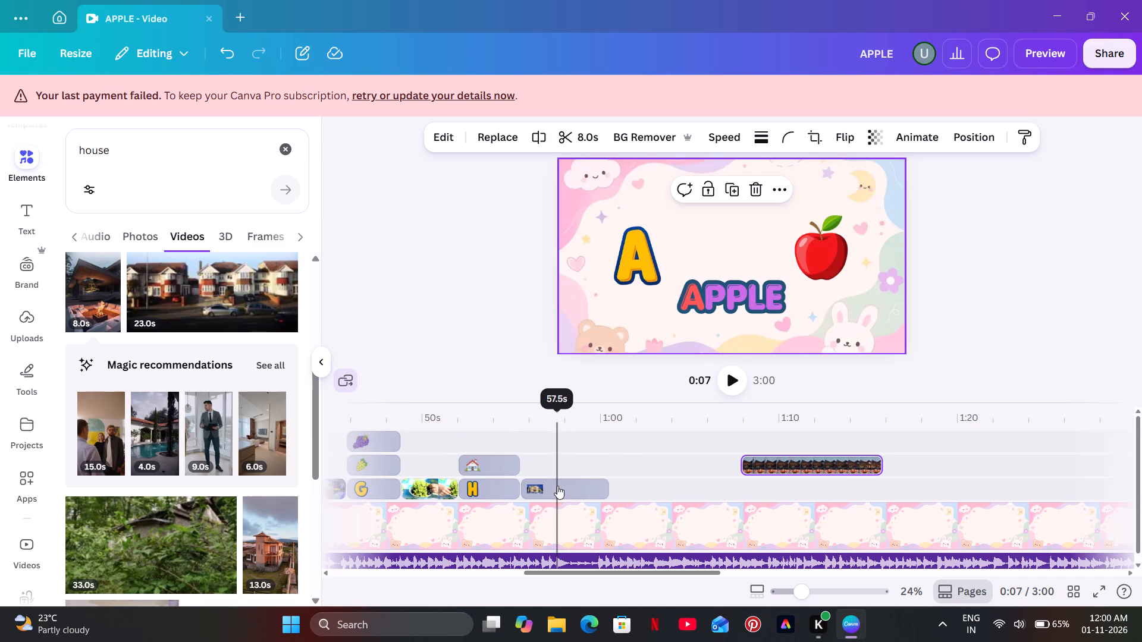
click(751, 181)
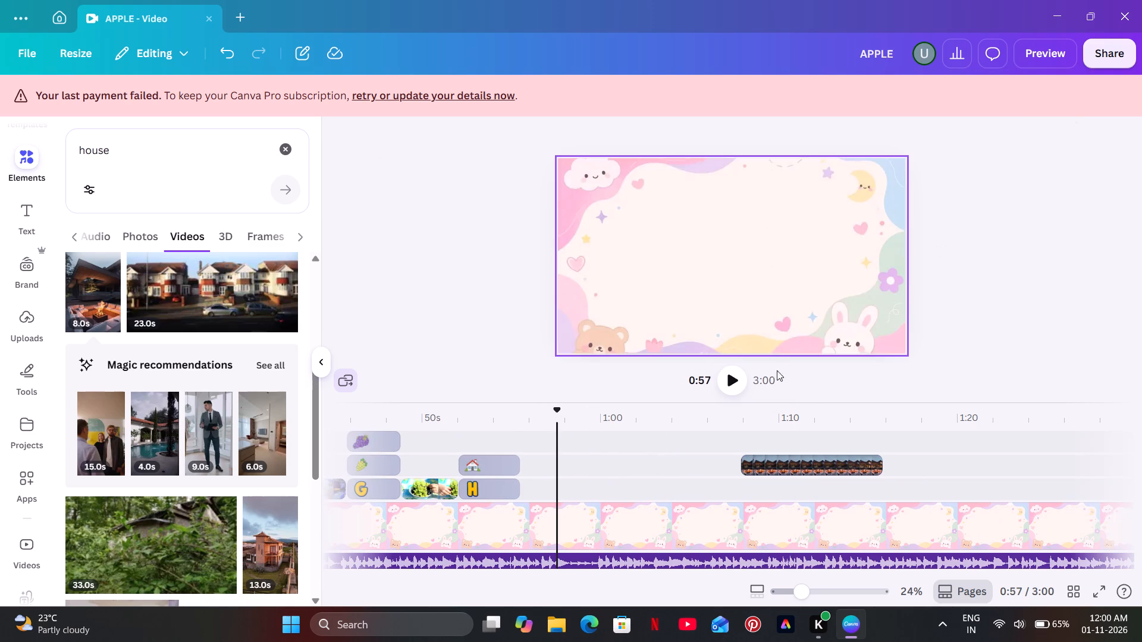
drag(800, 467, 582, 491)
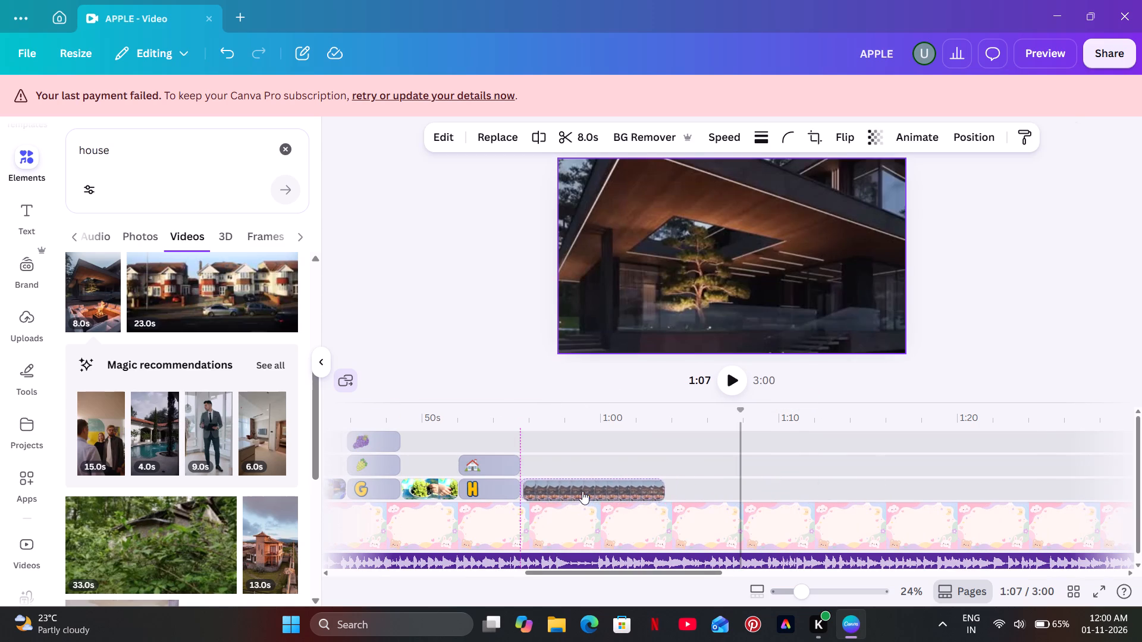
Play back the H scene into the new house video.
click(483, 432)
click(726, 371)
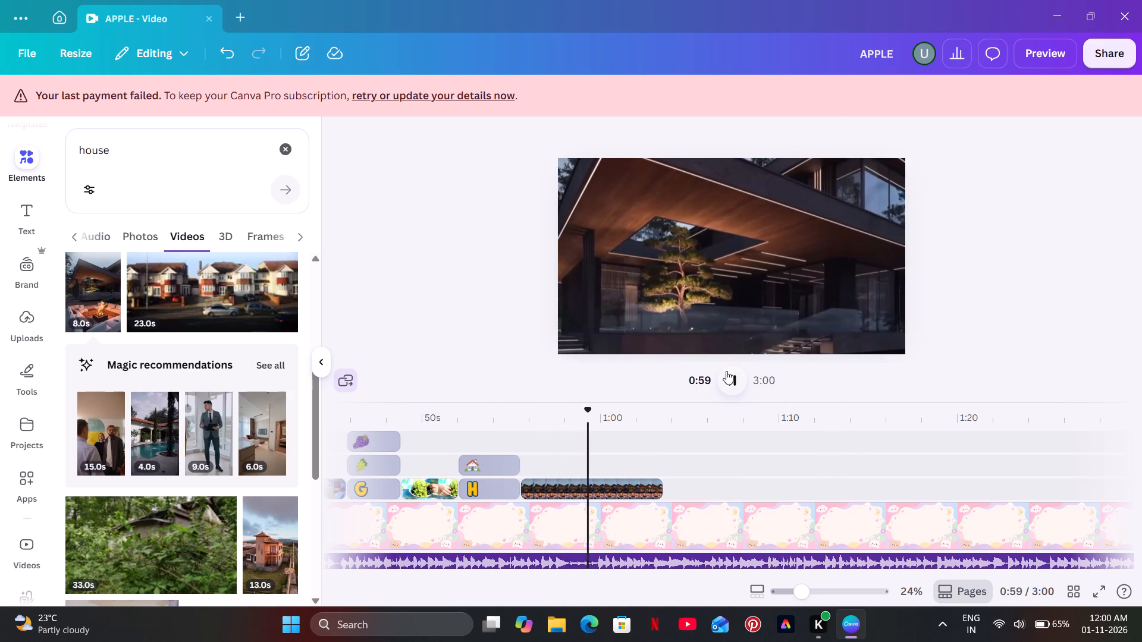
click(726, 371)
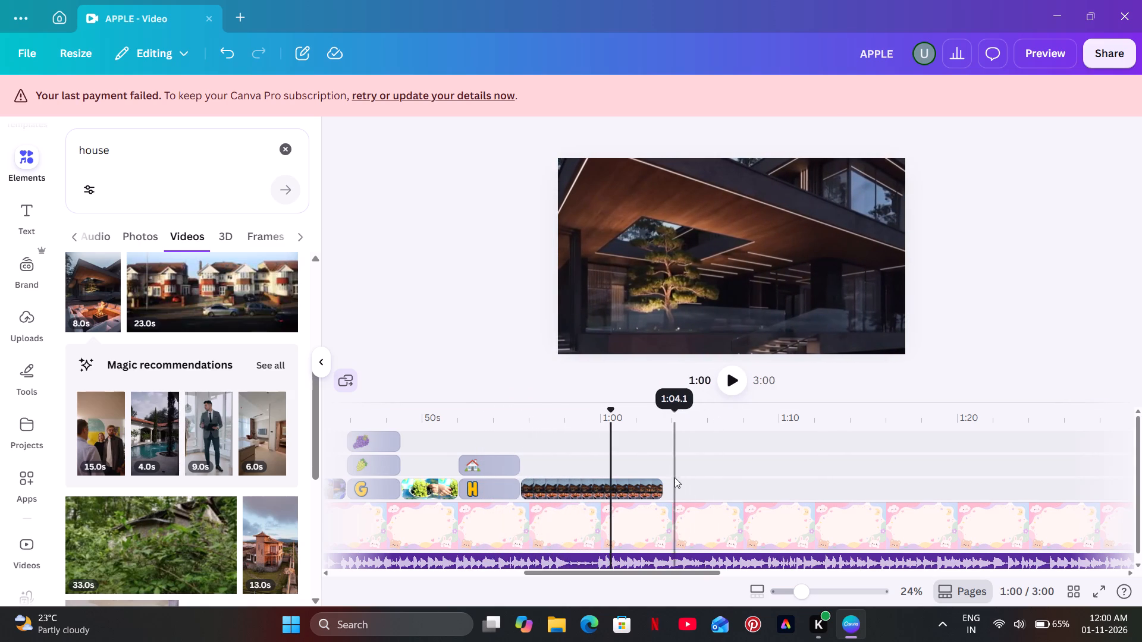
Trim the end of the house video so the clip finishes at about 1:00.
drag(660, 490, 602, 495)
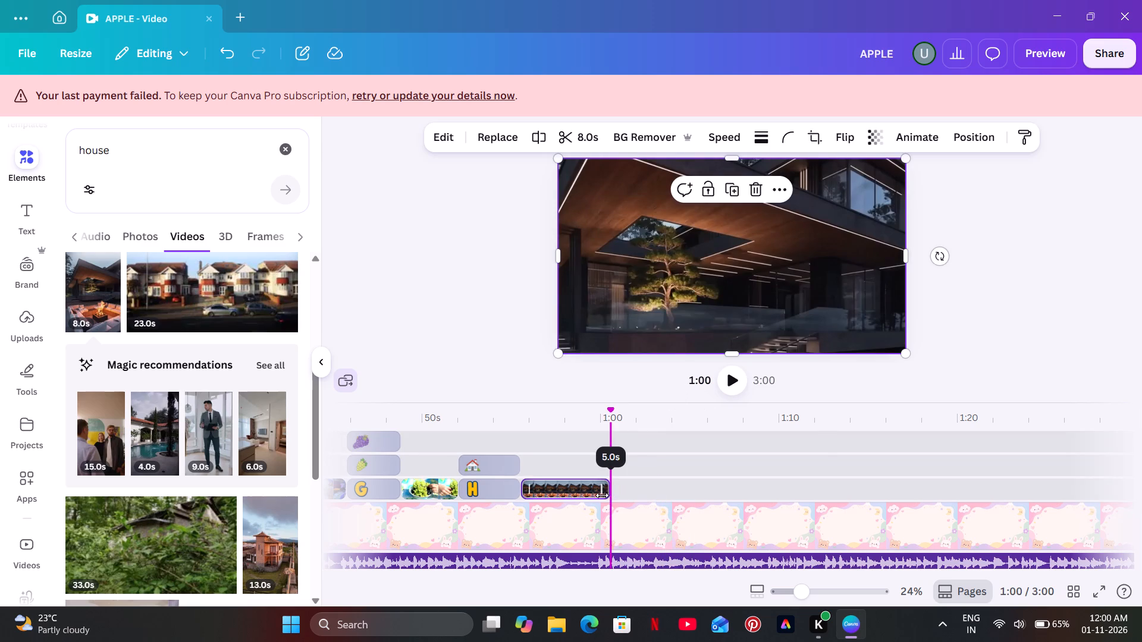
drag(602, 495, 594, 498)
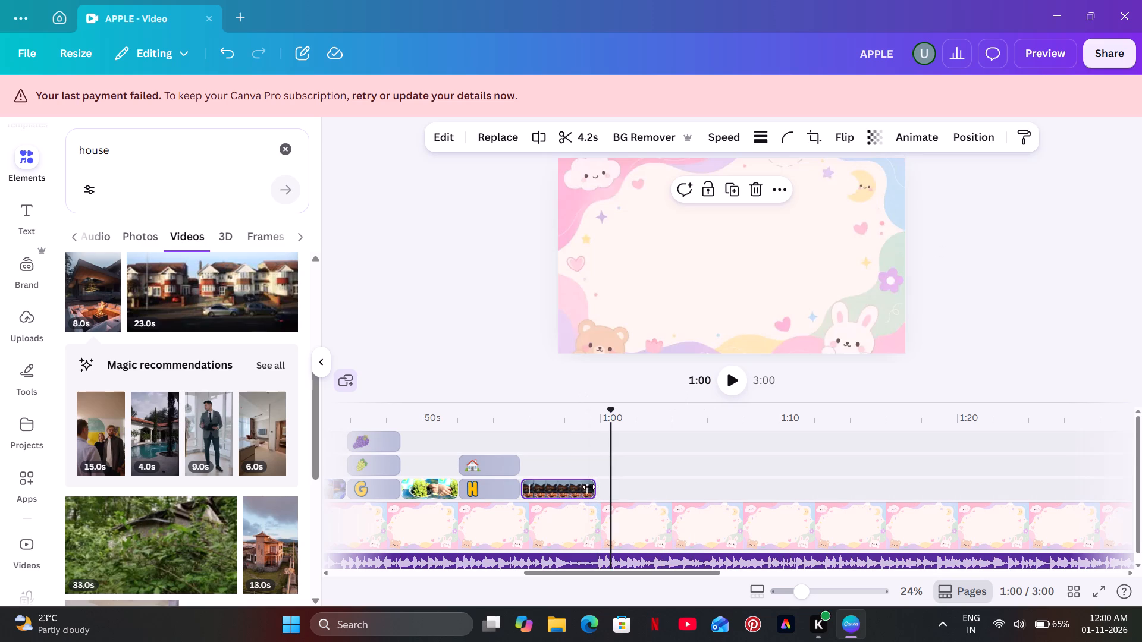
drag(589, 487, 598, 489)
Play back the trimmed house video from 0:58 past its end.
click(567, 456)
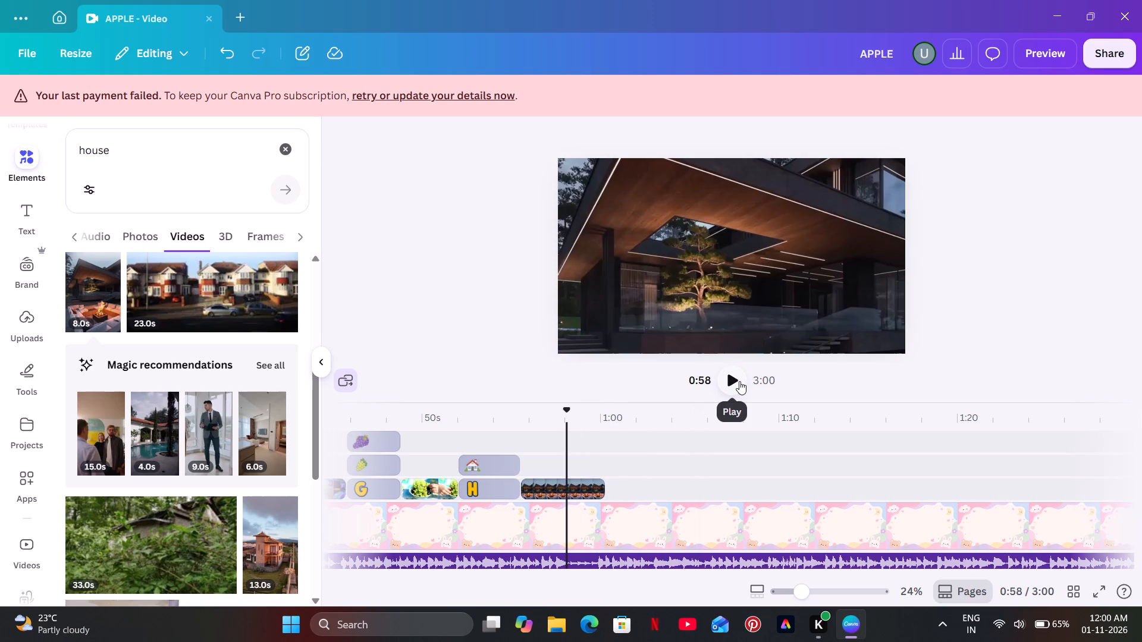
click(739, 381)
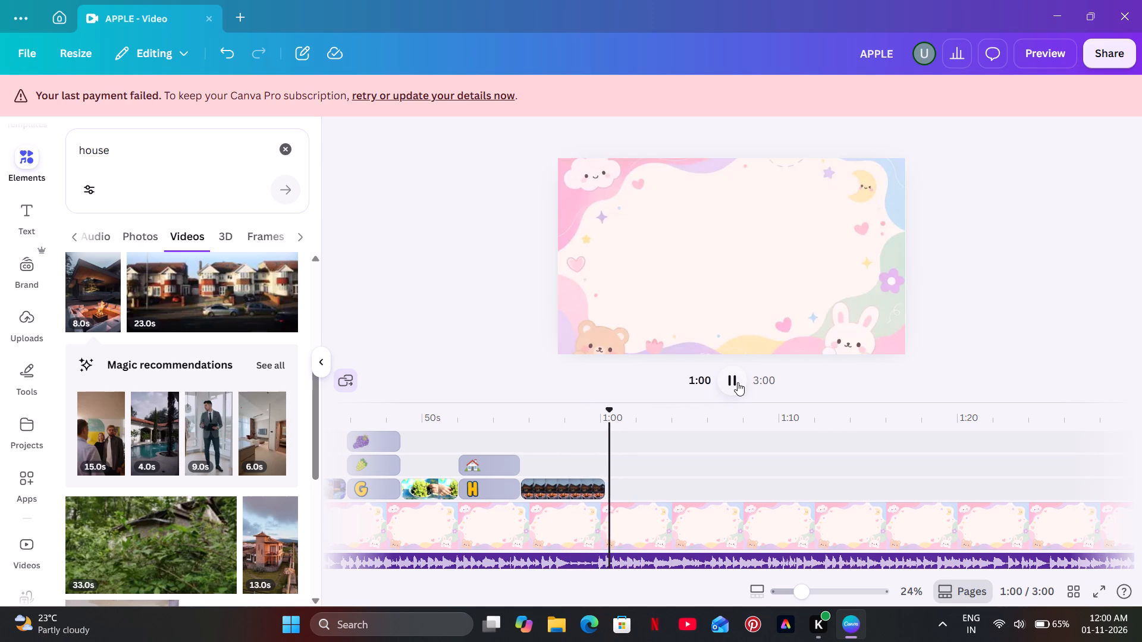
click(738, 382)
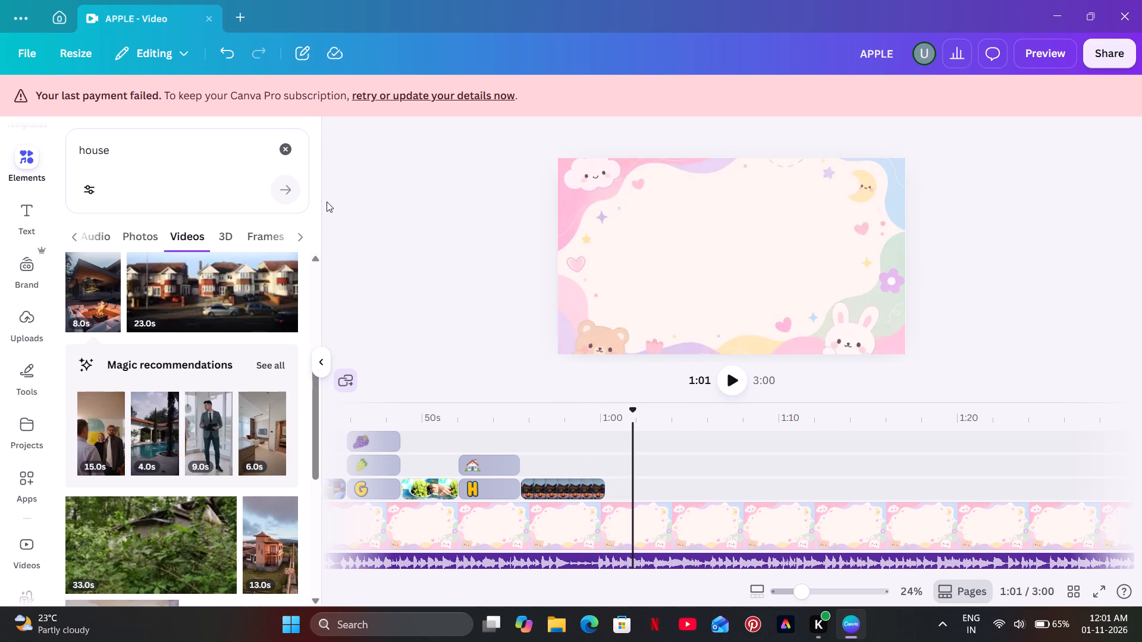
Reopen the yellow letter set from the recent searches and add the letter I to the scene.
click(289, 140)
click(228, 299)
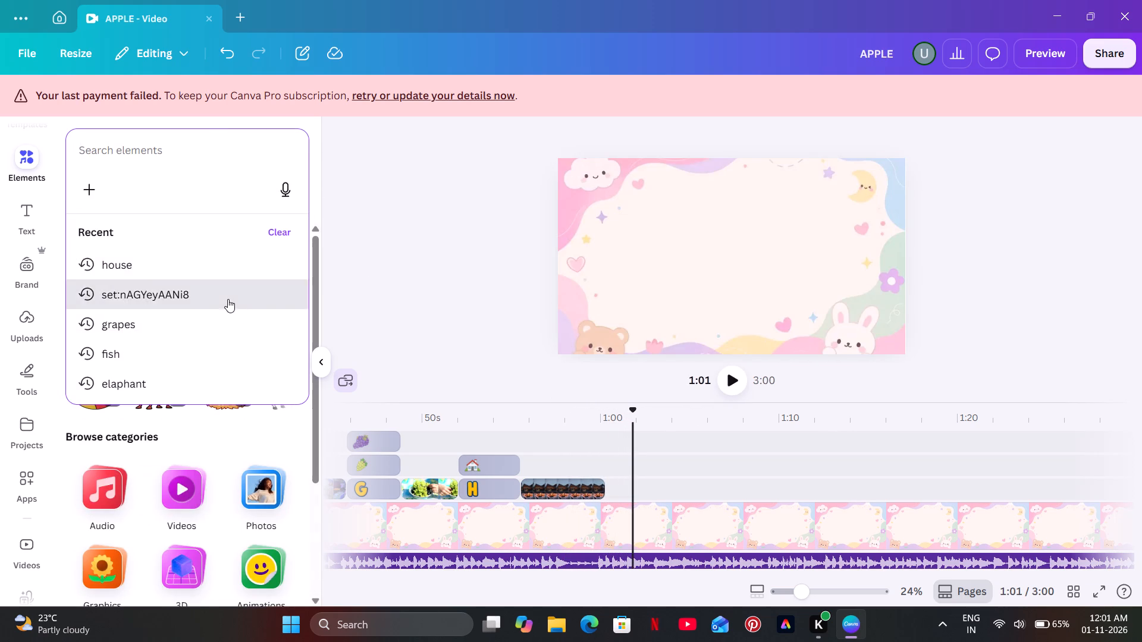
click(275, 432)
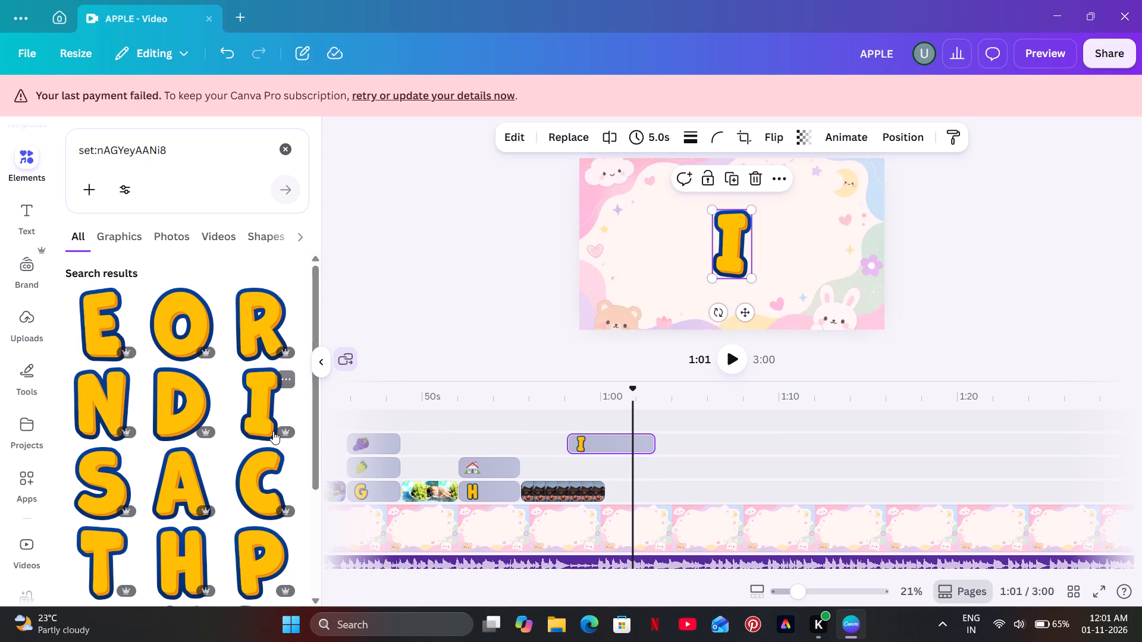
Move the letter I clip directly after the house video on the letter track and shorten it to 3.4 s.
drag(608, 435, 662, 473)
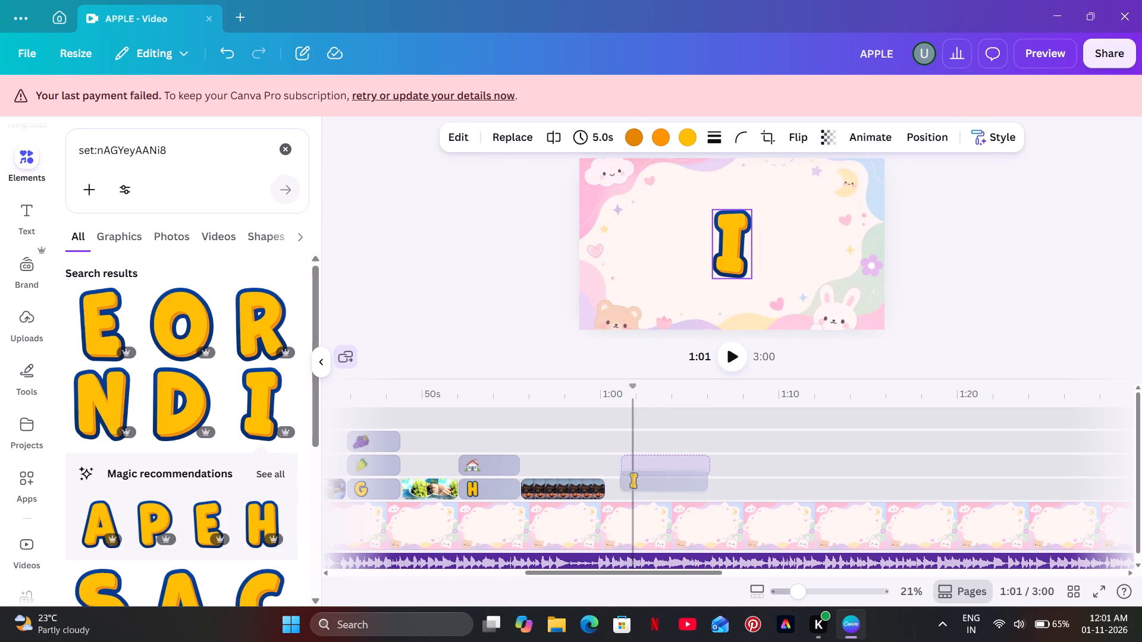
drag(662, 473, 651, 479)
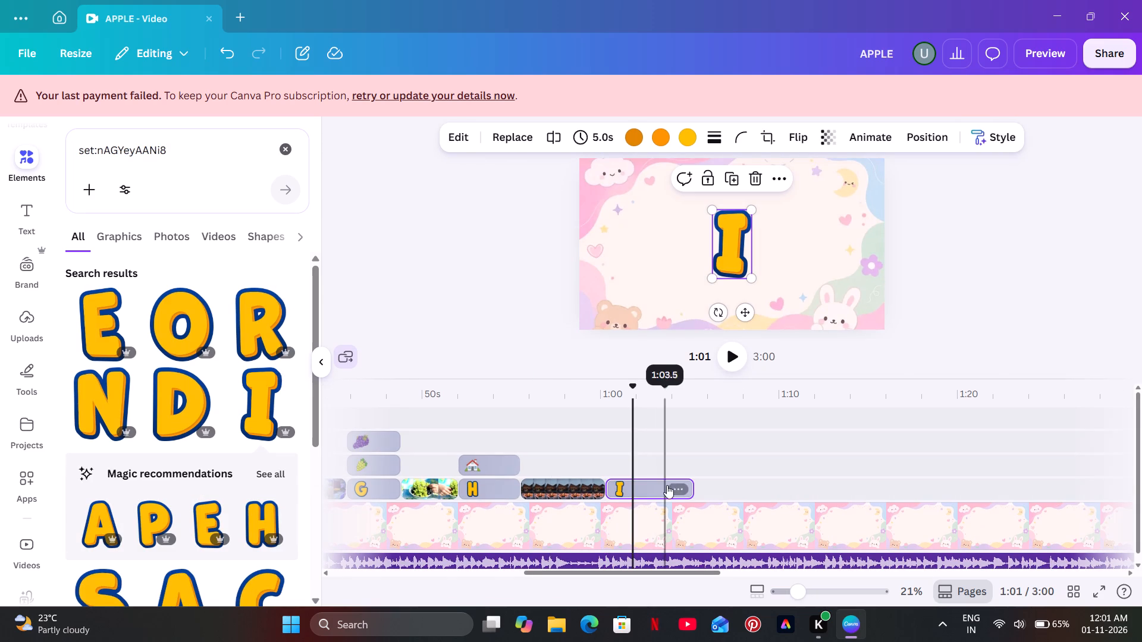
drag(692, 484, 672, 496)
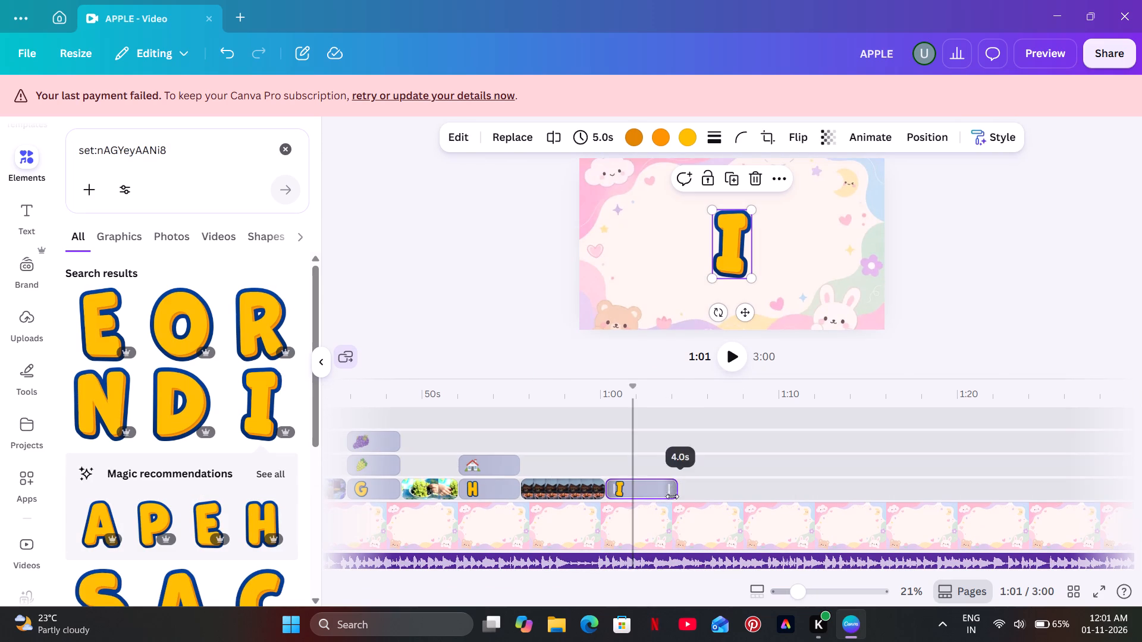
drag(672, 496, 664, 498)
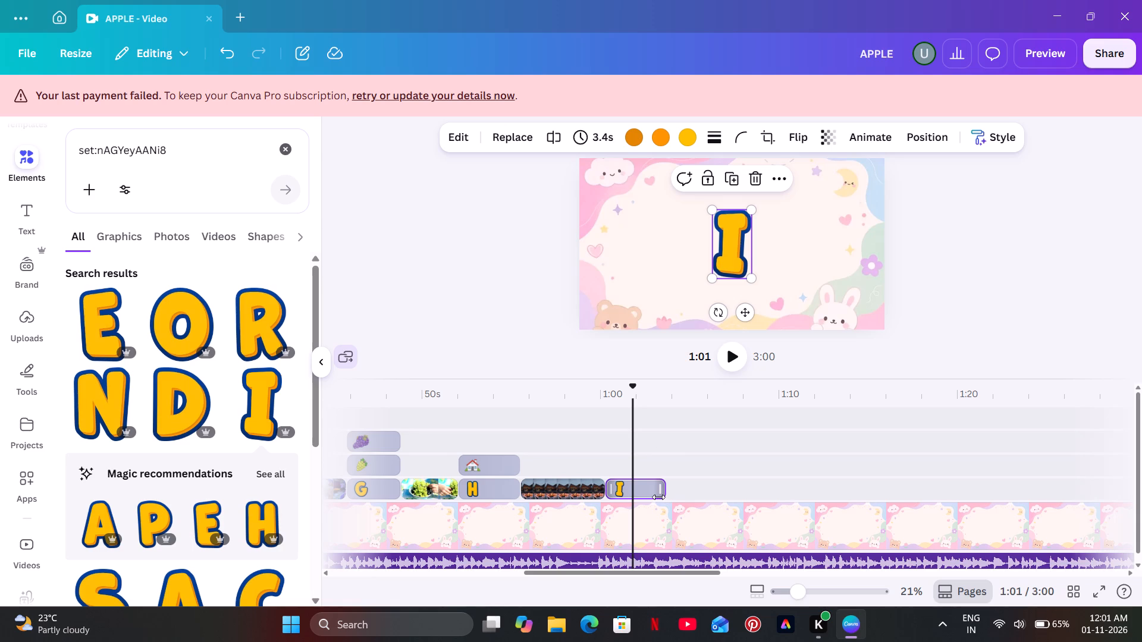
Search the elements for "ice cream" and add the graphic of scoops in a waffle basket.
click(293, 147)
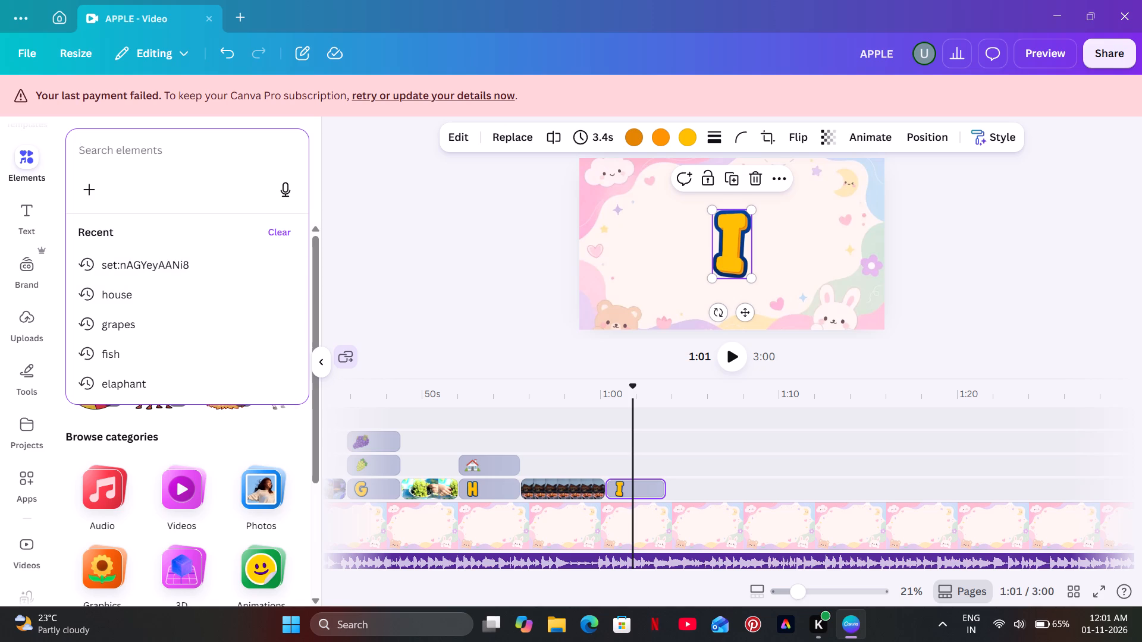
text(ice cream)
key(Return)
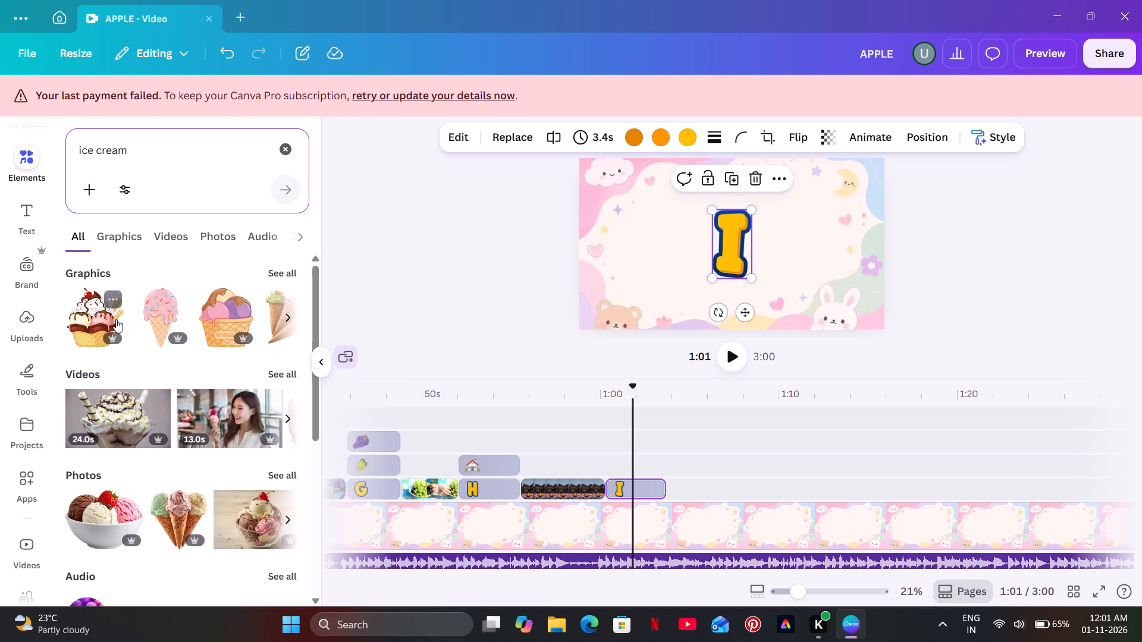
click(213, 311)
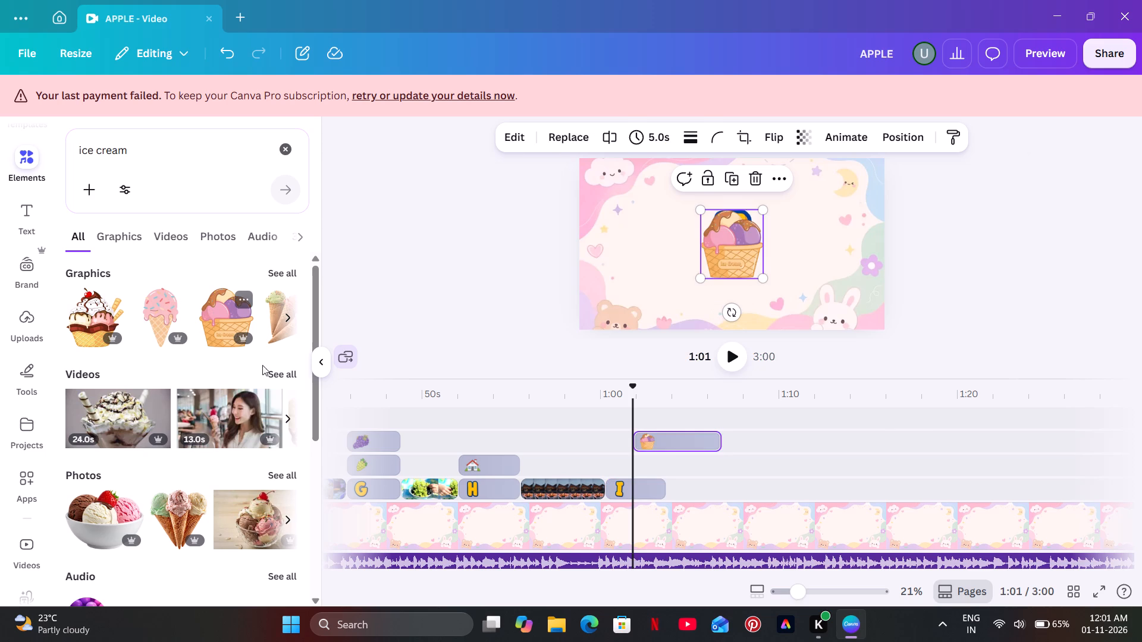
Place the ice cream clip on the track above the letter I, starting with it, and shorten it to 3.4 s.
drag(679, 440, 677, 452)
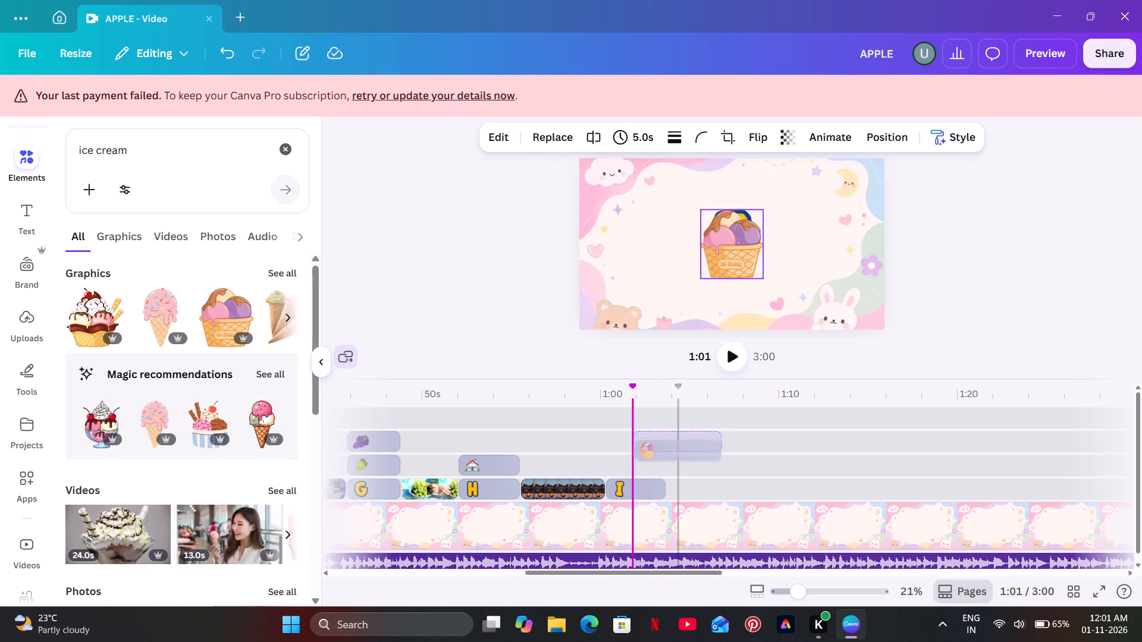
drag(677, 452, 654, 468)
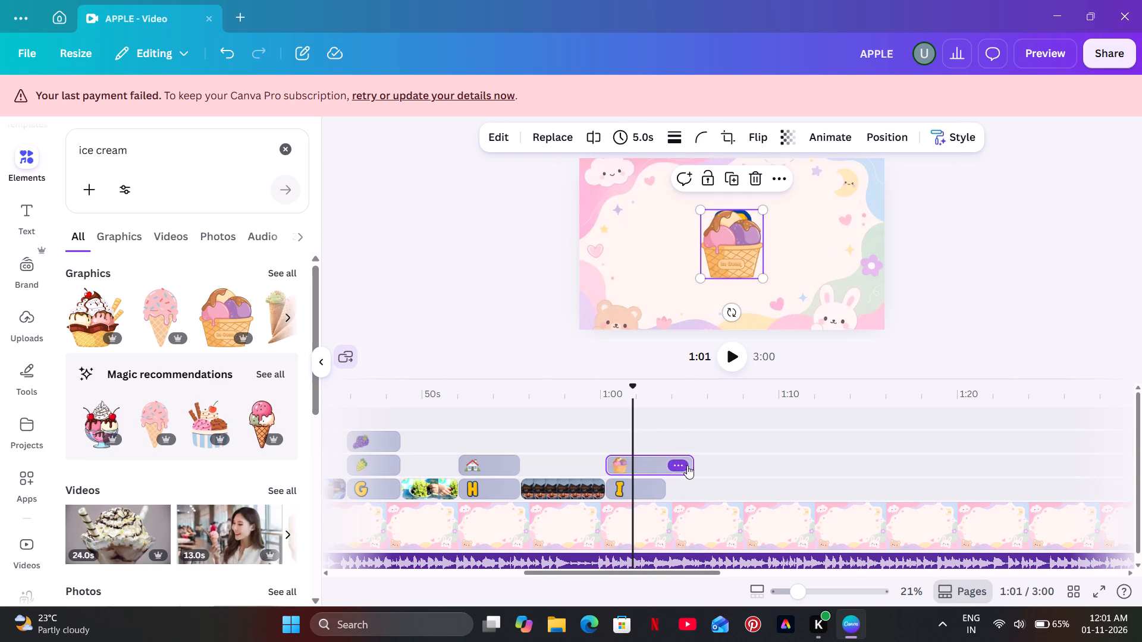
drag(691, 465, 668, 469)
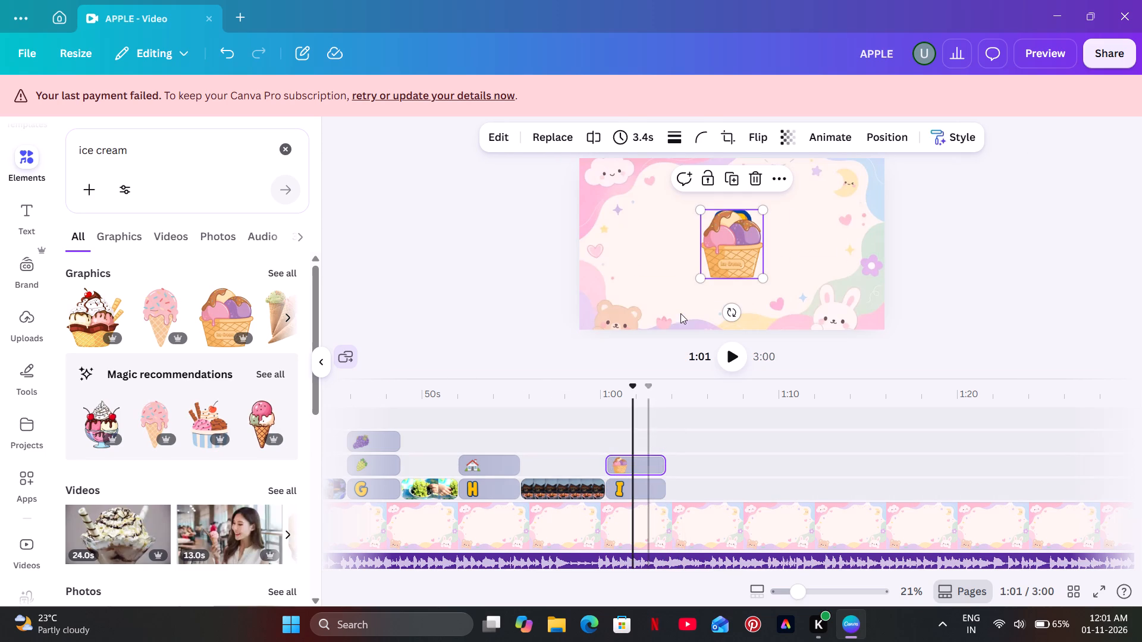
Shrink the ice cream and the letter I slightly, placing the I on the scene's left and the ice cream level on its right.
drag(728, 248, 821, 247)
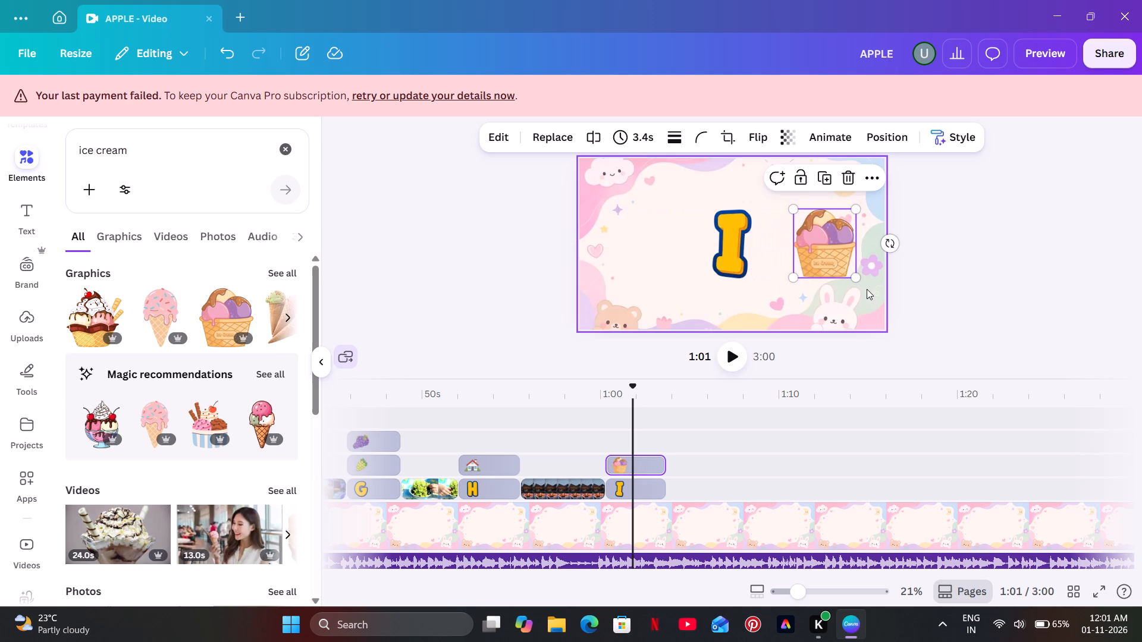
drag(858, 280, 839, 272)
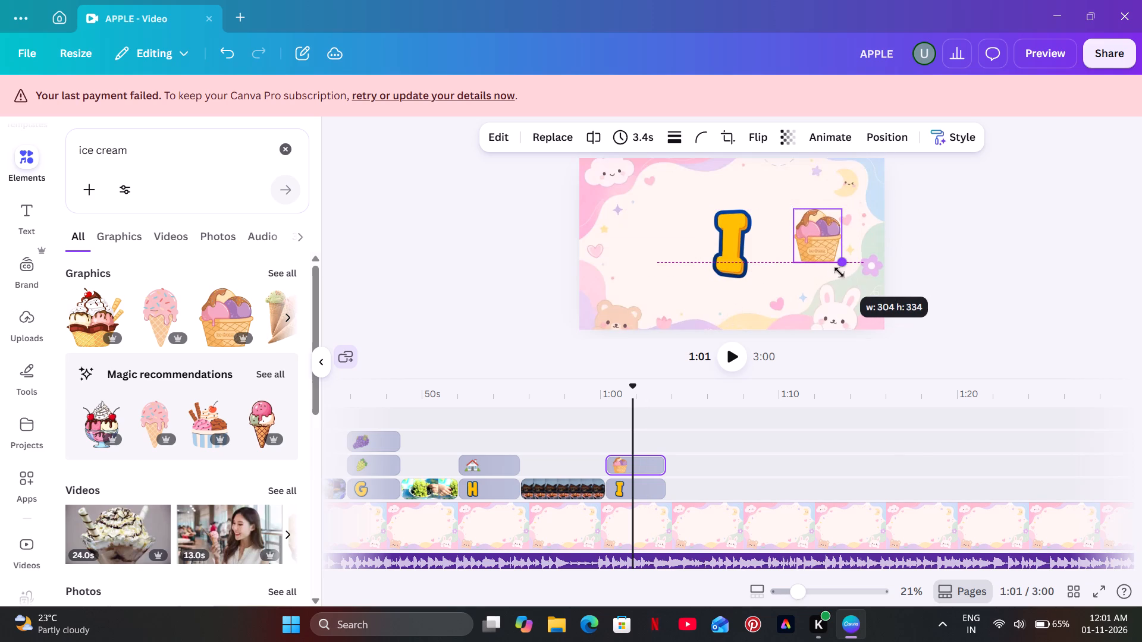
drag(839, 272, 843, 275)
drag(827, 251, 829, 259)
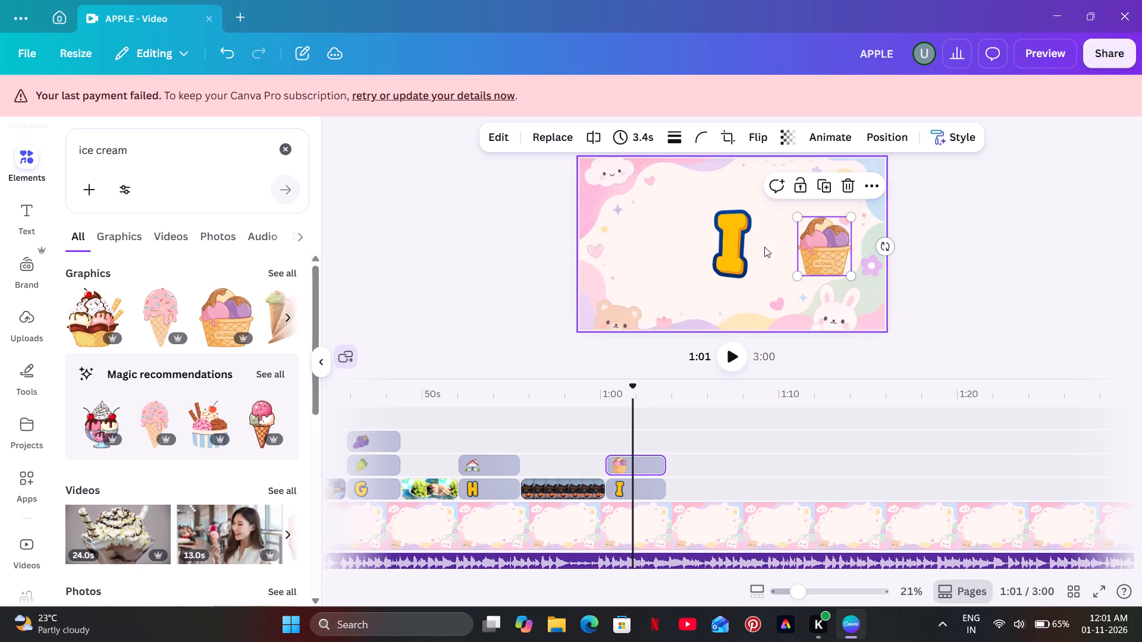
click(738, 243)
drag(735, 243, 652, 241)
click(667, 274)
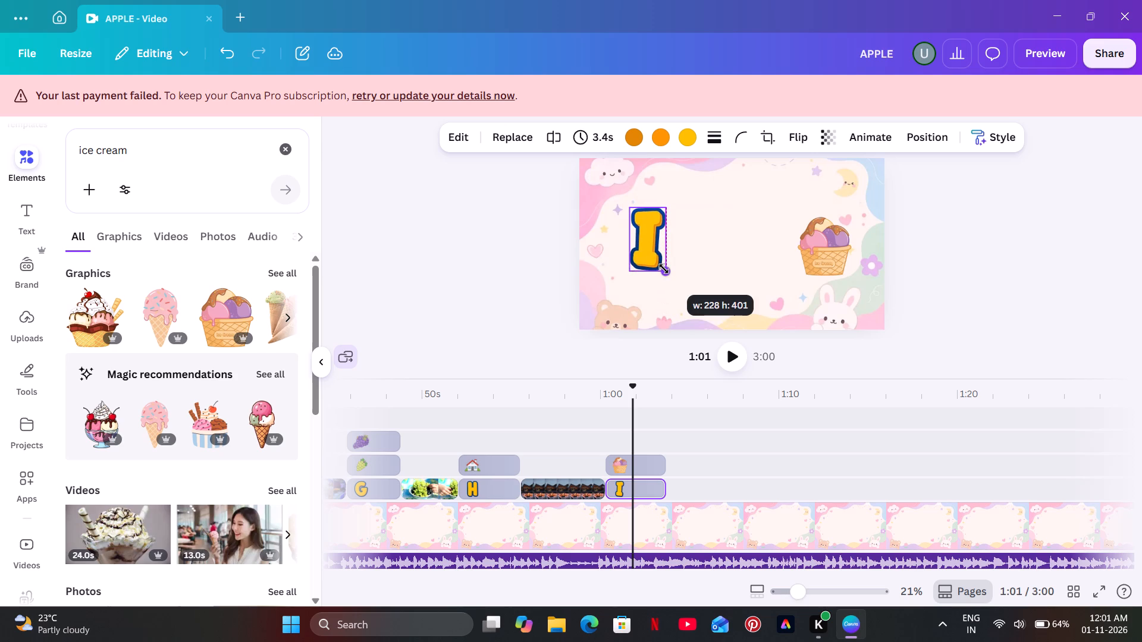
click(826, 272)
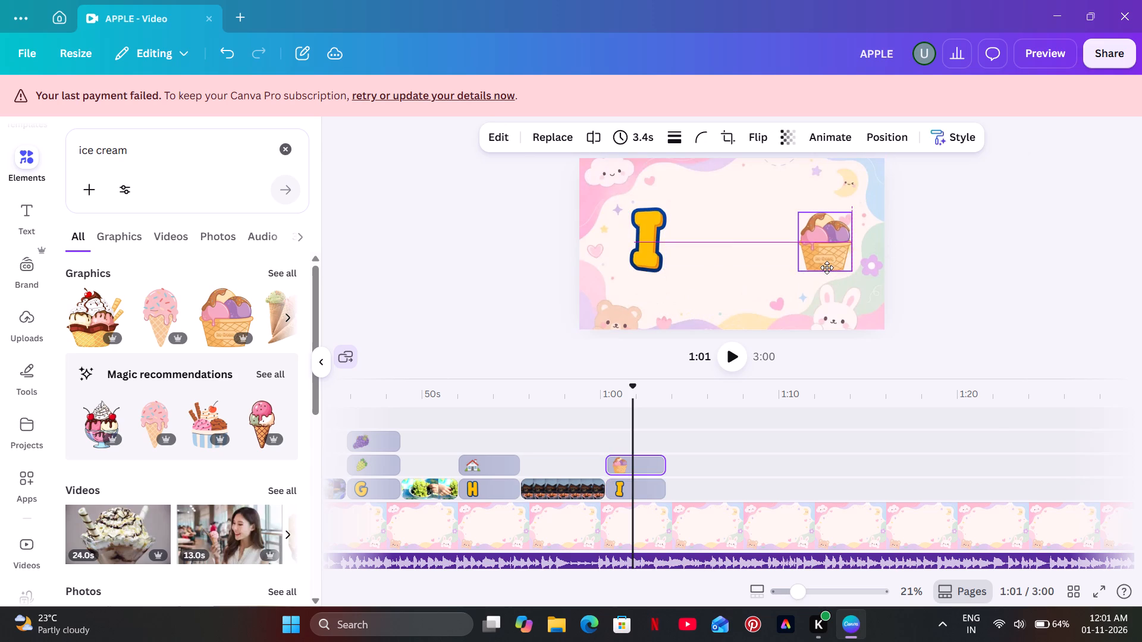
Animate the letter I and ice cream together with Tumble plus the Pulse add-on effect at near-minimum intensity.
click(765, 260)
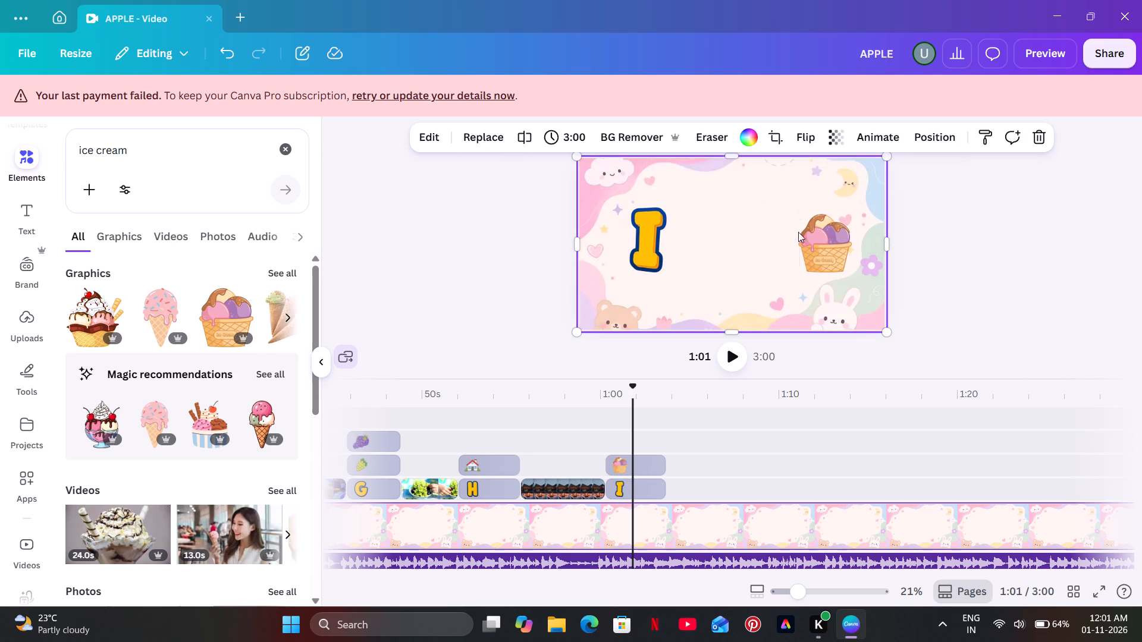
drag(848, 176, 585, 240)
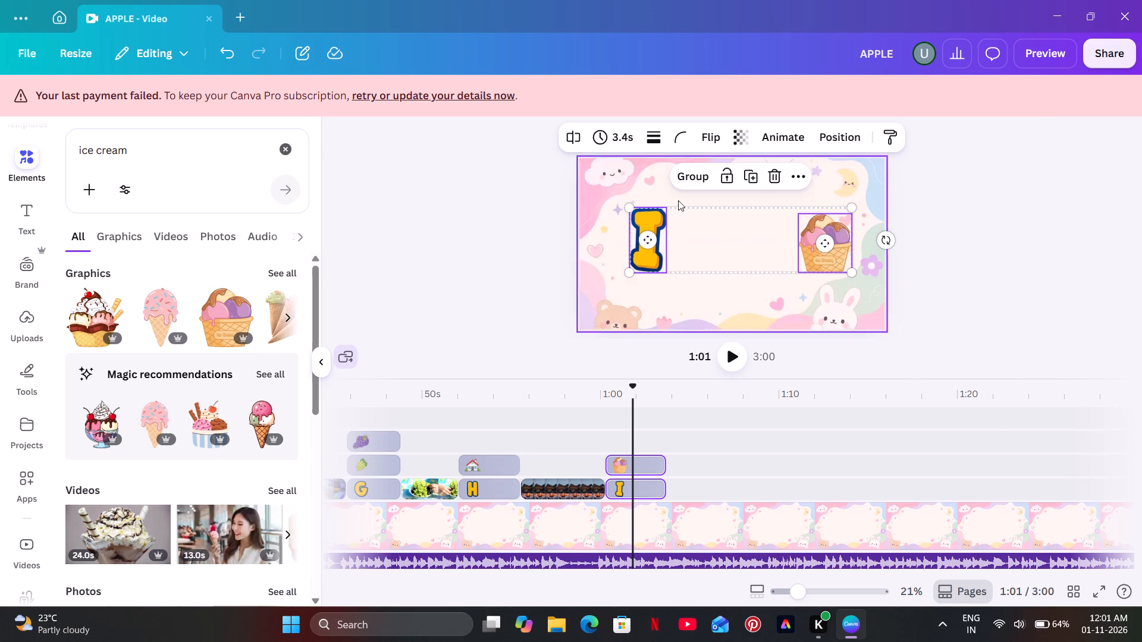
click(784, 142)
scroll(151, 298, down, 7)
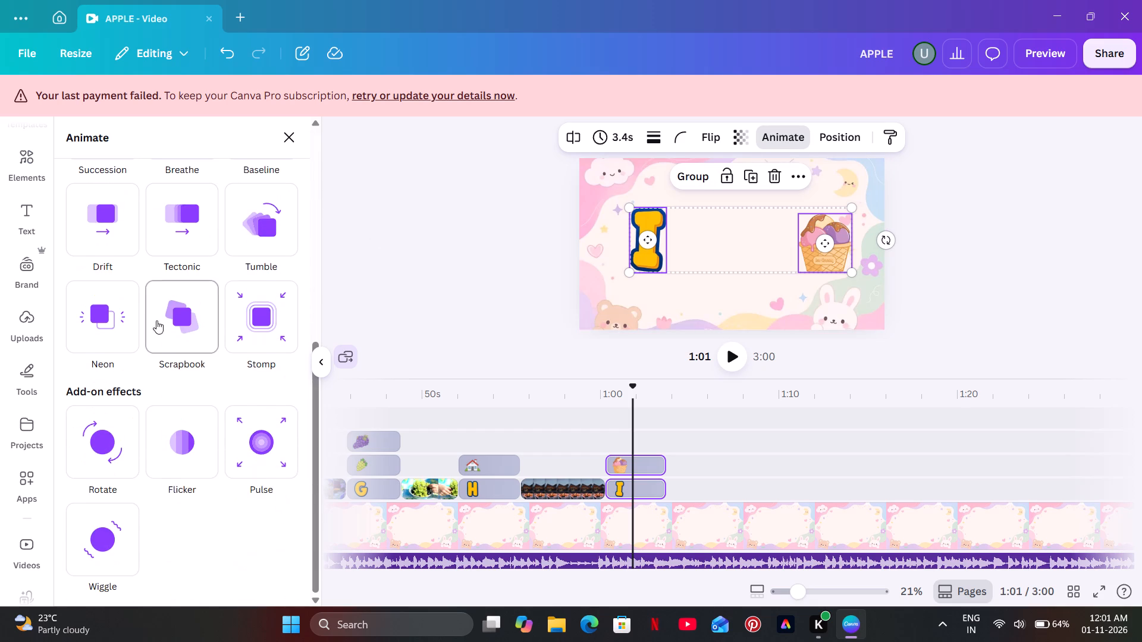
scroll(252, 373, down, 1)
scroll(252, 370, up, 4)
scroll(252, 371, down, 2)
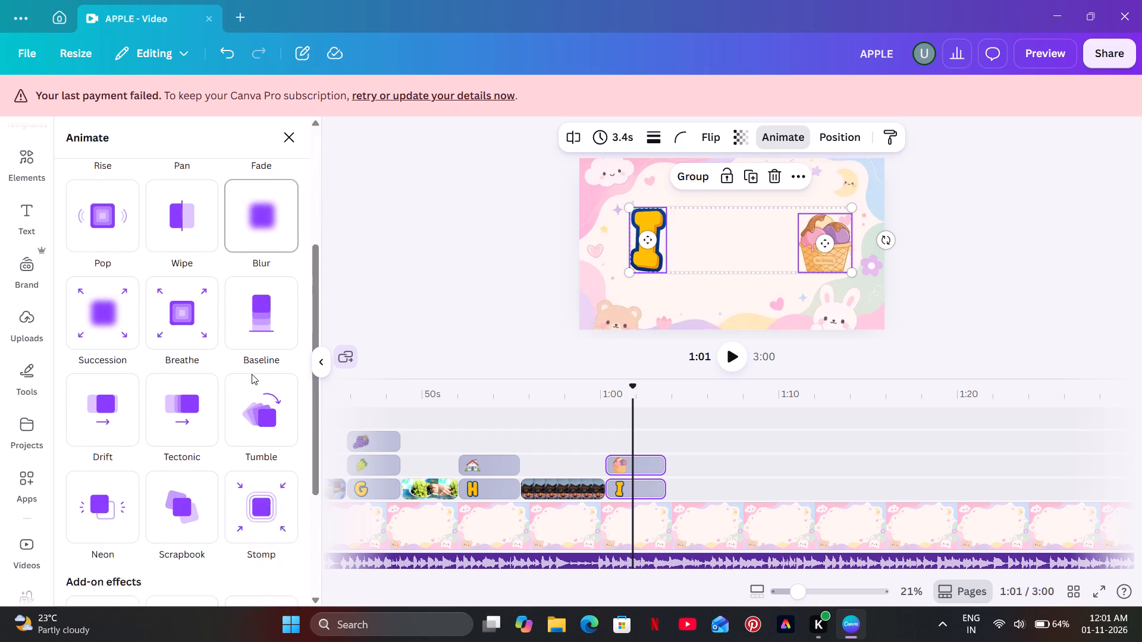
click(253, 374)
scroll(246, 383, down, 3)
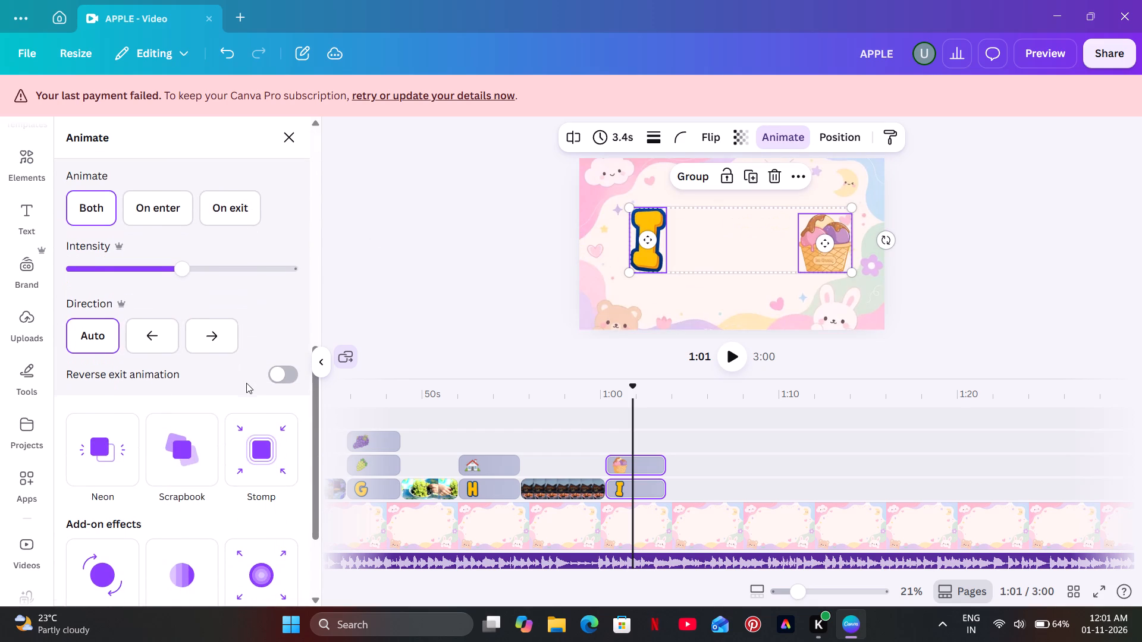
scroll(254, 403, down, 3)
click(256, 411)
scroll(256, 411, down, 2)
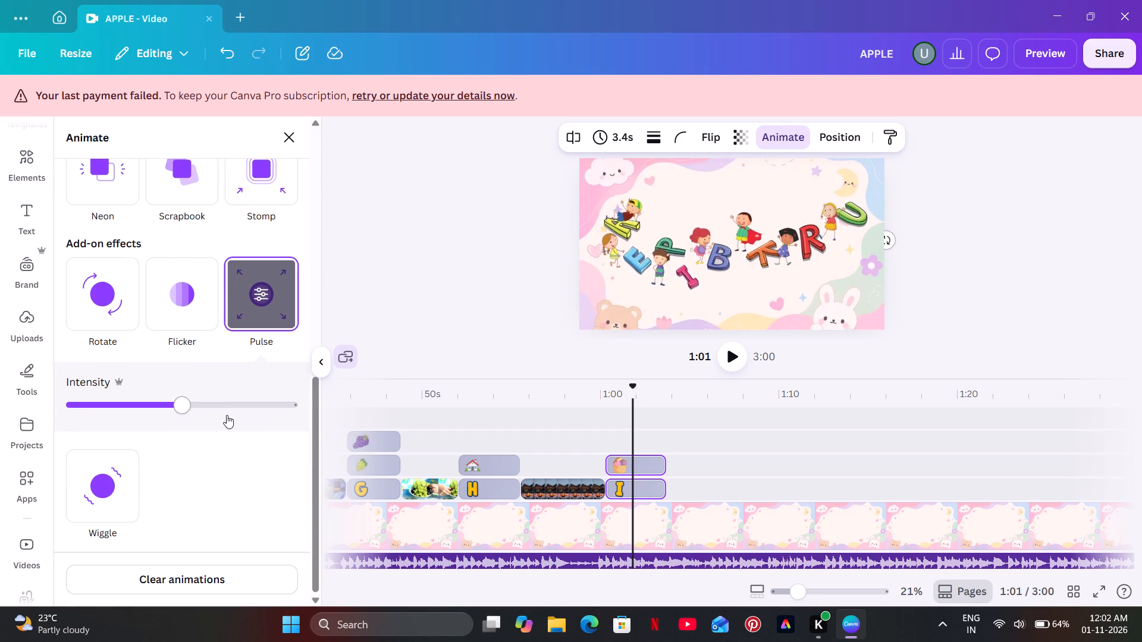
drag(187, 408, 73, 413)
click(434, 254)
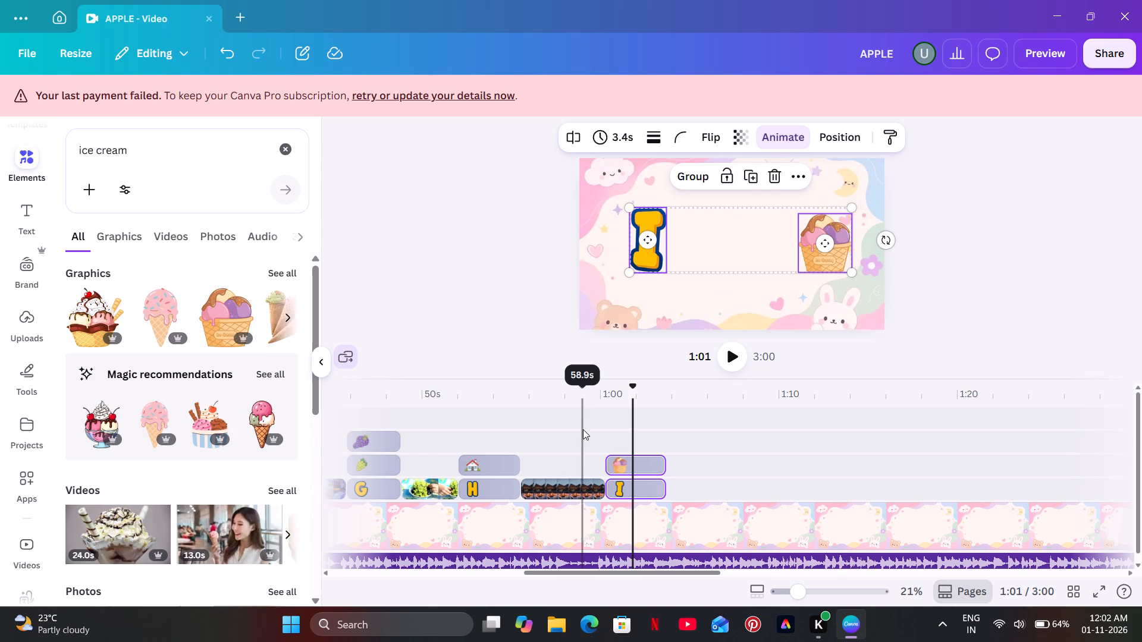
Play back from about 58.9 s through the end of the letter I scene.
click(583, 432)
click(733, 363)
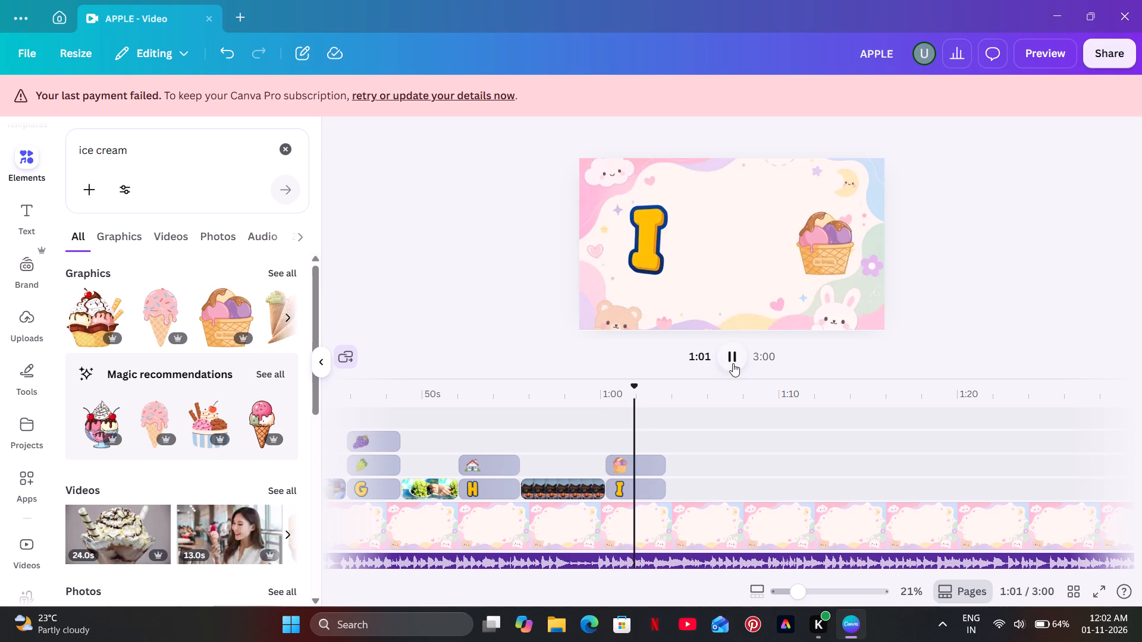
click(733, 363)
click(733, 363)
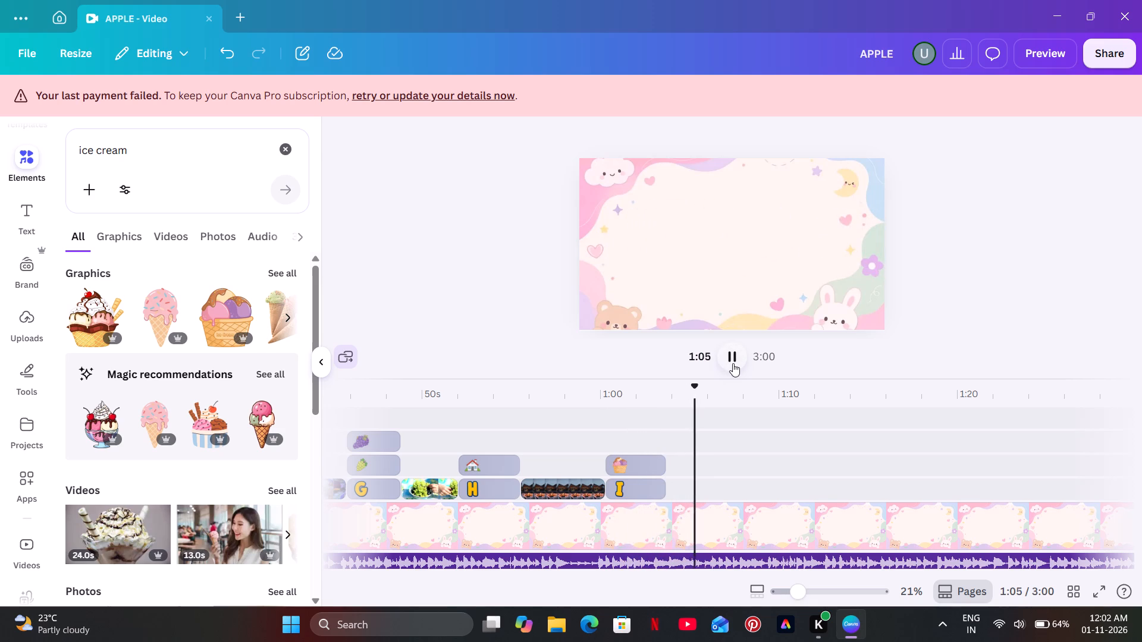
click(733, 363)
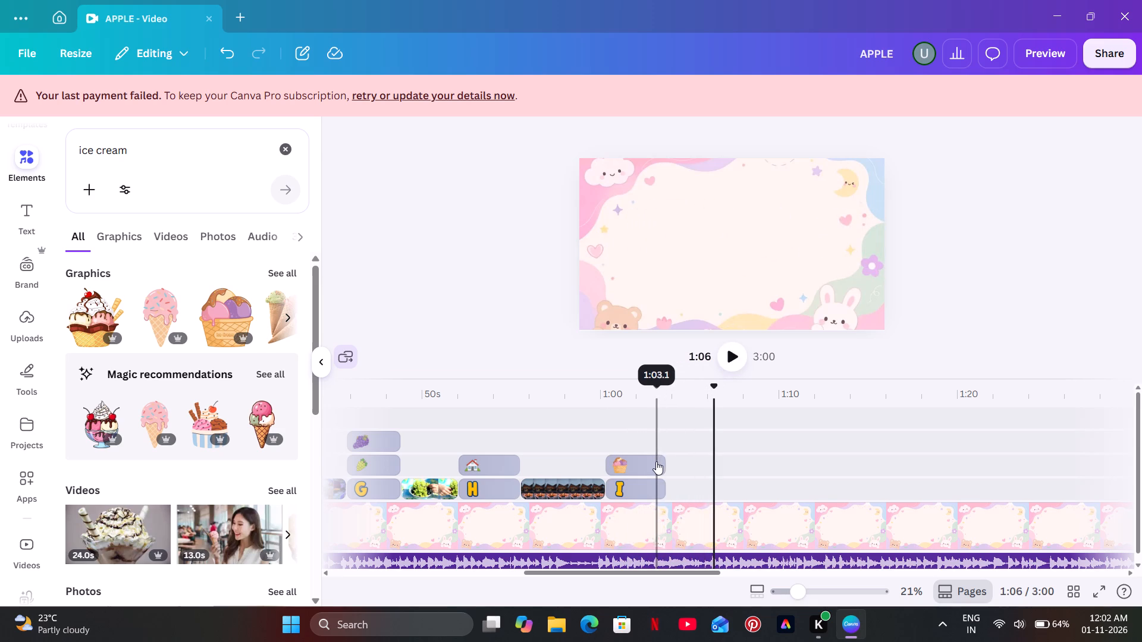
Trim the ends of the ice cream and letter I clips to about 3.0 s each.
click(656, 461)
drag(656, 461, 649, 468)
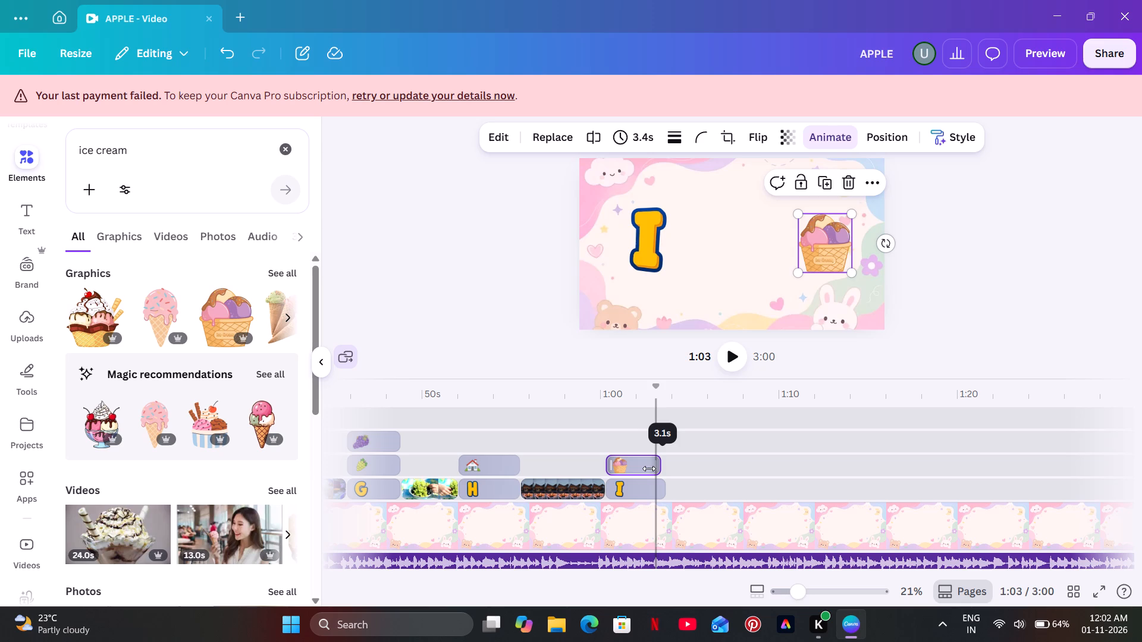
drag(649, 468, 650, 468)
click(662, 483)
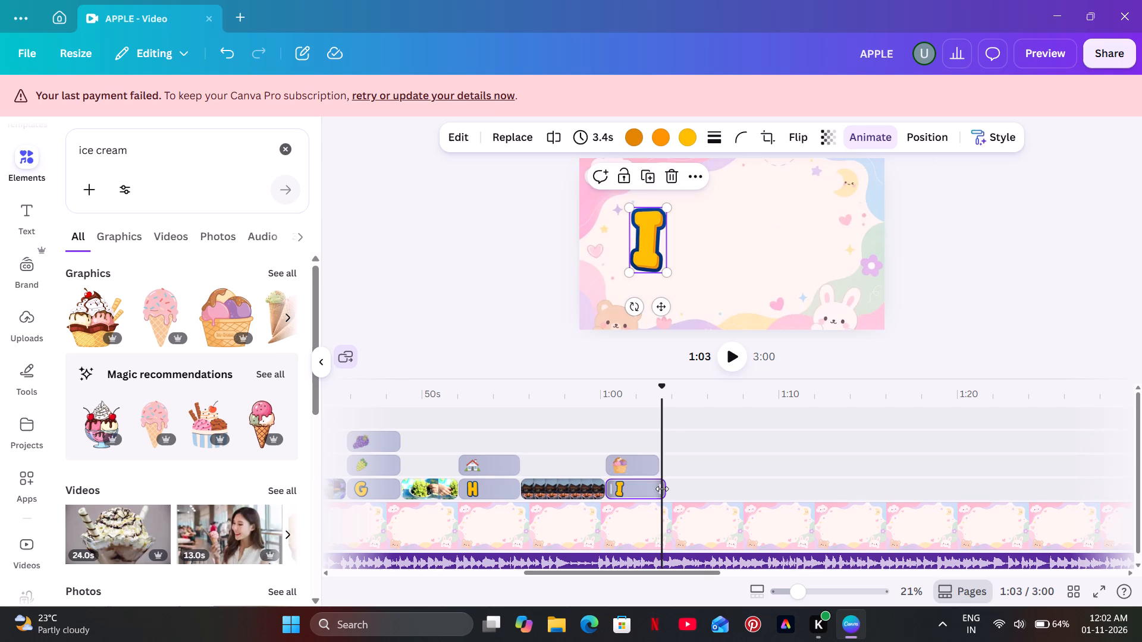
drag(662, 489, 656, 491)
click(657, 490)
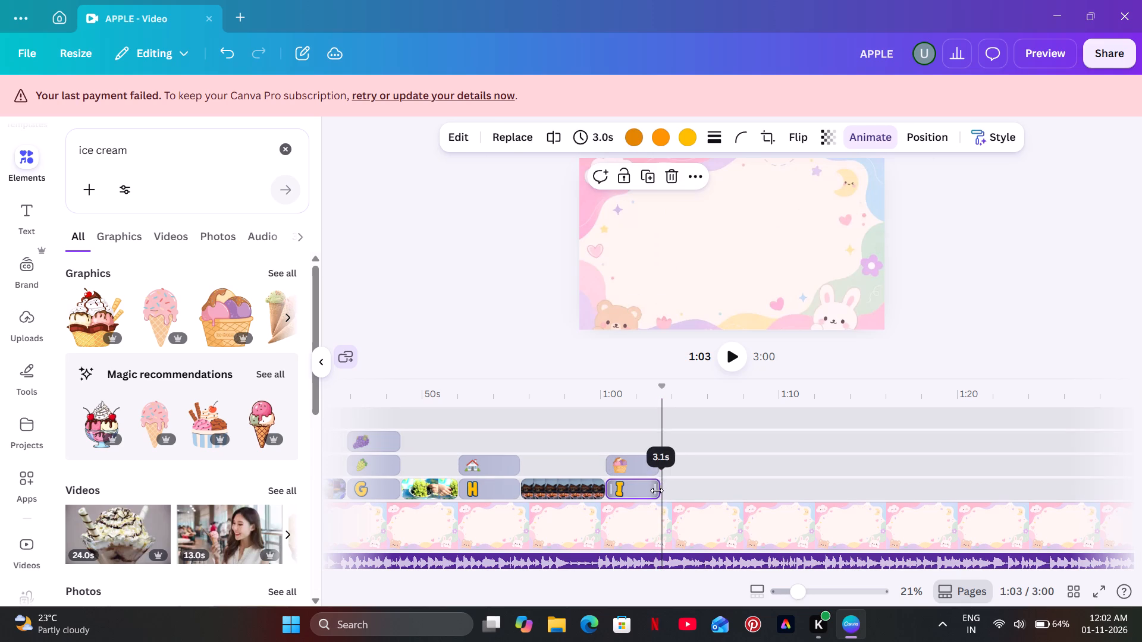
Insert the 15.0 s ice cream cones video and place it on the timeline directly after the letter I clip.
click(616, 426)
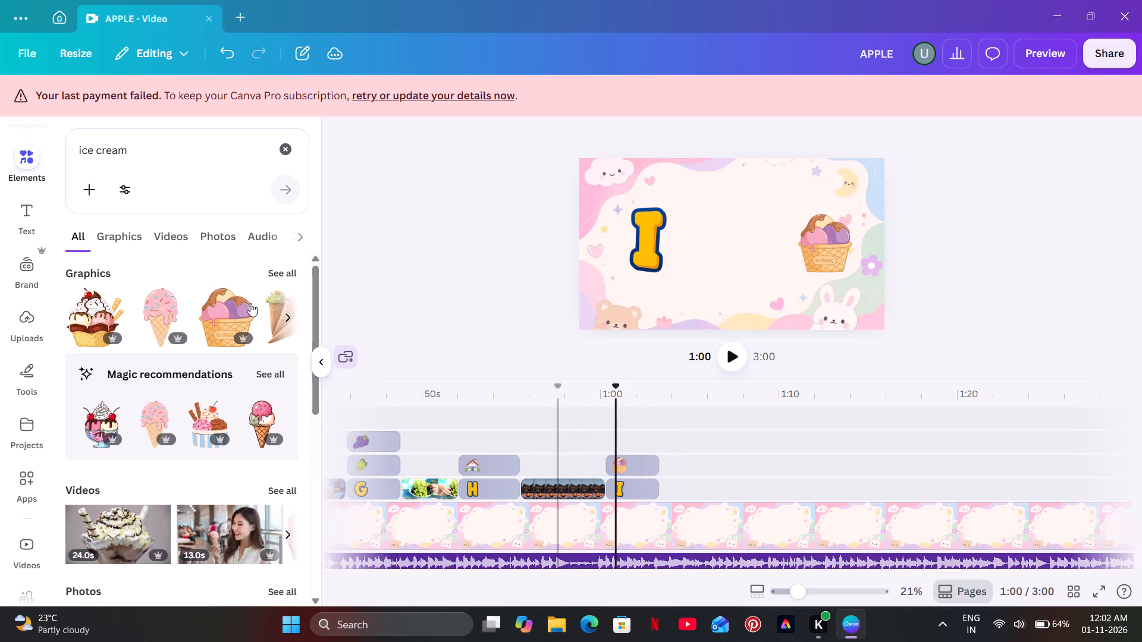
click(286, 533)
click(102, 536)
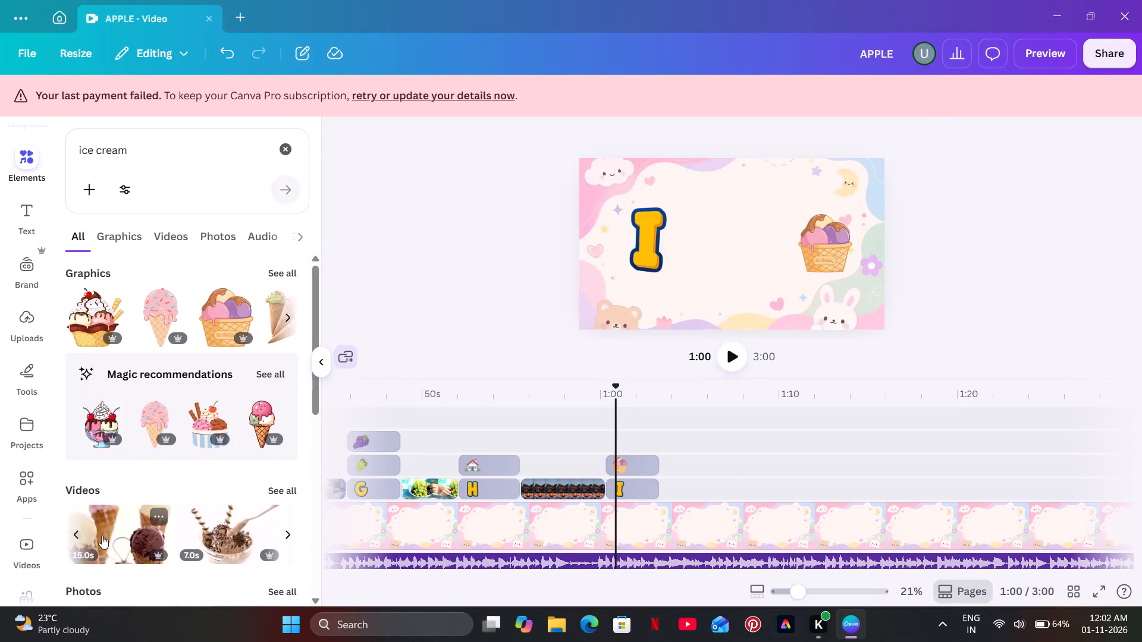
drag(435, 531, 440, 508)
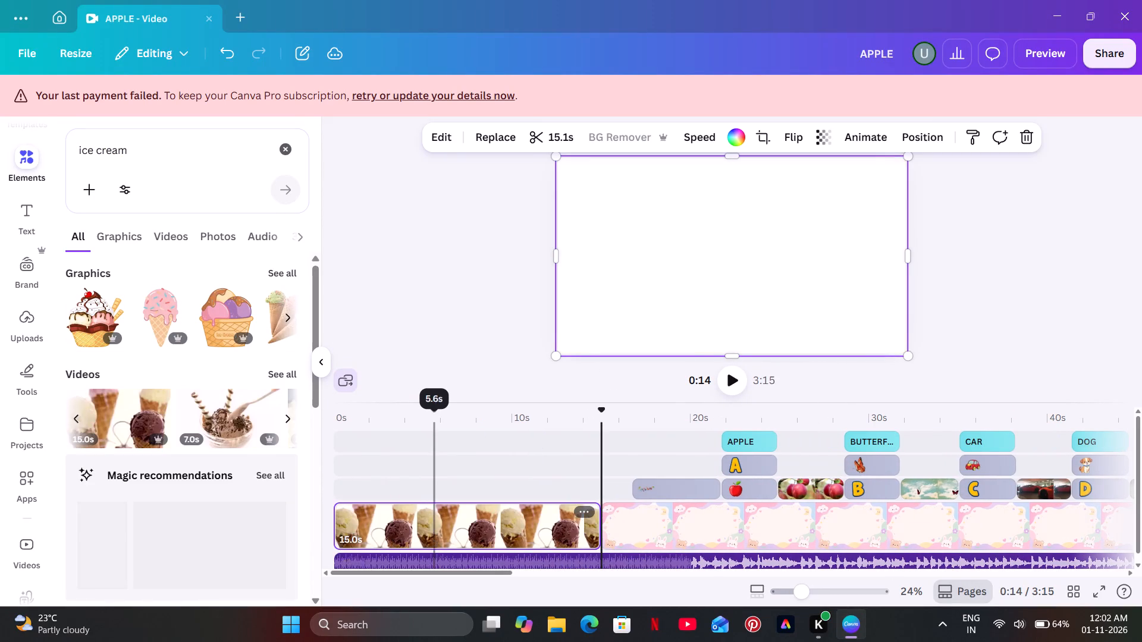
drag(440, 508, 1037, 493)
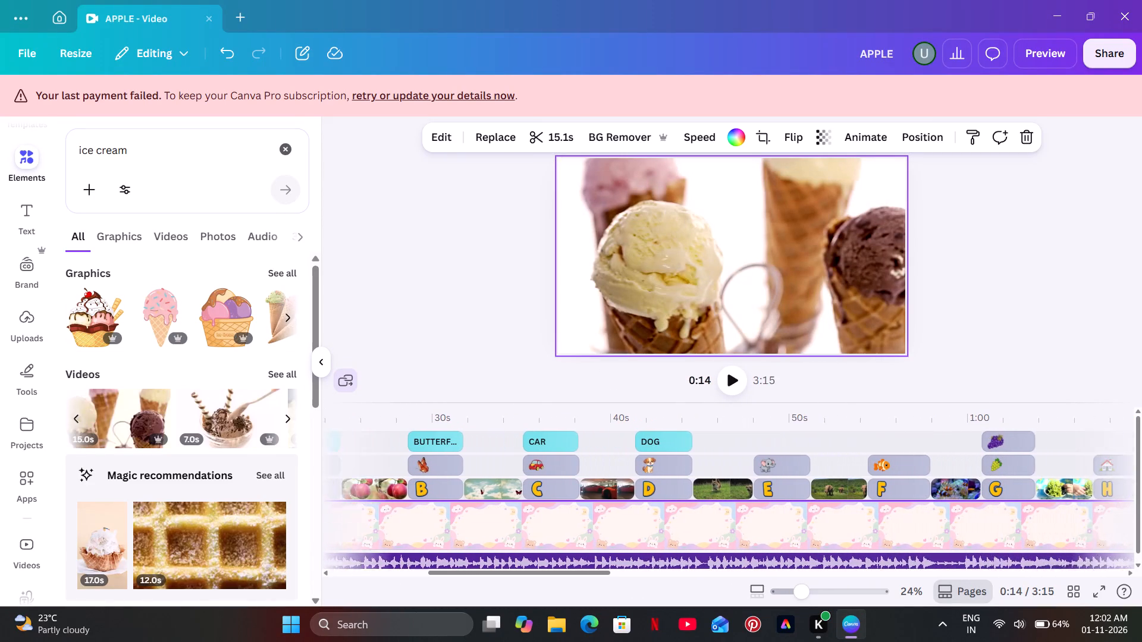
drag(1037, 493, 1043, 472)
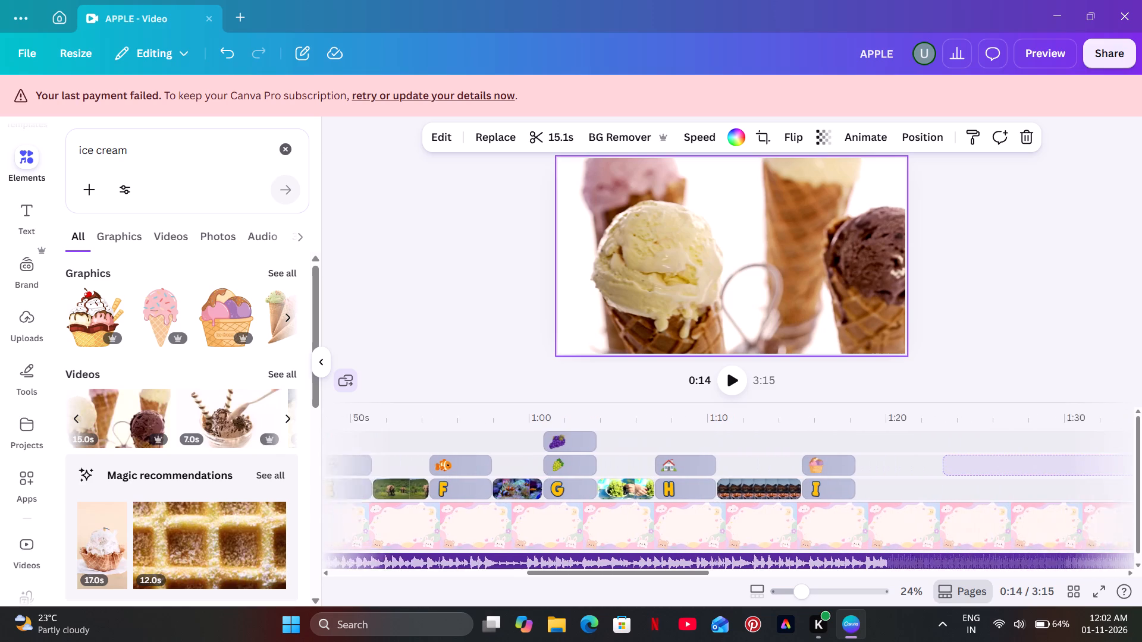
drag(1043, 472, 939, 488)
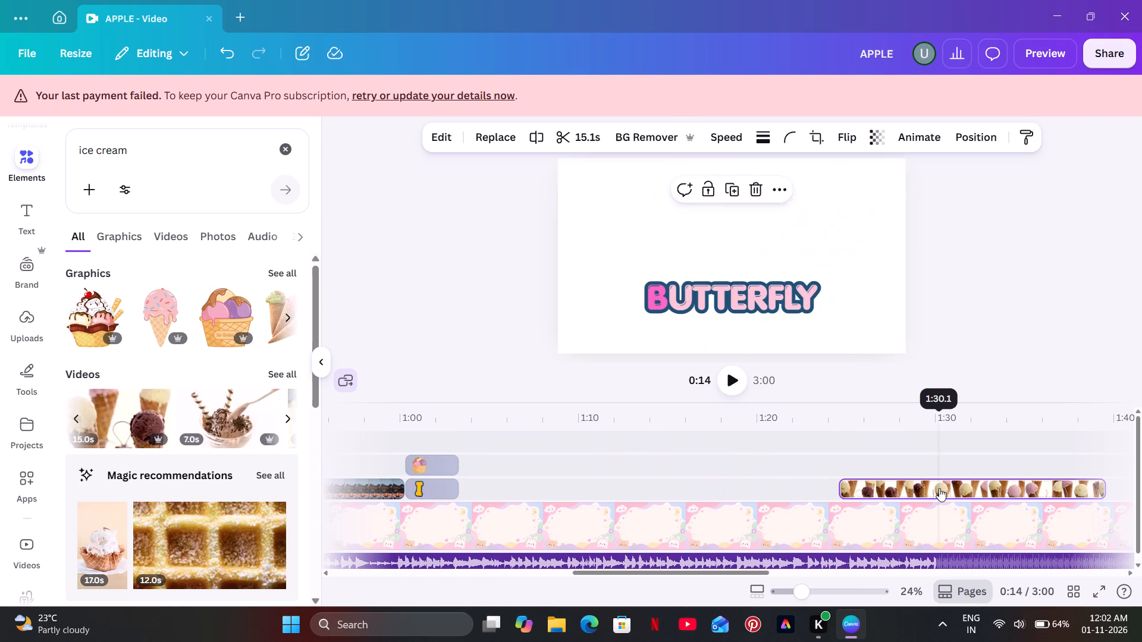
drag(939, 488, 657, 483)
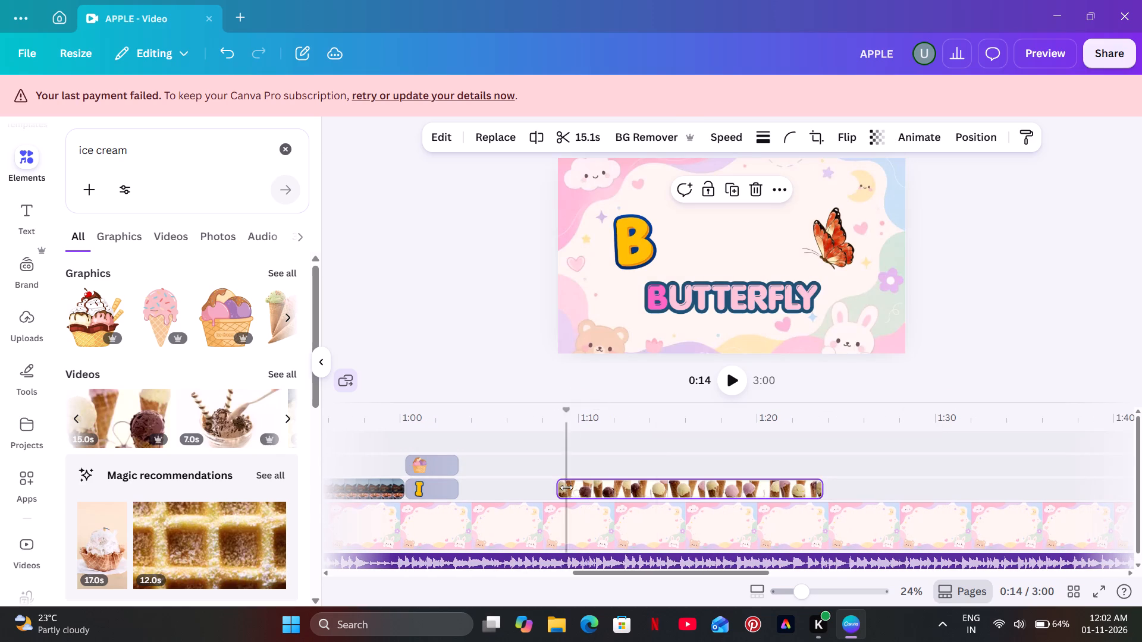
drag(648, 484, 559, 482)
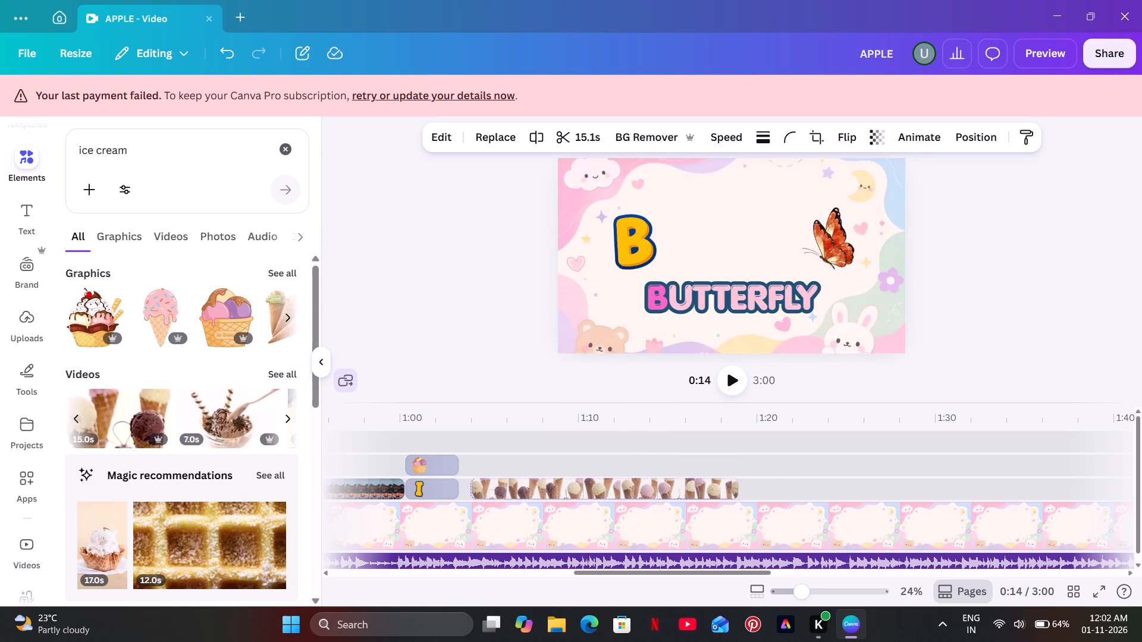
drag(559, 482, 555, 482)
Trim the end of the ice cream cones clip to about 3.1 s, playing the scene from about 1:00.6 to find the cut.
drag(721, 487, 624, 489)
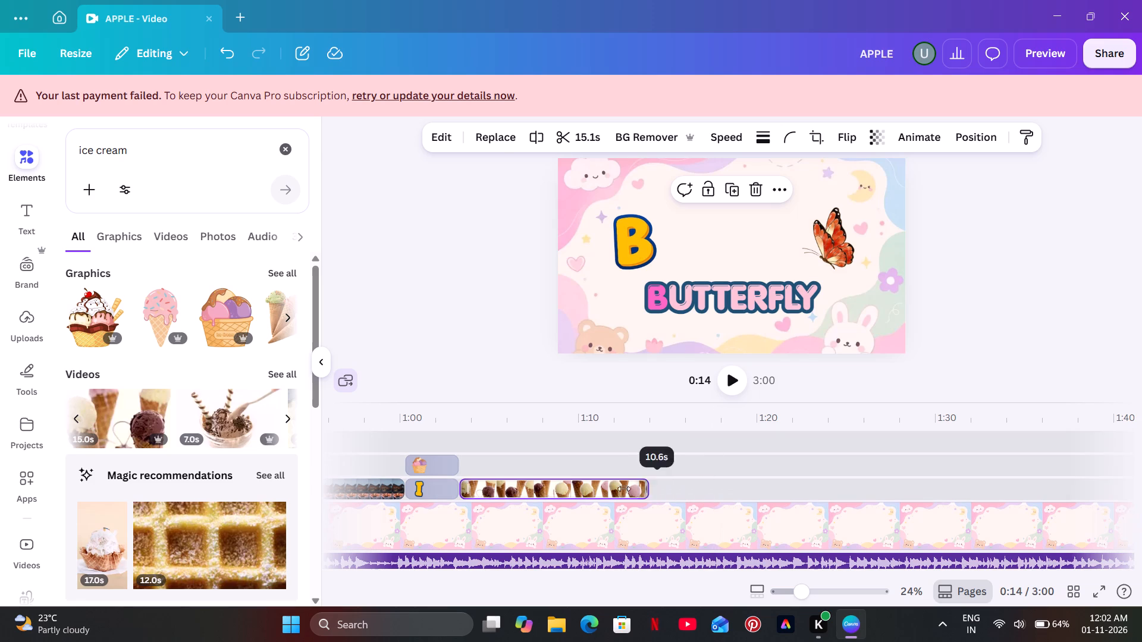
drag(624, 489, 534, 492)
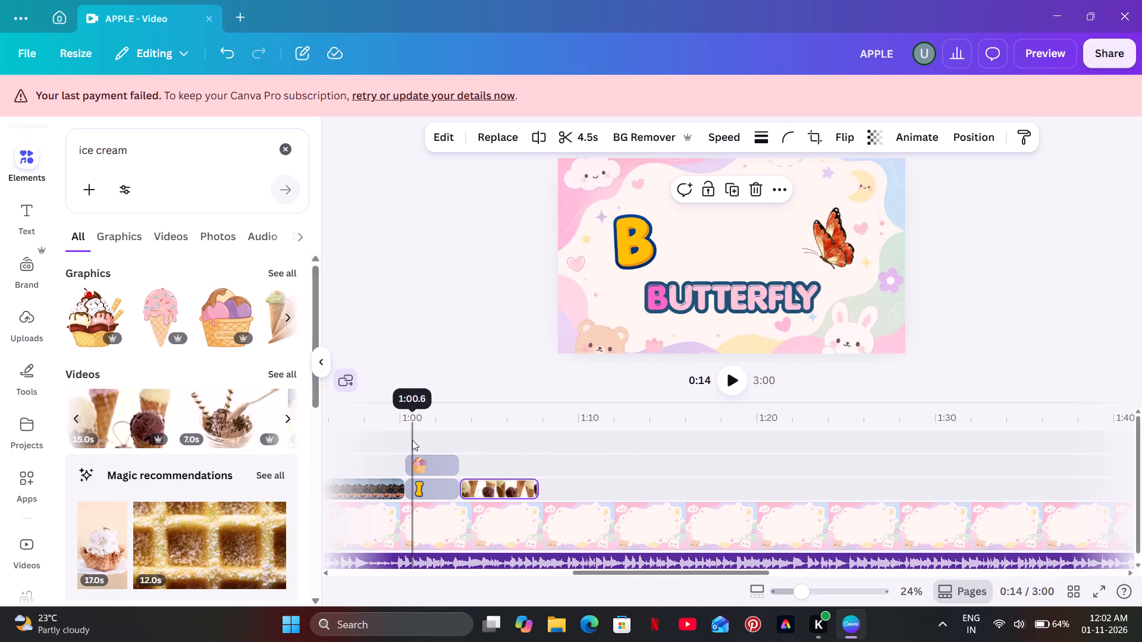
click(412, 440)
click(731, 400)
click(733, 384)
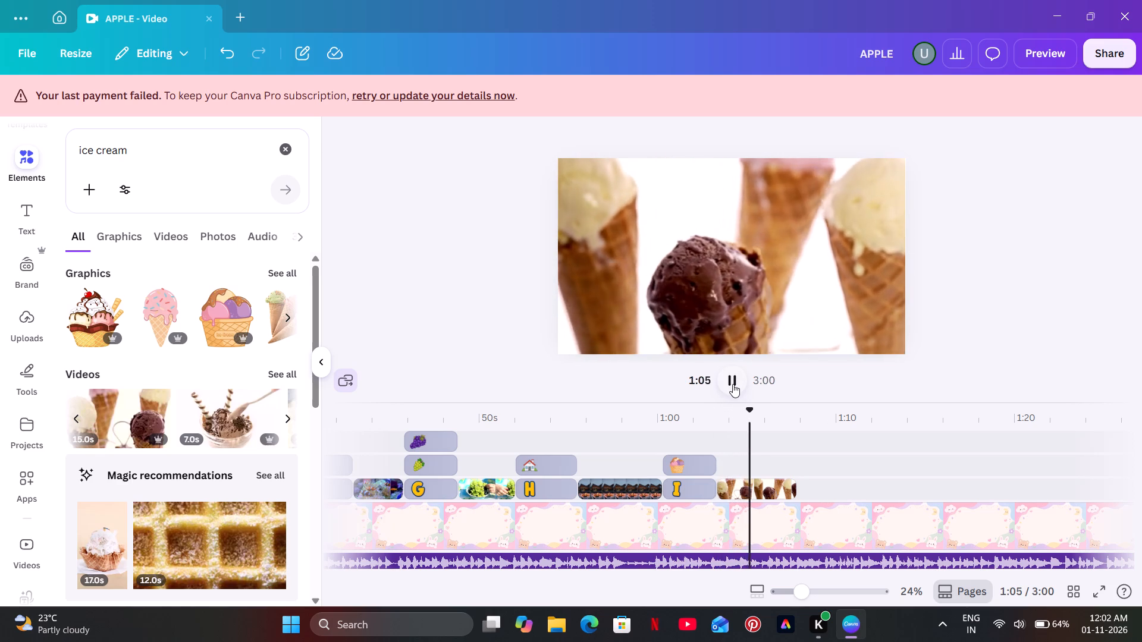
click(733, 384)
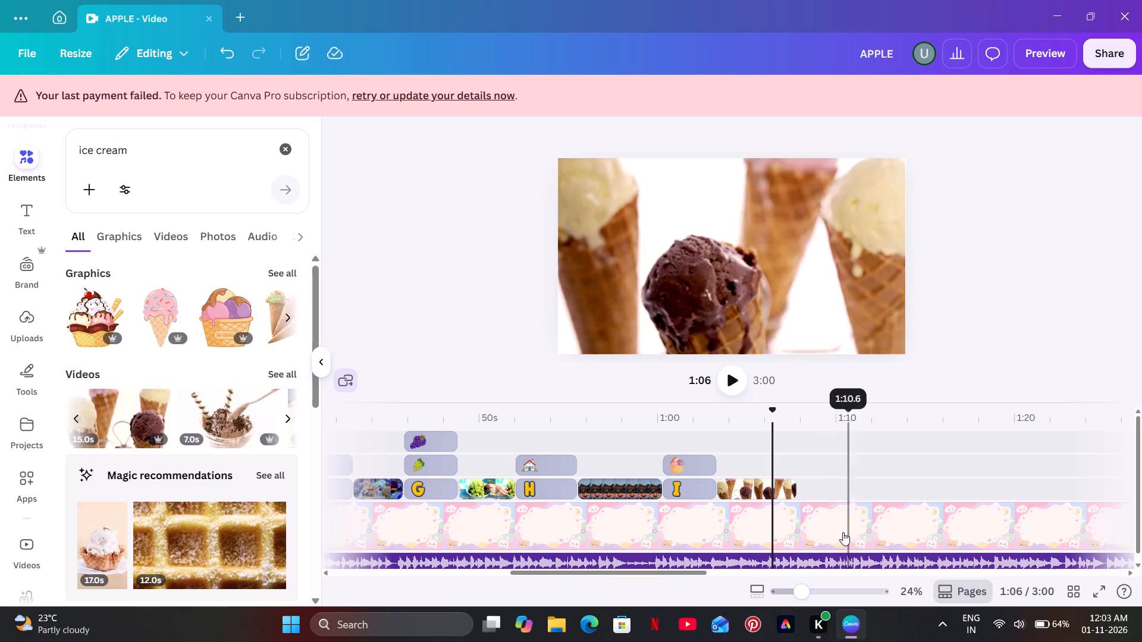
drag(788, 490, 765, 497)
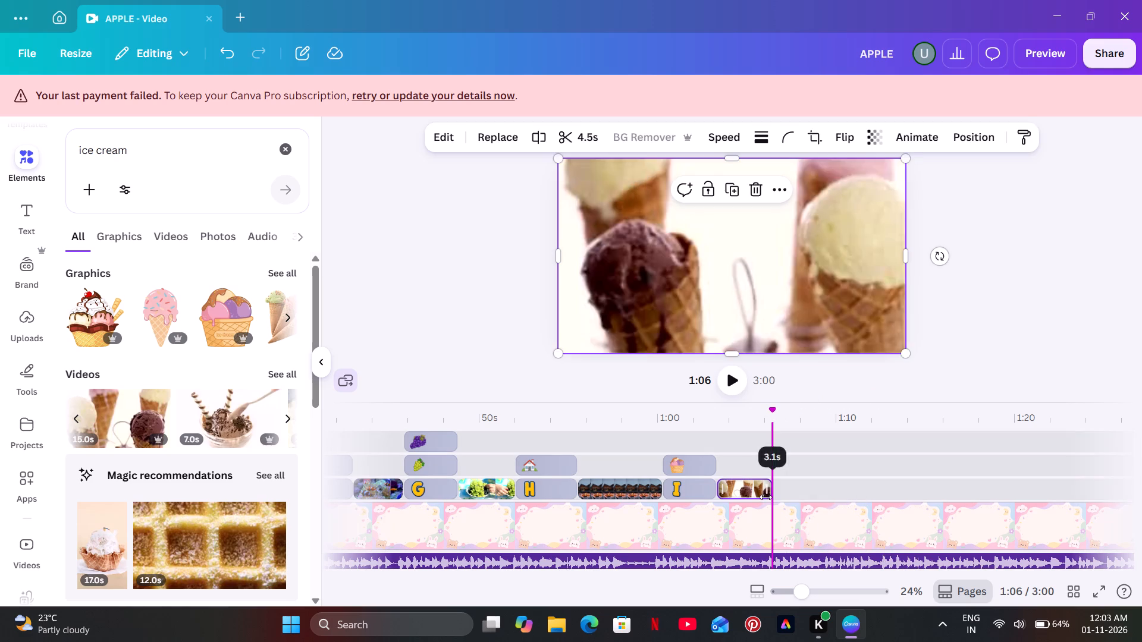
Play back the I scene through the end of the ice cream cones clip, replaying once from about 1:04.
click(733, 473)
click(726, 382)
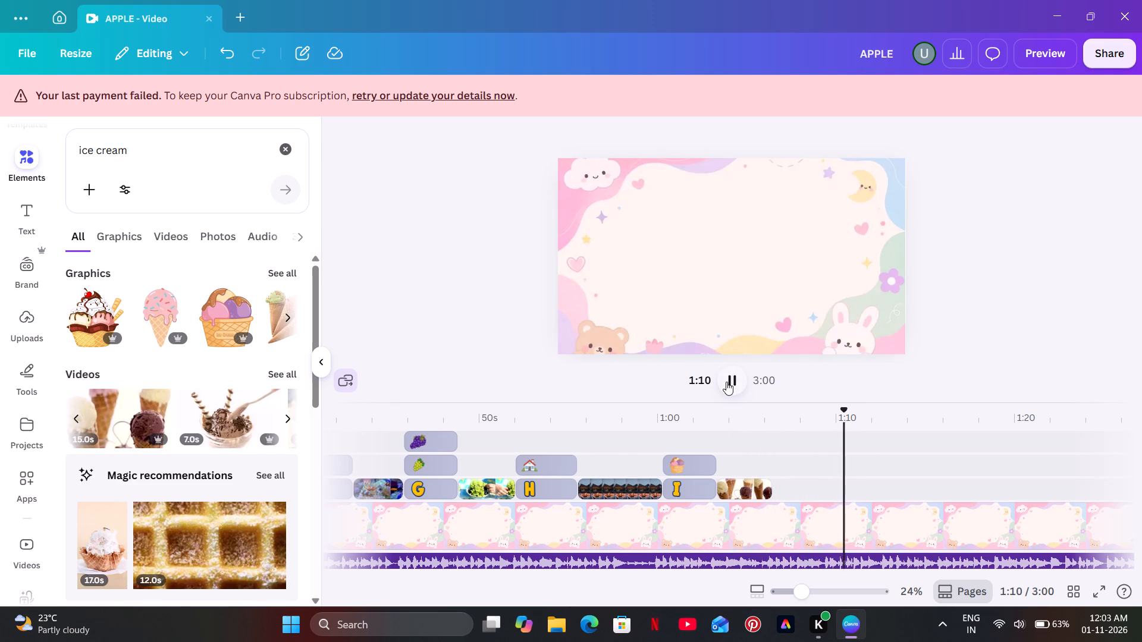
click(742, 377)
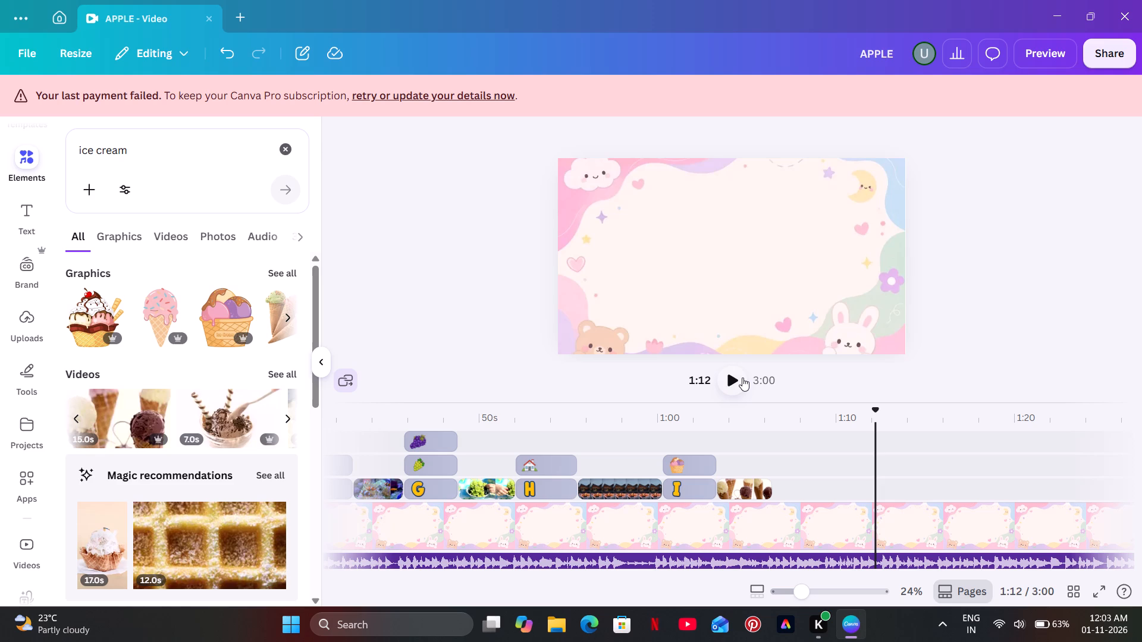
click(747, 448)
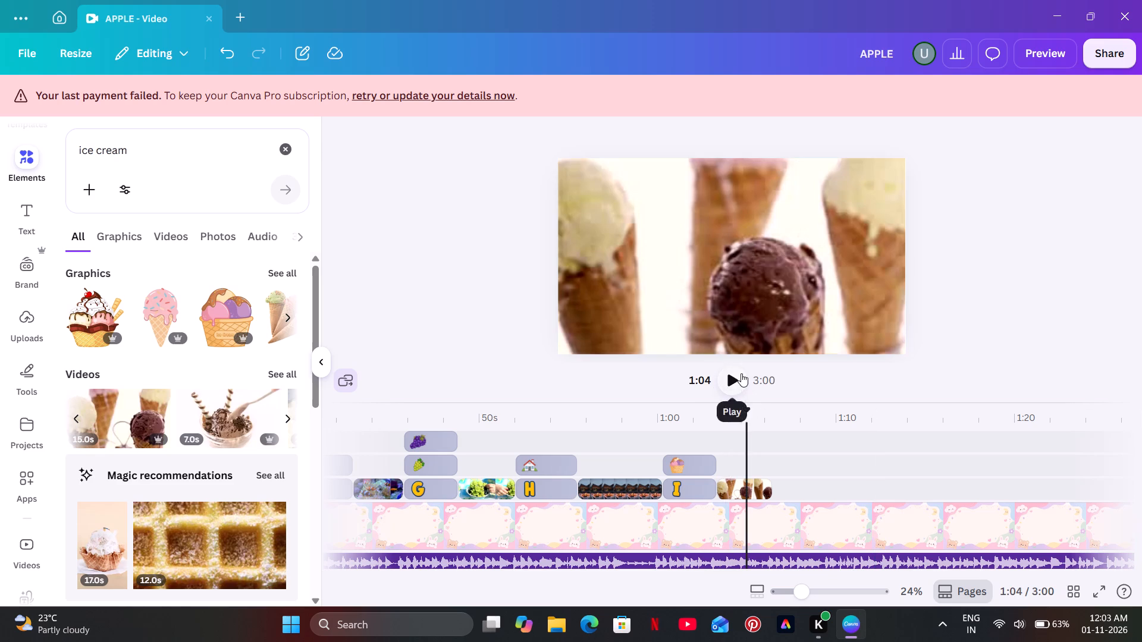
click(741, 373)
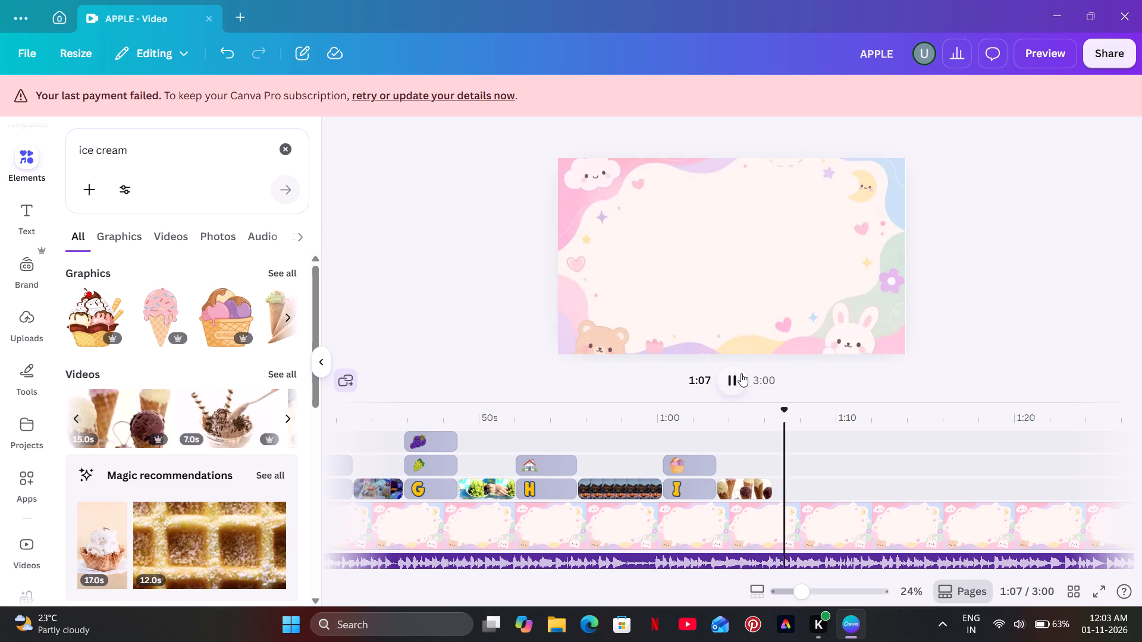
click(741, 373)
Find the letter set set:nAGYeyAANi8 again and add its yellow letter J at 1:07.
click(302, 149)
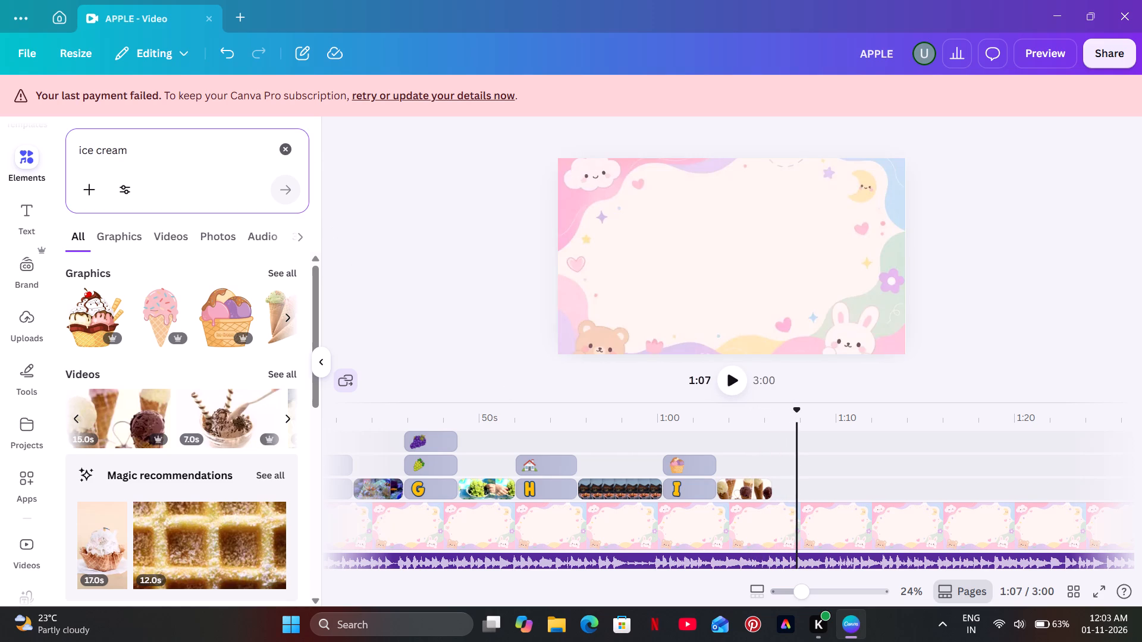
click(293, 150)
click(159, 297)
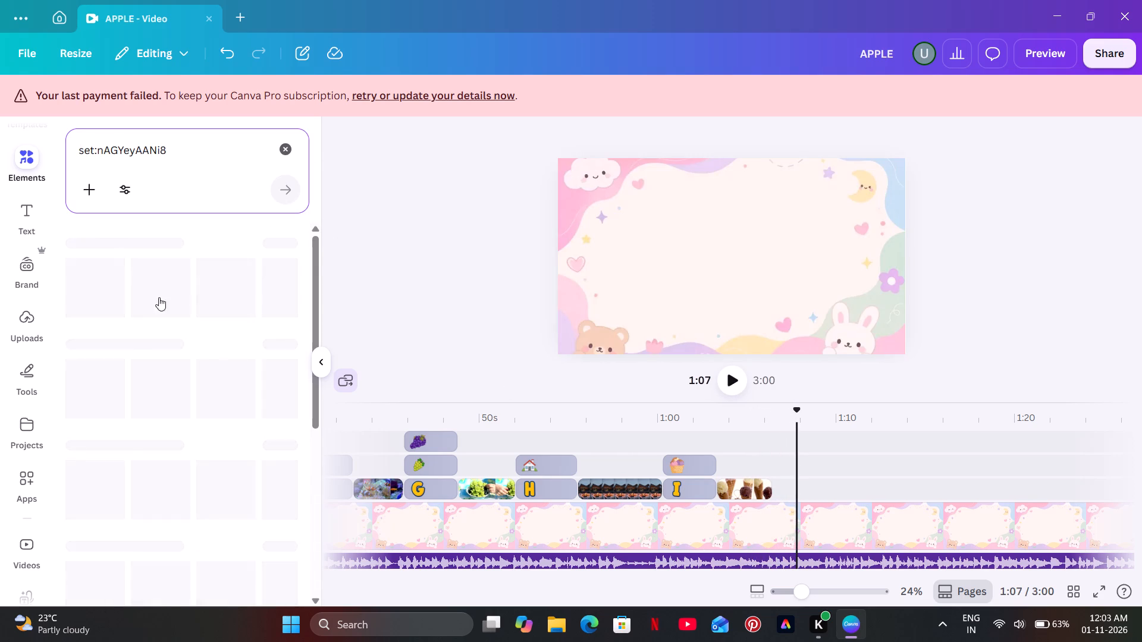
scroll(161, 297, down, 4)
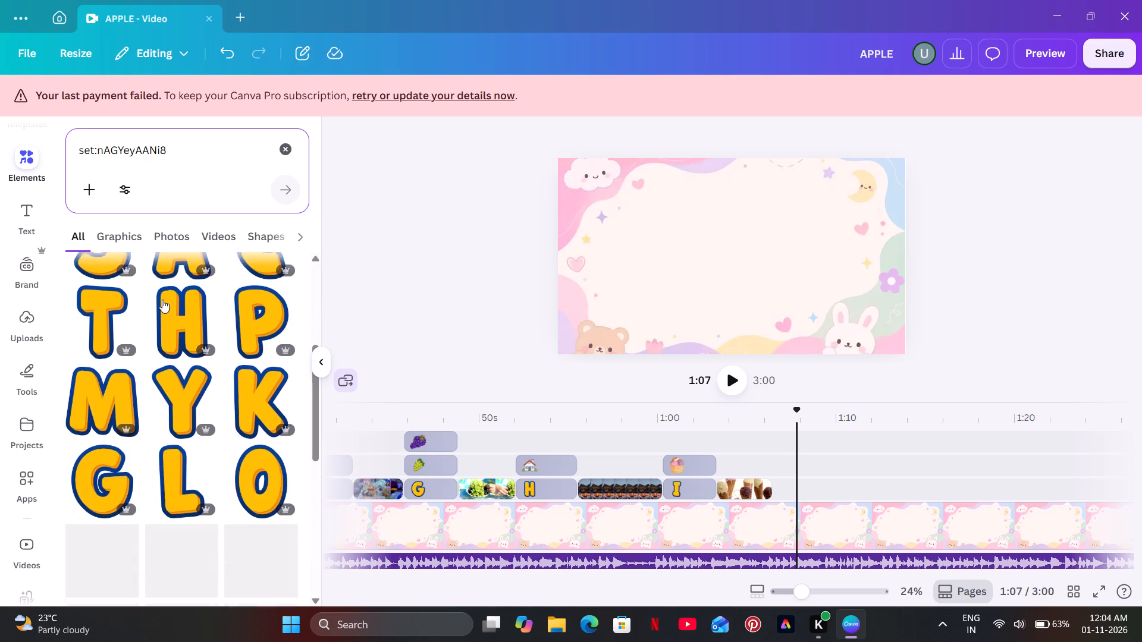
scroll(162, 300, down, 1)
scroll(162, 300, up, 5)
scroll(162, 300, down, 4)
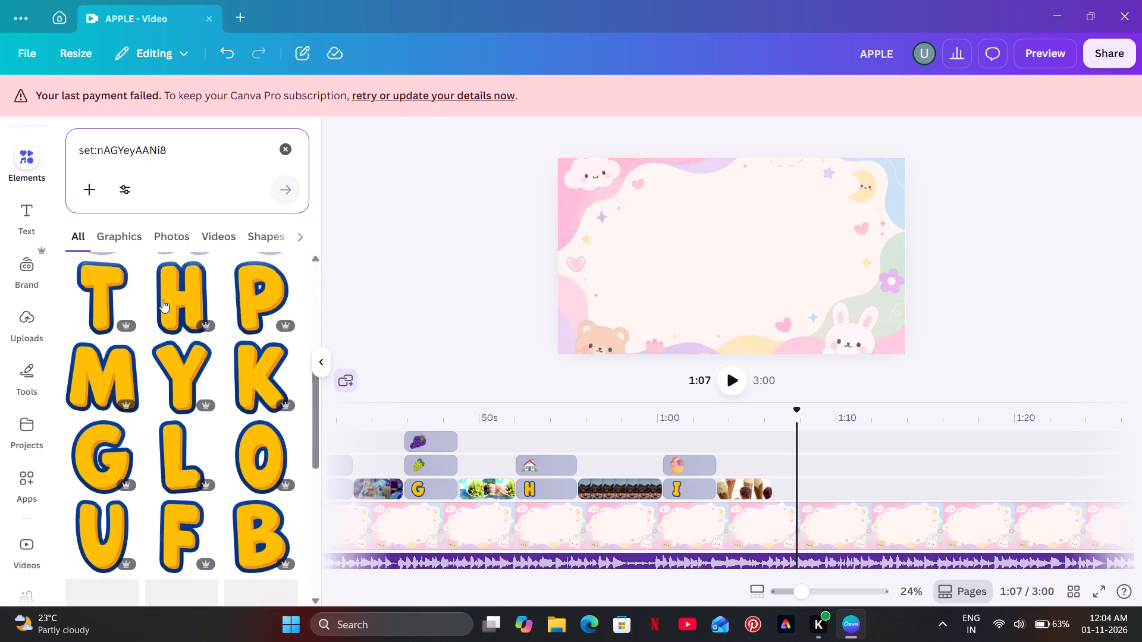
scroll(162, 300, down, 3)
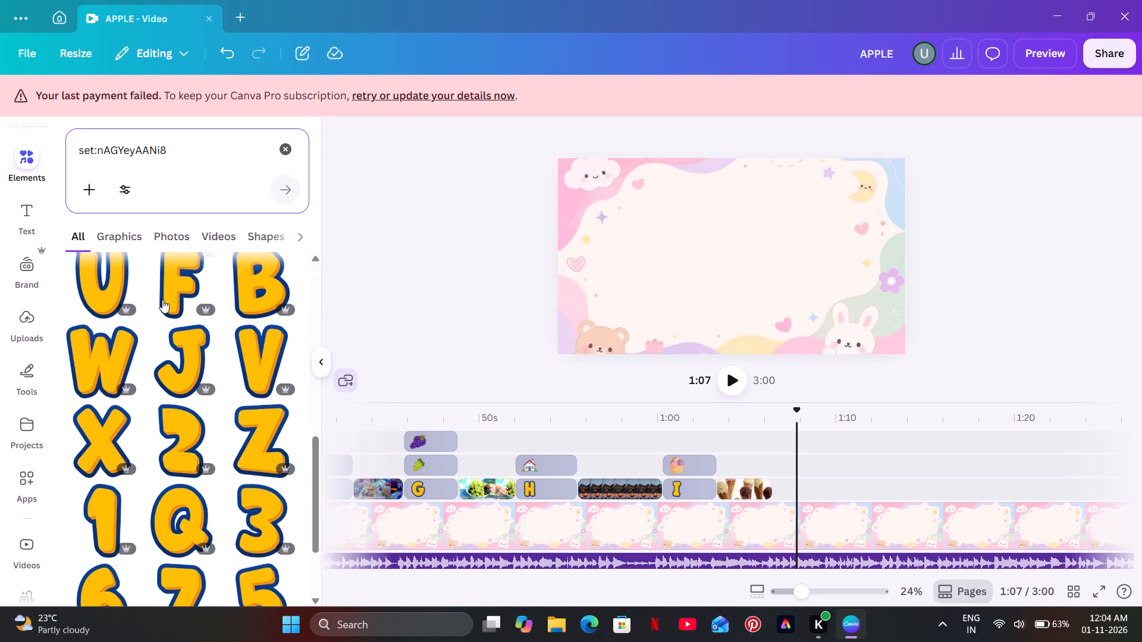
click(185, 348)
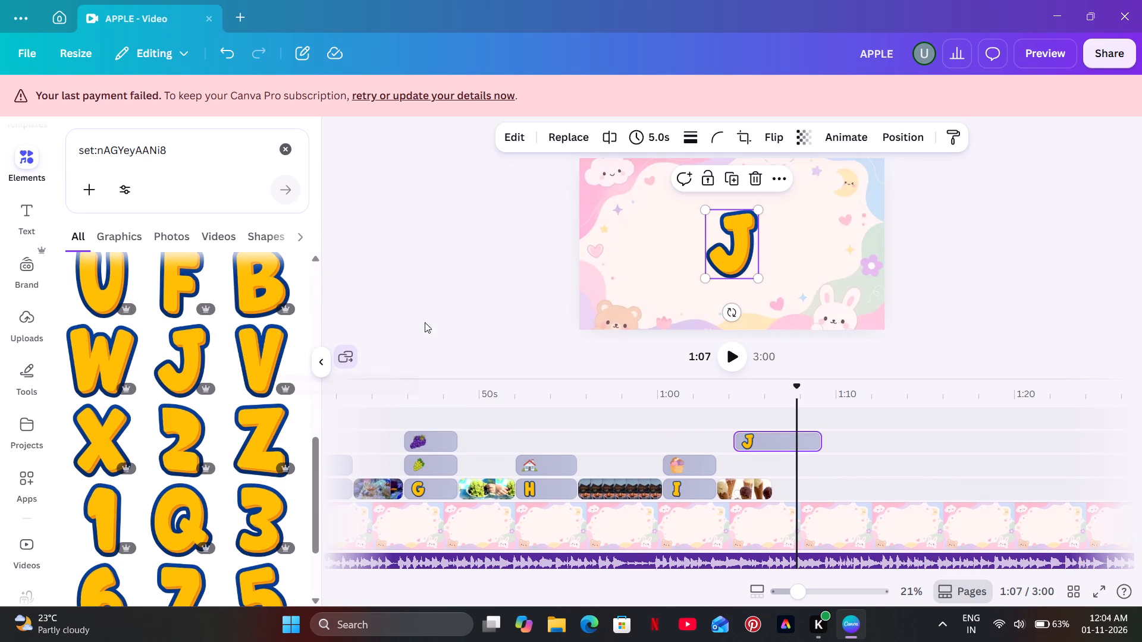
Shrink the letter J to about 265 by 345 and place it on the scene's left side.
click(763, 282)
drag(757, 276, 753, 271)
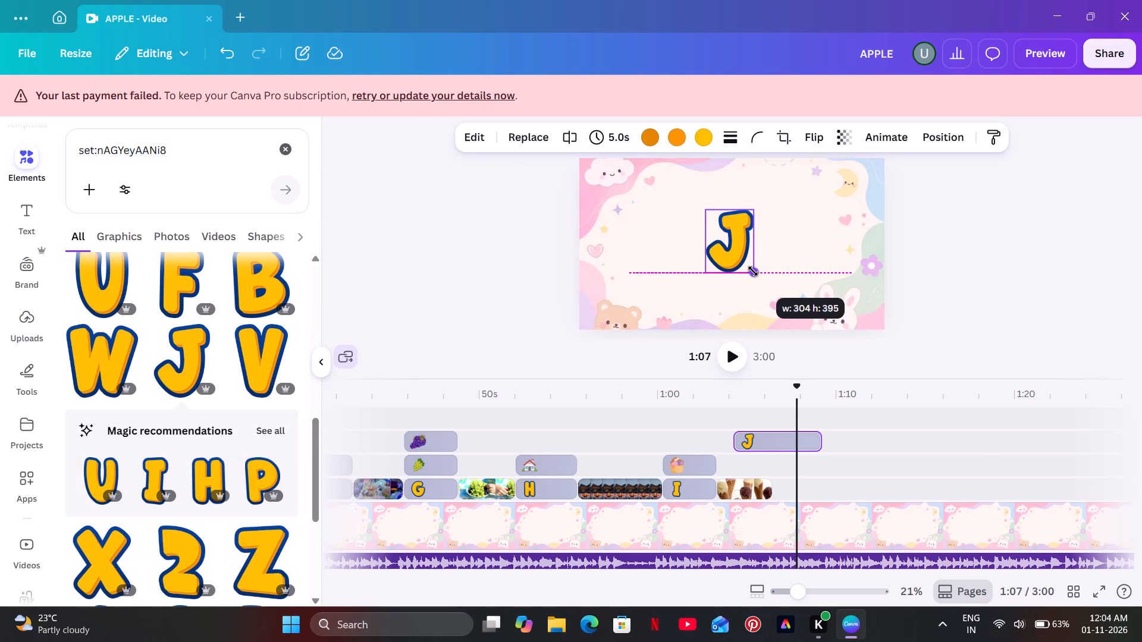
drag(753, 271, 752, 266)
drag(730, 240, 682, 246)
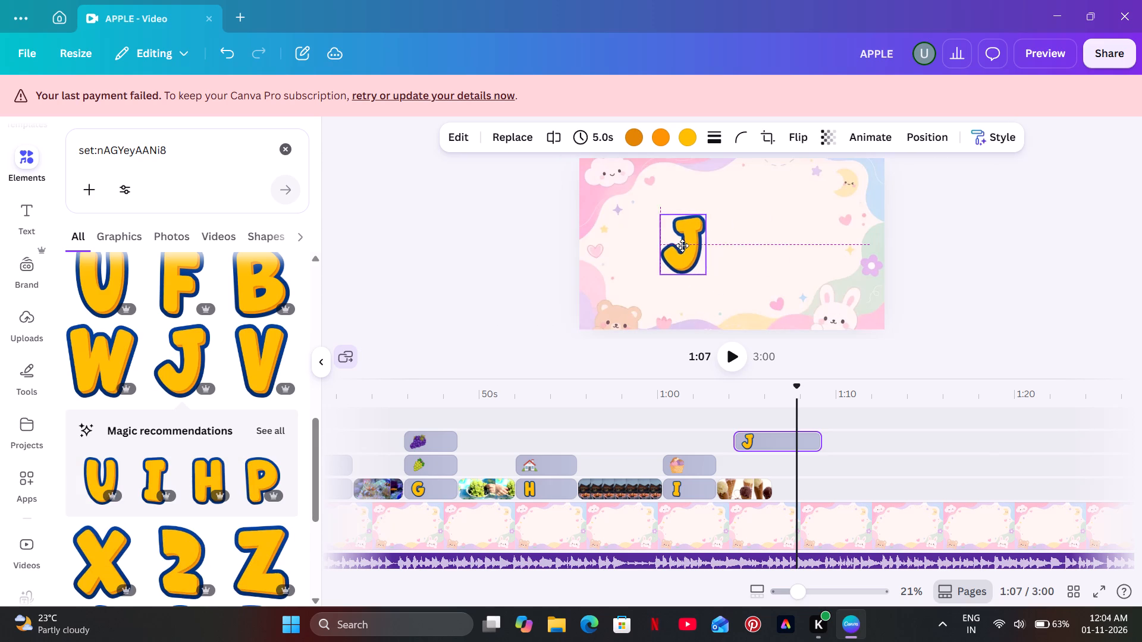
drag(682, 246, 679, 246)
drag(676, 246, 665, 246)
drag(664, 246, 650, 244)
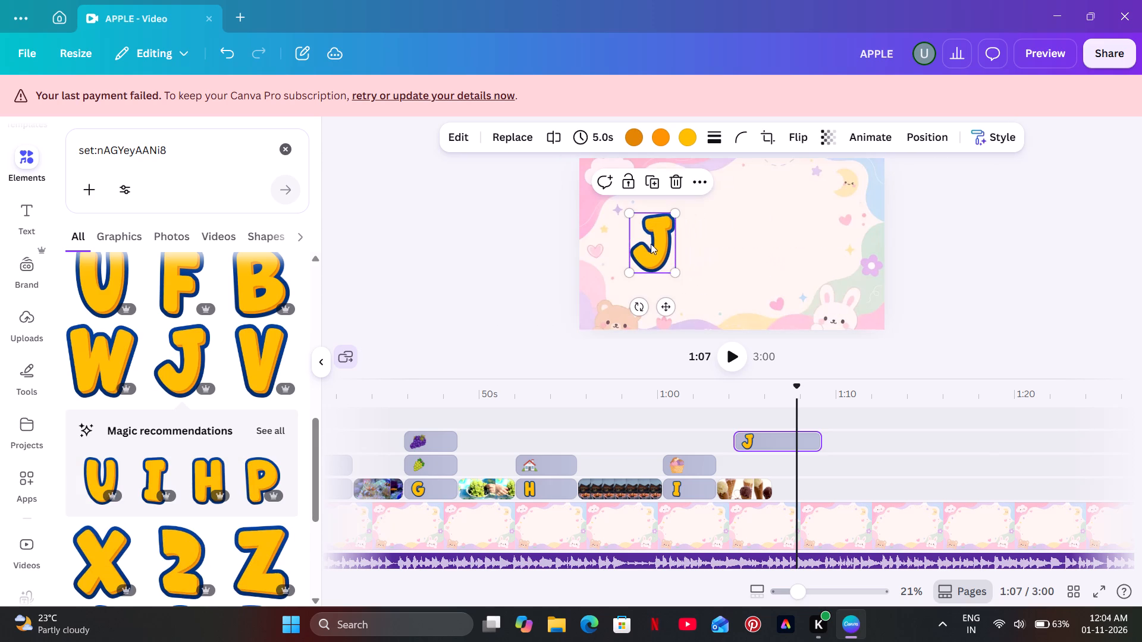
click(672, 273)
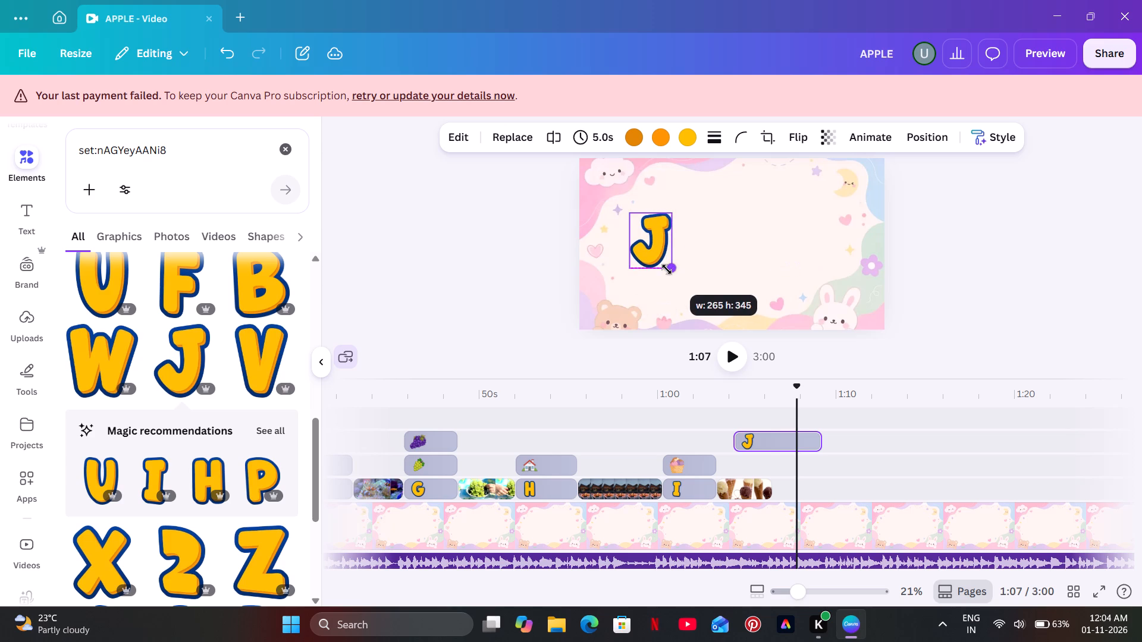
click(529, 263)
Move the letter J clip directly after the ice cream cones clip and trim its end to 3.7 s.
drag(765, 439, 870, 476)
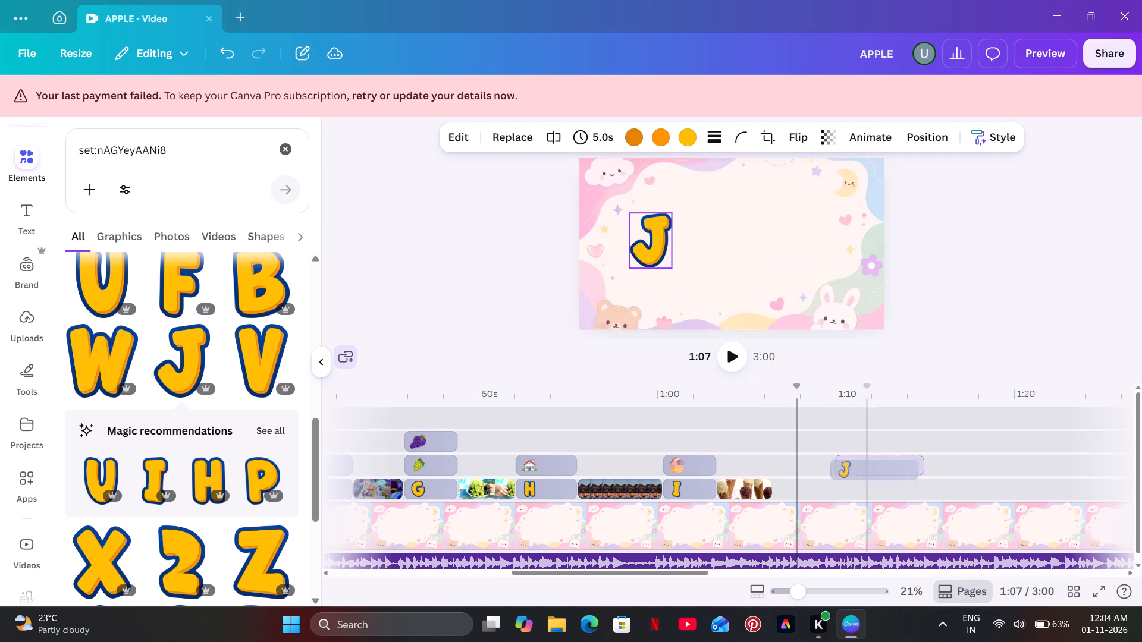
drag(870, 476, 802, 484)
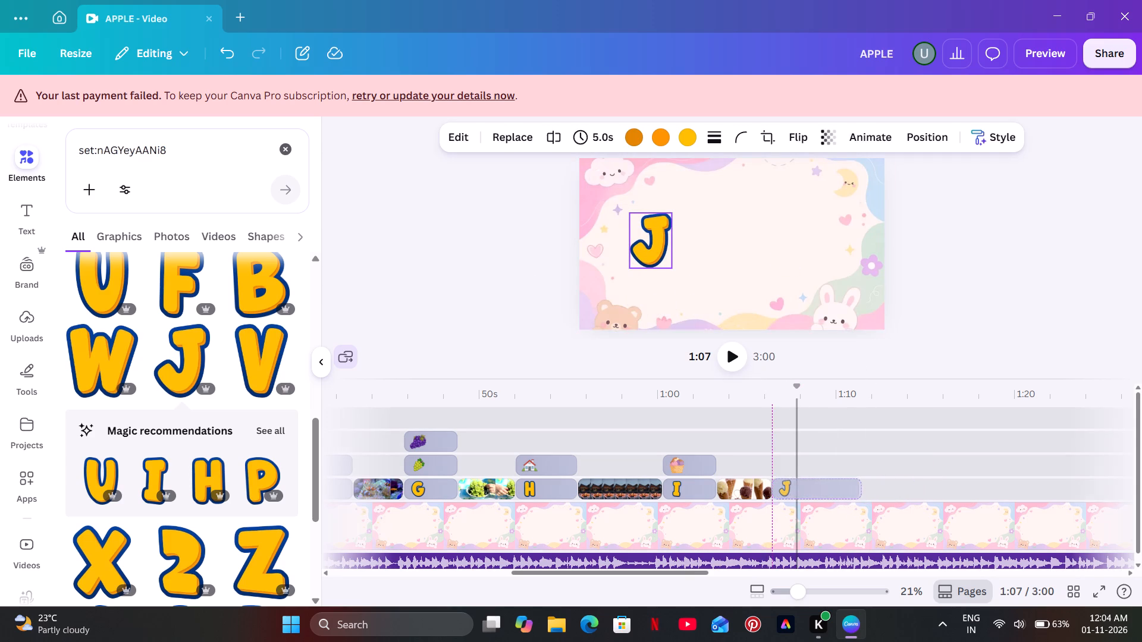
drag(857, 484, 849, 486)
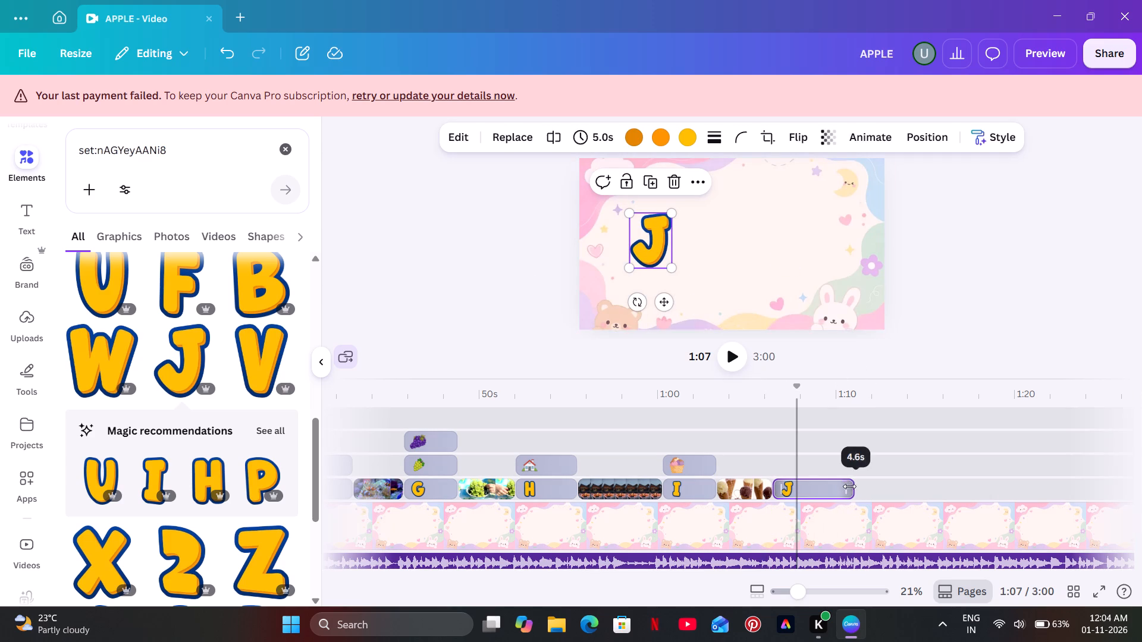
drag(849, 486, 825, 494)
drag(825, 494, 840, 490)
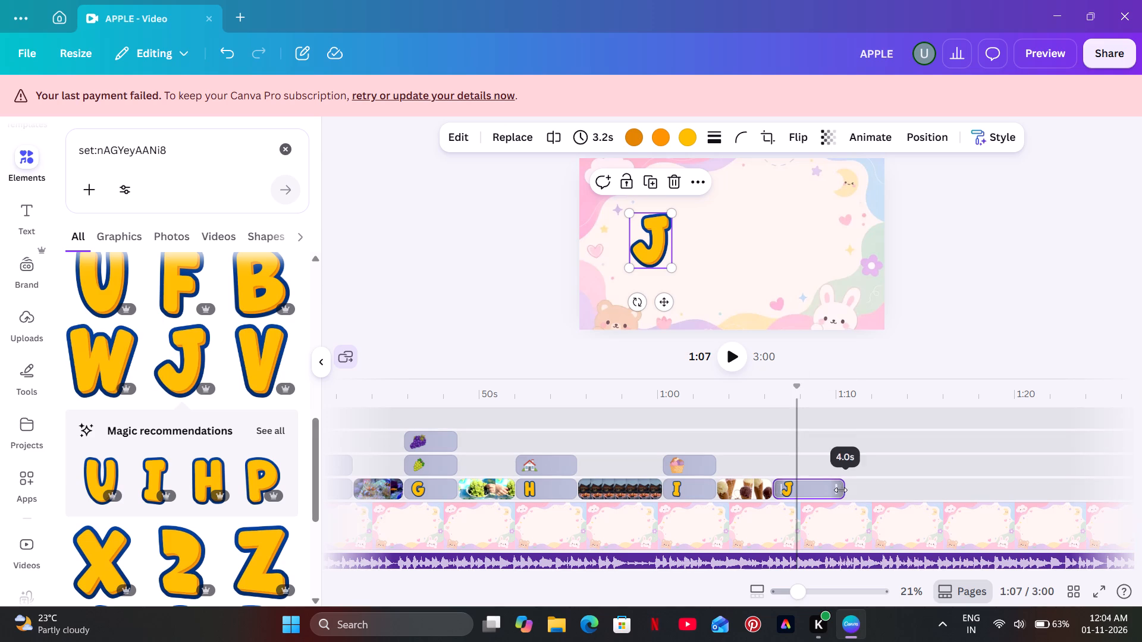
drag(840, 490, 834, 492)
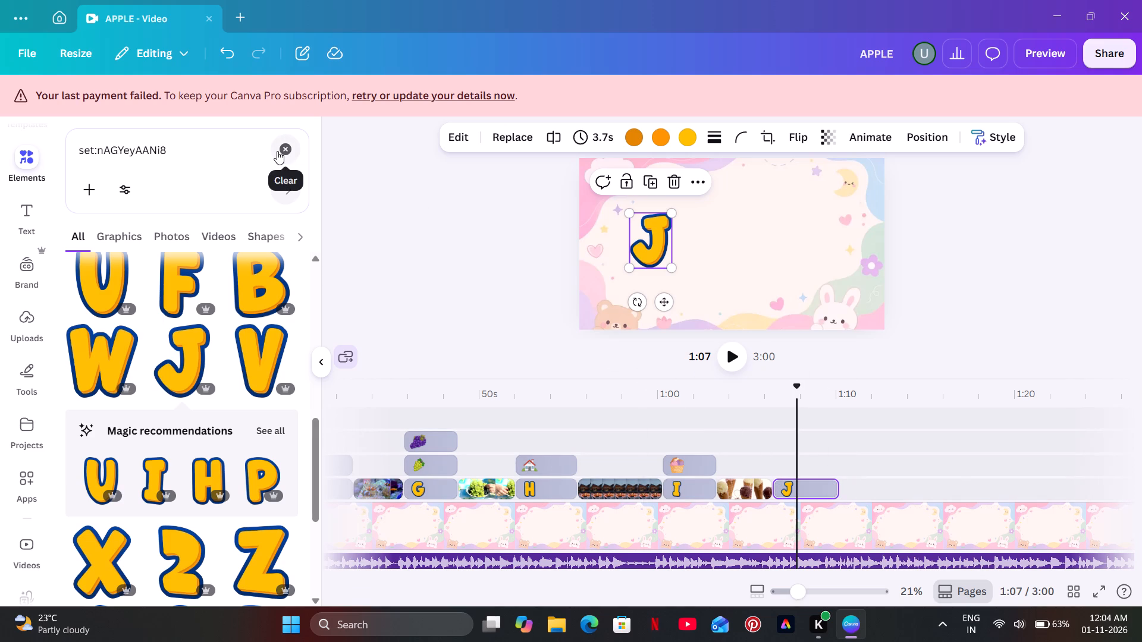
Search the elements for jellyfish and add the smiling blue jellyfish graphic.
click(277, 151)
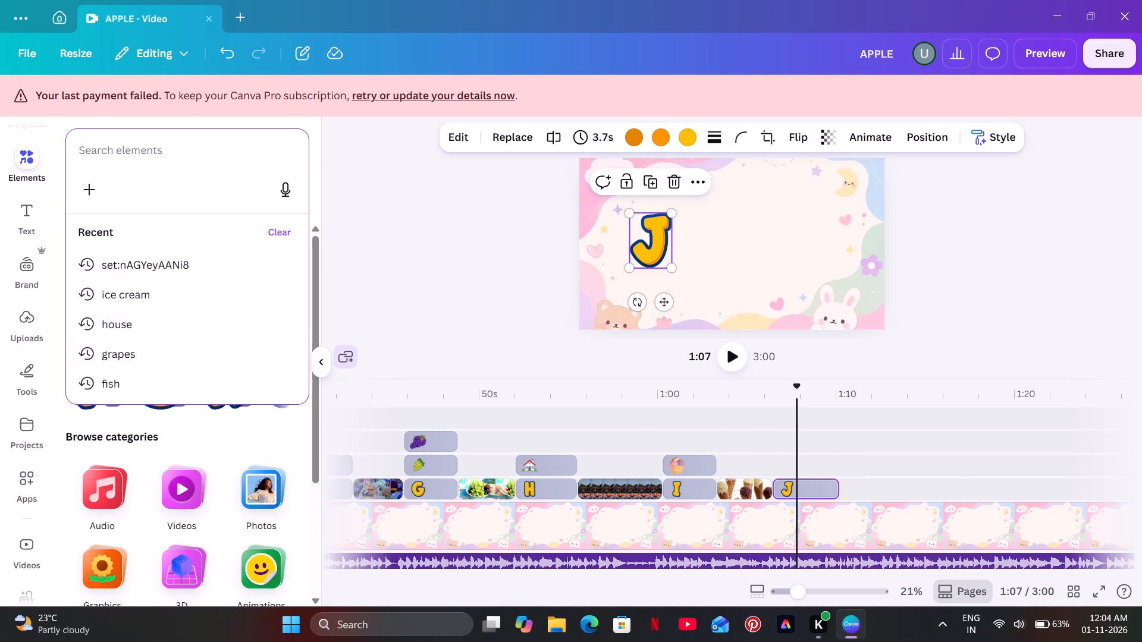
text(jell)
click(290, 267)
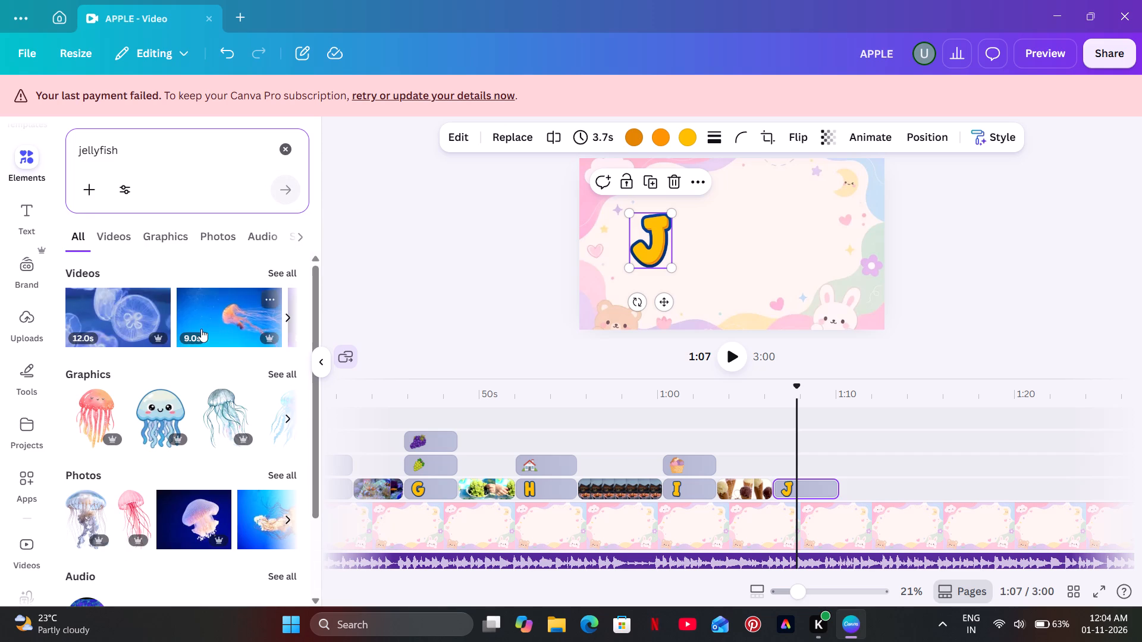
click(159, 420)
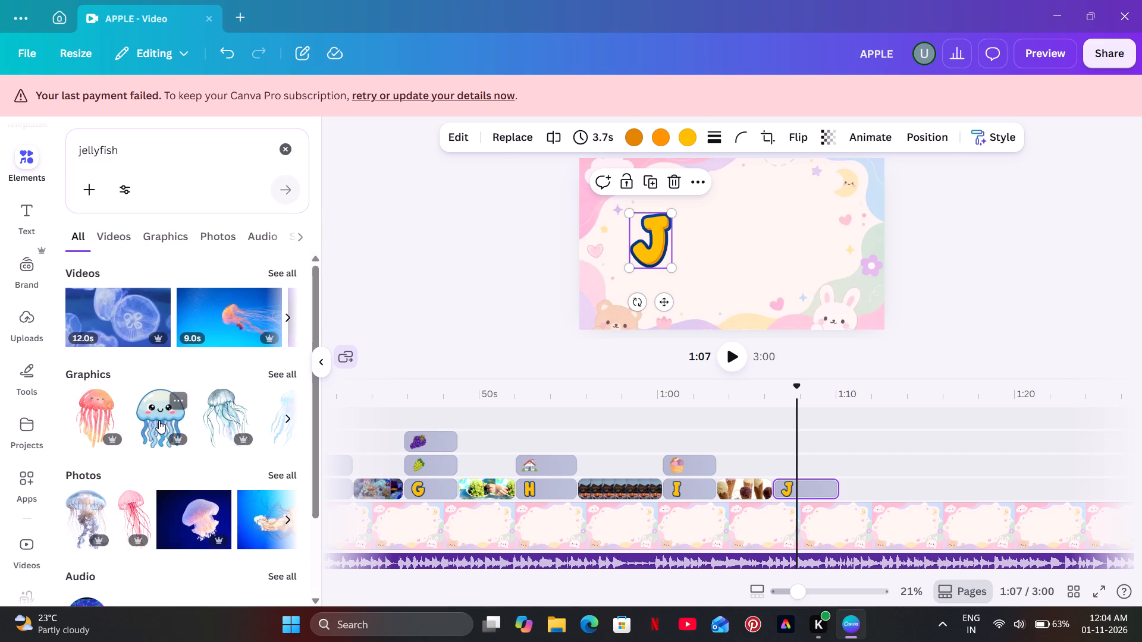
Shrink the jellyfish graphic to roughly the letter J's height and place it on the scene's right side, level with the letter.
drag(700, 213, 713, 224)
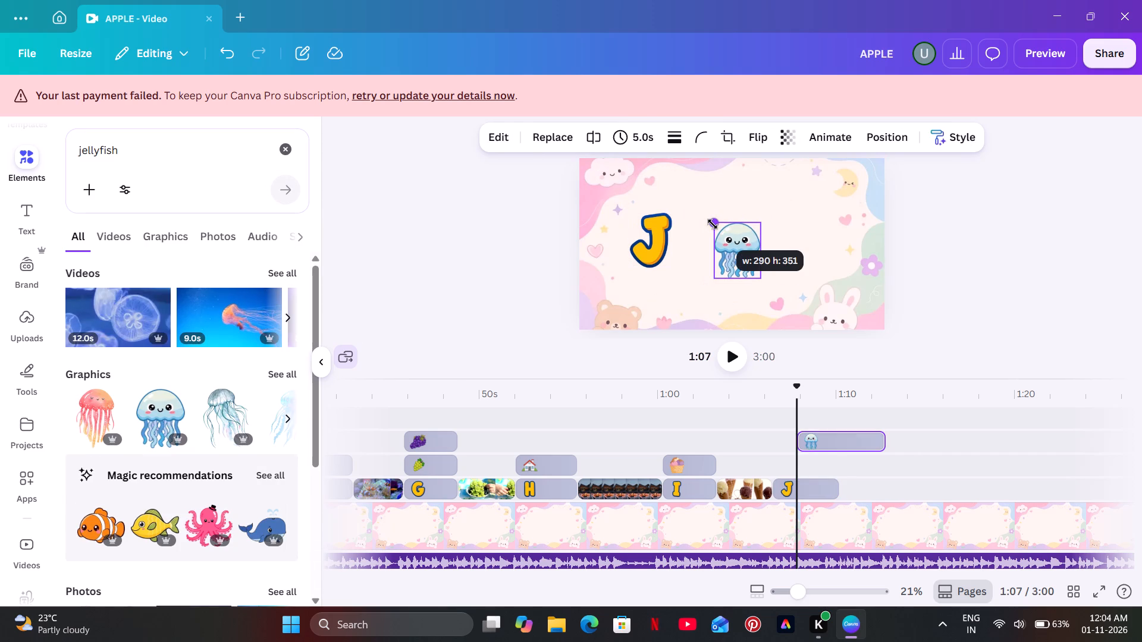
drag(713, 224, 710, 220)
drag(735, 255, 824, 243)
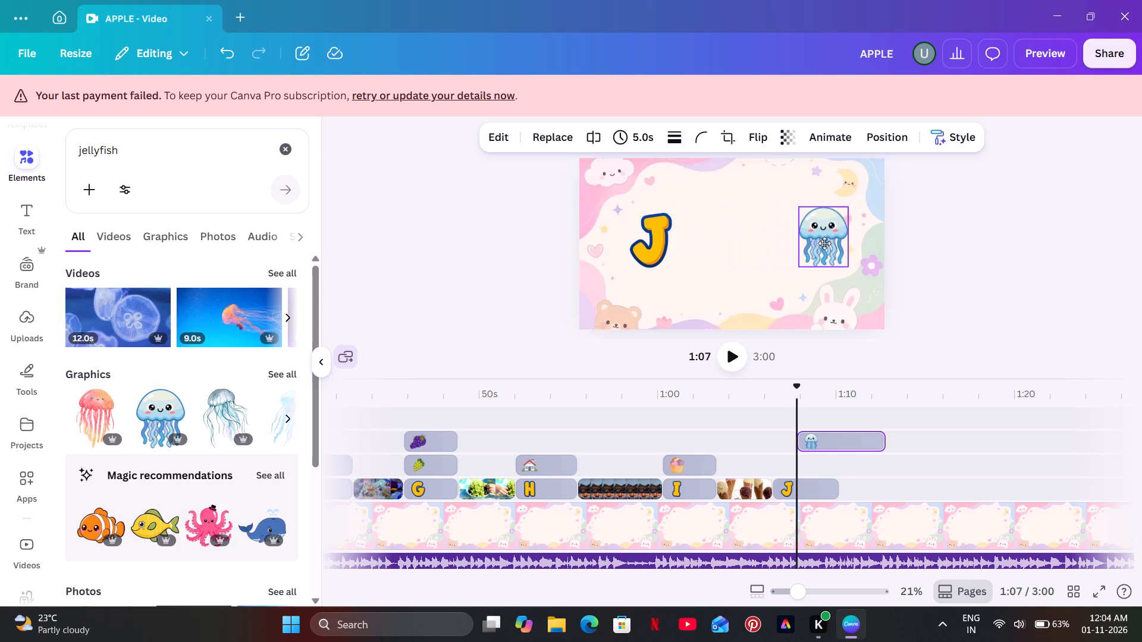
drag(824, 243, 832, 245)
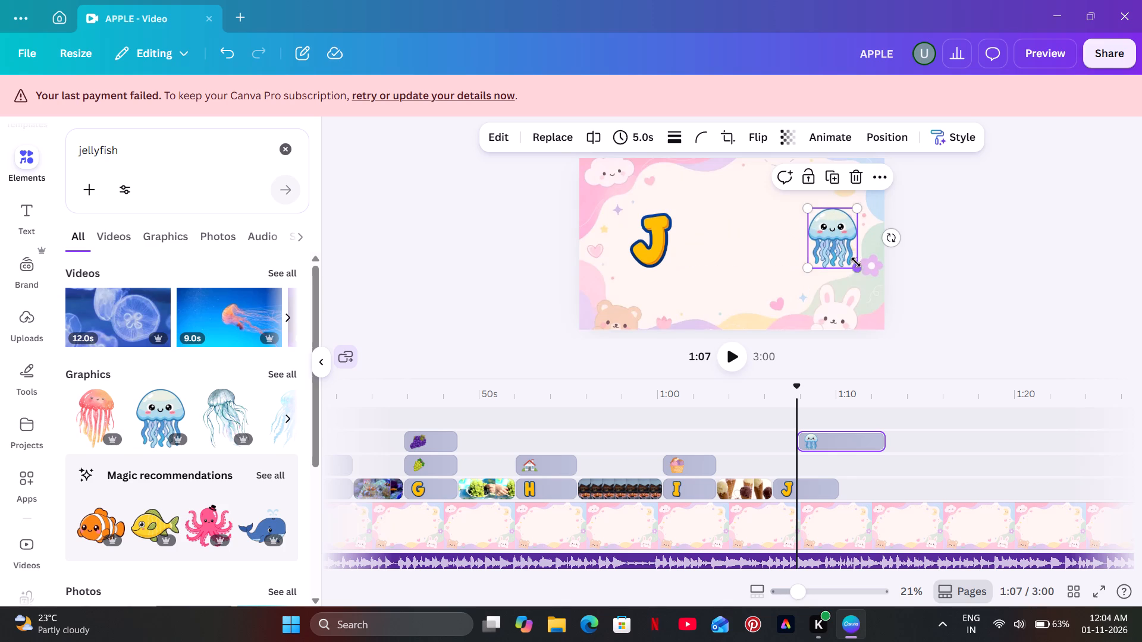
drag(856, 265, 849, 259)
drag(836, 241, 839, 247)
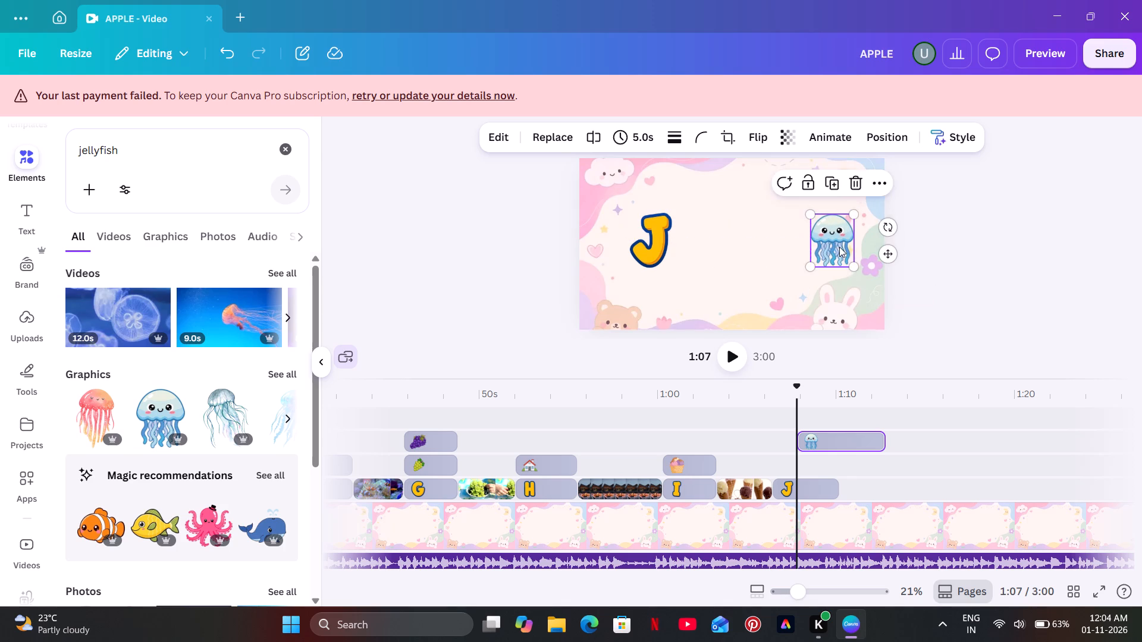
click(770, 250)
Move the jellyfish graphic's clip directly above the letter J clip, aligning their starts, and trim its end to 3.7 s.
drag(826, 440, 804, 468)
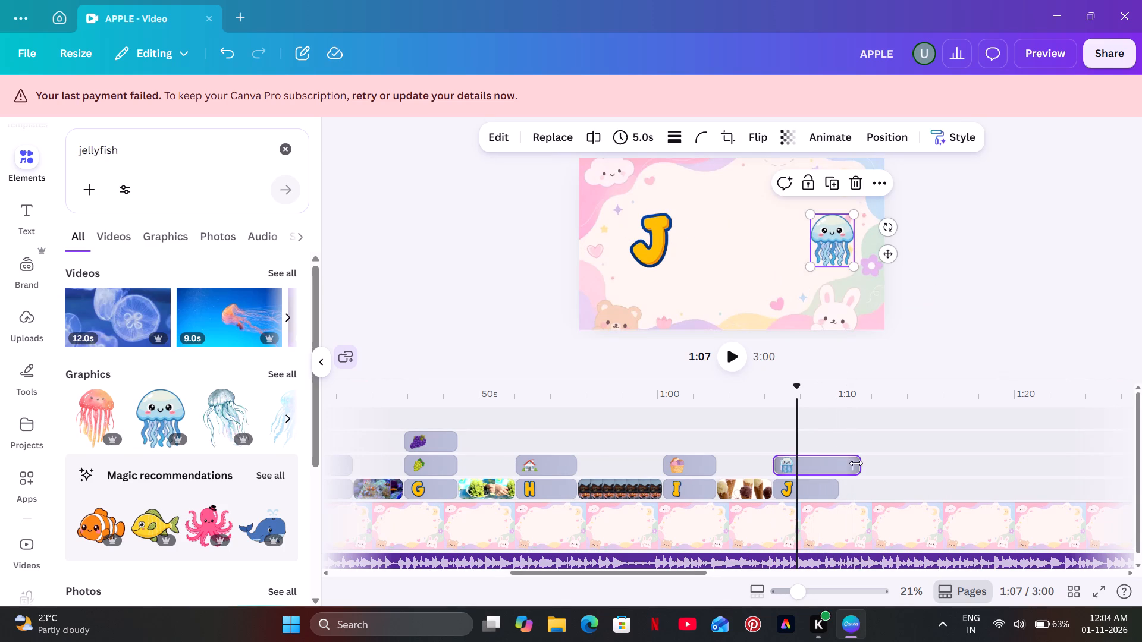
drag(856, 463, 837, 468)
click(814, 426)
Add the 8-second purple spotted jellyfish video to the timeline directly after the letter J clip.
click(776, 427)
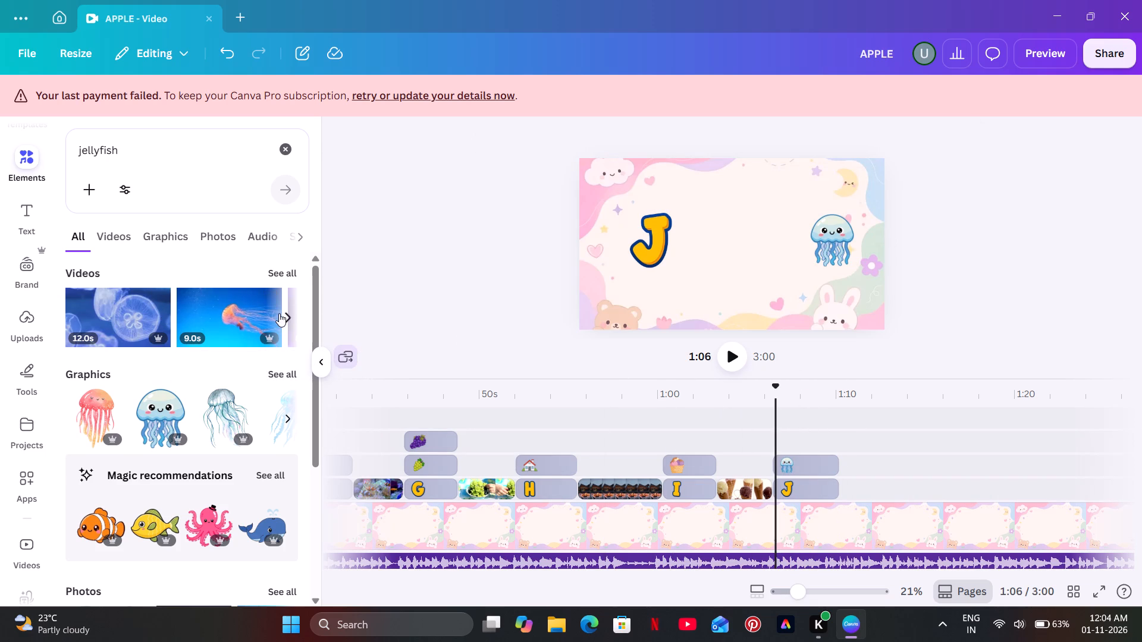
click(294, 311)
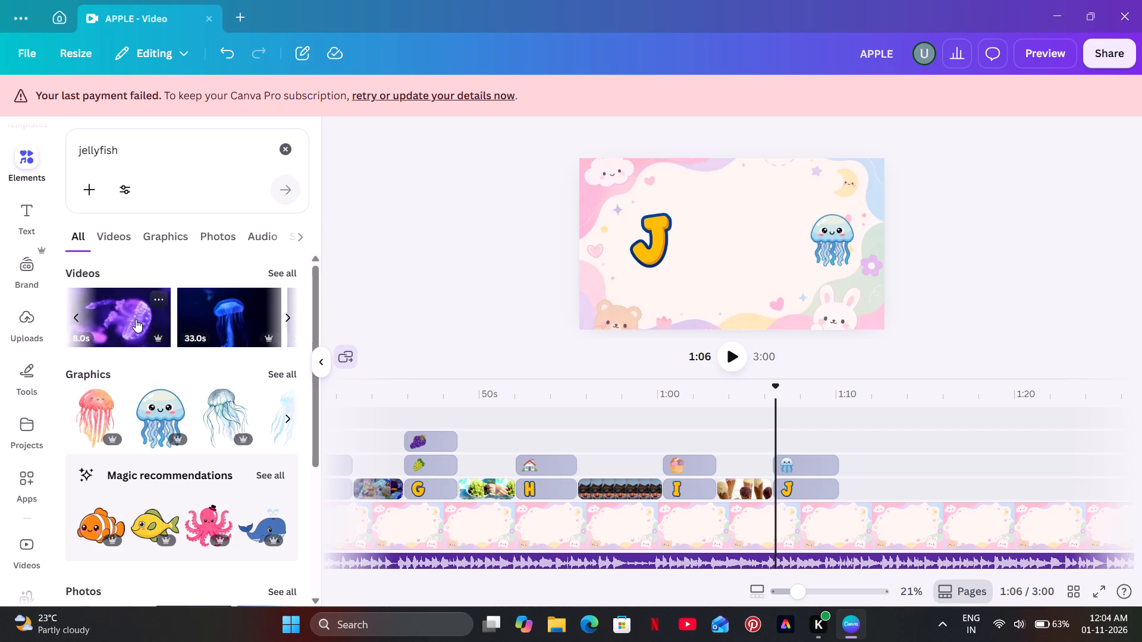
drag(136, 319, 903, 399)
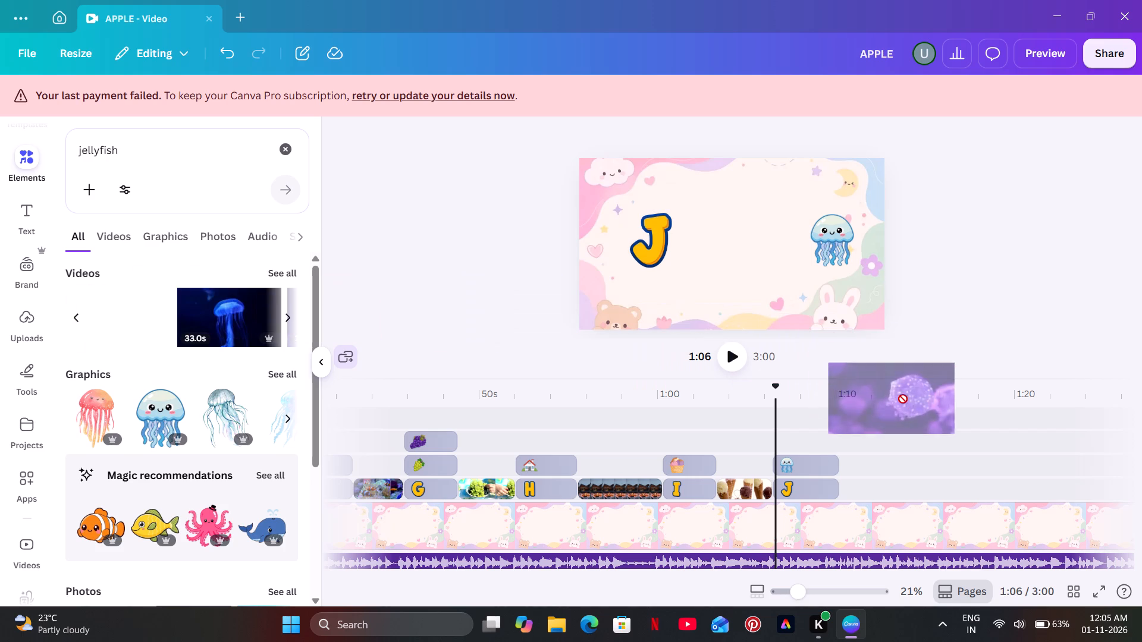
drag(903, 399, 999, 485)
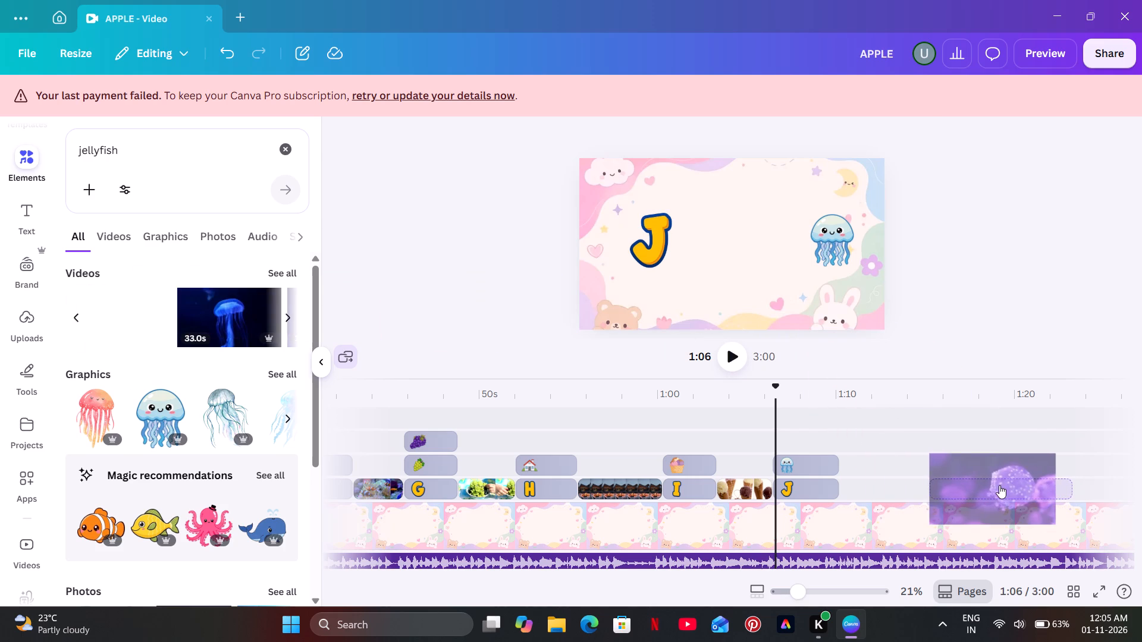
drag(1002, 486, 915, 489)
Enlarge the purple jellyfish video on the canvas until it covers the whole frame.
click(767, 436)
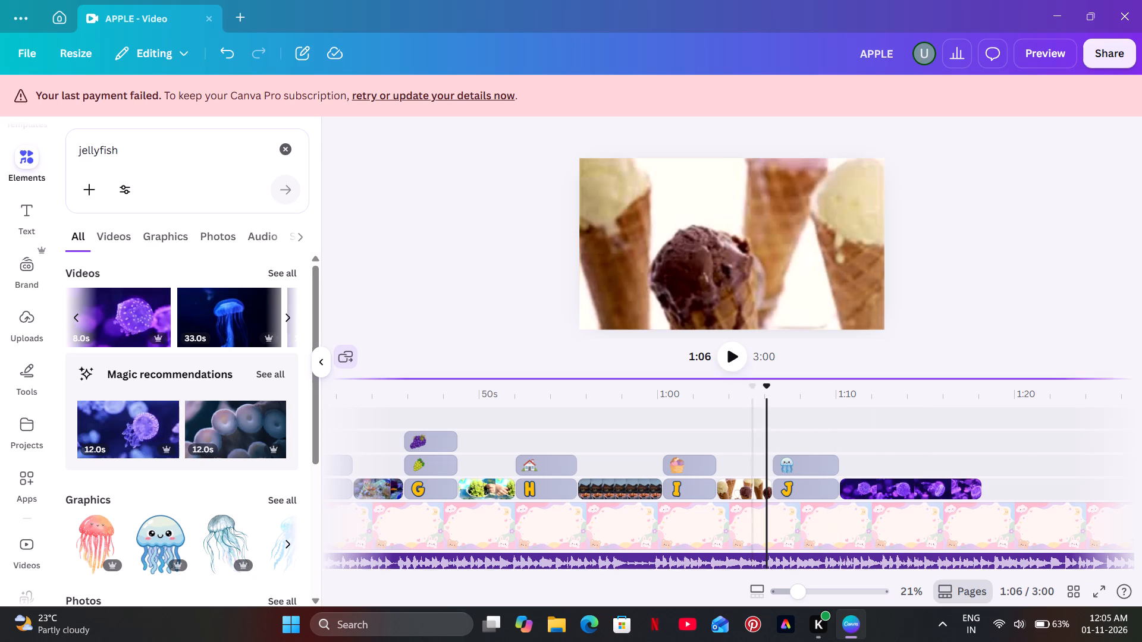
click(864, 439)
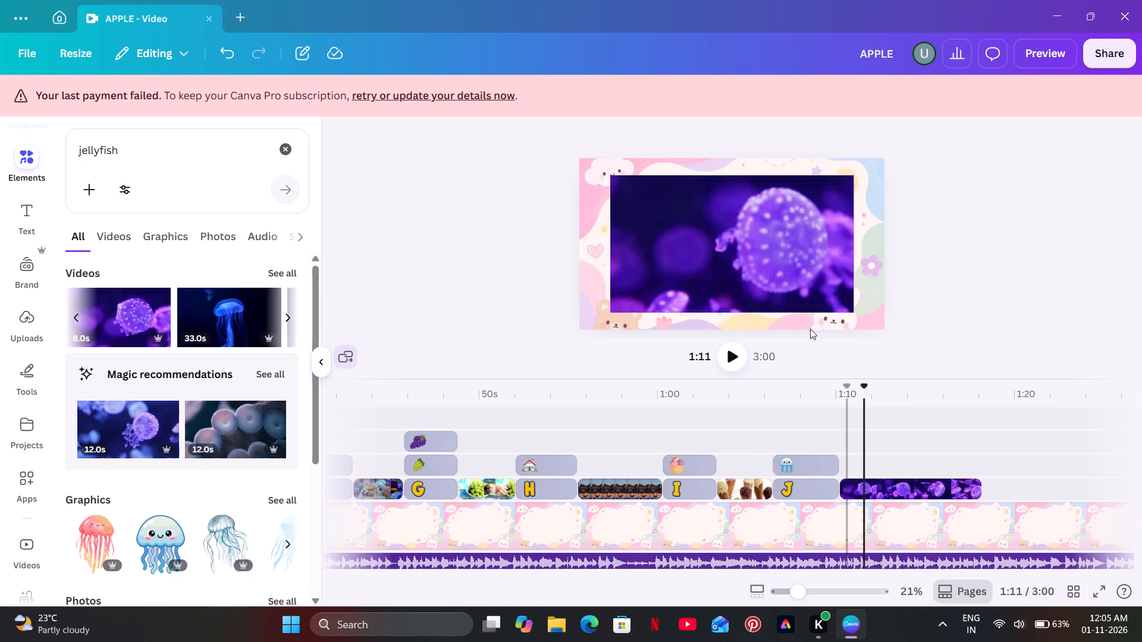
click(798, 286)
drag(857, 313, 884, 333)
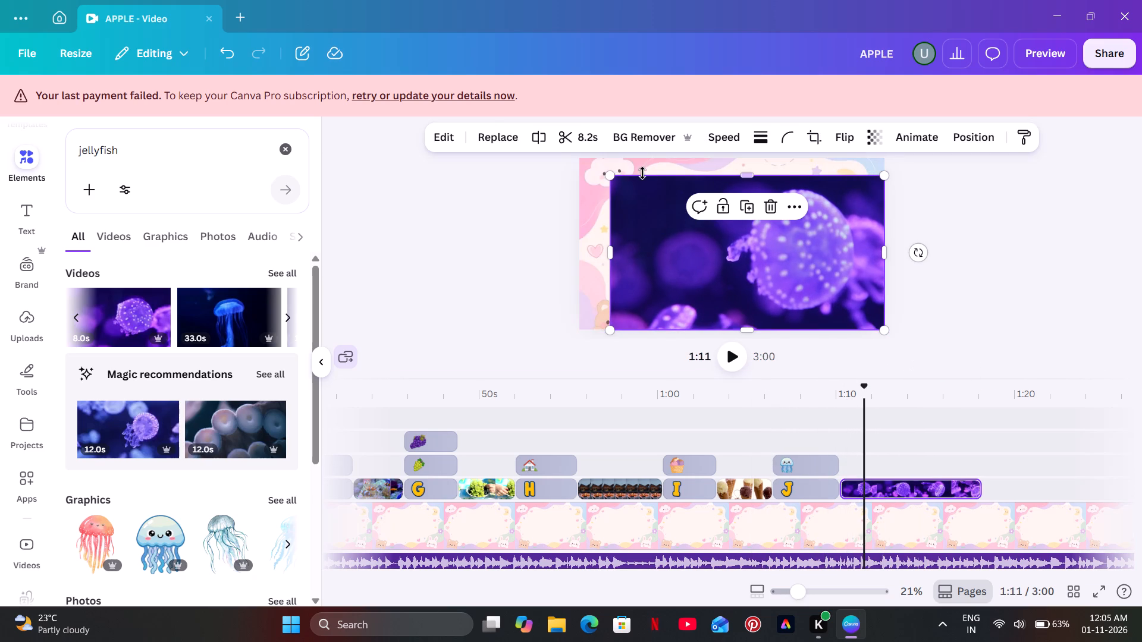
drag(612, 174, 570, 166)
click(521, 197)
Play through the J scene to judge the timing and trim the purple jellyfish video's end to 1:13.
click(801, 423)
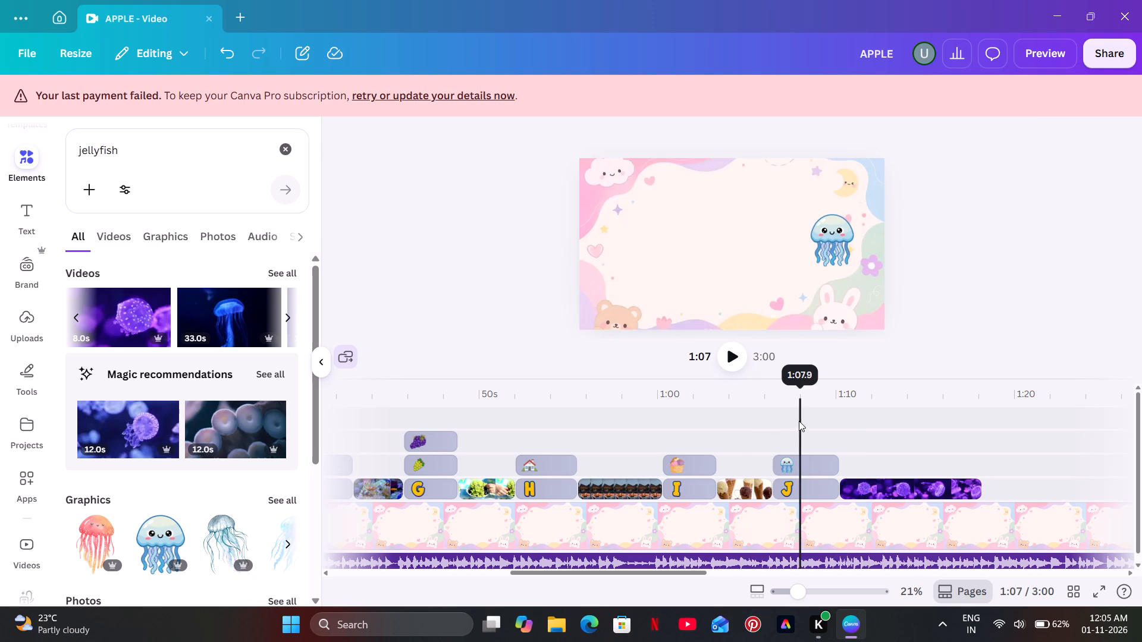
click(737, 352)
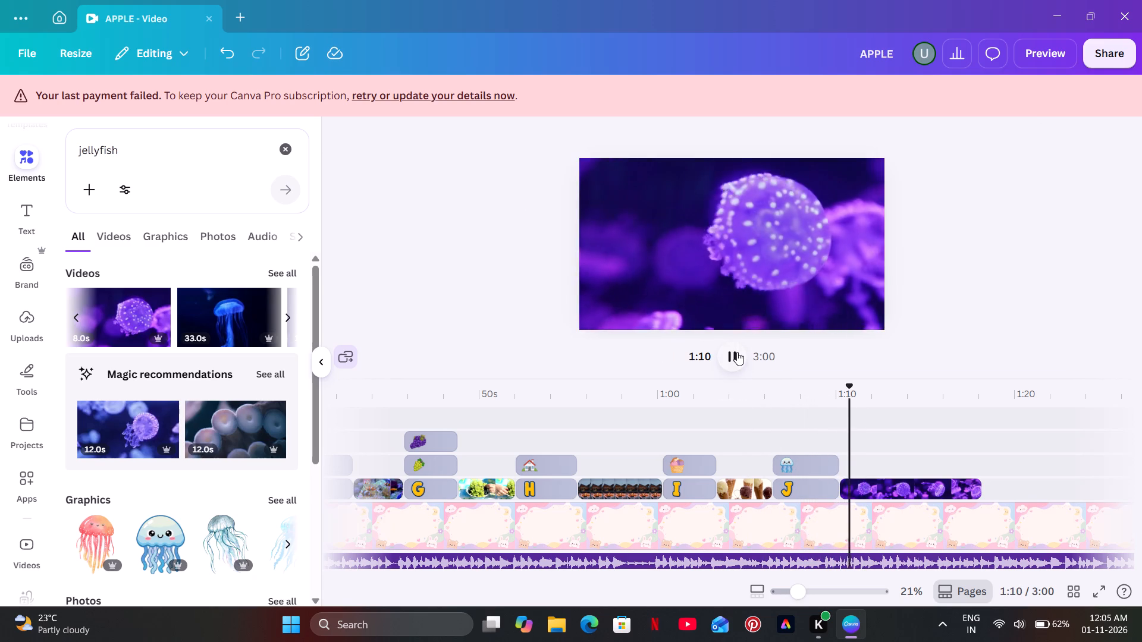
click(737, 352)
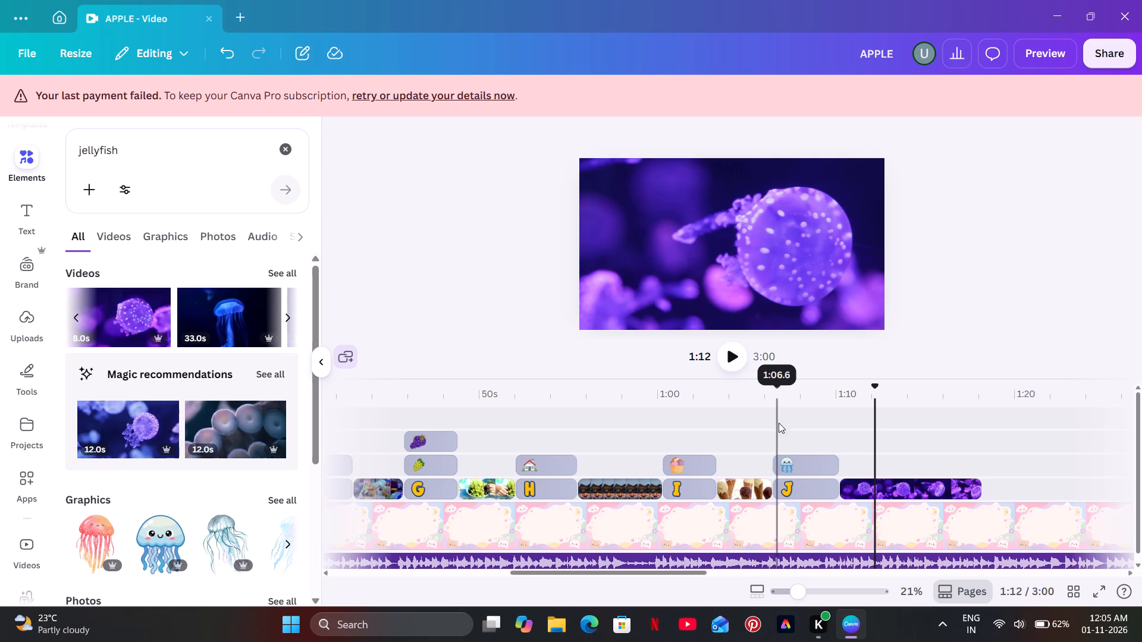
click(757, 427)
click(731, 361)
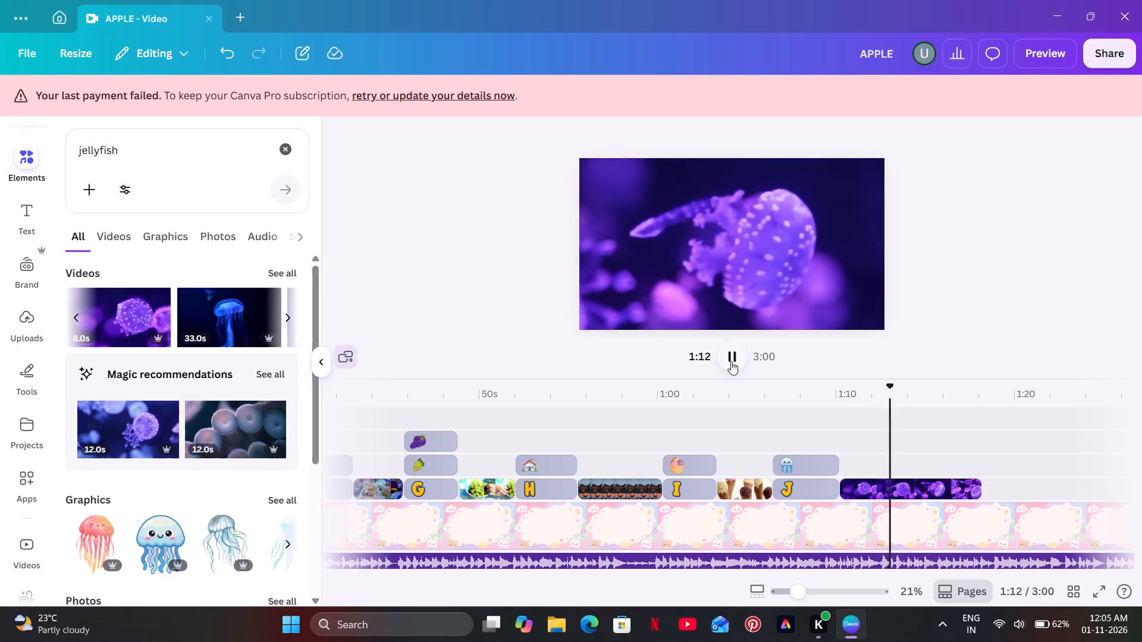
click(731, 361)
drag(976, 490, 950, 492)
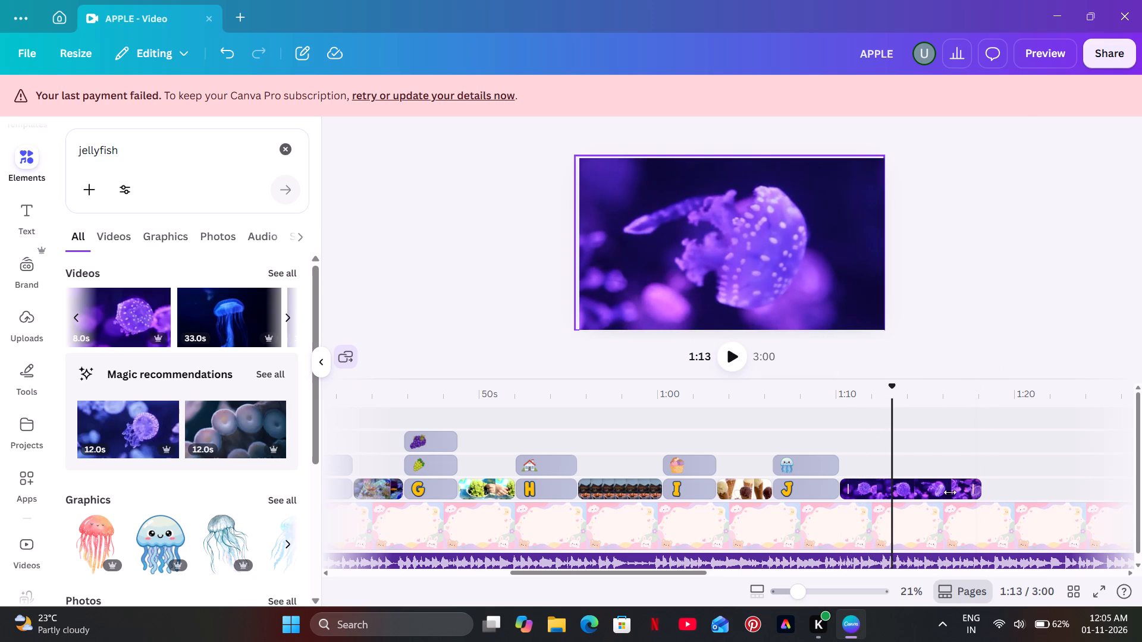
drag(950, 492, 887, 494)
click(867, 462)
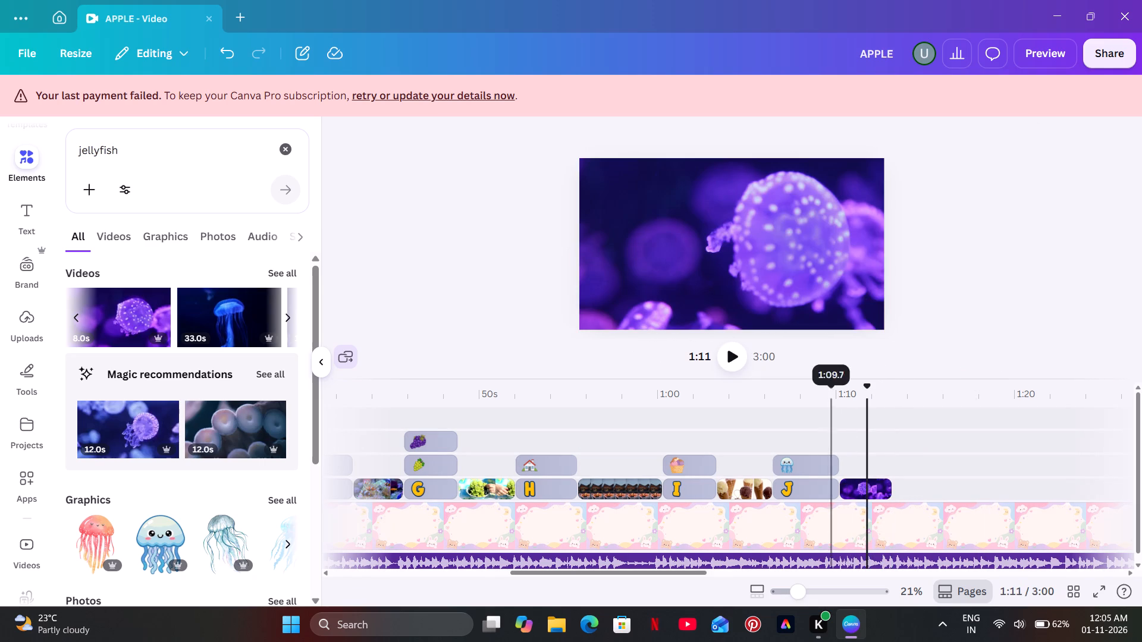
click(730, 353)
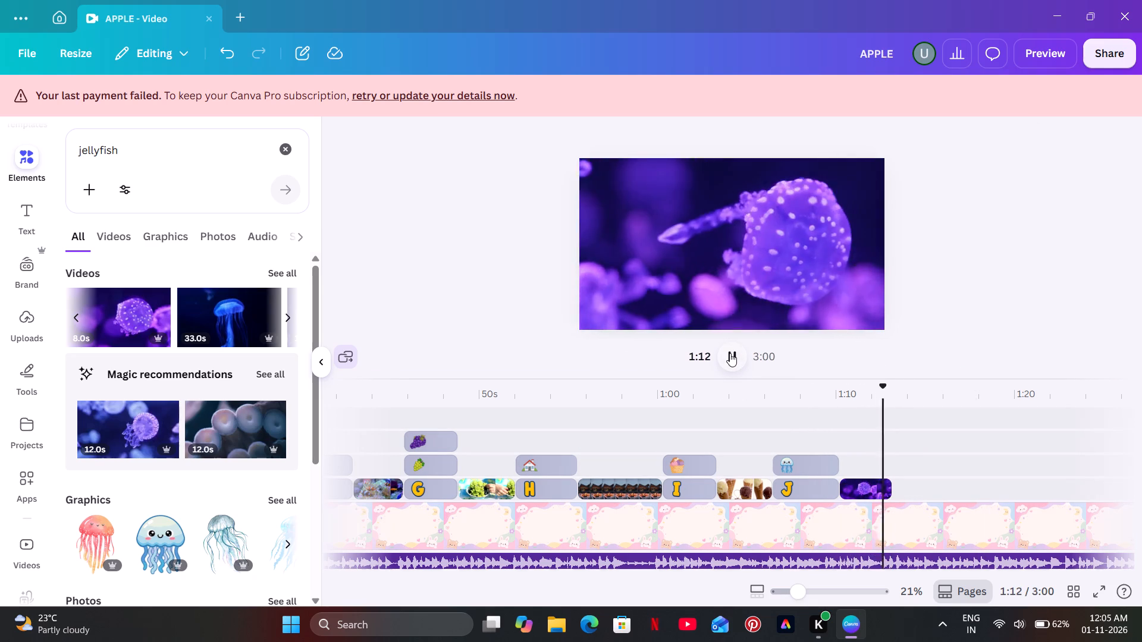
click(730, 353)
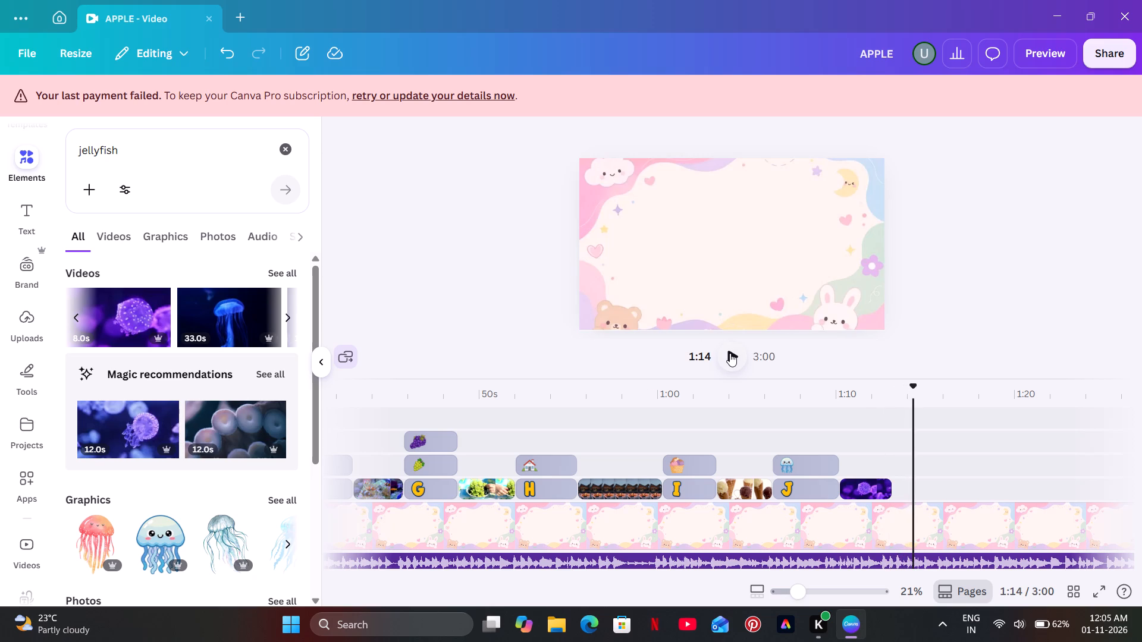
click(730, 353)
click(730, 353)
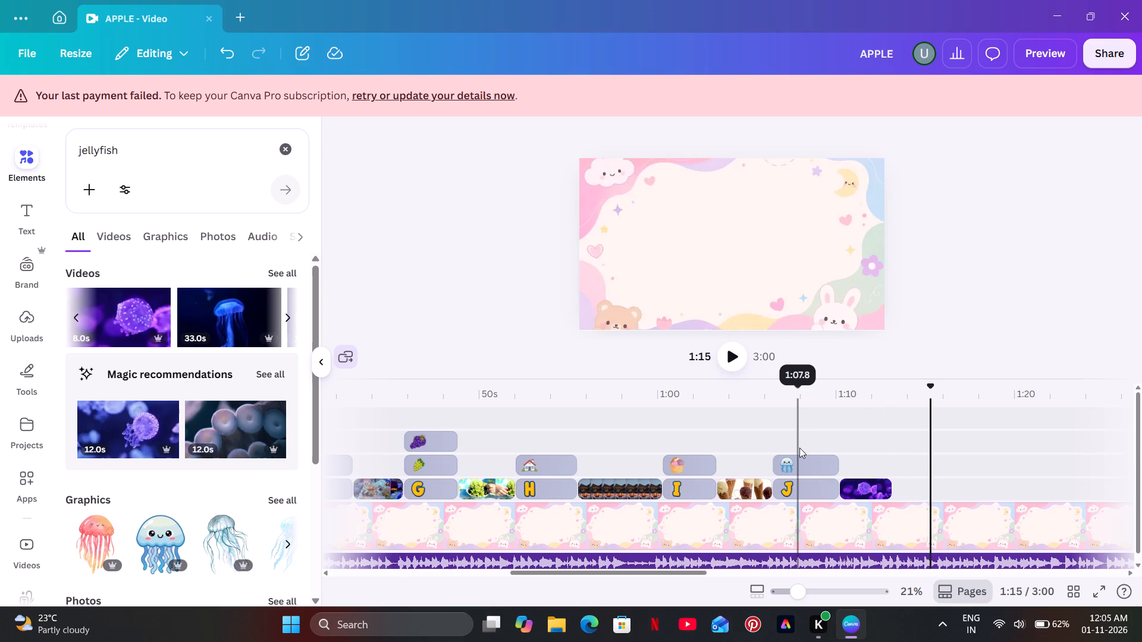
Select the letter J and jellyfish graphic together and apply the Tumble animation plus the Pulse effect at minimum intensity.
click(799, 448)
drag(854, 200, 829, 231)
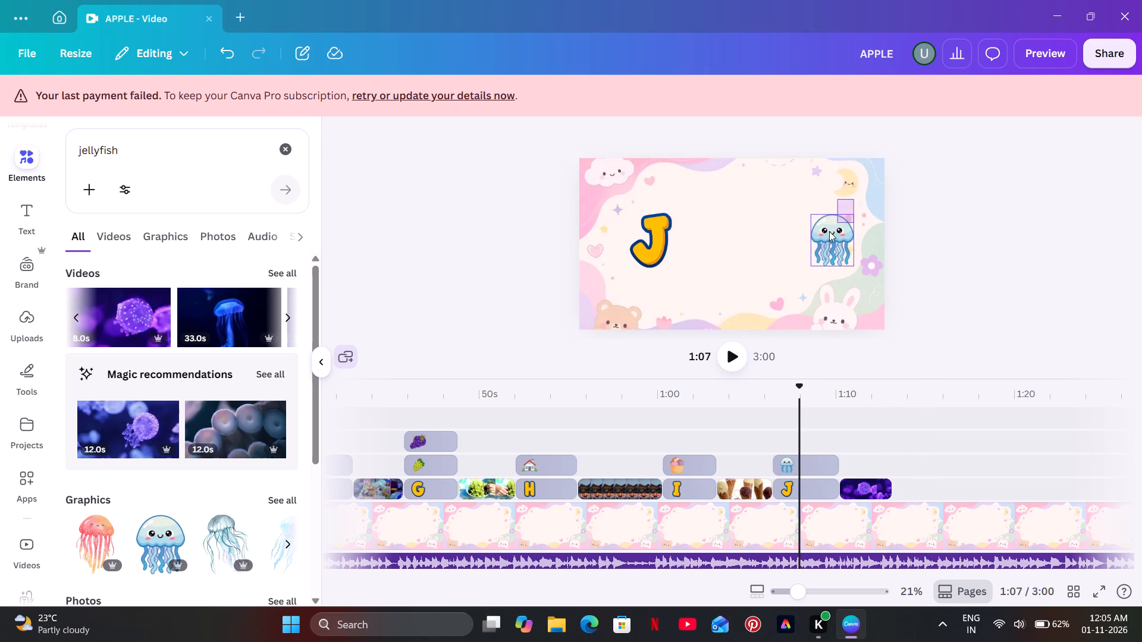
drag(829, 231, 790, 258)
drag(776, 260, 701, 262)
click(768, 203)
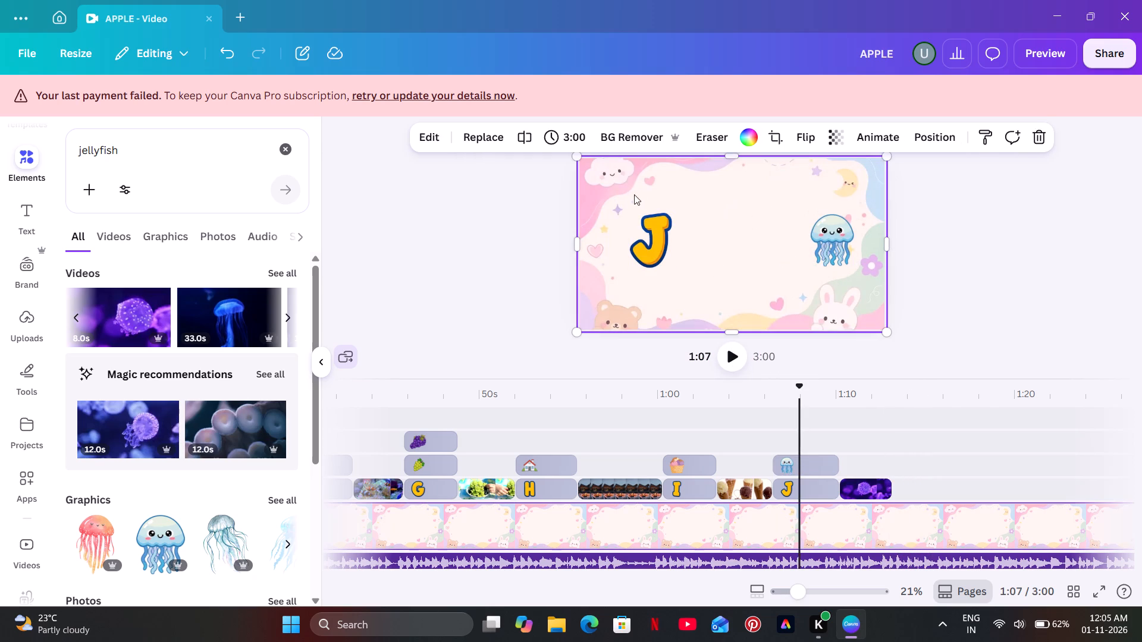
drag(630, 197, 880, 262)
click(784, 136)
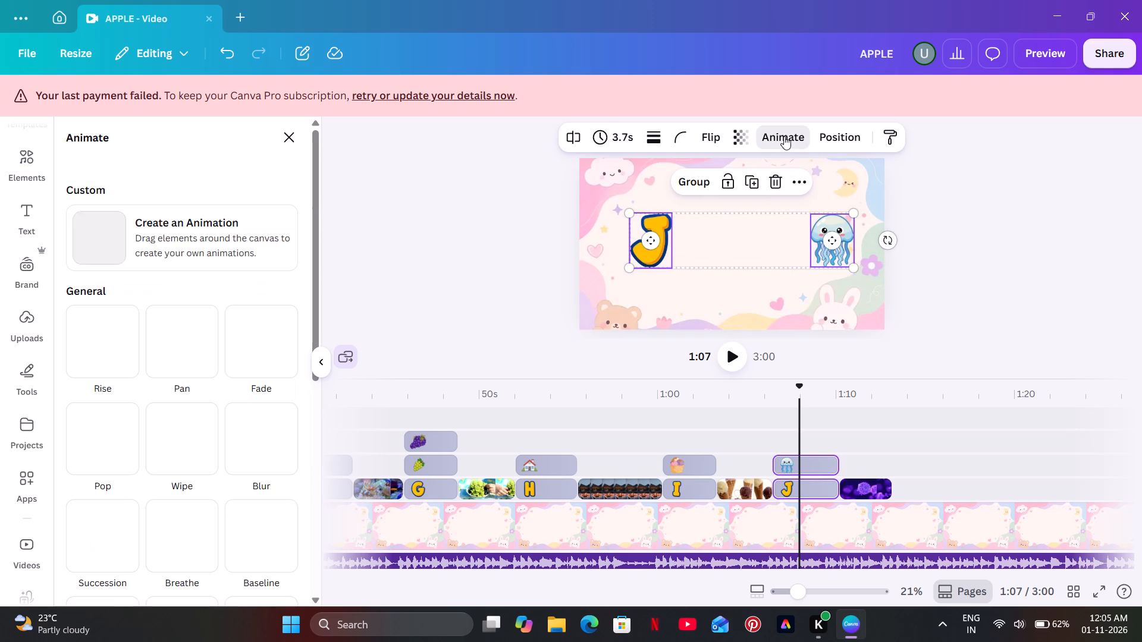
scroll(253, 358, down, 4)
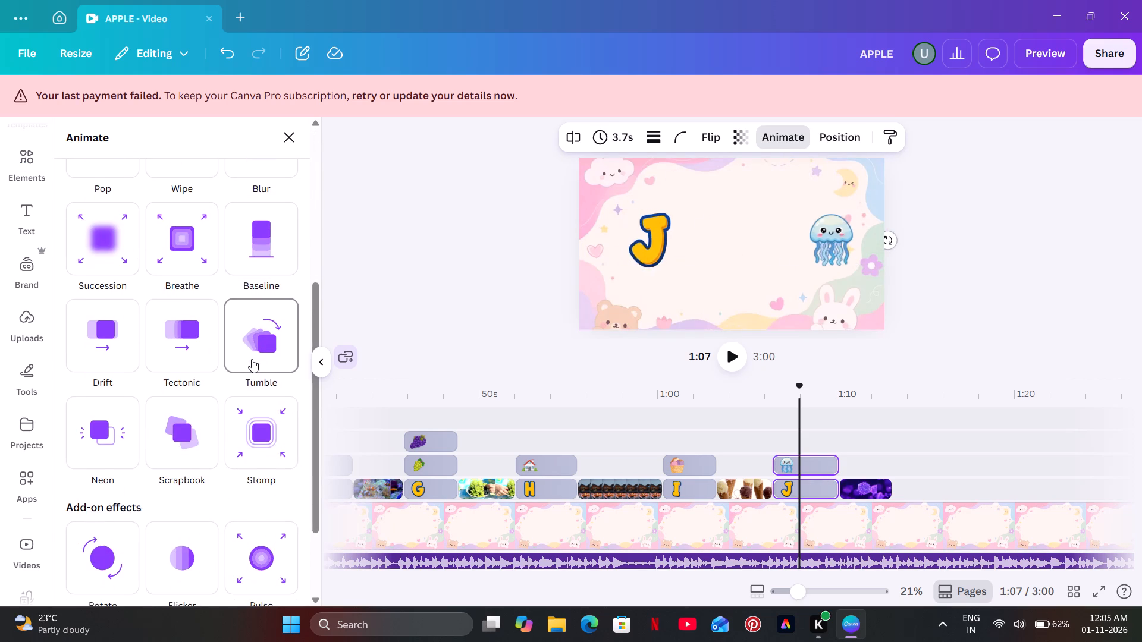
click(252, 359)
scroll(252, 359, down, 6)
click(261, 419)
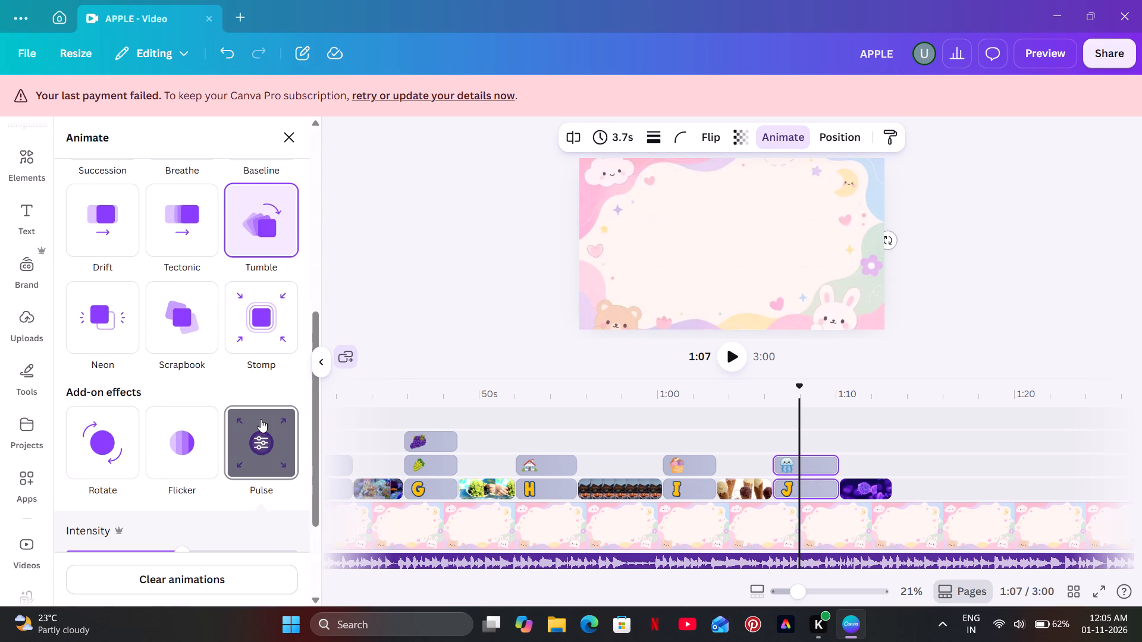
scroll(261, 419, down, 3)
drag(188, 408, 70, 408)
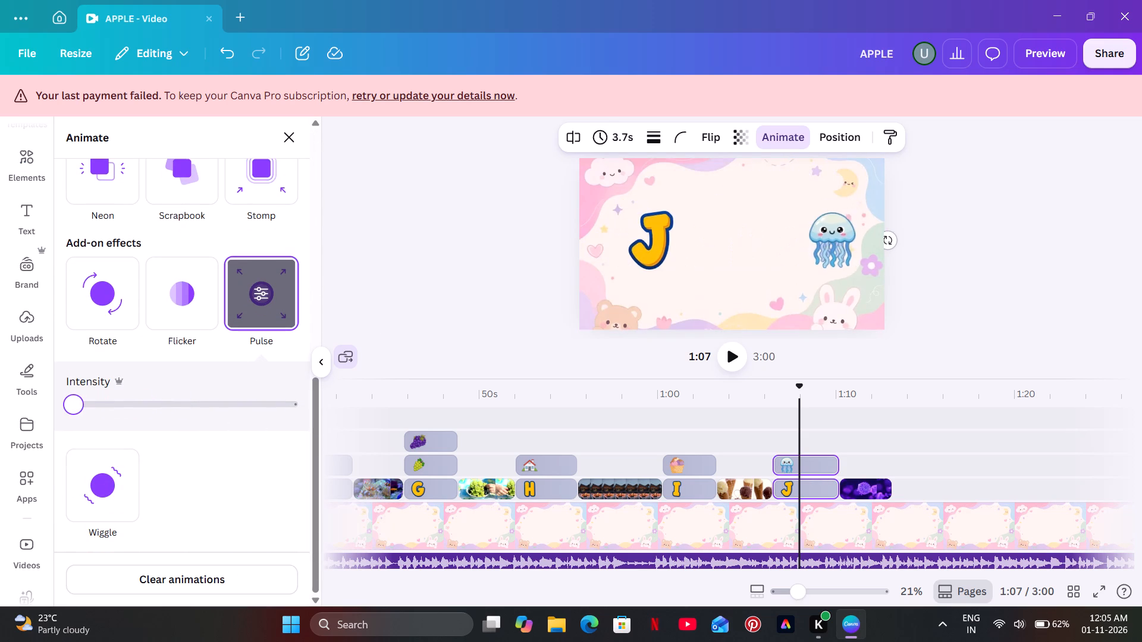
drag(70, 408, 72, 407)
click(468, 262)
Play back the animated J scene from about 1:06 through the end of the jellyfish video.
click(762, 436)
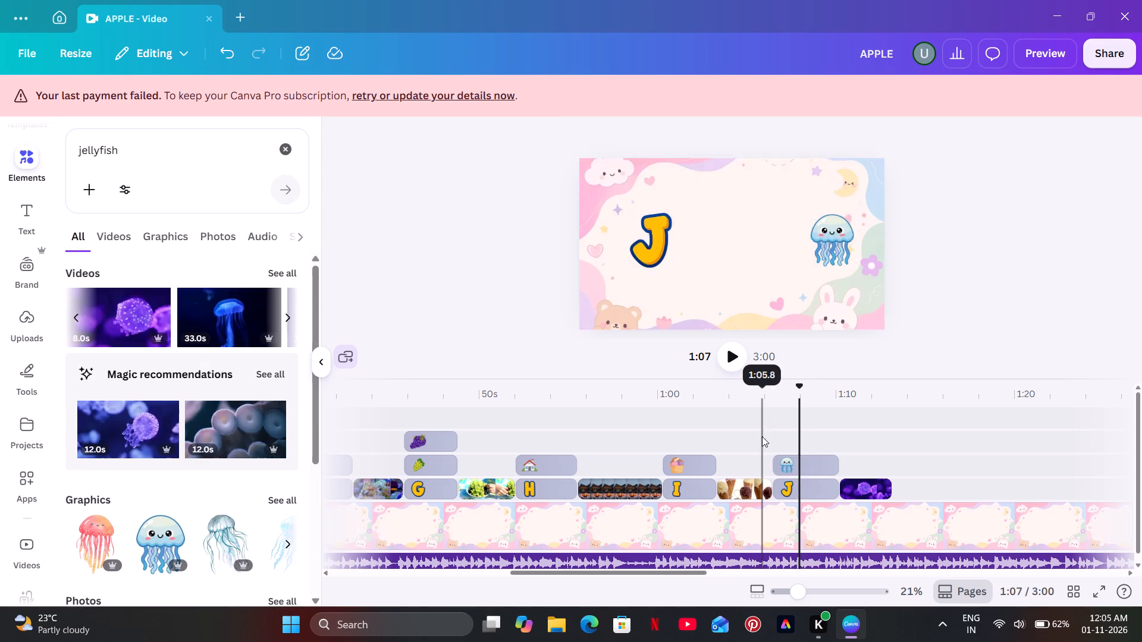
click(743, 368)
click(739, 363)
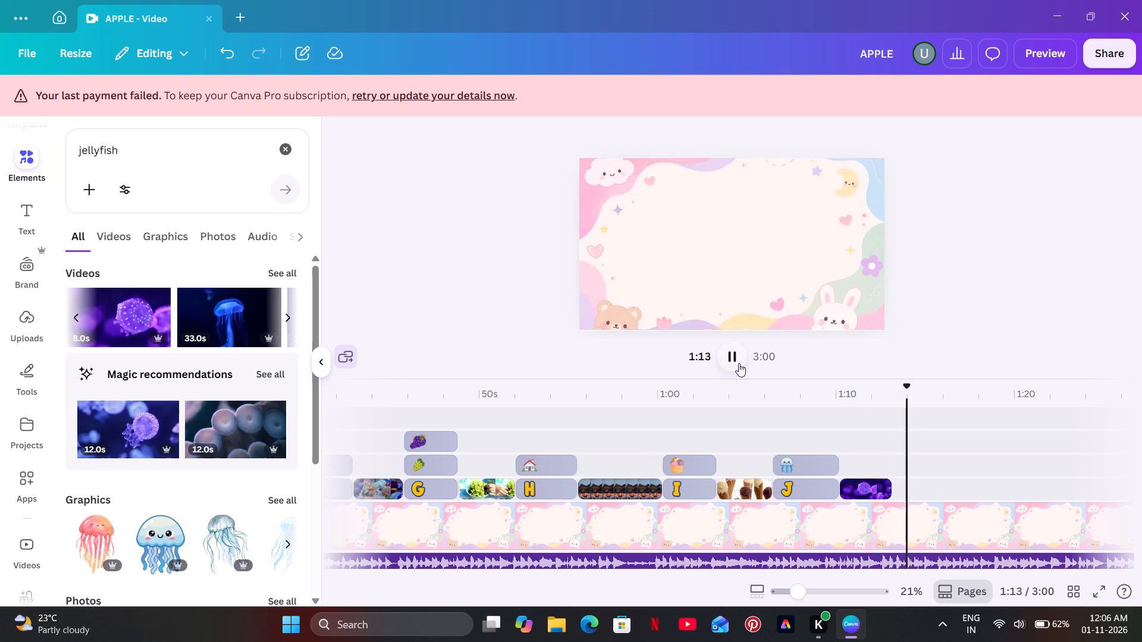
click(739, 363)
Bring up the yellow alphabet set from the recent search set:nAGYeyAANi8 and add its letter K to the video.
click(284, 143)
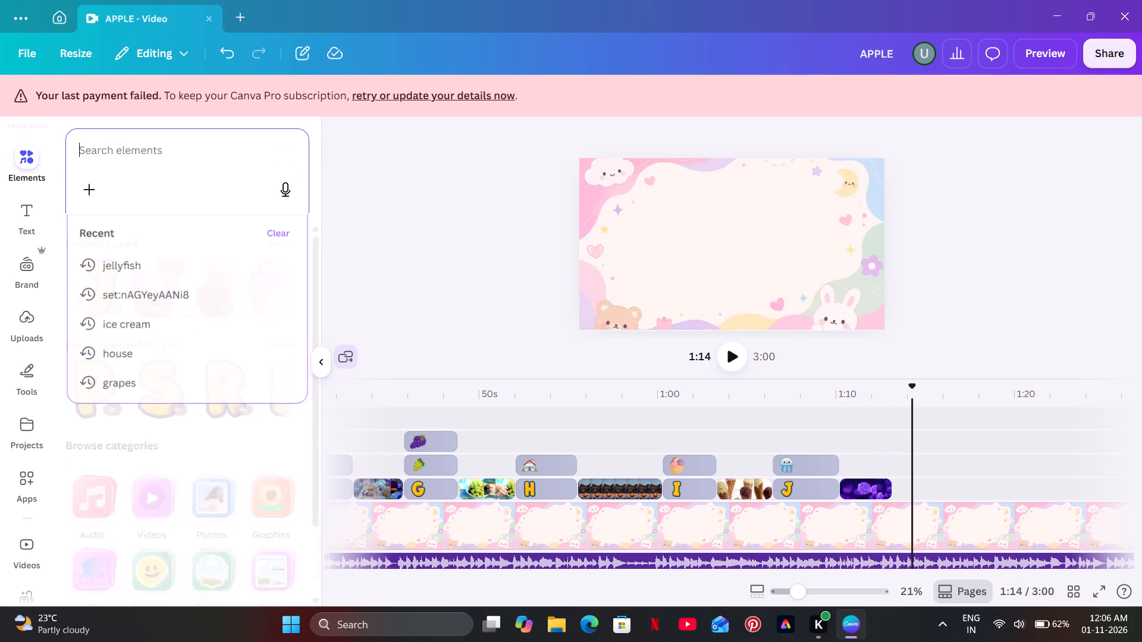
click(541, 211)
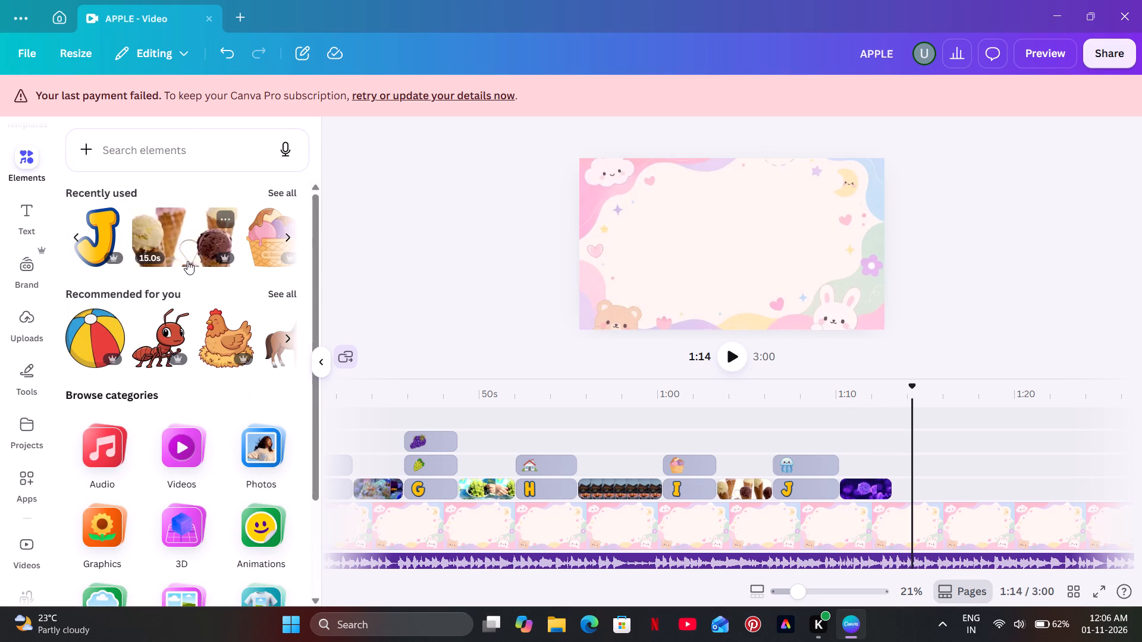
click(150, 153)
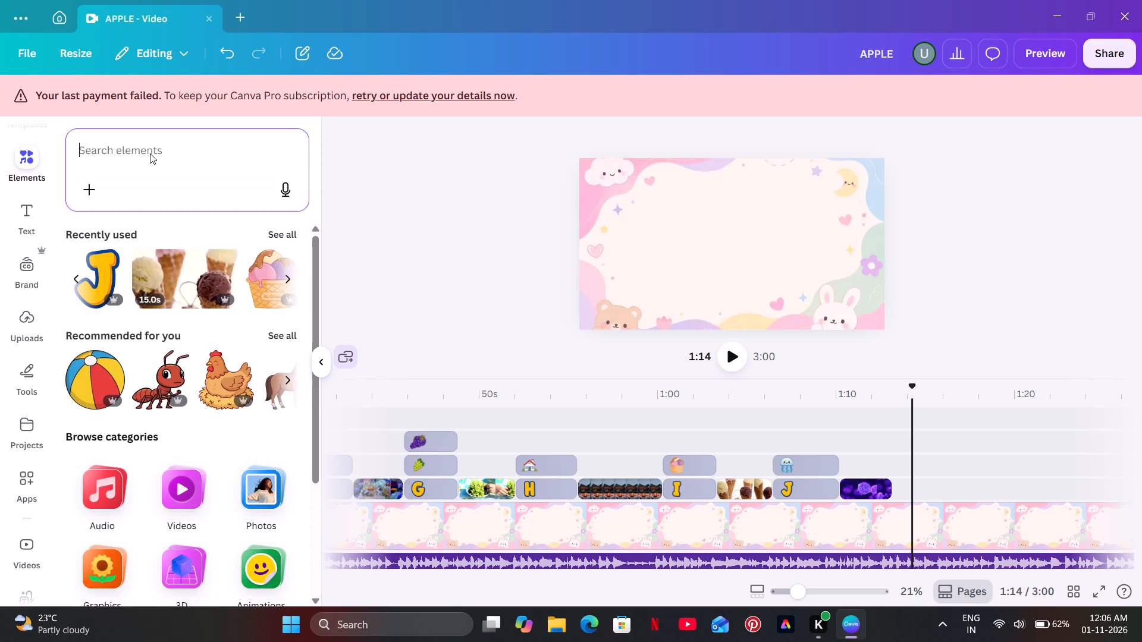
click(210, 297)
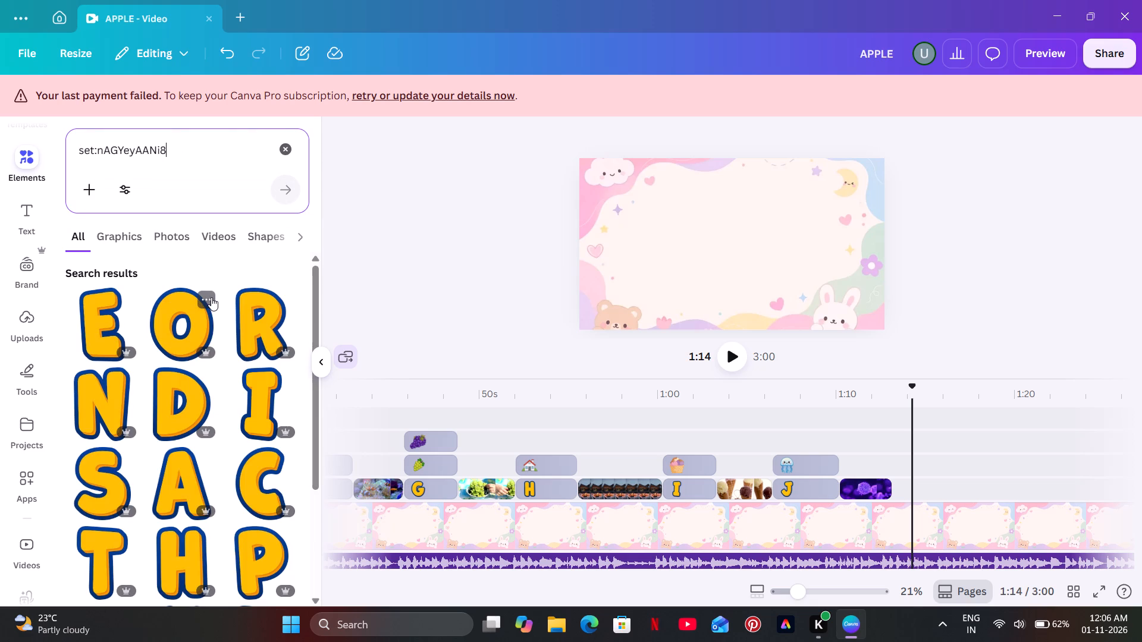
scroll(196, 410, down, 2)
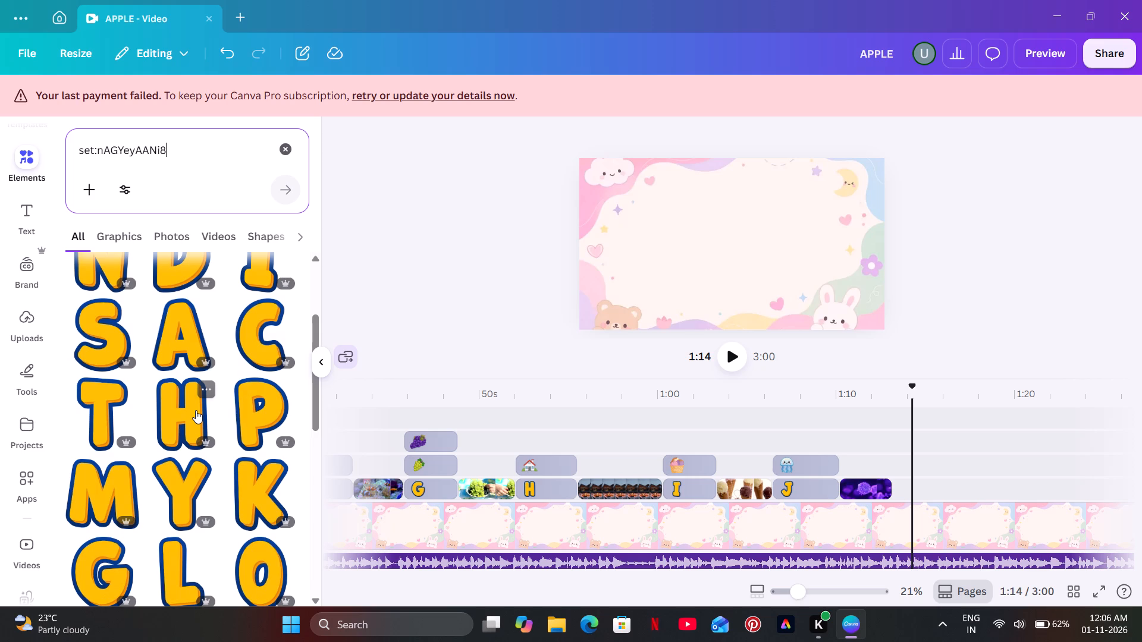
scroll(196, 410, up, 1)
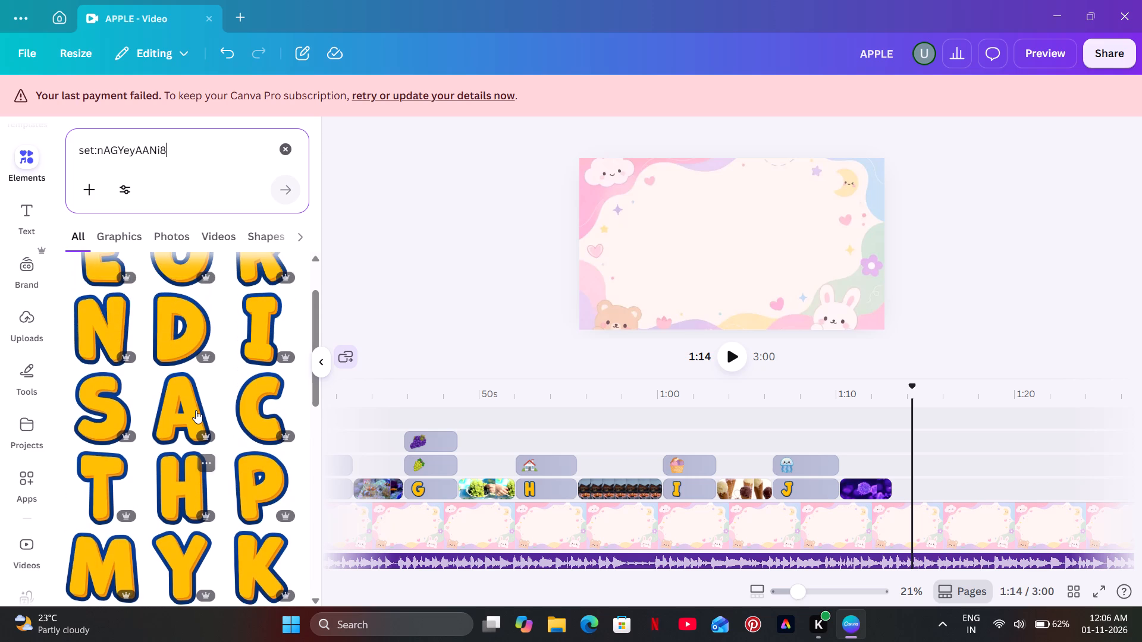
scroll(196, 410, up, 1)
scroll(212, 413, down, 5)
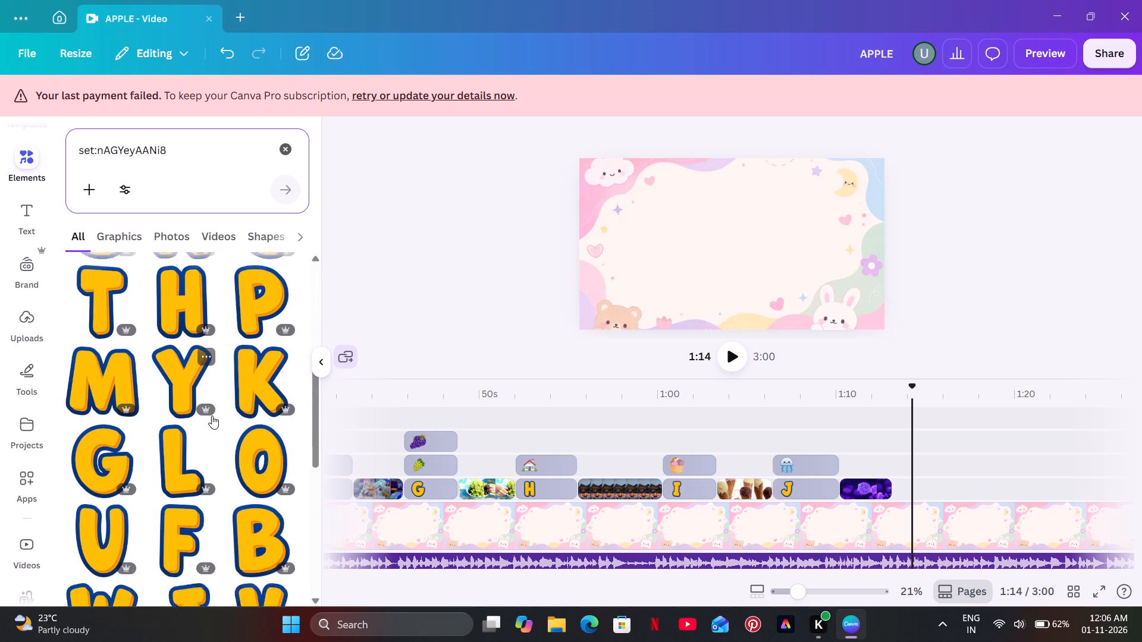
scroll(212, 416, up, 1)
click(261, 358)
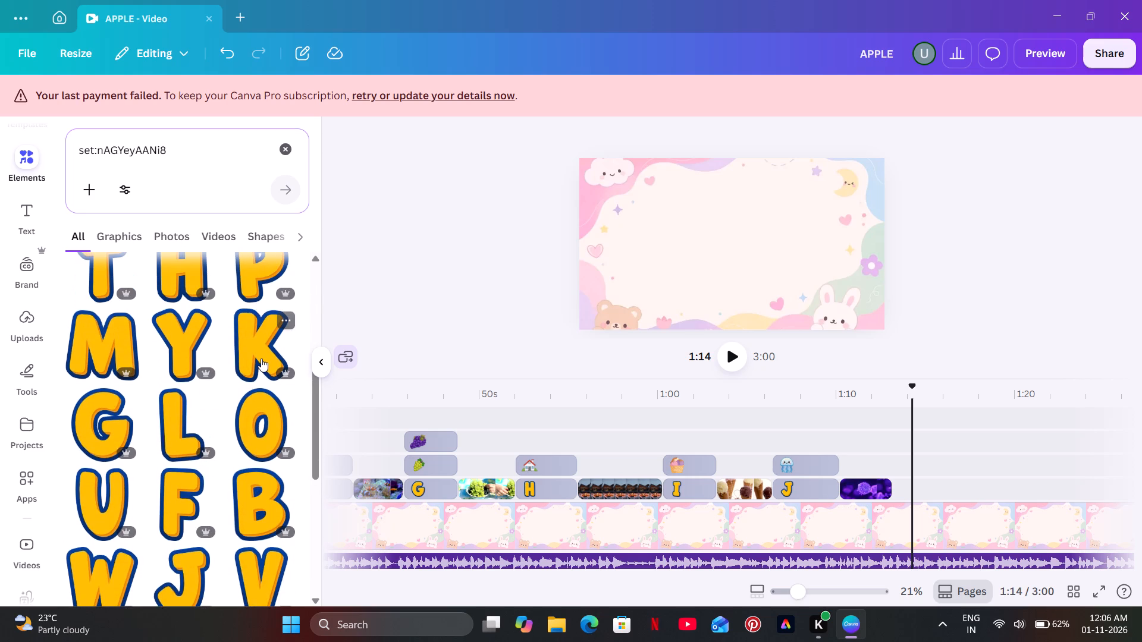
Place the letter K clip directly after the purple jellyfish video in the same track and shorten it to 2.7 s.
drag(968, 440, 966, 461)
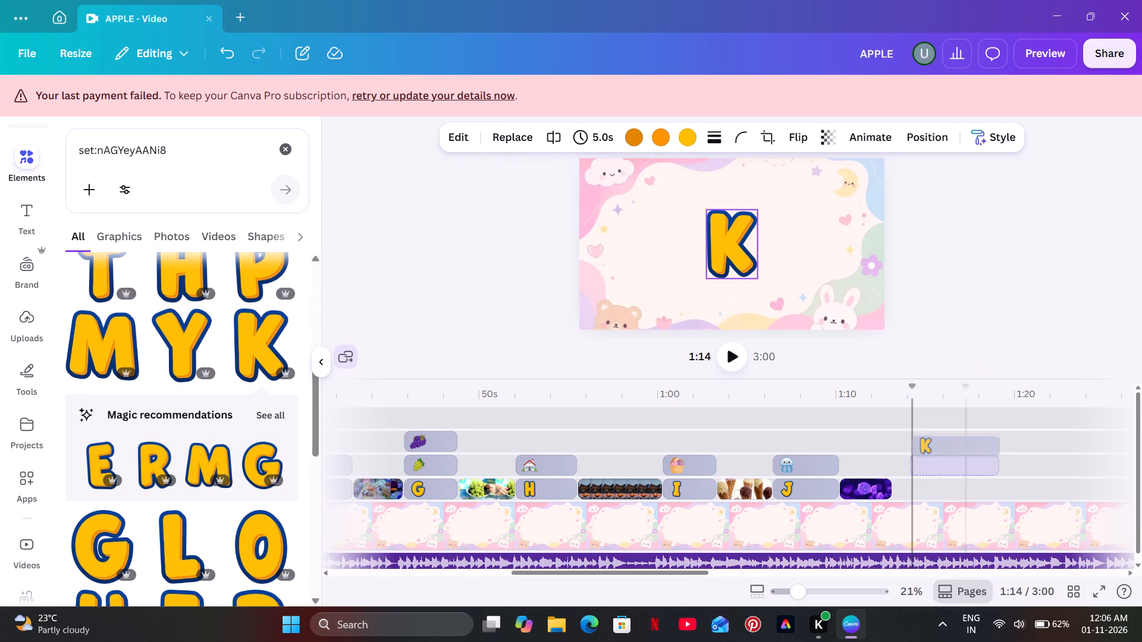
drag(966, 461, 950, 486)
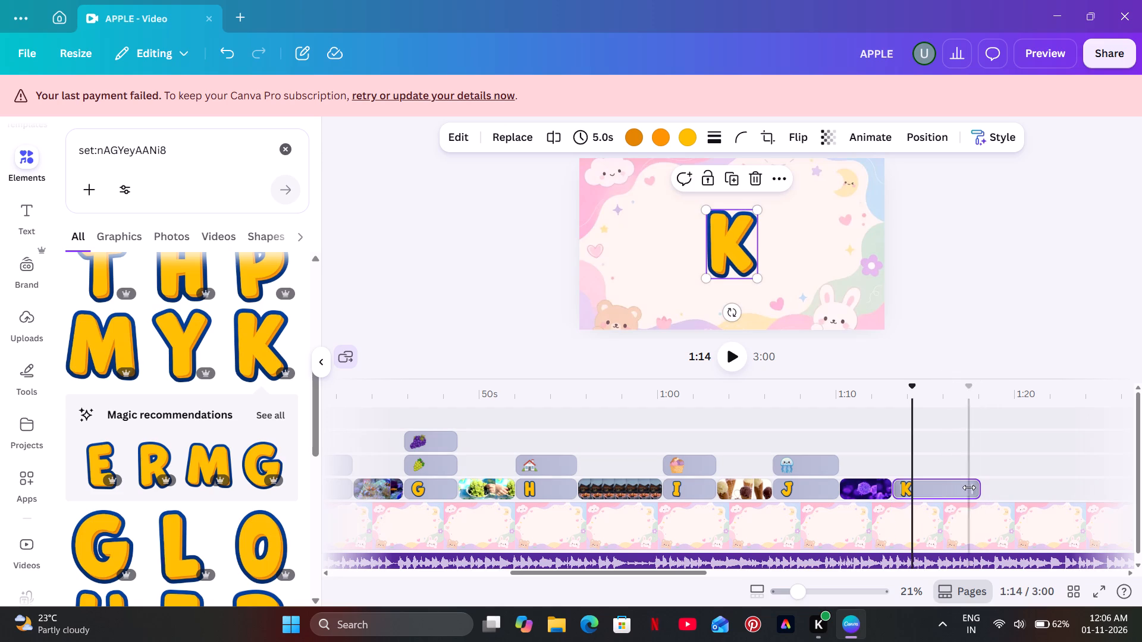
drag(969, 487, 924, 490)
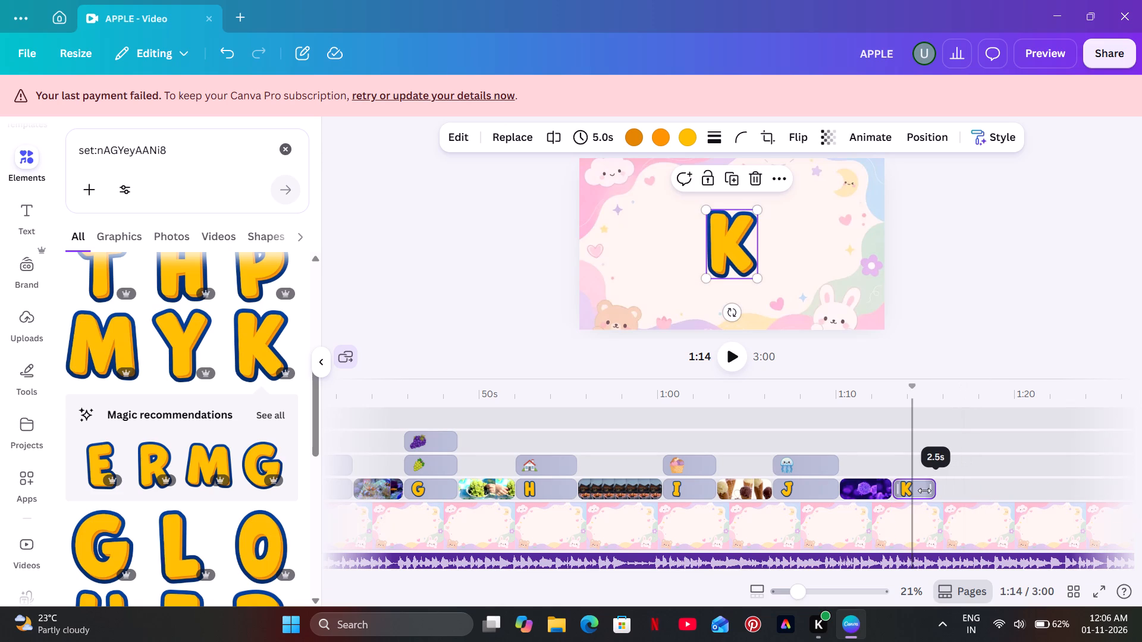
drag(924, 490, 929, 487)
click(889, 460)
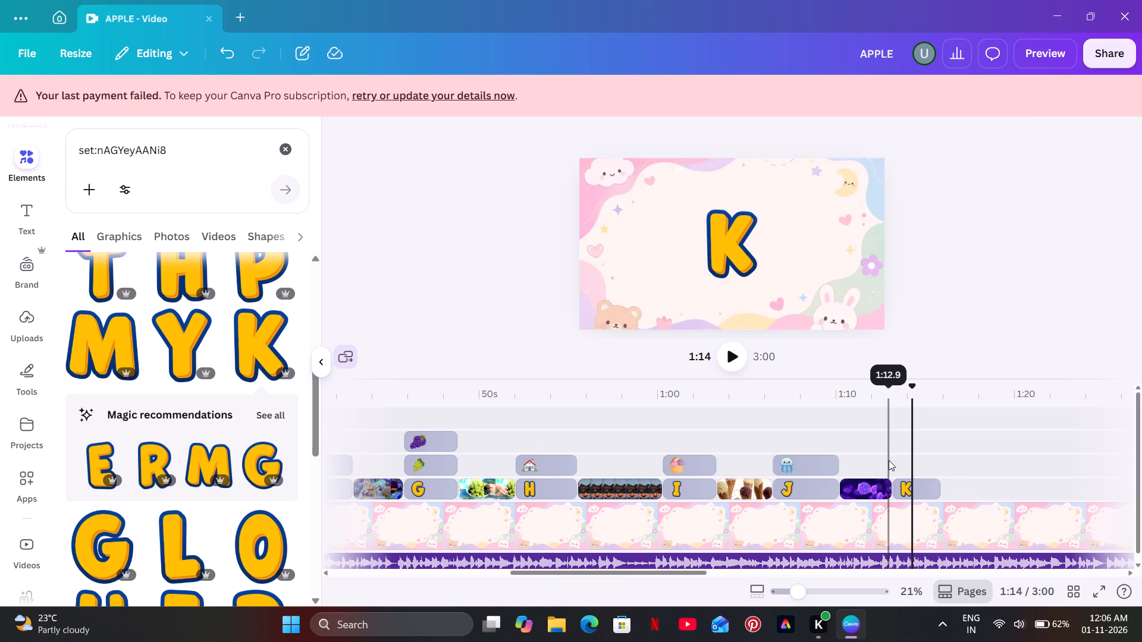
Search elements for kite, add the red and yellow kite graphic on the track above the K clip, and trim it to 2.7 s.
click(280, 153)
text(kite)
key(Return)
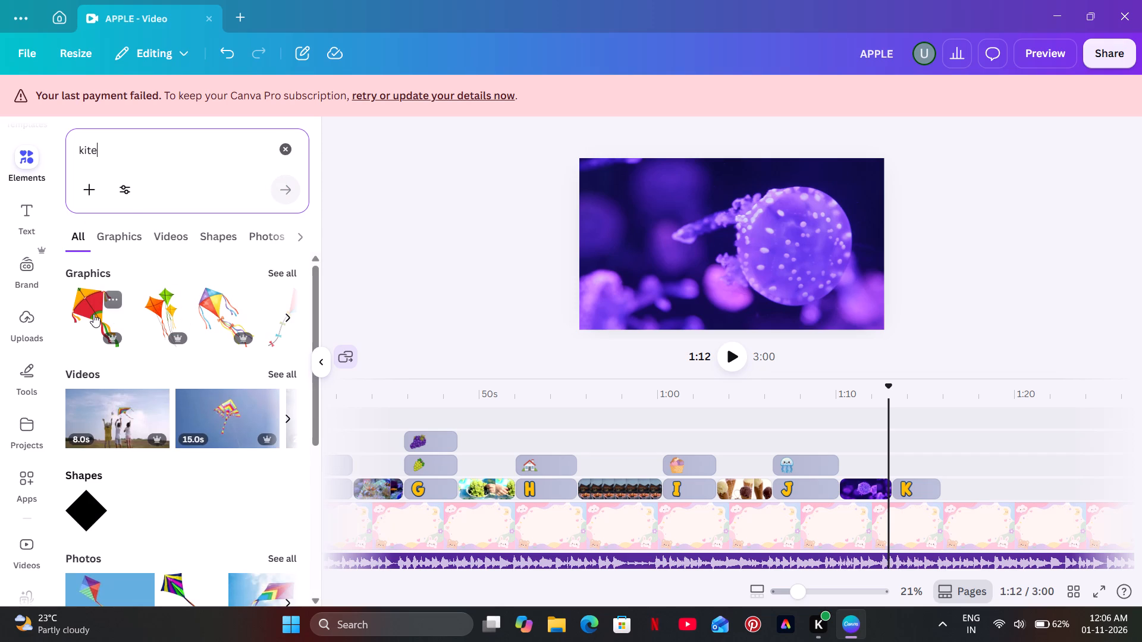
click(93, 314)
drag(924, 440, 929, 467)
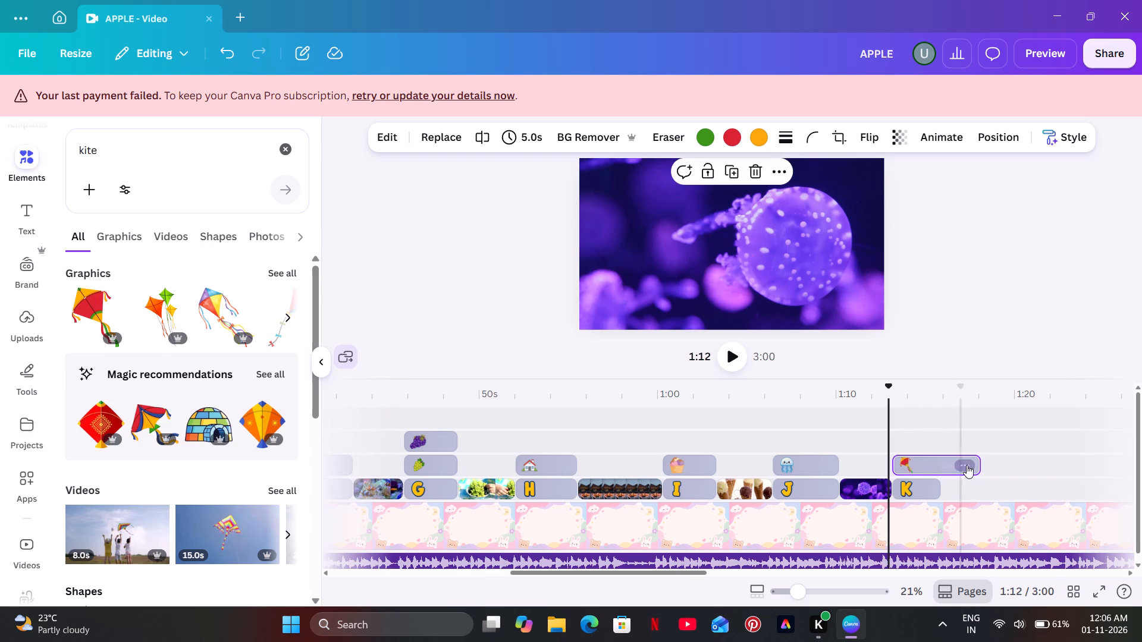
drag(978, 465, 942, 473)
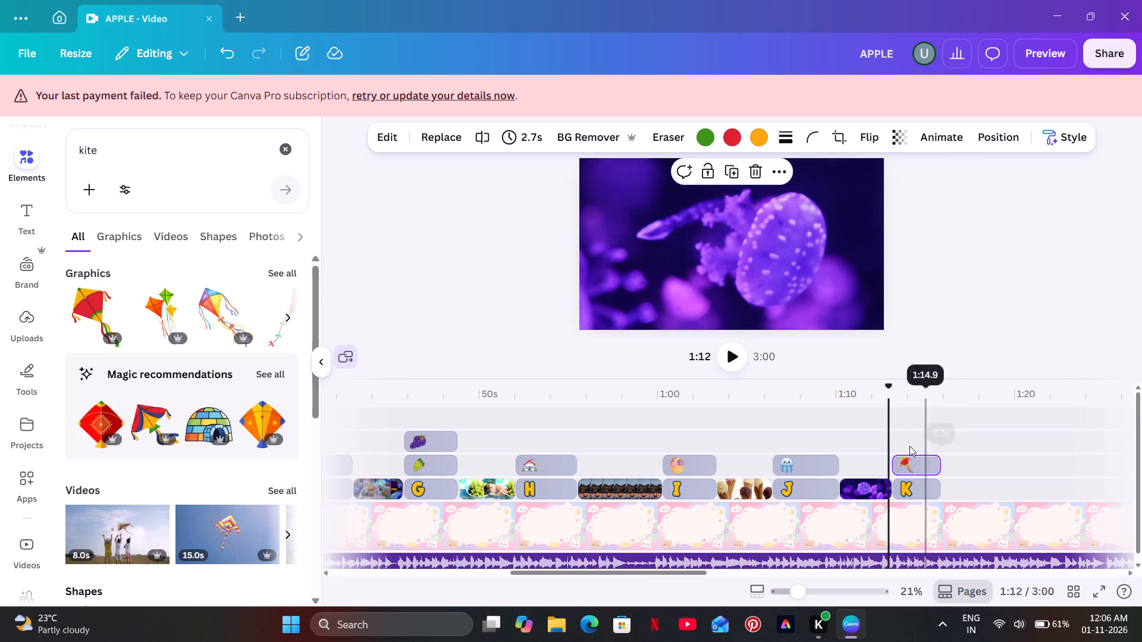
click(895, 435)
click(895, 461)
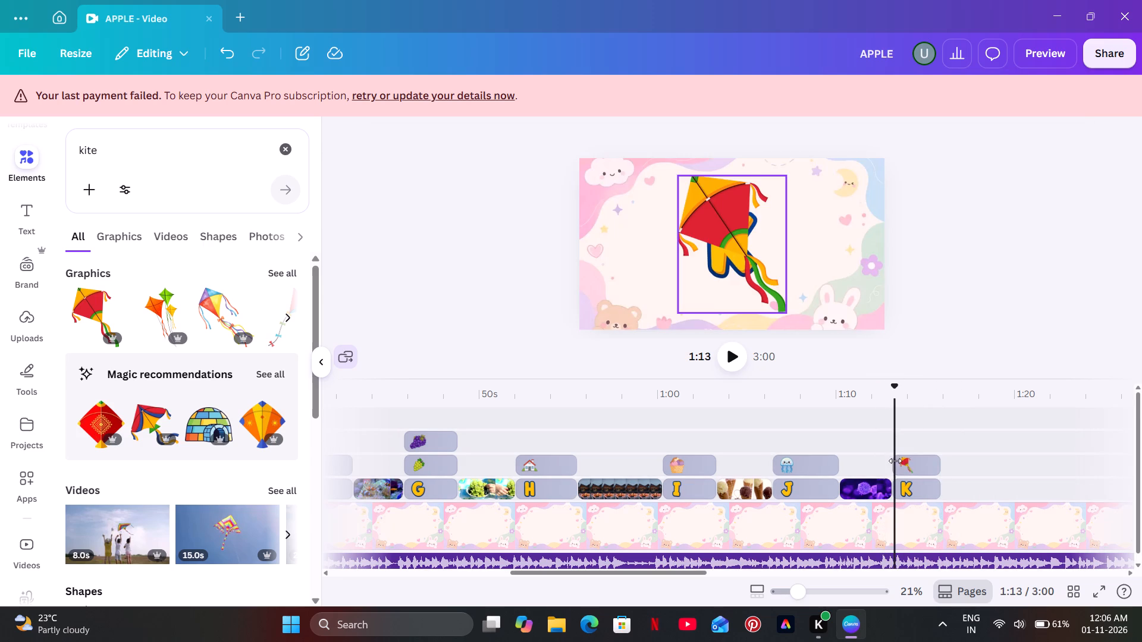
click(892, 464)
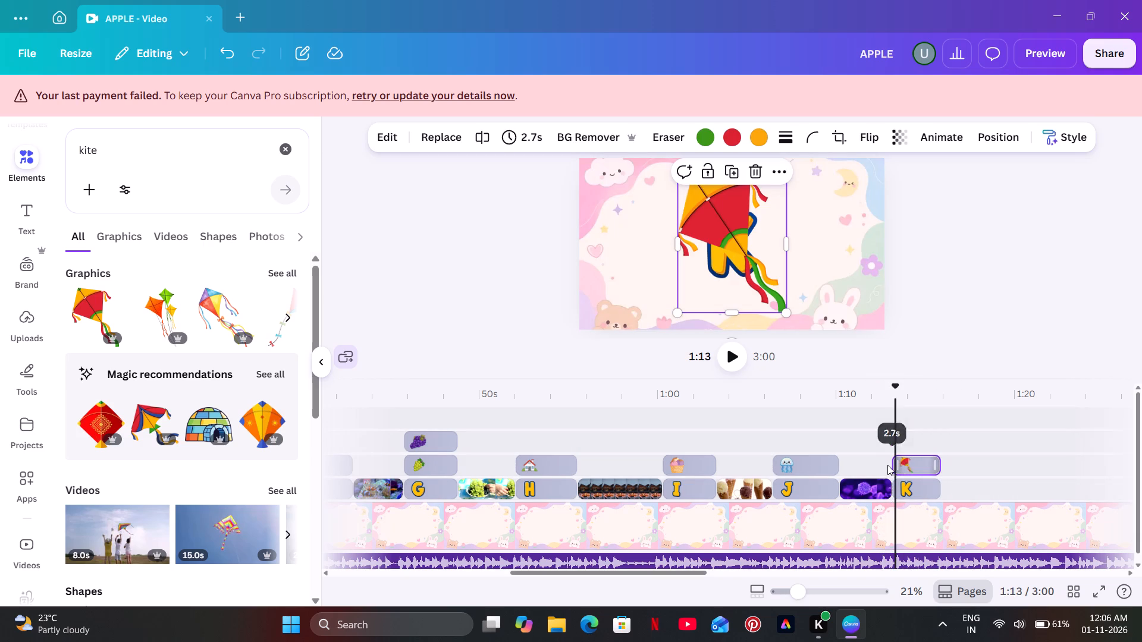
click(885, 465)
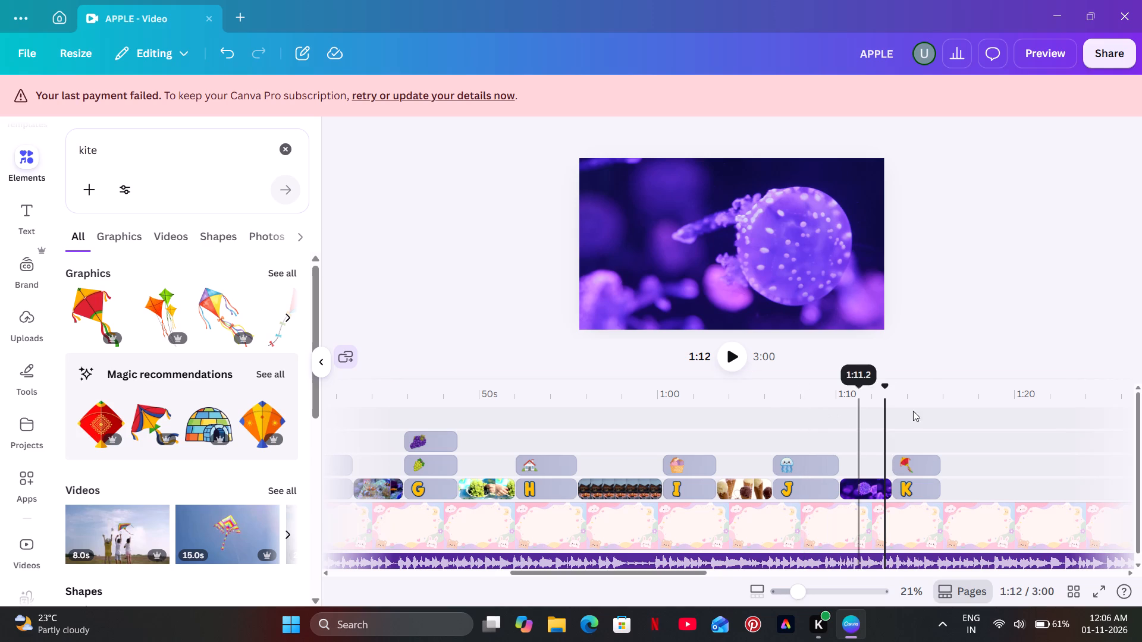
Shrink the kite graphic to roughly the letter's height and move it to the right side of the frame.
click(914, 424)
click(754, 254)
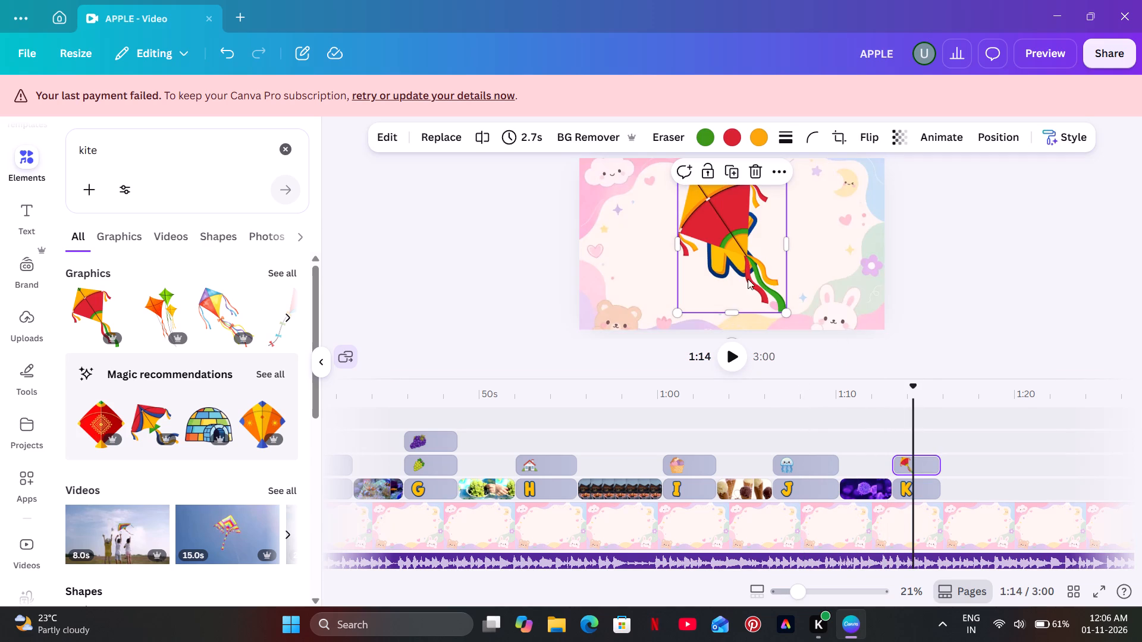
drag(786, 307, 745, 257)
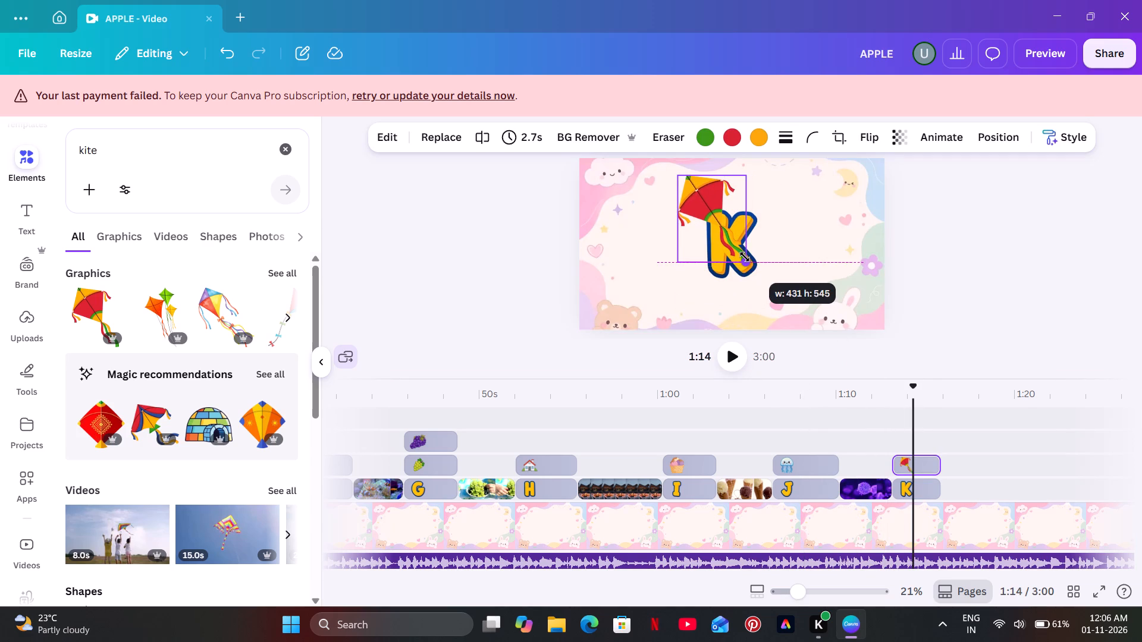
drag(745, 257, 741, 247)
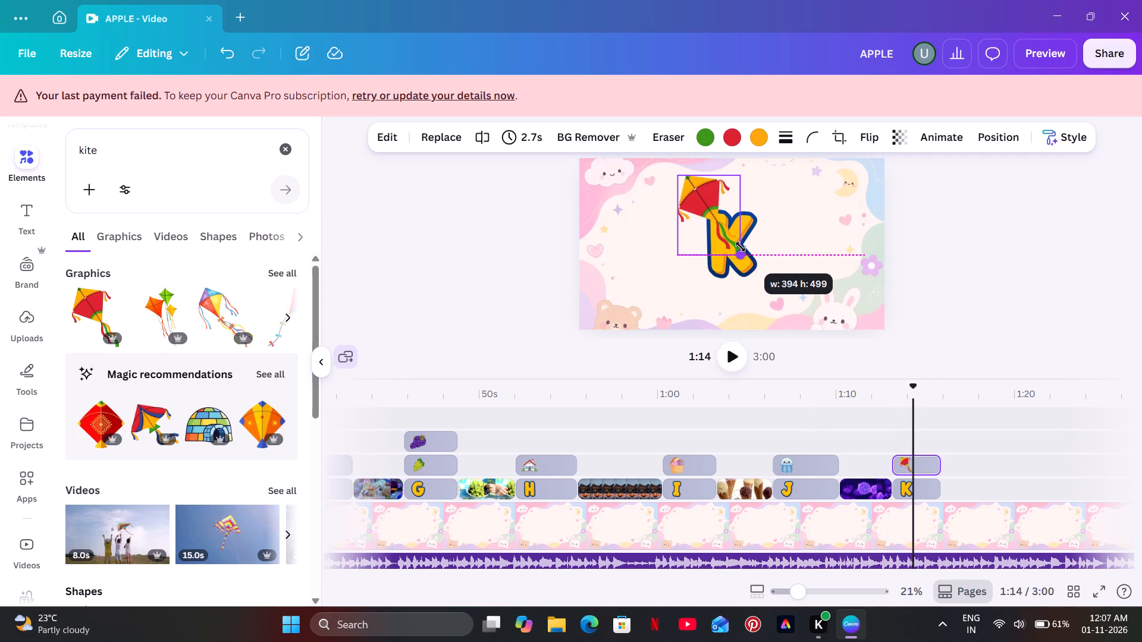
drag(741, 247, 739, 243)
drag(708, 210, 833, 243)
drag(861, 284, 850, 269)
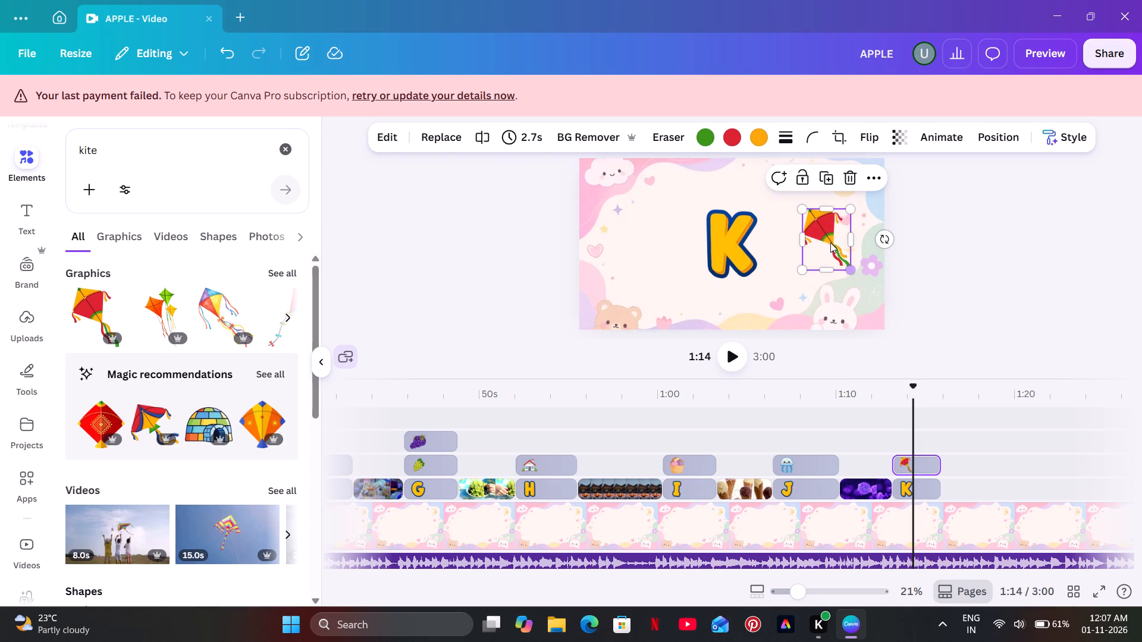
drag(829, 240, 837, 241)
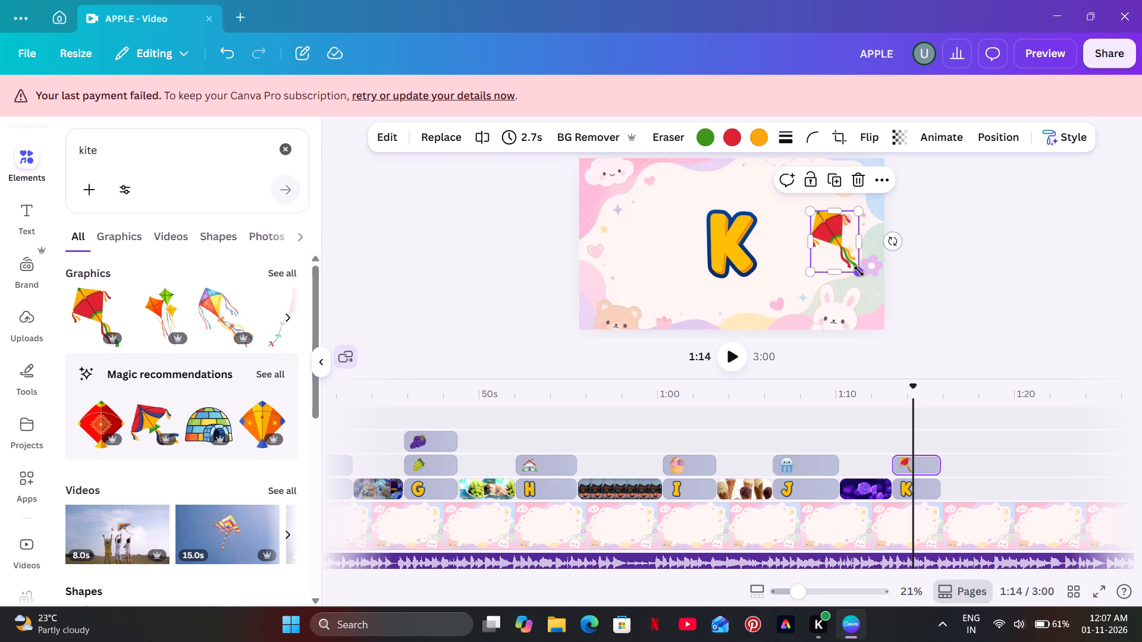
click(859, 271)
Shrink the letter K slightly, move it to the left side of the frame, and nudge the kite slightly inward opposite it.
click(745, 256)
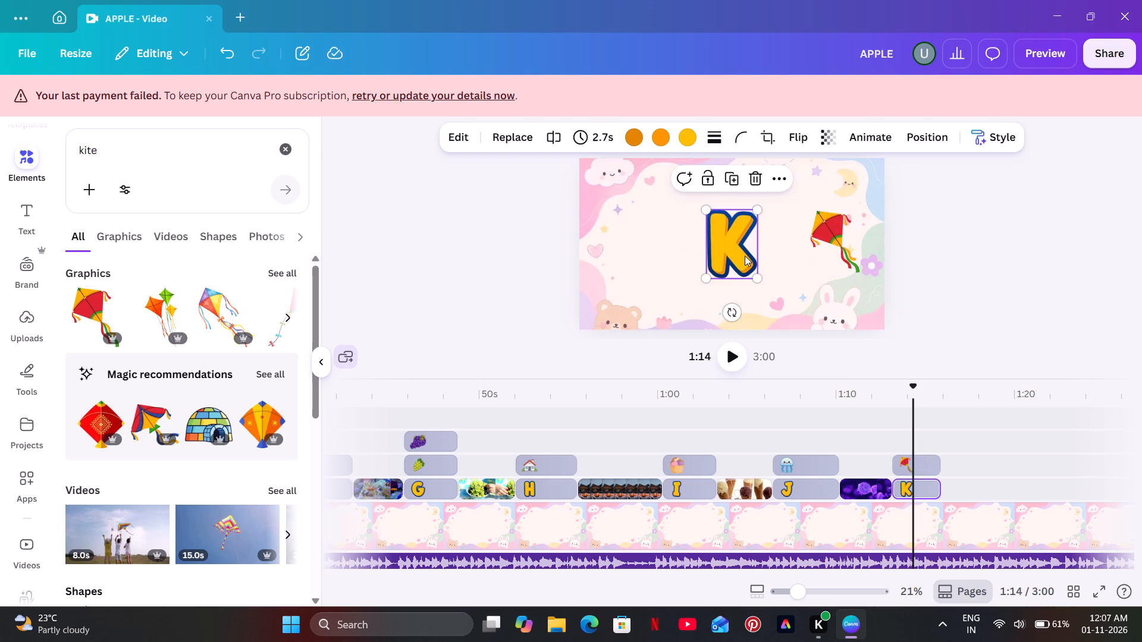
drag(760, 277, 749, 263)
drag(722, 240, 643, 239)
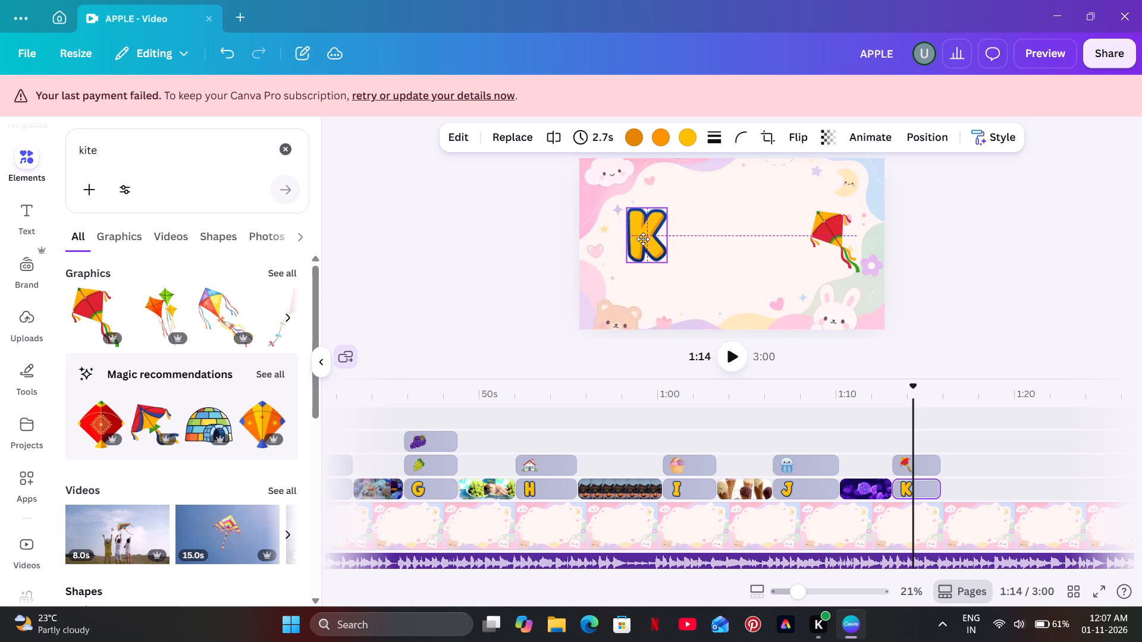
drag(643, 239, 642, 239)
click(741, 301)
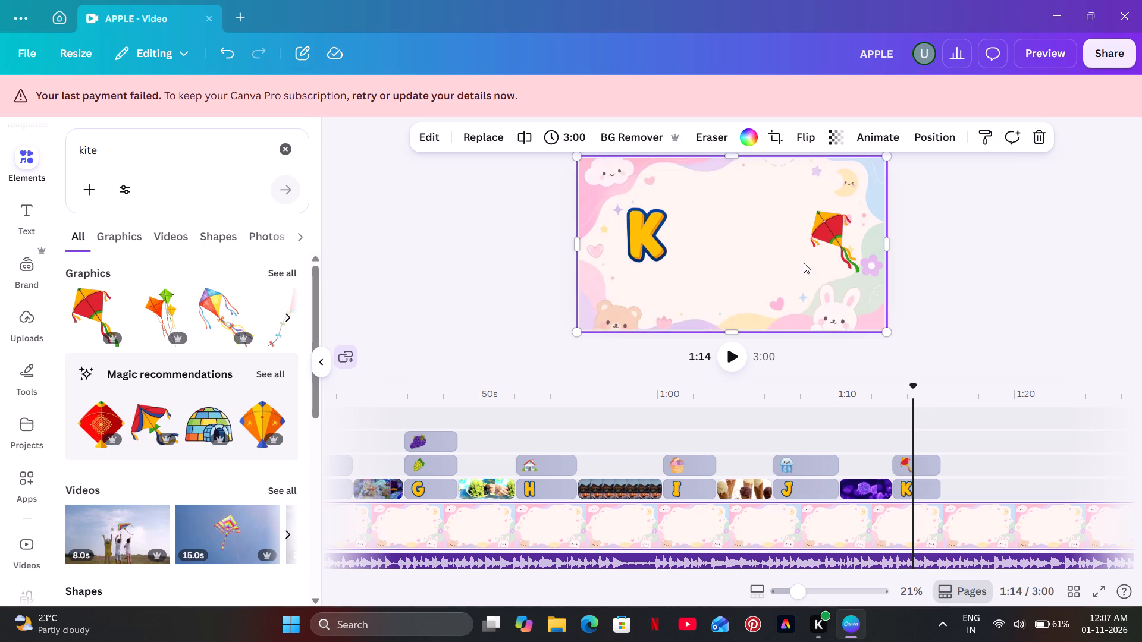
drag(840, 243, 833, 240)
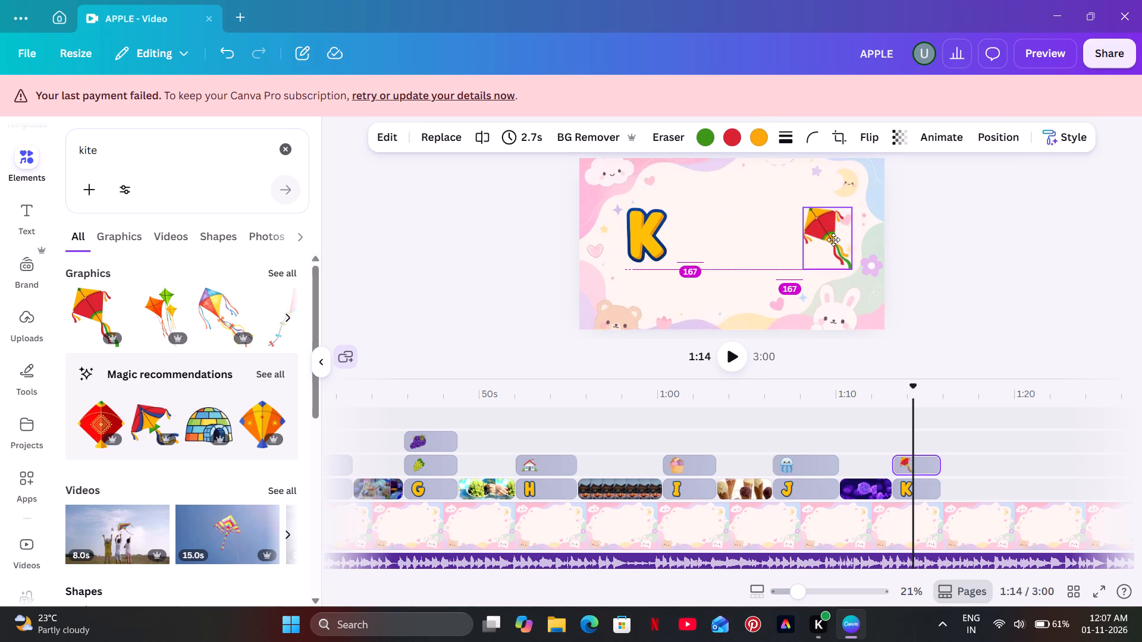
drag(833, 240, 833, 241)
click(755, 243)
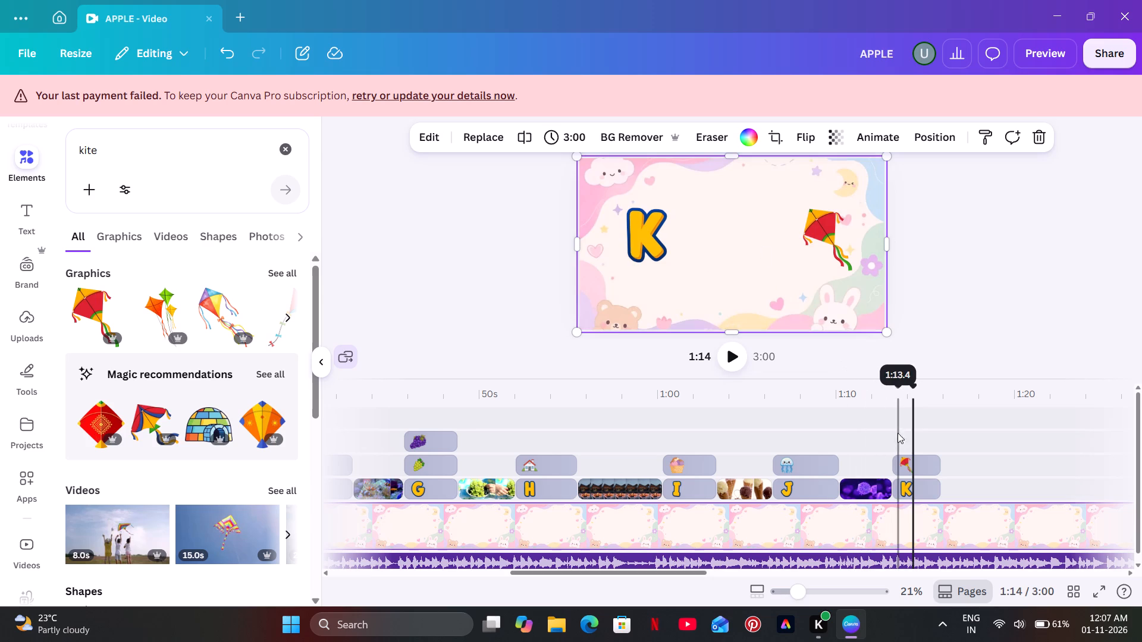
Play back the K scene from the end of the jellyfish video to about 1:18 to judge its timing.
click(872, 404)
click(739, 348)
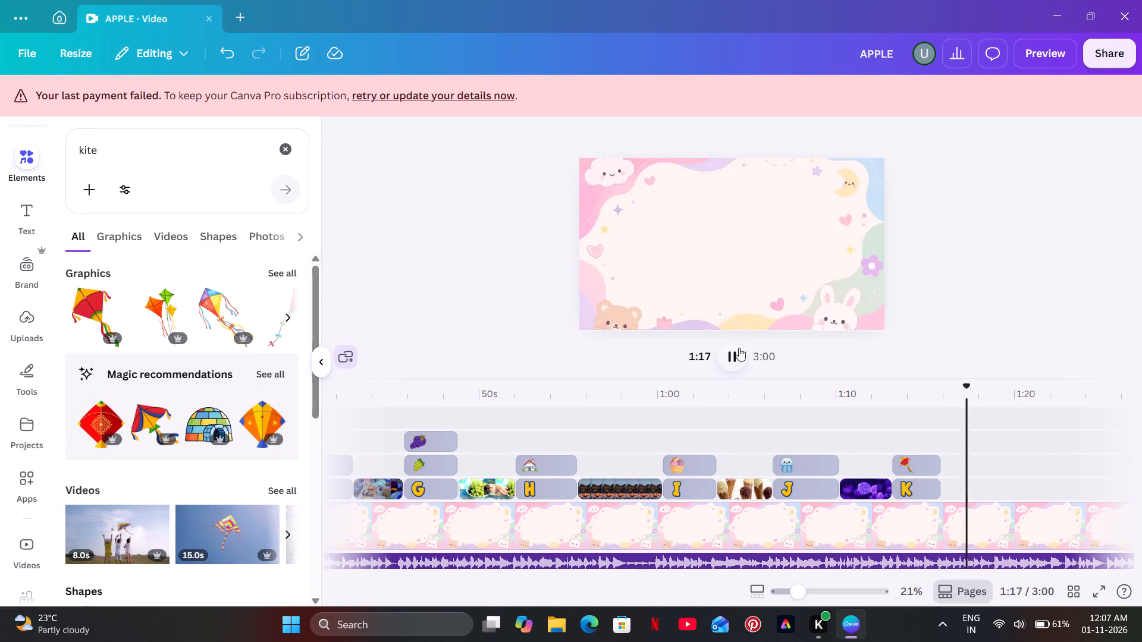
click(739, 348)
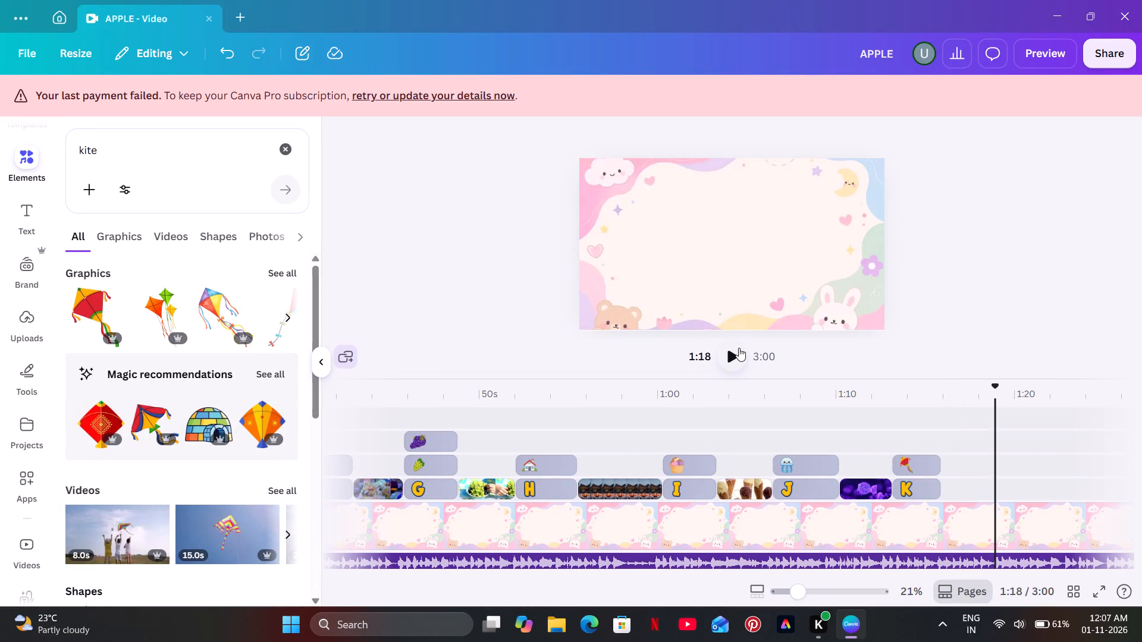
Select the letter K and kite together and apply the Tumble animation plus the Pulse effect at minimum intensity.
click(926, 408)
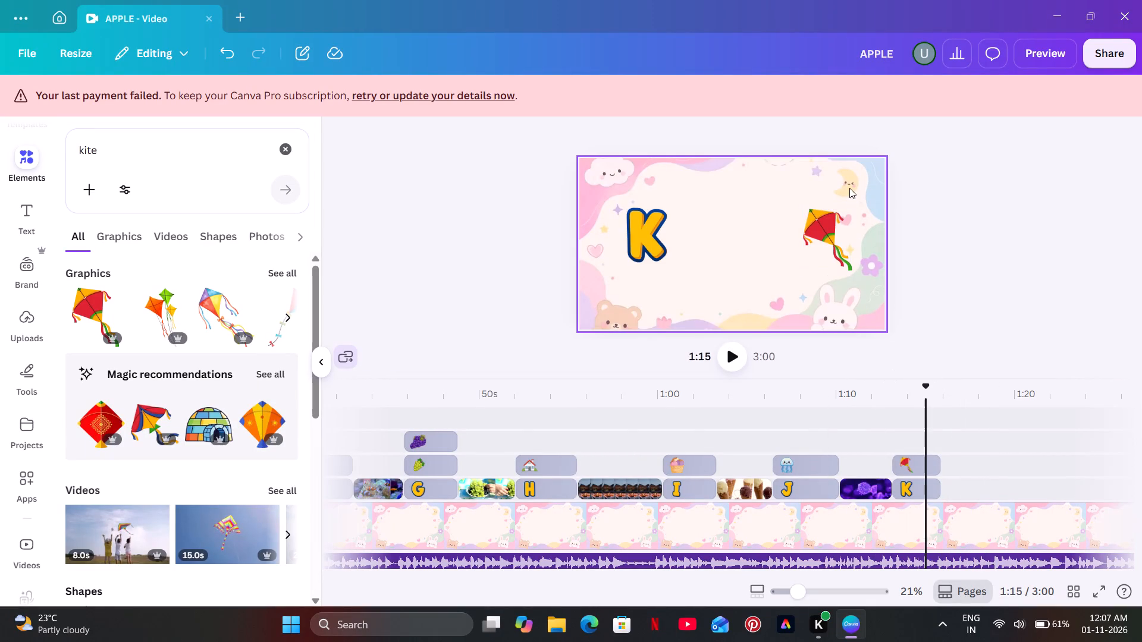
drag(849, 188, 645, 246)
click(774, 136)
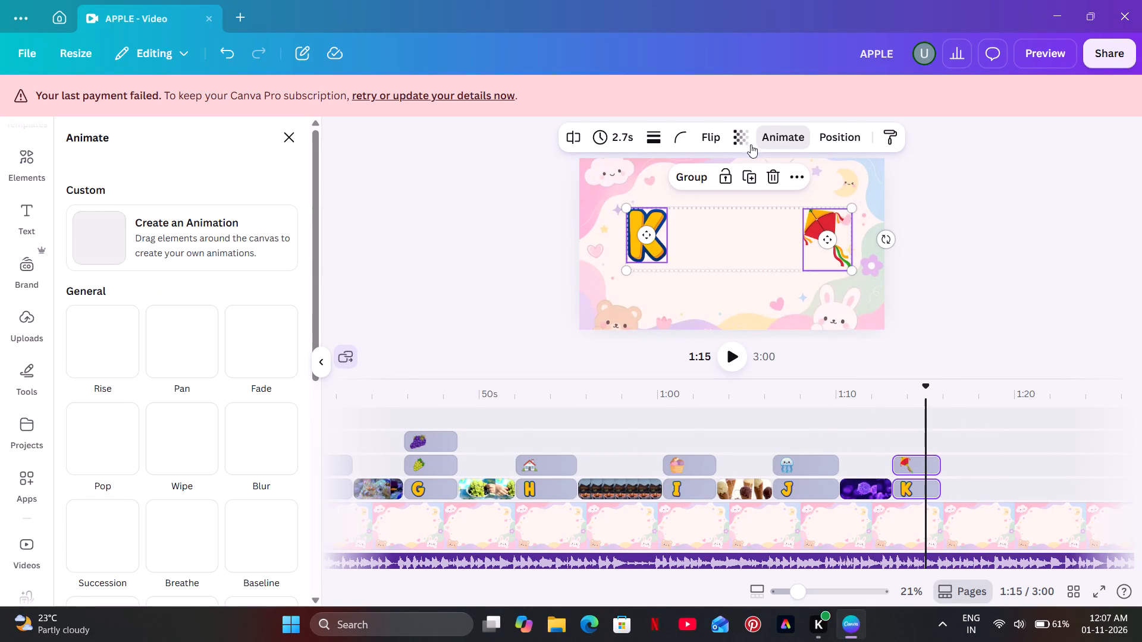
scroll(271, 363, down, 4)
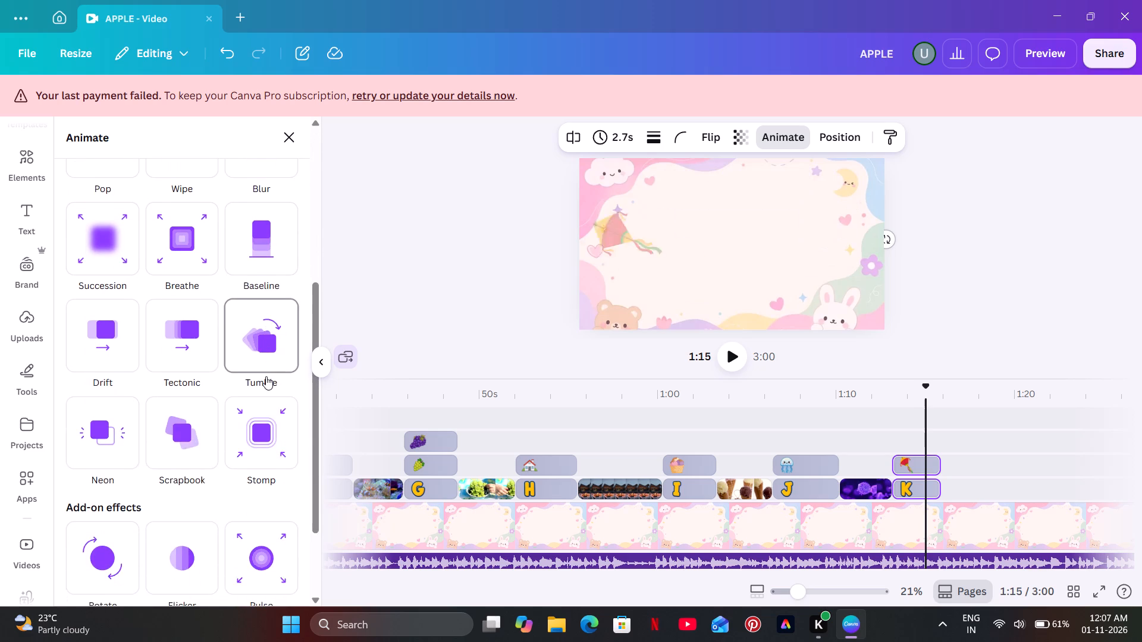
click(266, 376)
scroll(266, 376, down, 5)
click(256, 407)
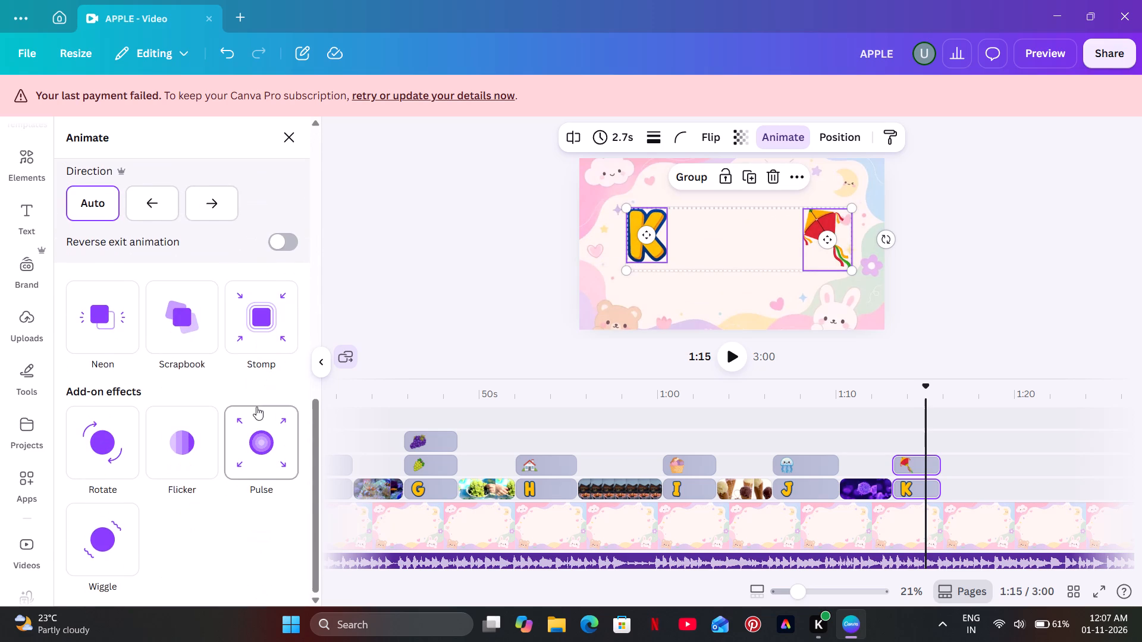
scroll(256, 407, down, 3)
drag(189, 403, 76, 416)
click(413, 233)
Play back the animated K and kite scene from 1:15 to about 1:18 to check the applied animations.
click(879, 444)
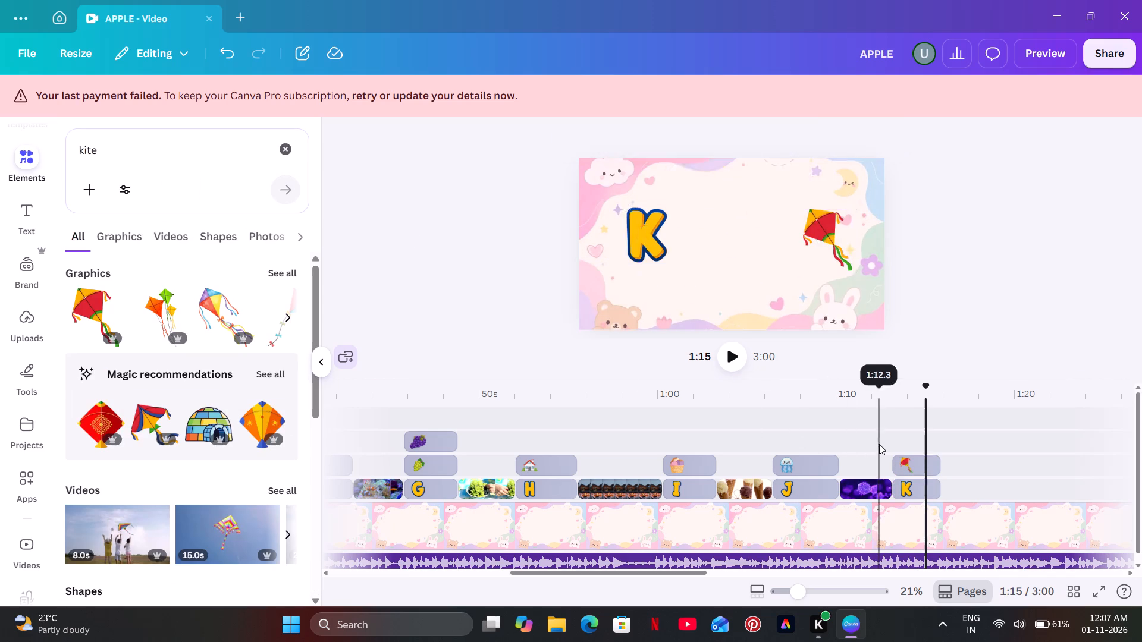
click(727, 348)
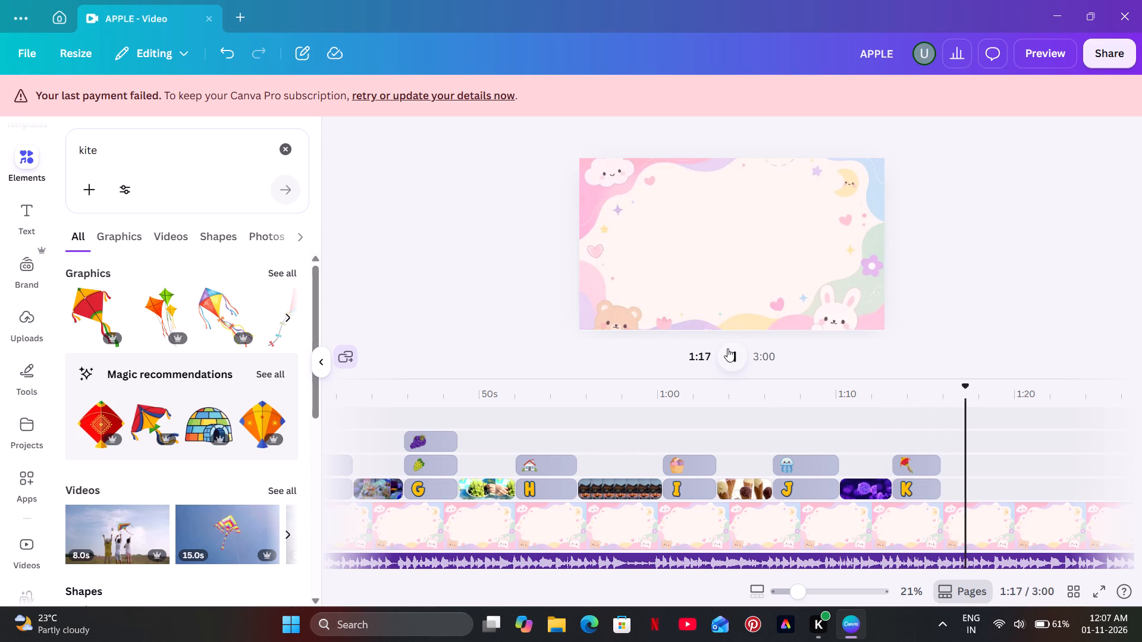
click(727, 348)
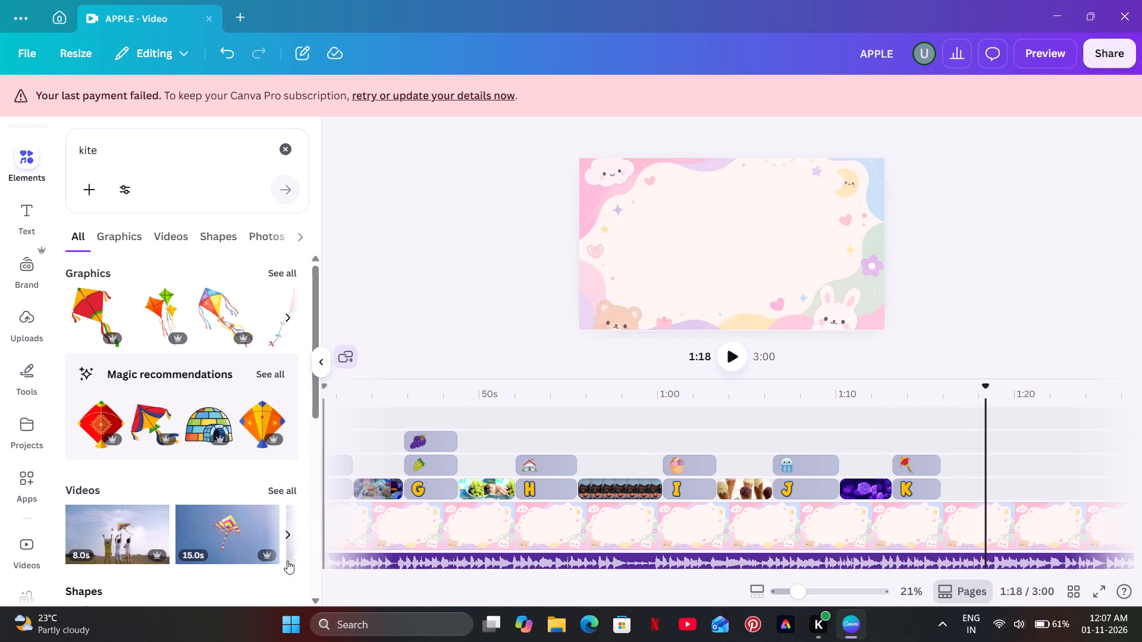
Add the 20-second rainbow kite video from the kite results to the timeline, directly after the K scene.
click(286, 537)
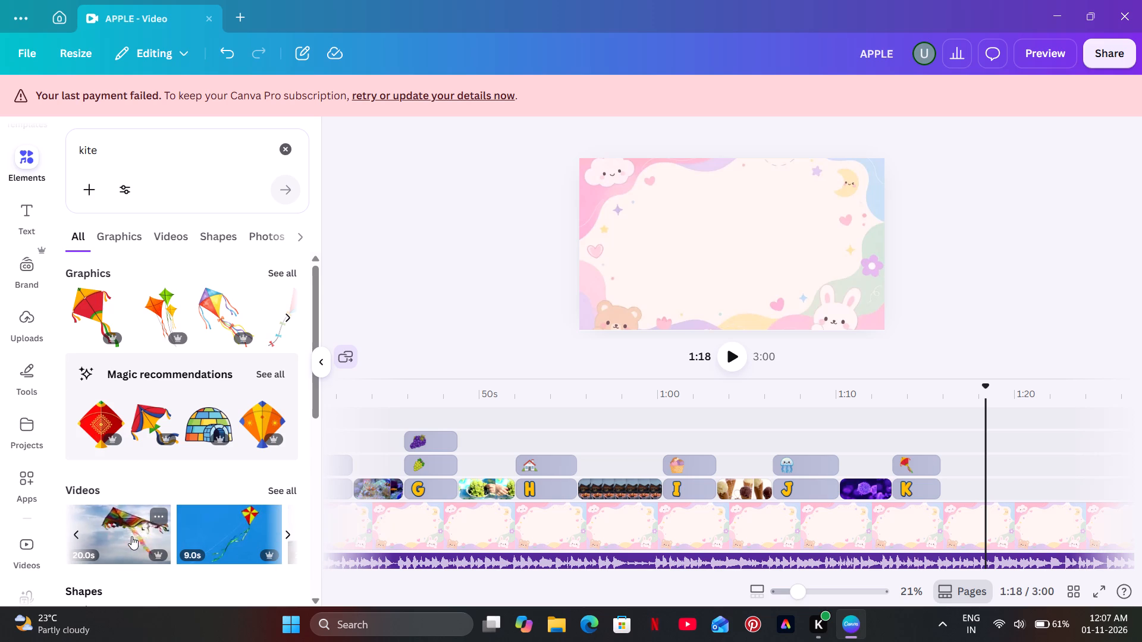
drag(131, 536, 1081, 461)
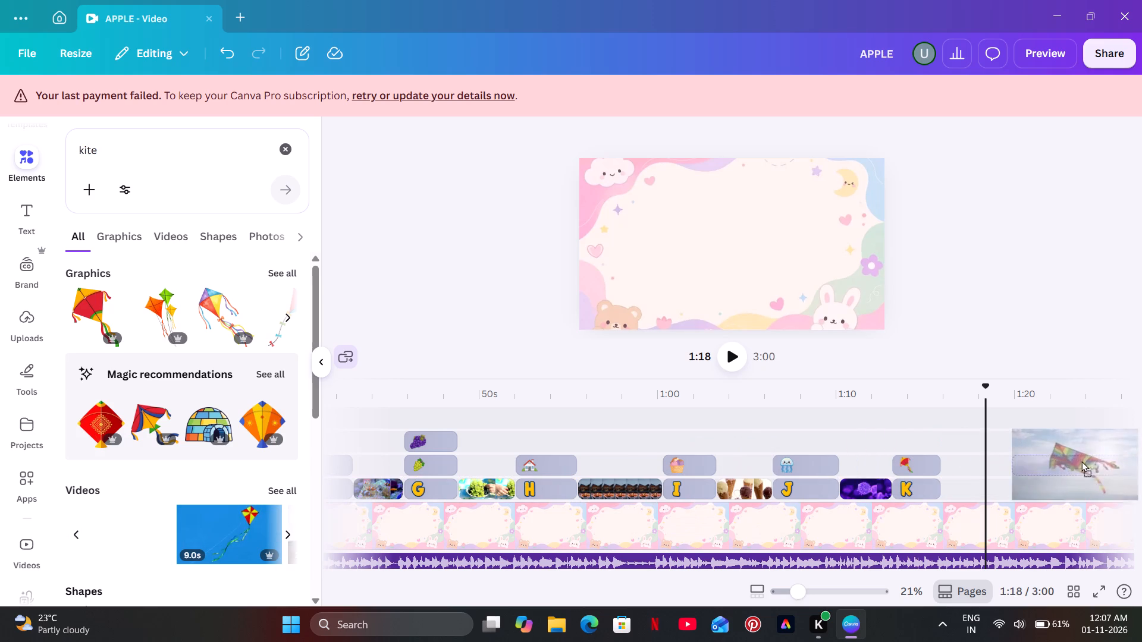
drag(1081, 461, 1091, 483)
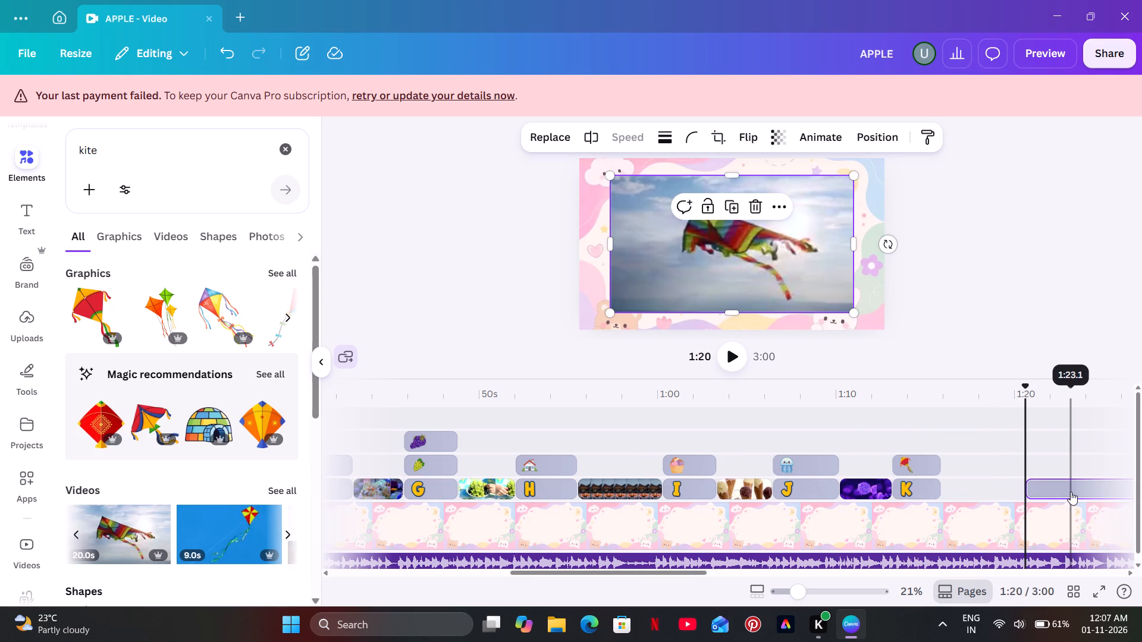
drag(1071, 492, 874, 485)
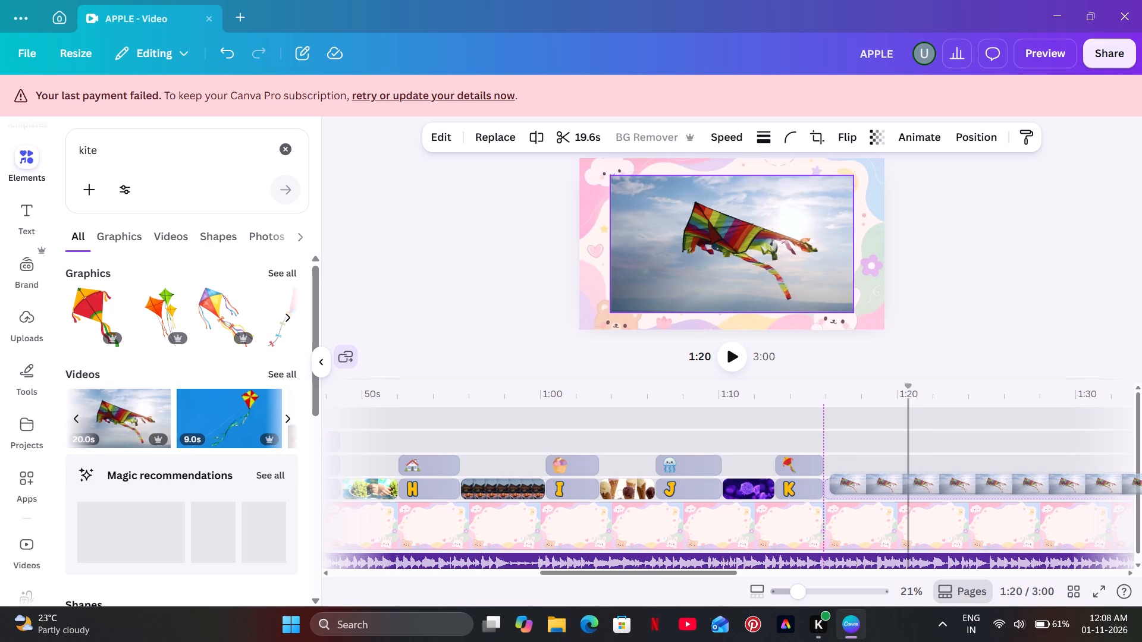
drag(874, 485, 872, 485)
click(865, 449)
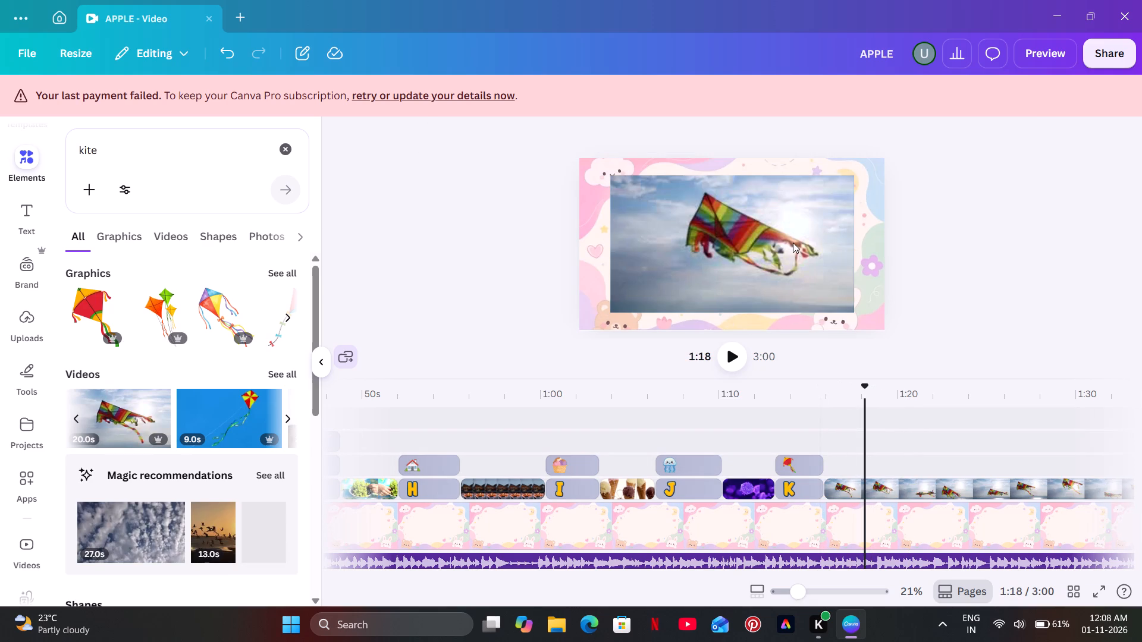
Enlarge the kite video from opposite corners until it fills the whole frame.
click(793, 243)
drag(858, 314, 875, 324)
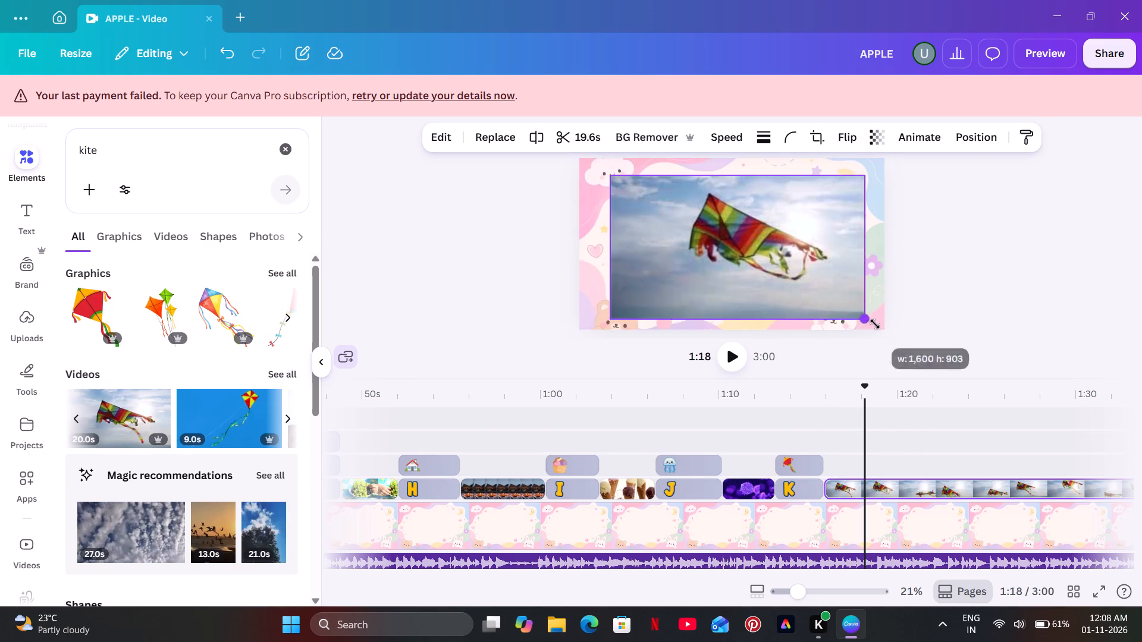
drag(875, 324, 891, 331)
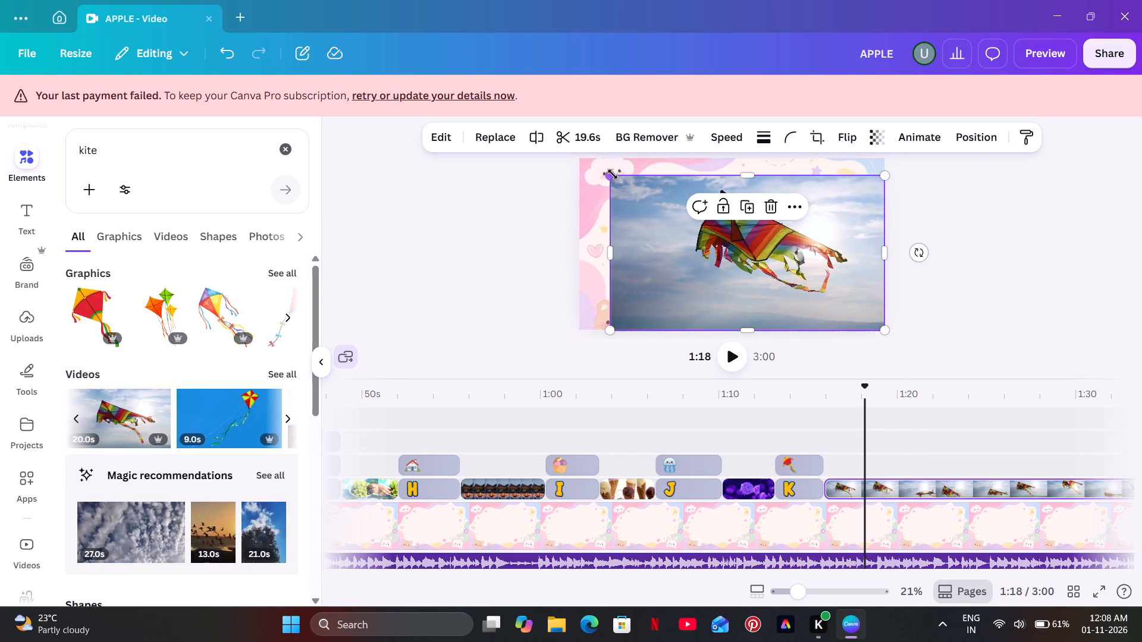
drag(613, 174, 574, 160)
click(542, 205)
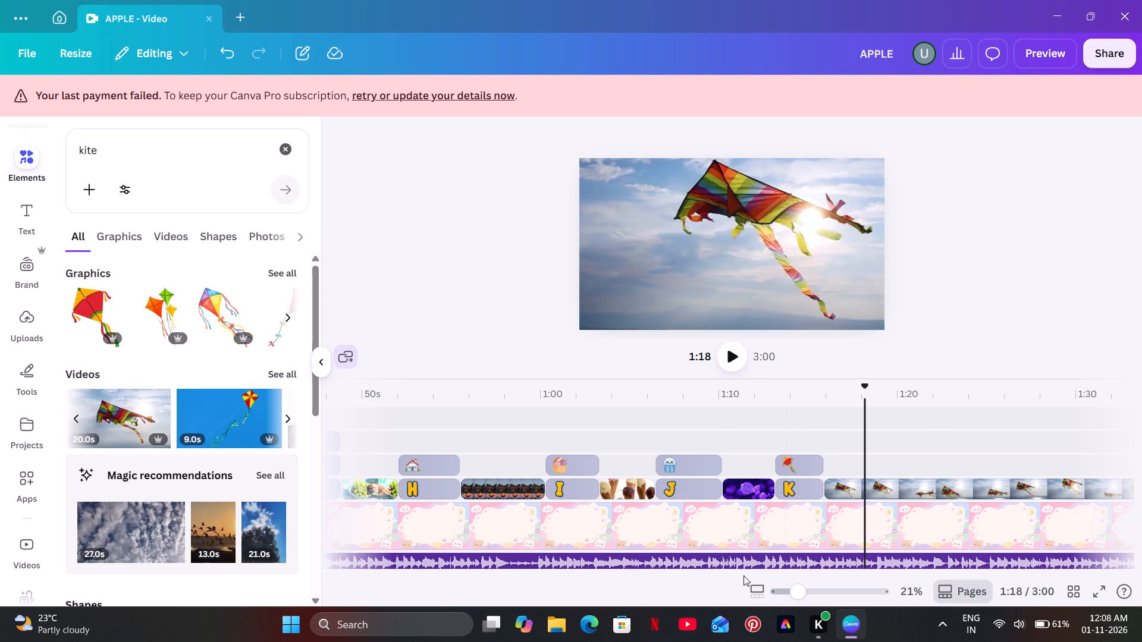
Trim the end of the kite video so the clip lasts 3.5 seconds.
drag(726, 575, 807, 568)
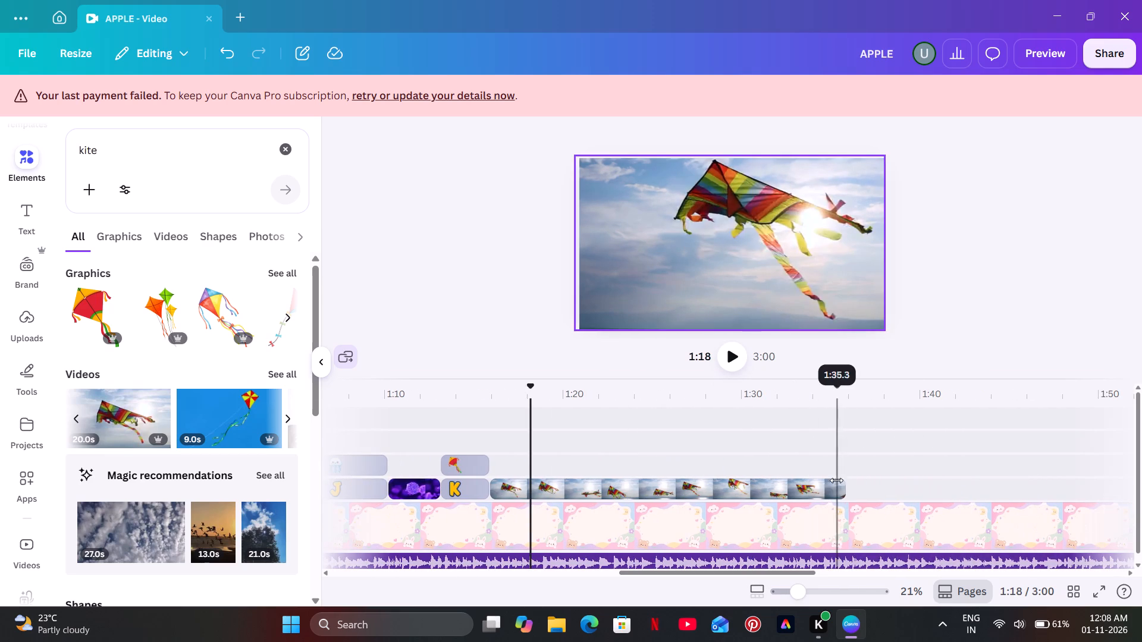
drag(839, 483, 551, 483)
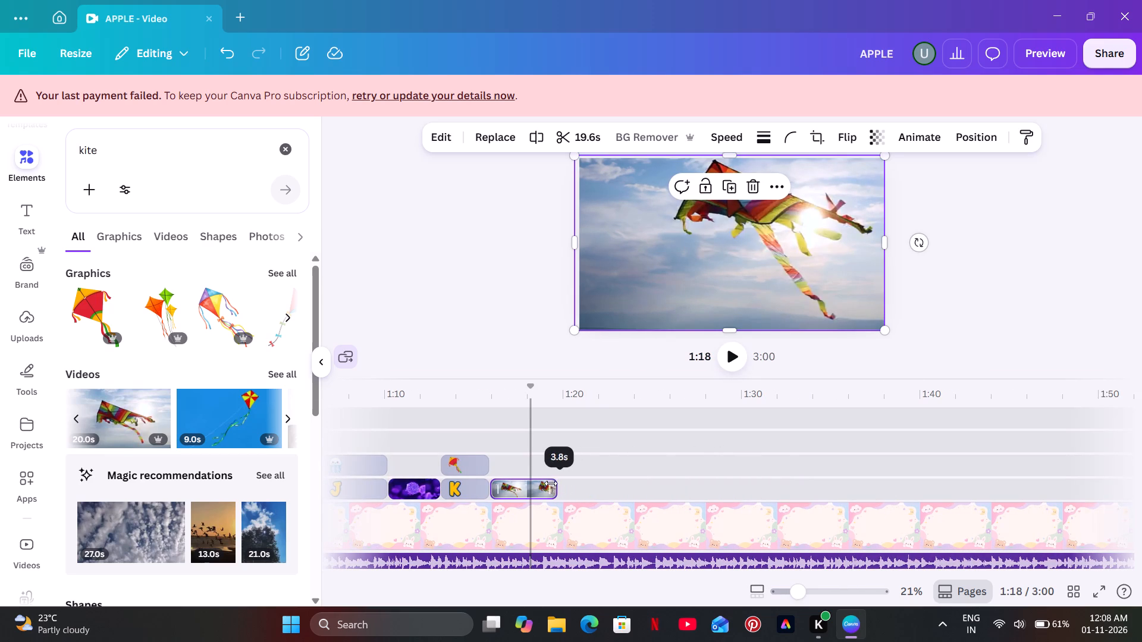
drag(551, 483, 545, 483)
Play the K scene through the kite video, and shorten the clip's end slightly to about 1:18.
click(454, 434)
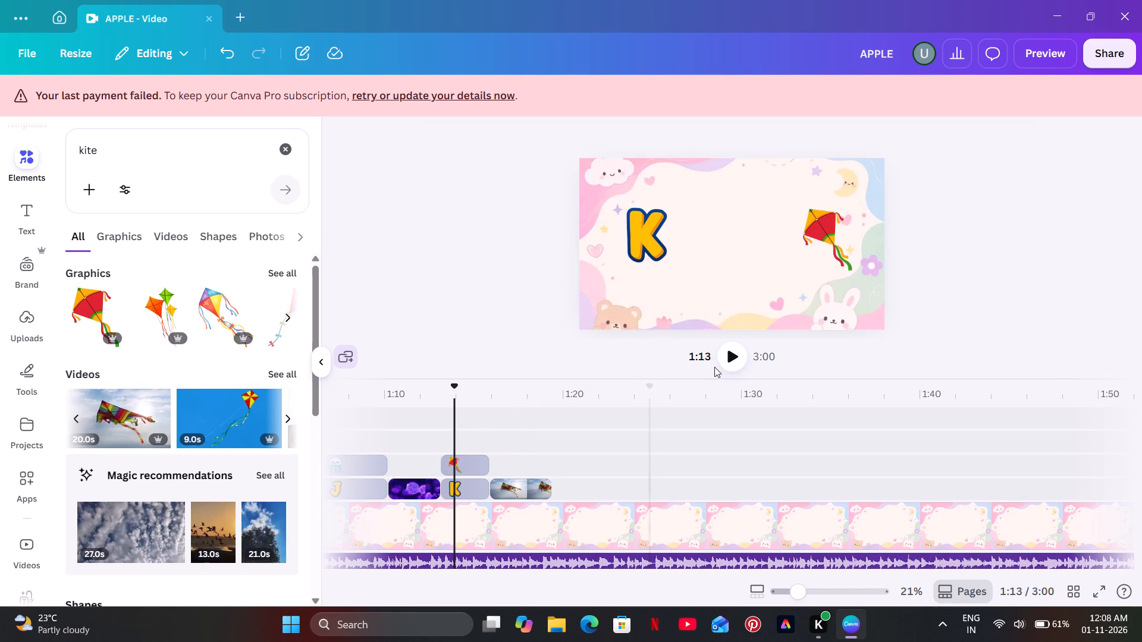
click(729, 357)
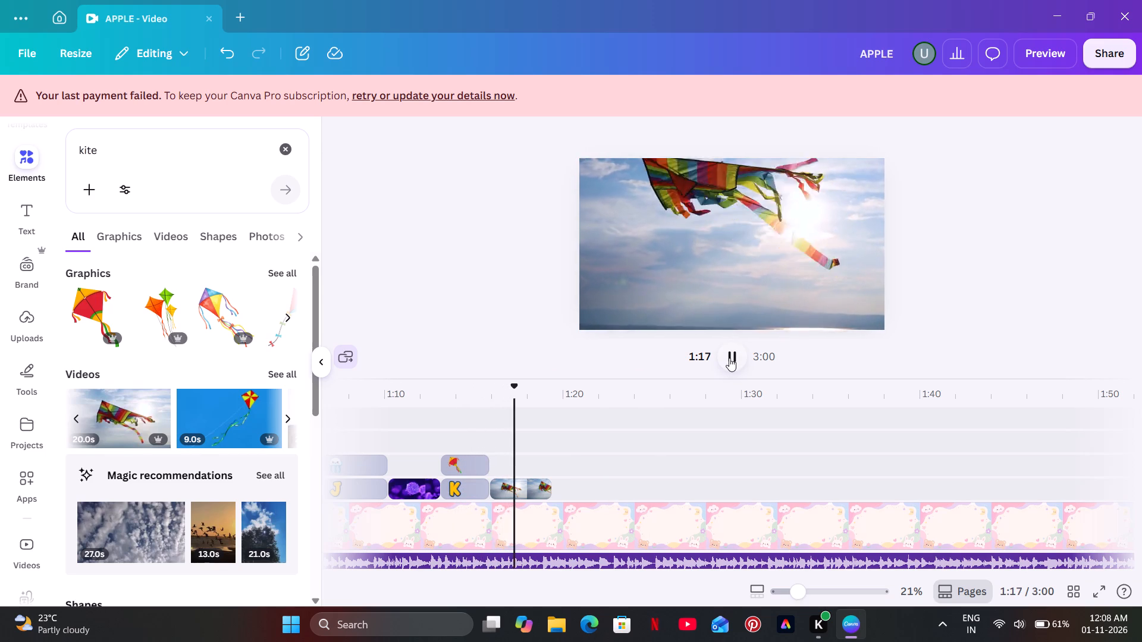
click(729, 358)
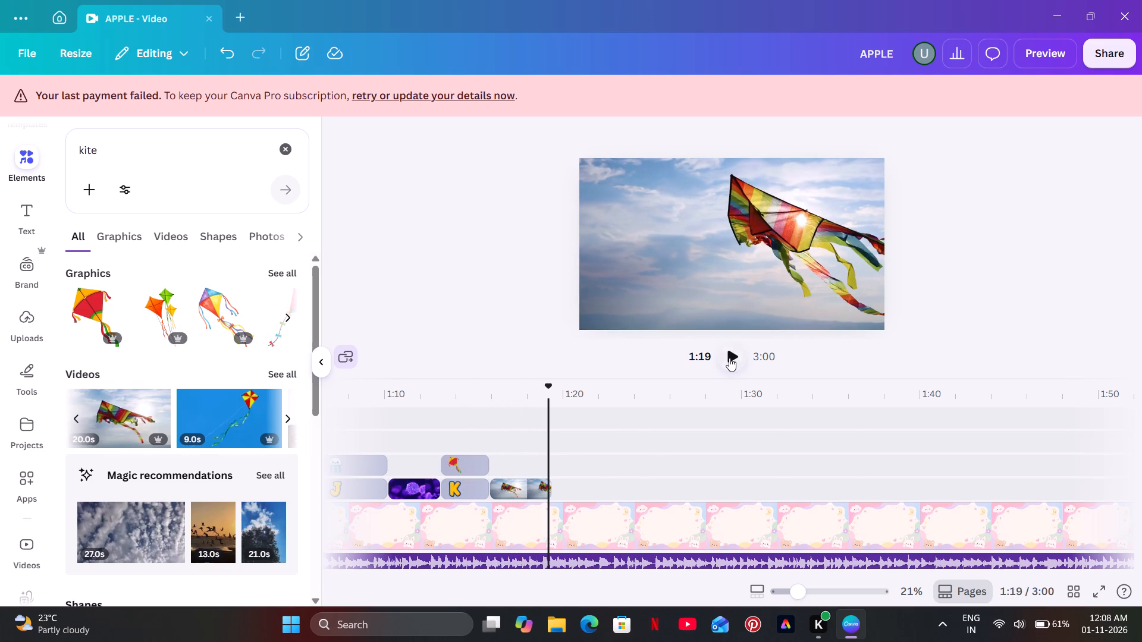
click(545, 483)
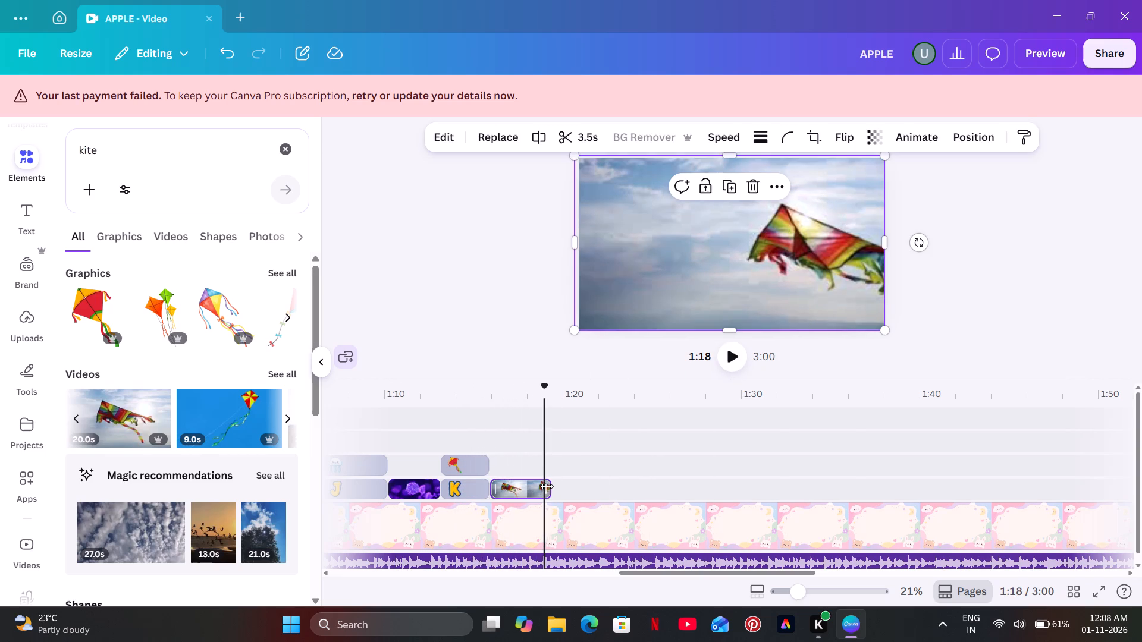
click(547, 486)
click(522, 458)
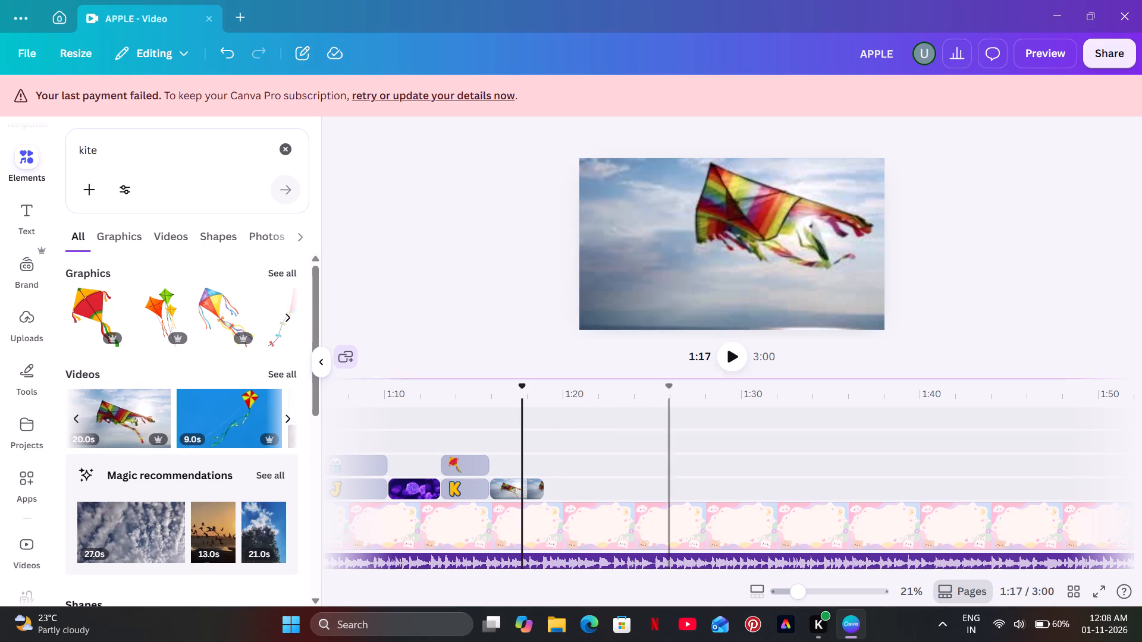
Play back the trimmed kite video and the empty background after it to about 1:24 to judge the timing.
click(732, 368)
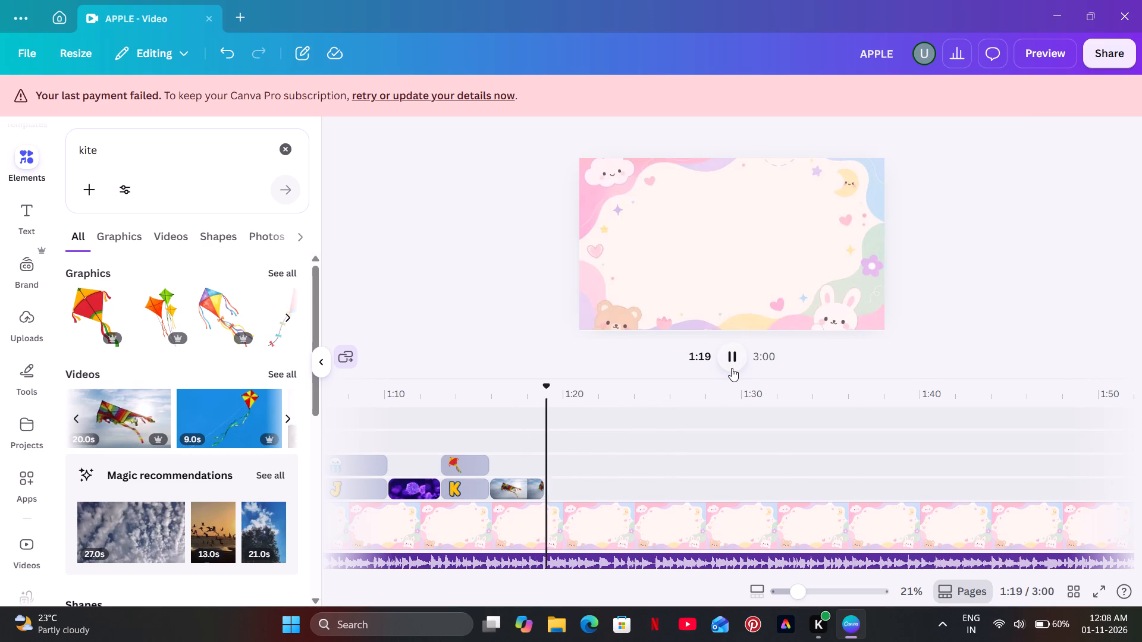
click(495, 421)
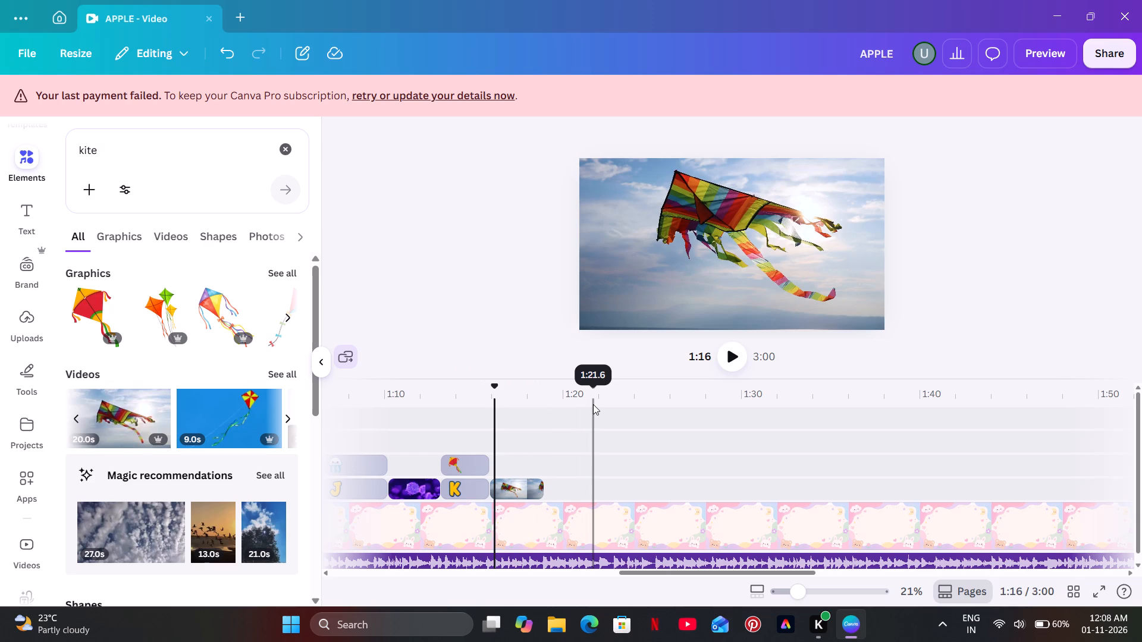
click(738, 364)
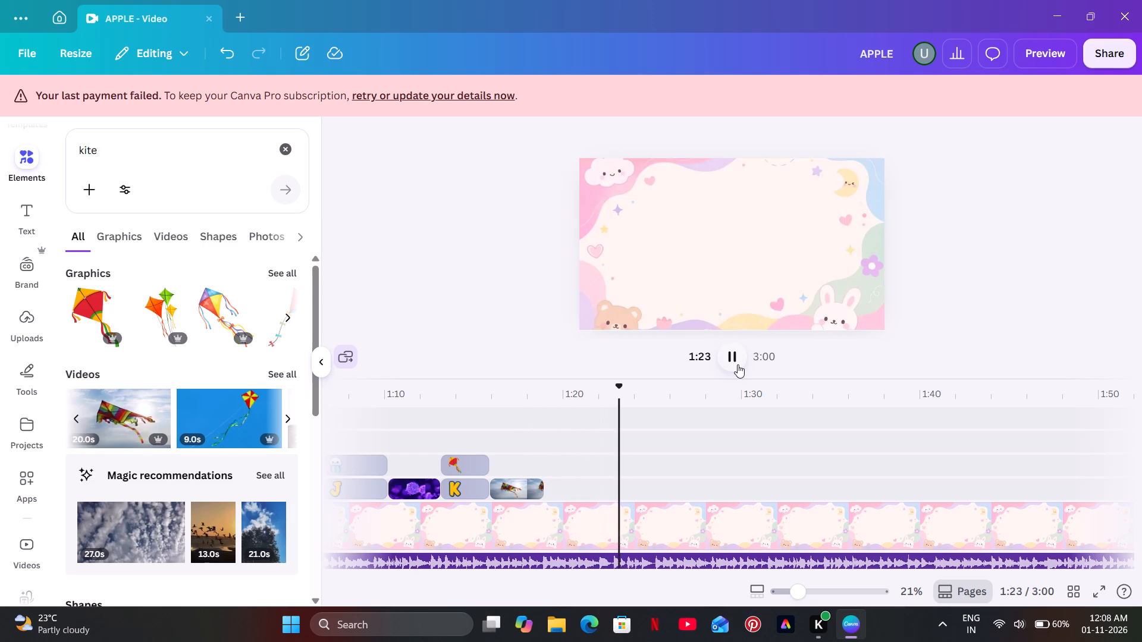
click(738, 364)
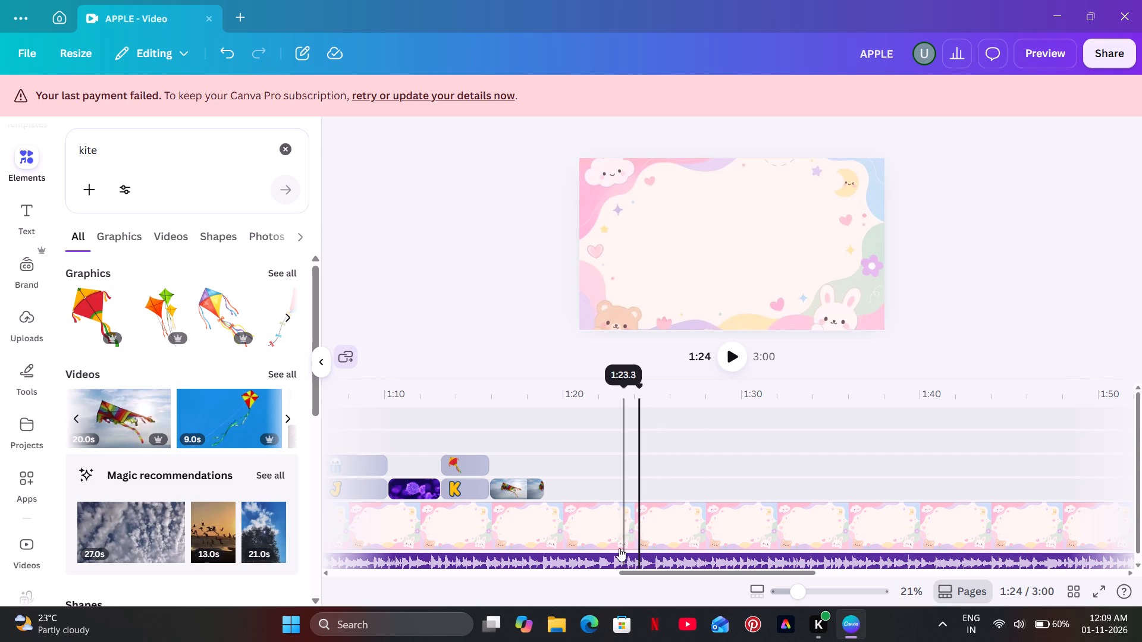
Look over the timeline from the B scene to the empty stretch after the kite video.
drag(625, 575, 512, 599)
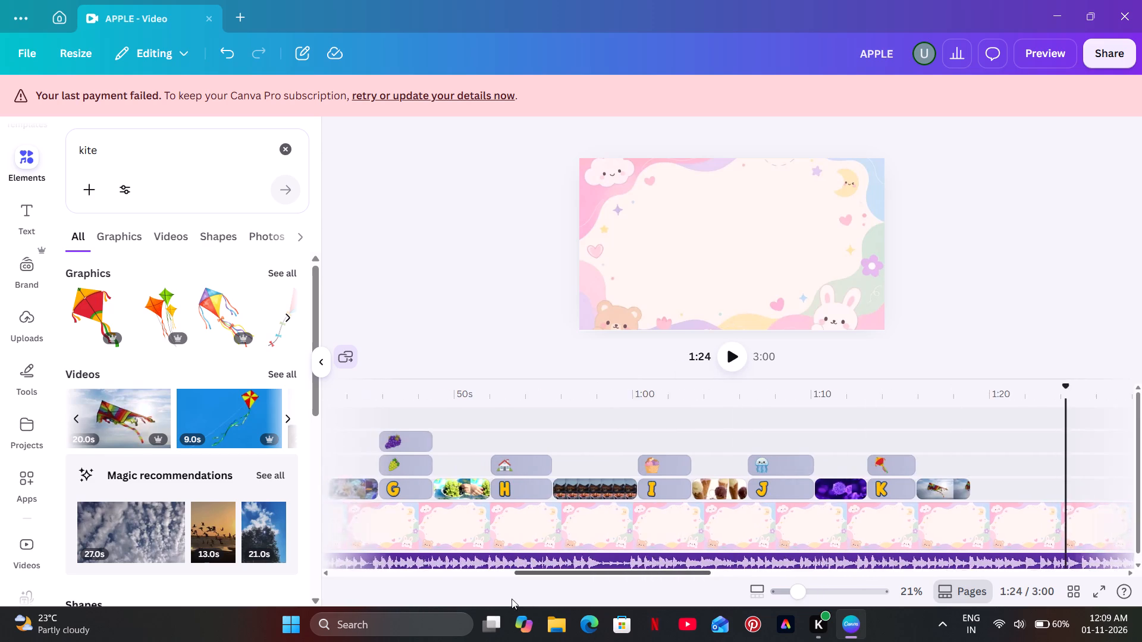
drag(512, 599, 406, 603)
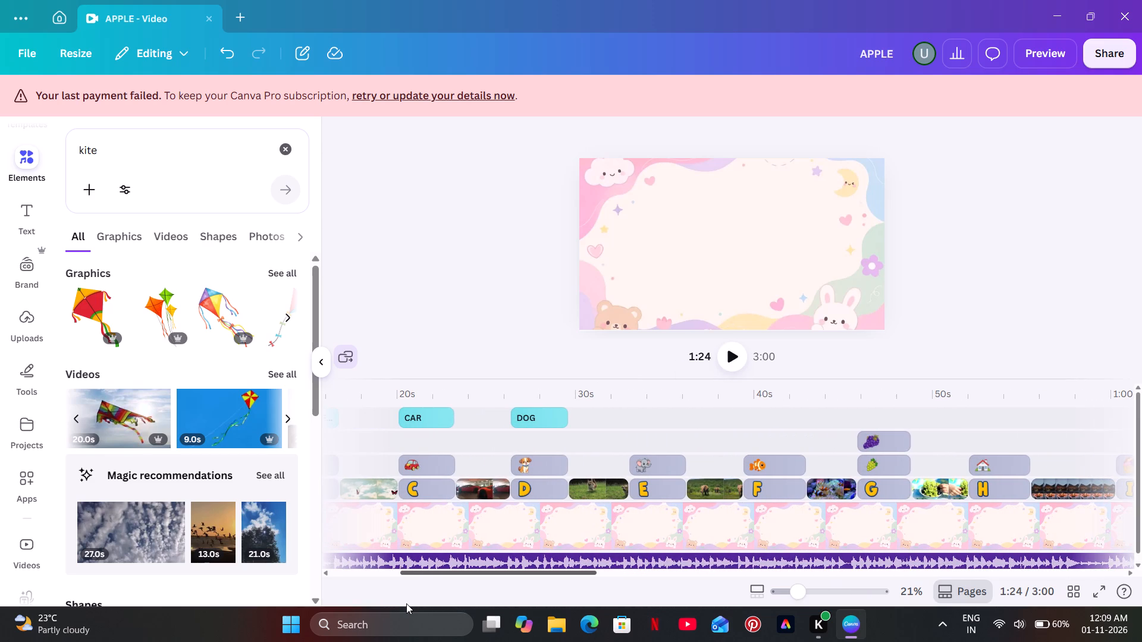
drag(406, 603, 412, 599)
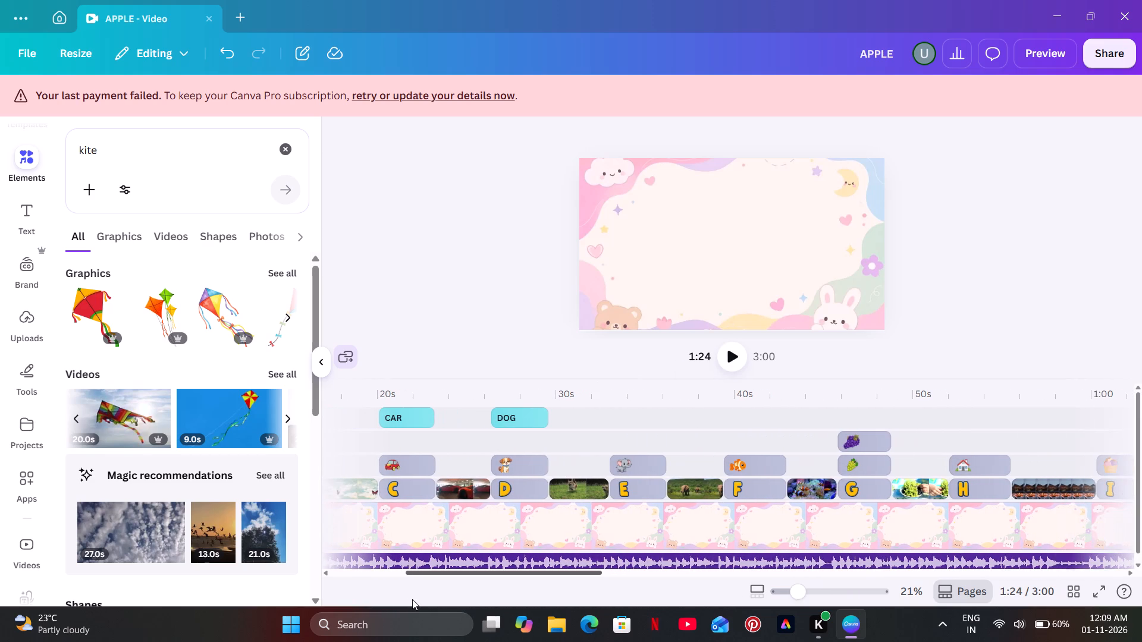
drag(412, 599, 391, 603)
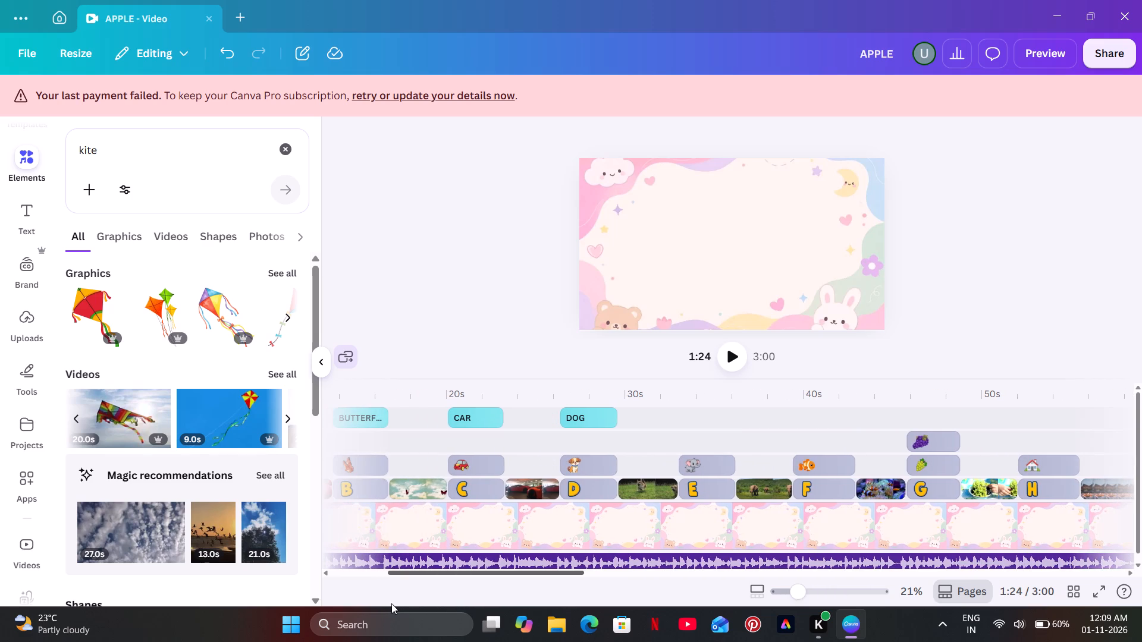
drag(391, 603, 479, 613)
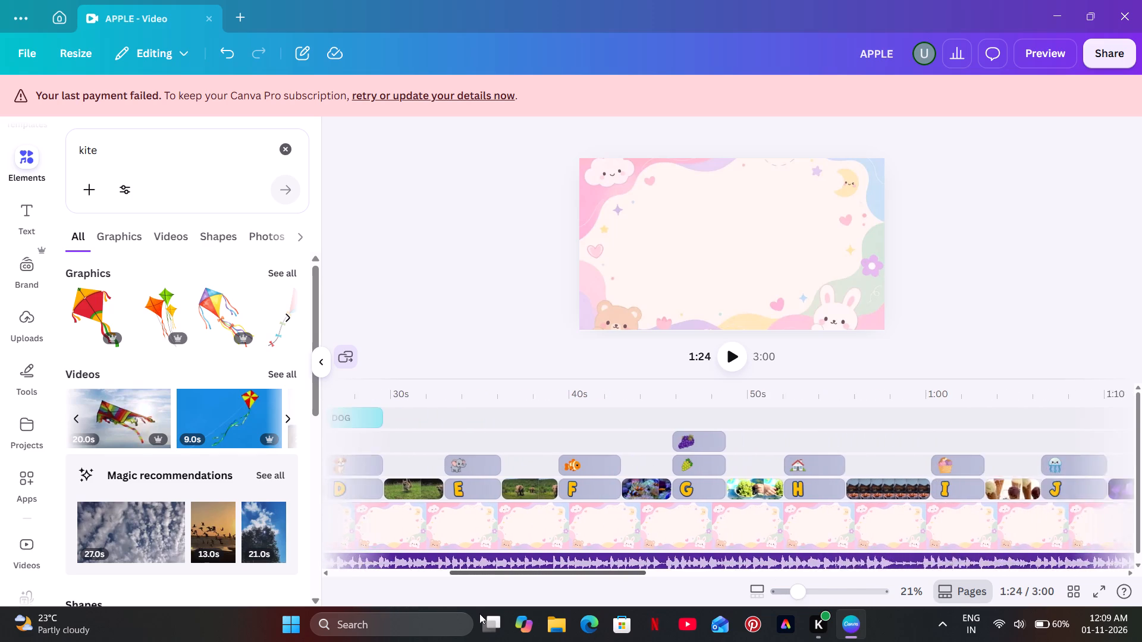
drag(479, 613, 659, 619)
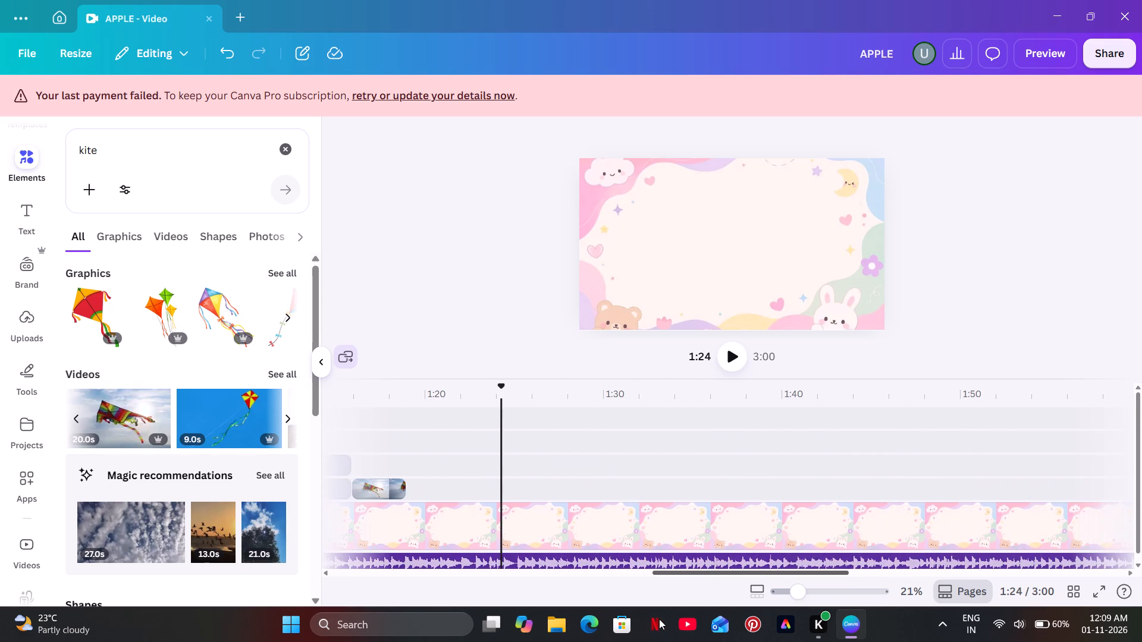
drag(659, 619, 851, 616)
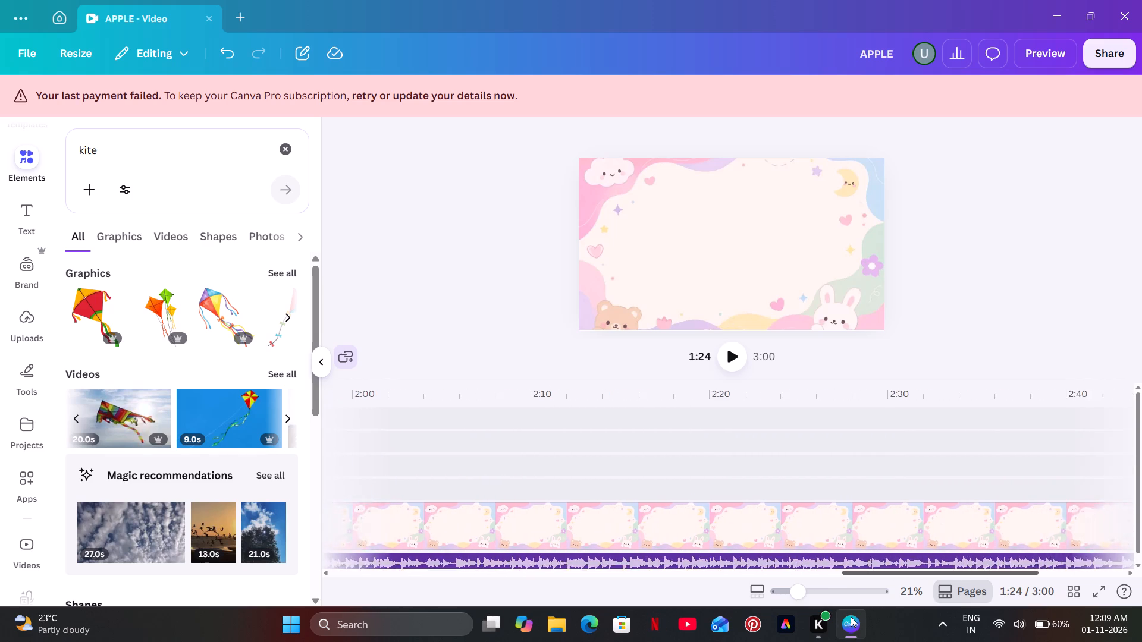
drag(851, 616, 585, 624)
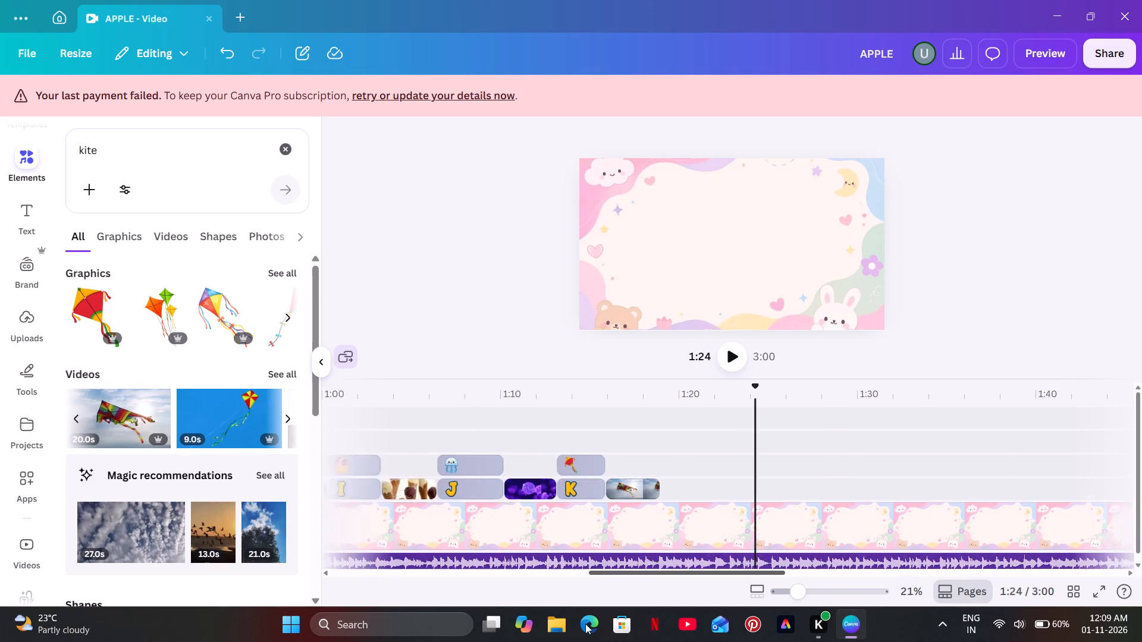
drag(585, 624, 585, 624)
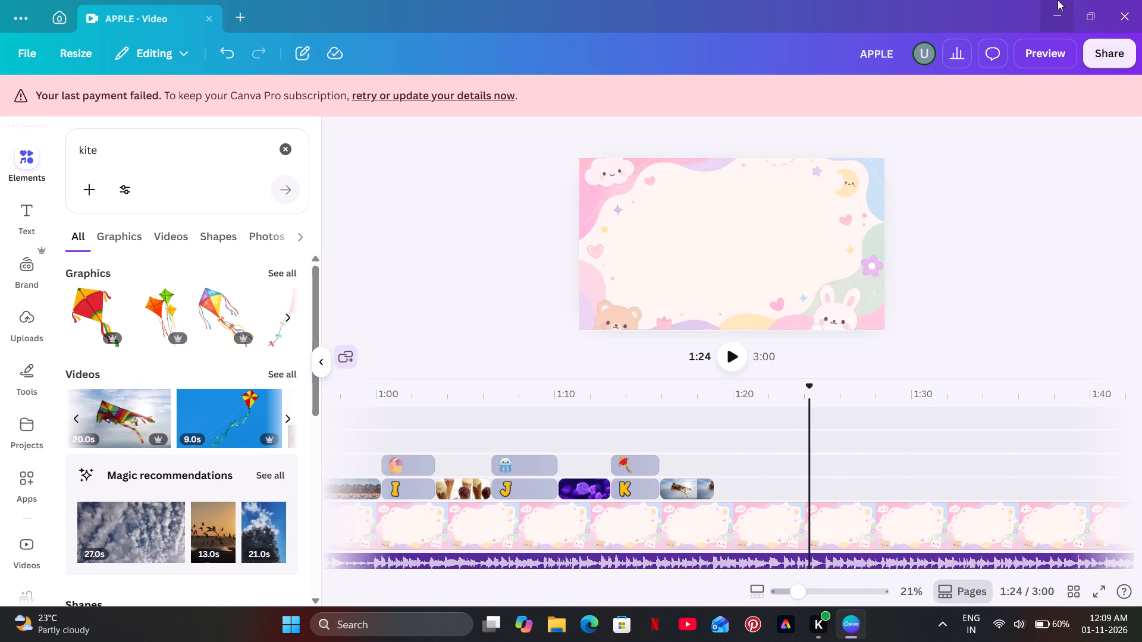
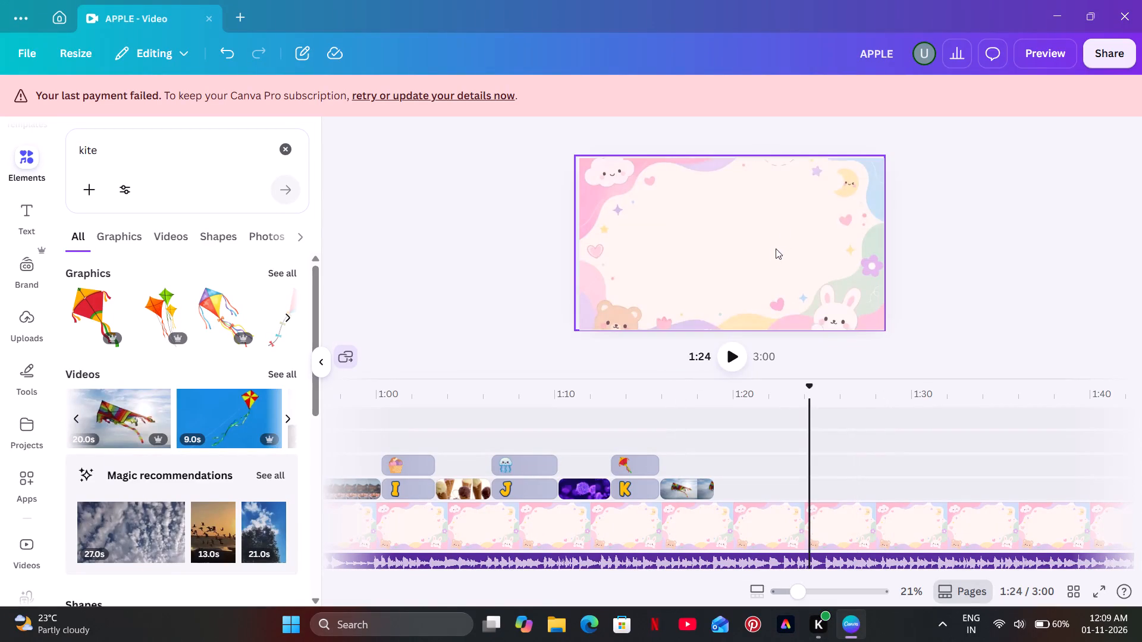
Add the letter L from the recently searched yellow alphabet set and place its clip directly after the kite video.
click(682, 423)
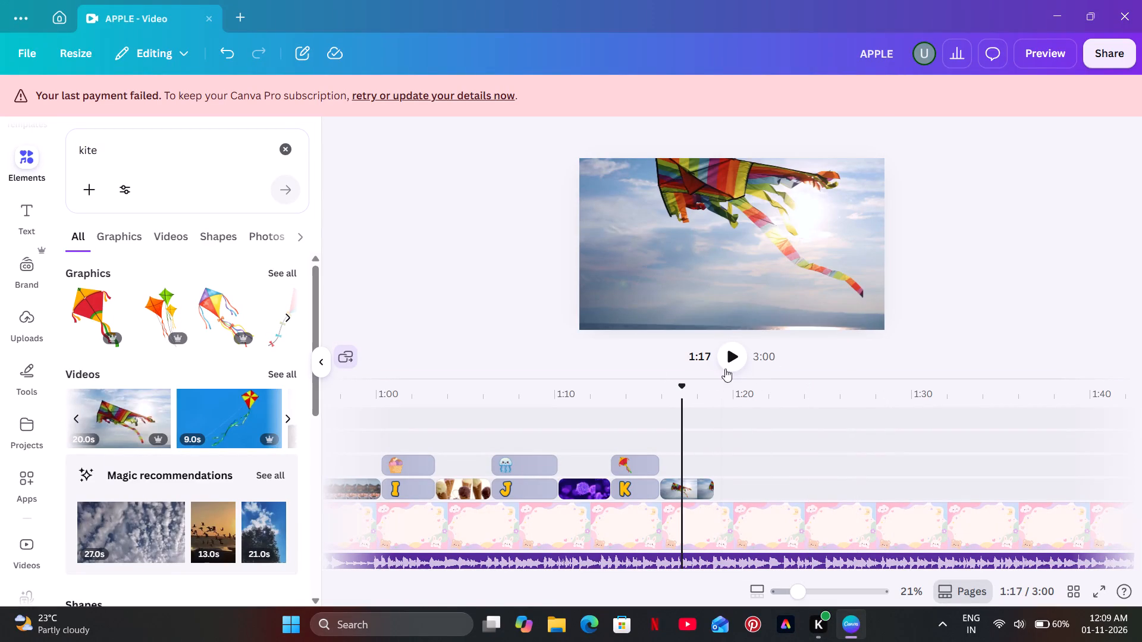
click(270, 150)
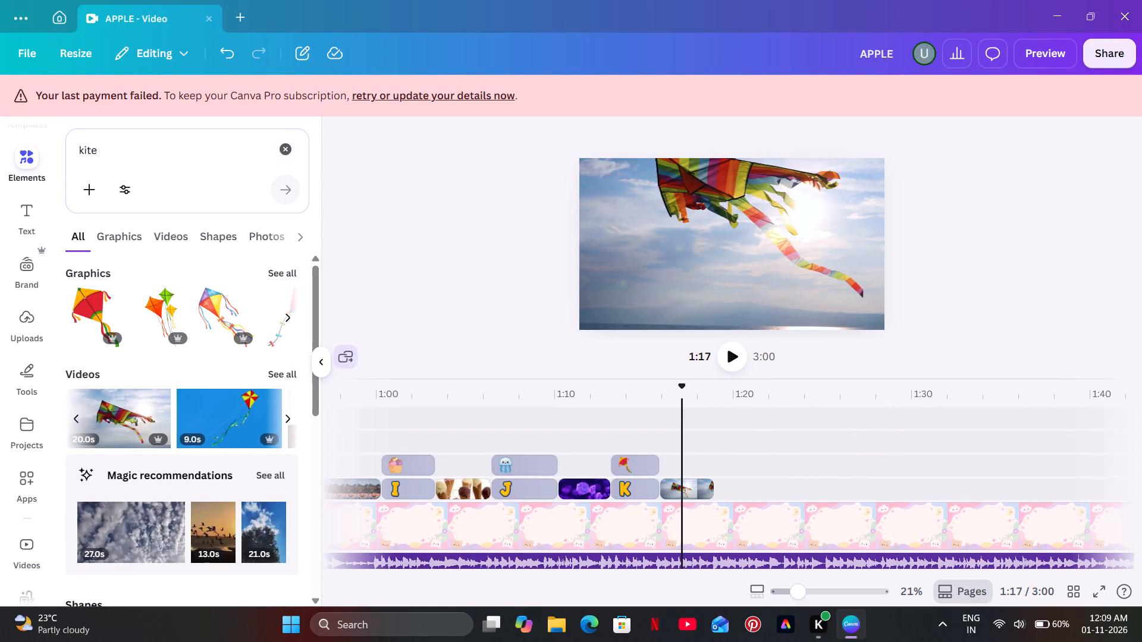
click(280, 149)
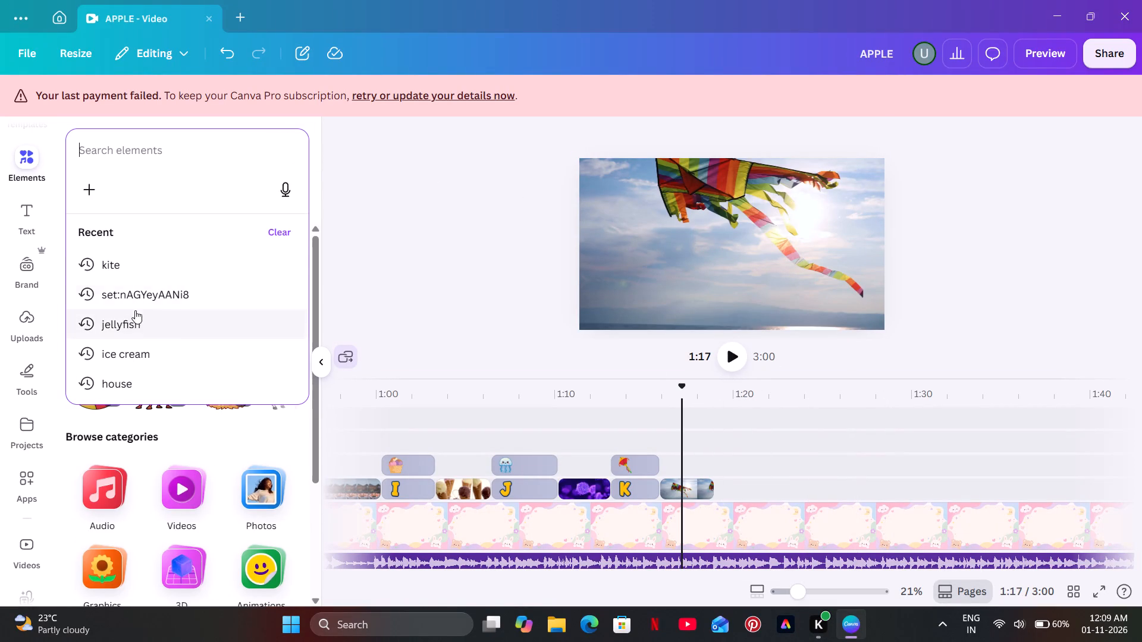
click(136, 304)
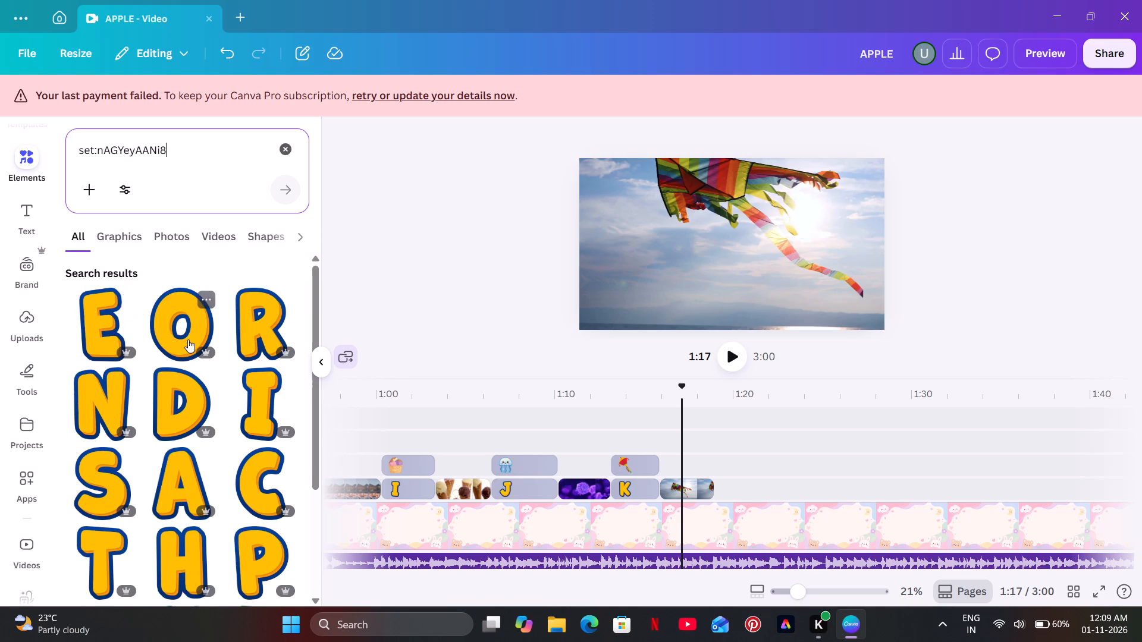
scroll(188, 339, down, 4)
click(177, 471)
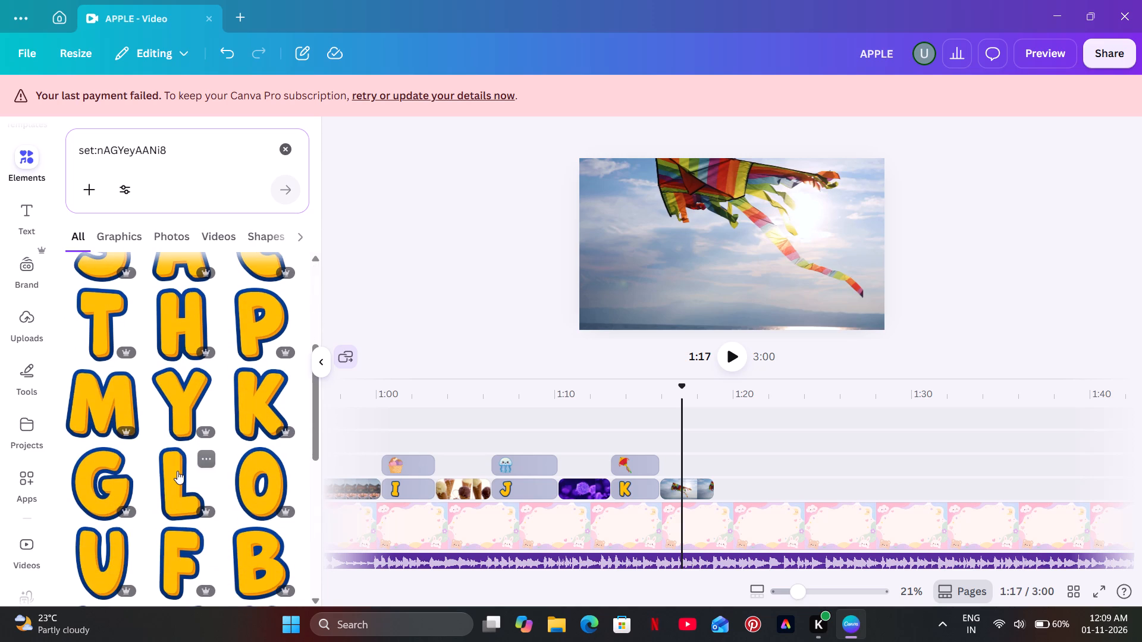
drag(699, 435, 768, 461)
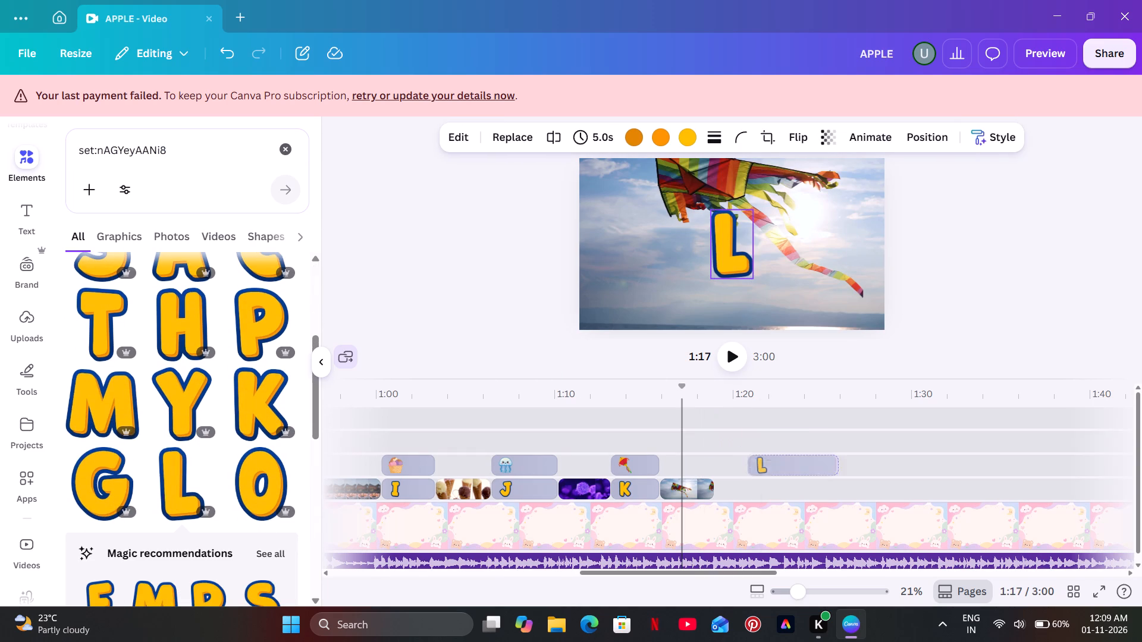
drag(768, 461, 737, 481)
Play from the end of the kite video past the L clip, and trim the L clip to 3.0 seconds.
click(699, 422)
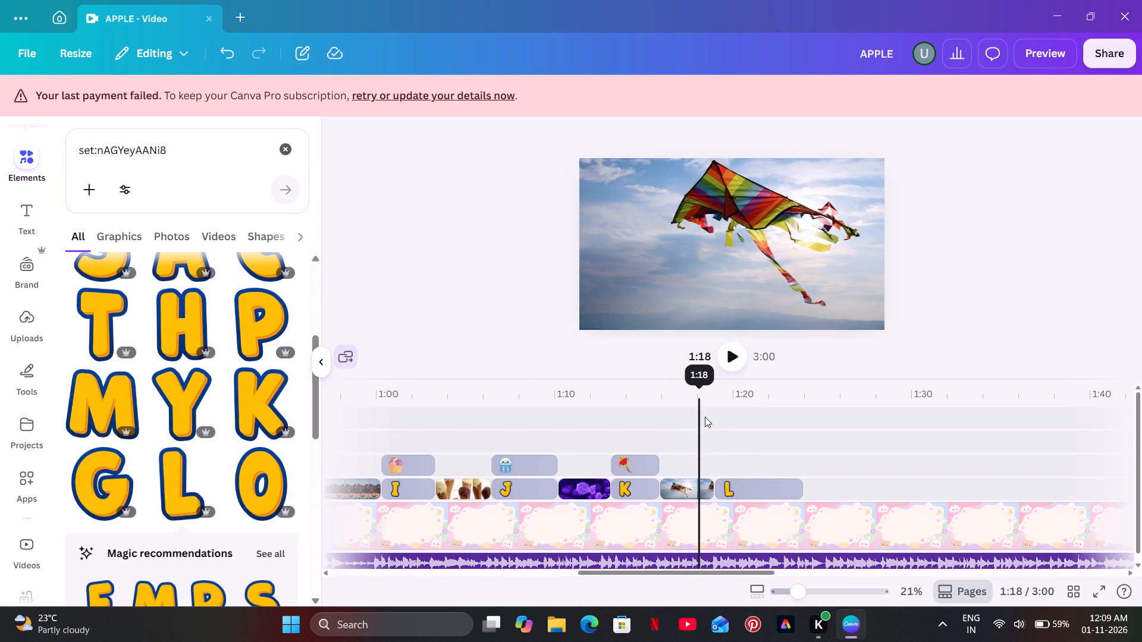
click(733, 353)
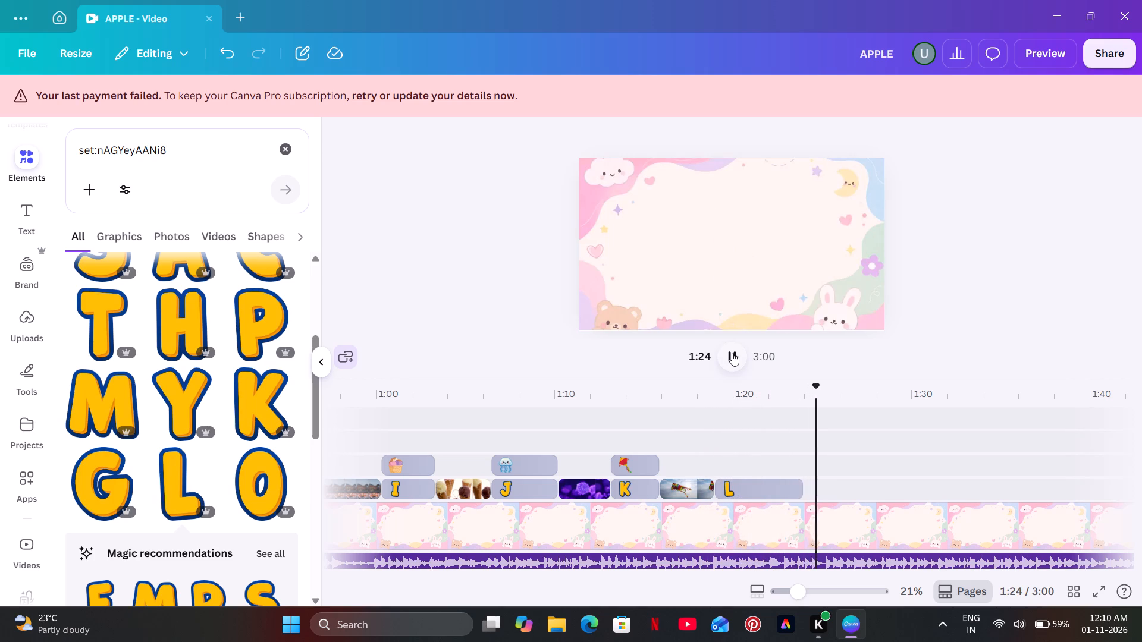
click(732, 353)
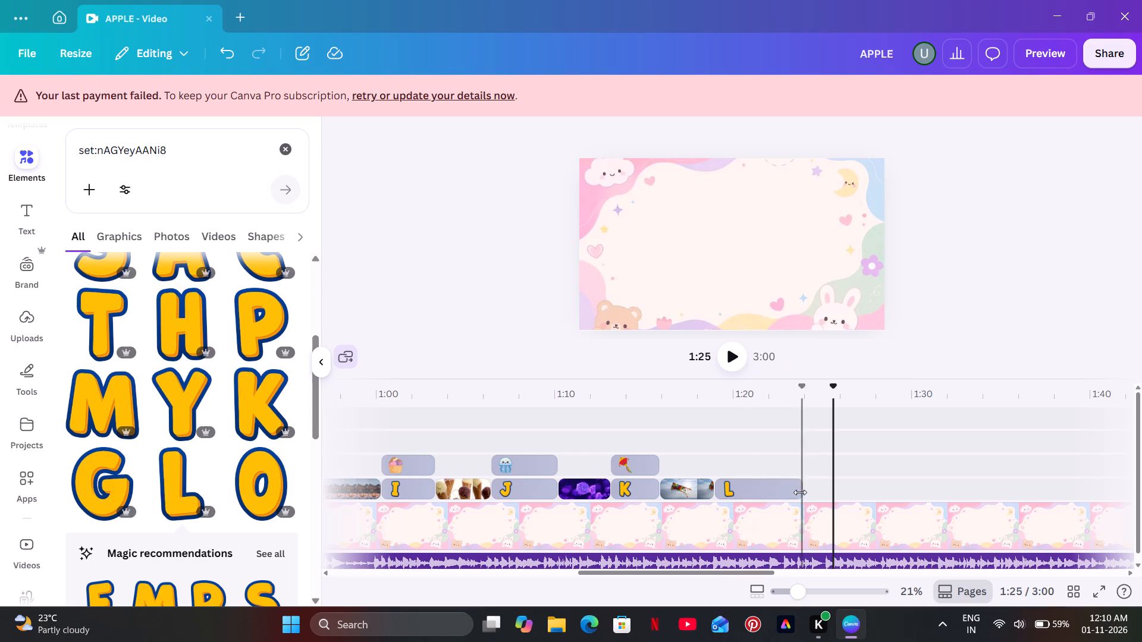
click(800, 492)
drag(800, 492, 757, 490)
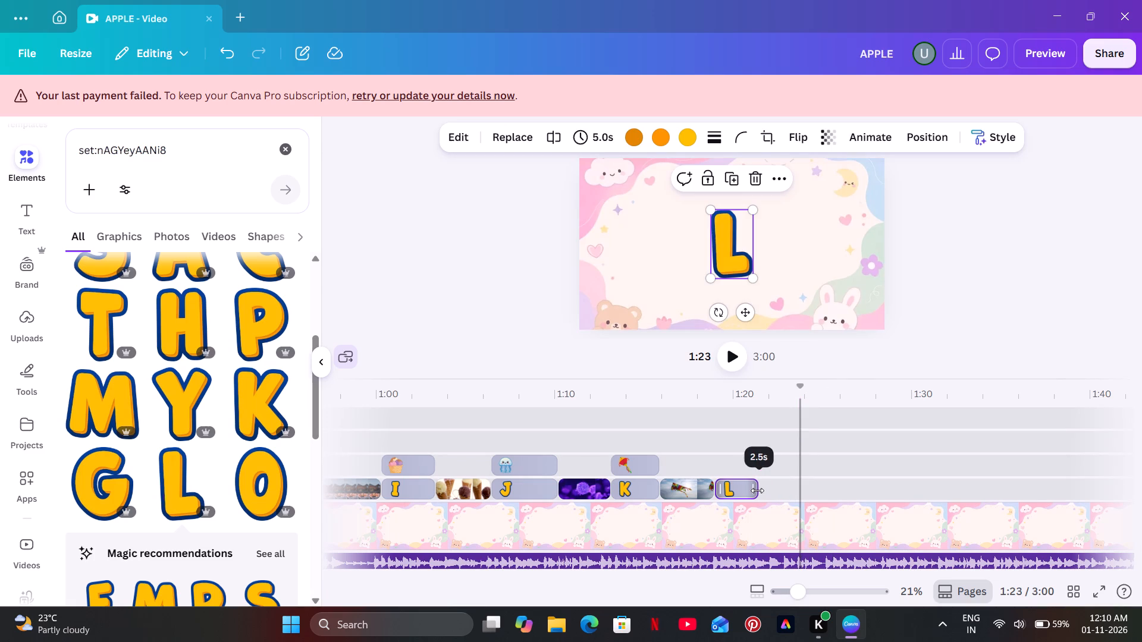
drag(757, 490, 764, 489)
Move the letter L to the left side of the frame and make it slightly smaller.
click(745, 470)
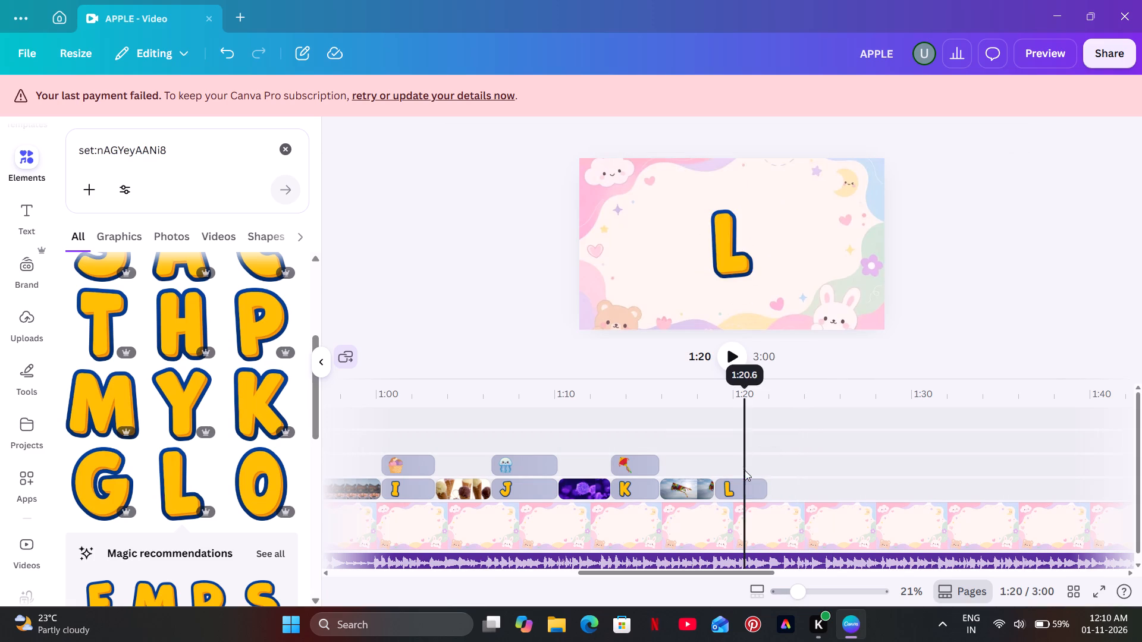
drag(738, 266, 665, 273)
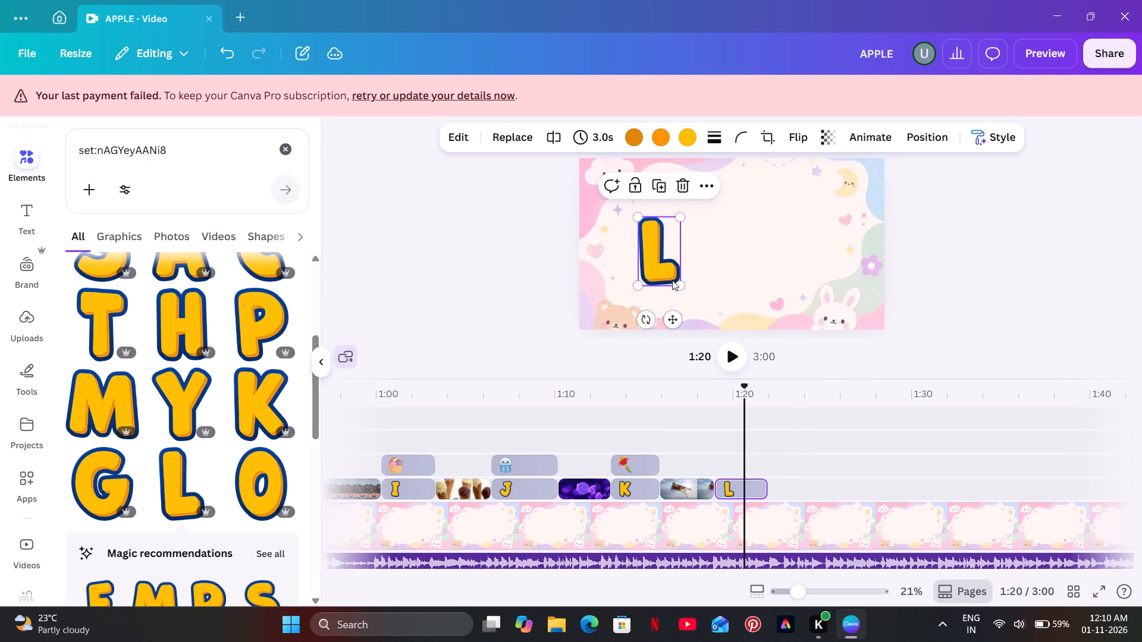
drag(681, 283, 664, 275)
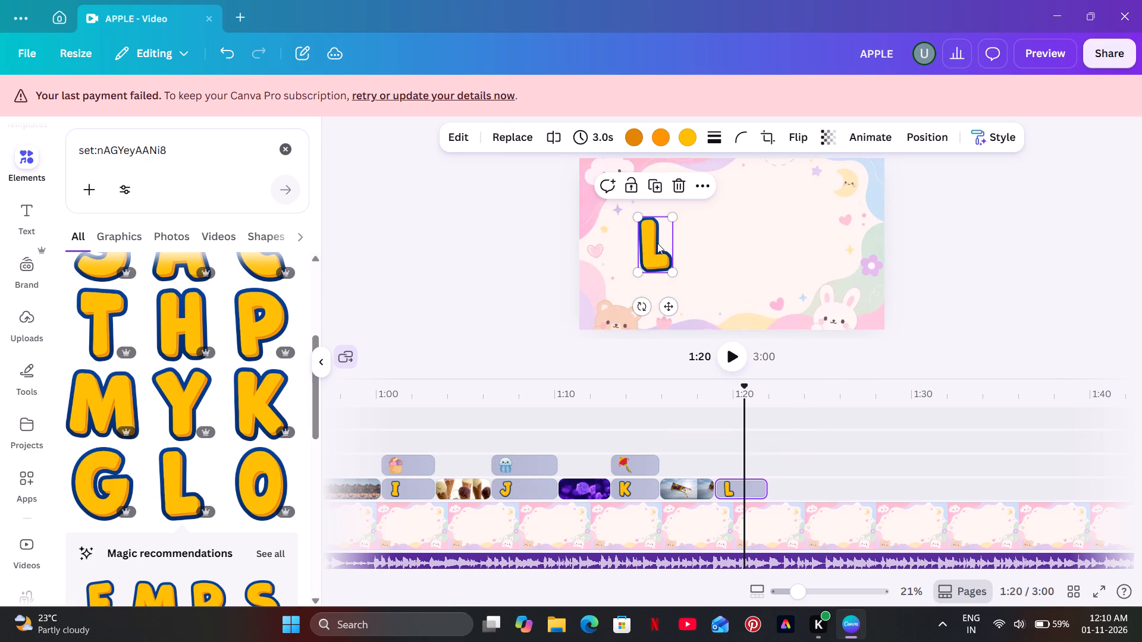
click(657, 241)
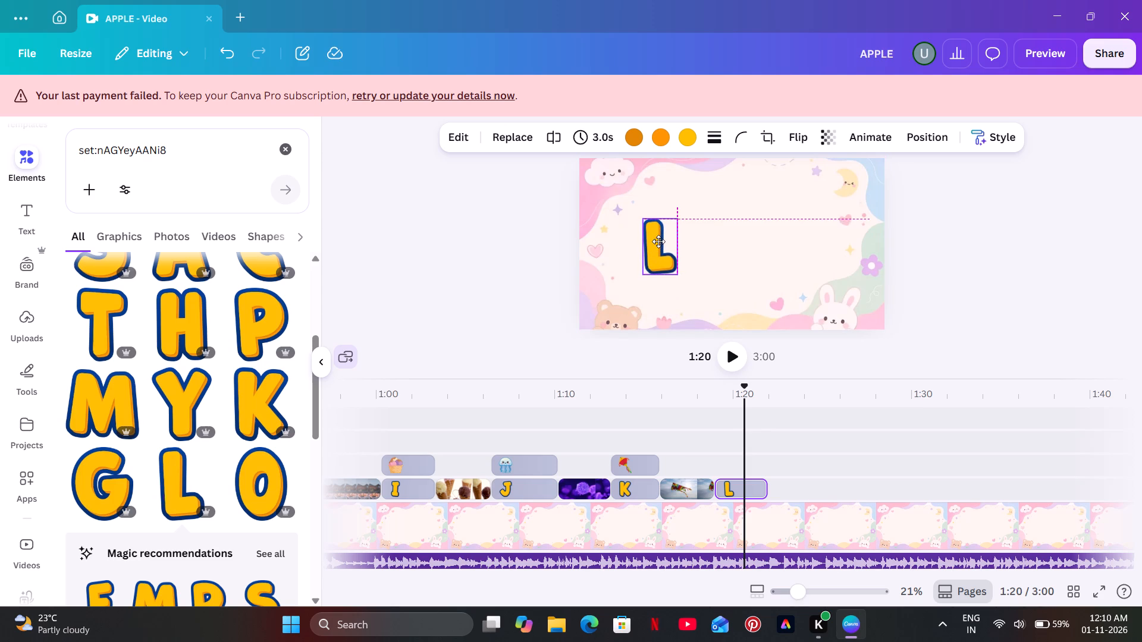
click(553, 240)
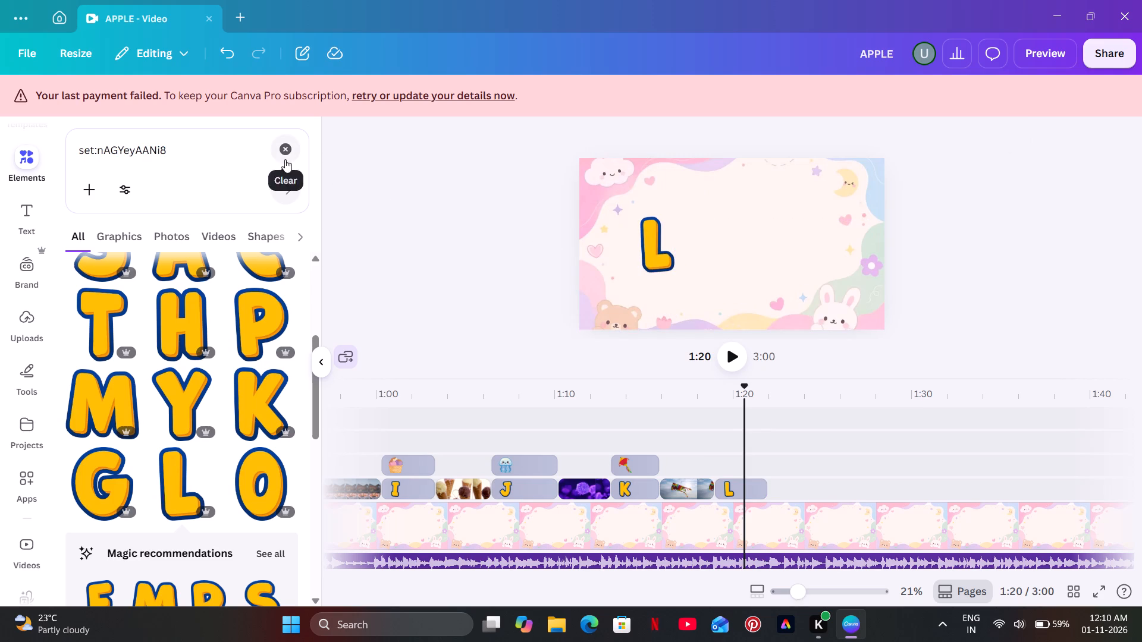
Search the elements for lion, add the roaring lion graphic, shrink it and place it opposite the L on the frame's right side.
click(285, 159)
text(lion)
key(Return)
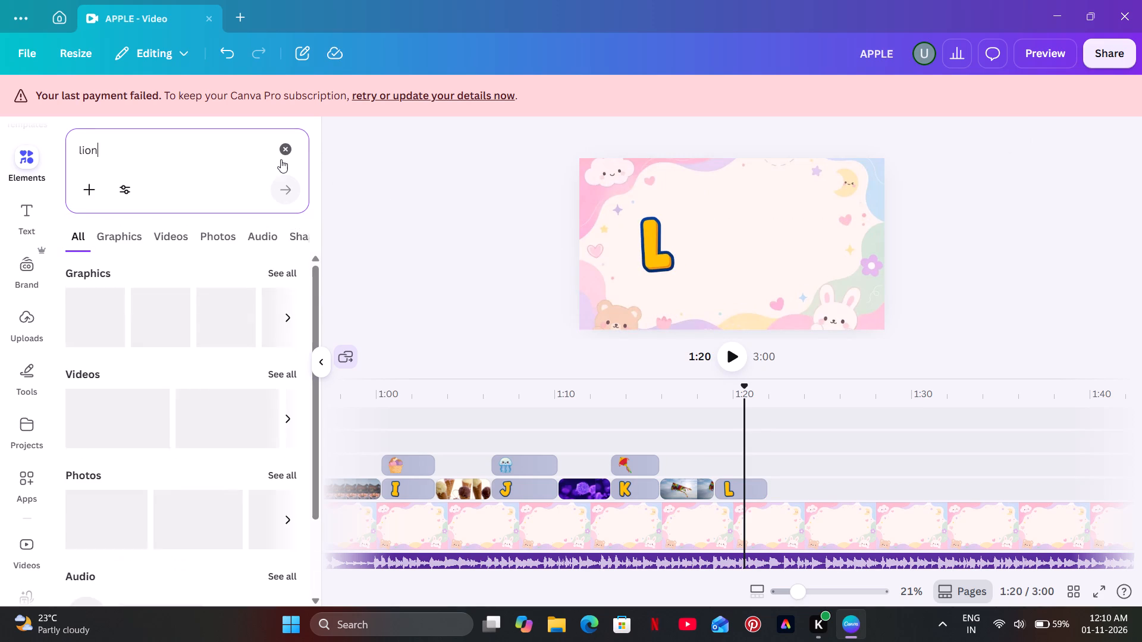
click(100, 316)
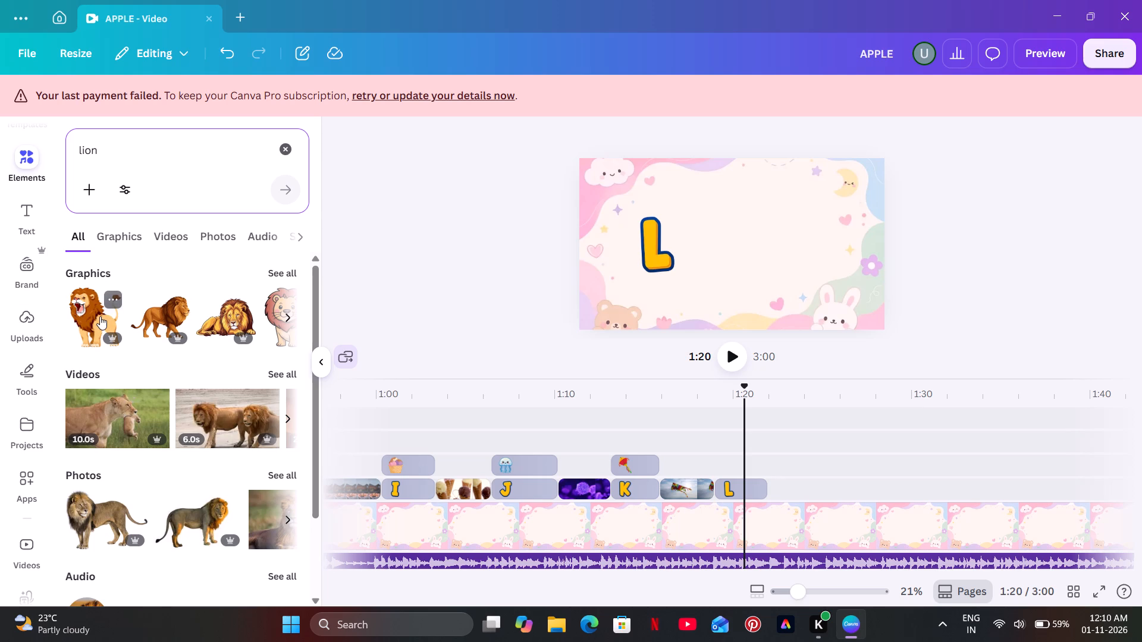
drag(798, 309, 729, 243)
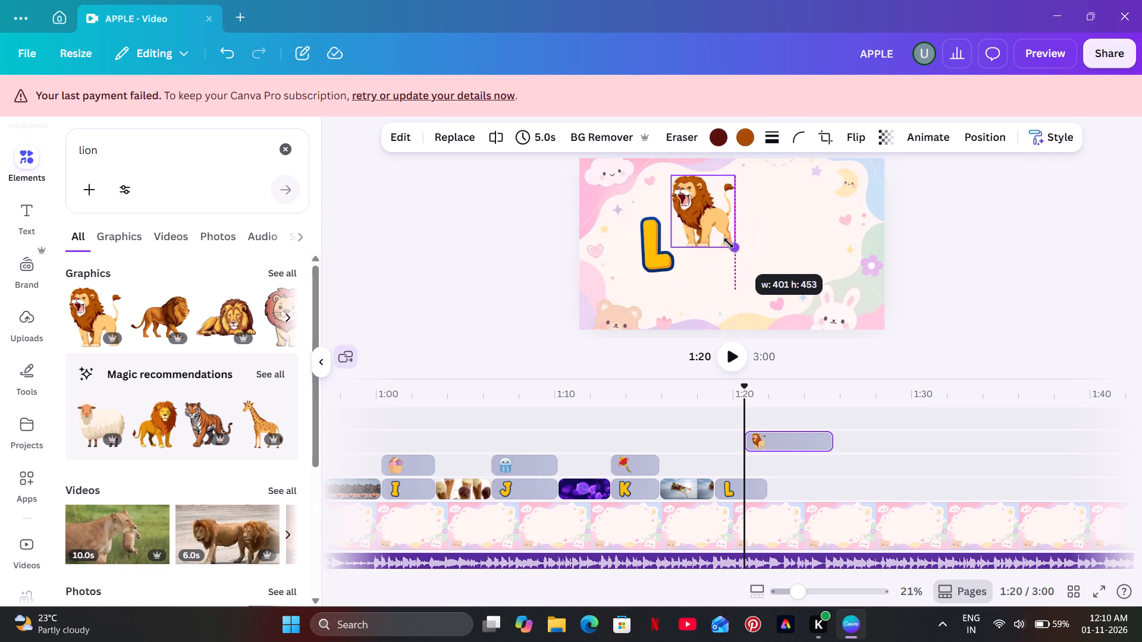
drag(729, 243, 727, 241)
drag(707, 216, 830, 251)
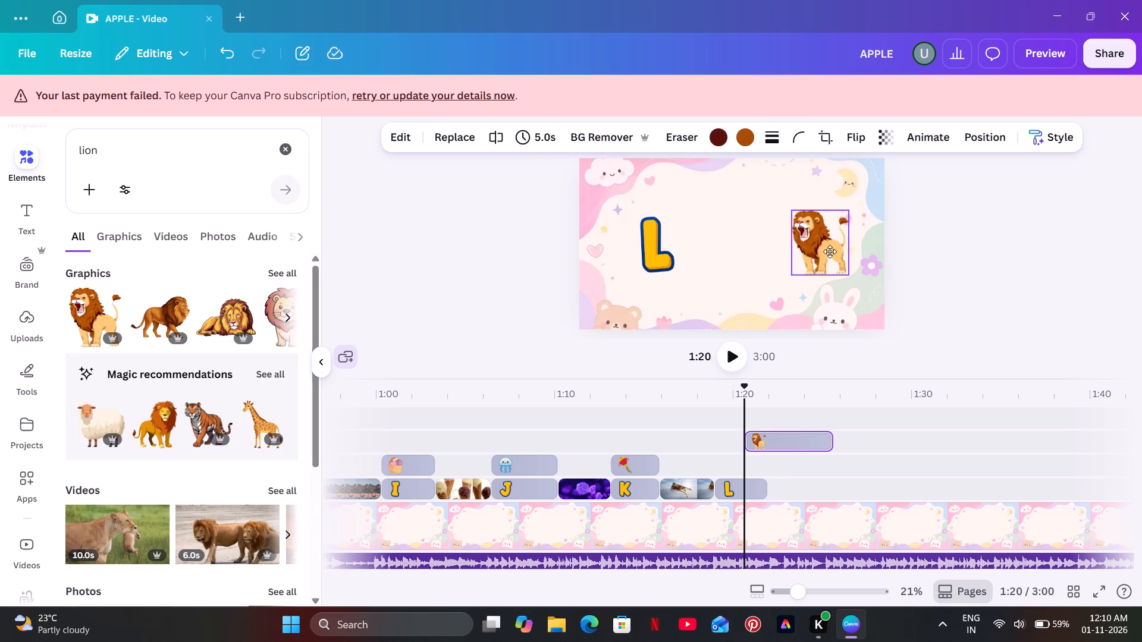
drag(830, 251, 841, 251)
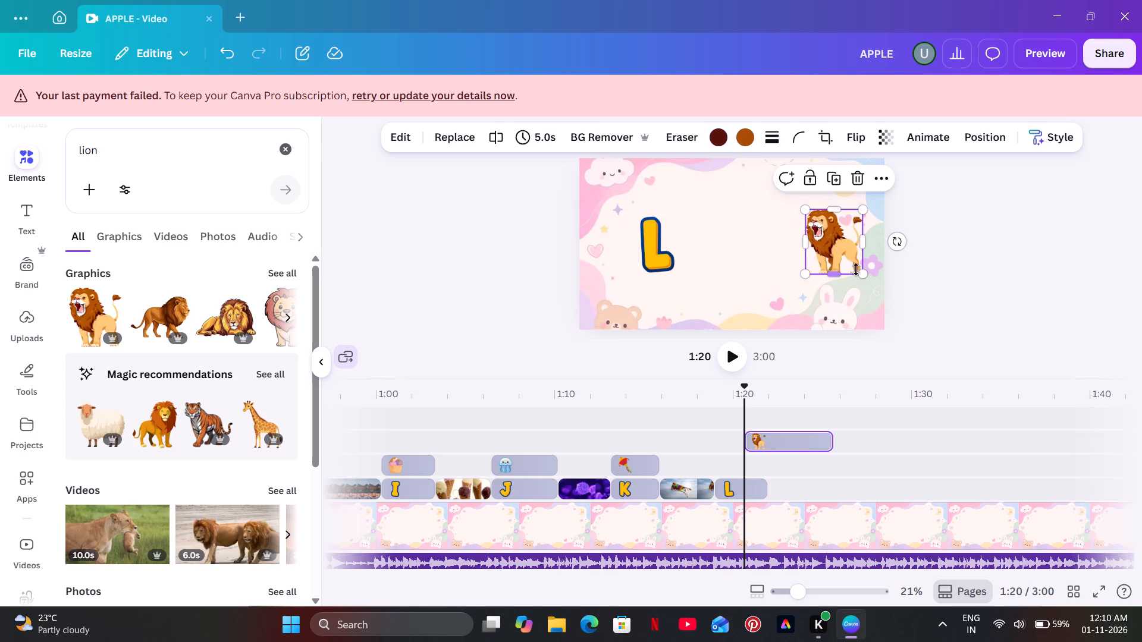
click(857, 270)
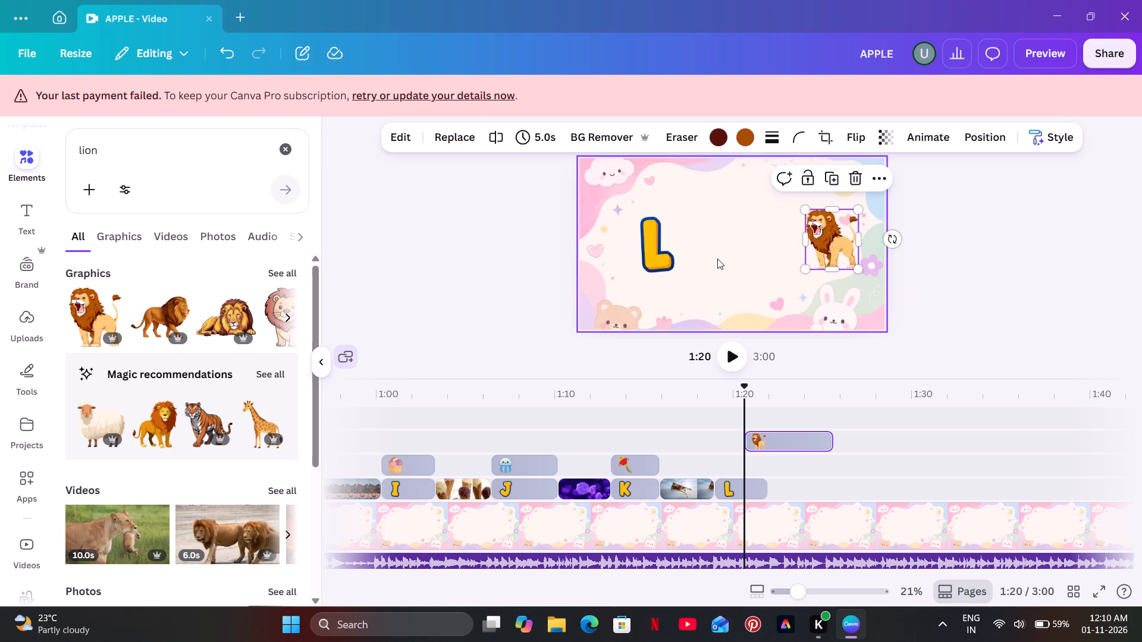
click(717, 259)
Move the lion graphic's clip directly above the L clip and trim it to match the L clip's start and end.
drag(767, 431, 746, 448)
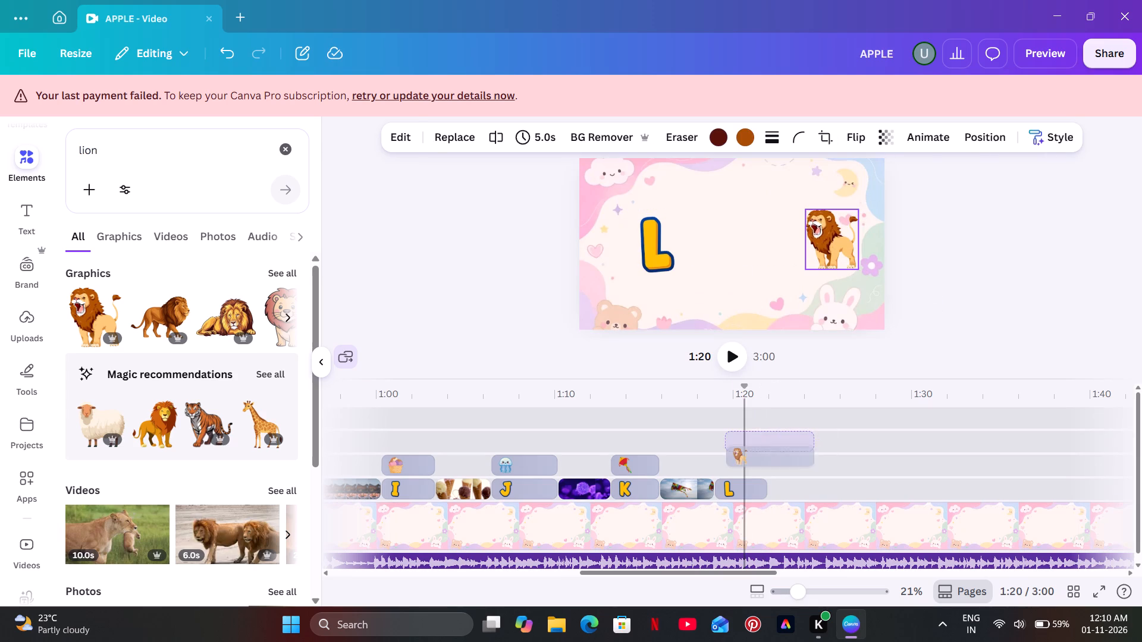
drag(746, 448, 738, 454)
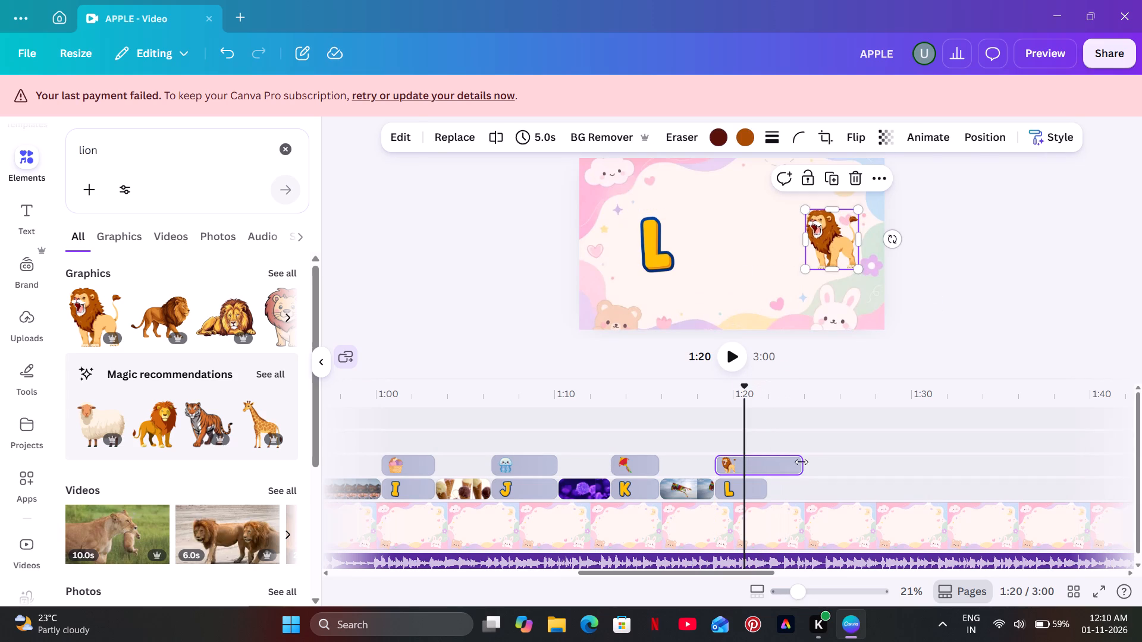
drag(800, 461, 770, 464)
Play from 1:18 through the L and lion scene to judge its timing.
click(709, 449)
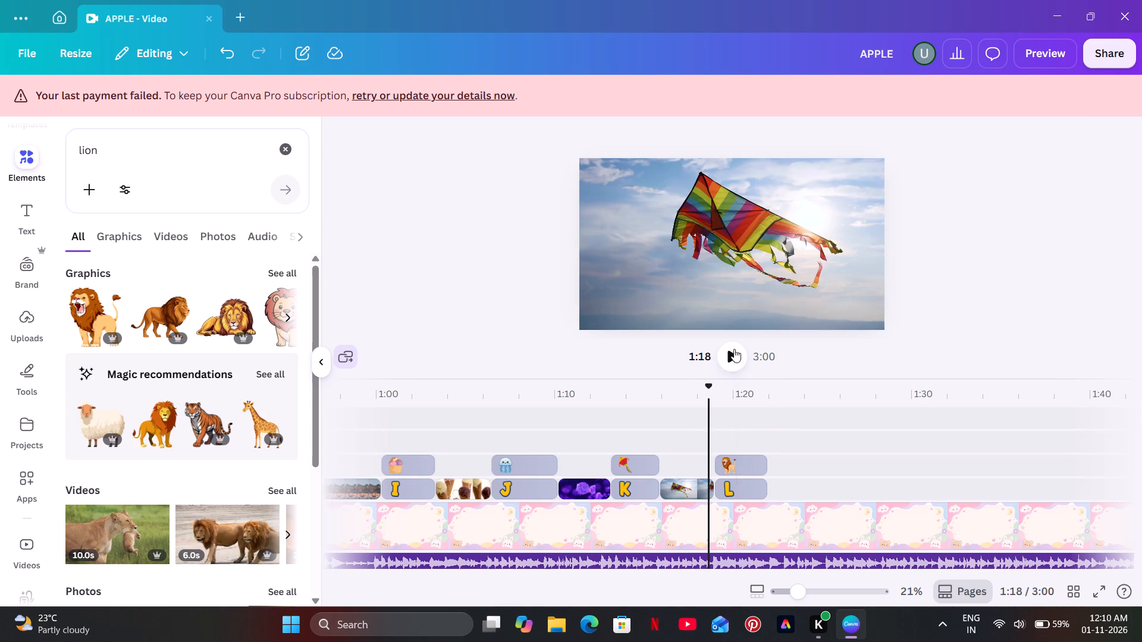
click(726, 354)
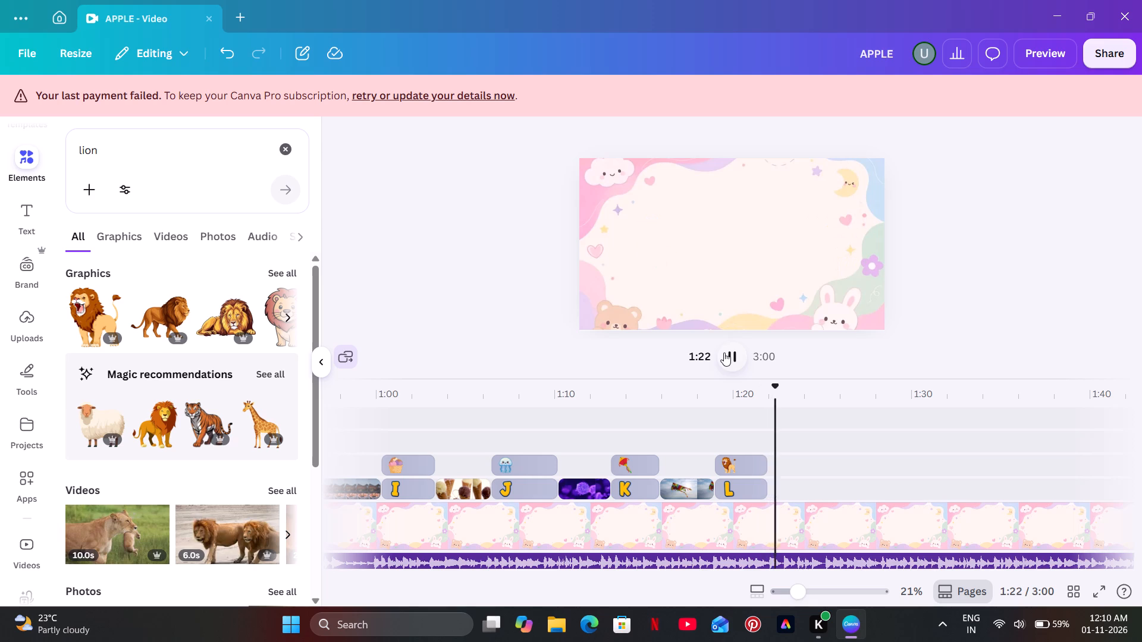
Add the 34-second roaring lion video on the letters' track directly after the L clip, and enlarge it to fill the frame.
scroll(257, 494, down, 2)
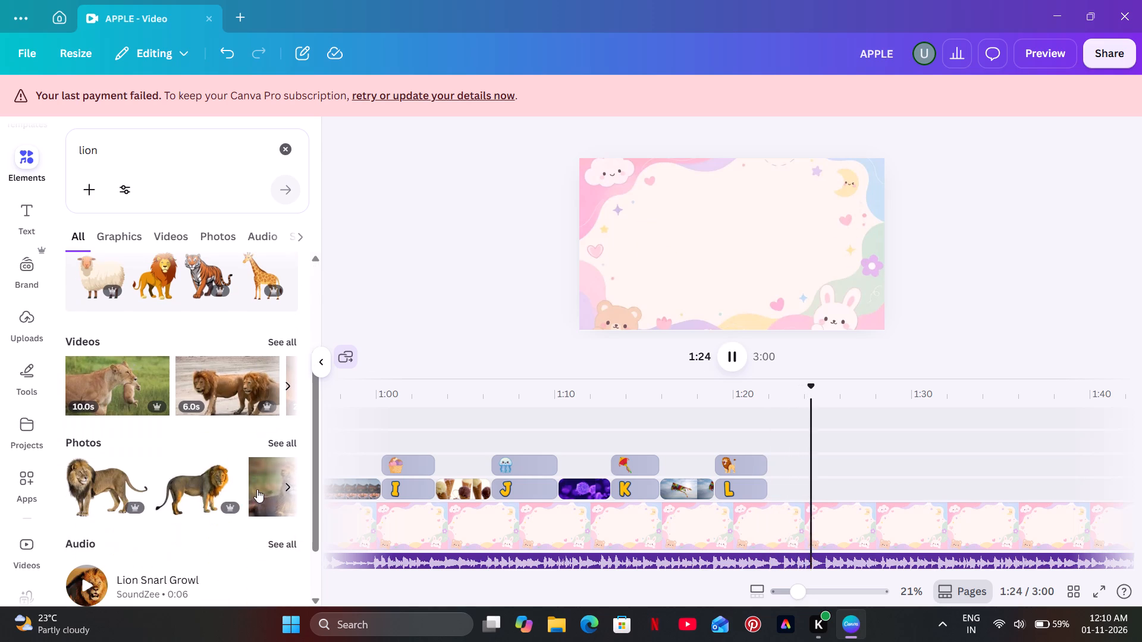
click(285, 383)
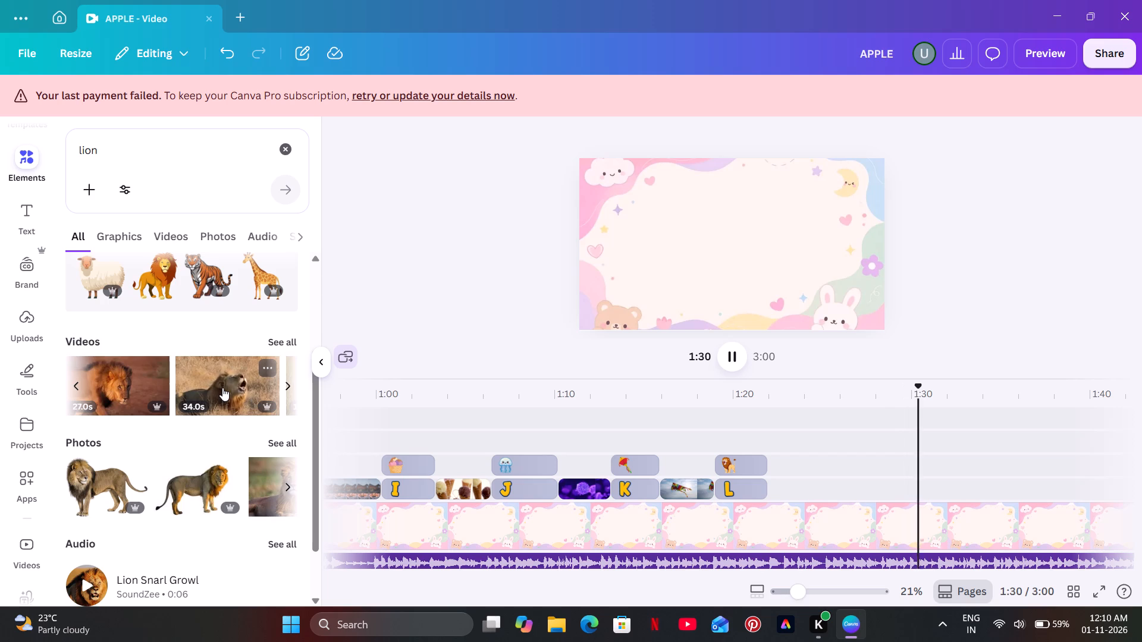
drag(224, 385, 765, 454)
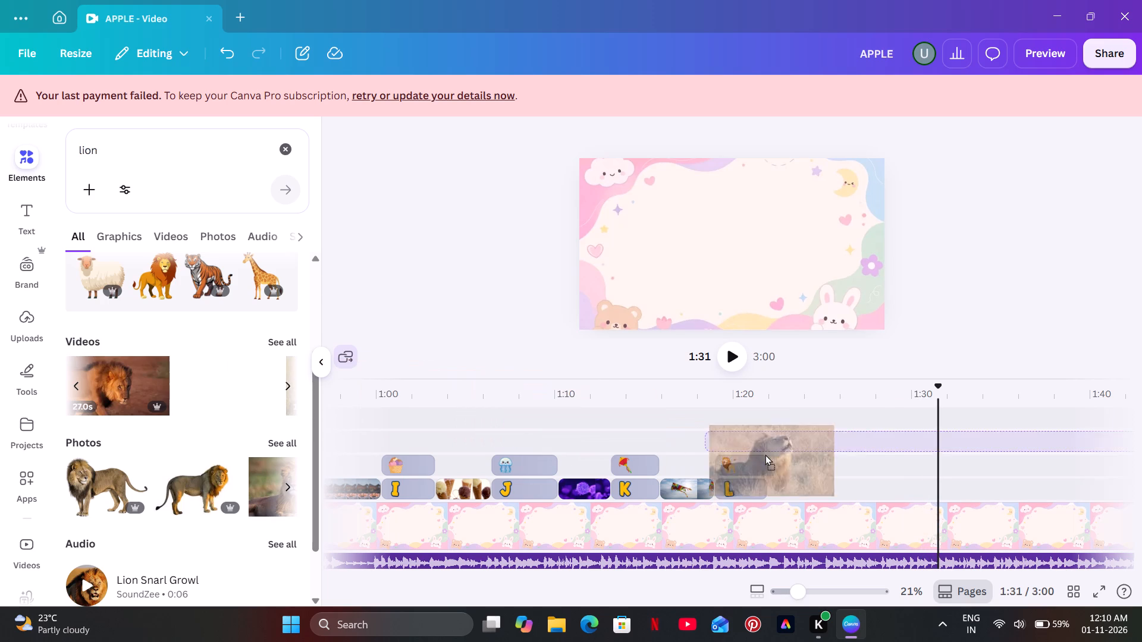
drag(765, 454, 866, 477)
drag(848, 311, 883, 328)
drag(616, 173, 565, 156)
drag(892, 482, 870, 482)
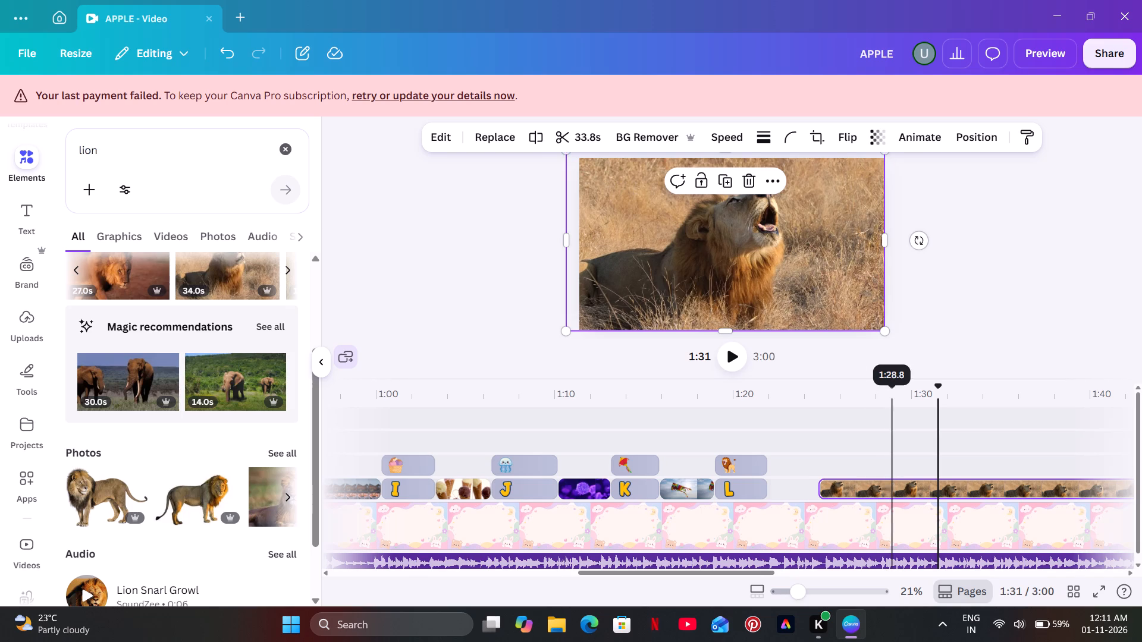
drag(870, 482, 846, 482)
Trim the end of the lion video so the clip lasts 5.1 seconds.
drag(767, 572, 857, 571)
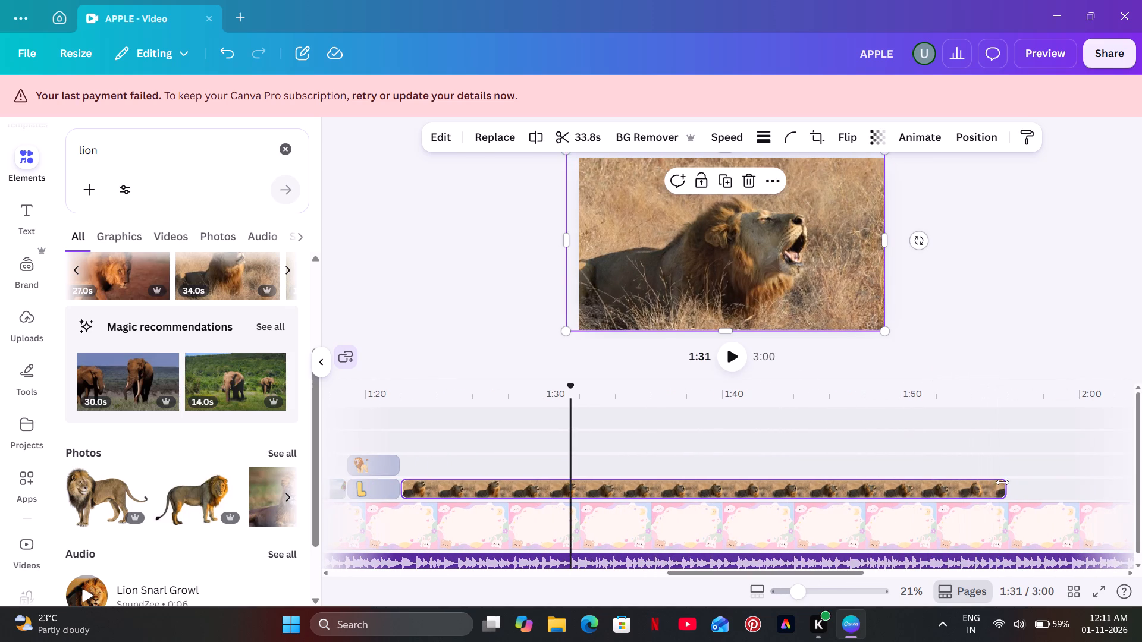
drag(1002, 482, 491, 455)
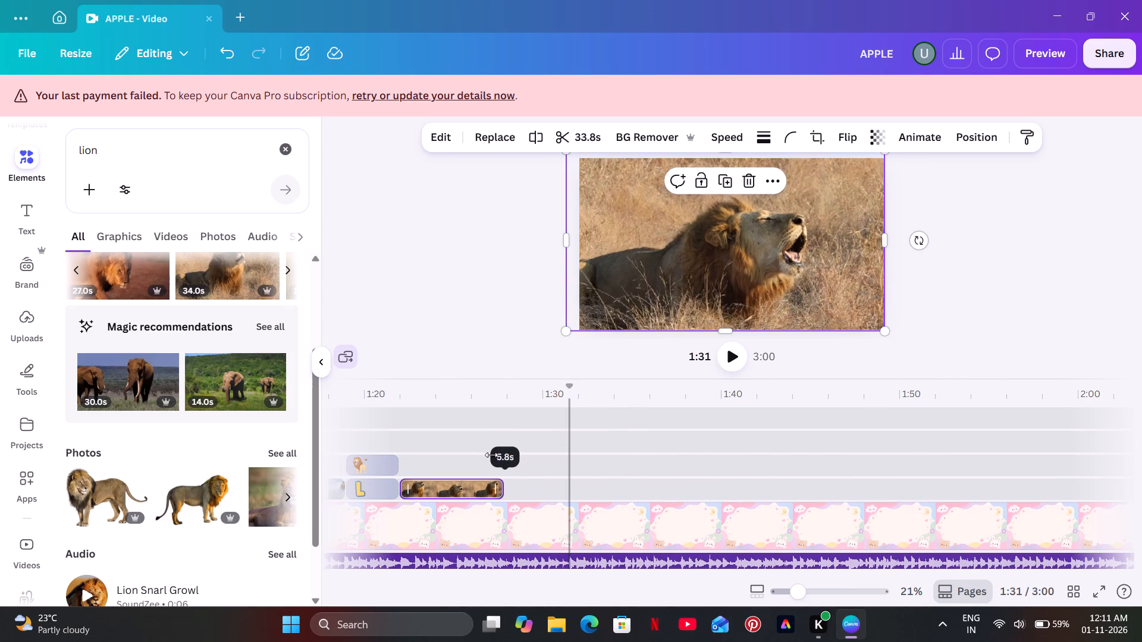
drag(491, 455, 486, 455)
Play the L scene from 1:18 into the lion video, and shorten the lion video to 3.4 seconds.
drag(764, 570, 738, 570)
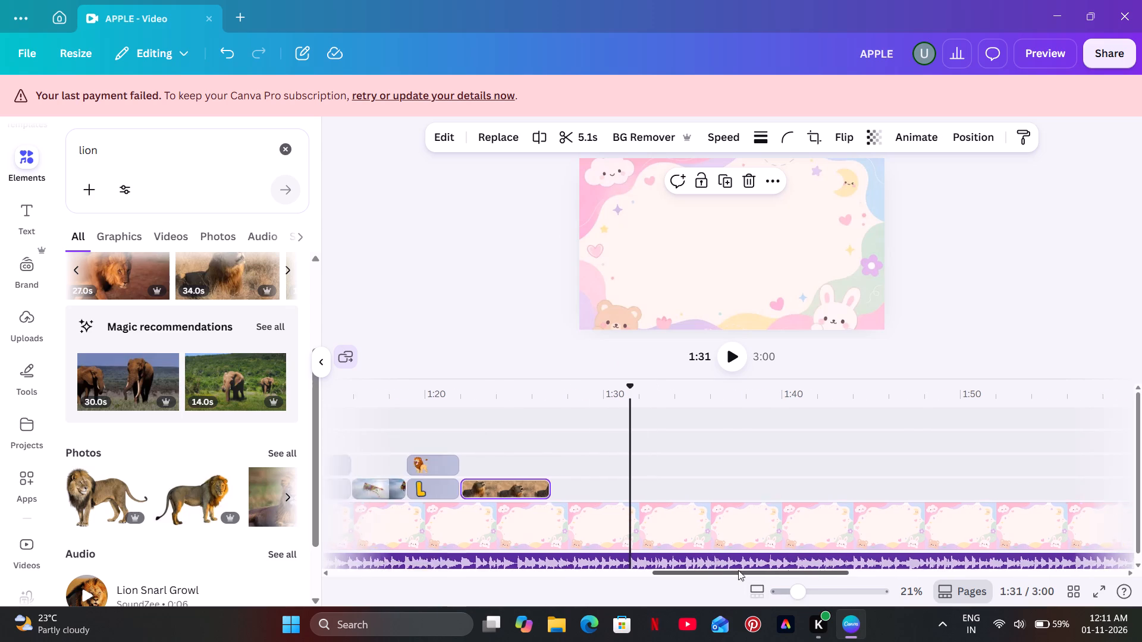
drag(738, 570, 675, 562)
click(698, 450)
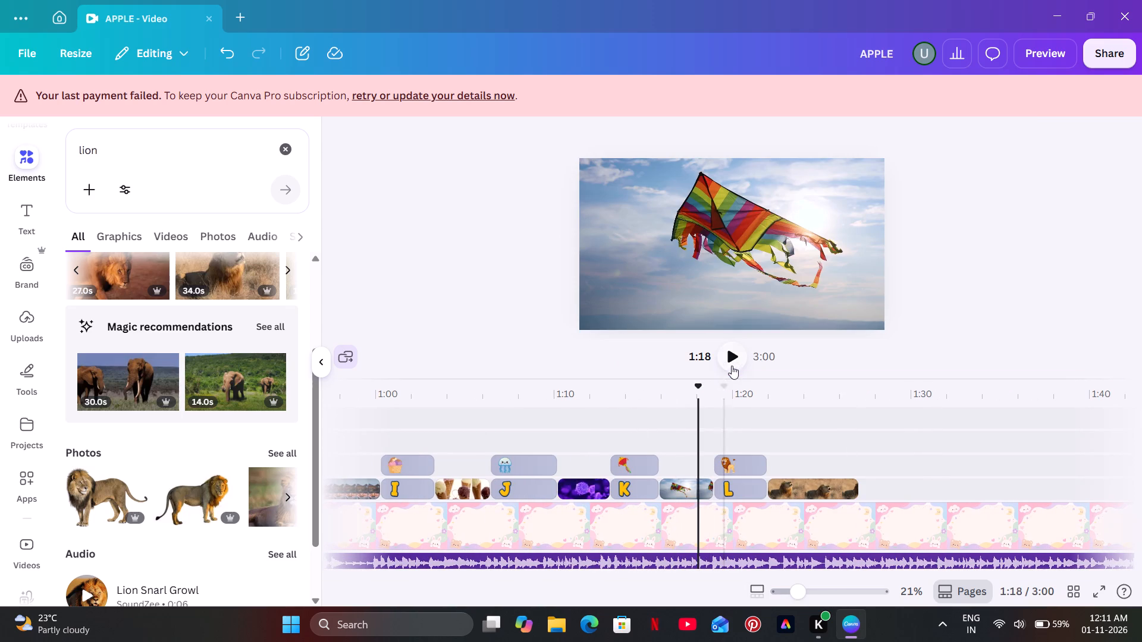
click(732, 361)
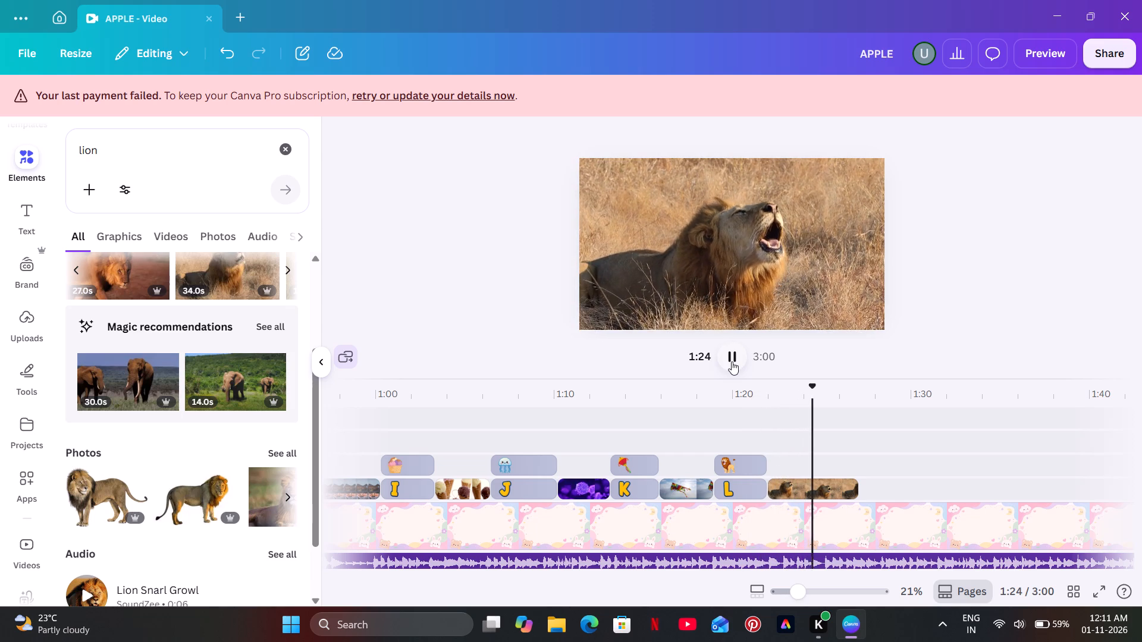
click(732, 361)
drag(855, 488, 824, 492)
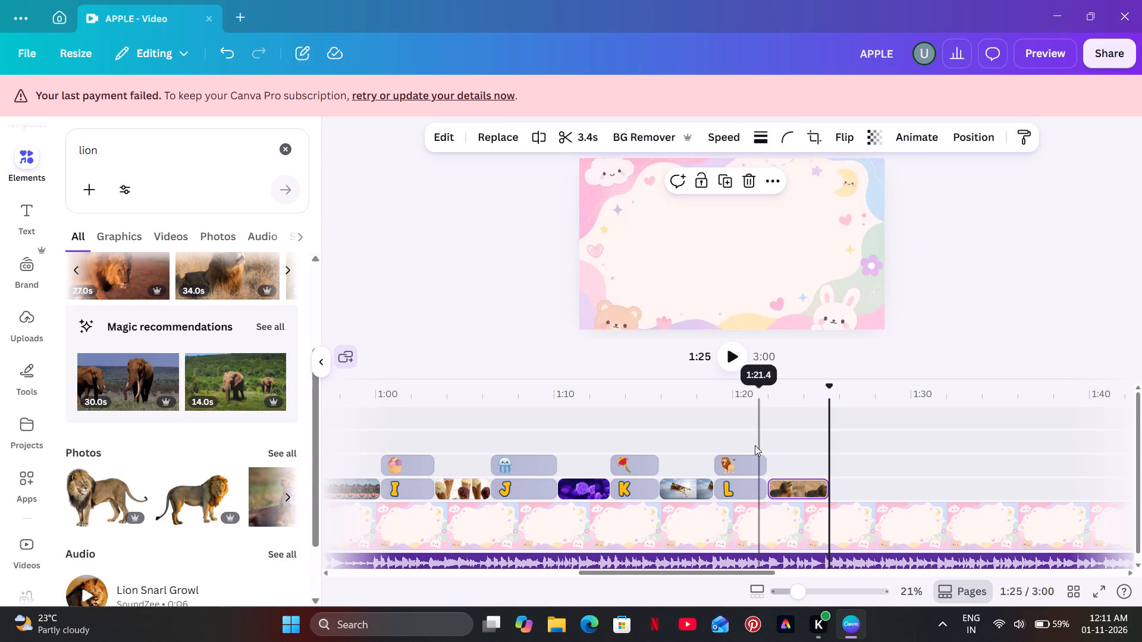
Animate the letter L and lion graphic together with Tumble plus a Pulse effect at minimum intensity.
click(746, 443)
drag(838, 191, 635, 267)
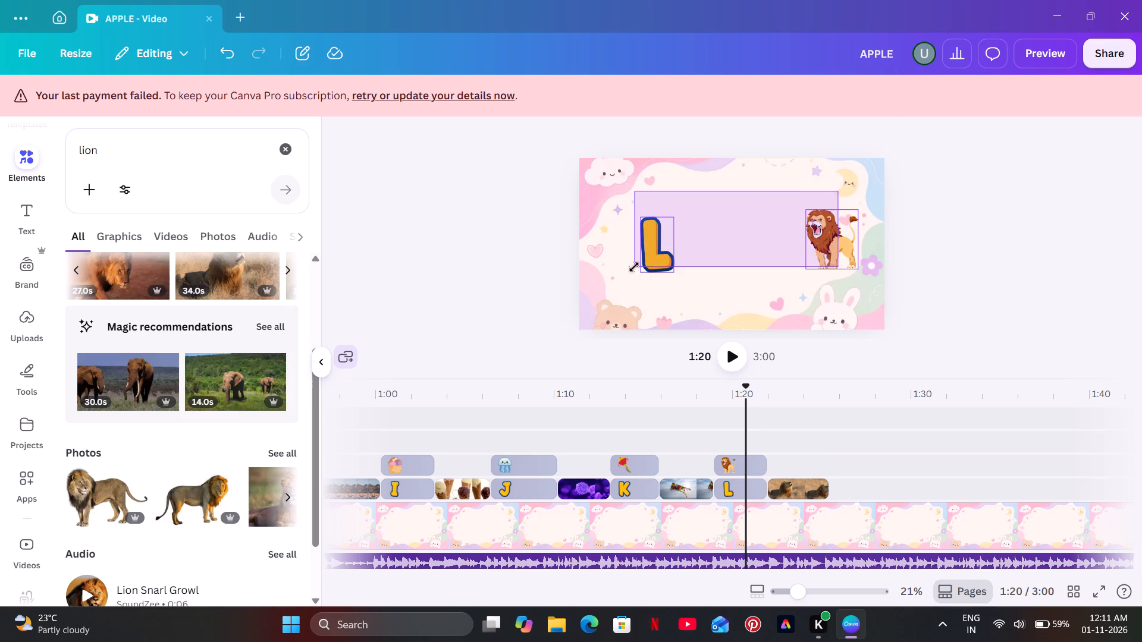
click(769, 134)
scroll(307, 422, down, 2)
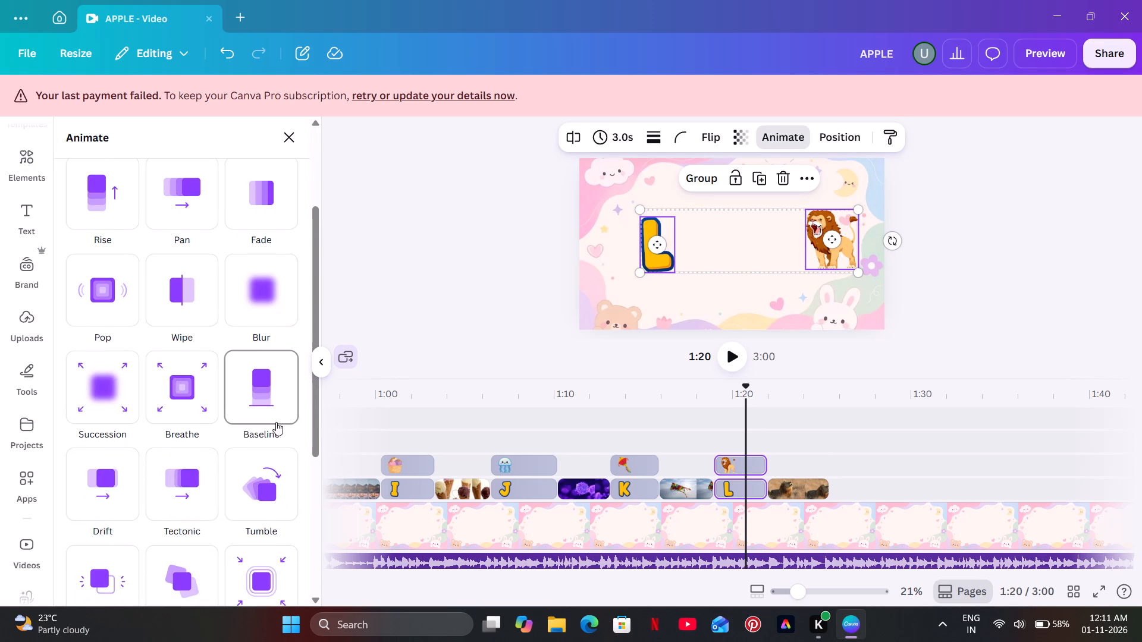
click(254, 475)
scroll(254, 475, down, 5)
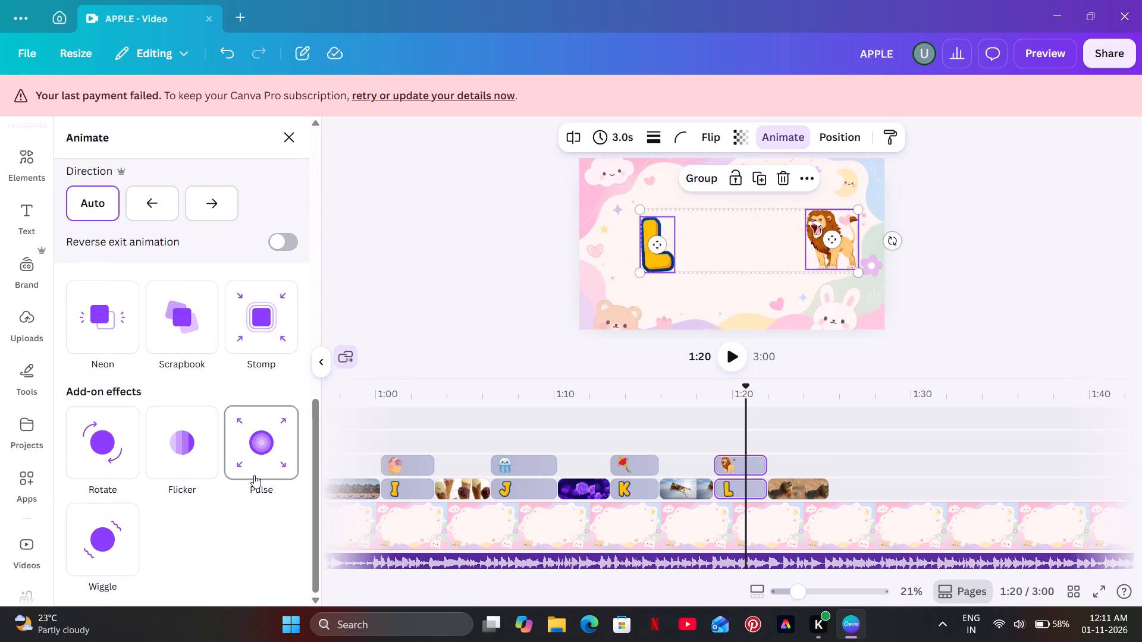
click(254, 475)
scroll(254, 475, down, 3)
drag(181, 409, 168, 410)
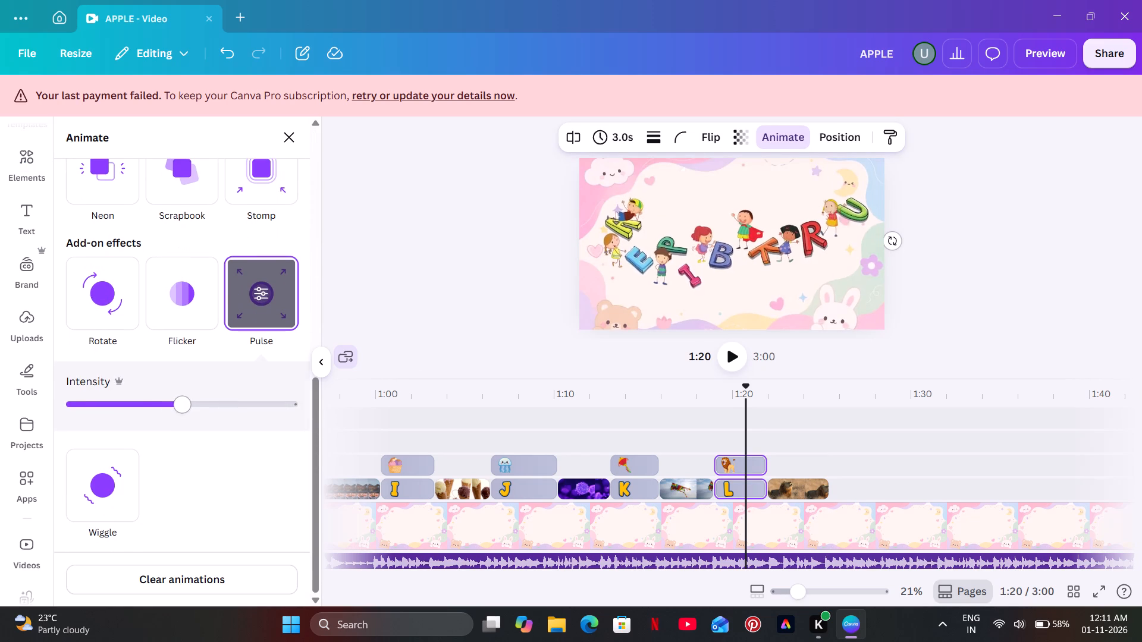
drag(168, 410, 70, 414)
click(70, 414)
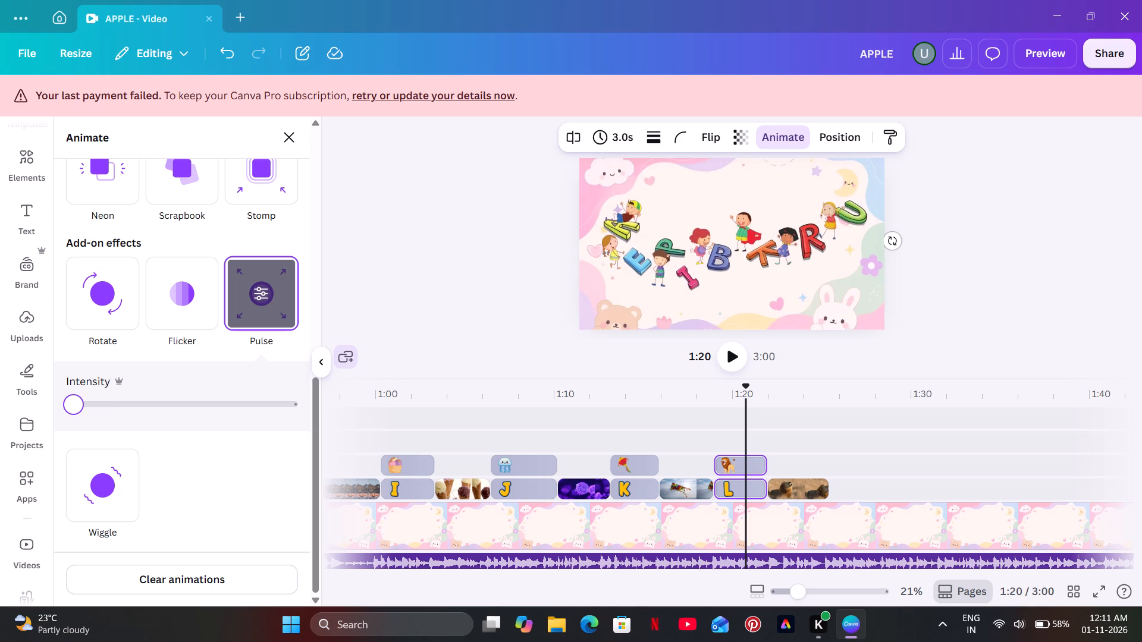
click(440, 223)
Play from 1:20 through the end of the lion video to check the animated L scene.
click(736, 361)
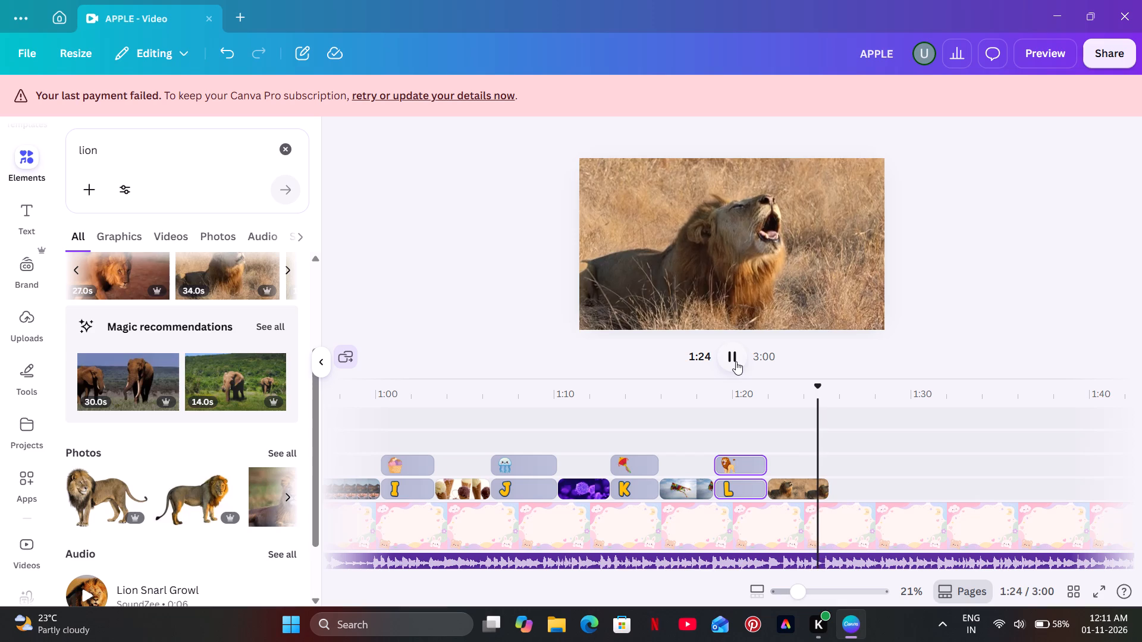
click(736, 361)
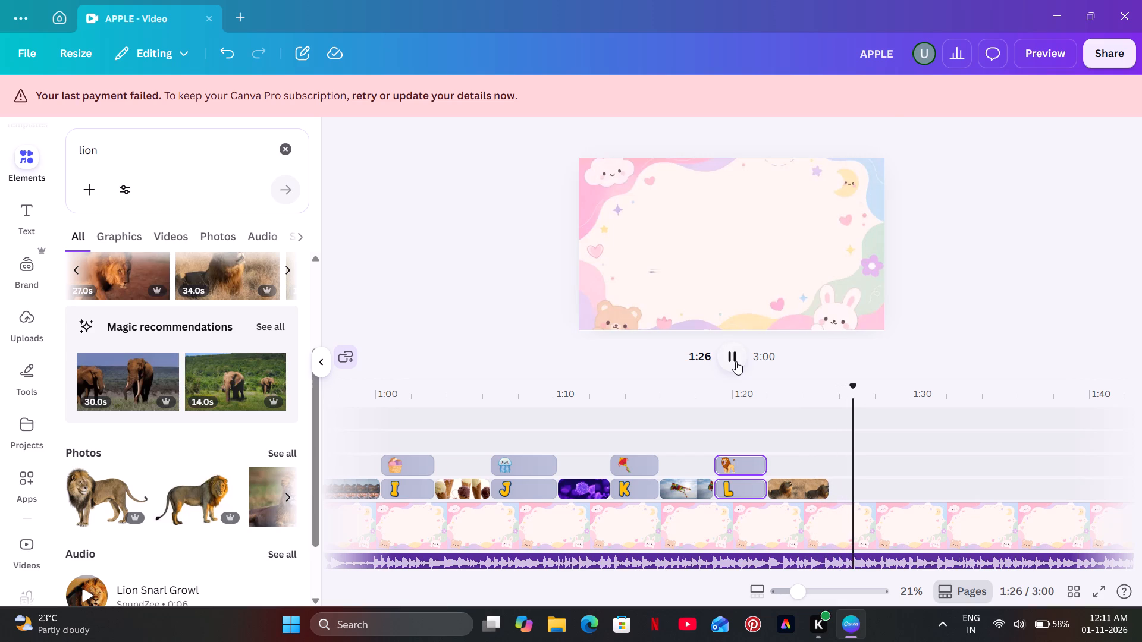
Add the yellow letter M from the recent set:nAGYeyAANi8 search to the letters' track, directly after the lion video.
click(297, 155)
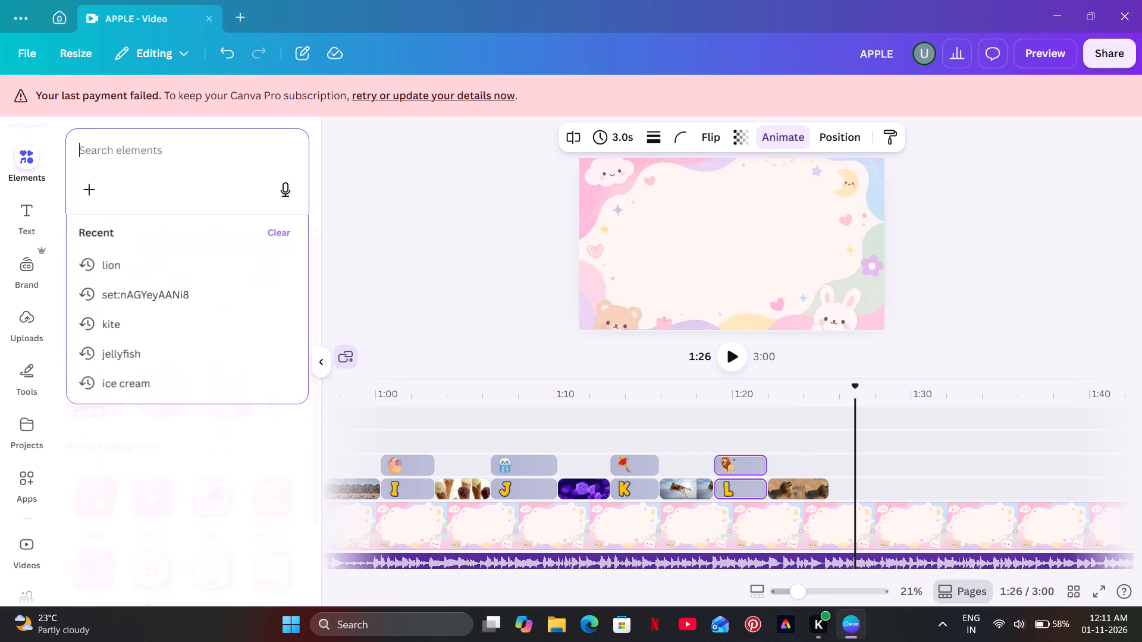
click(215, 294)
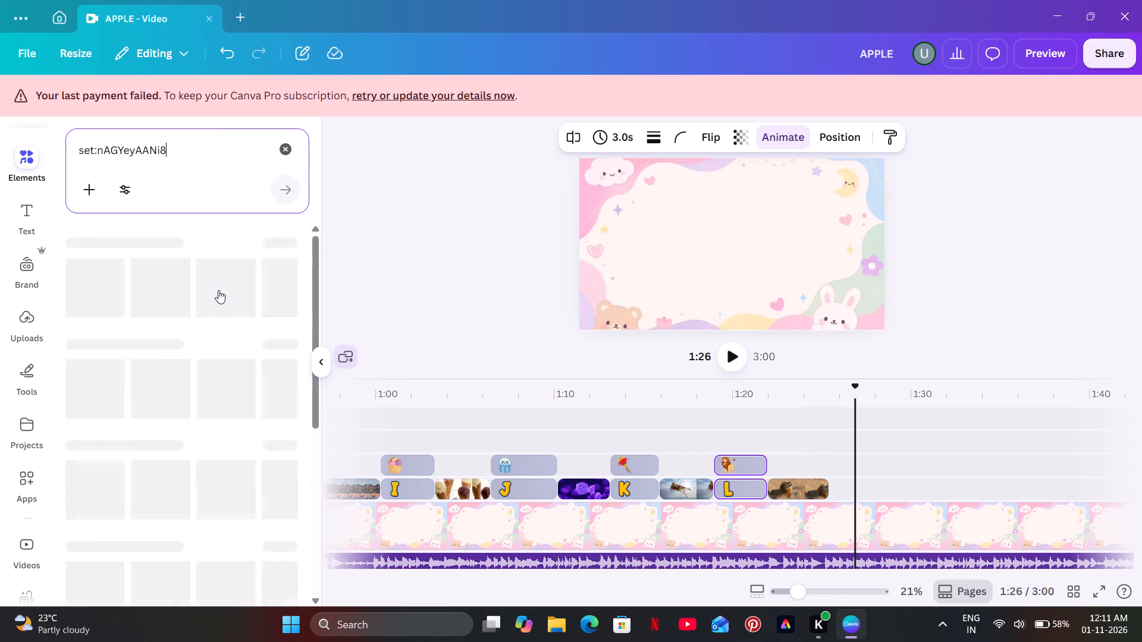
scroll(221, 297, down, 2)
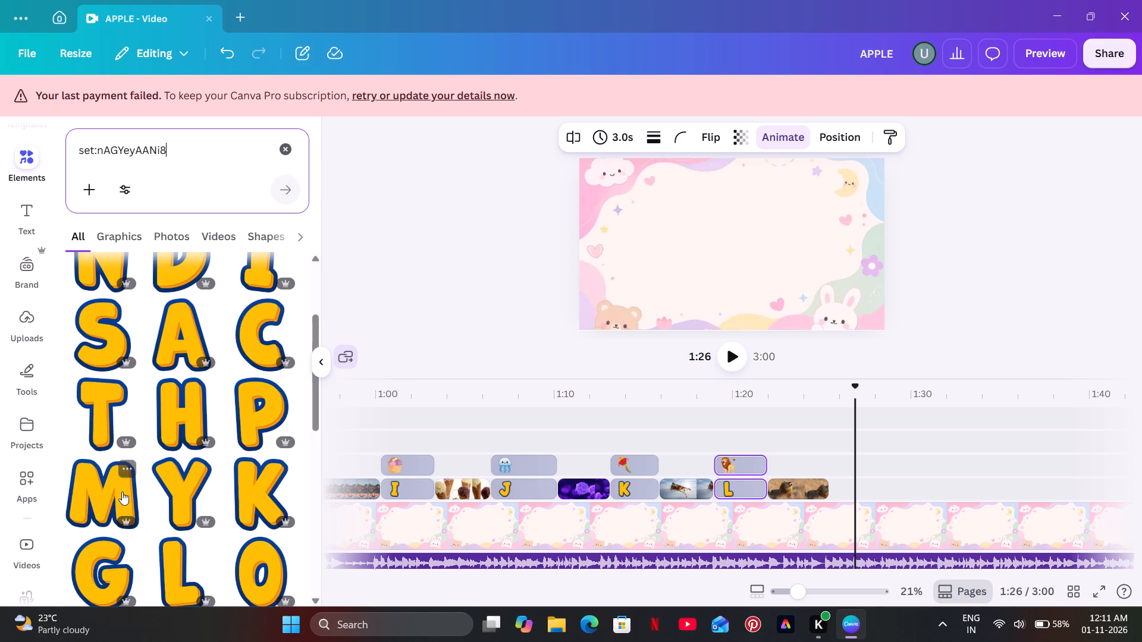
scroll(122, 492, down, 2)
scroll(126, 467, up, 3)
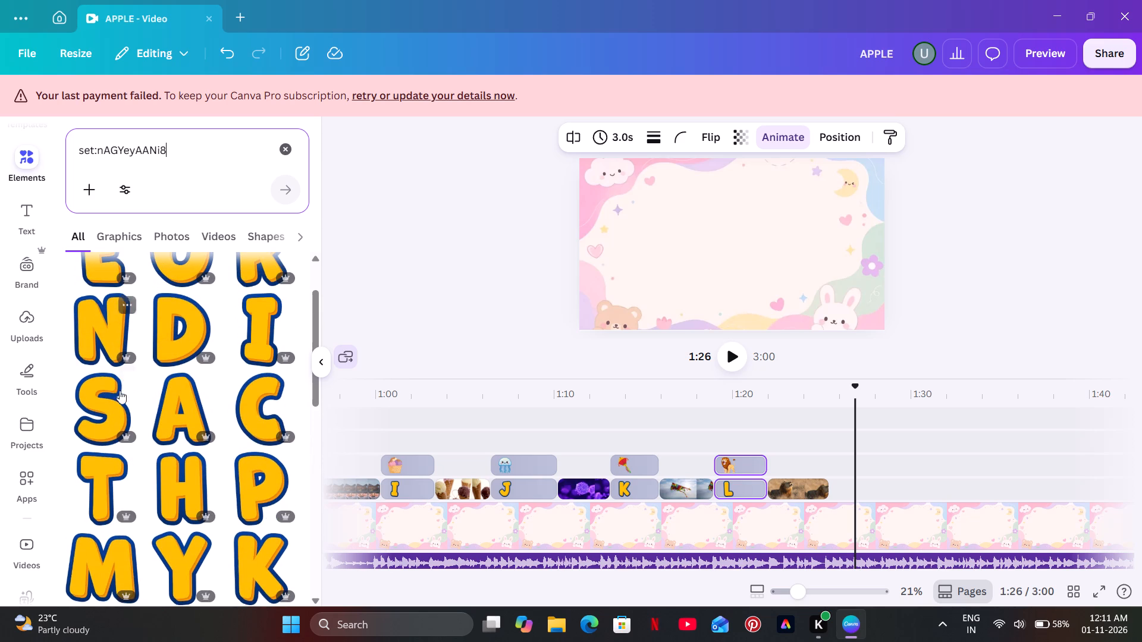
scroll(259, 431, down, 2)
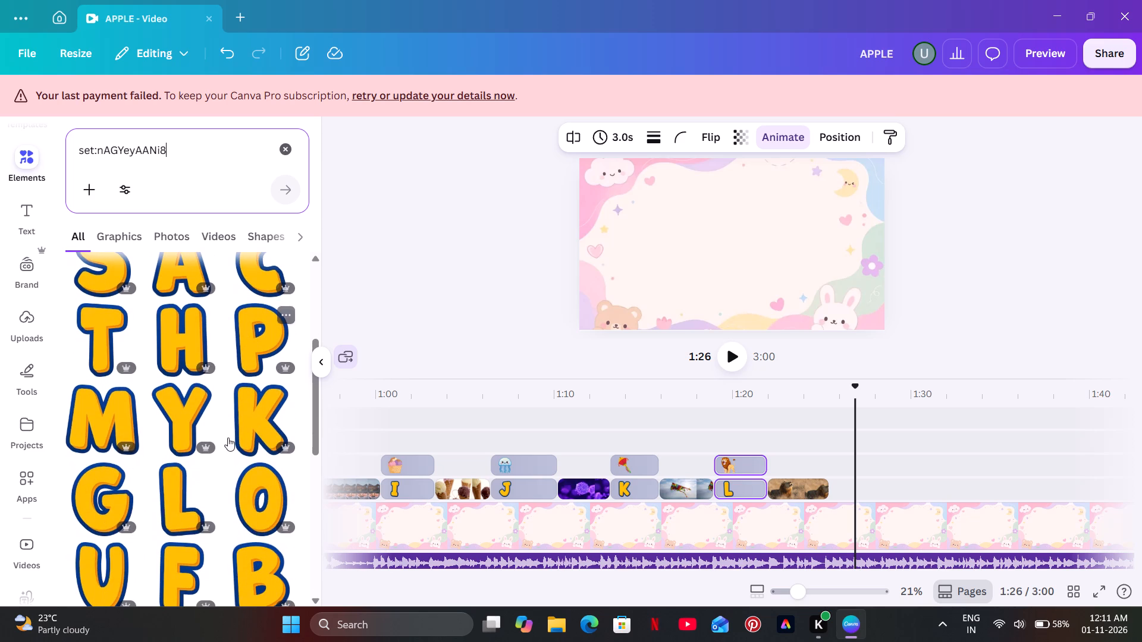
click(102, 412)
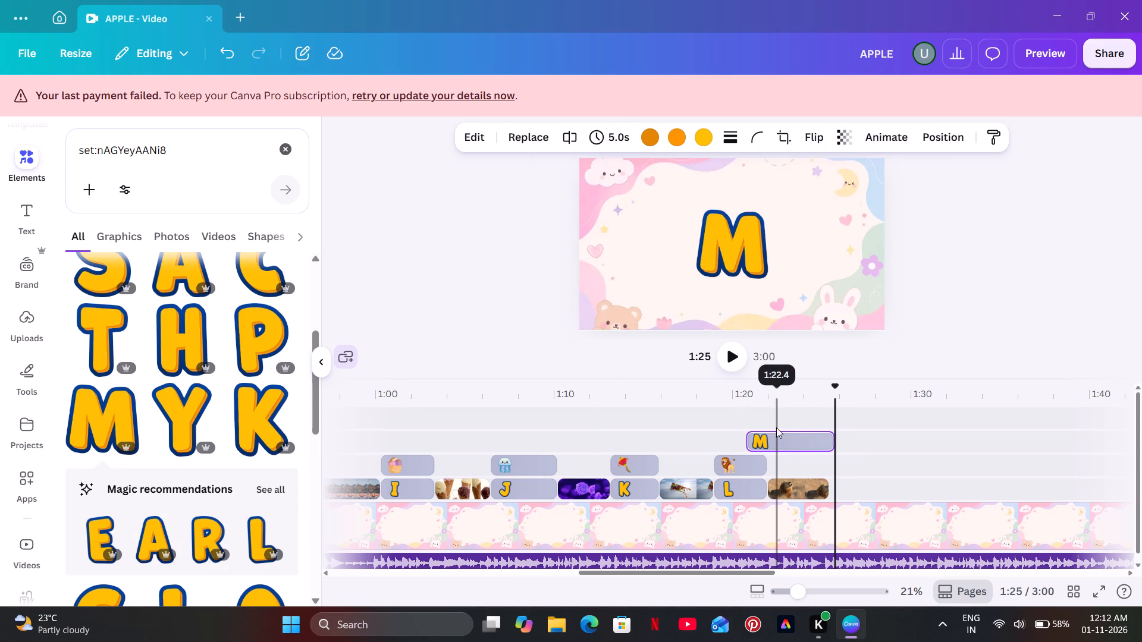
drag(777, 439, 867, 481)
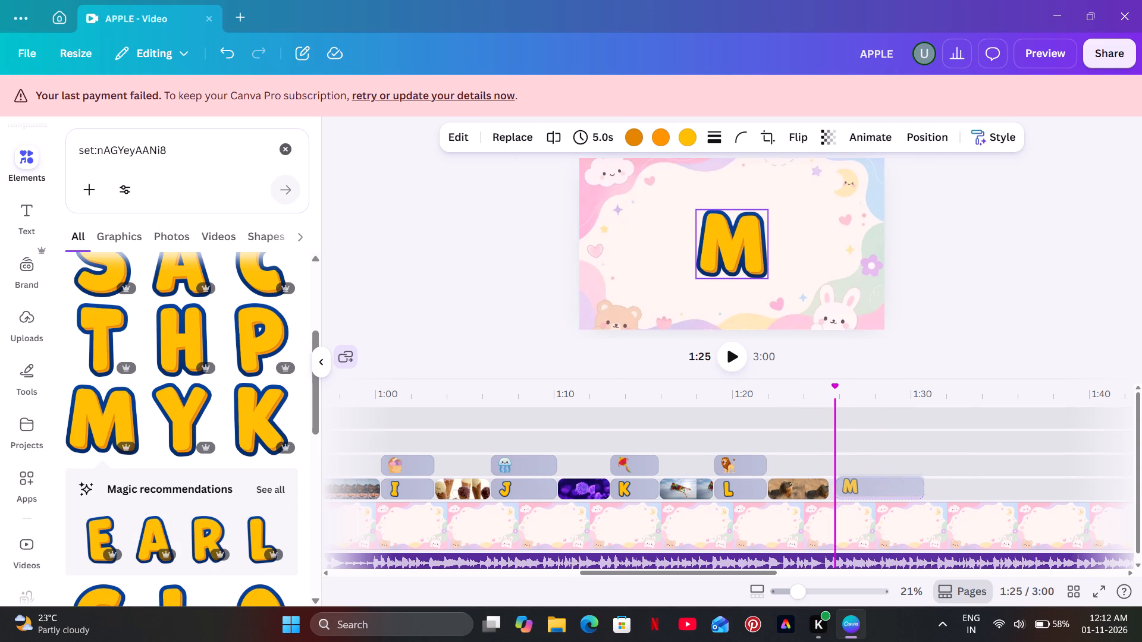
drag(867, 481, 861, 482)
Play from 1:24 through the M clip, and shorten the clip to 3.1 seconds.
click(806, 460)
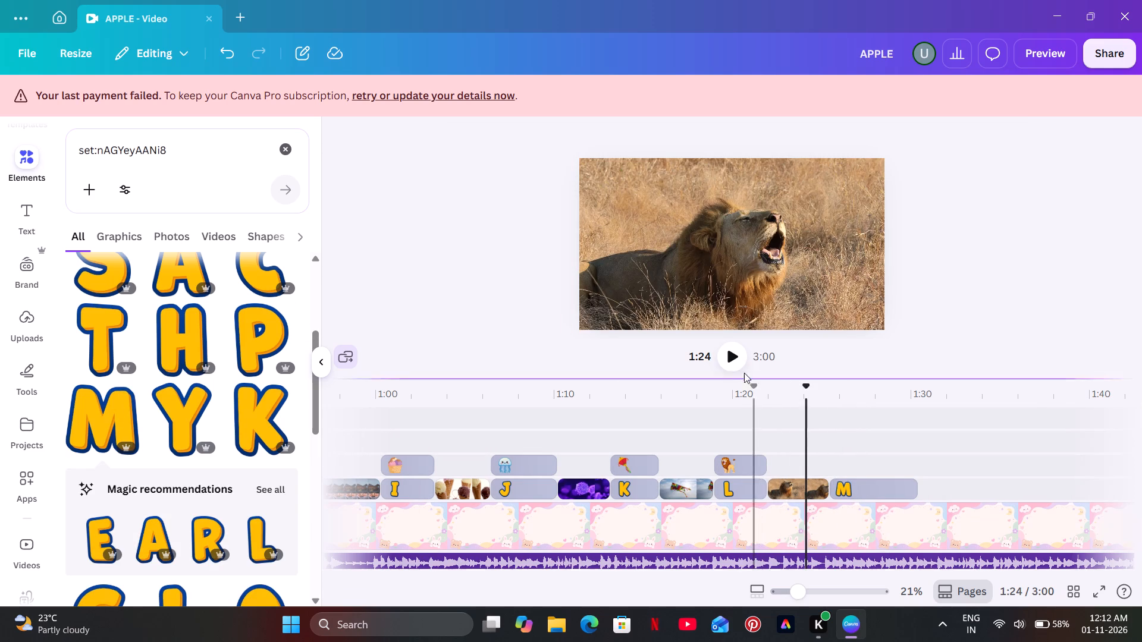
click(736, 364)
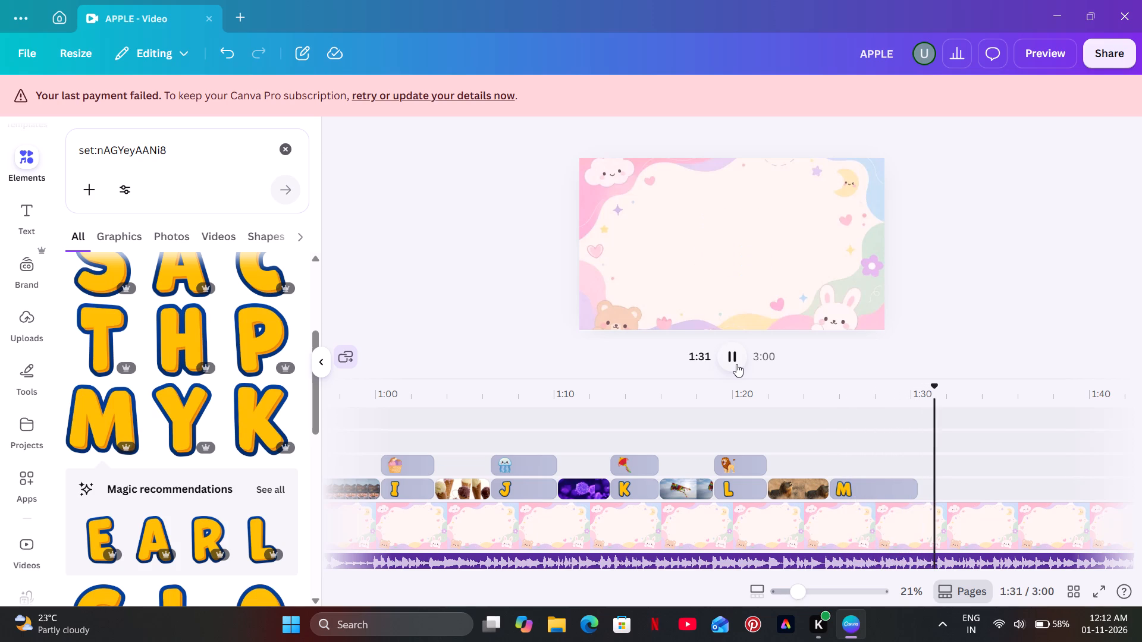
click(736, 364)
drag(912, 485, 905, 487)
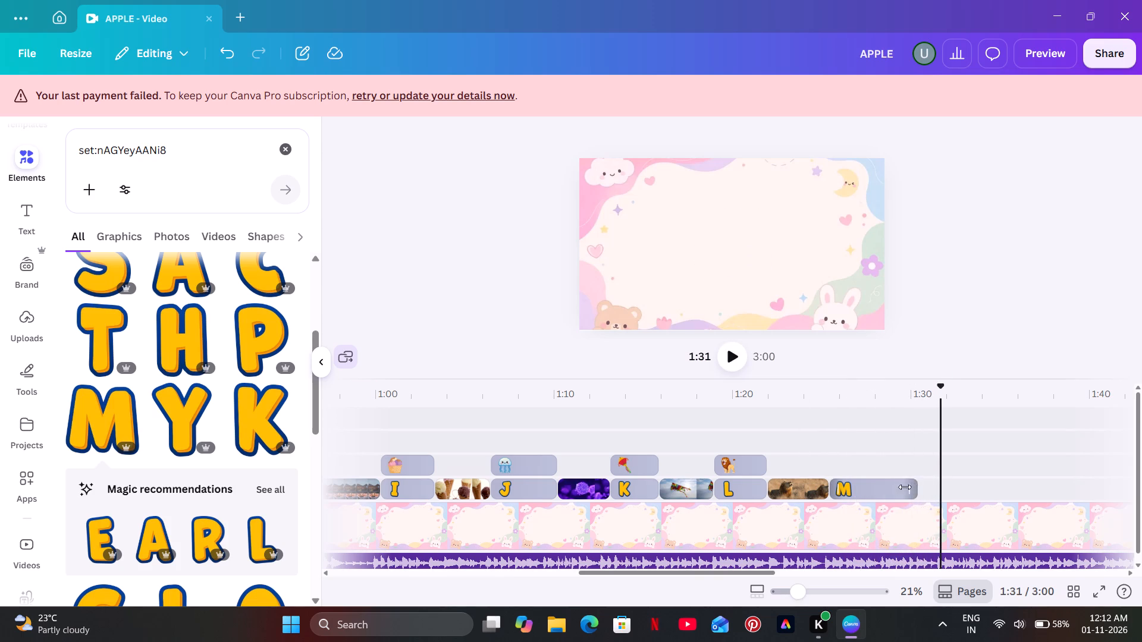
drag(905, 487, 880, 484)
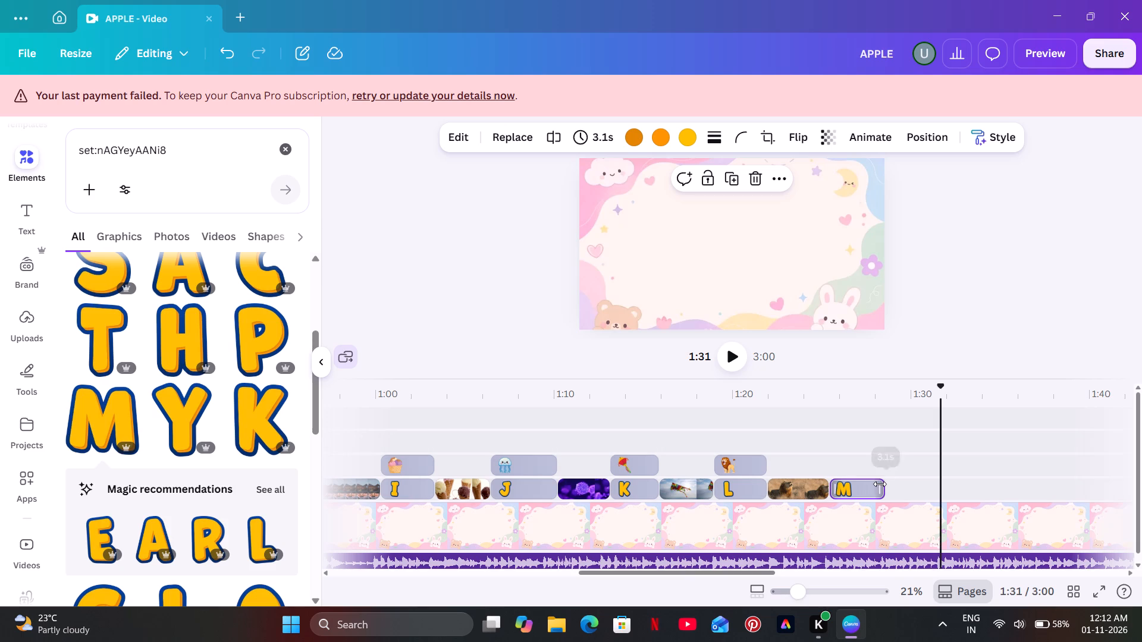
Search for monkey, and add the colour graphic of a monkey hanging from a branch above the M clip, trimmed to 3.1 seconds.
click(809, 462)
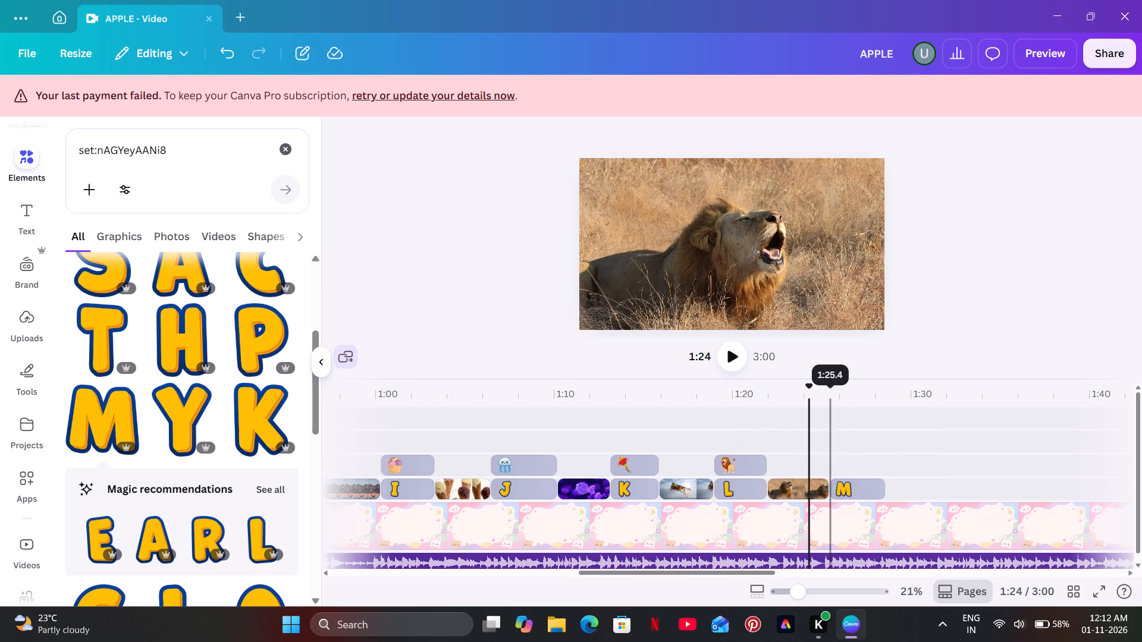
click(290, 147)
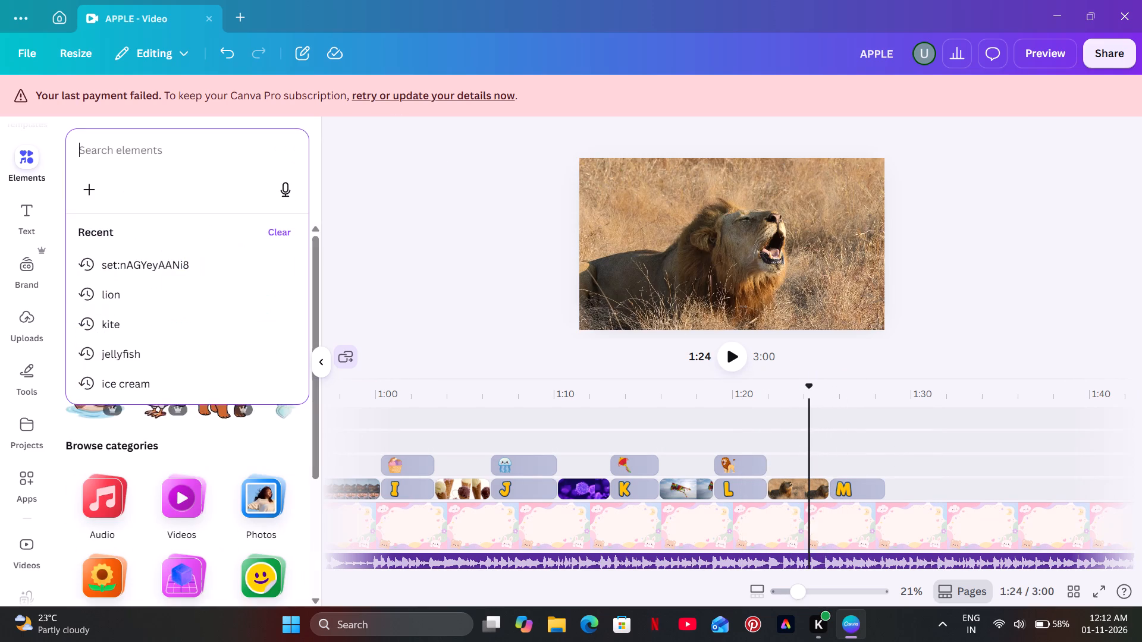
text(monk)
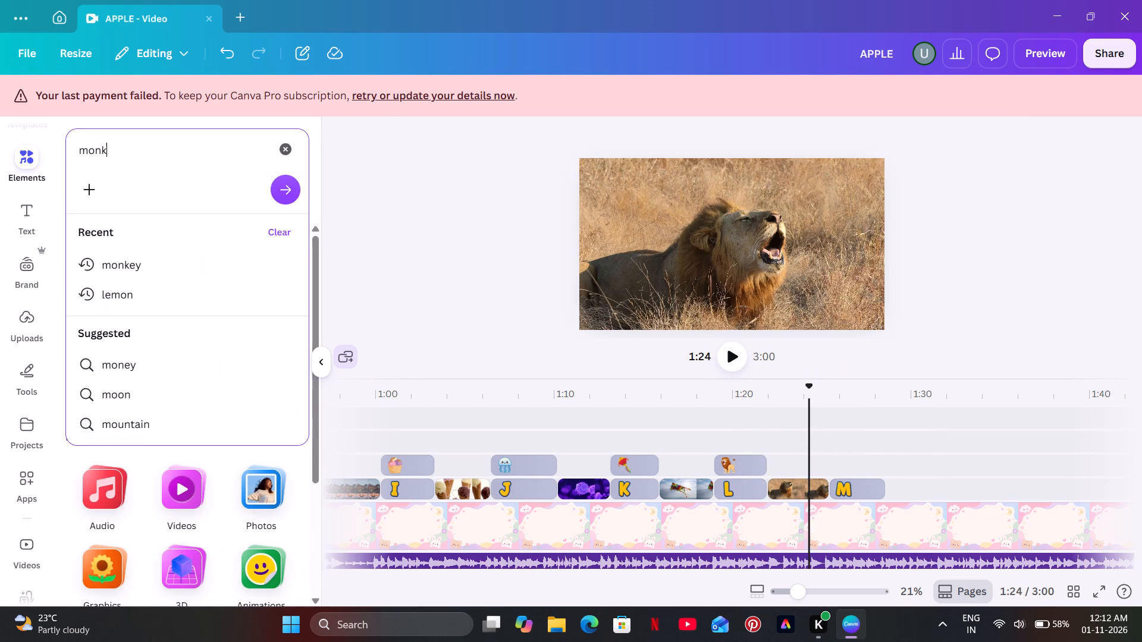
key(e)
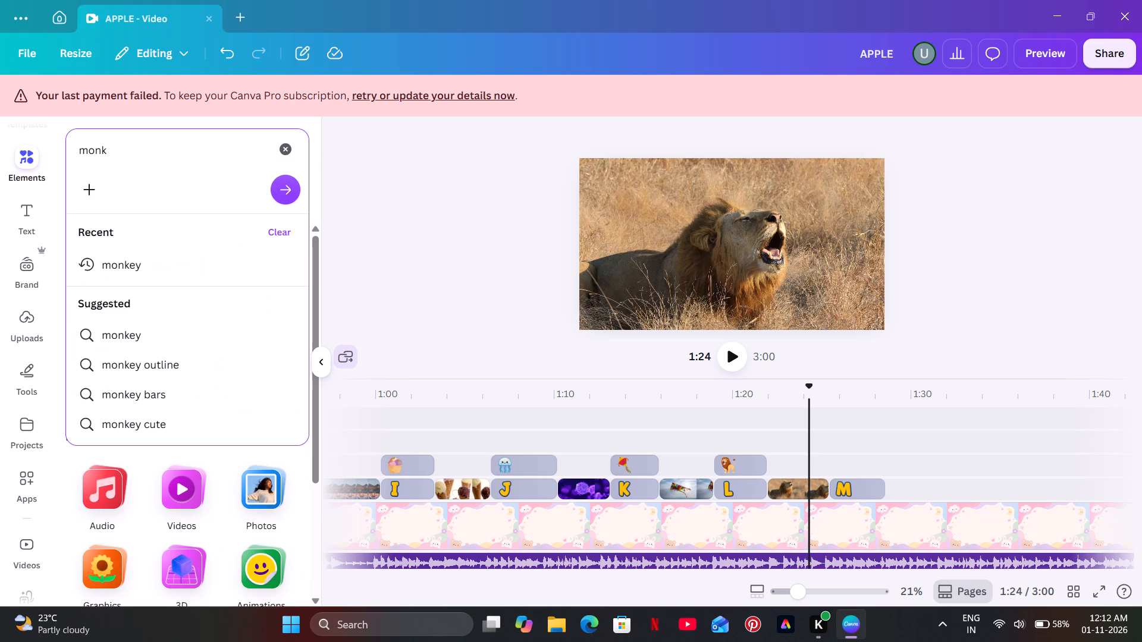
key(y)
key(Return)
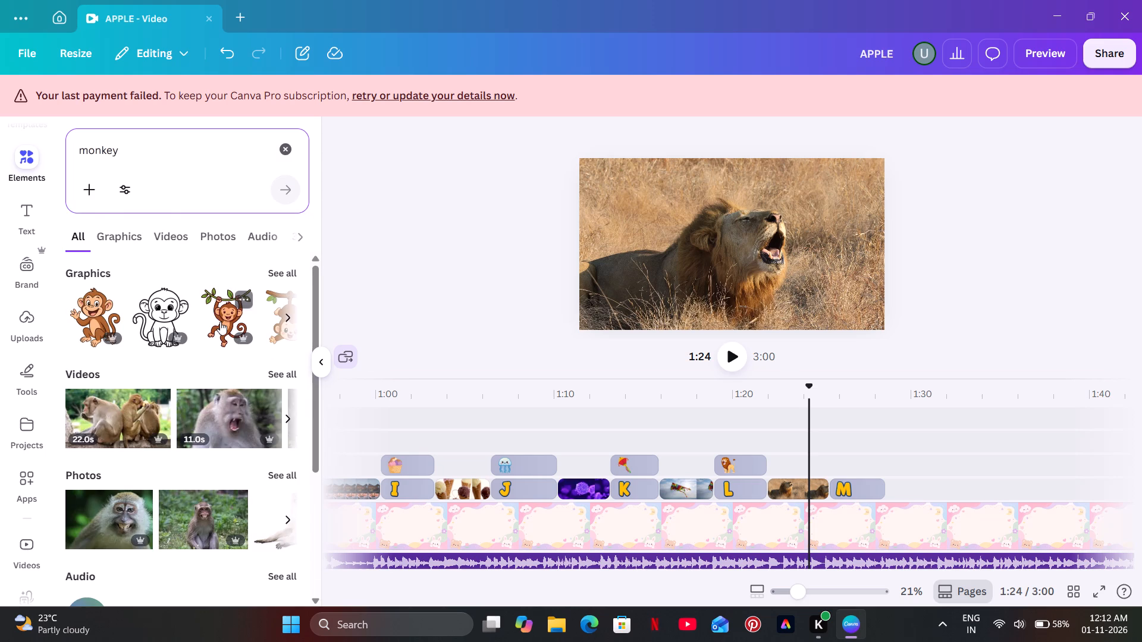
click(220, 321)
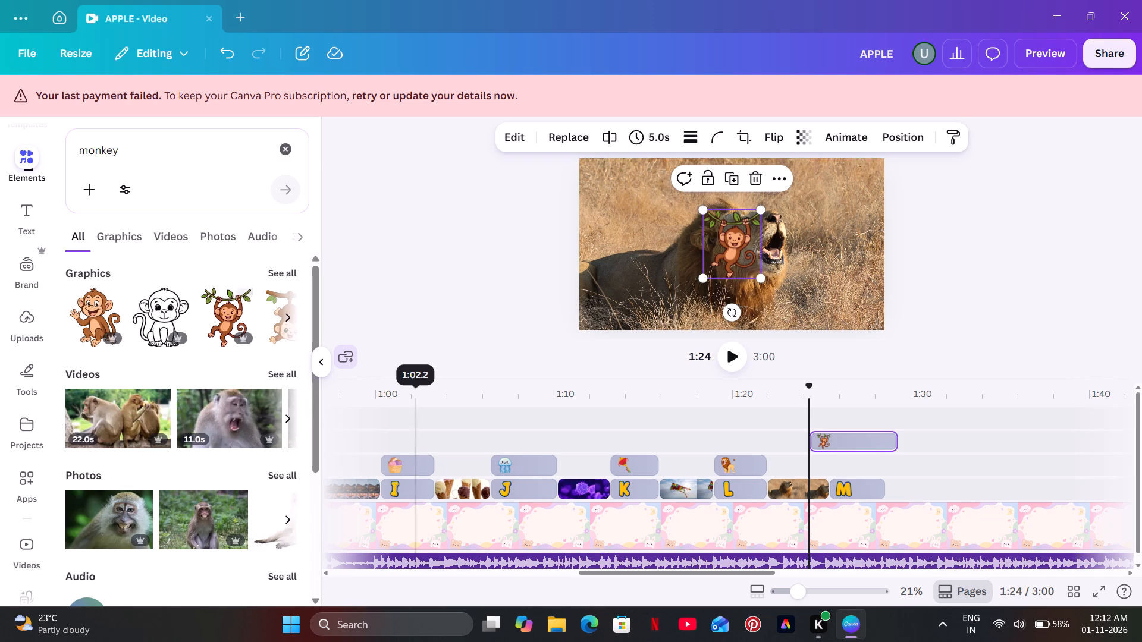
drag(836, 439, 865, 460)
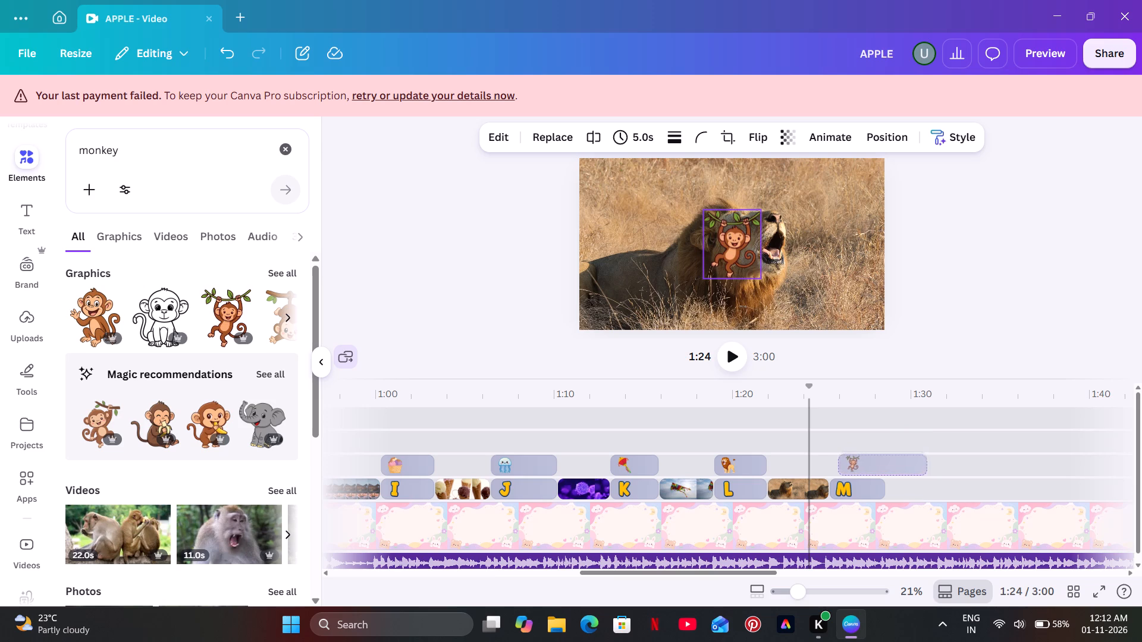
drag(865, 460, 861, 460)
drag(914, 466, 904, 466)
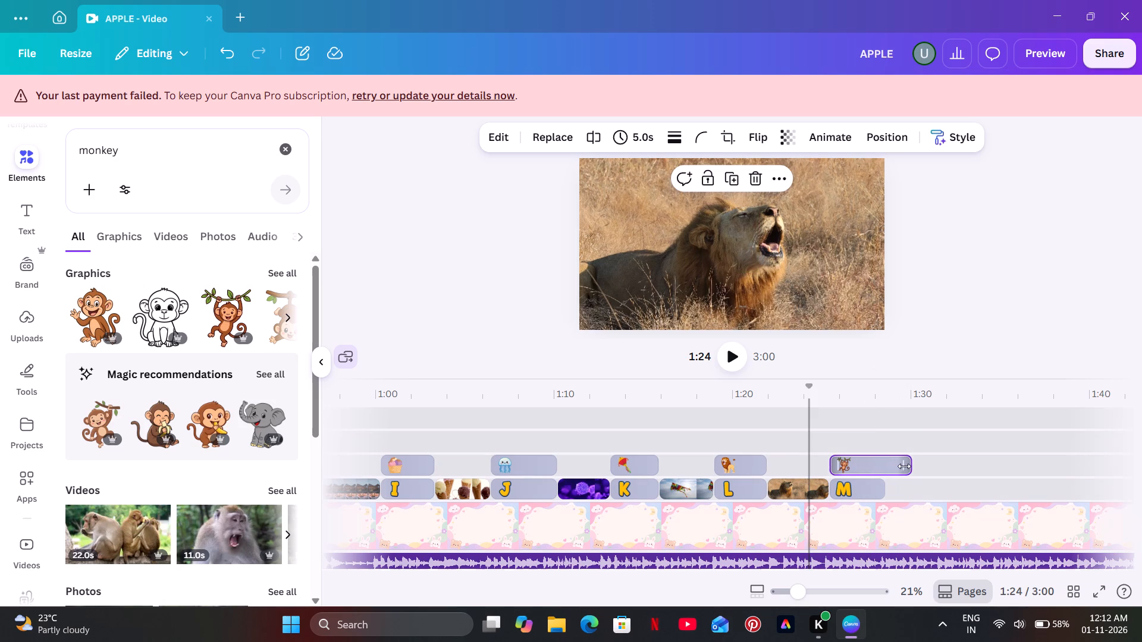
drag(904, 466, 883, 472)
Add the 11-second open-mouthed monkey video on the letters' track directly after the M clip, and enlarge it to fill the frame.
click(809, 454)
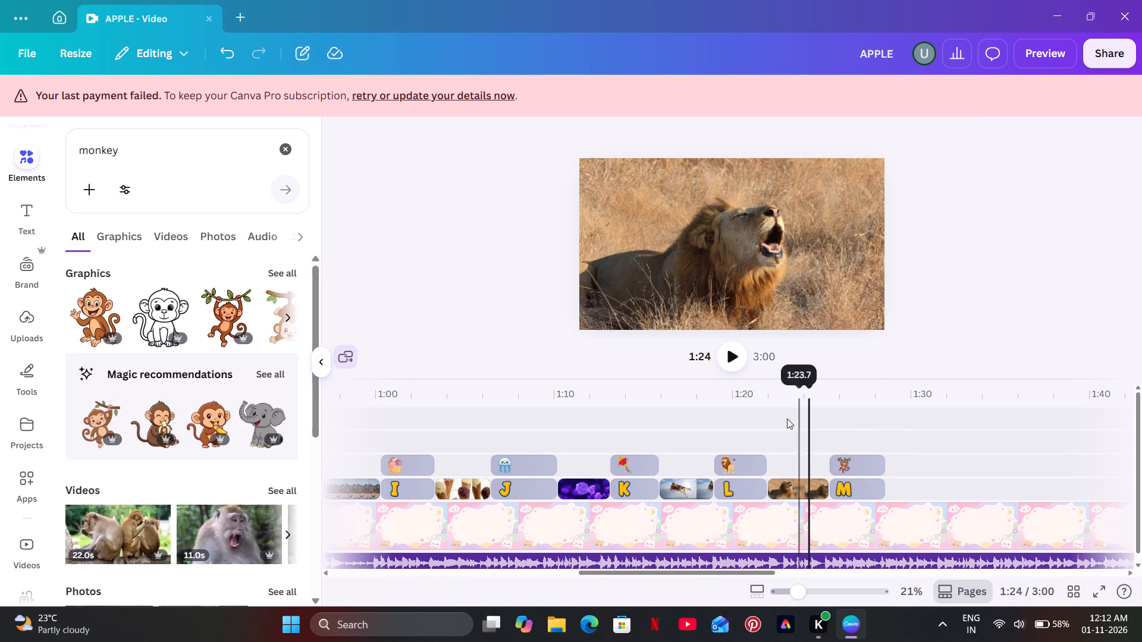
scroll(246, 385, down, 1)
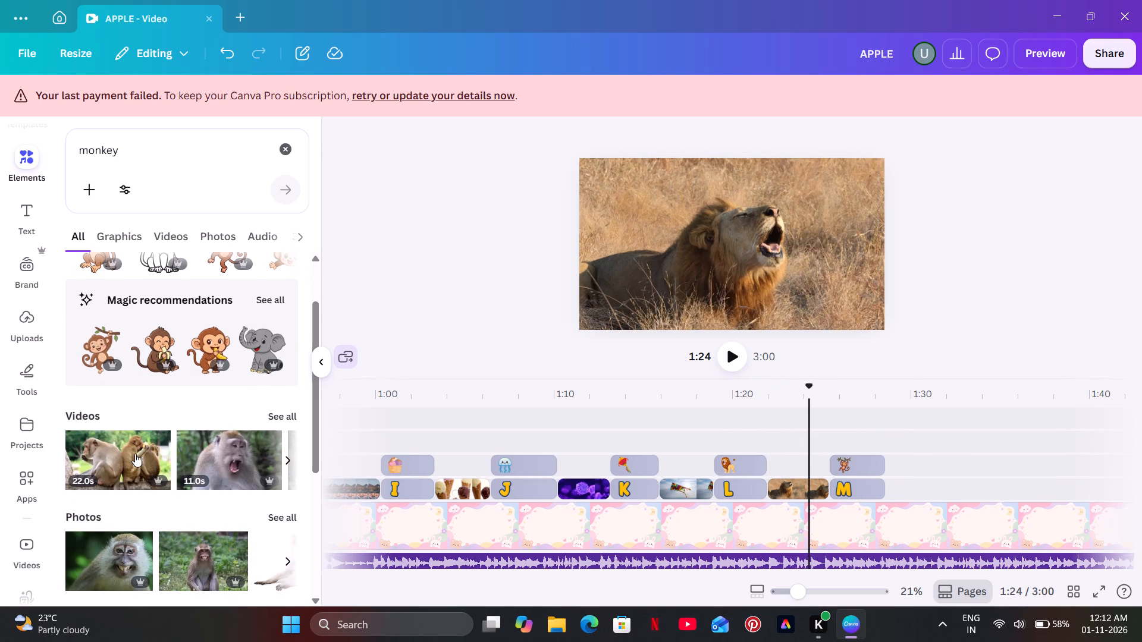
drag(206, 457, 209, 455)
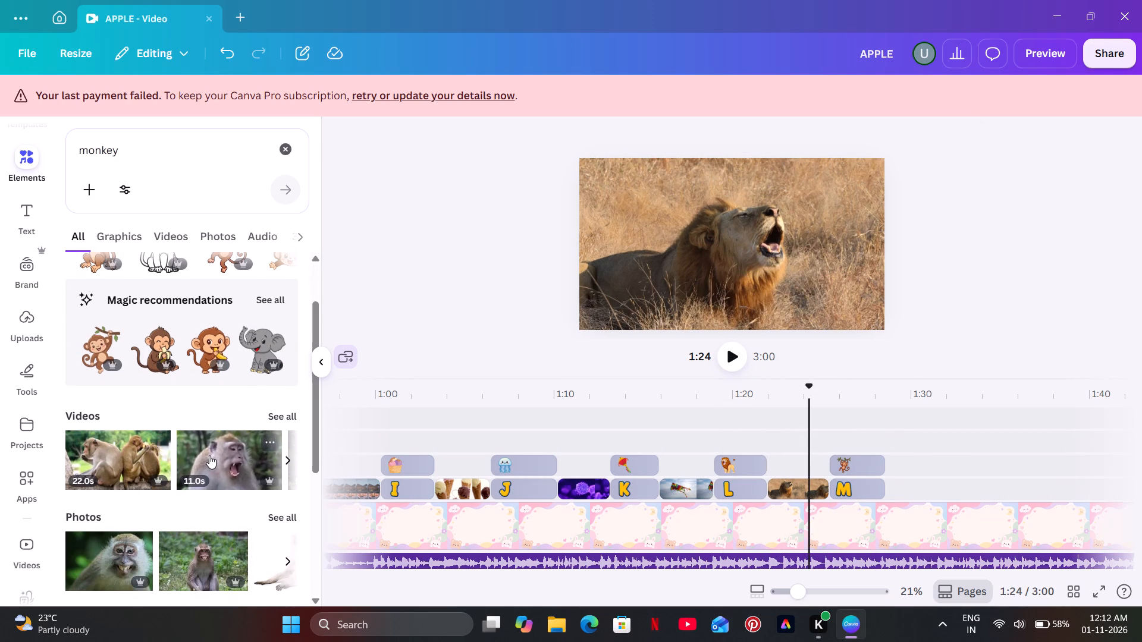
drag(209, 455, 955, 478)
drag(953, 477, 935, 476)
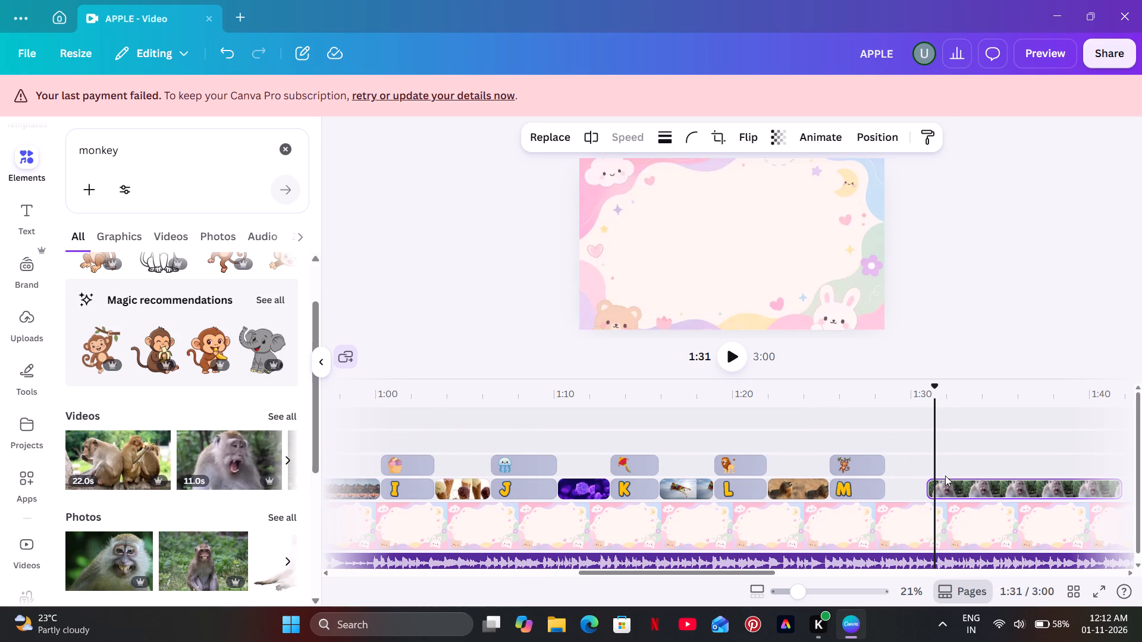
drag(953, 481, 913, 485)
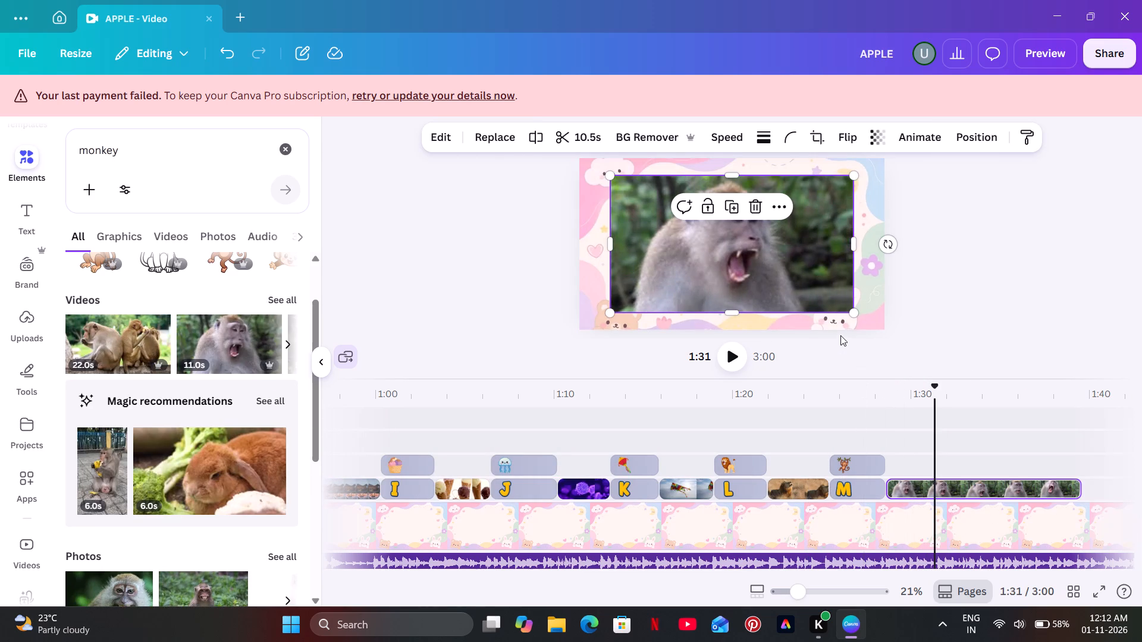
drag(852, 314, 885, 328)
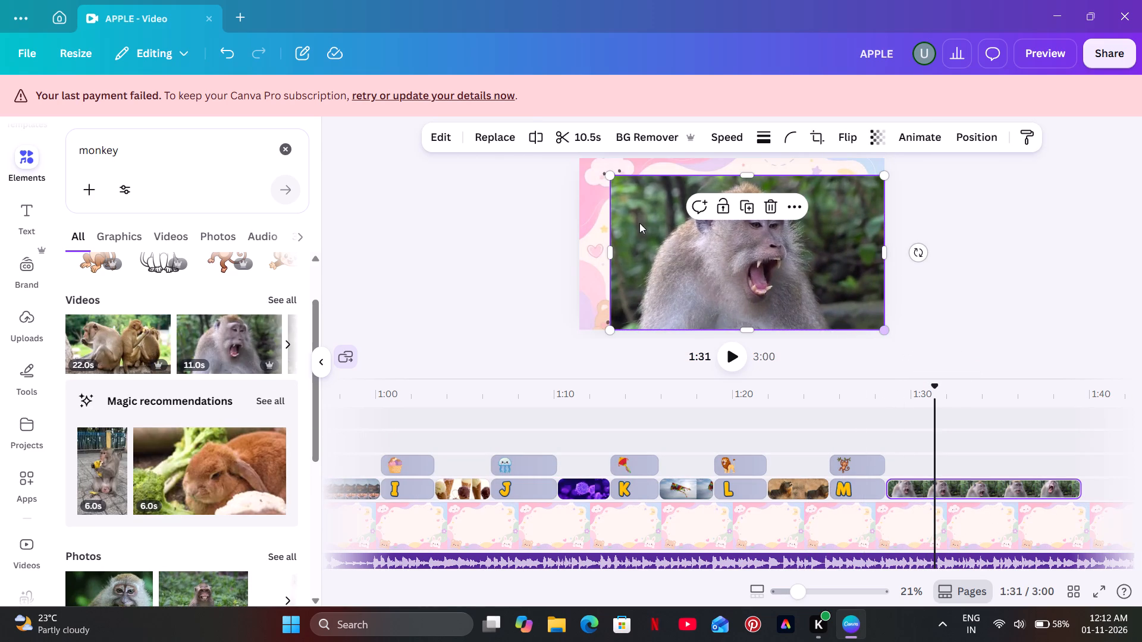
drag(605, 181, 572, 163)
click(488, 177)
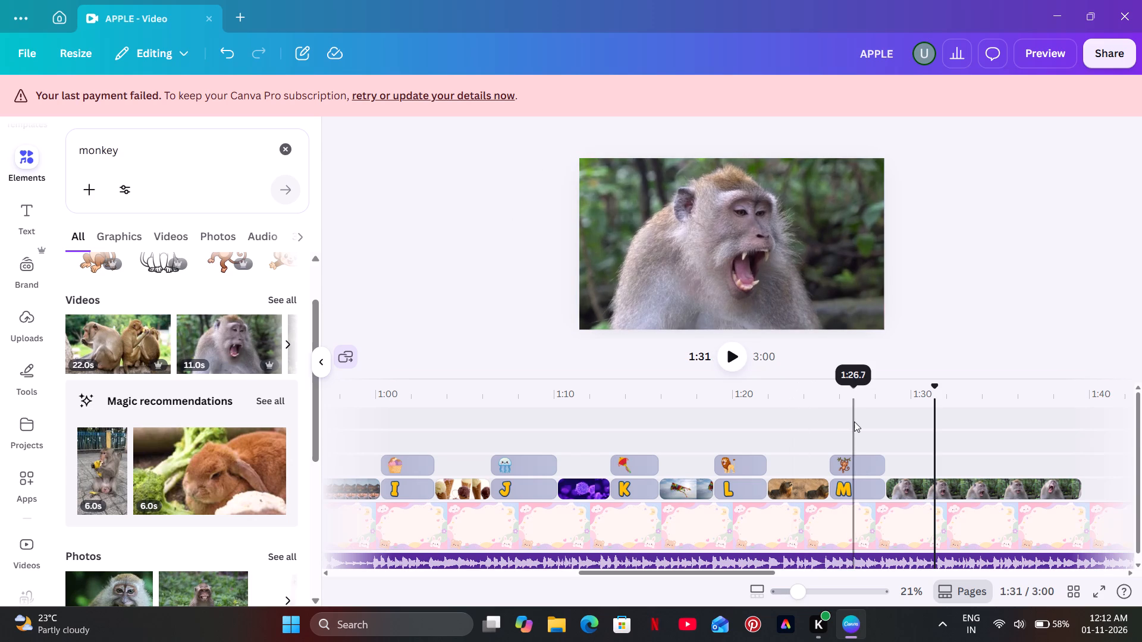
In the M scene, move the hanging monkey graphic to the right side of the frame and shrink it slightly.
click(855, 421)
click(724, 358)
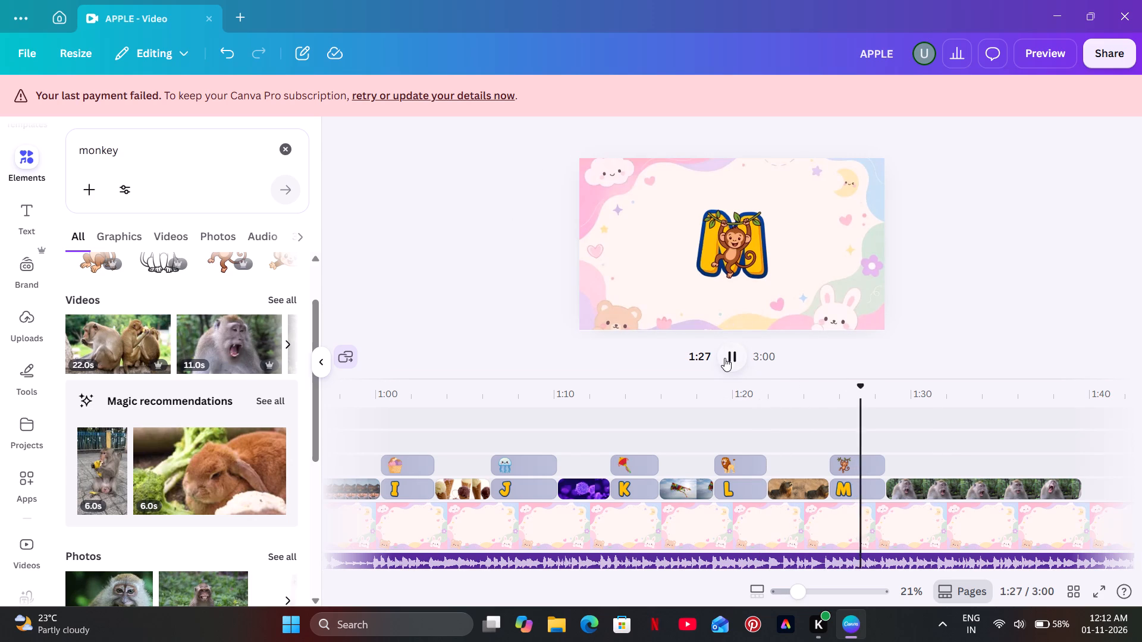
click(724, 352)
click(714, 247)
drag(717, 247, 807, 247)
click(853, 279)
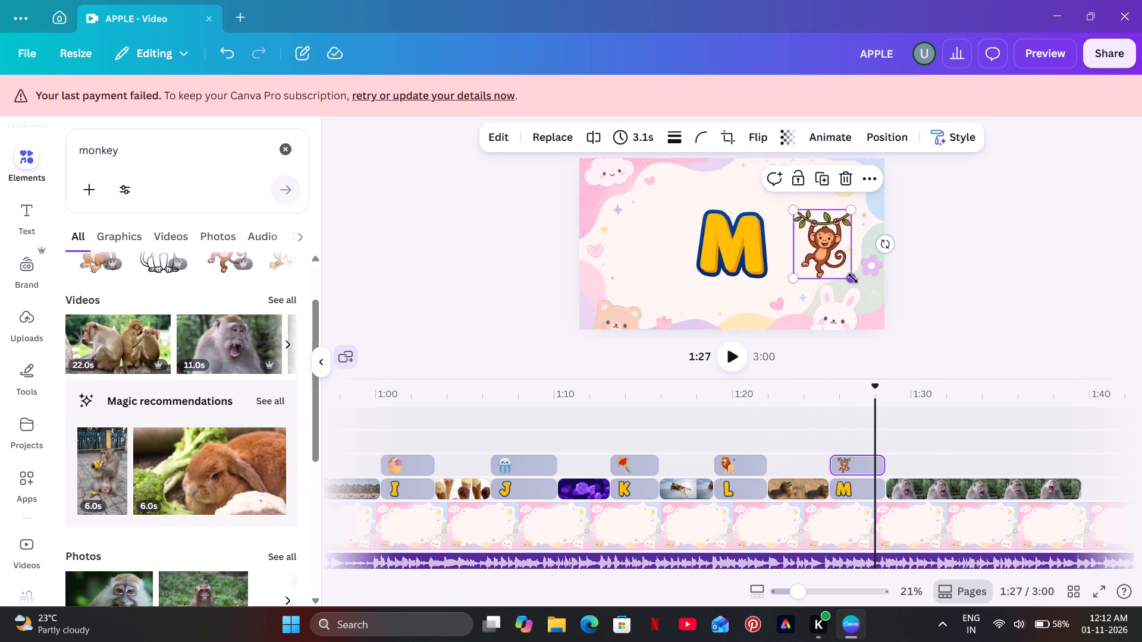
Shrink the letter M to about 356 by 340 and move it to the left side of the frame, opposite the monkey.
click(764, 270)
drag(768, 283, 752, 271)
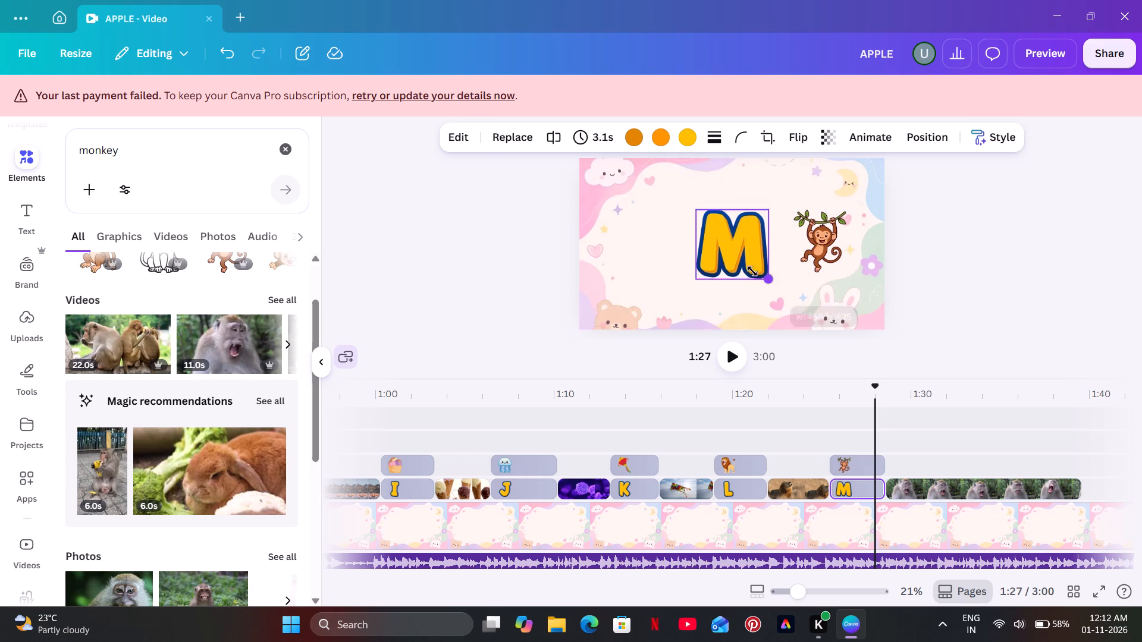
drag(752, 271, 750, 279)
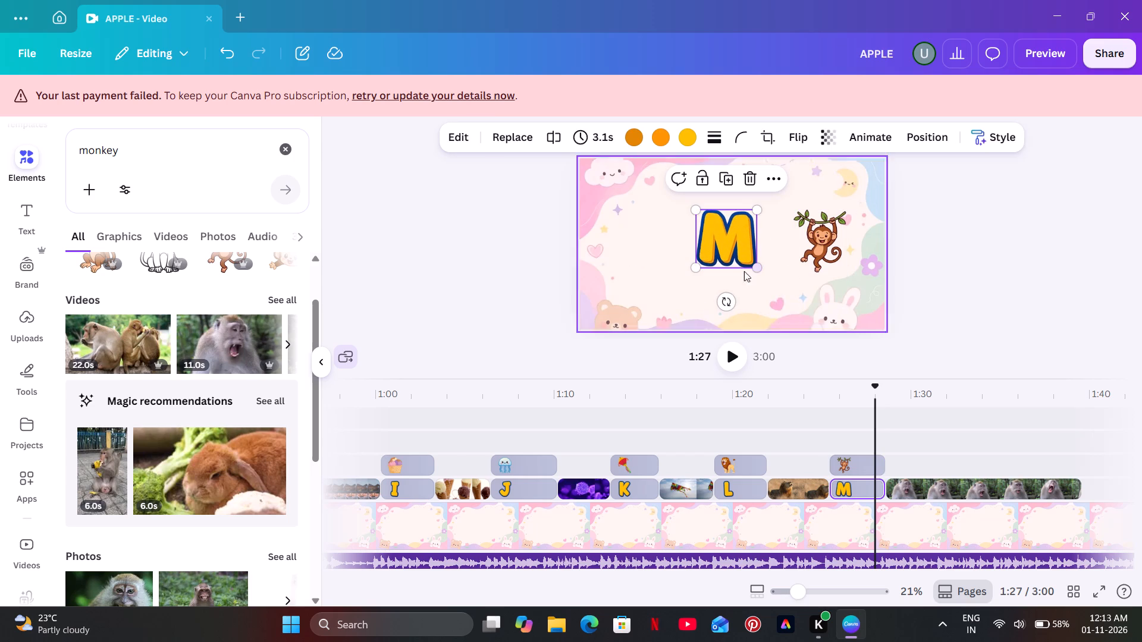
drag(761, 271, 753, 271)
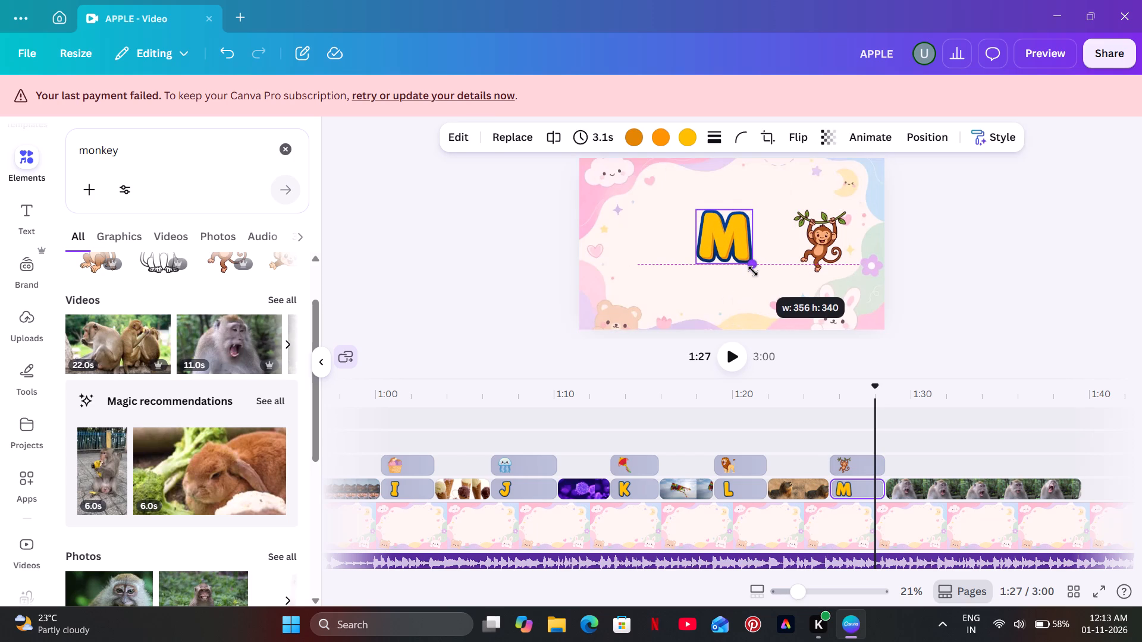
drag(753, 271, 754, 272)
drag(730, 241, 661, 241)
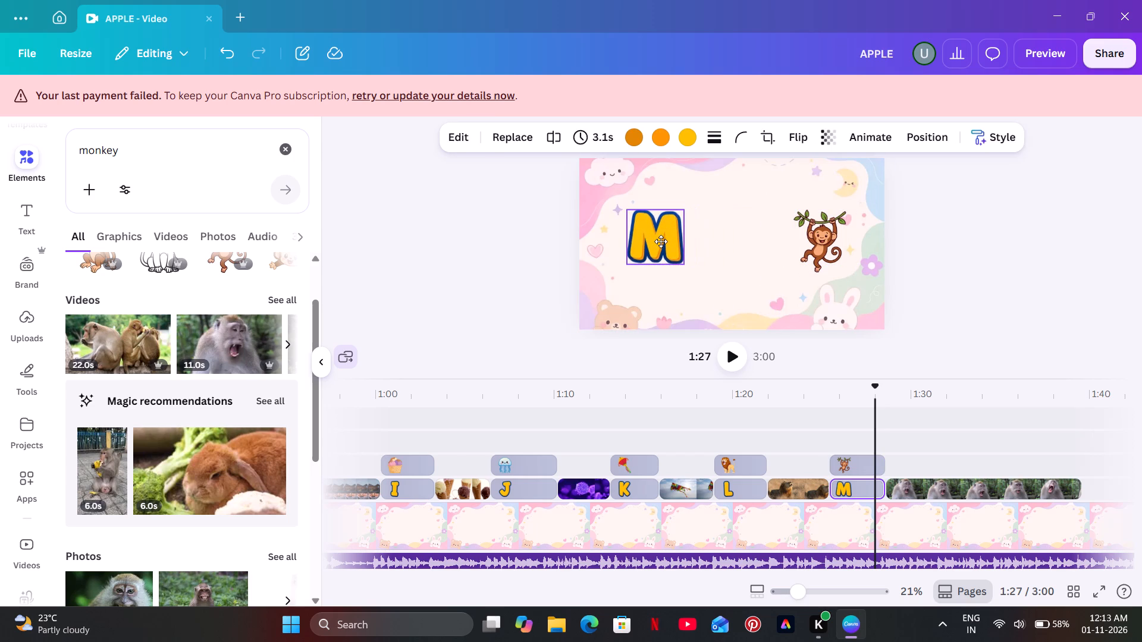
drag(661, 241, 658, 245)
click(495, 237)
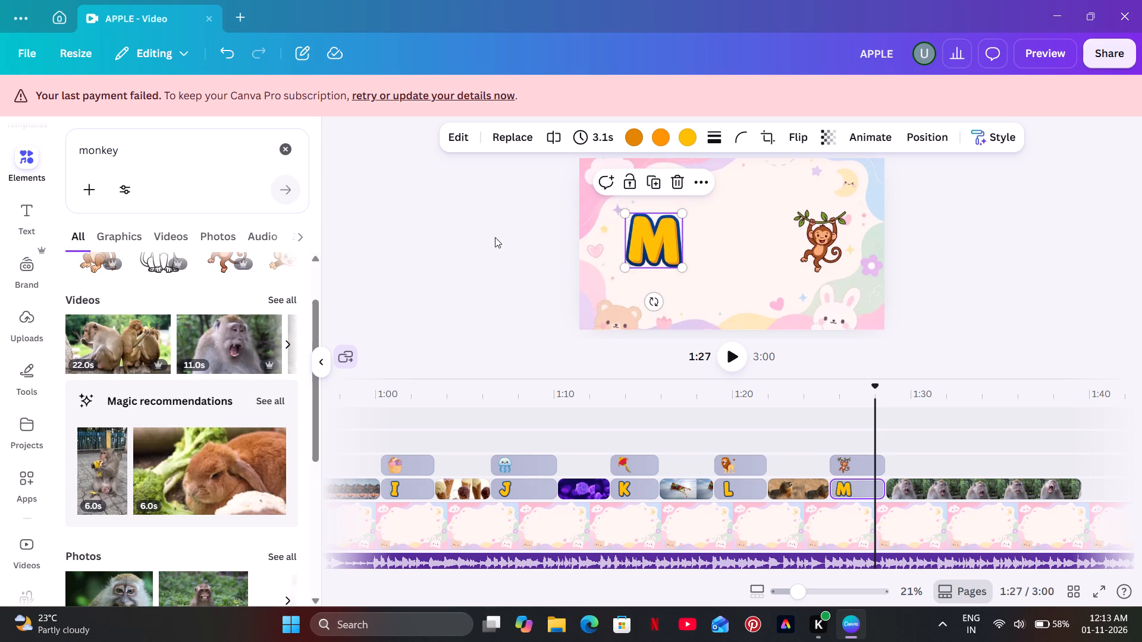
Animate the M and monkey graphic together with a directional general animation plus the Pulse add-on effect at minimum intensity.
drag(867, 219, 599, 249)
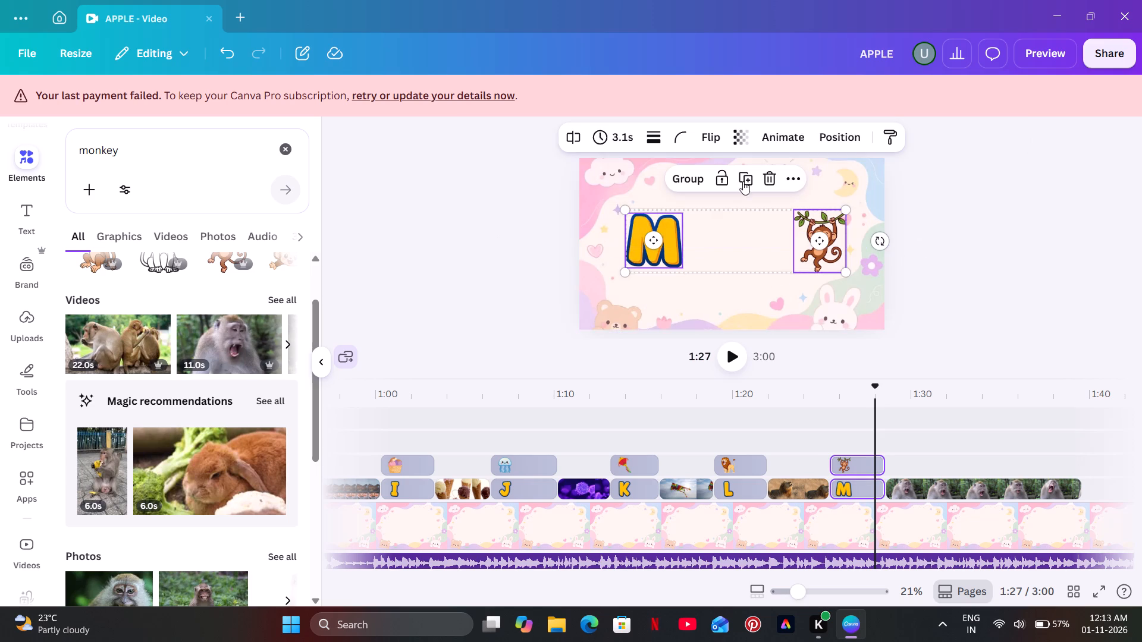
click(783, 136)
scroll(280, 378, down, 2)
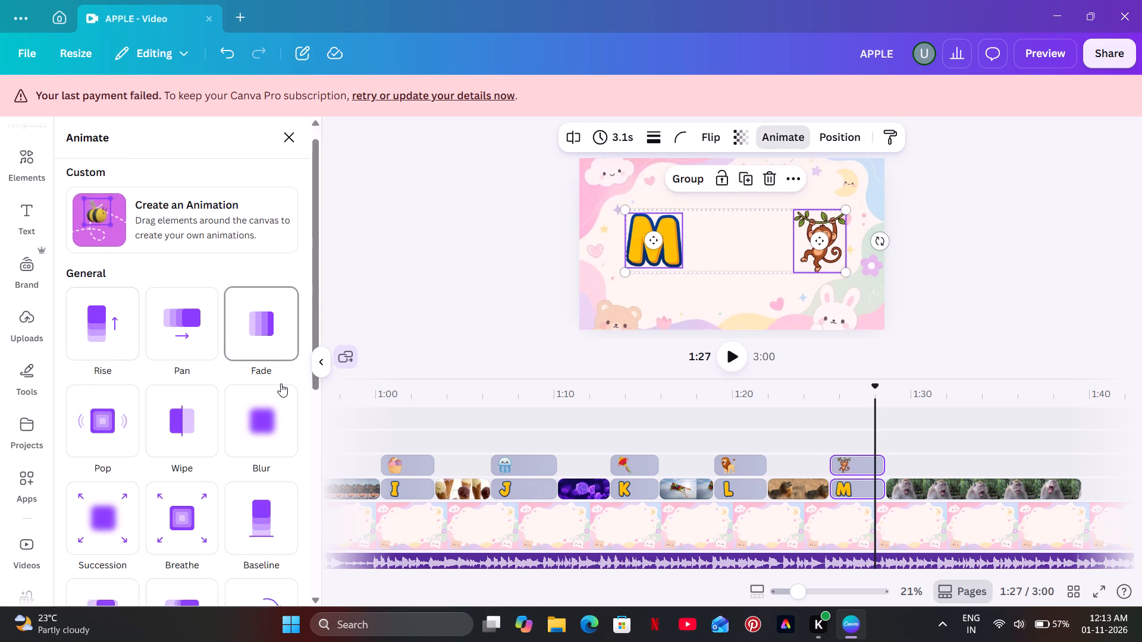
click(263, 462)
scroll(263, 462, down, 5)
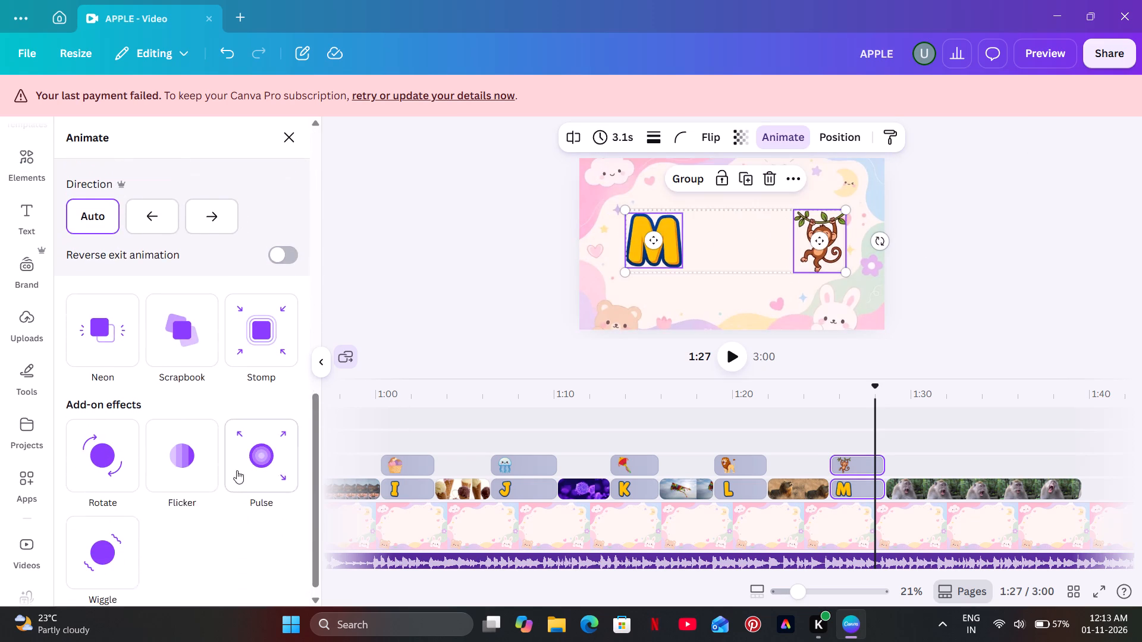
click(243, 457)
scroll(122, 487, down, 2)
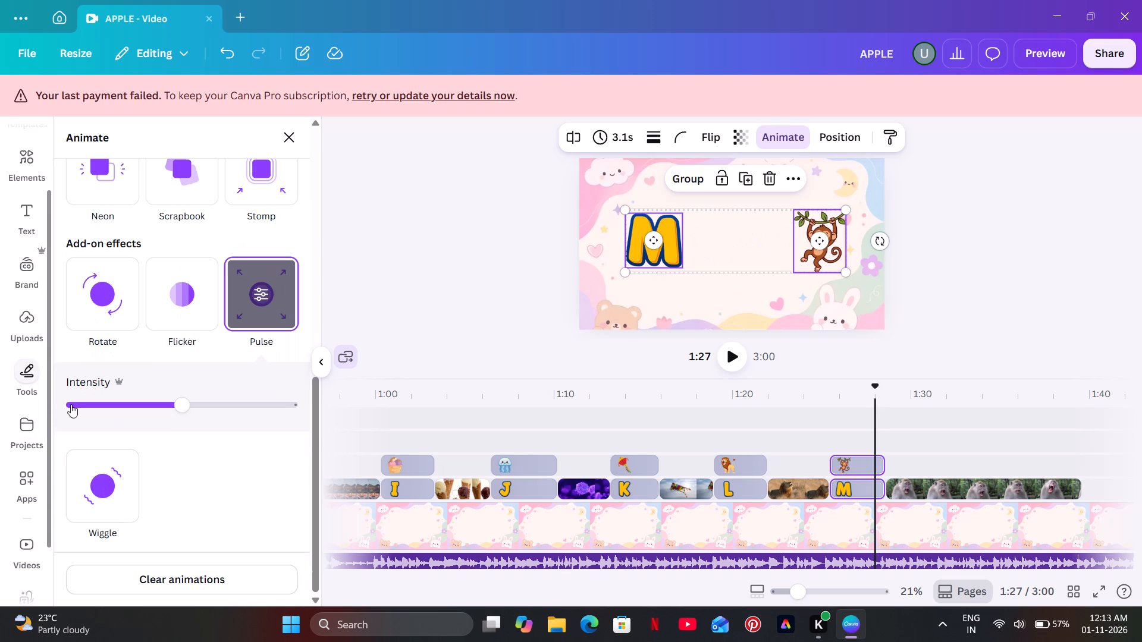
click(69, 404)
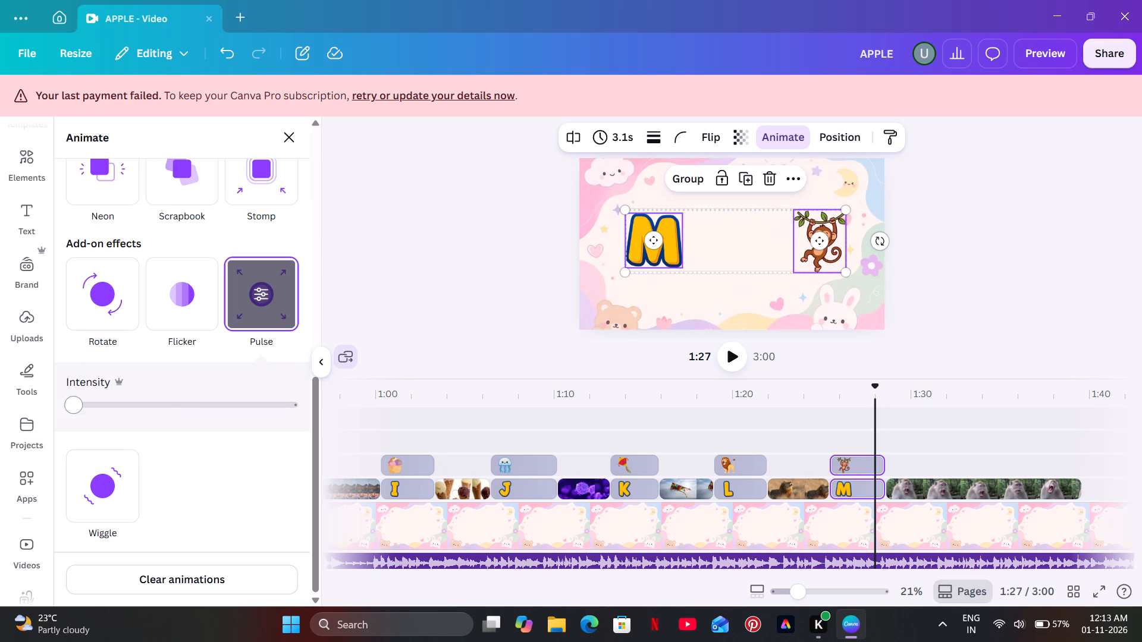
click(507, 313)
Play through the M scene, trim the open-mouthed monkey video to 2.8 seconds, and play it back from about 1:27.
click(829, 435)
click(738, 368)
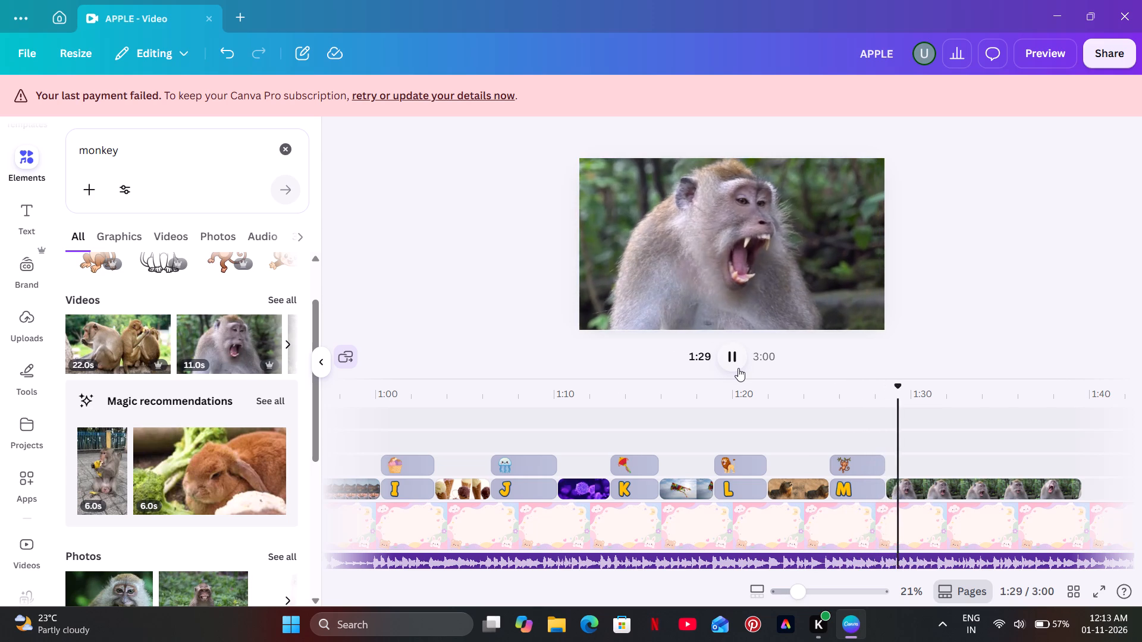
click(738, 366)
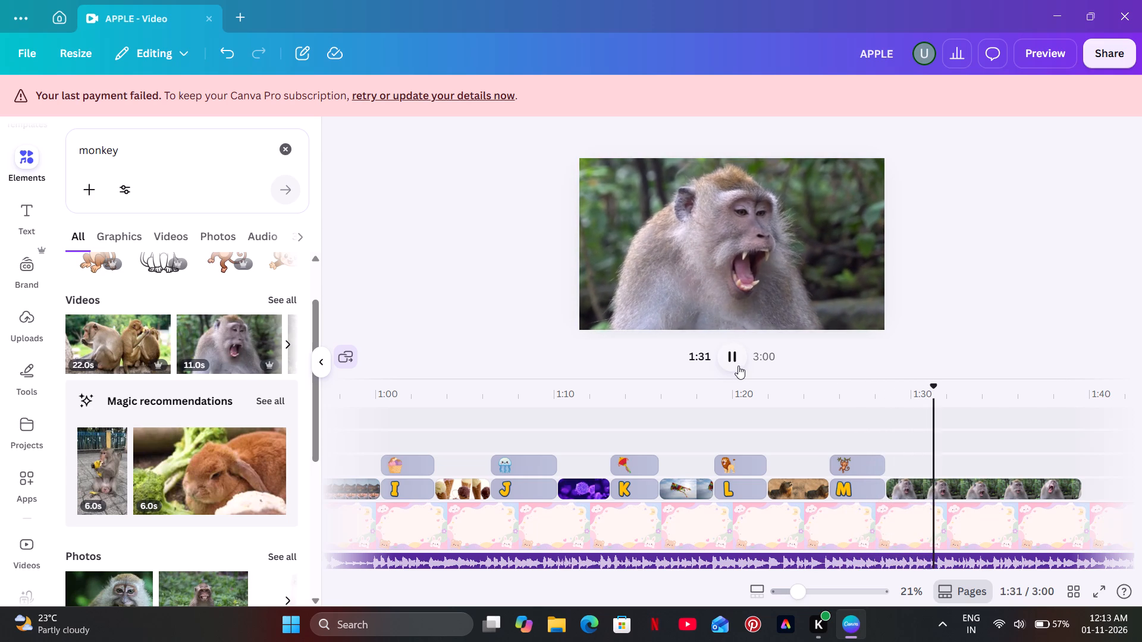
drag(1076, 485, 978, 502)
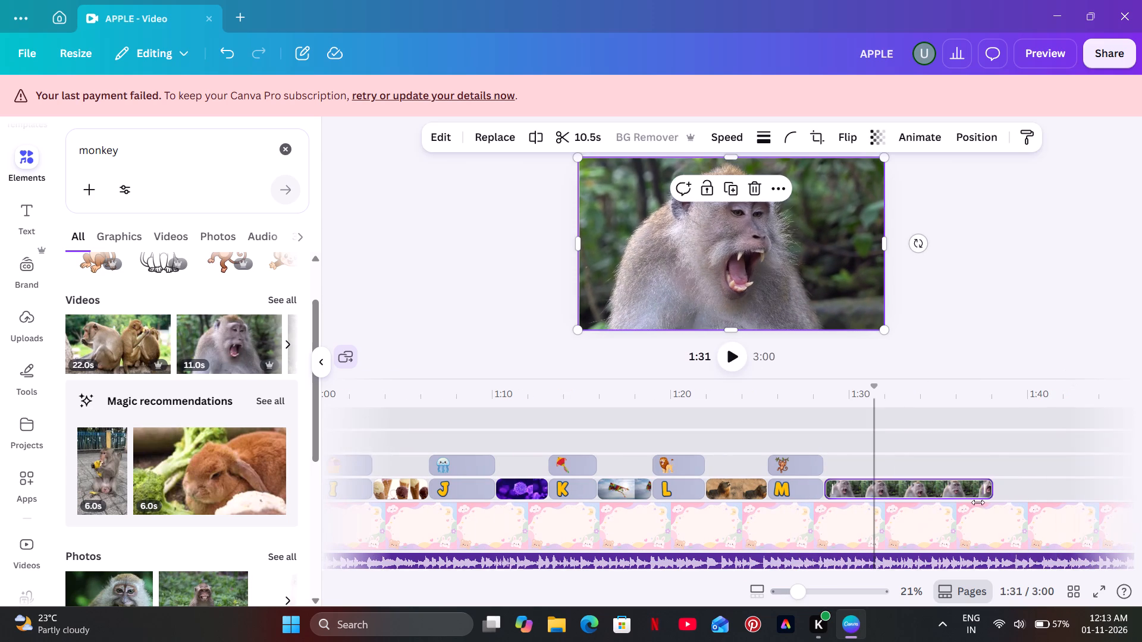
drag(978, 502, 872, 509)
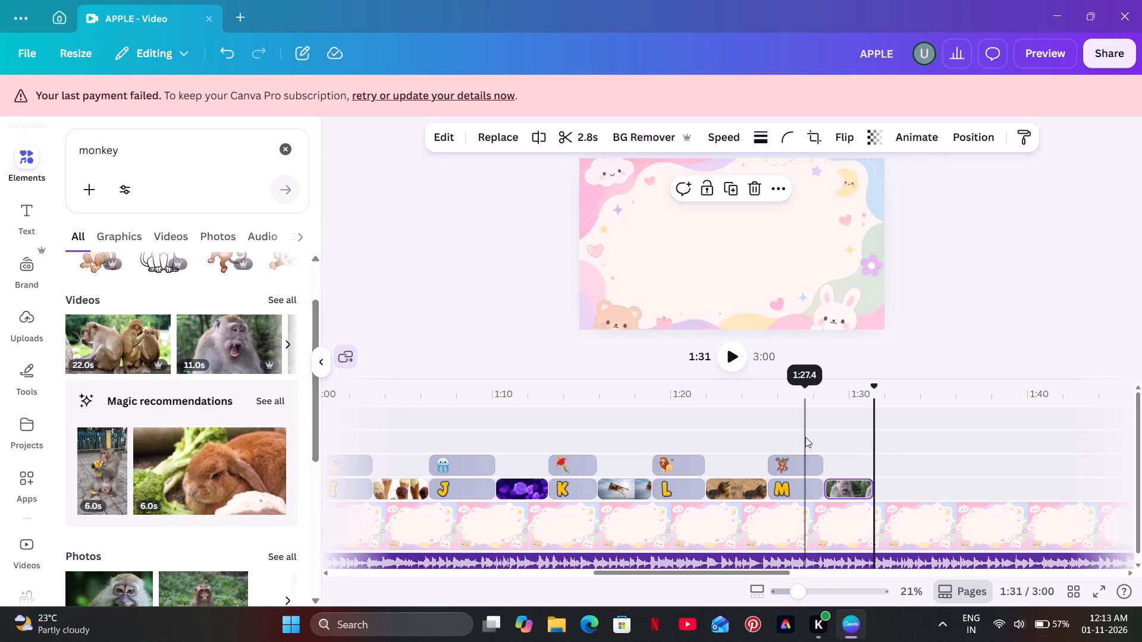
click(805, 437)
click(739, 358)
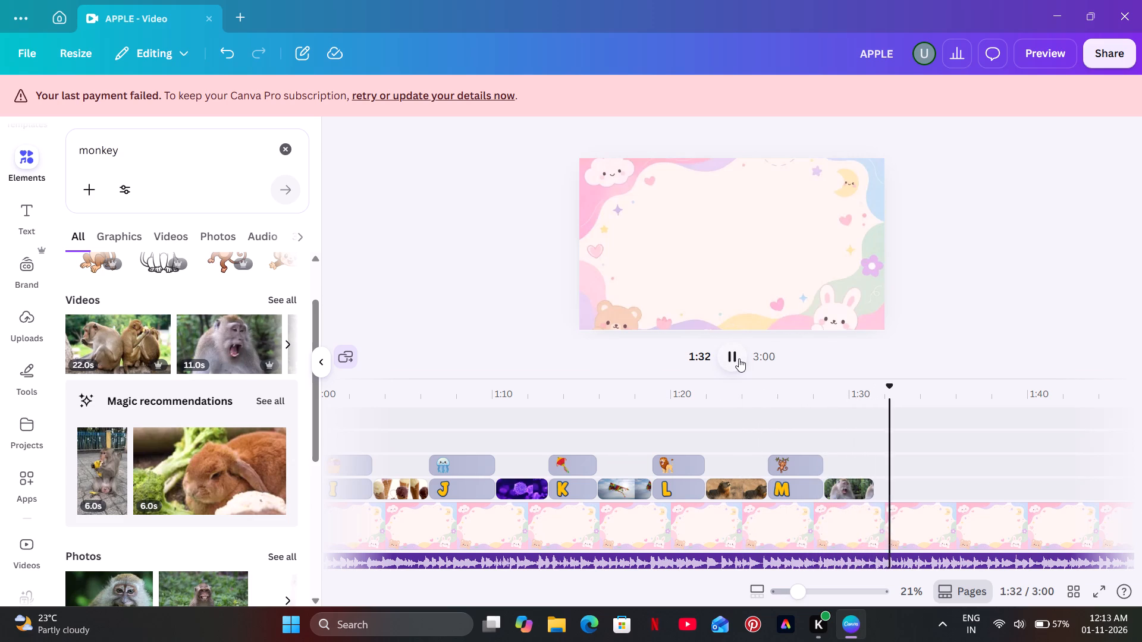
click(739, 358)
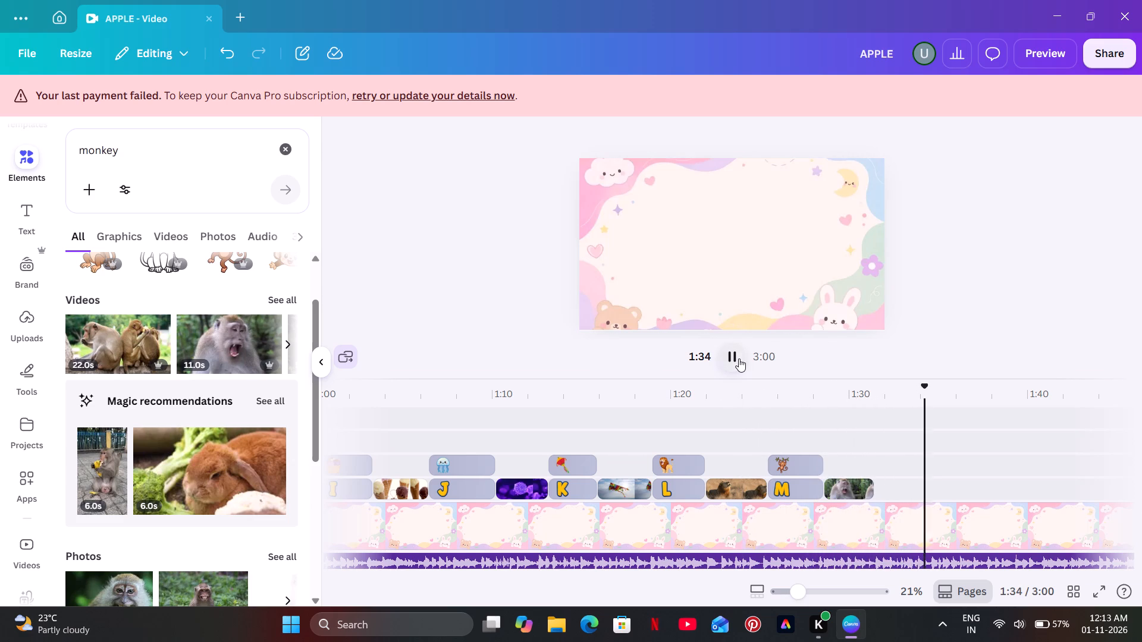
Add the yellow letter N from the recent set:nAGYeyAANi8 search to the letters' track, directly after the monkey video.
click(287, 137)
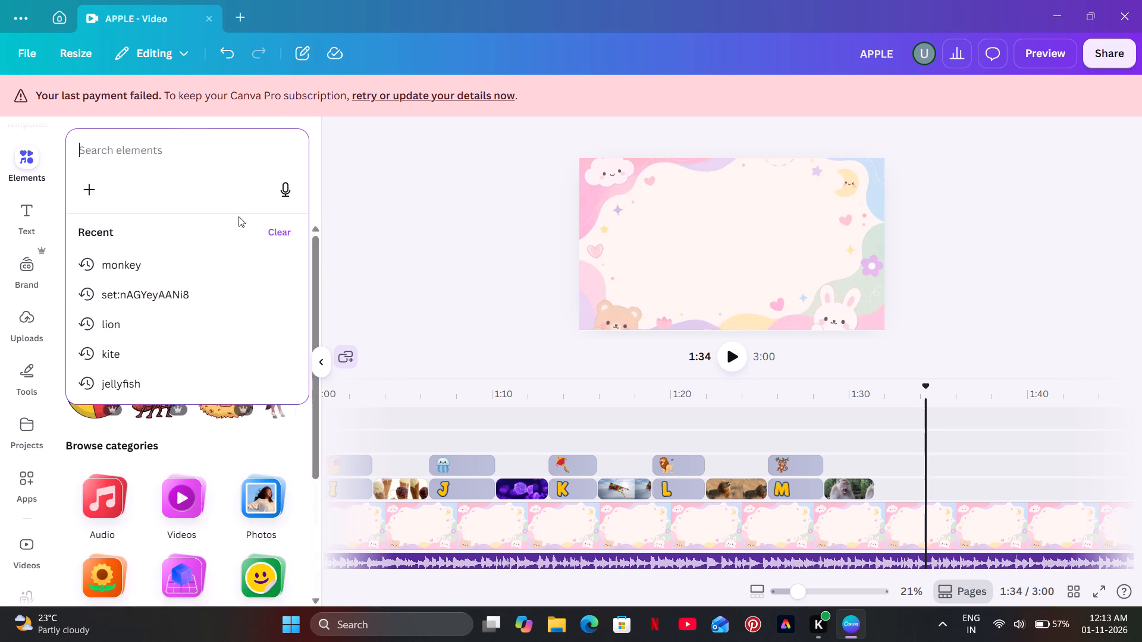
click(212, 285)
scroll(212, 285, down, 1)
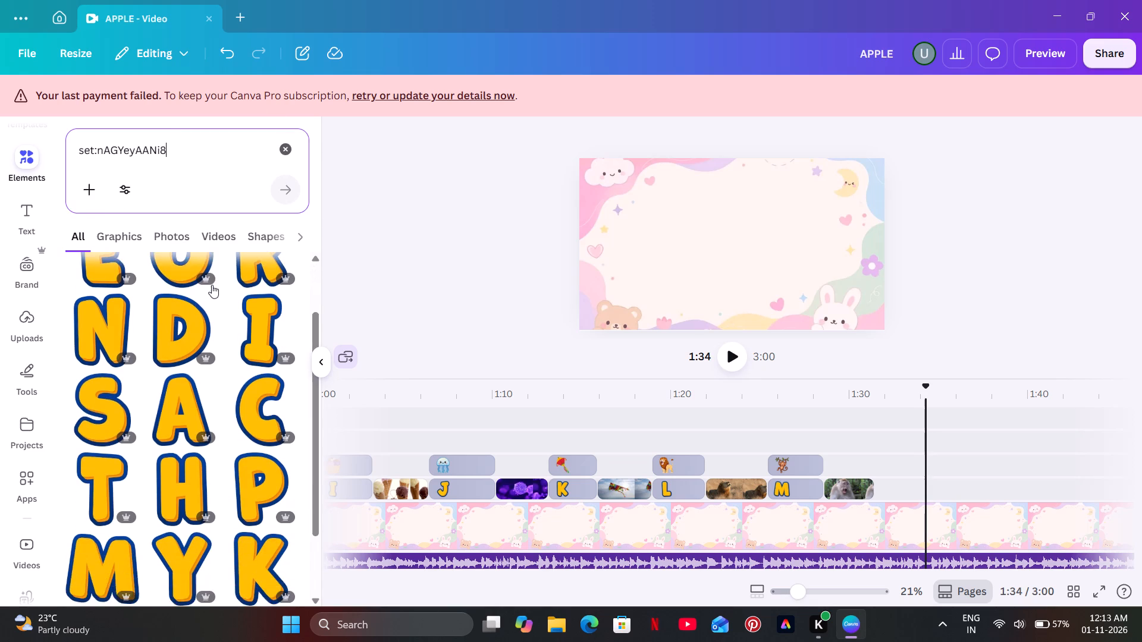
scroll(212, 285, down, 5)
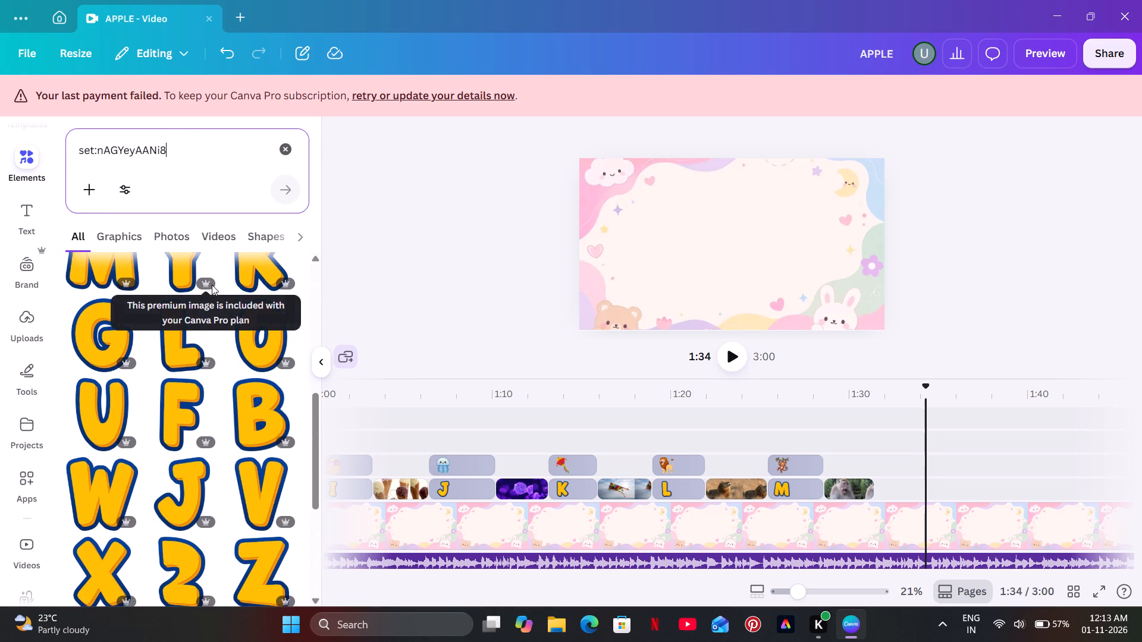
scroll(212, 285, down, 4)
scroll(212, 285, up, 9)
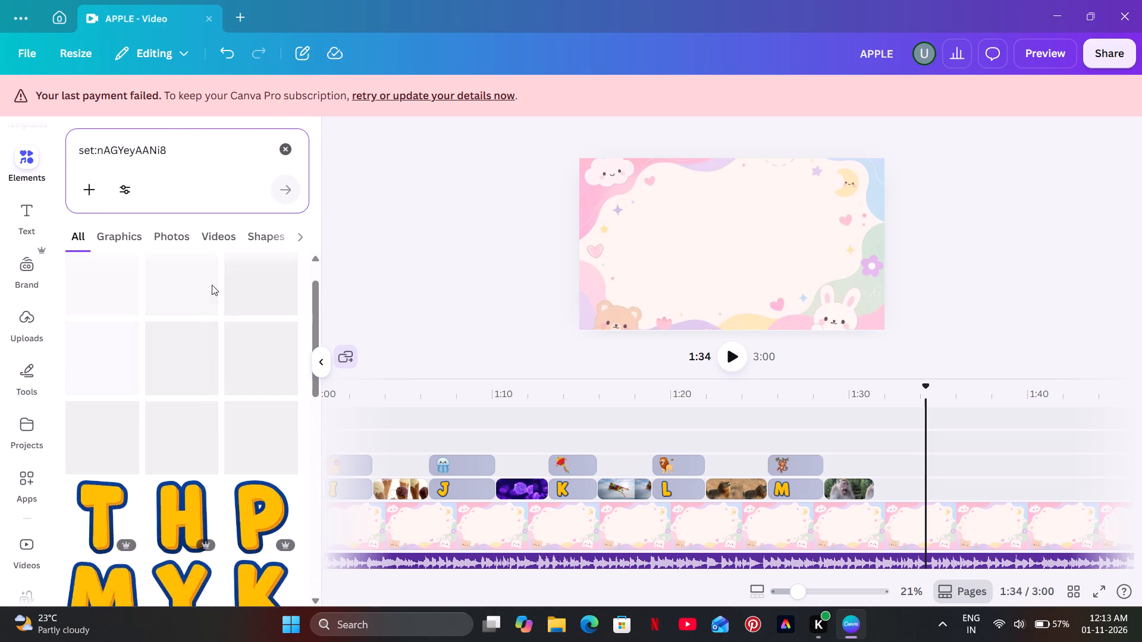
drag(95, 400, 143, 395)
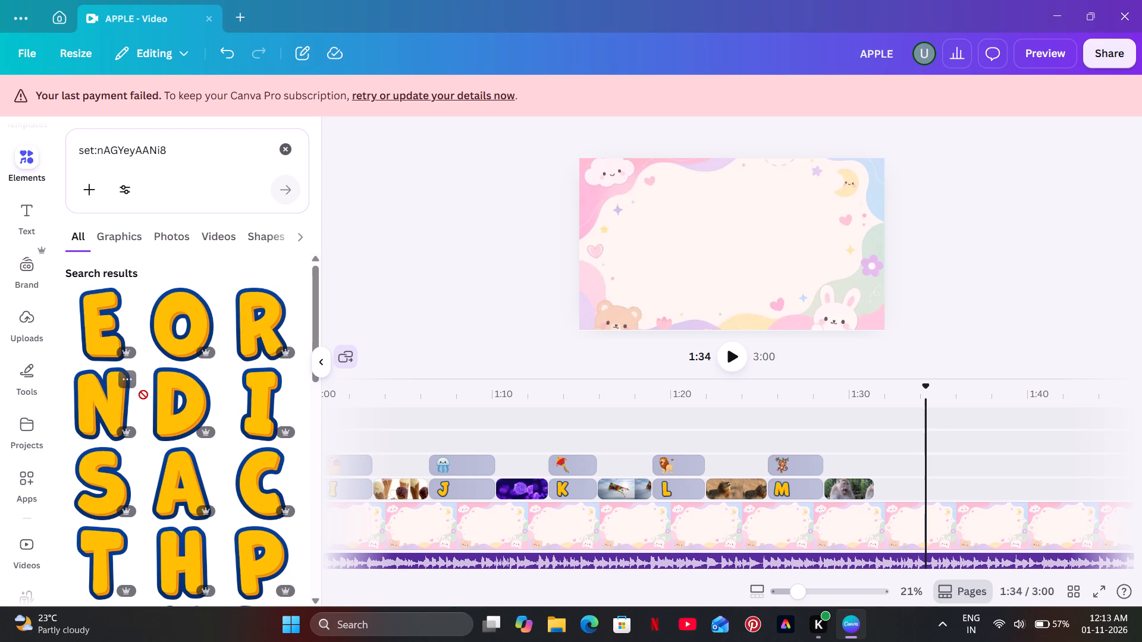
drag(143, 395, 899, 461)
drag(899, 461, 895, 467)
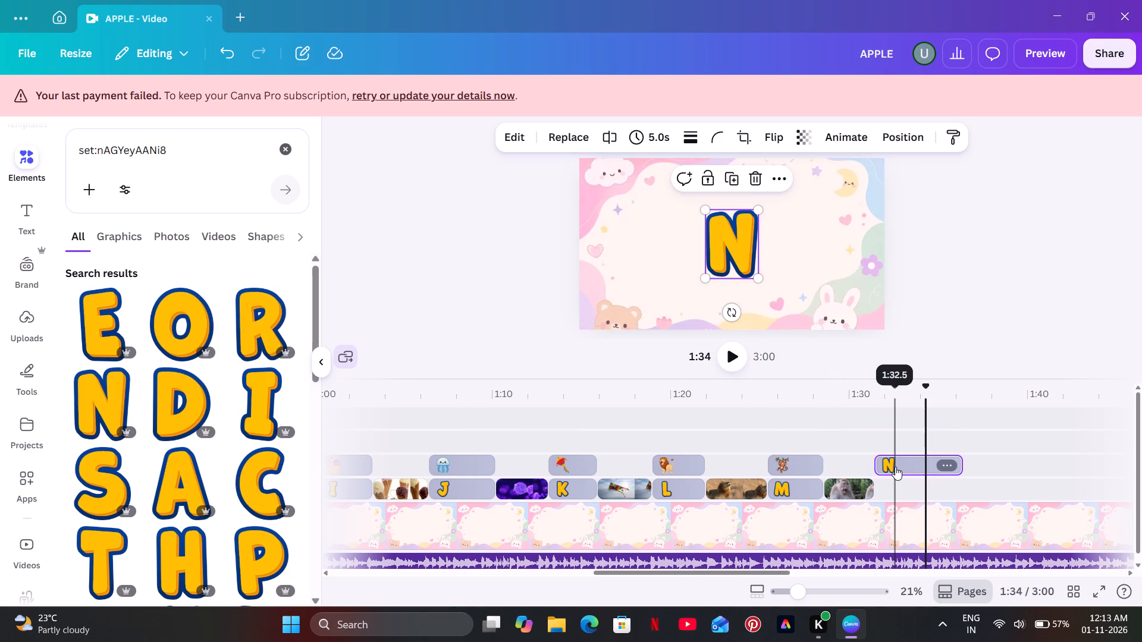
drag(895, 458, 898, 481)
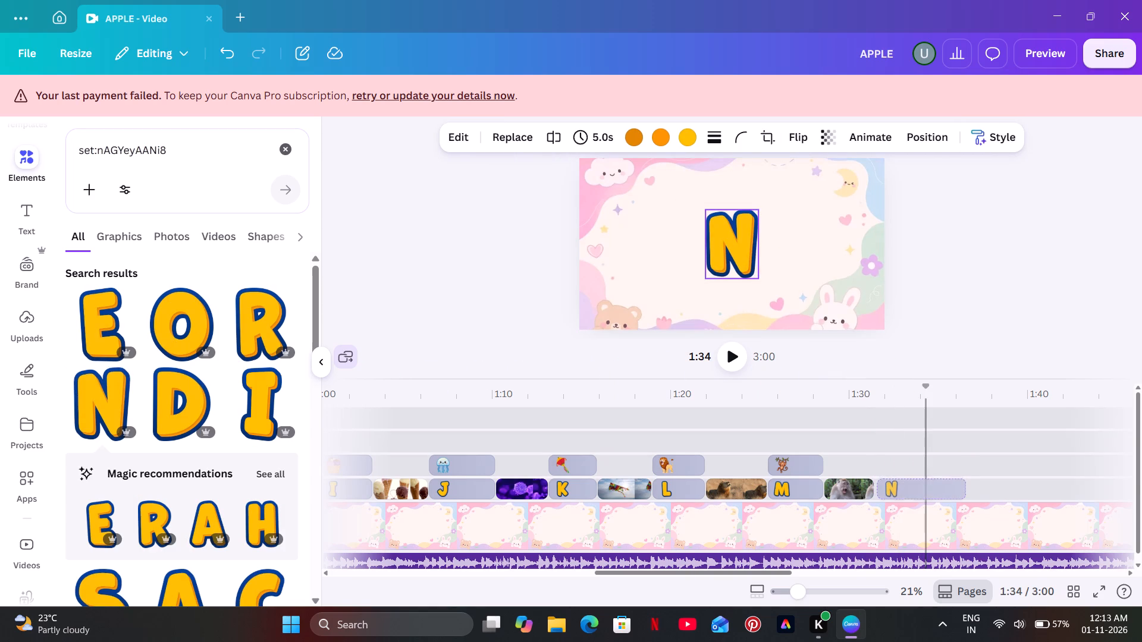
drag(898, 481, 902, 479)
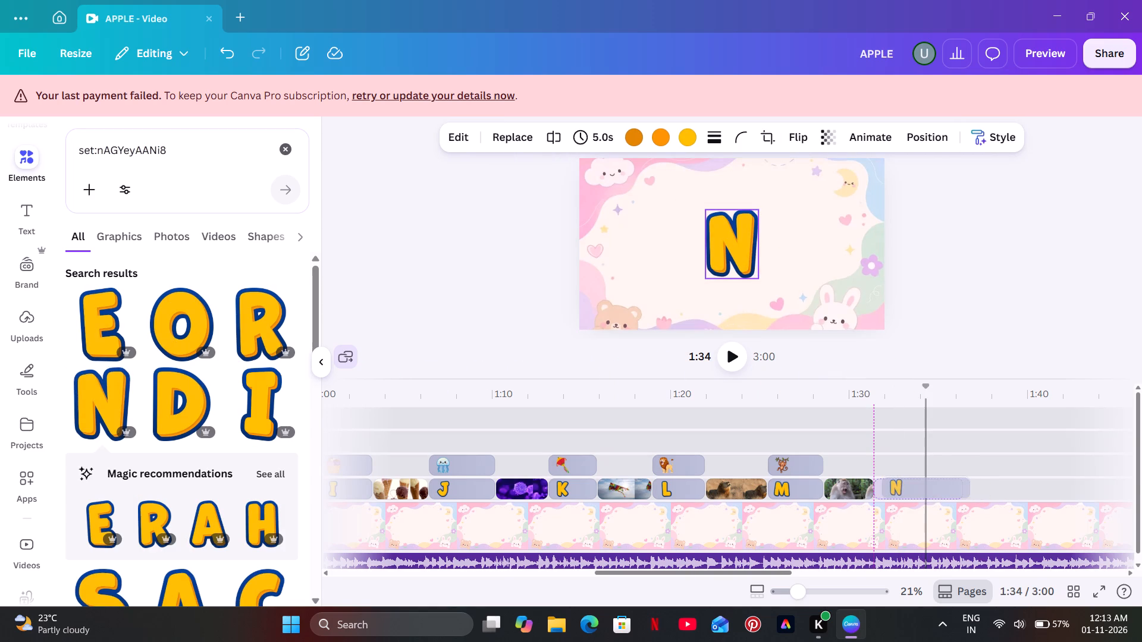
drag(902, 479, 902, 479)
Play from 1:29 into the N clip, and shorten the clip to 2.8 seconds.
click(848, 432)
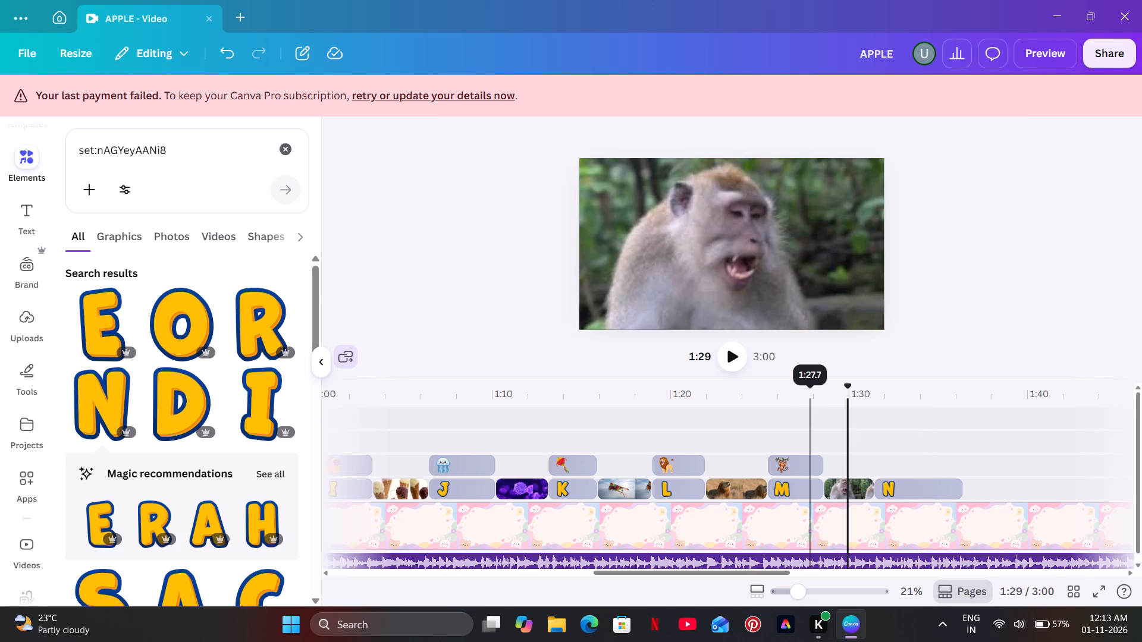
click(732, 366)
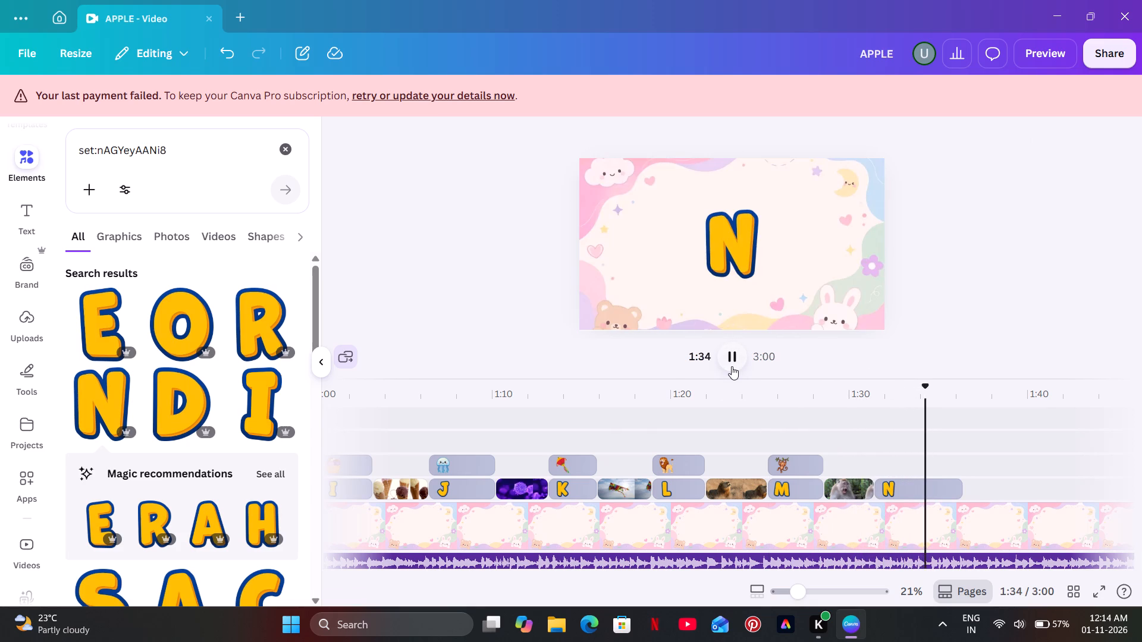
click(732, 366)
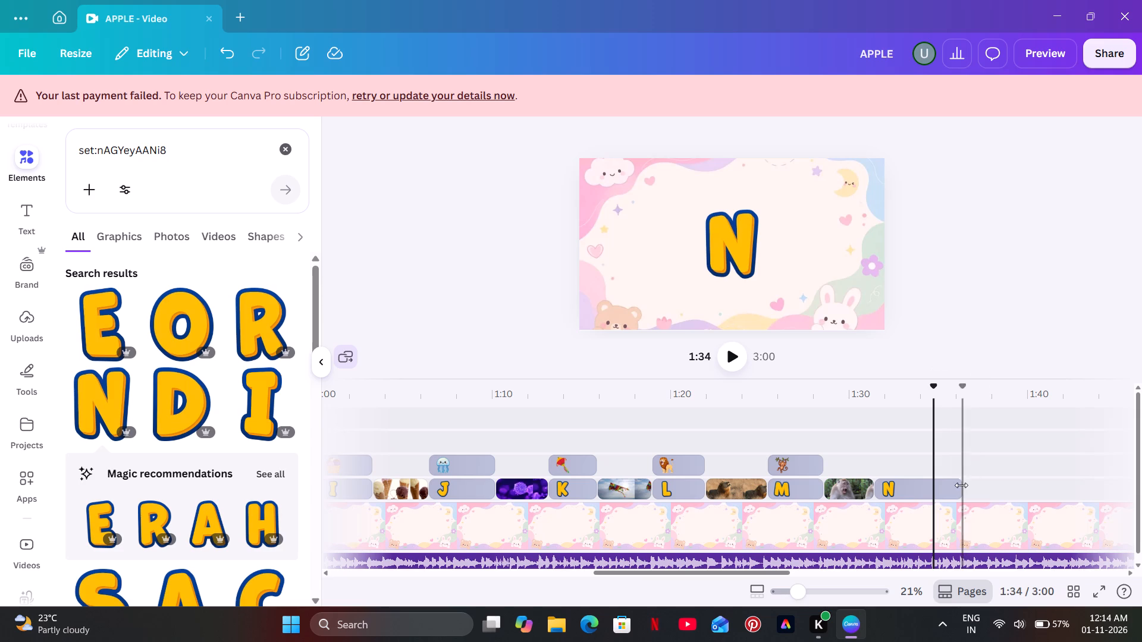
drag(961, 486, 924, 495)
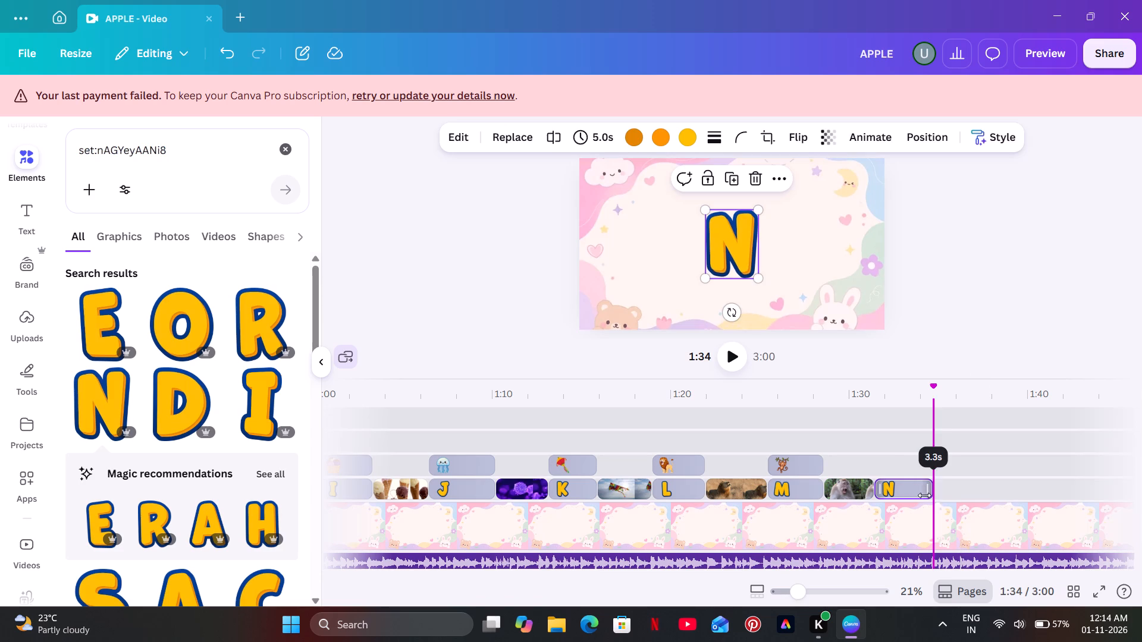
drag(924, 495, 922, 494)
At 1:32, shrink the letter N to about 261 × 339 and place it in the left part of the scene.
click(900, 460)
click(706, 238)
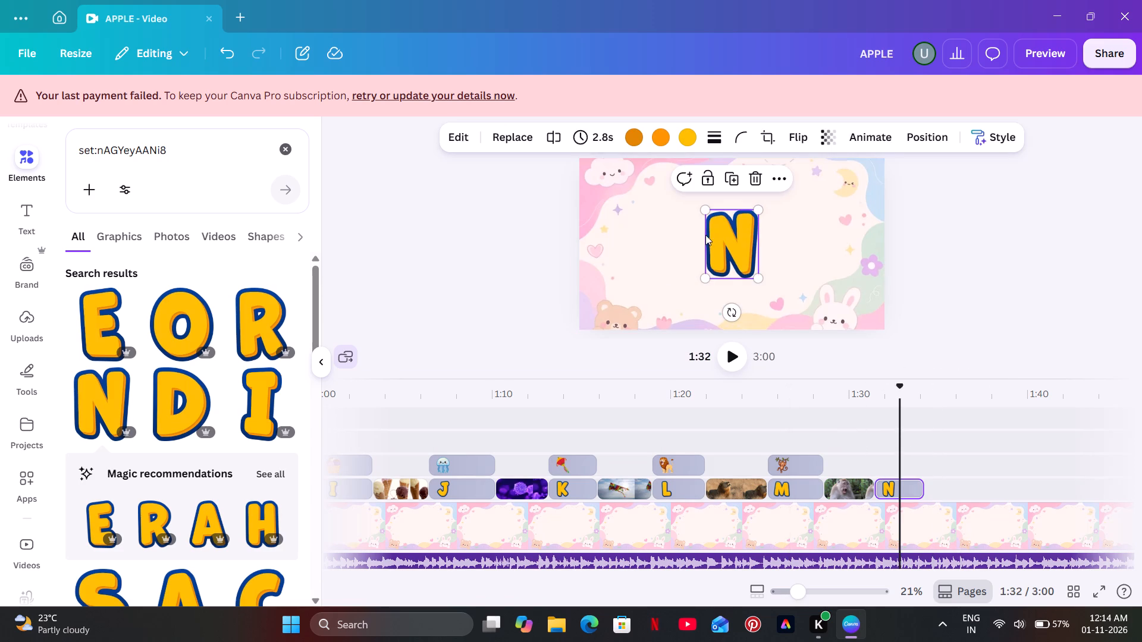
drag(706, 216, 714, 226)
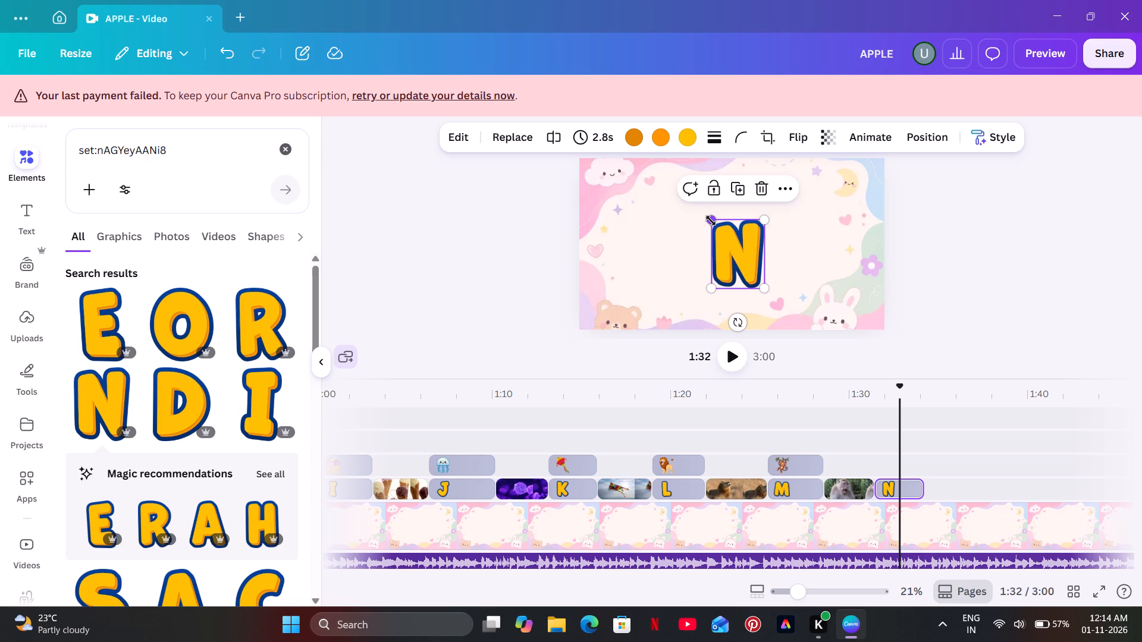
drag(711, 221, 723, 238)
click(723, 238)
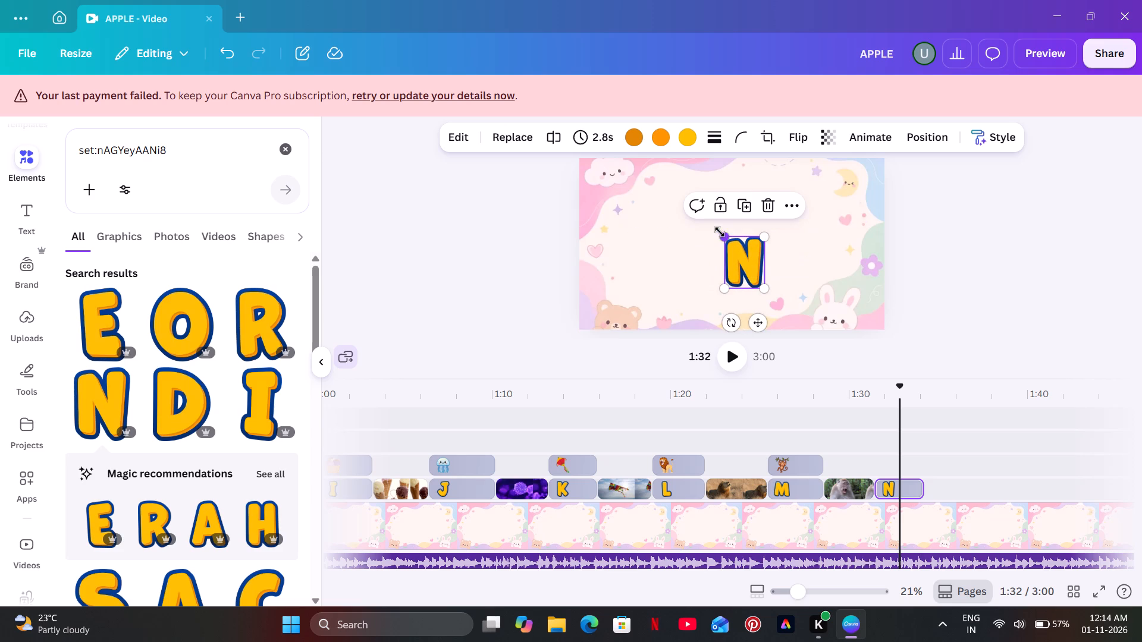
drag(723, 235, 707, 226)
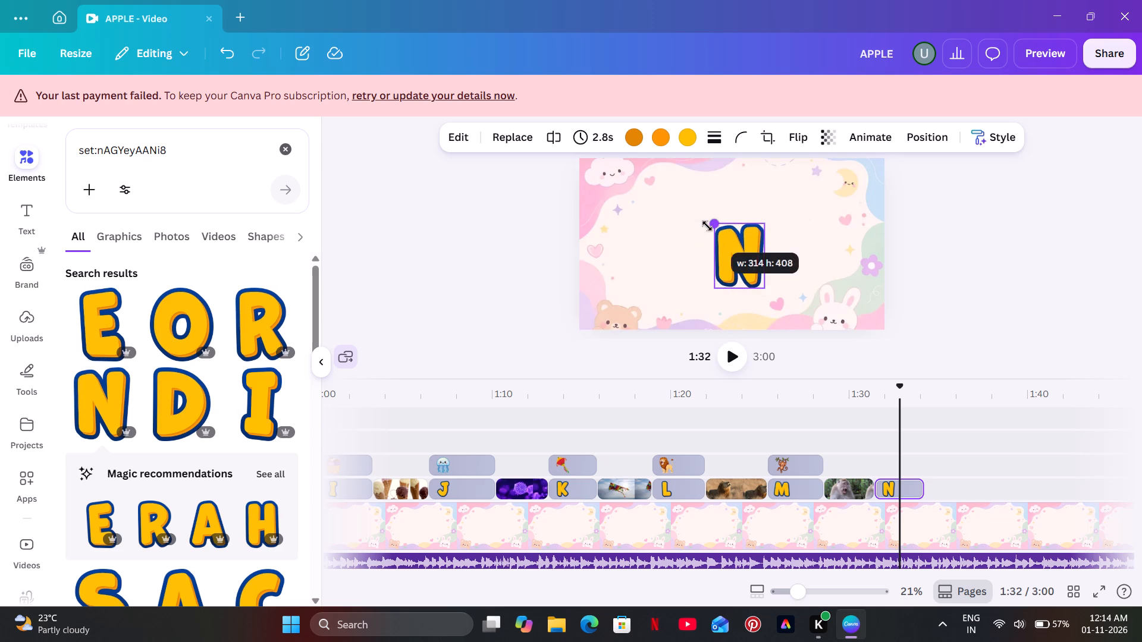
drag(707, 226, 720, 243)
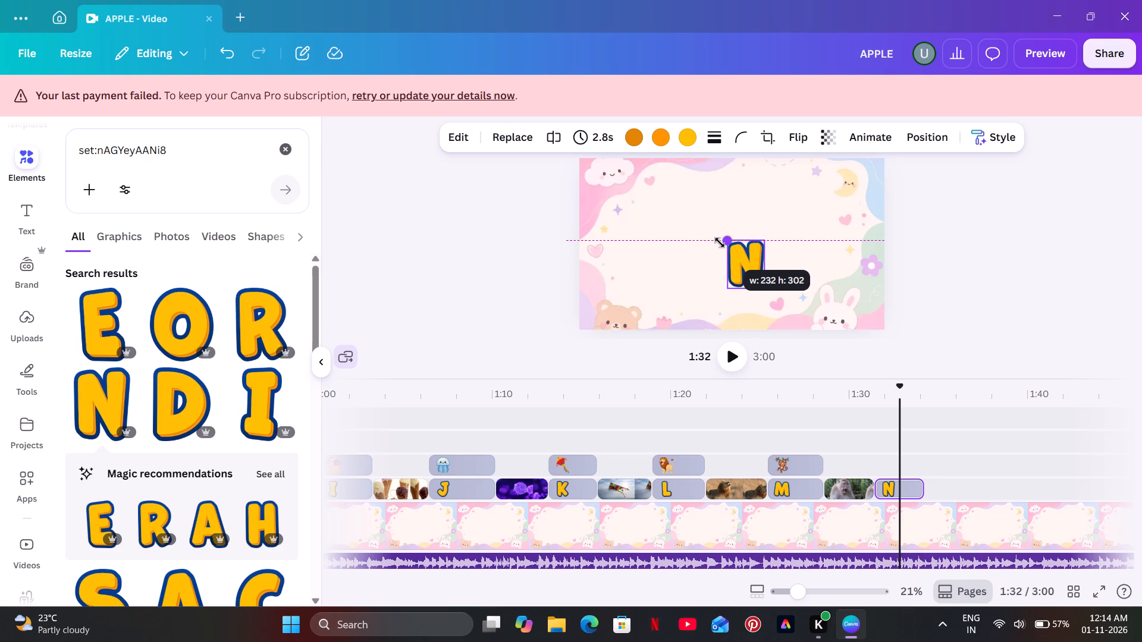
drag(720, 243, 717, 239)
drag(747, 259, 719, 250)
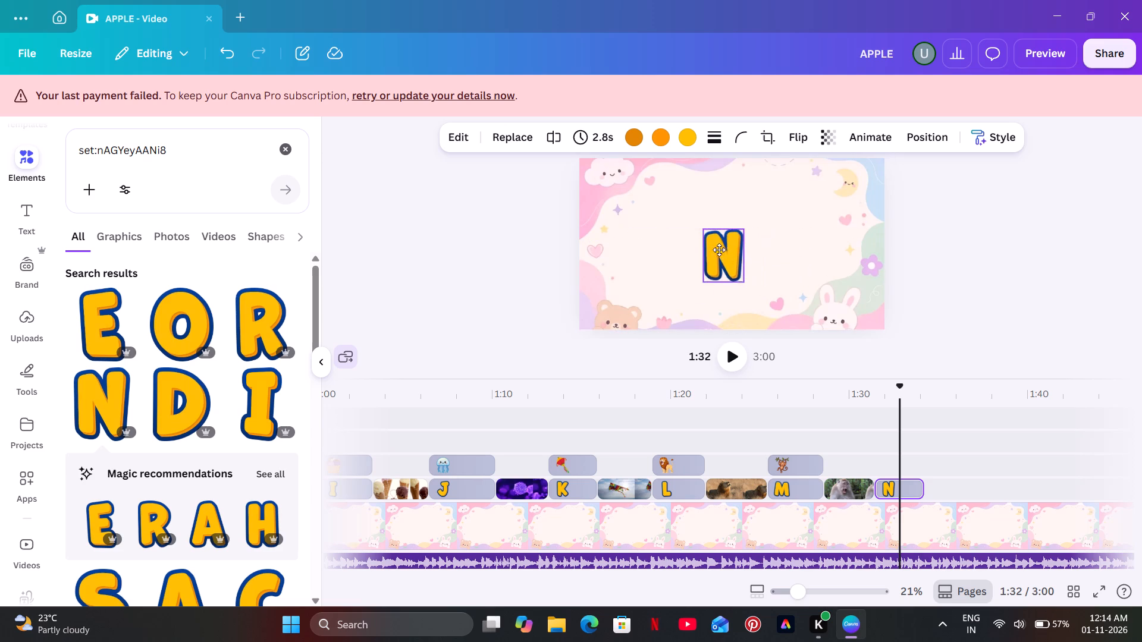
drag(719, 250, 658, 244)
click(677, 270)
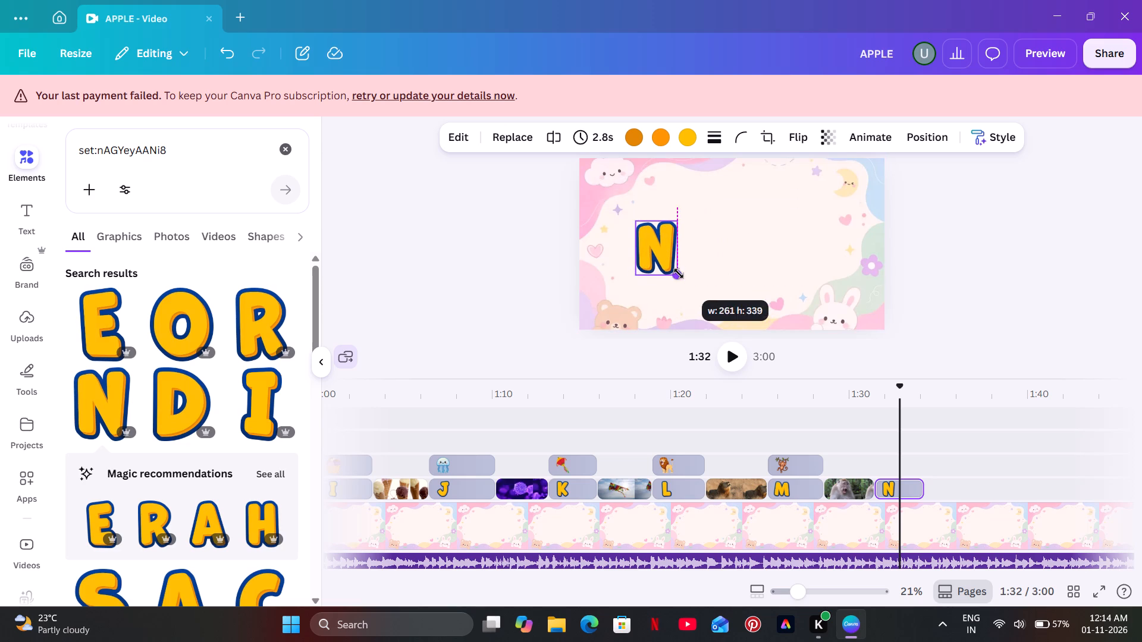
click(649, 255)
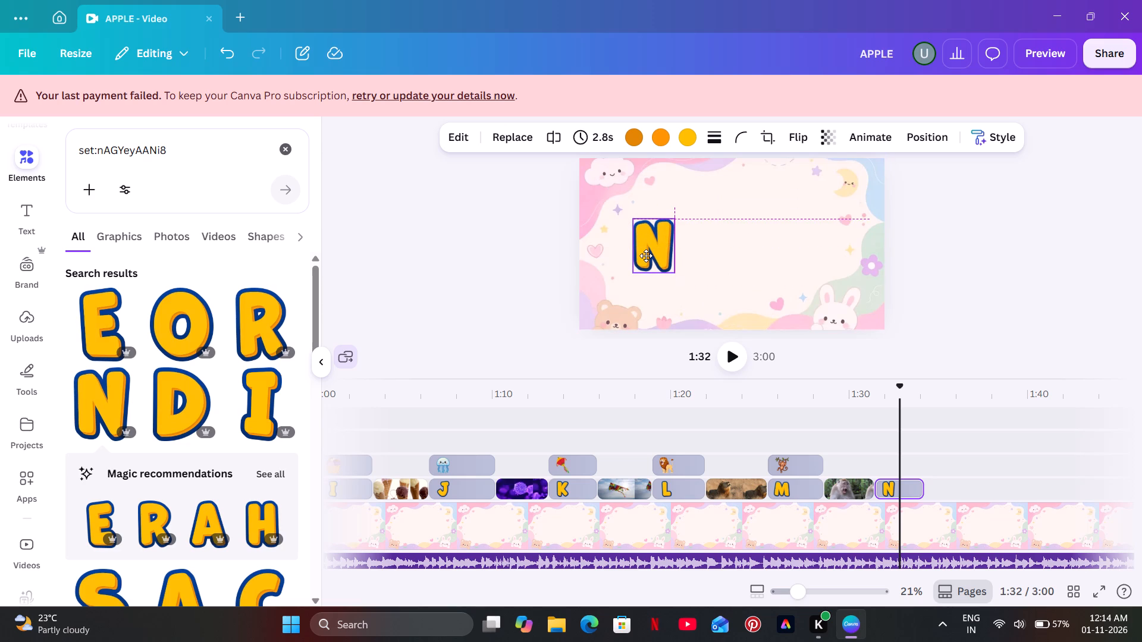
click(602, 259)
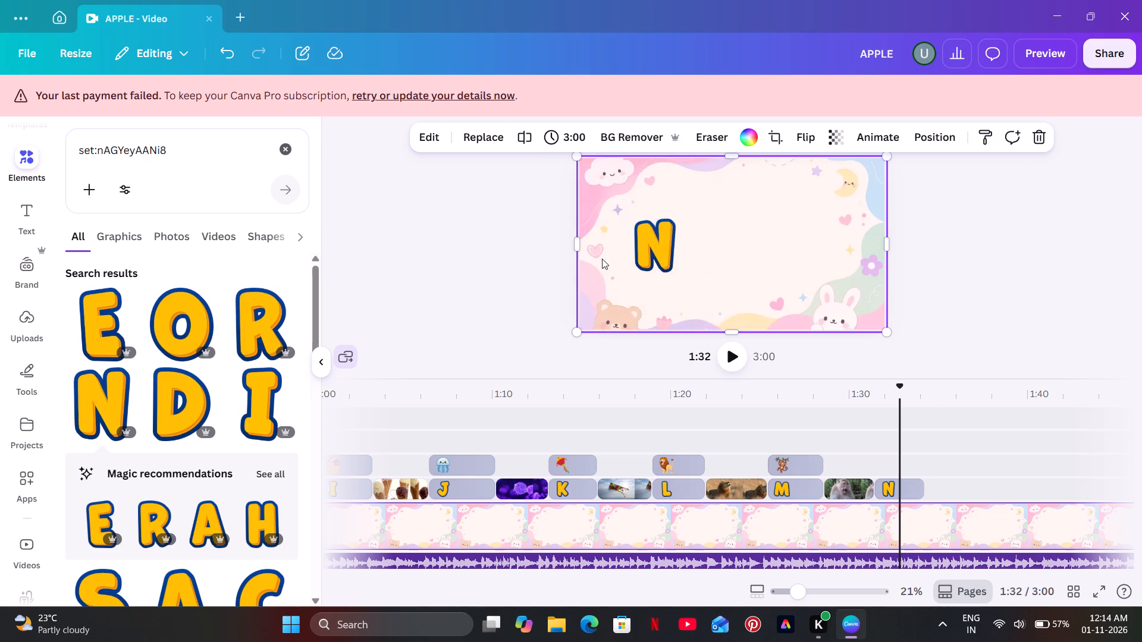
Enlarge the letter N slightly and nudge it a little further left in the scene.
click(655, 254)
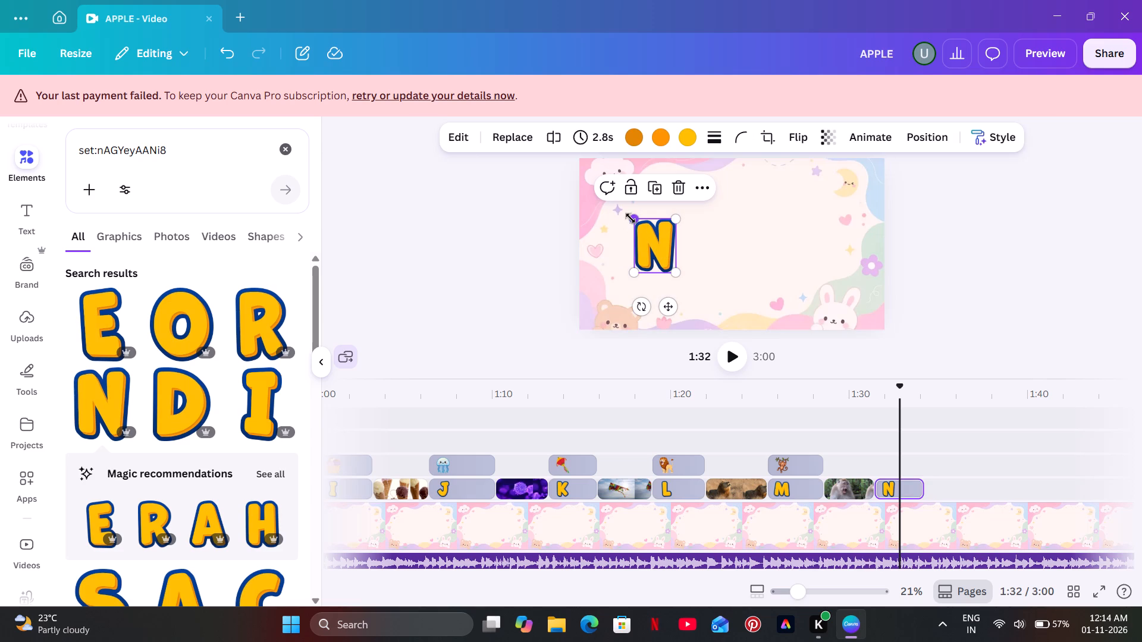
click(630, 218)
click(627, 217)
click(652, 232)
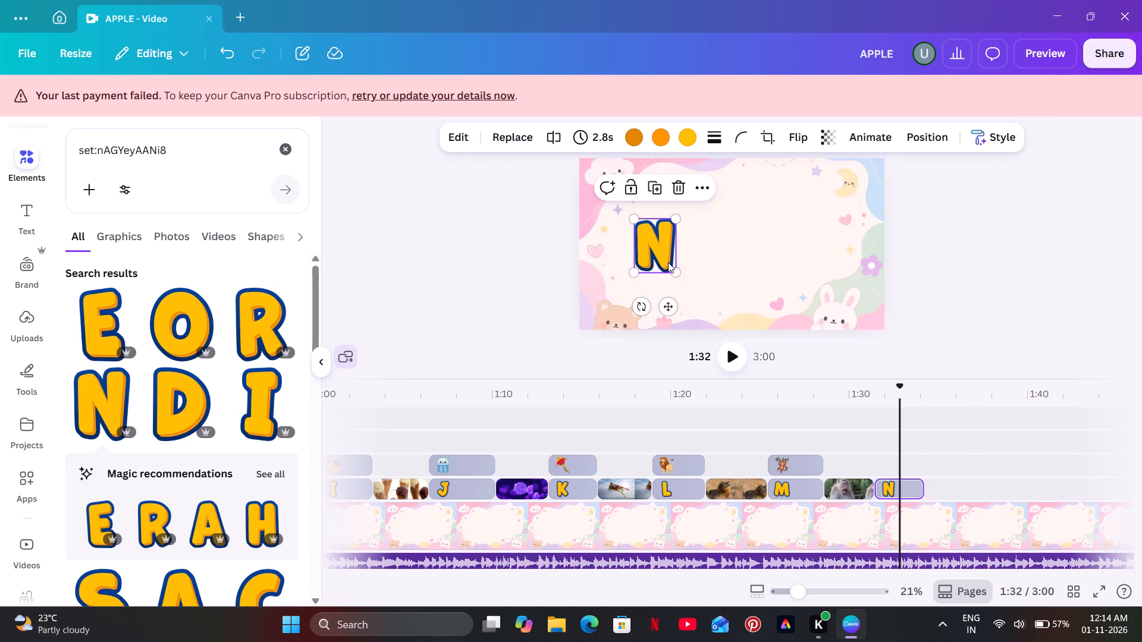
click(672, 273)
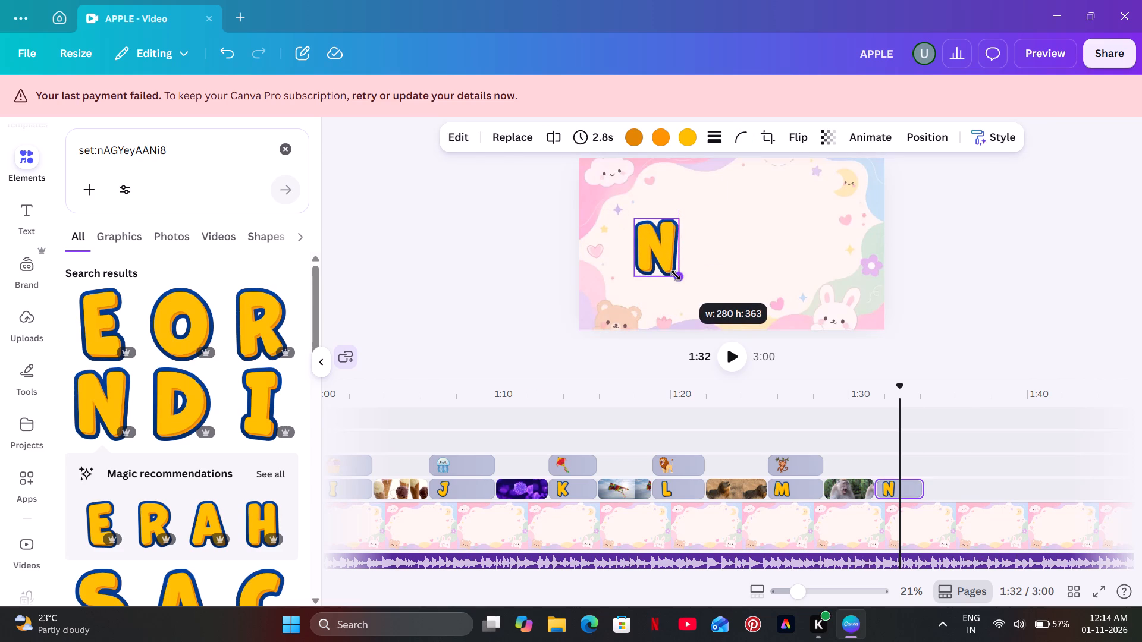
click(657, 262)
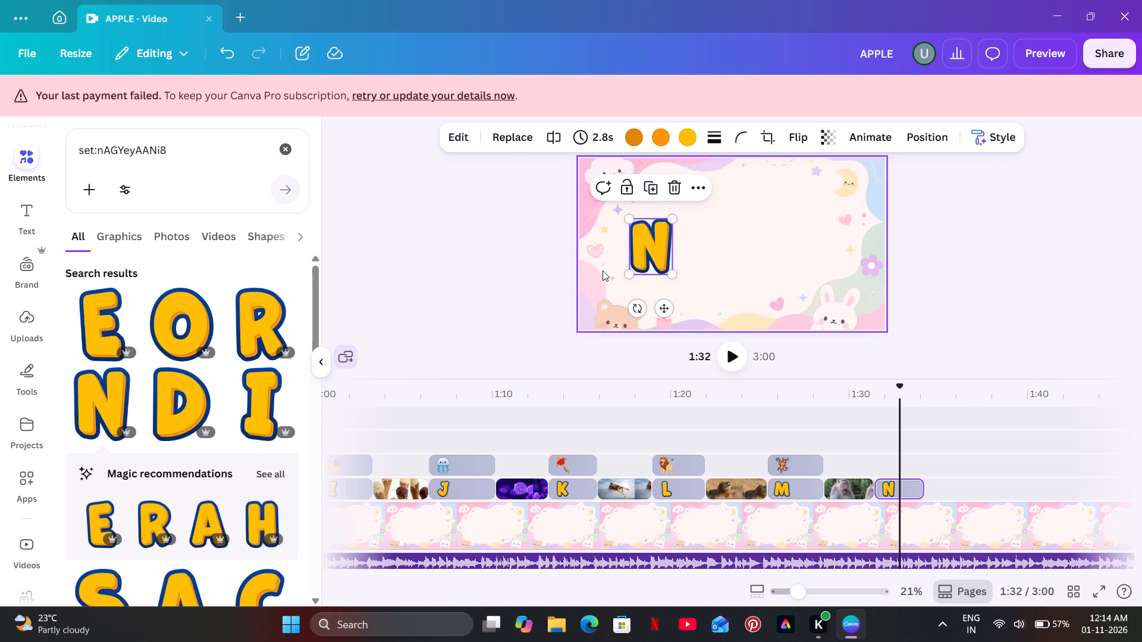
click(603, 270)
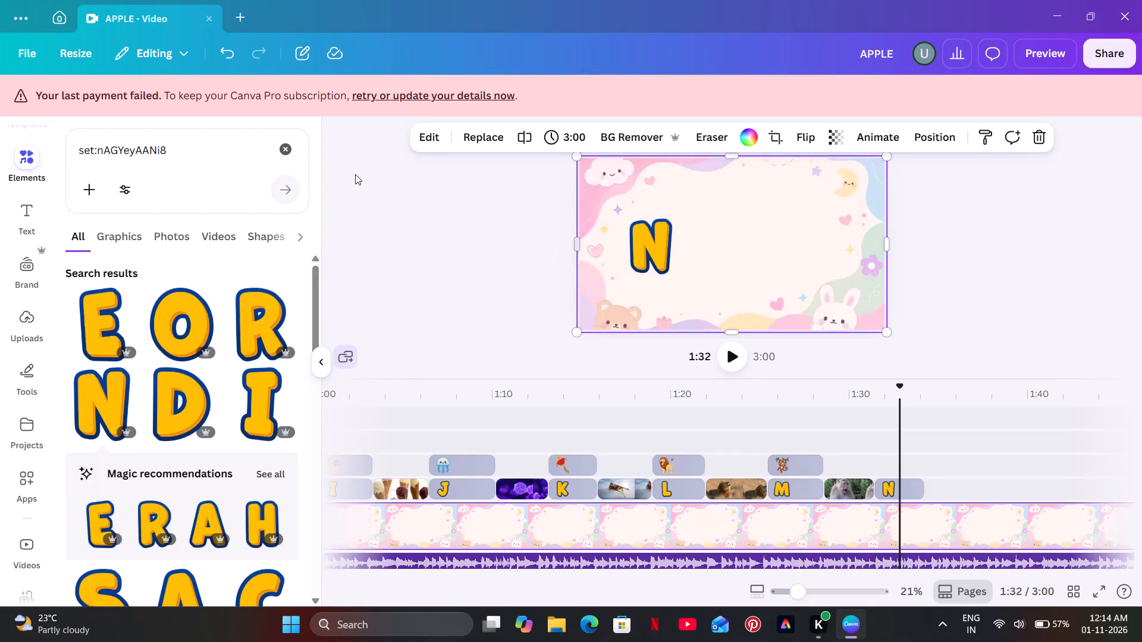
Search elements for nest and add the nest graphic with blue eggs to the track above the N clip, aligned with its start.
click(293, 149)
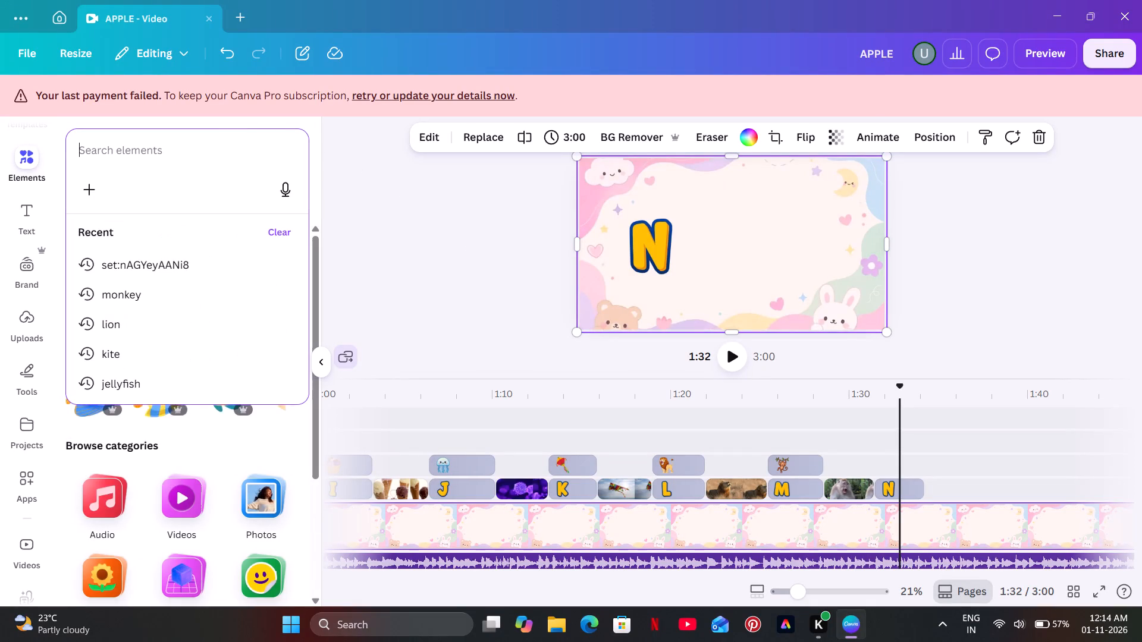
text(nest)
key(Return)
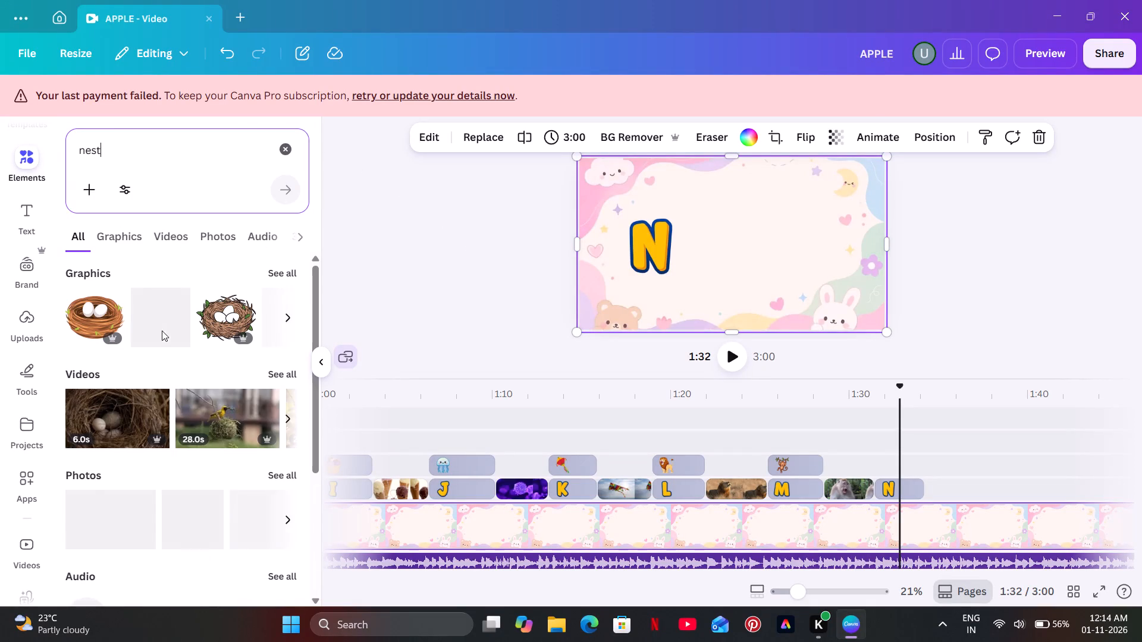
drag(168, 326, 337, 304)
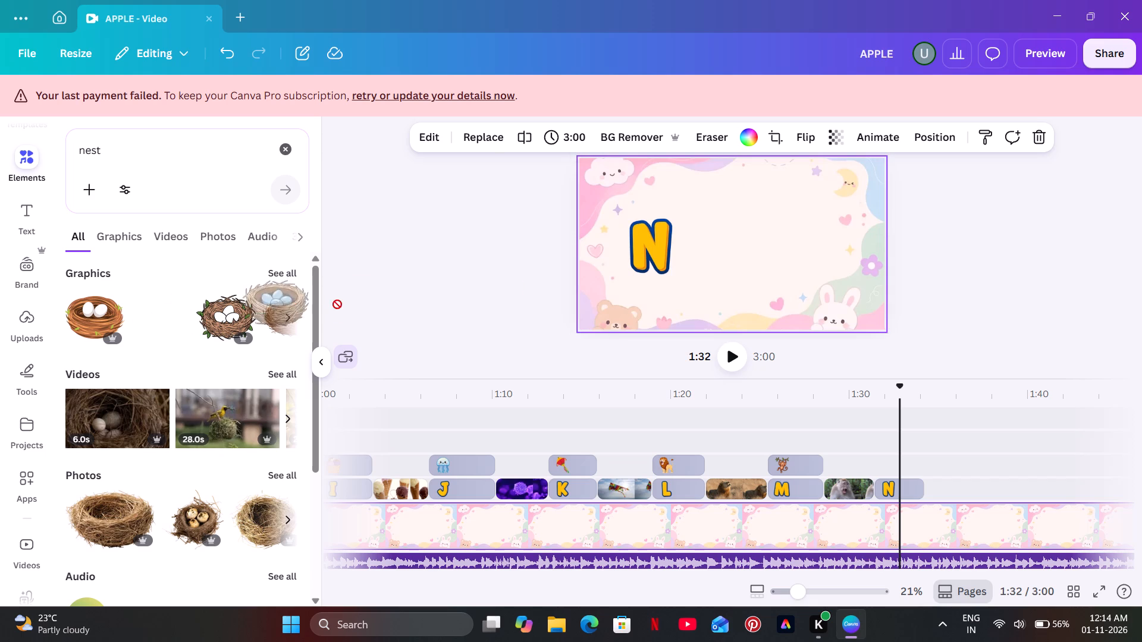
drag(337, 304, 912, 467)
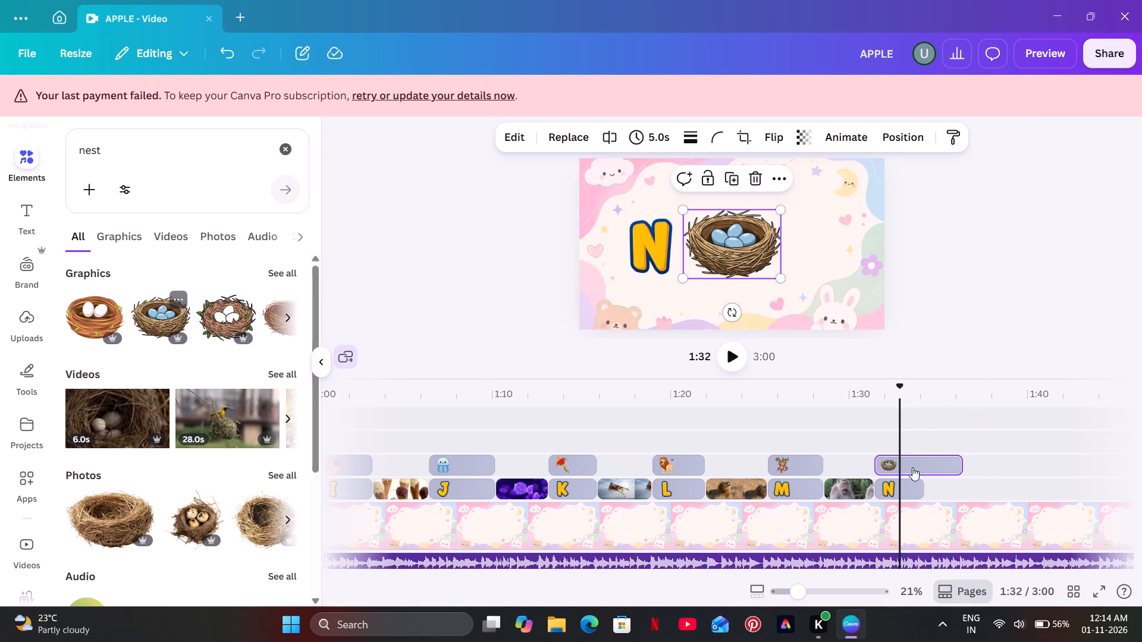
Shrink the nest graphic and move it to the right side of the scene, opposite the letter N.
drag(784, 281, 764, 266)
double_click(760, 263)
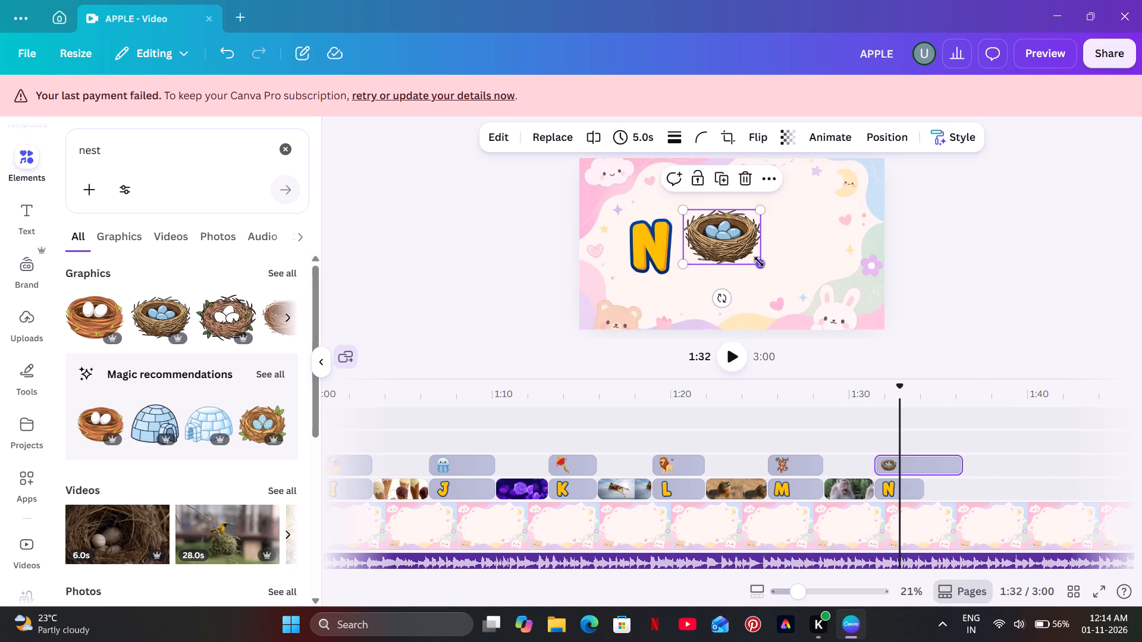
drag(757, 260, 751, 257)
click(750, 256)
drag(720, 240, 800, 243)
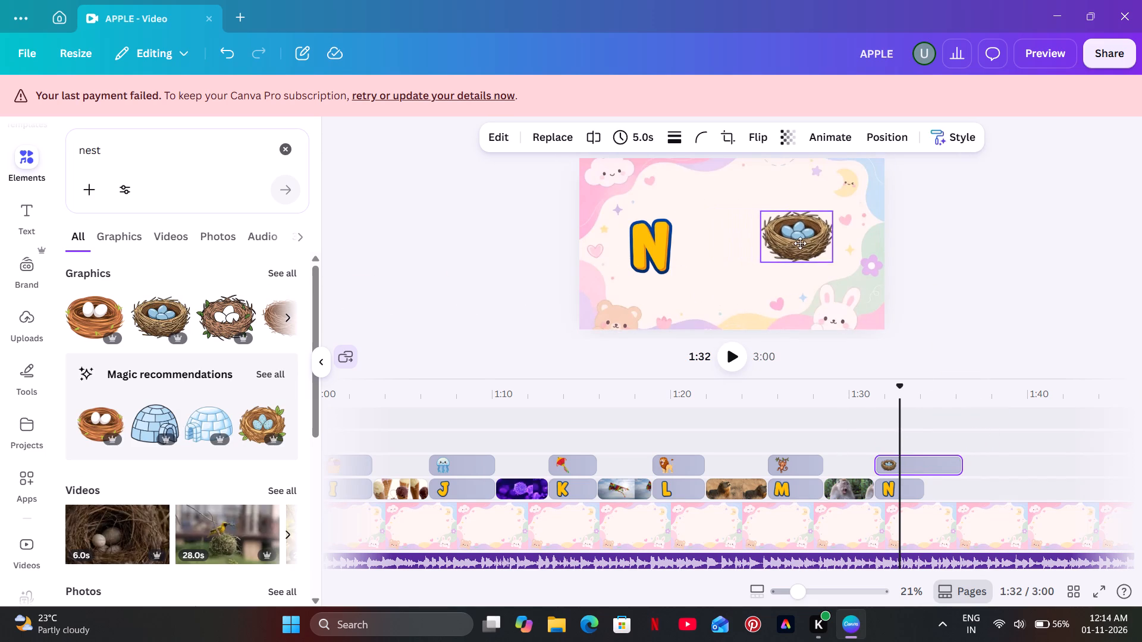
drag(800, 243, 820, 250)
drag(823, 250, 834, 251)
click(834, 251)
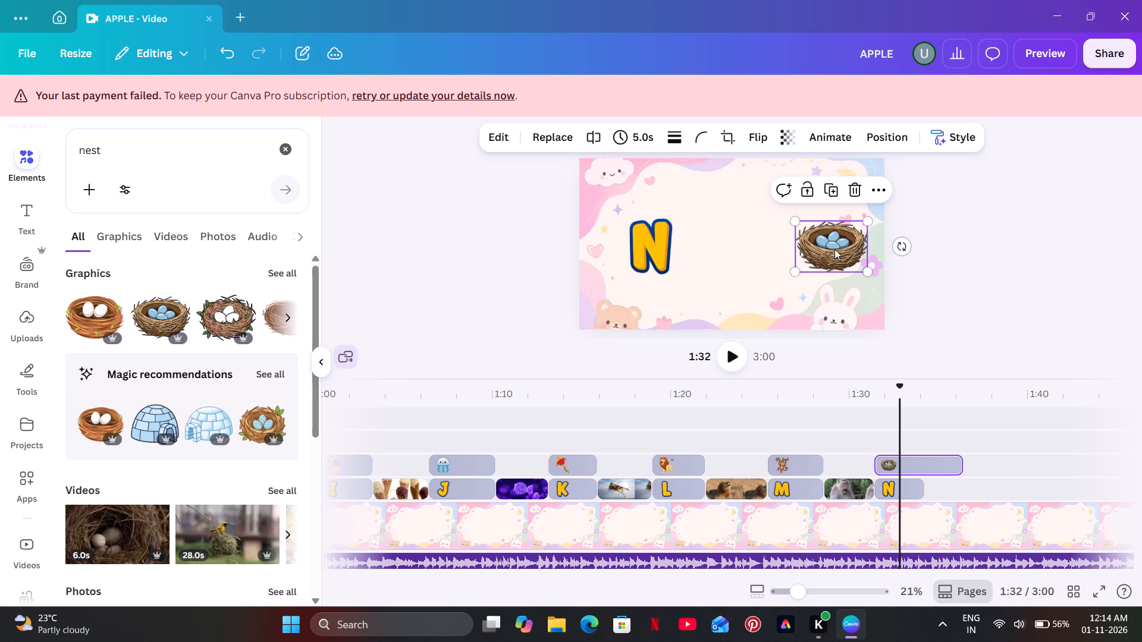
Make the nest graphic slightly smaller and fine-tune its position so it sits level with the letter N.
click(834, 237)
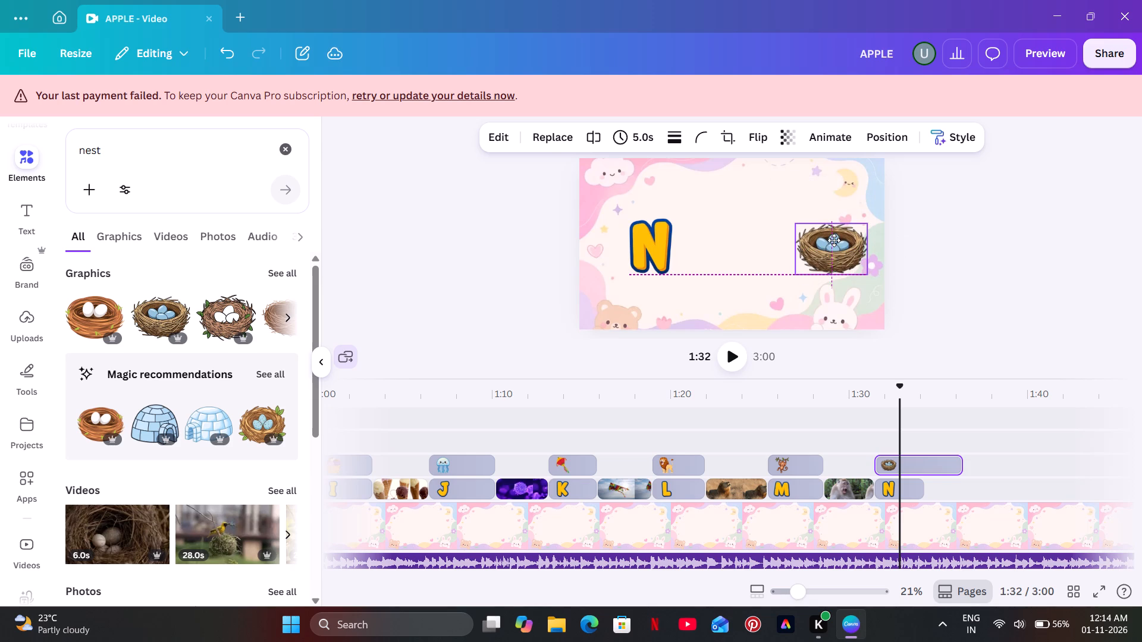
click(765, 250)
click(823, 247)
click(822, 243)
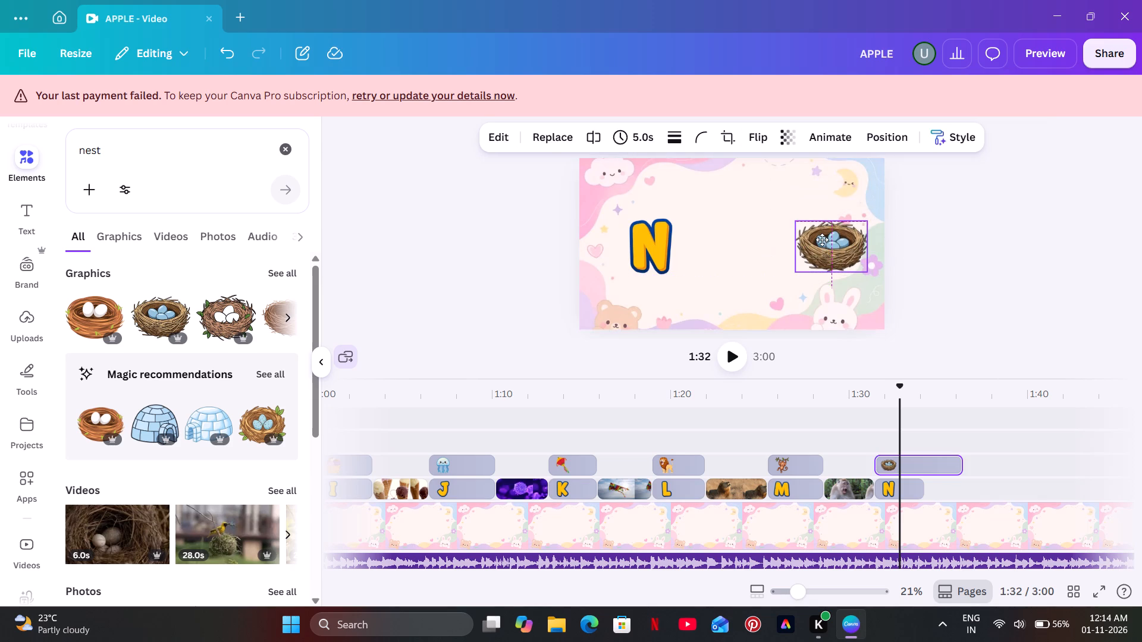
click(831, 246)
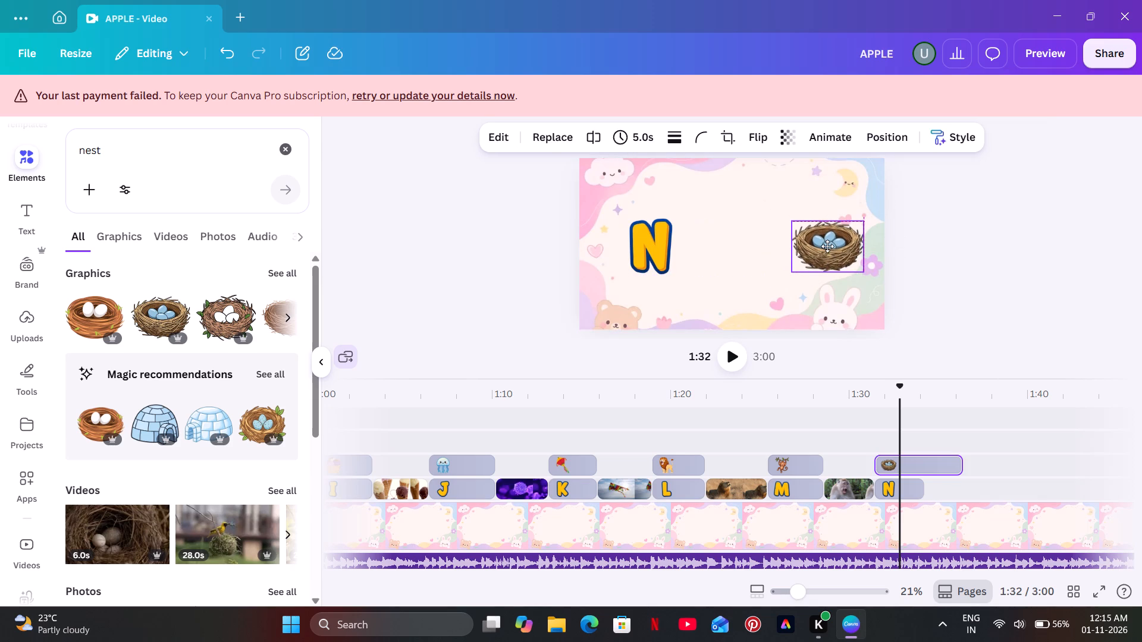
click(760, 251)
click(844, 250)
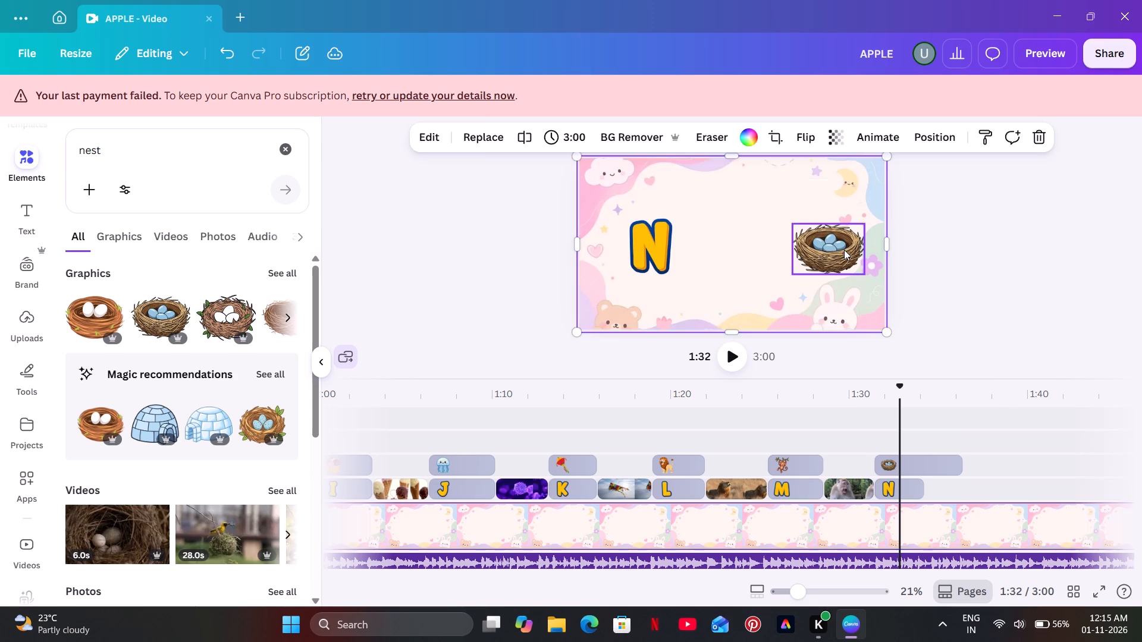
click(861, 272)
drag(830, 257, 837, 256)
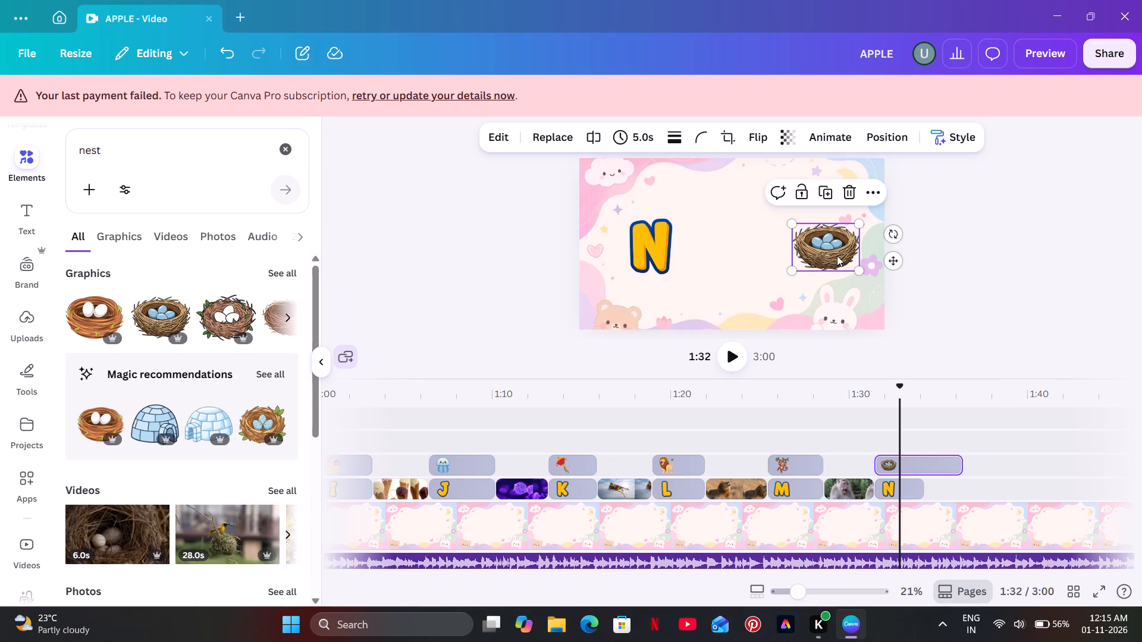
drag(837, 256, 841, 256)
click(770, 267)
drag(840, 230, 839, 231)
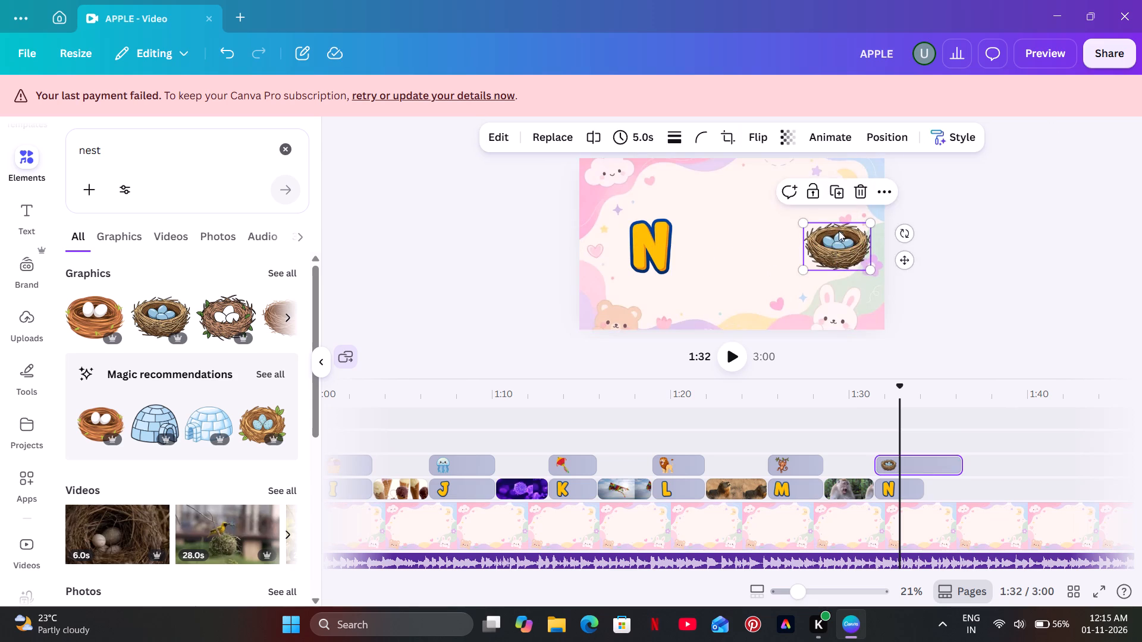
drag(839, 231, 833, 231)
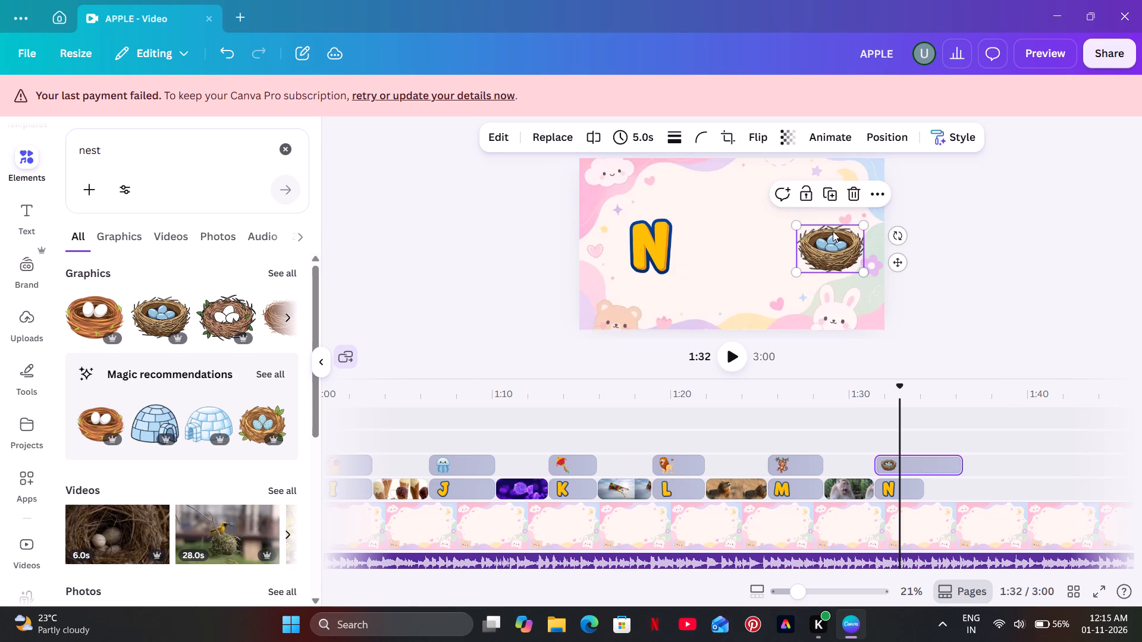
click(752, 246)
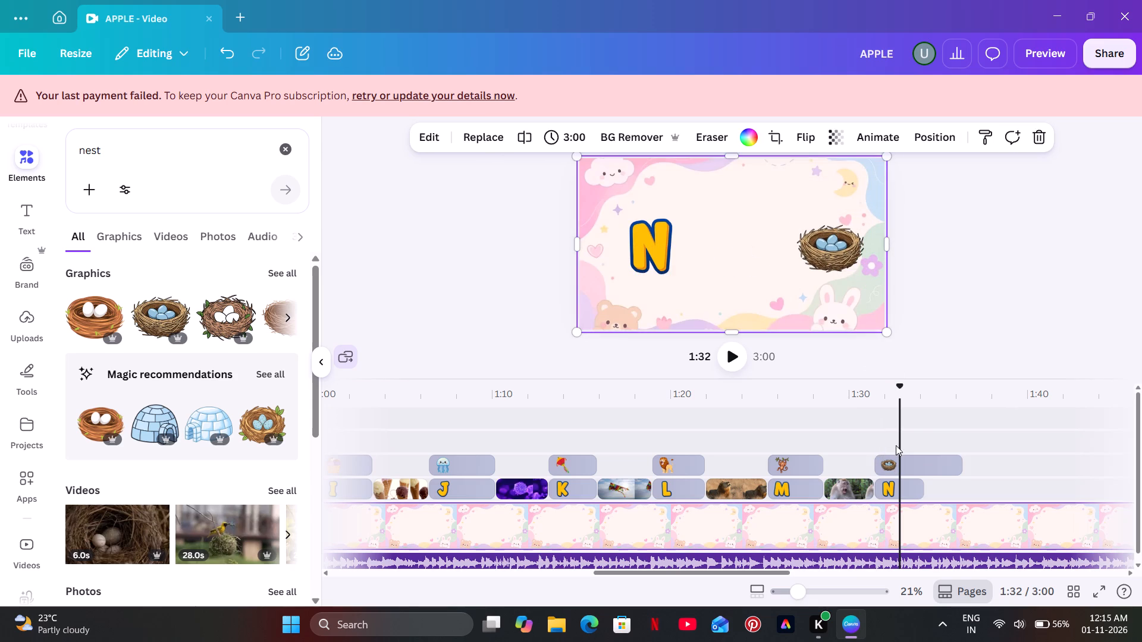
Shorten the nest clip to end together with the N clip, and play the video from 1:30.
drag(957, 462, 923, 468)
click(862, 454)
click(739, 355)
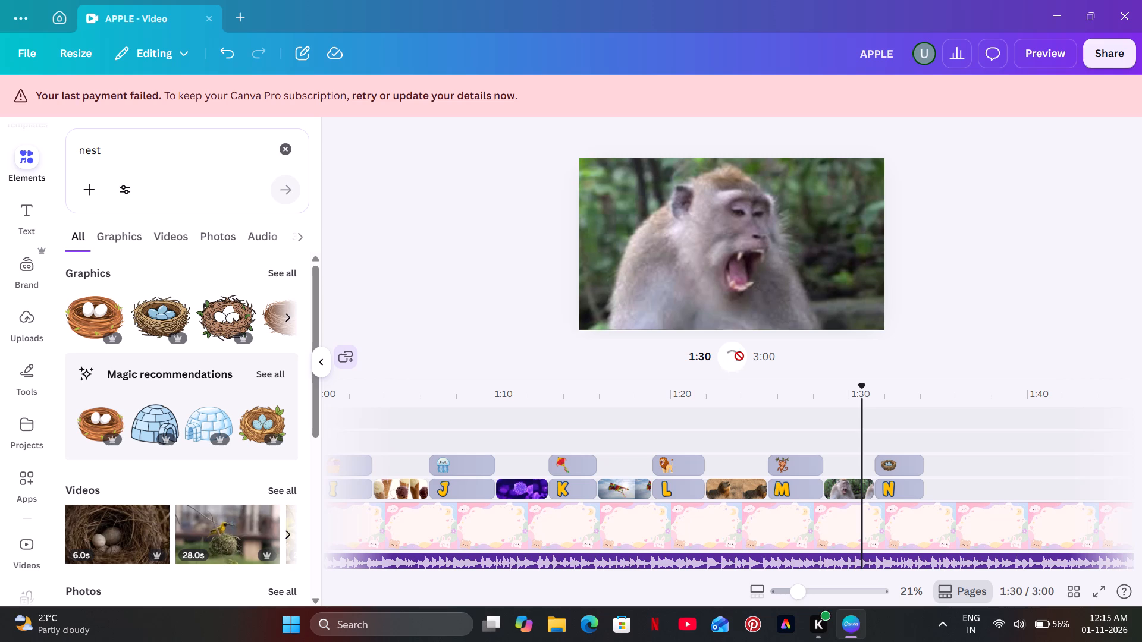
click(739, 356)
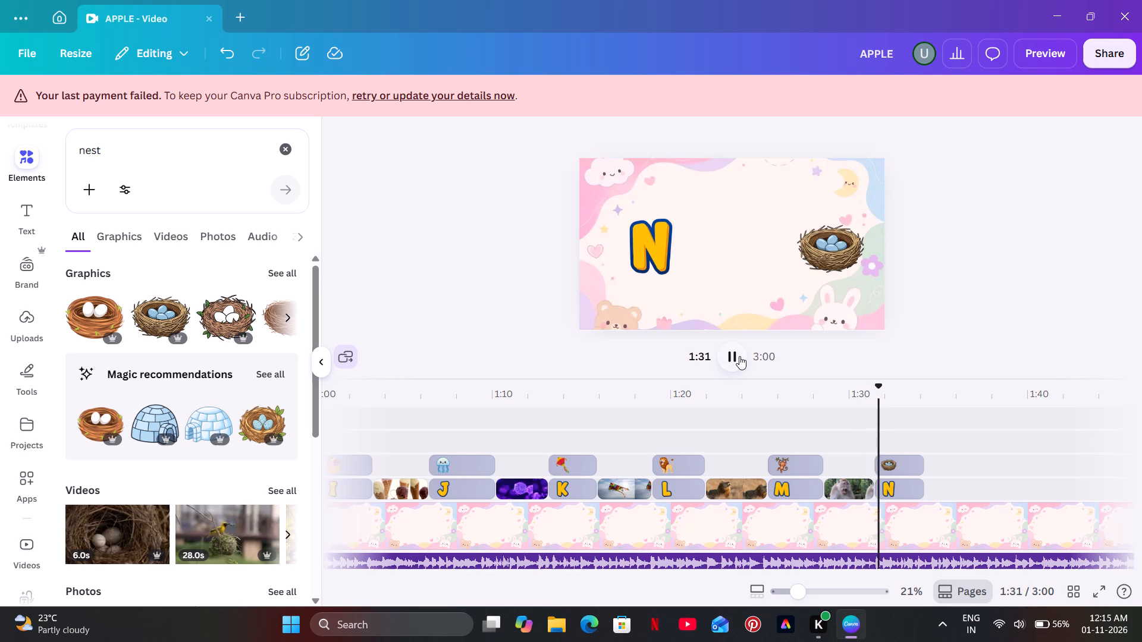
Nudge the nest graphic slightly up and left, and play on from 1:33 to about 1:37.
click(818, 248)
click(843, 250)
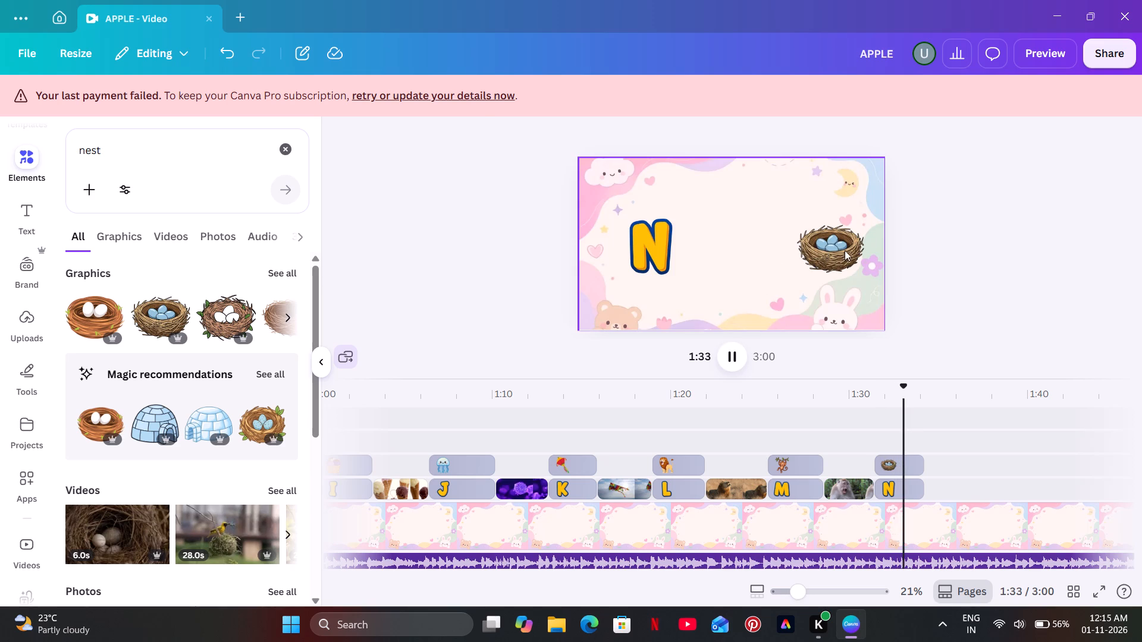
click(750, 259)
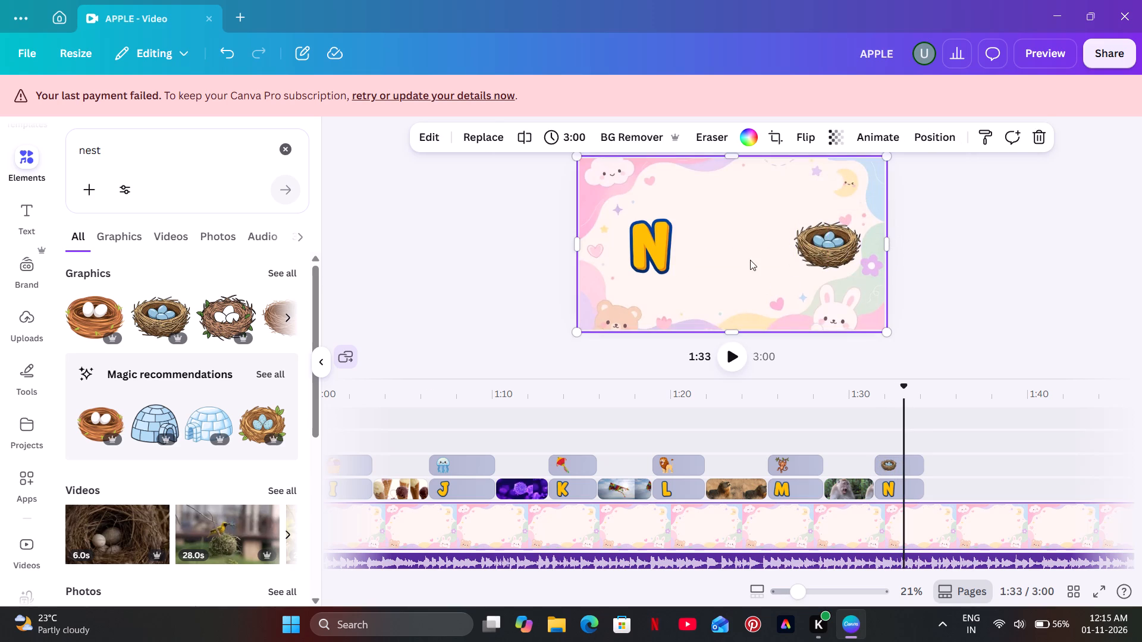
click(730, 358)
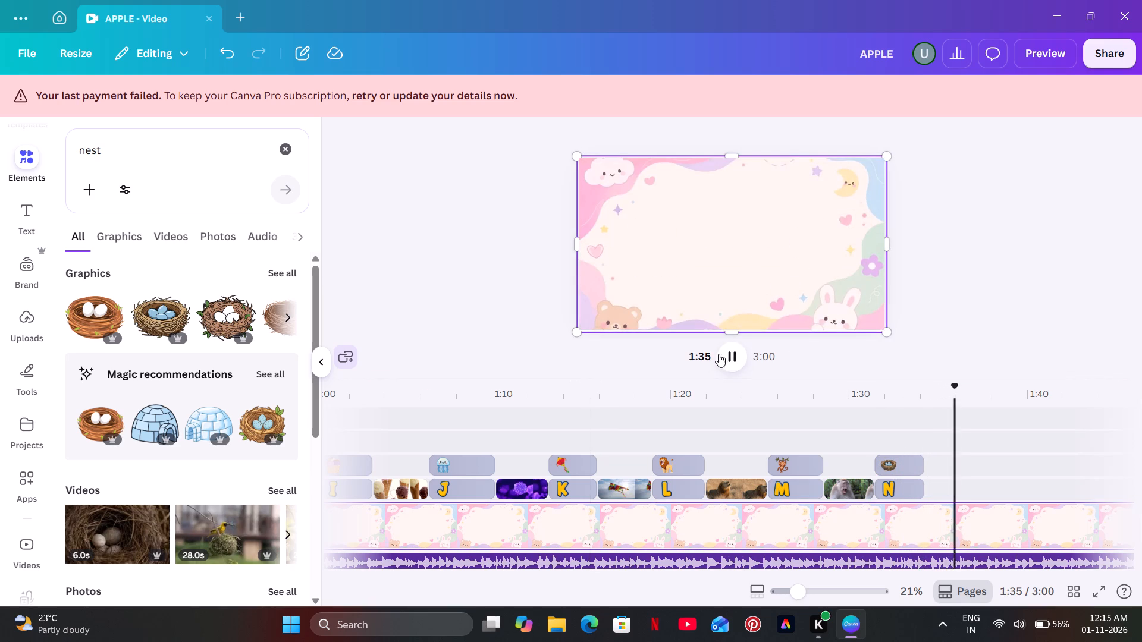
click(729, 345)
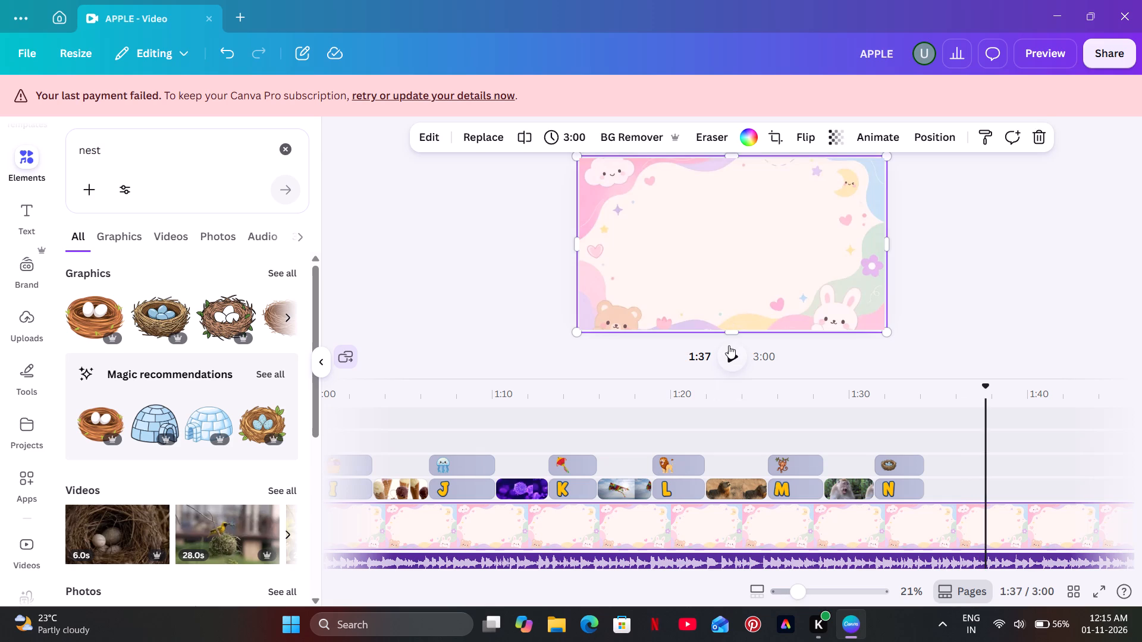
Add the 6.0 s video of eggs in a nest to the timeline directly after the N clip.
scroll(238, 384, down, 2)
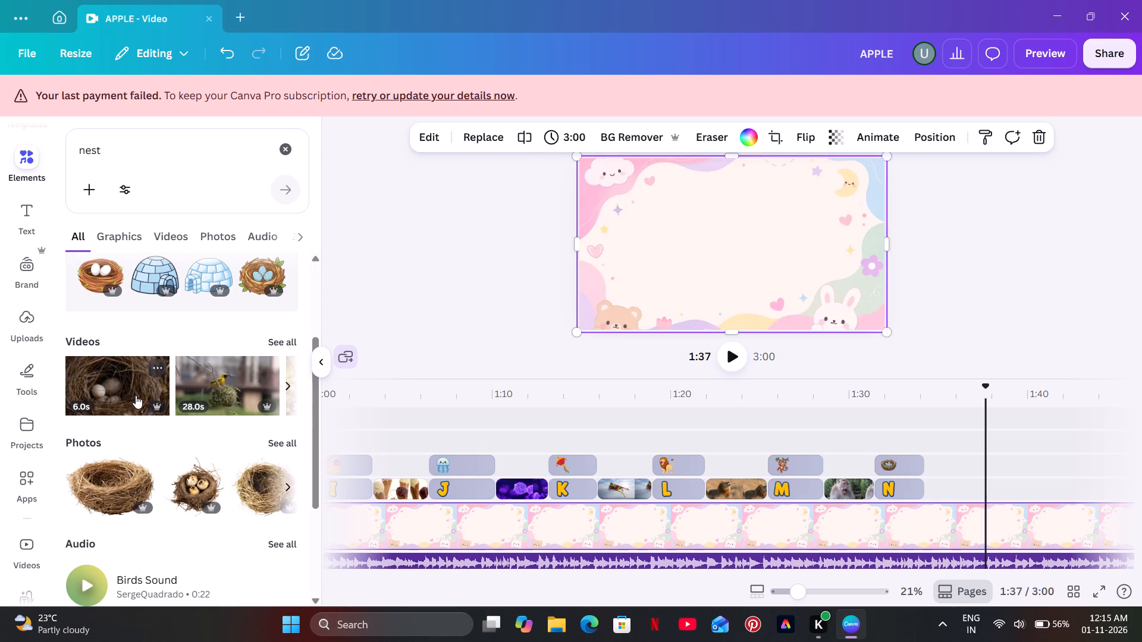
drag(136, 395, 994, 424)
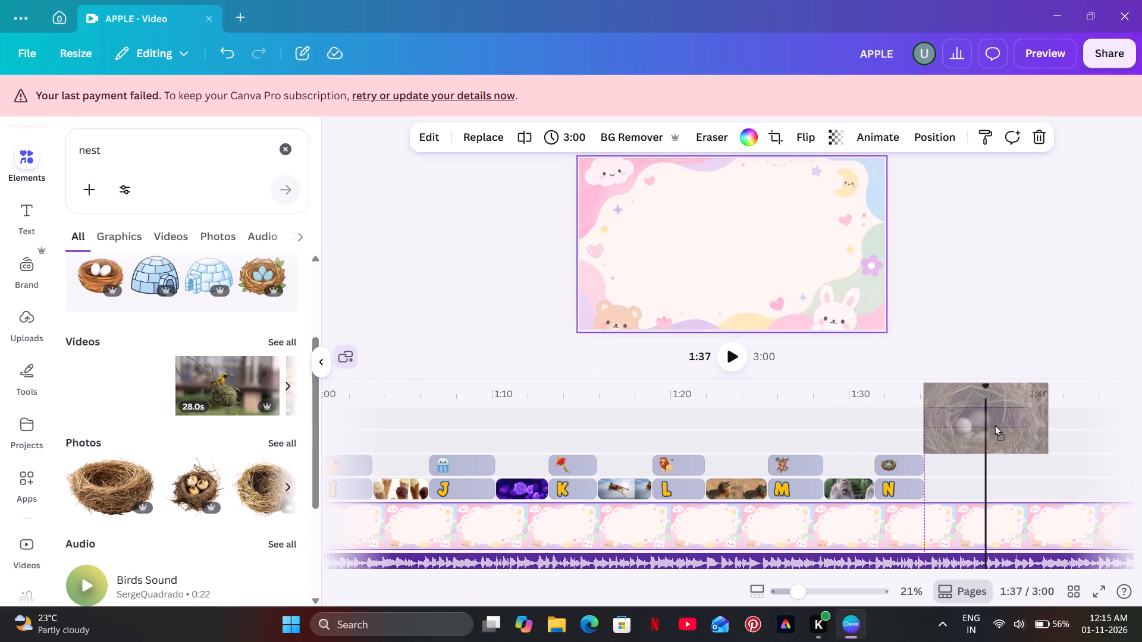
drag(994, 424, 1030, 484)
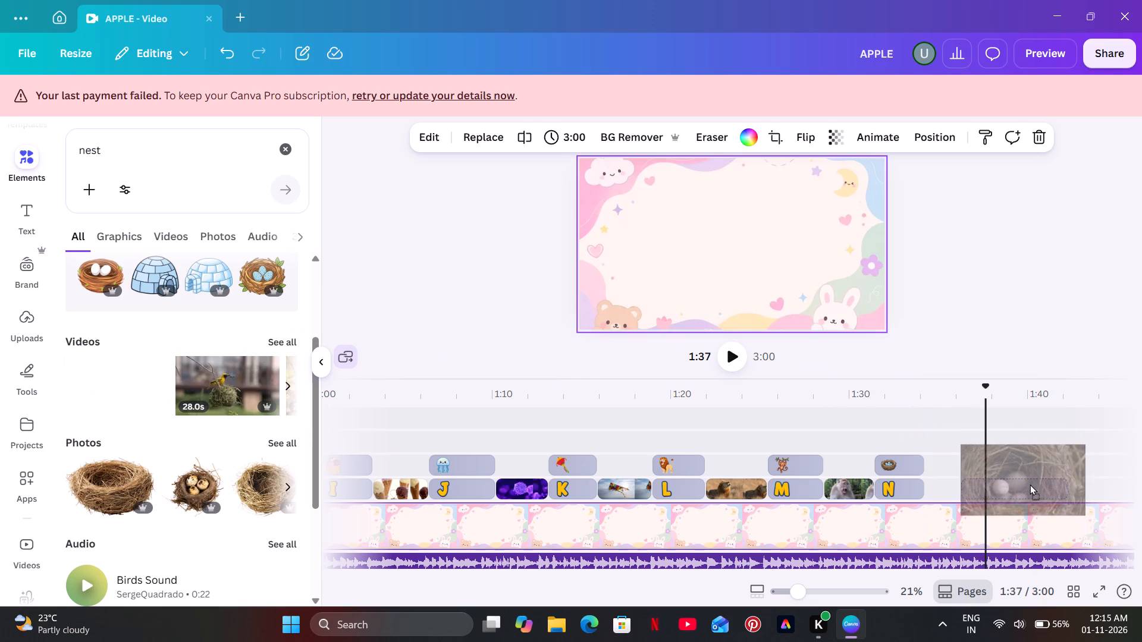
drag(1030, 484, 998, 483)
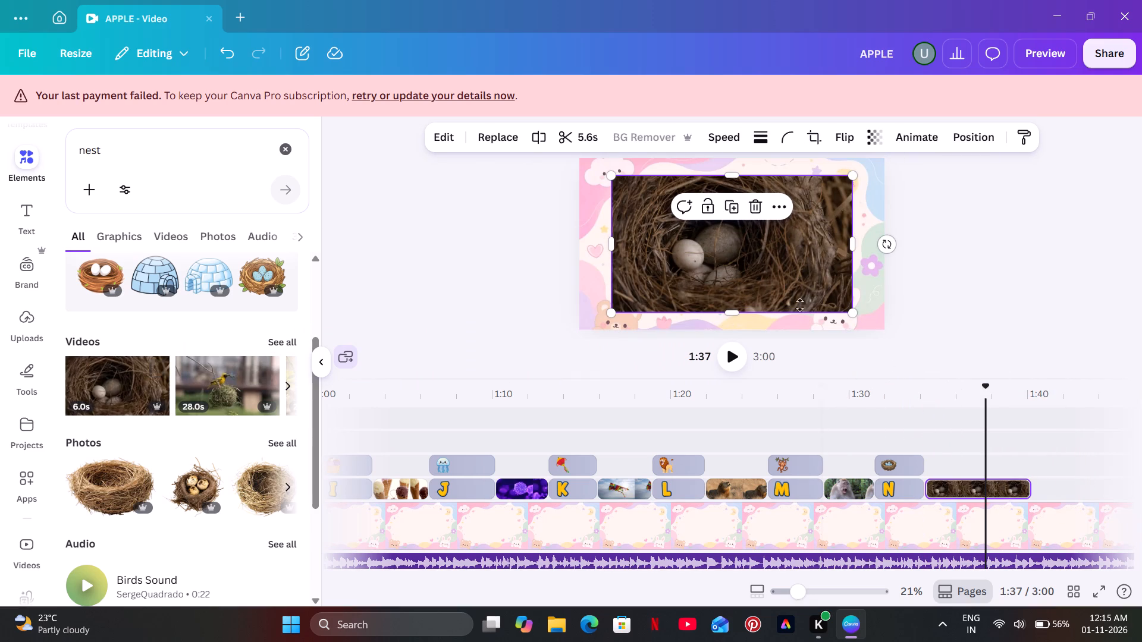
Enlarge the nest video from two opposite corners so it covers the whole scene.
drag(857, 316, 897, 336)
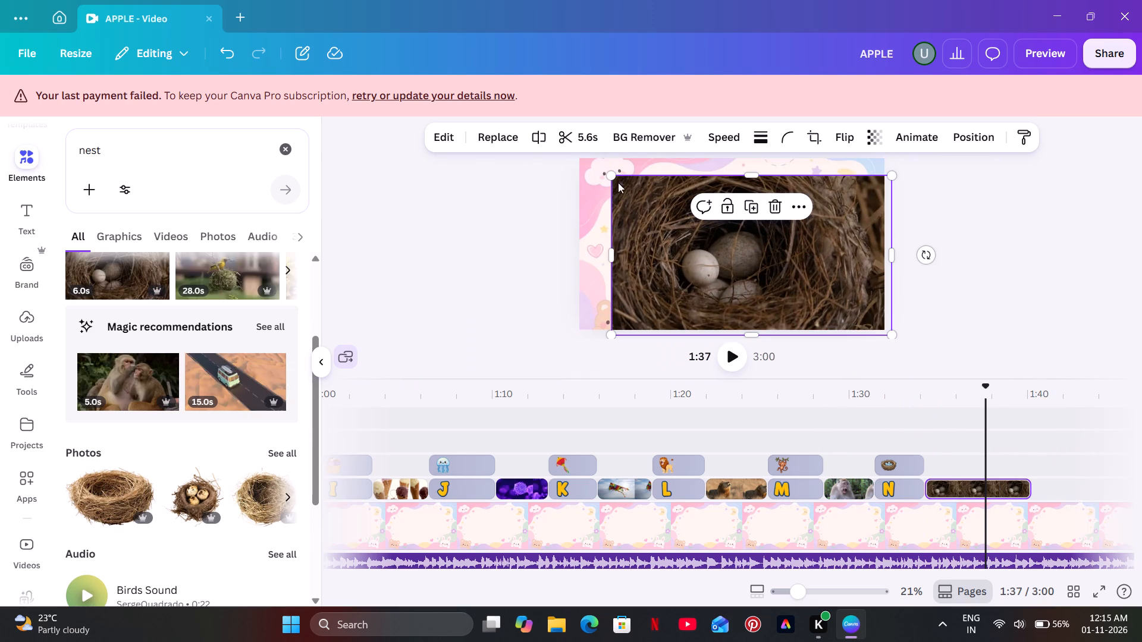
drag(613, 175, 579, 163)
click(505, 197)
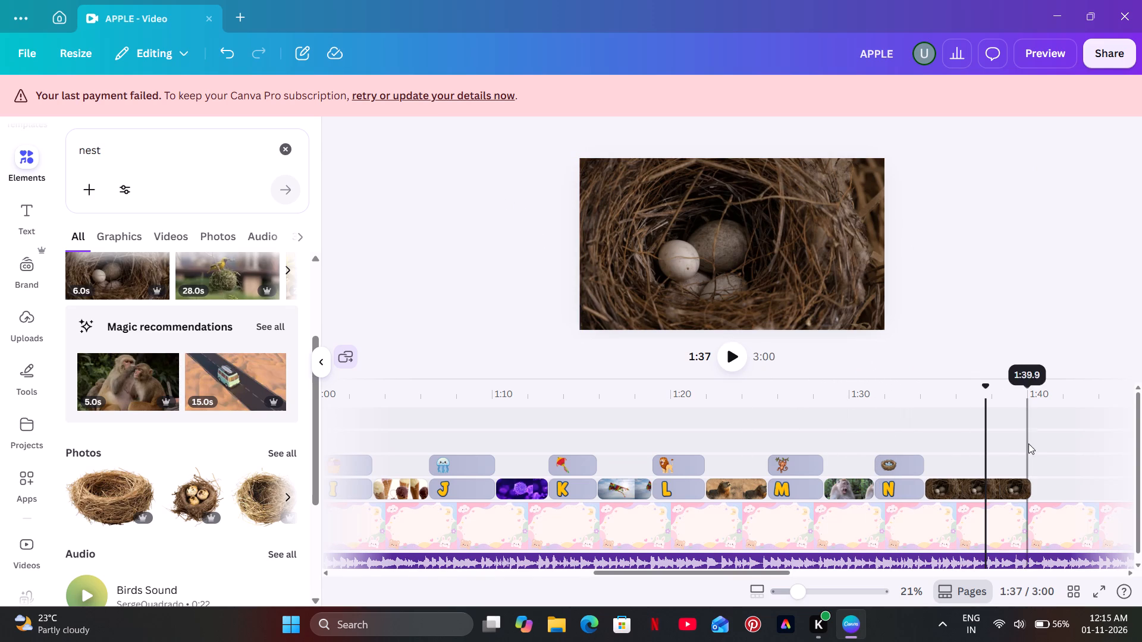
Trim the end of the nest video clip to 3.4 s, and play the N scene twice from 1:33.
drag(1025, 492, 968, 500)
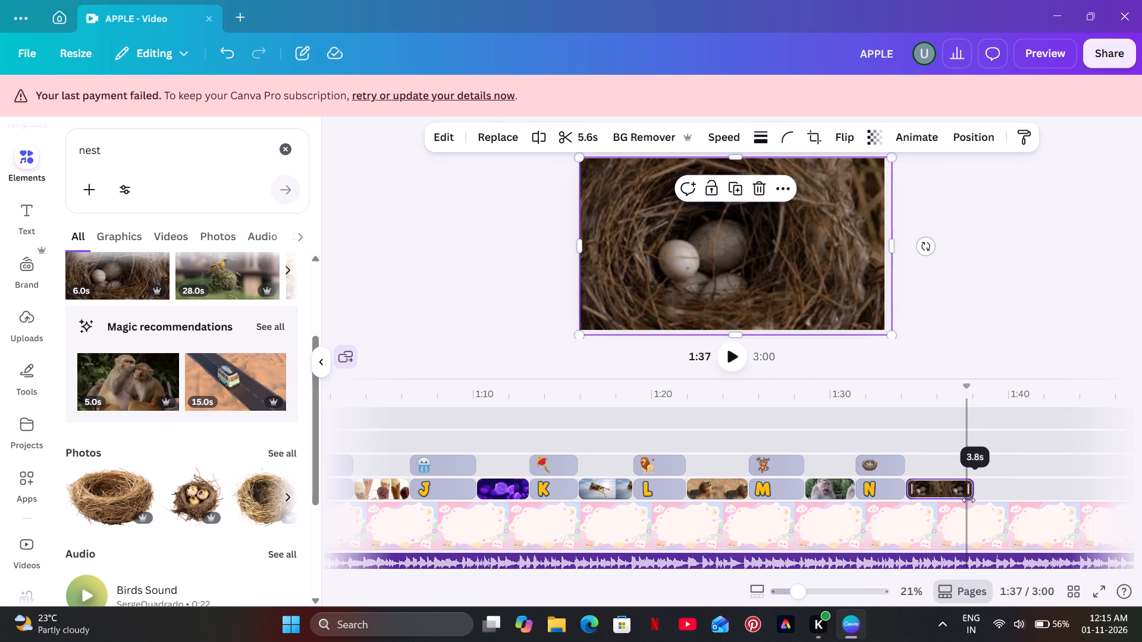
drag(968, 500, 966, 500)
click(885, 439)
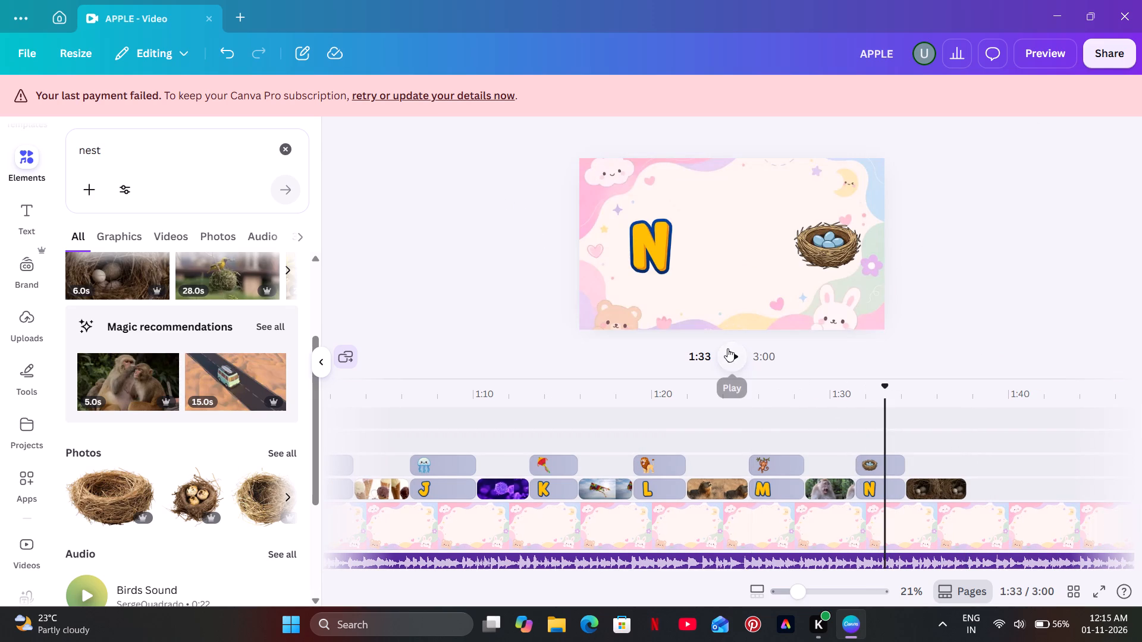
click(727, 348)
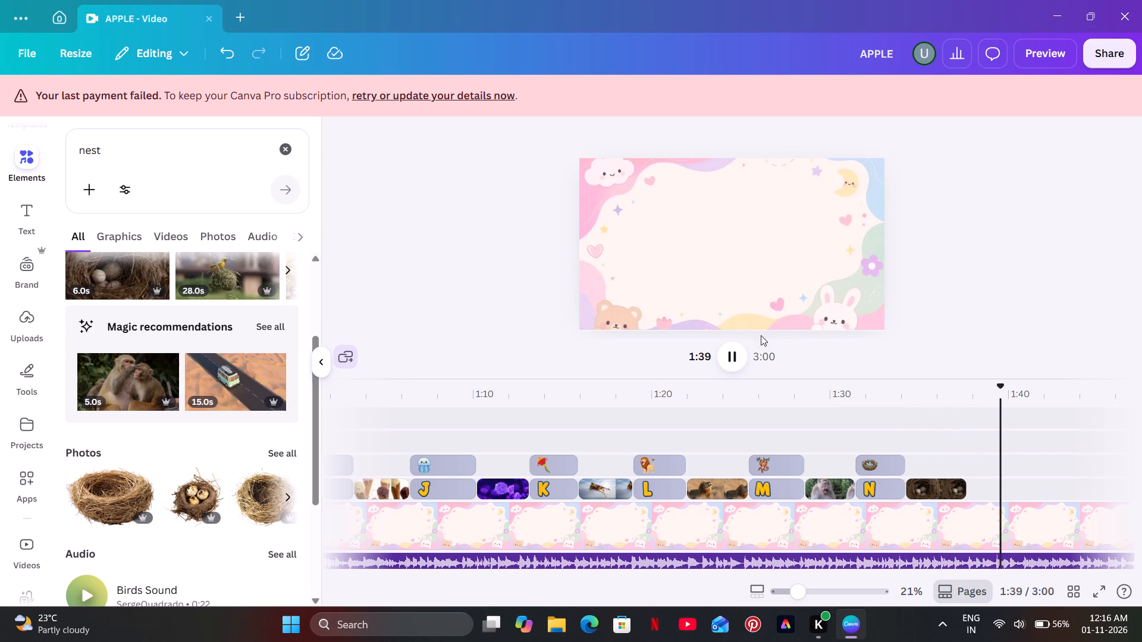
click(887, 432)
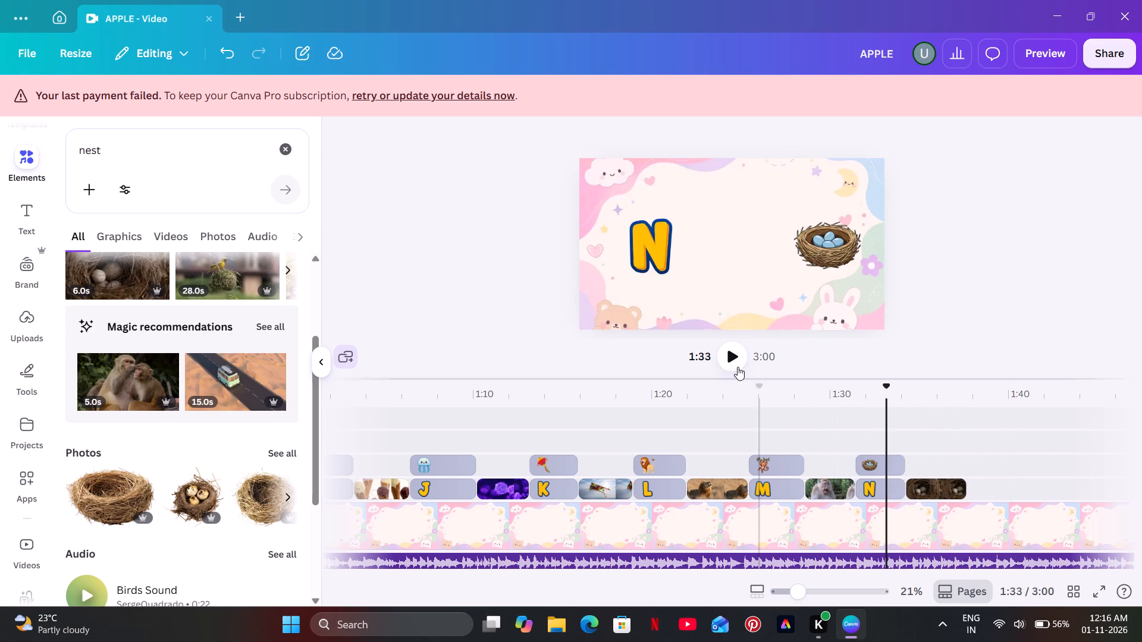
click(732, 359)
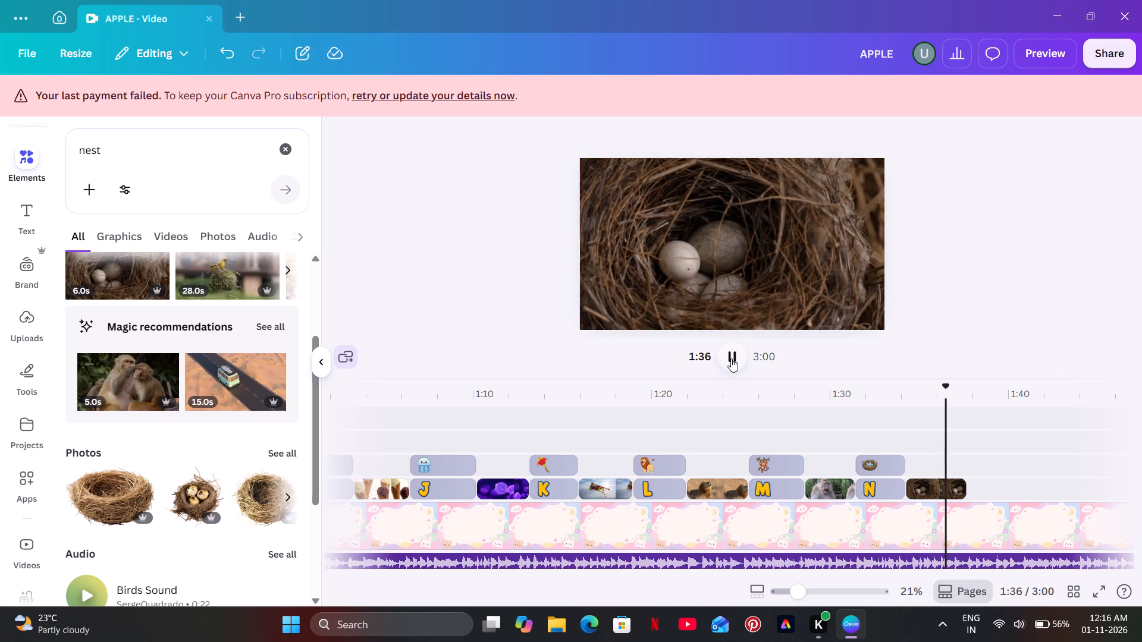
click(731, 358)
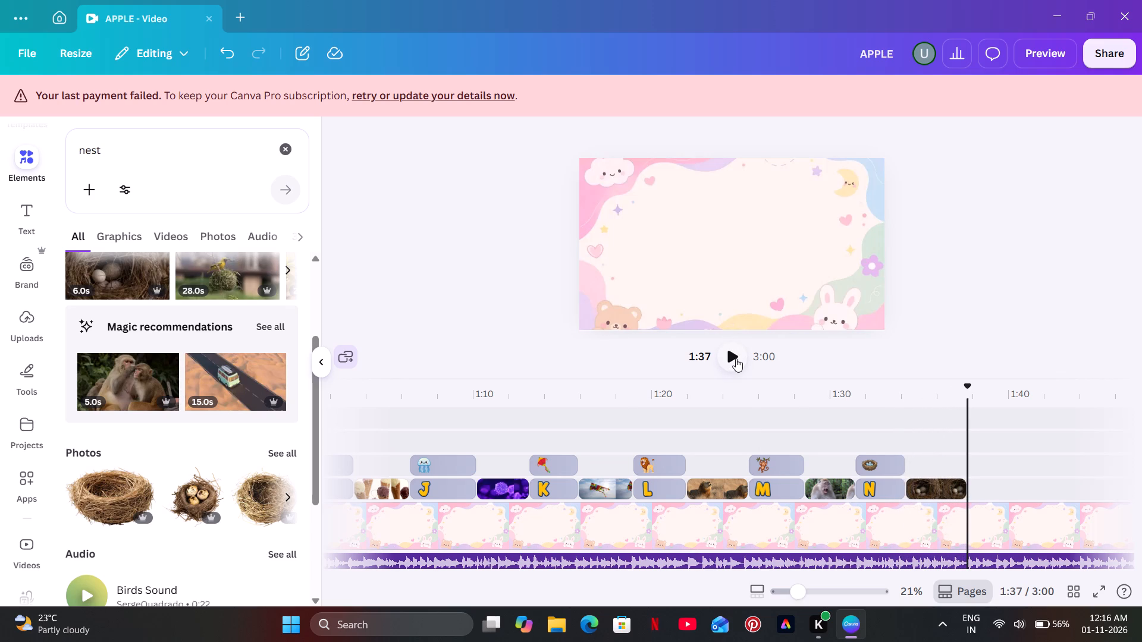
Lengthen the nest video clip slightly to 3.5 s, and play its ending from 1:36 to about 1:38.
click(959, 483)
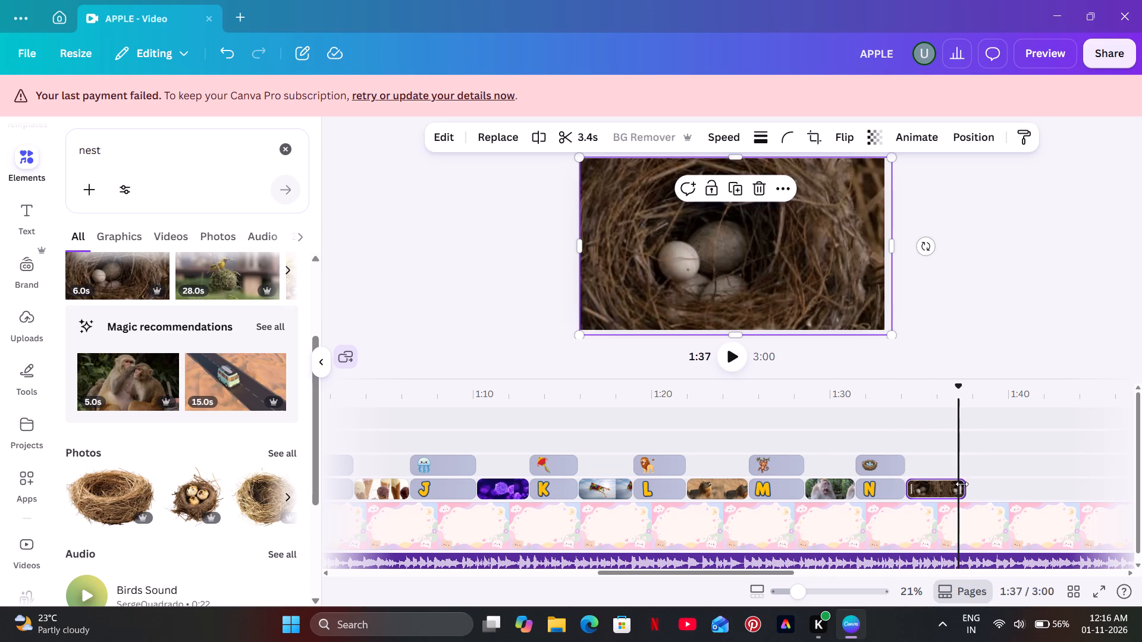
click(962, 486)
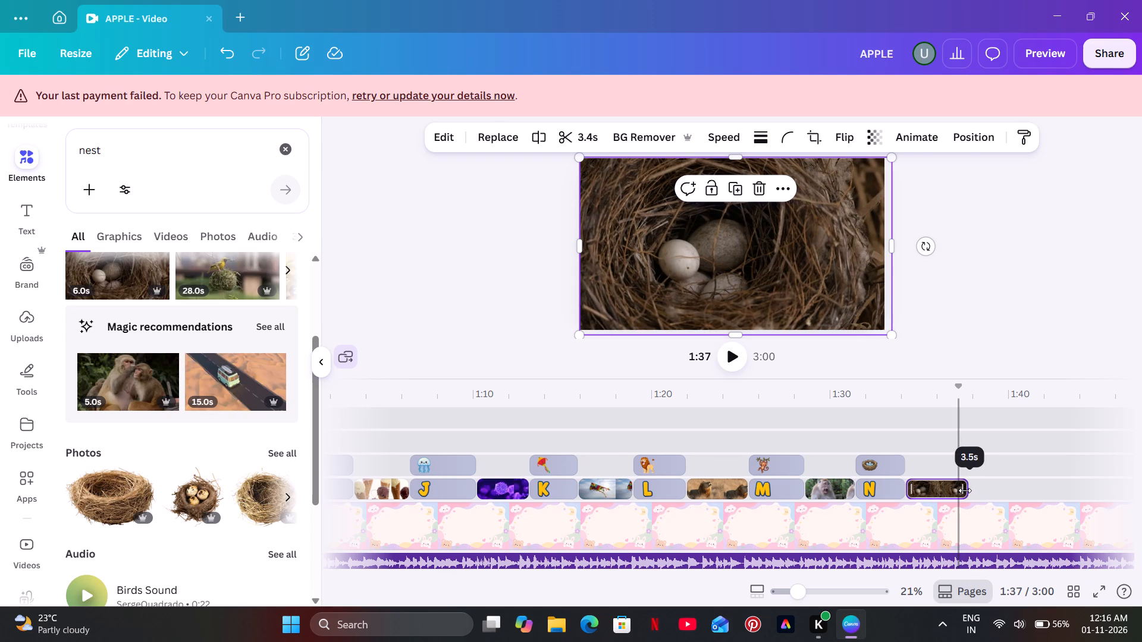
click(945, 464)
click(745, 372)
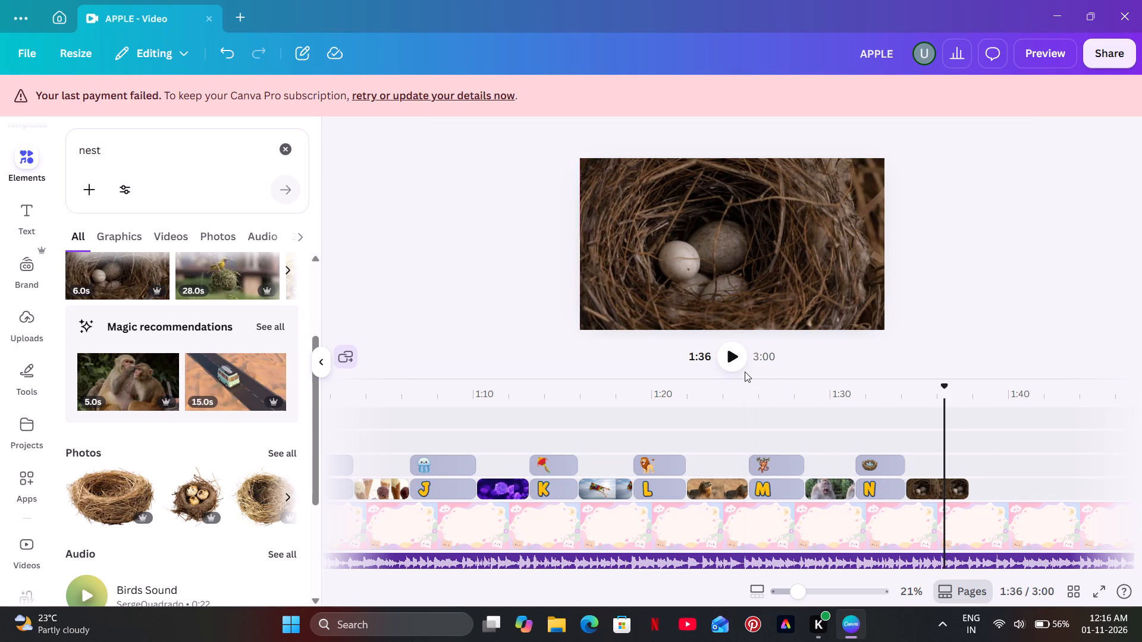
click(737, 361)
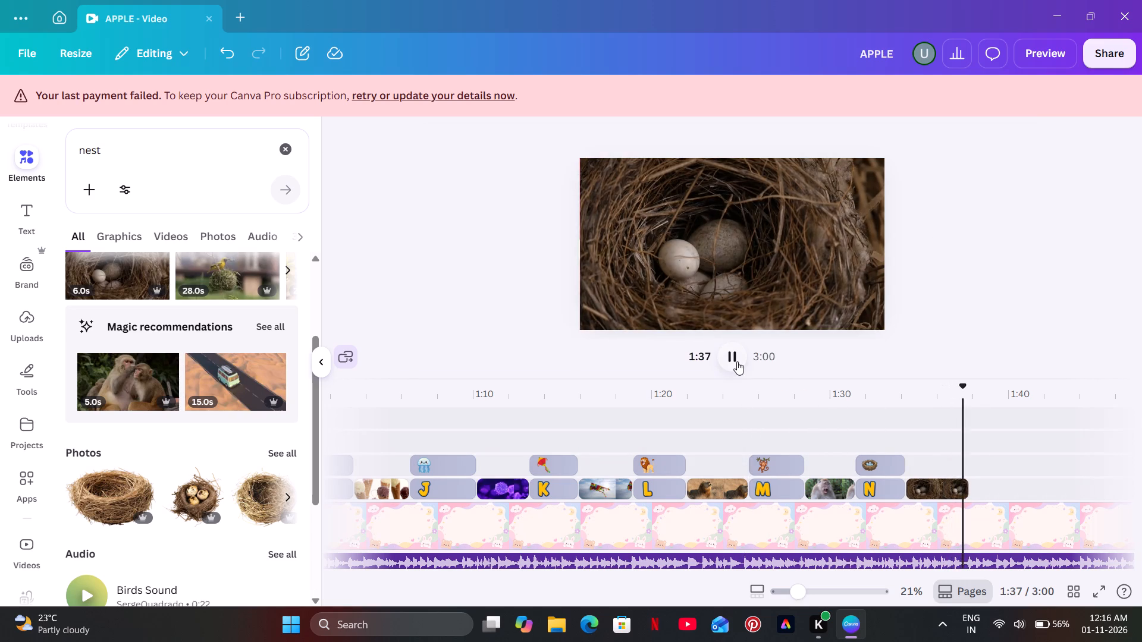
click(737, 361)
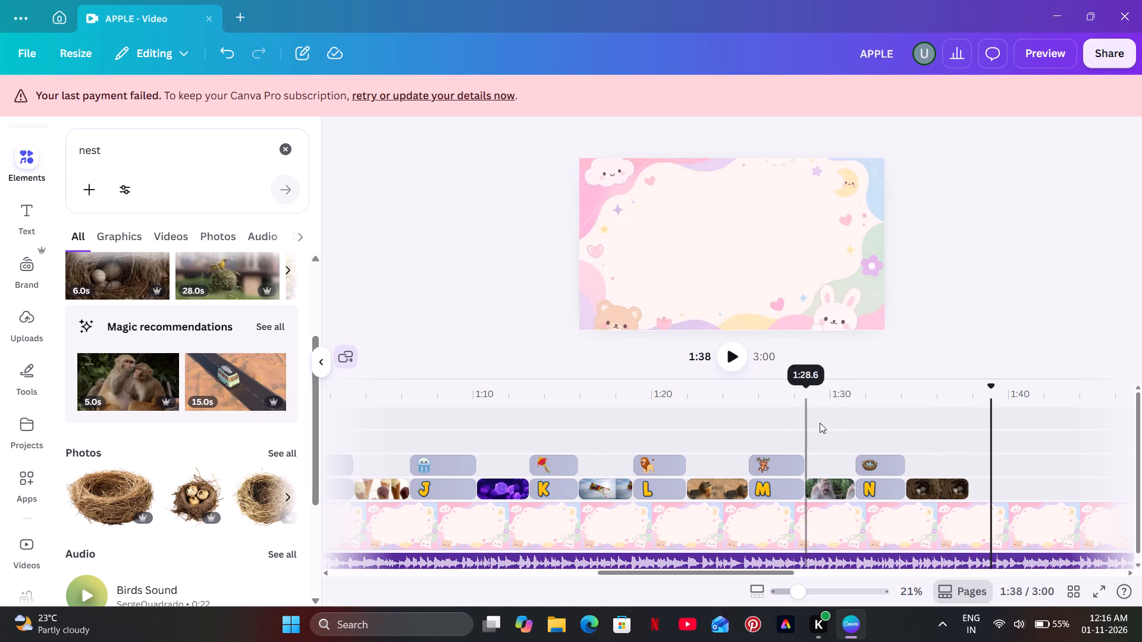
Apply the Tumble animation and the Pulse add-on effect at minimum intensity to the letter N and nest graphic together.
click(867, 422)
drag(861, 285, 861, 270)
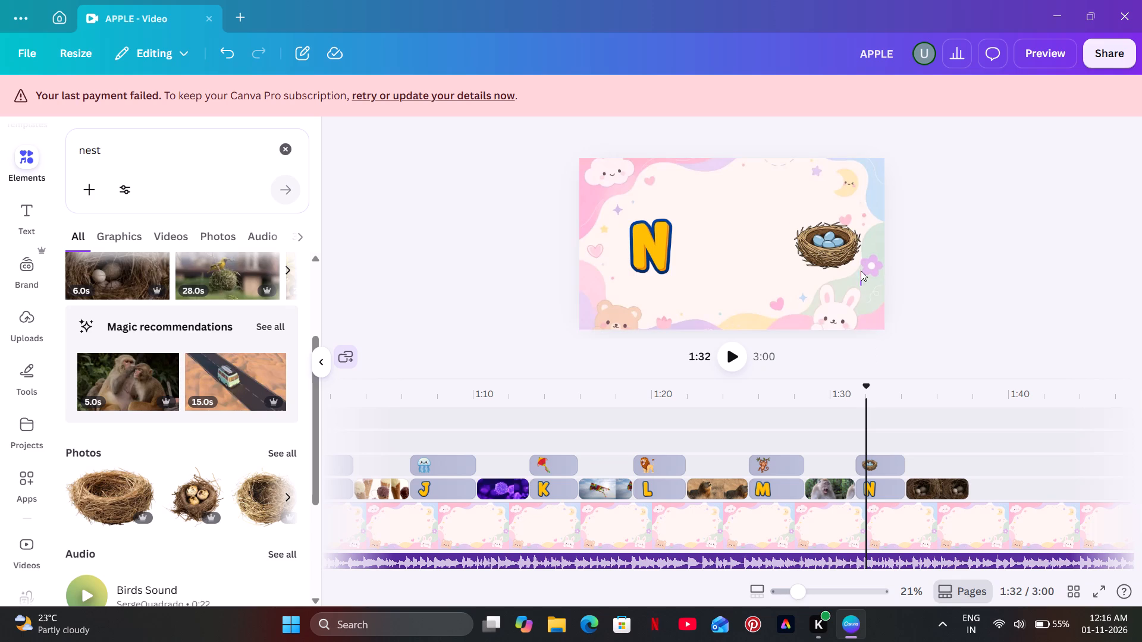
drag(861, 270, 650, 231)
click(771, 131)
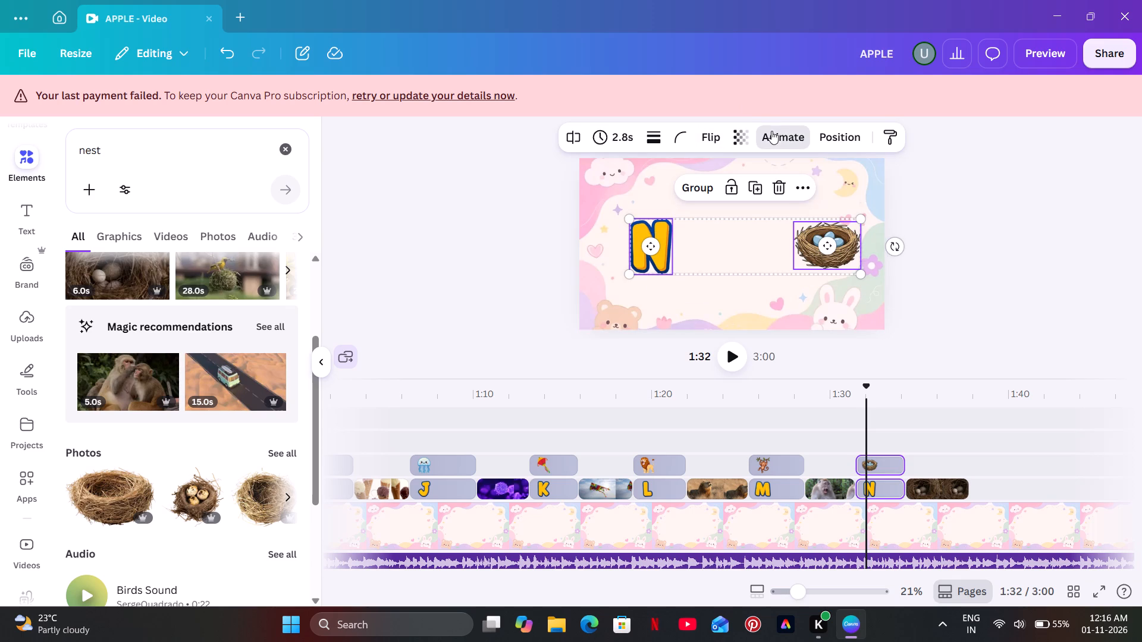
scroll(250, 449, down, 3)
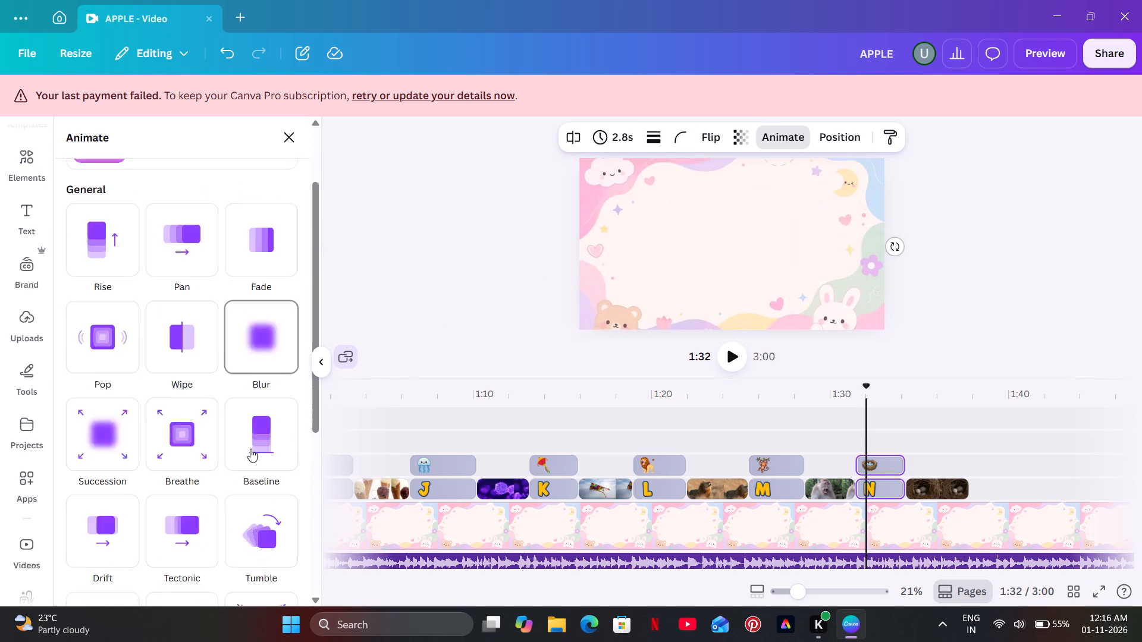
click(253, 448)
scroll(253, 448, down, 5)
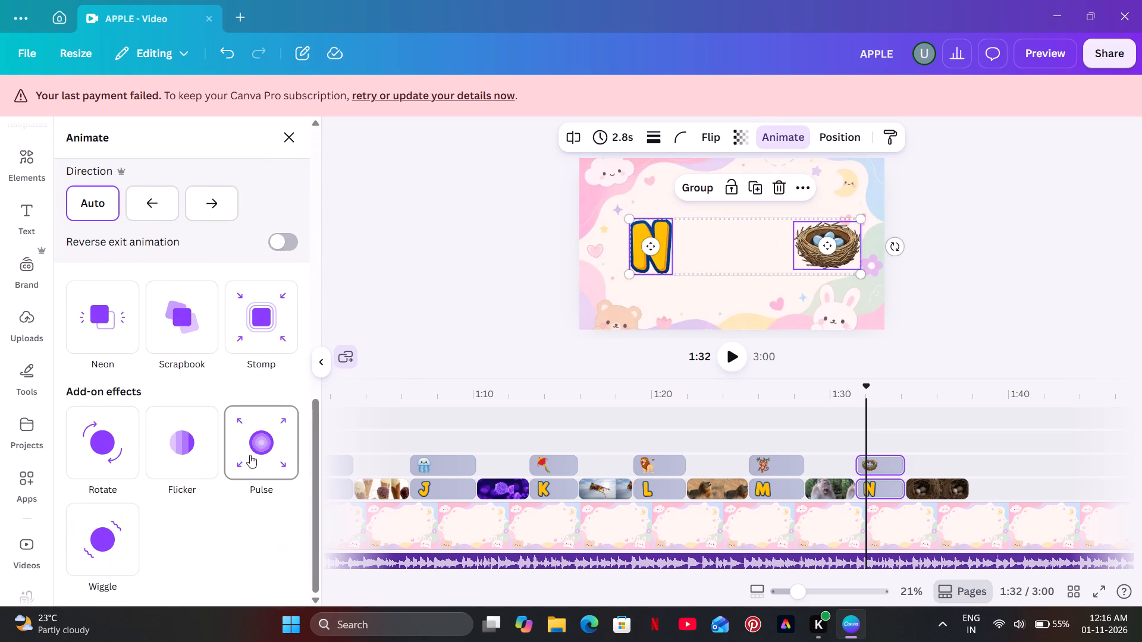
click(250, 455)
scroll(163, 490, down, 3)
drag(184, 397, 74, 412)
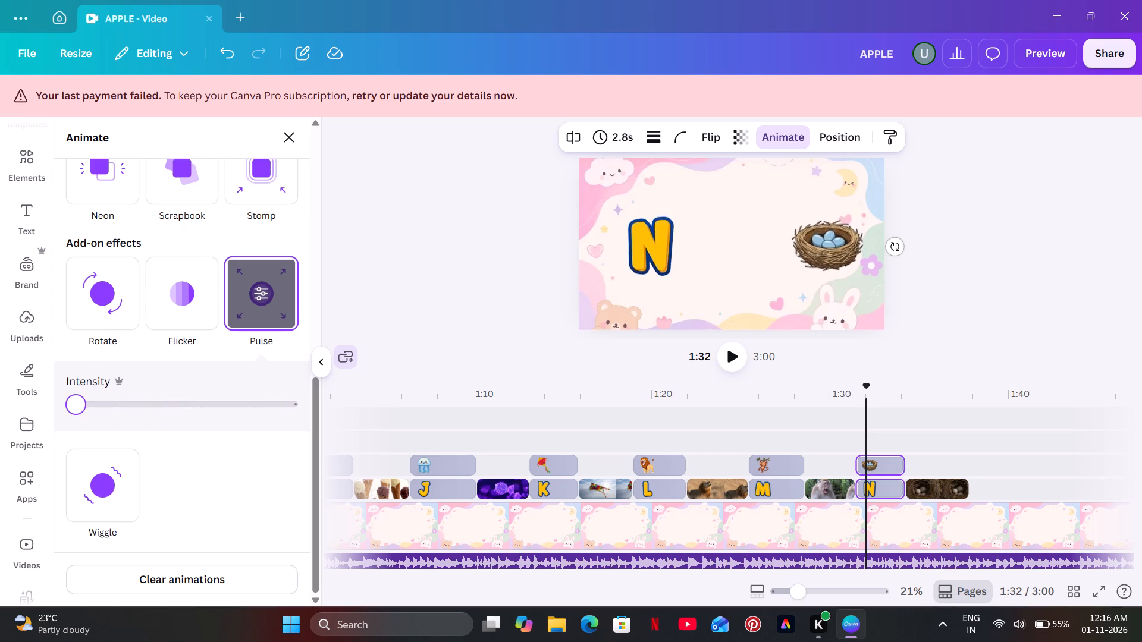
click(410, 240)
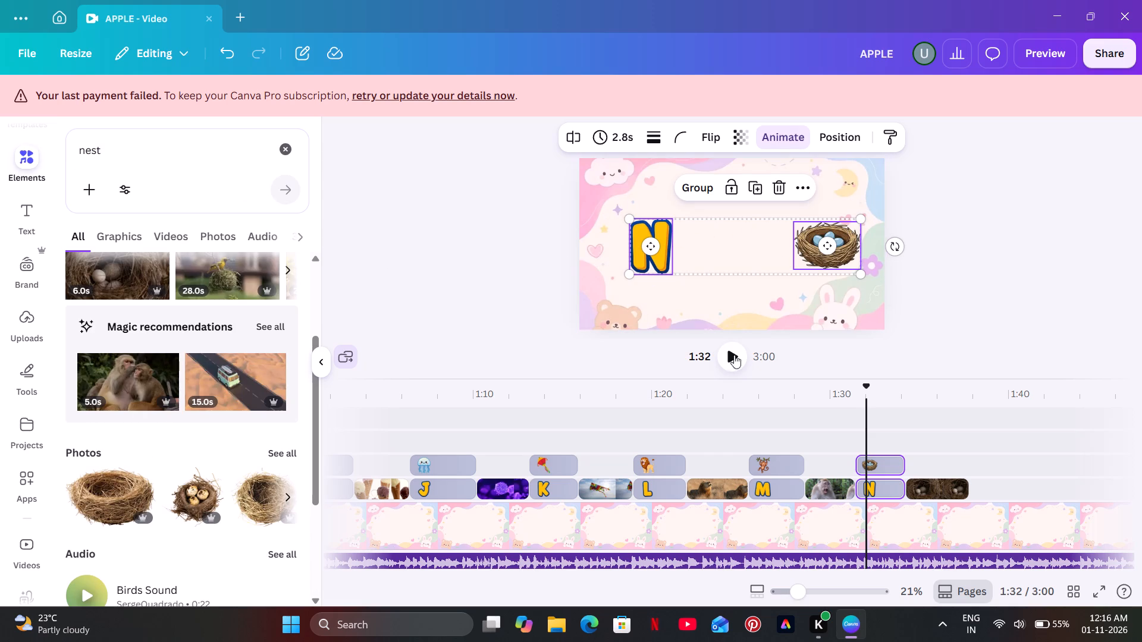
Play the finished N for Nest scene from 1:31 to about 1:41 to check its animation and timing.
click(851, 434)
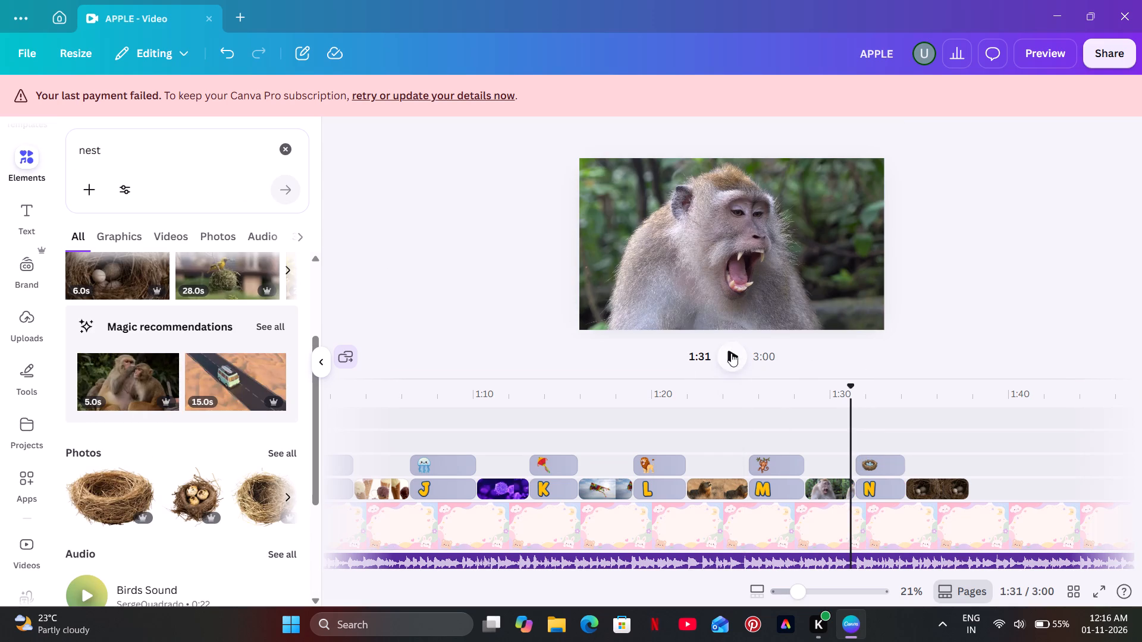
click(731, 353)
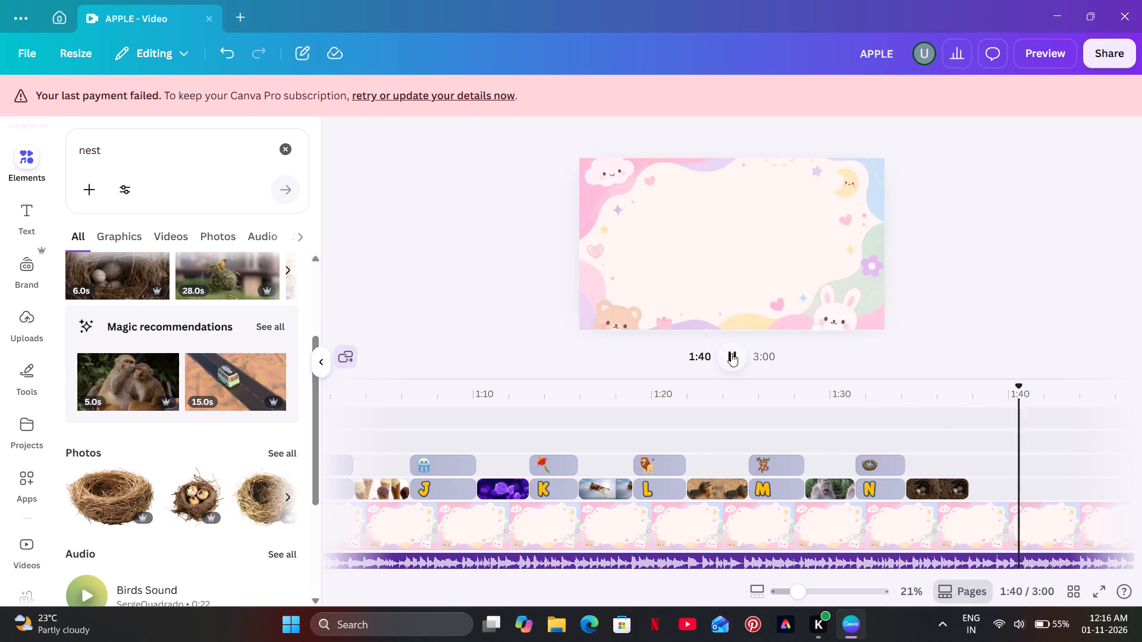
click(721, 354)
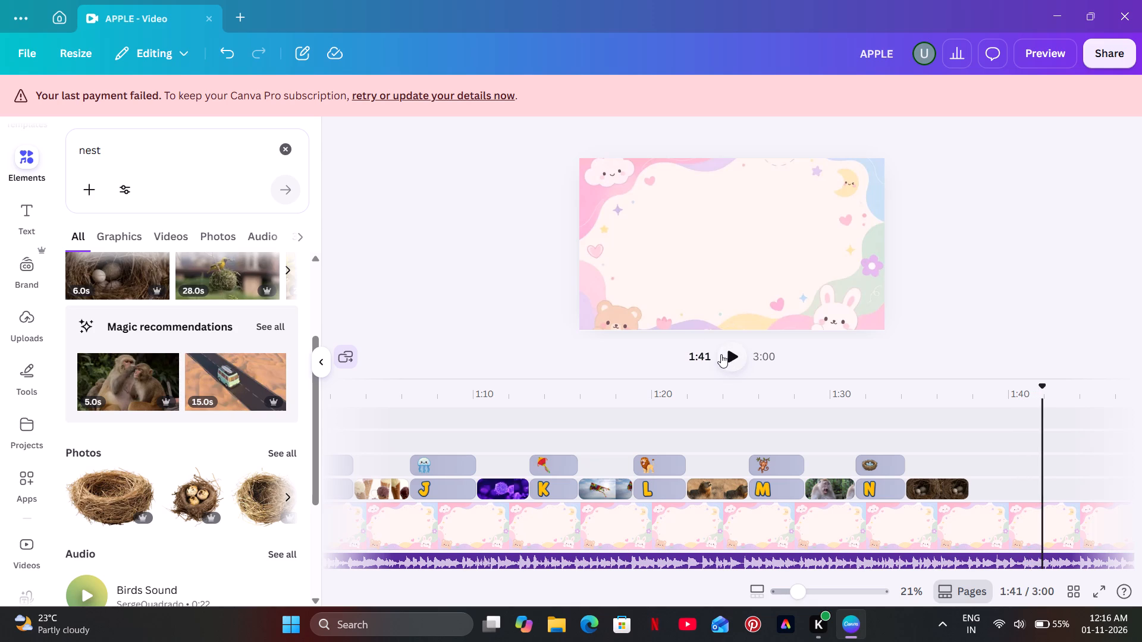
Replace the nest search with the recent search set:nAGYeyAANi8 to bring up the yellow alphabet letter set.
click(288, 147)
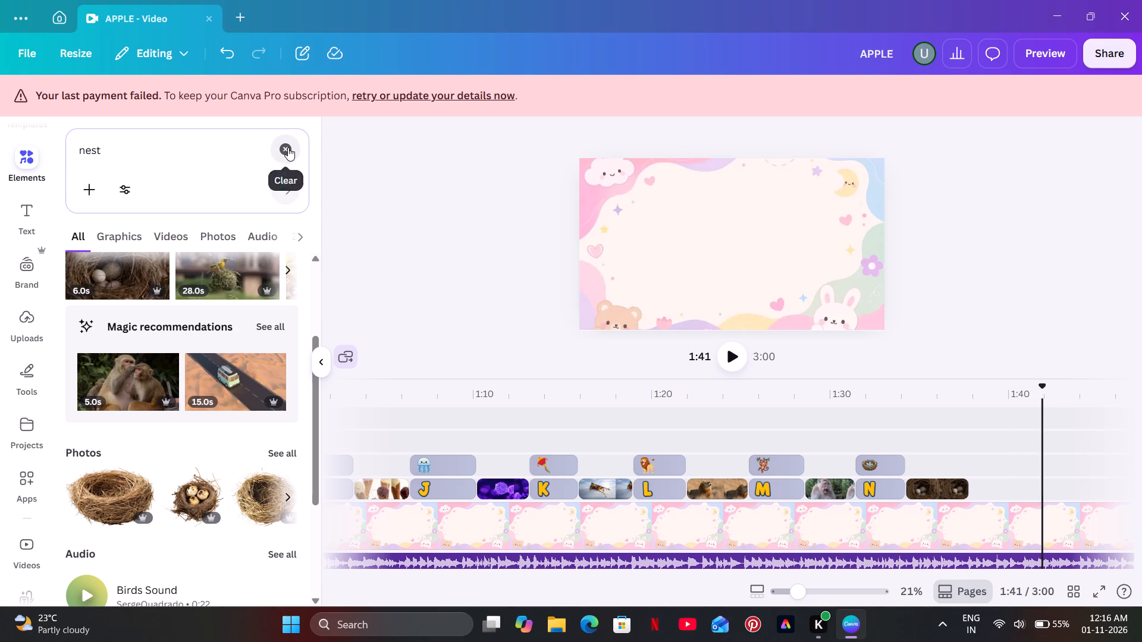
click(123, 314)
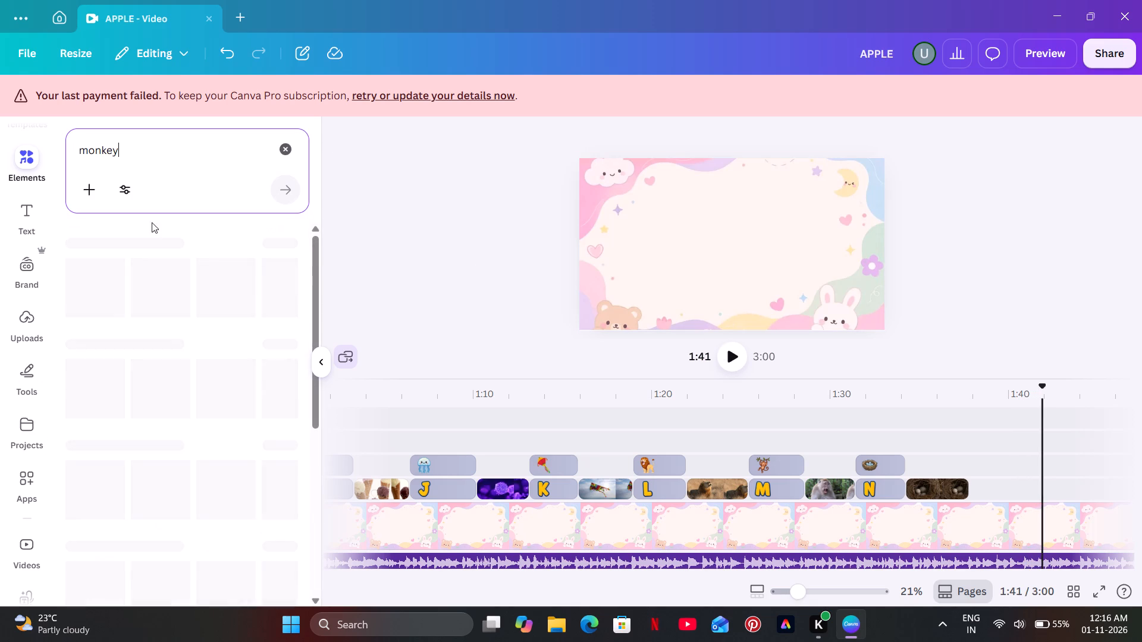
click(279, 141)
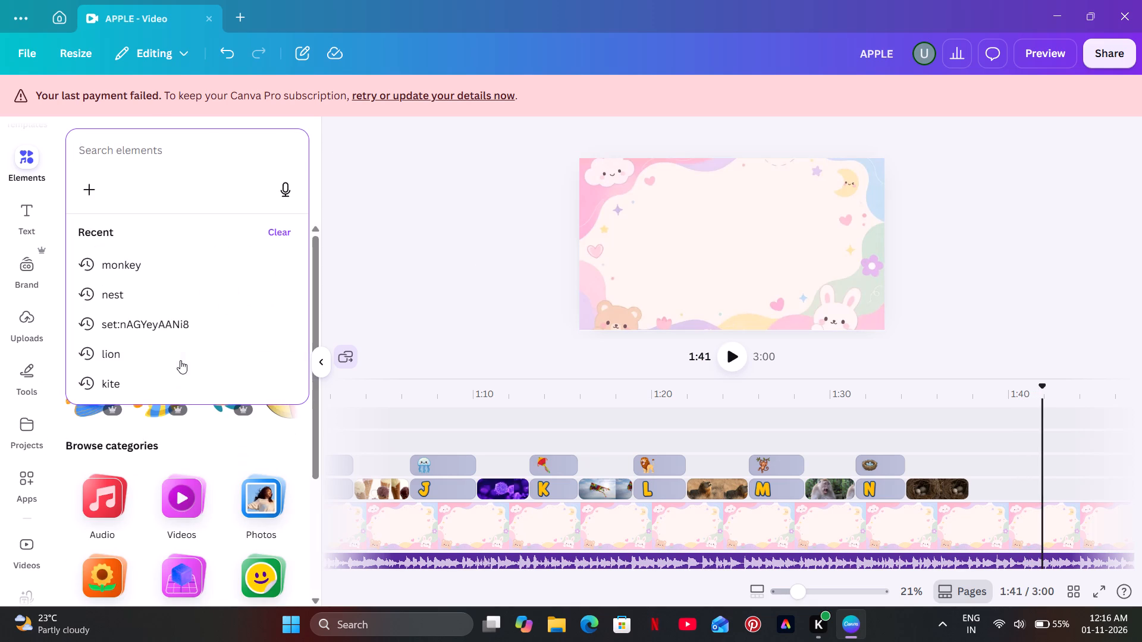
click(198, 323)
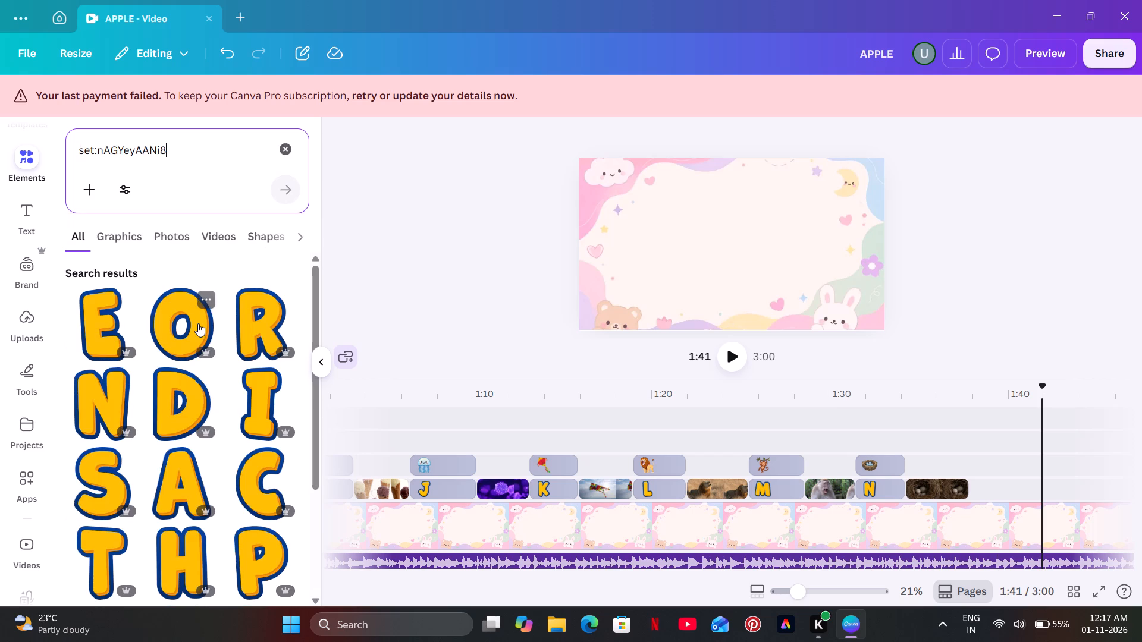
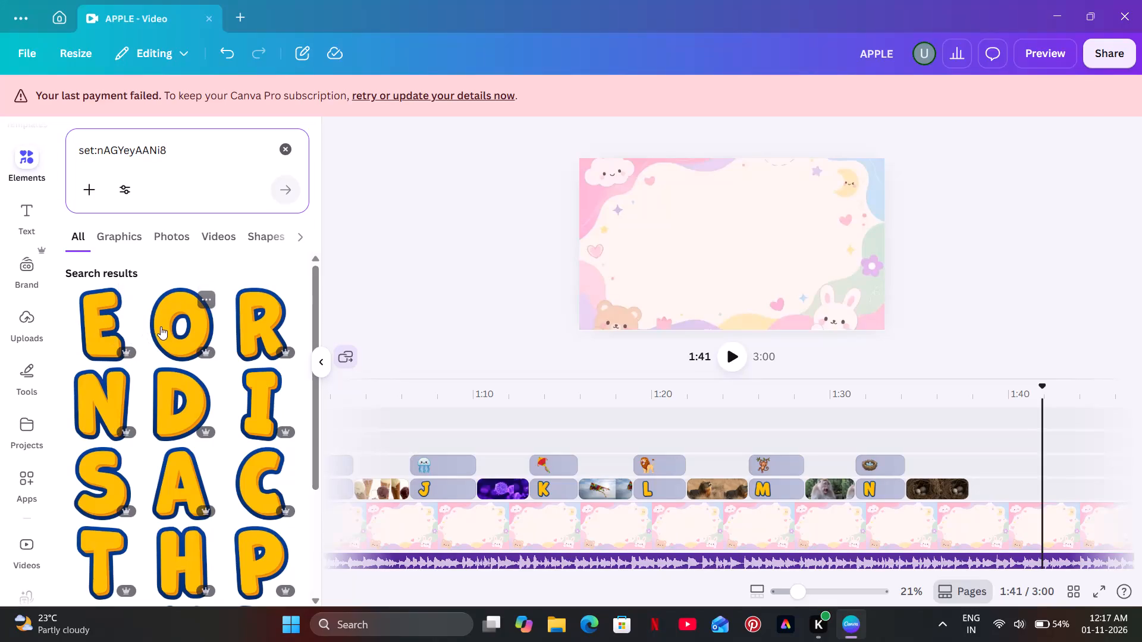
Add the yellow letter O to the scene at 1:41, shrink it slightly and place it in the left half of the canvas.
drag(161, 326, 651, 245)
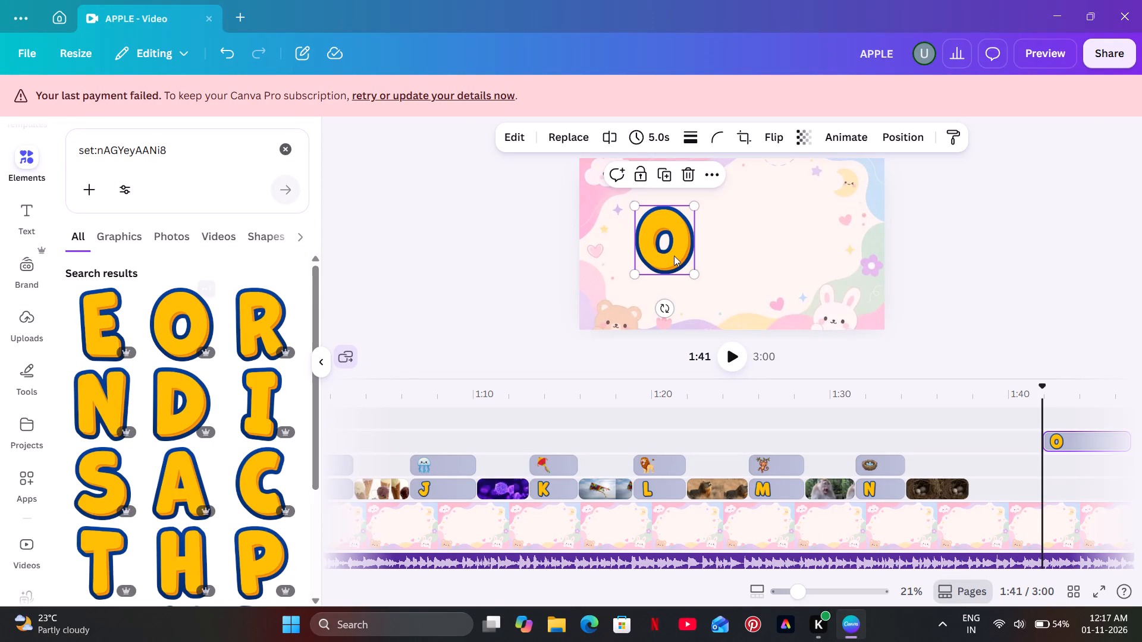
drag(692, 270, 685, 260)
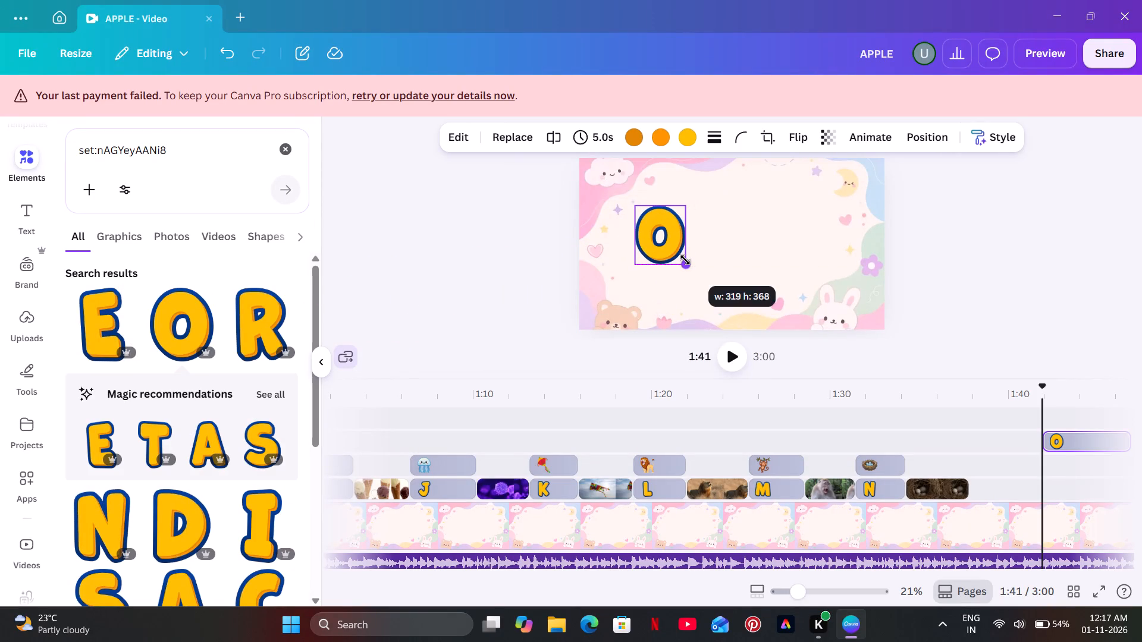
drag(685, 260, 688, 259)
drag(673, 242, 670, 245)
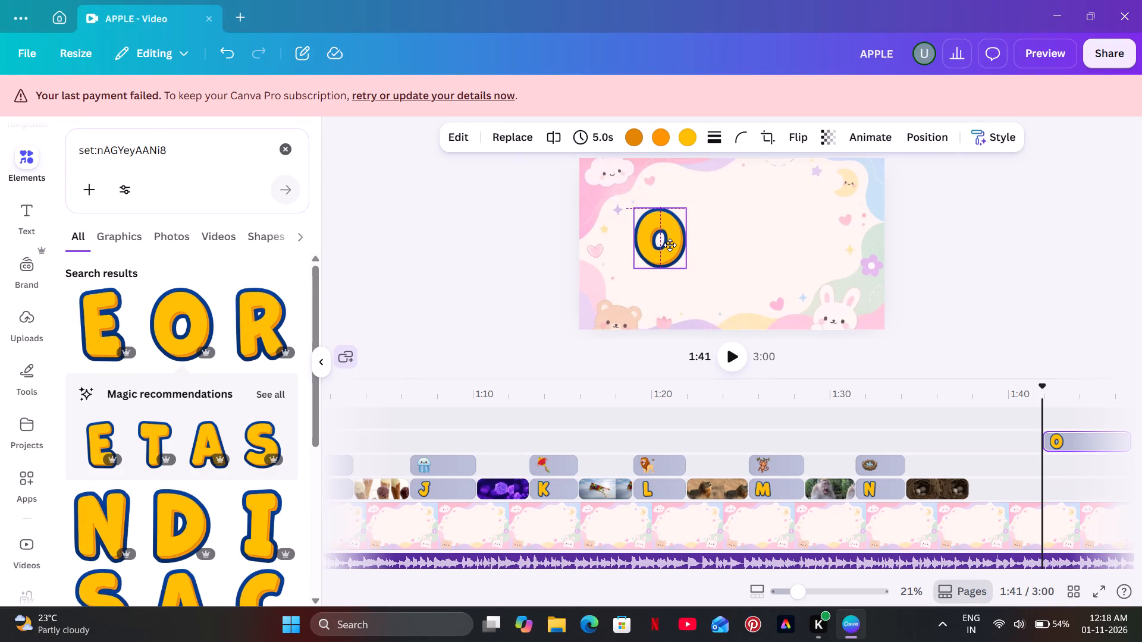
drag(670, 245, 667, 251)
click(490, 260)
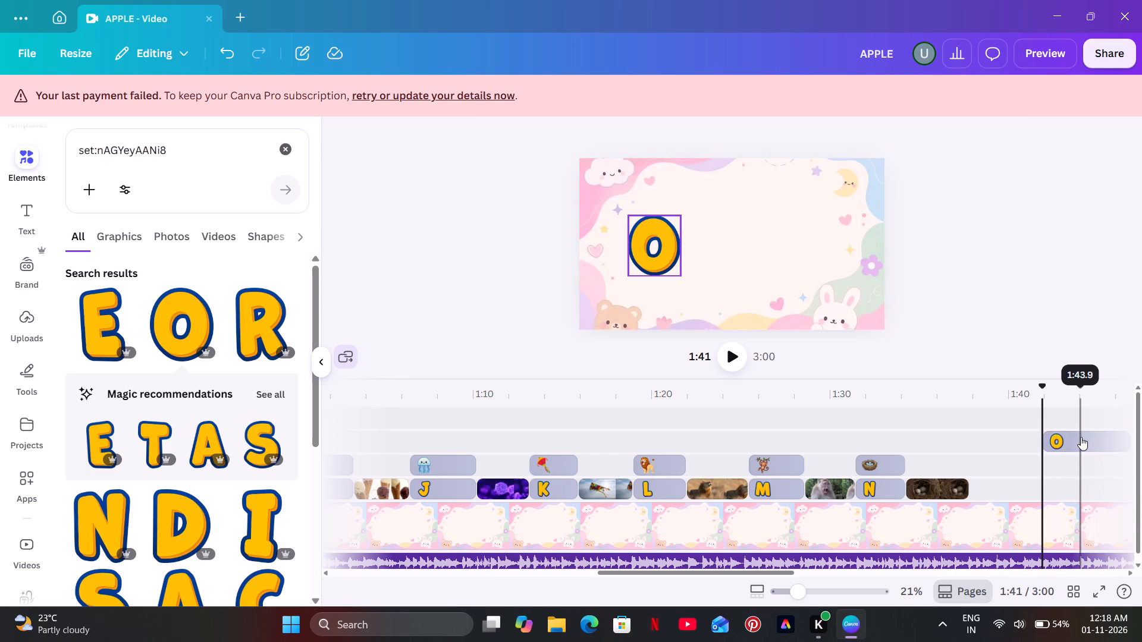
Move the letter O clip directly after the nest video on the letter track and trim its end to about 1:41.
drag(1081, 437, 876, 489)
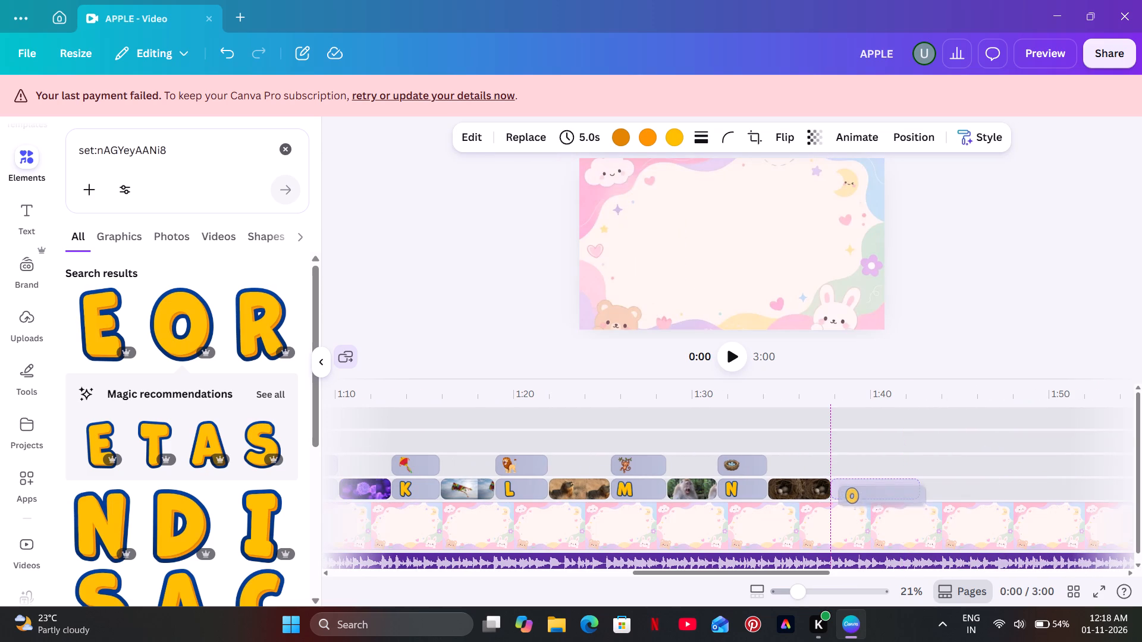
drag(876, 489, 876, 486)
drag(918, 486, 912, 489)
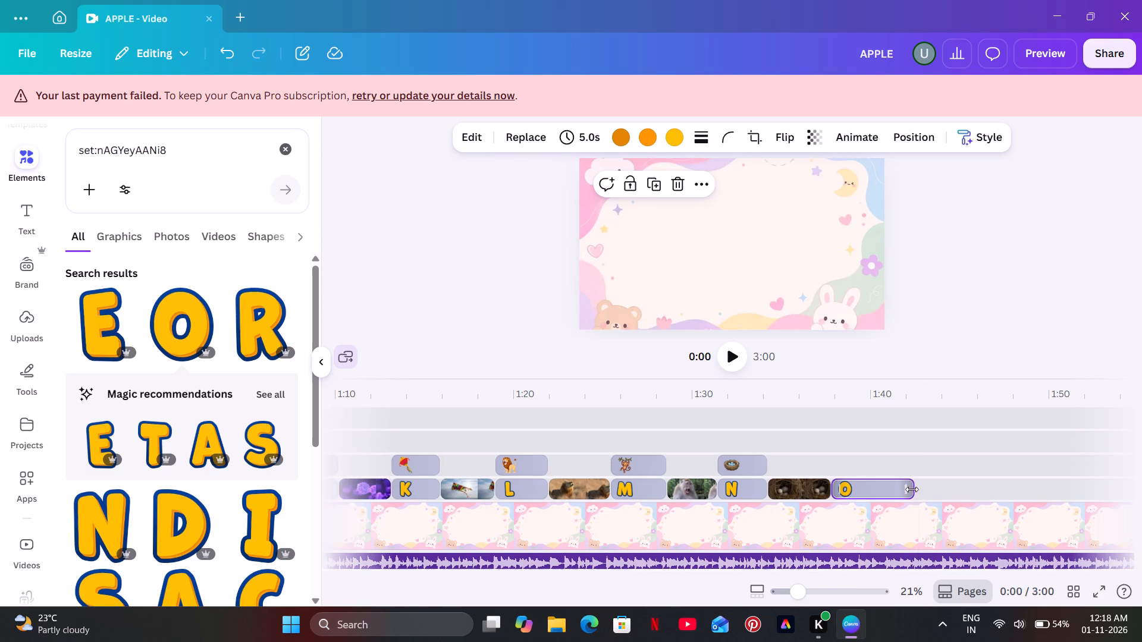
drag(912, 489, 889, 495)
Play the video from 1:35 to about 1:44 to check the timing of the transition from nest to letter O.
click(812, 465)
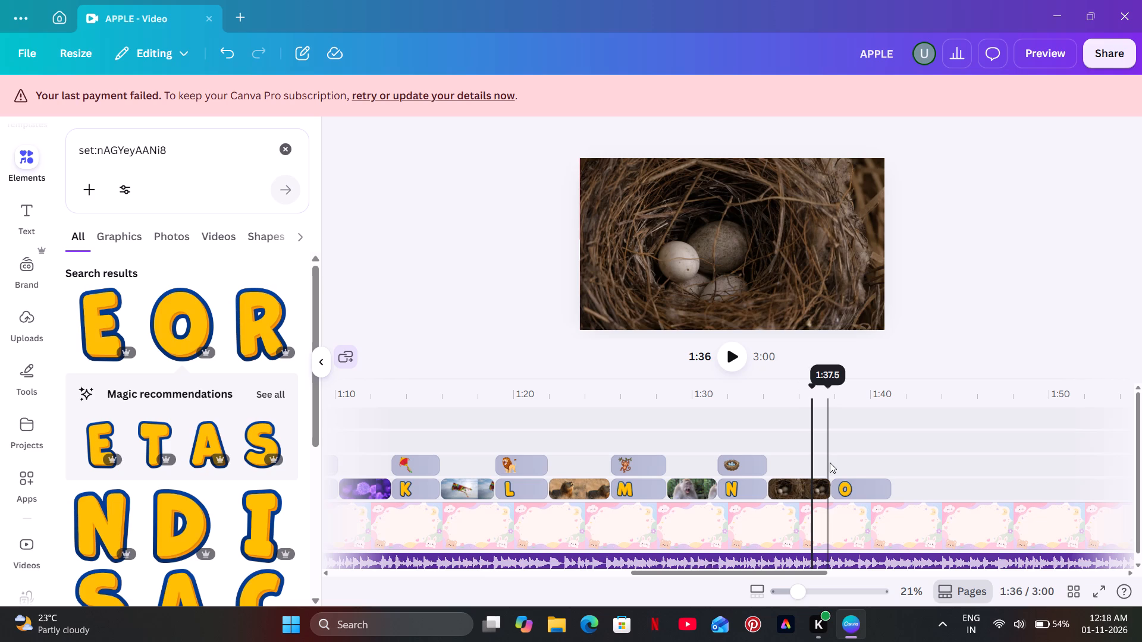
click(825, 421)
click(826, 421)
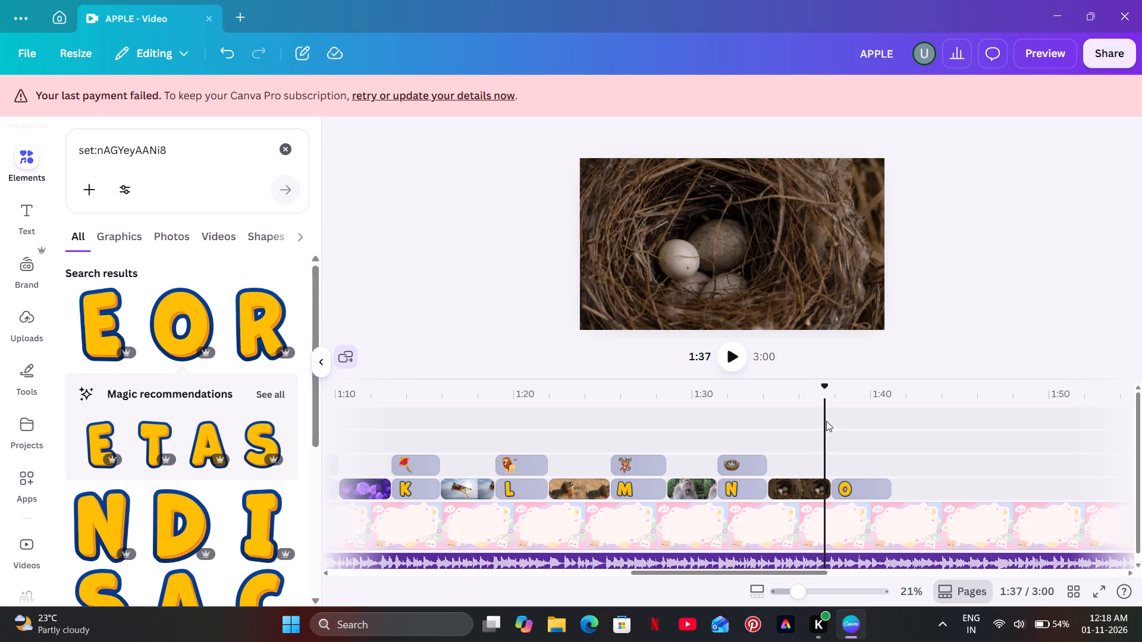
click(840, 416)
click(792, 429)
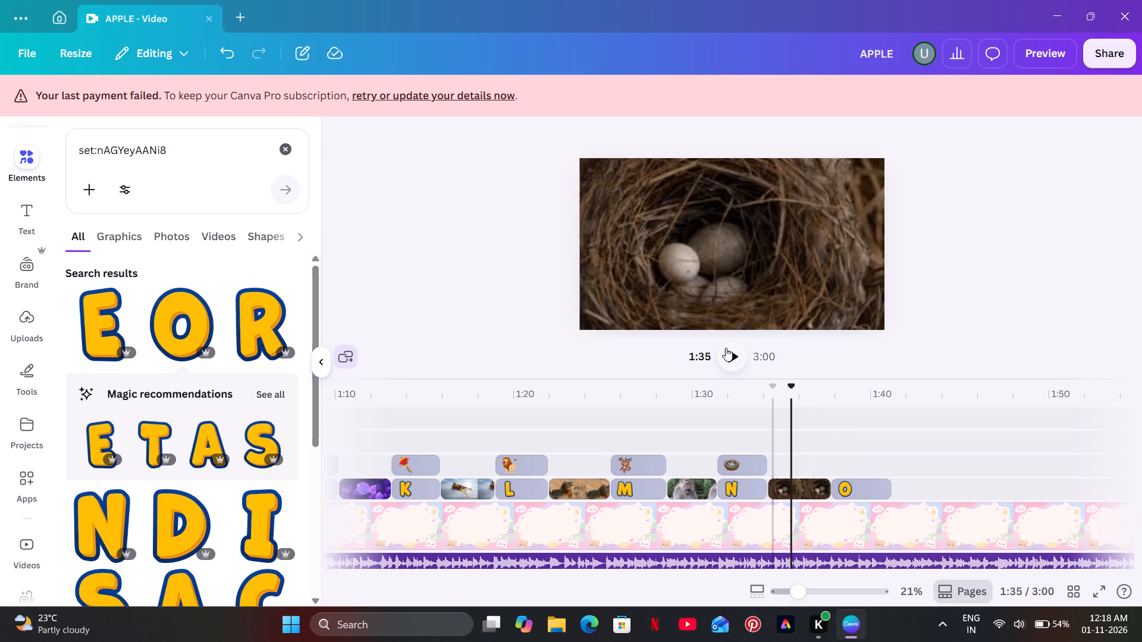
click(724, 347)
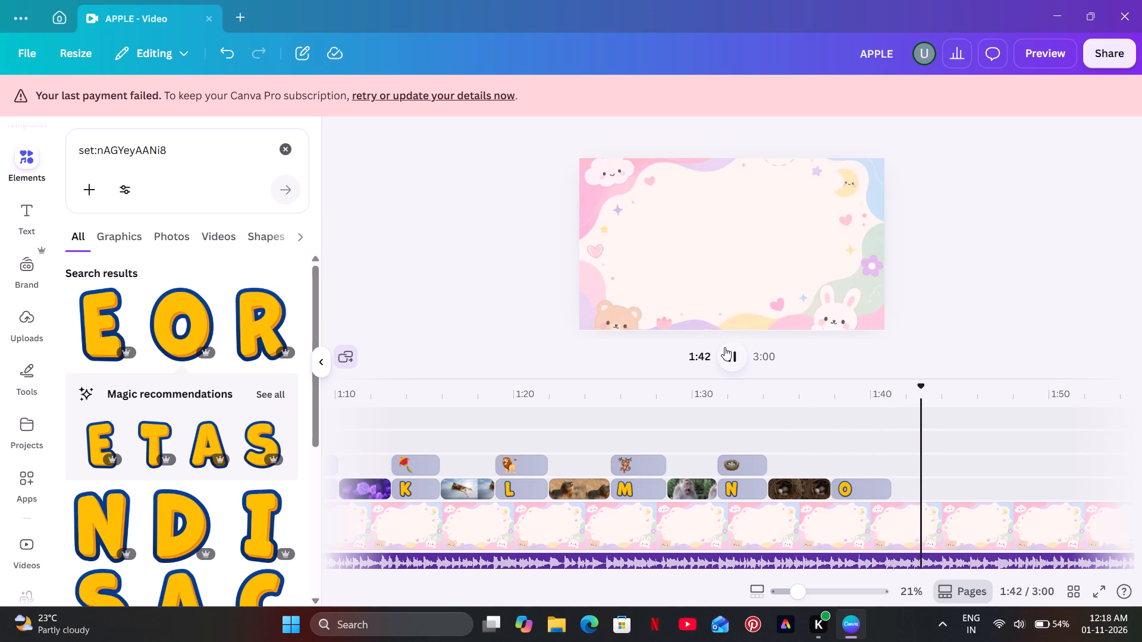
click(724, 347)
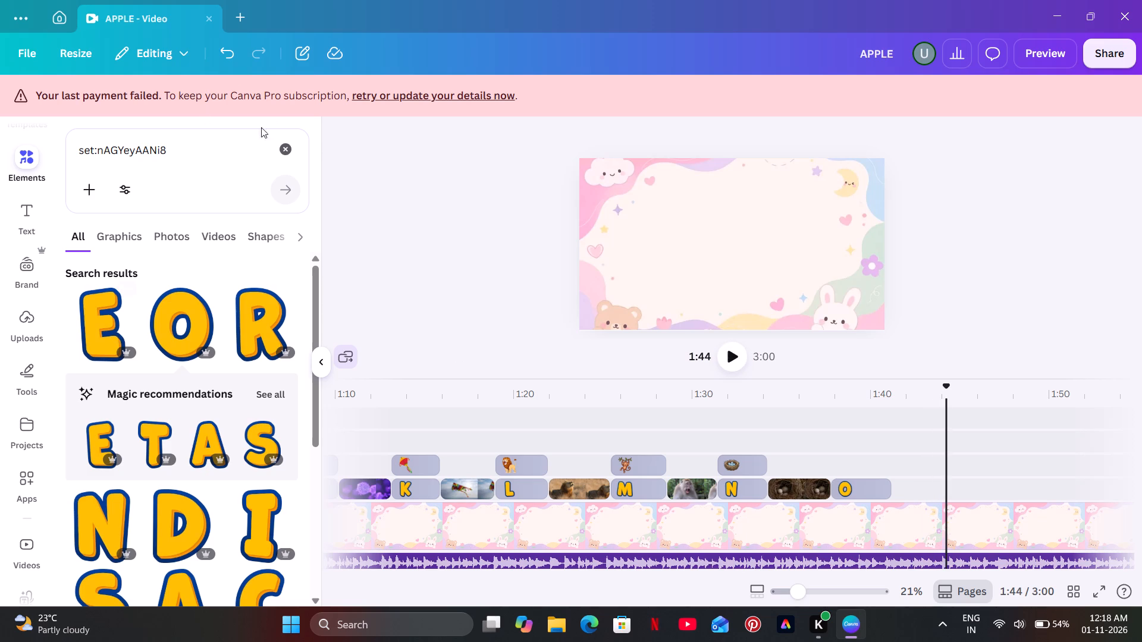
Search elements for orange and place the whole orange graphic with leaf and slice on the track above the letter O.
click(280, 151)
text(orange)
key(Return)
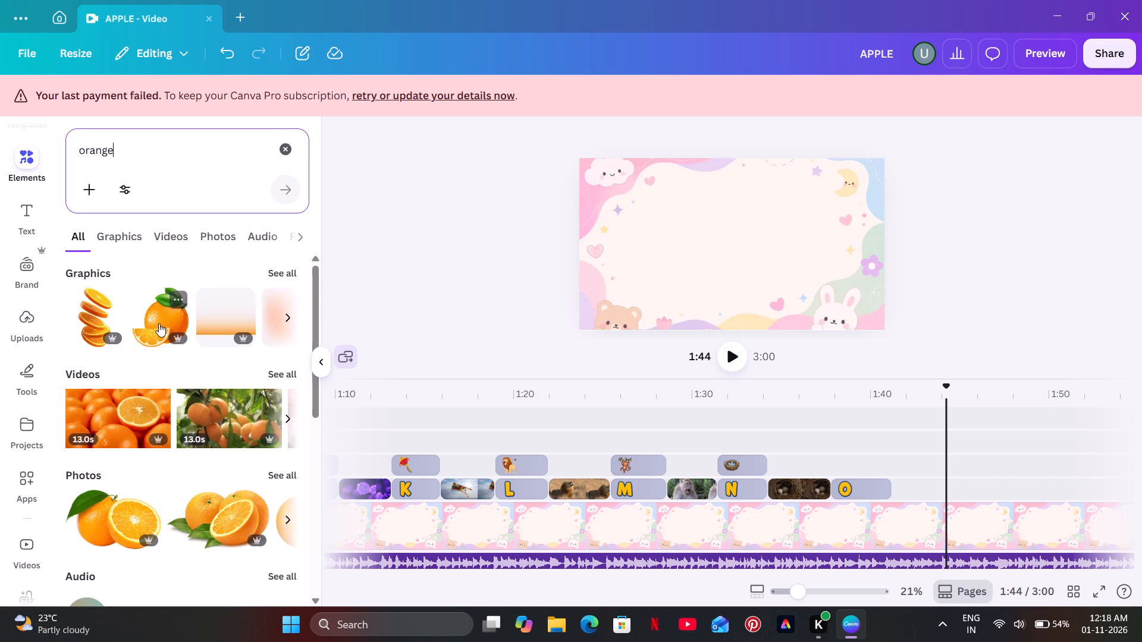
drag(159, 323, 728, 231)
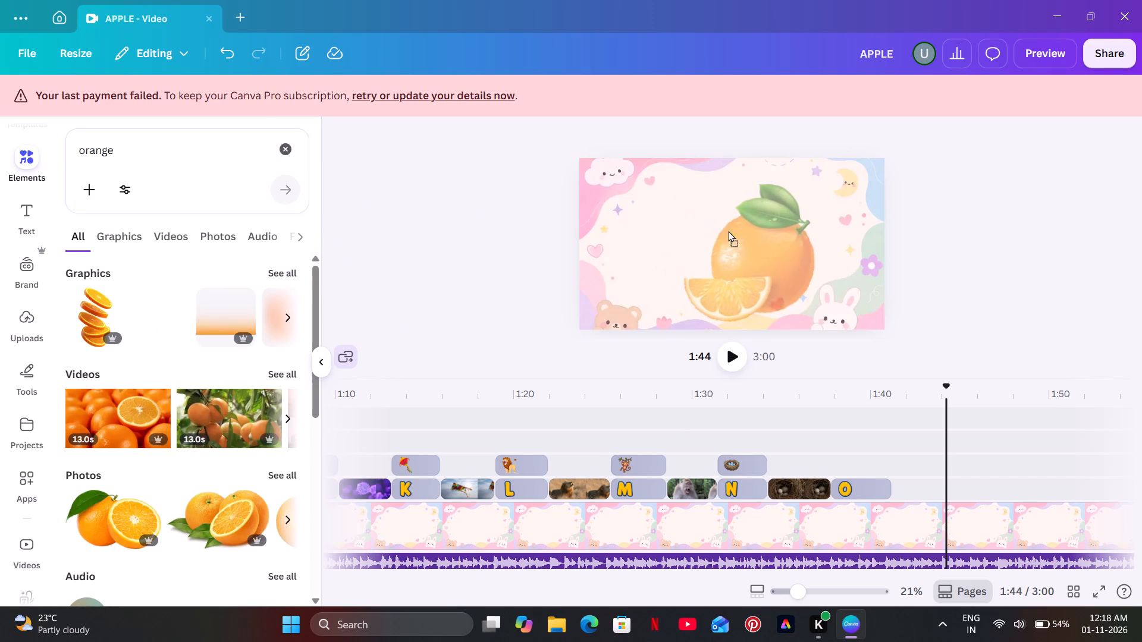
drag(728, 231, 846, 462)
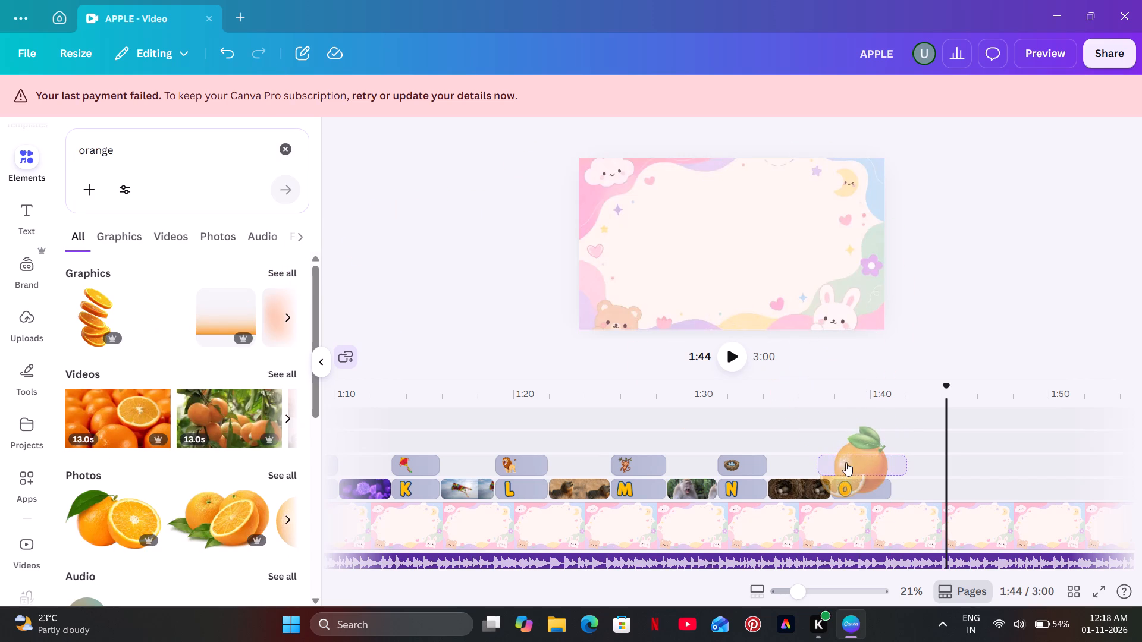
click(816, 467)
Trim both ends of the orange graphic's clip to match the letter O clip, for a duration of 3.4 s.
click(821, 467)
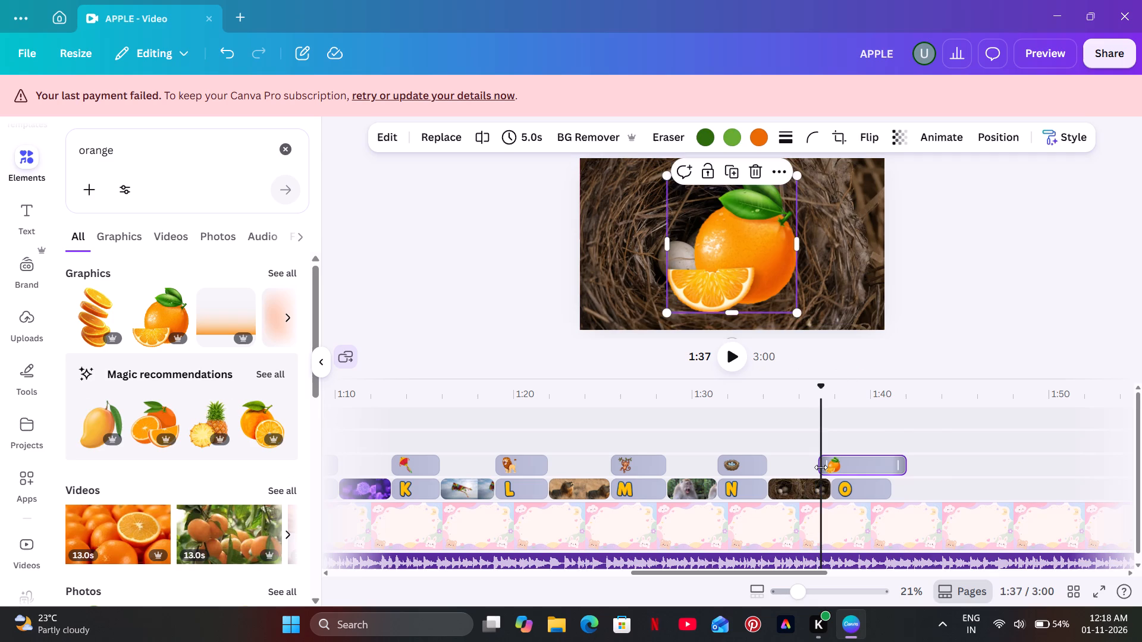
drag(821, 467, 834, 464)
click(902, 462)
drag(898, 466, 894, 468)
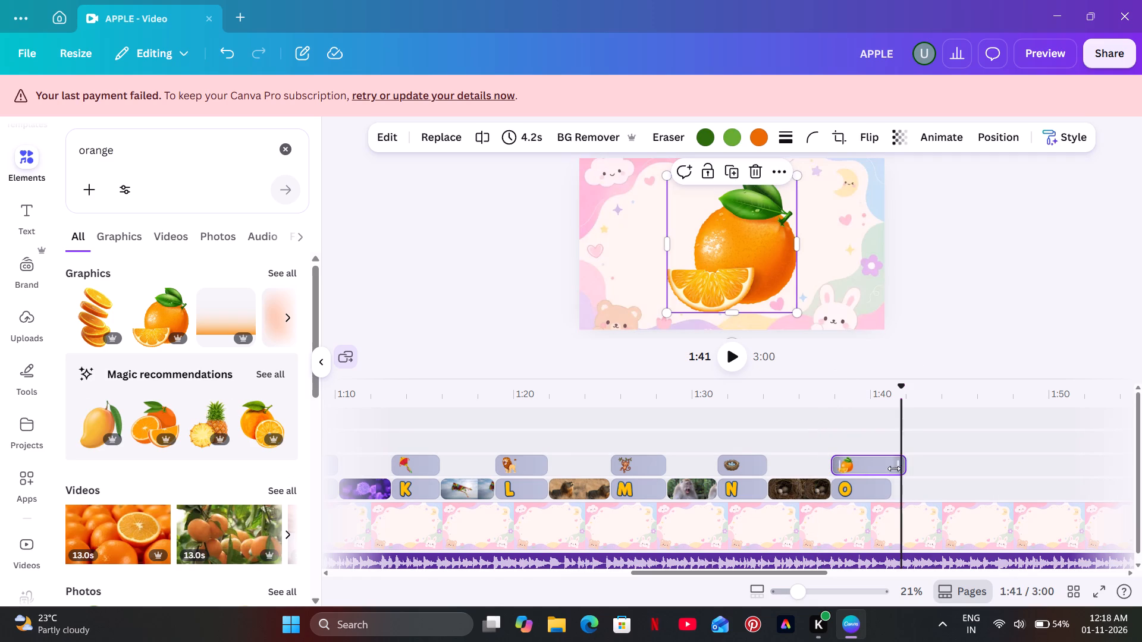
drag(894, 468, 884, 473)
Shrink the orange graphic to about the letter's size and move it to the canvas's right side, level with the O.
click(849, 443)
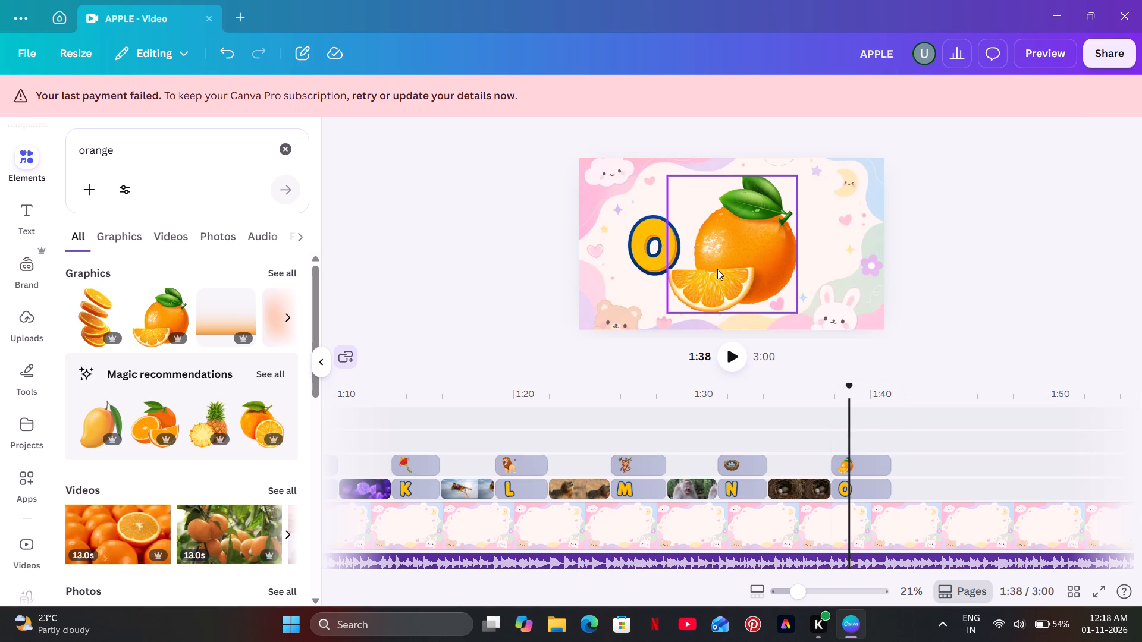
click(717, 269)
drag(667, 176, 669, 177)
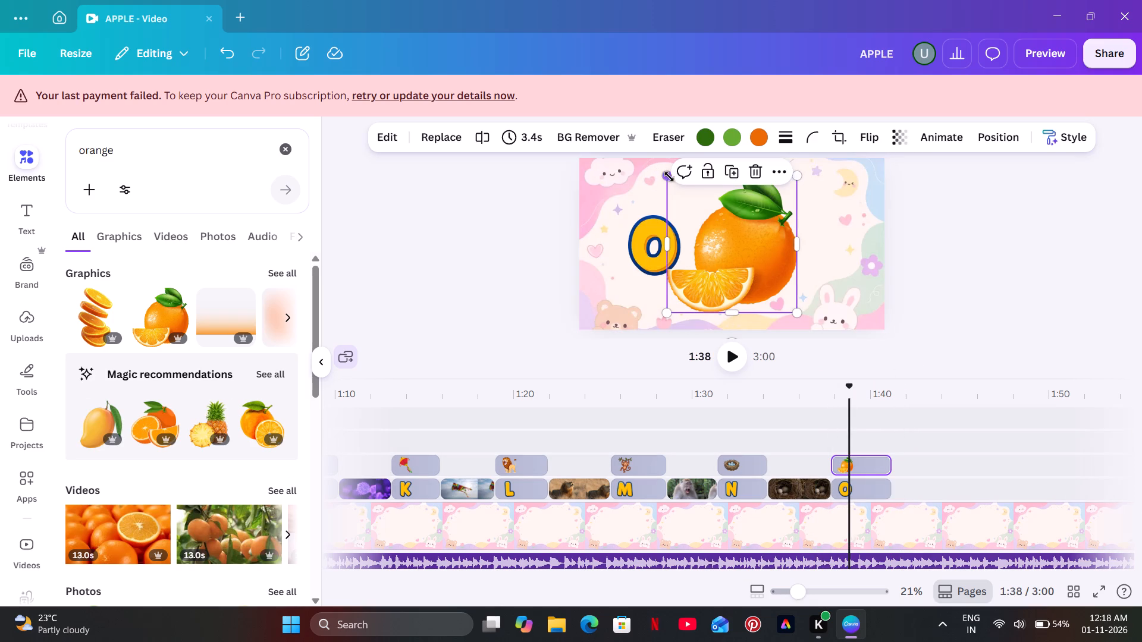
drag(669, 177, 745, 255)
click(743, 254)
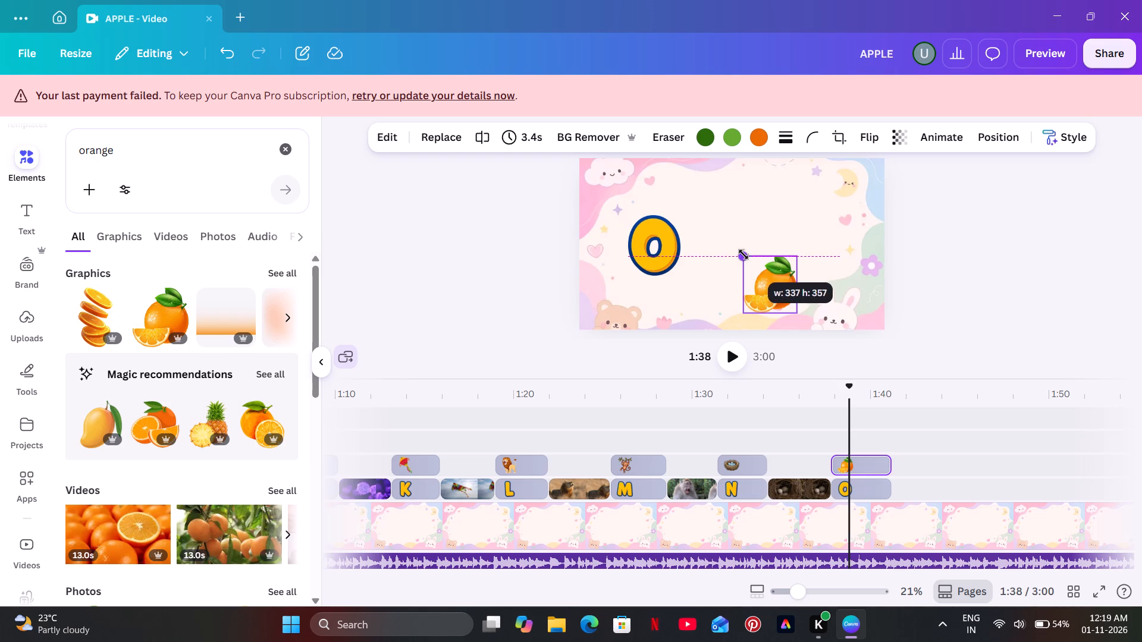
drag(765, 285, 780, 264)
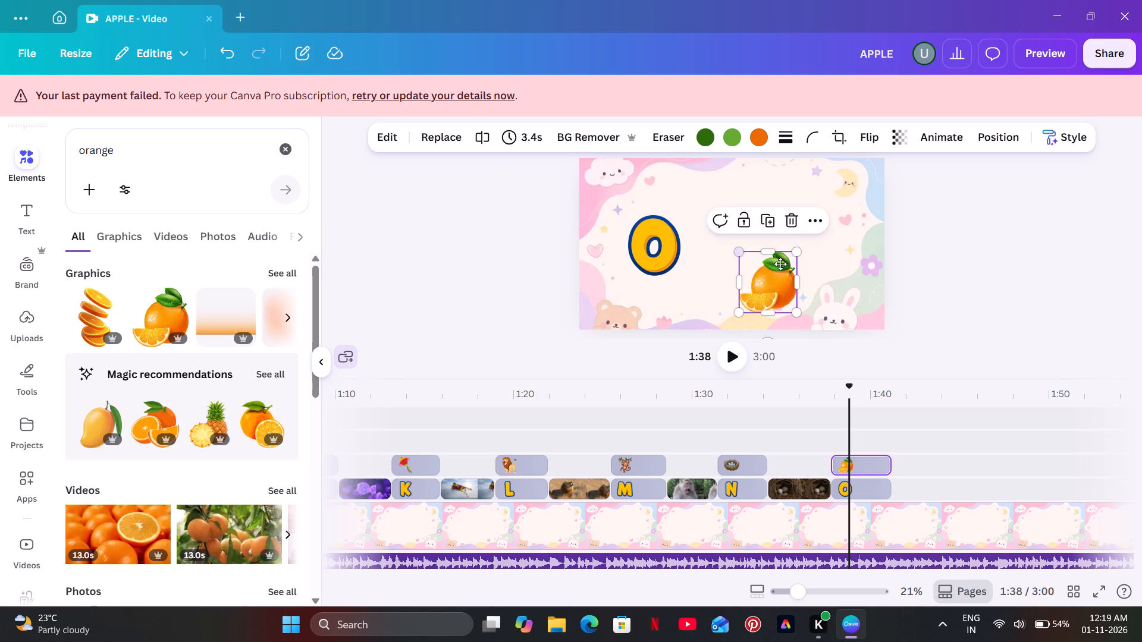
drag(780, 264, 830, 248)
click(769, 259)
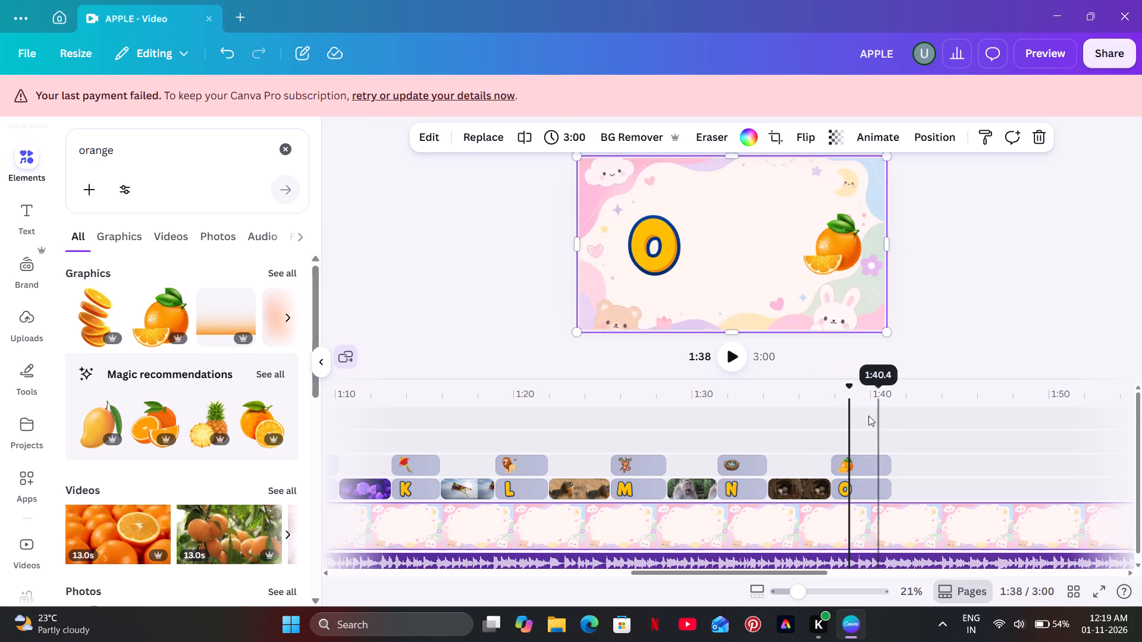
Play the O for Orange scene from 1:38 to 1:41 to check its timing.
click(742, 353)
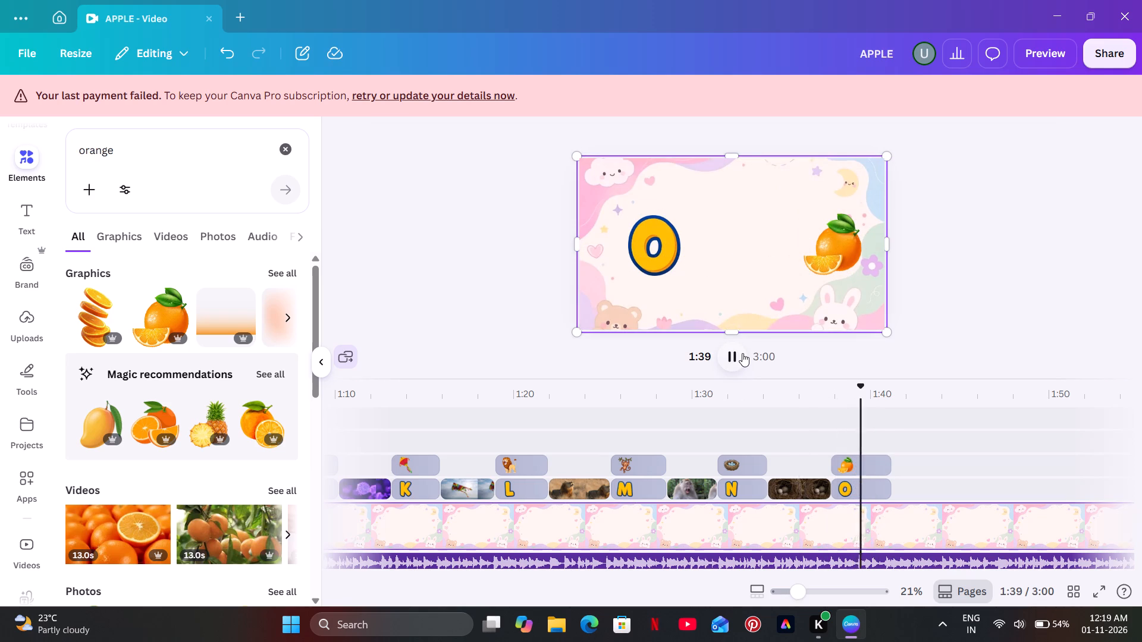
click(742, 353)
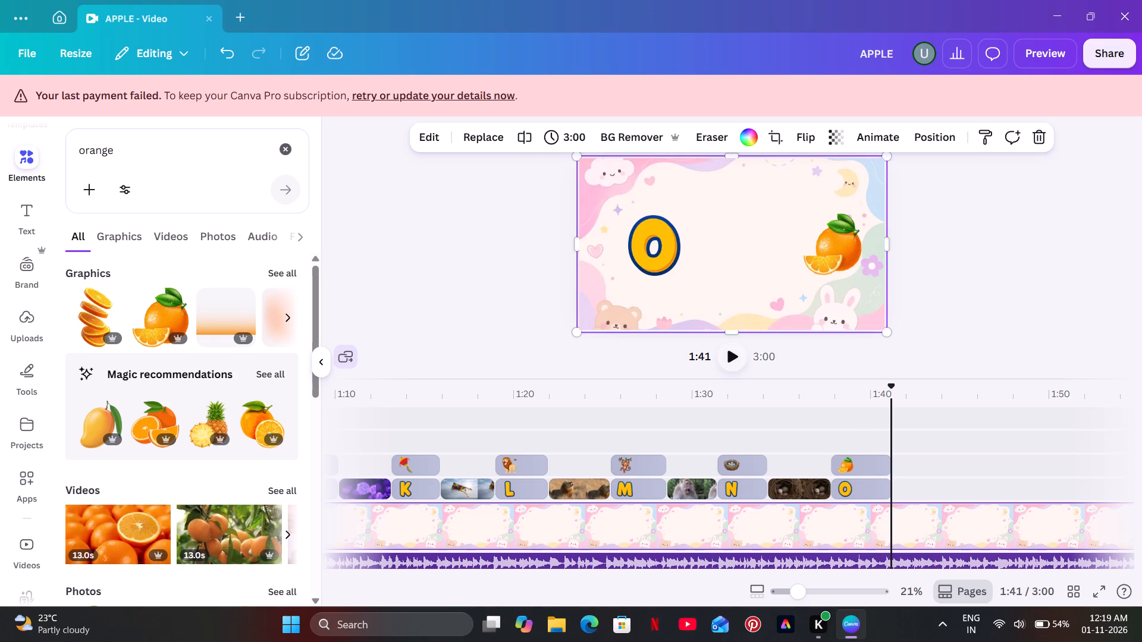
Add the 14.0 s video of an orange squeezed into a glass directly after the letter O clip at 1:41.
click(281, 527)
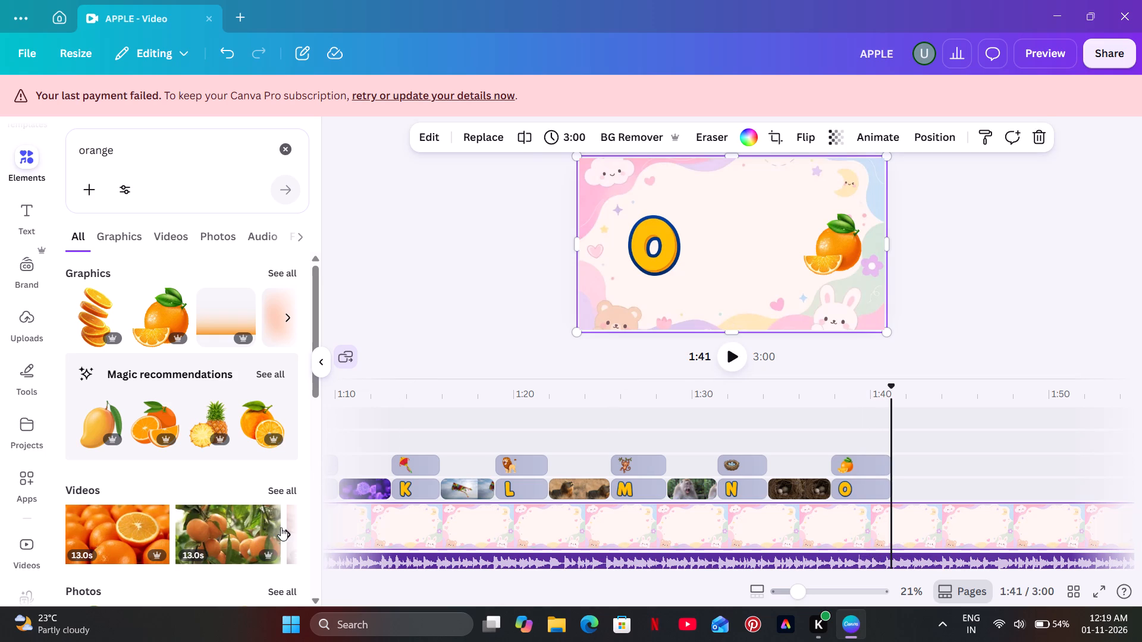
scroll(282, 527, down, 2)
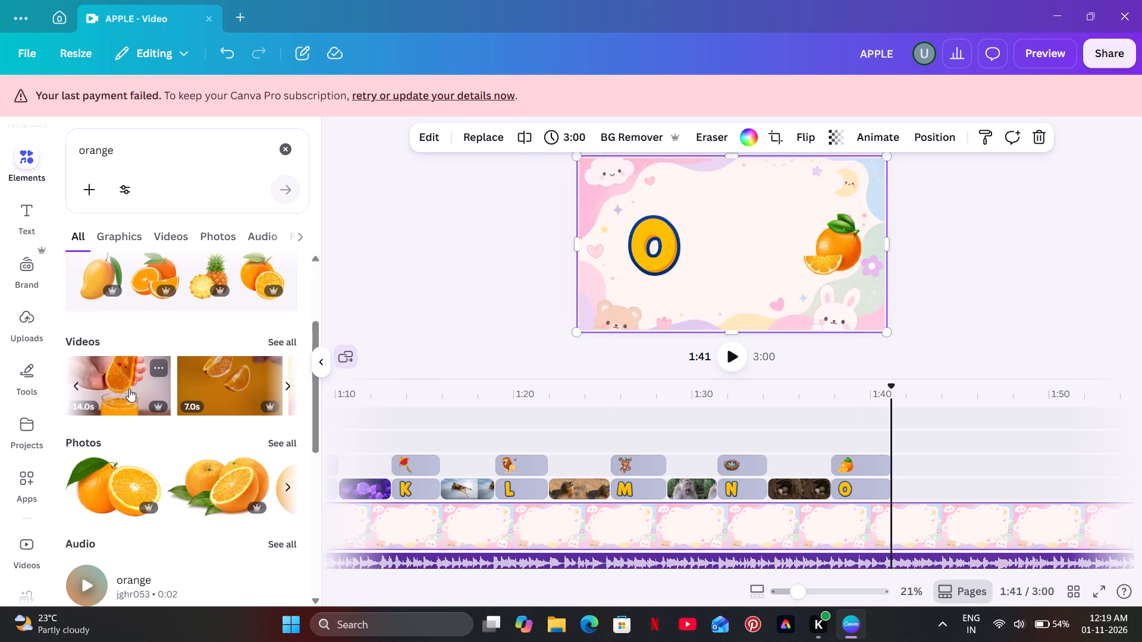
drag(129, 389, 431, 357)
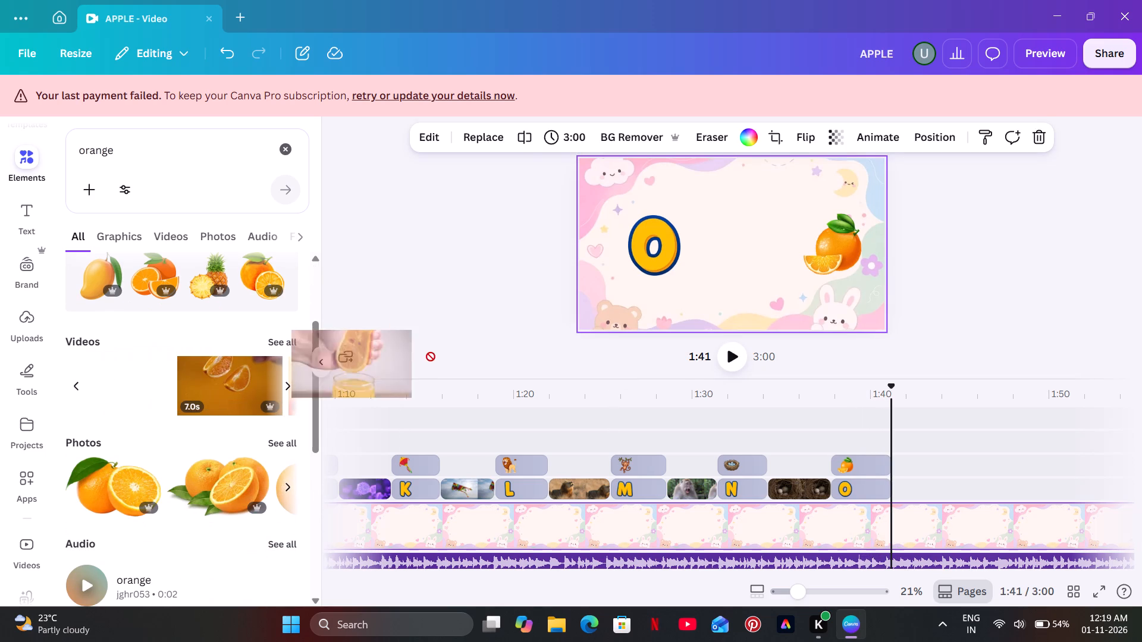
drag(431, 357, 962, 480)
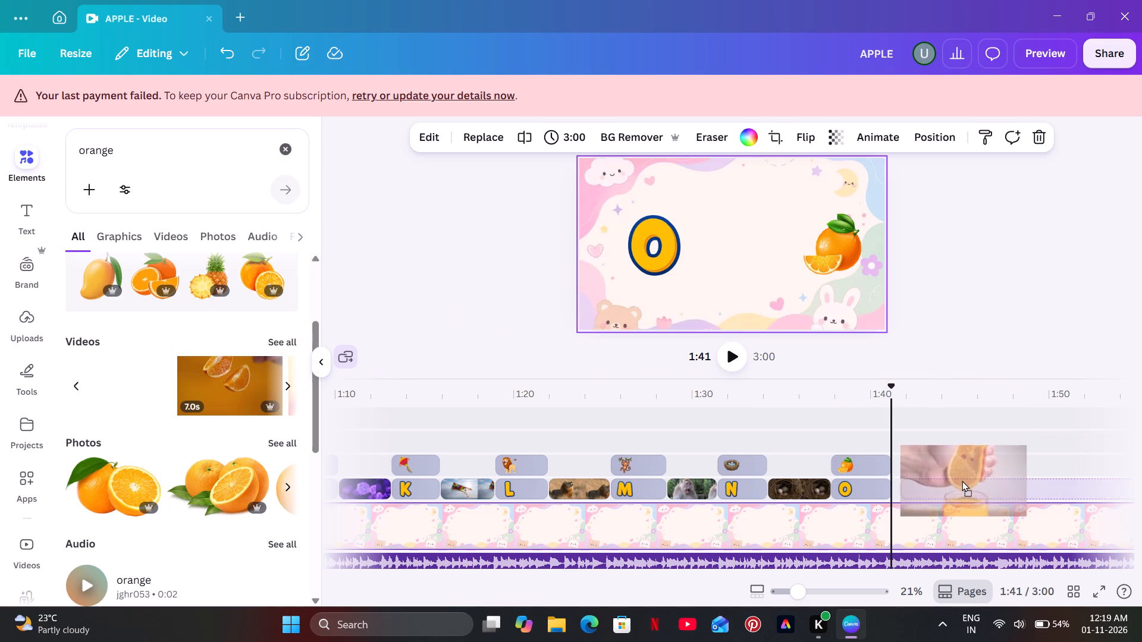
drag(962, 480, 962, 481)
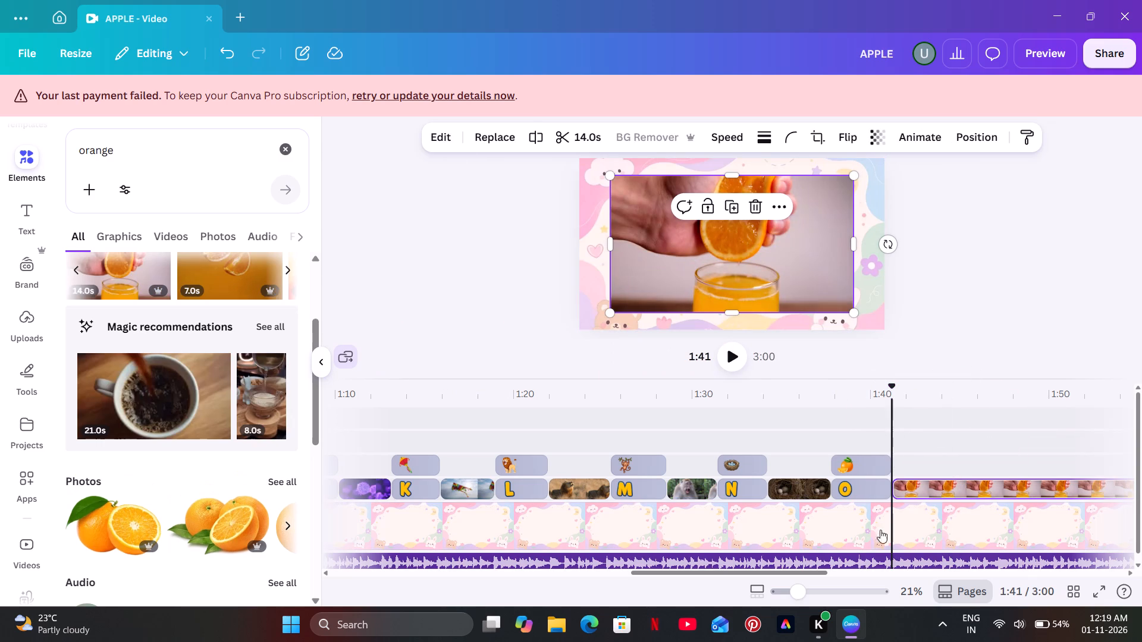
Enlarge the orange-squeezing video from opposite corners until it covers the whole canvas.
drag(814, 573, 848, 570)
drag(849, 314, 884, 333)
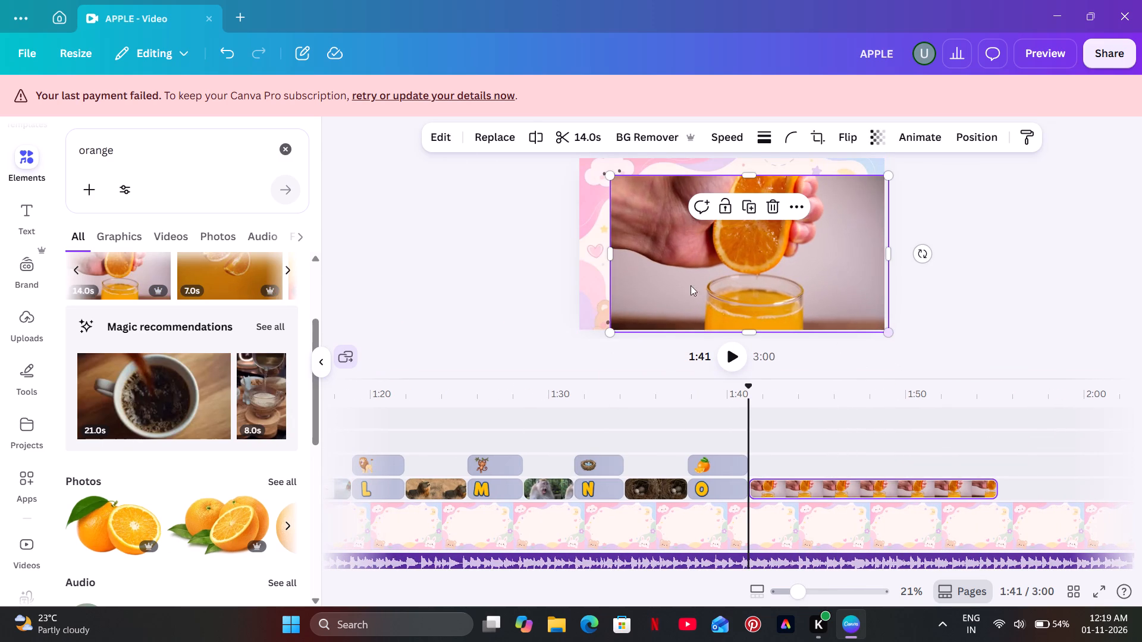
click(608, 176)
drag(594, 169, 583, 165)
click(610, 174)
click(620, 189)
drag(608, 172, 576, 155)
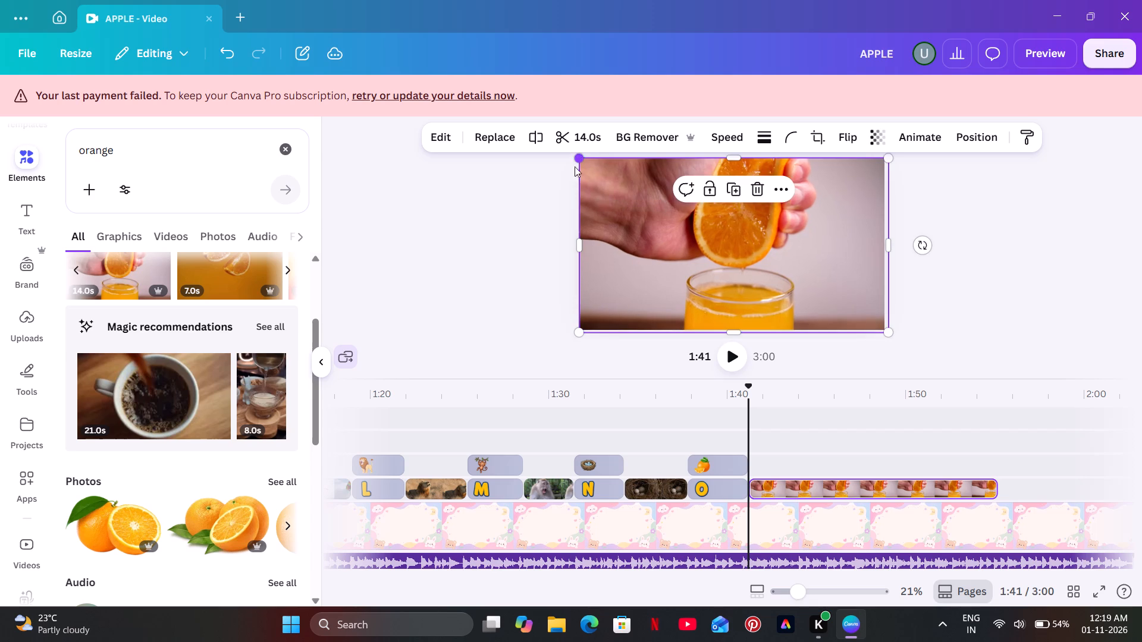
click(562, 181)
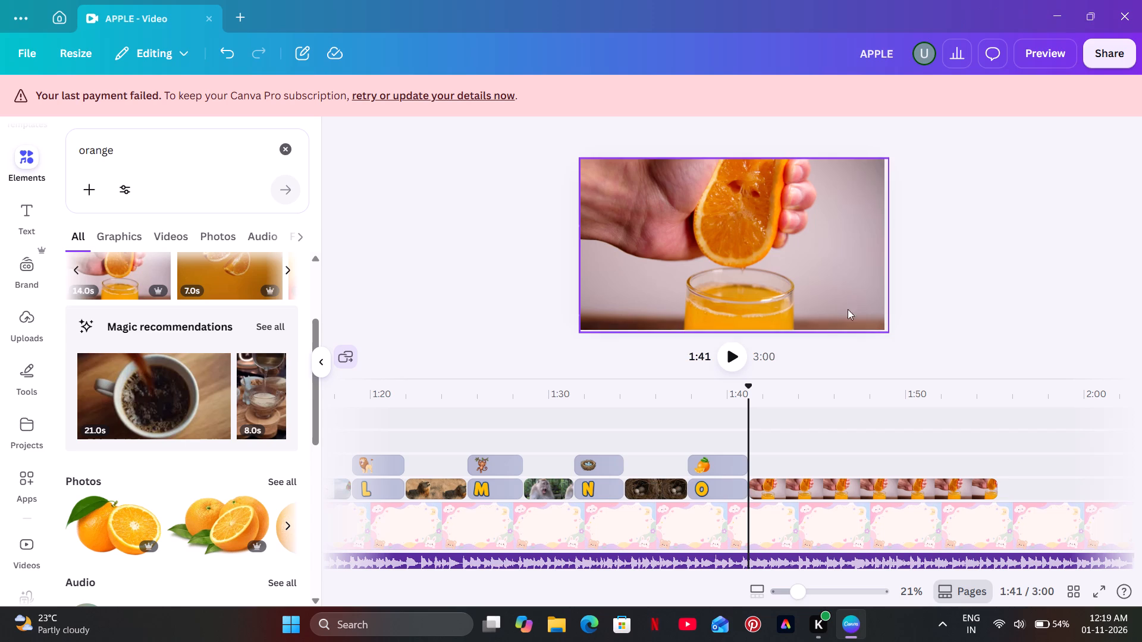
Play the orange-squeezing video from 1:41 to 1:44 to find where it should end.
click(726, 358)
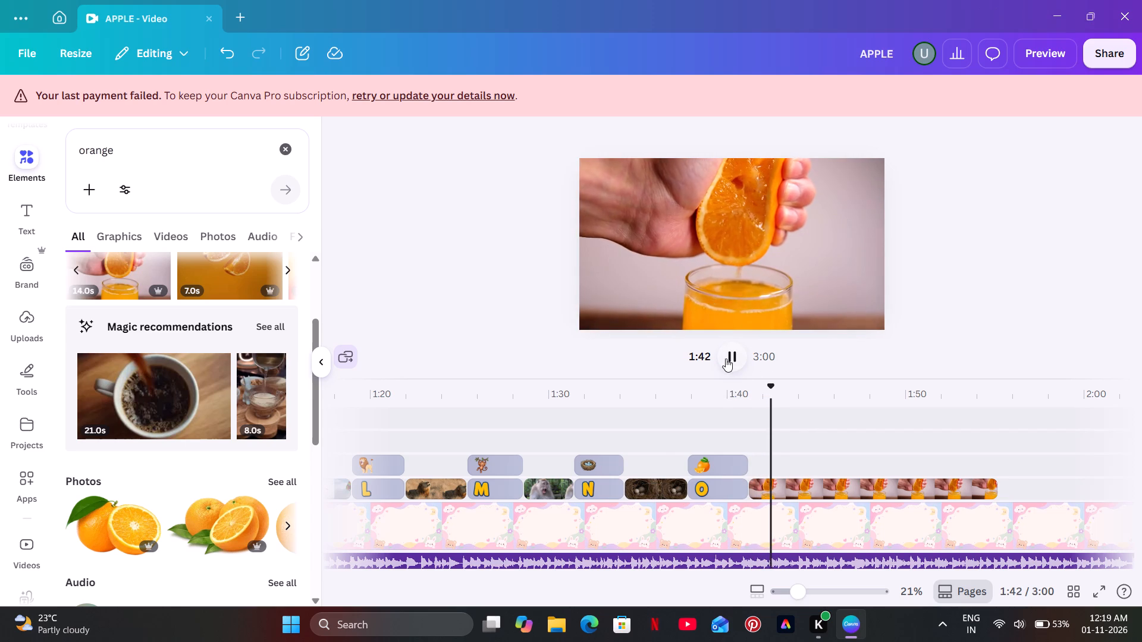
click(726, 358)
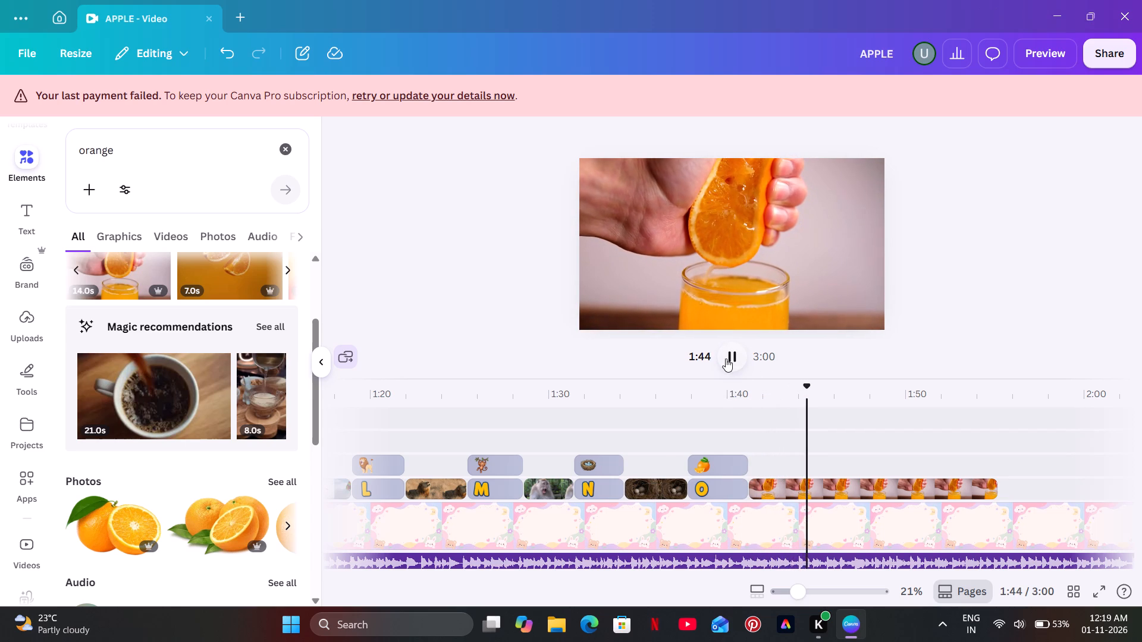
Trim the end of the orange-squeezing video to 2.8 s, playing it back to judge the cut.
drag(992, 487, 991, 487)
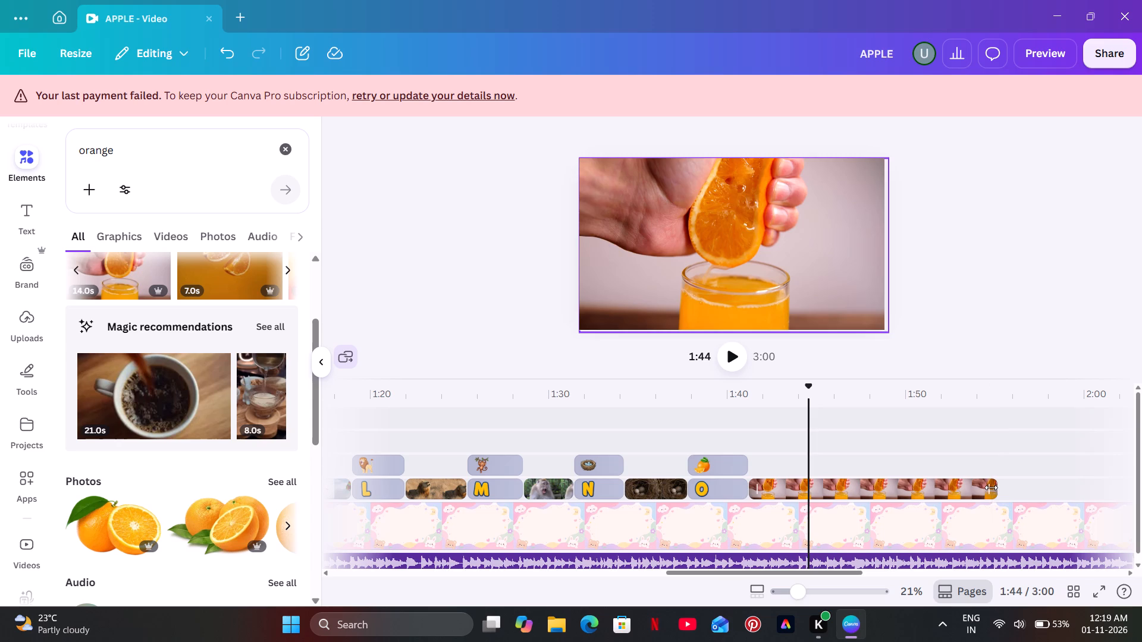
drag(991, 487, 803, 502)
click(722, 429)
click(729, 357)
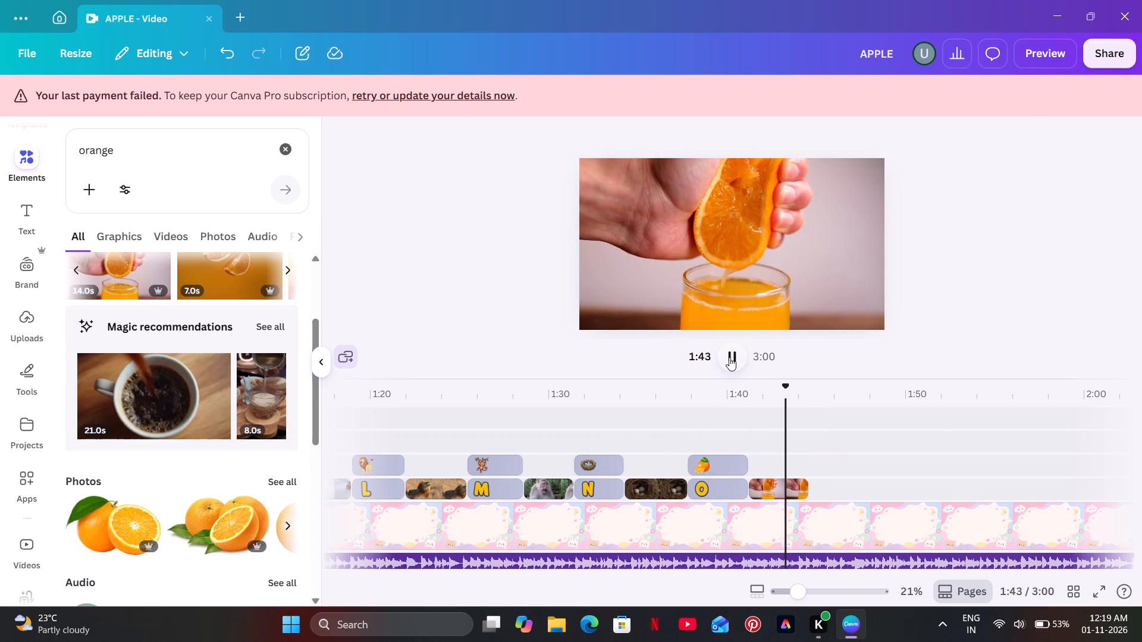
click(729, 357)
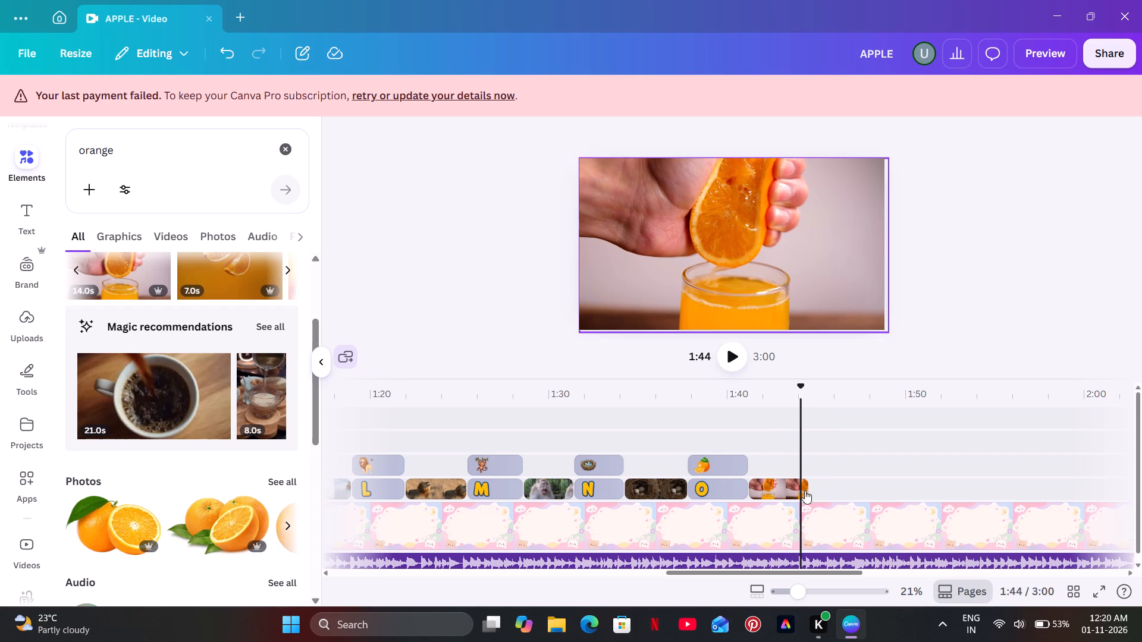
click(805, 490)
drag(804, 487, 795, 493)
drag(795, 493, 789, 495)
triple_click(790, 490)
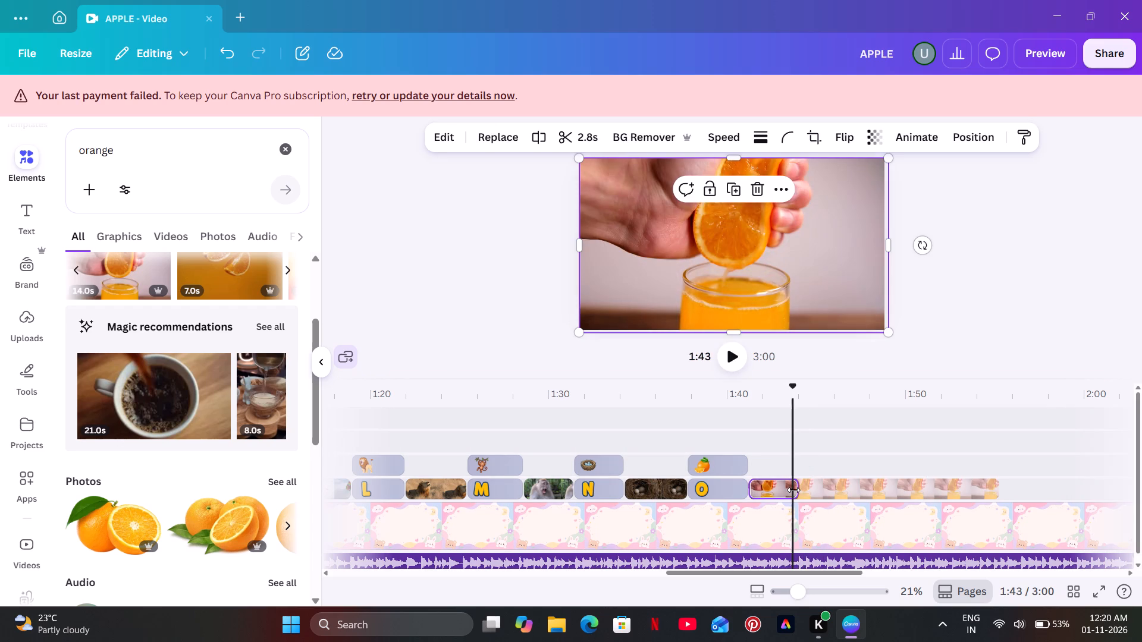
Play the trimmed orange-squeezing video from 1:41 to 1:45 to check its timing against the audio.
click(762, 461)
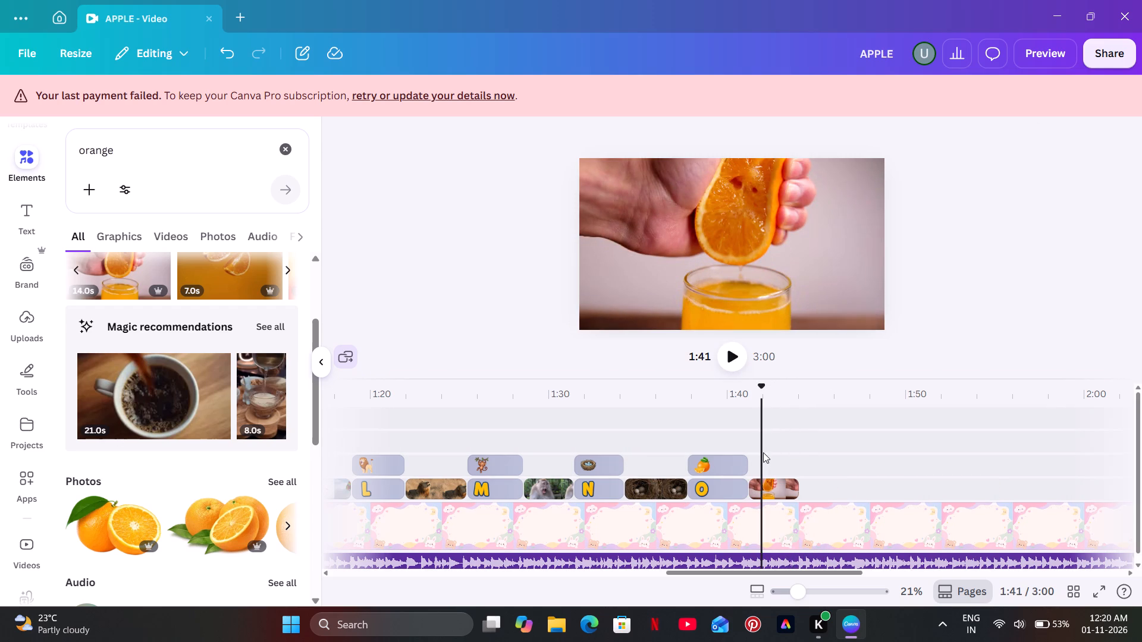
click(735, 358)
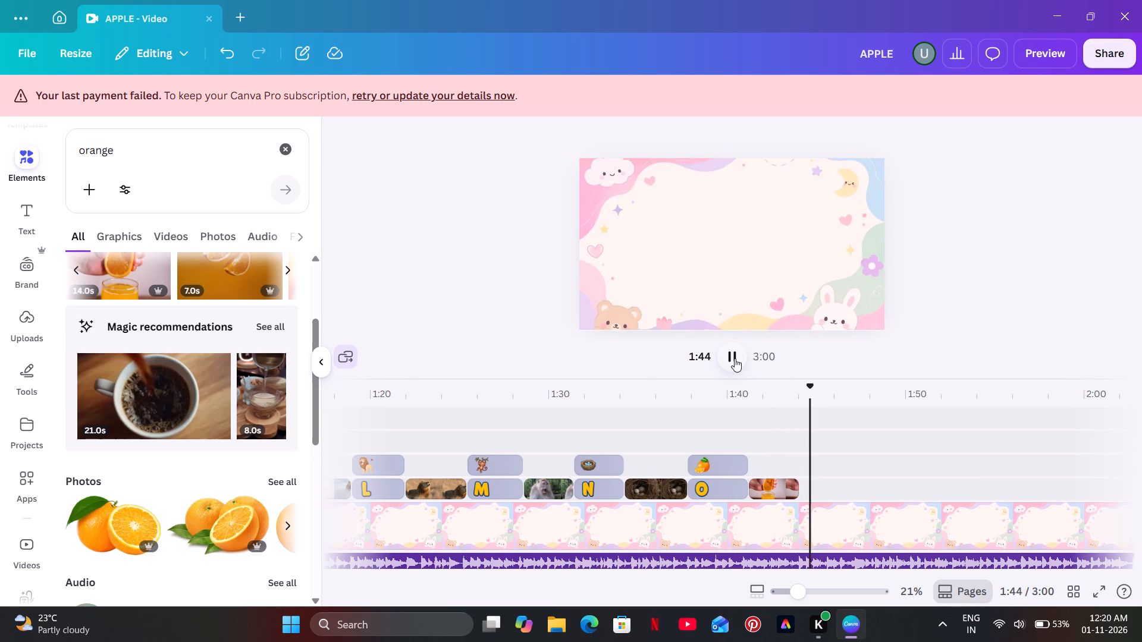
click(735, 358)
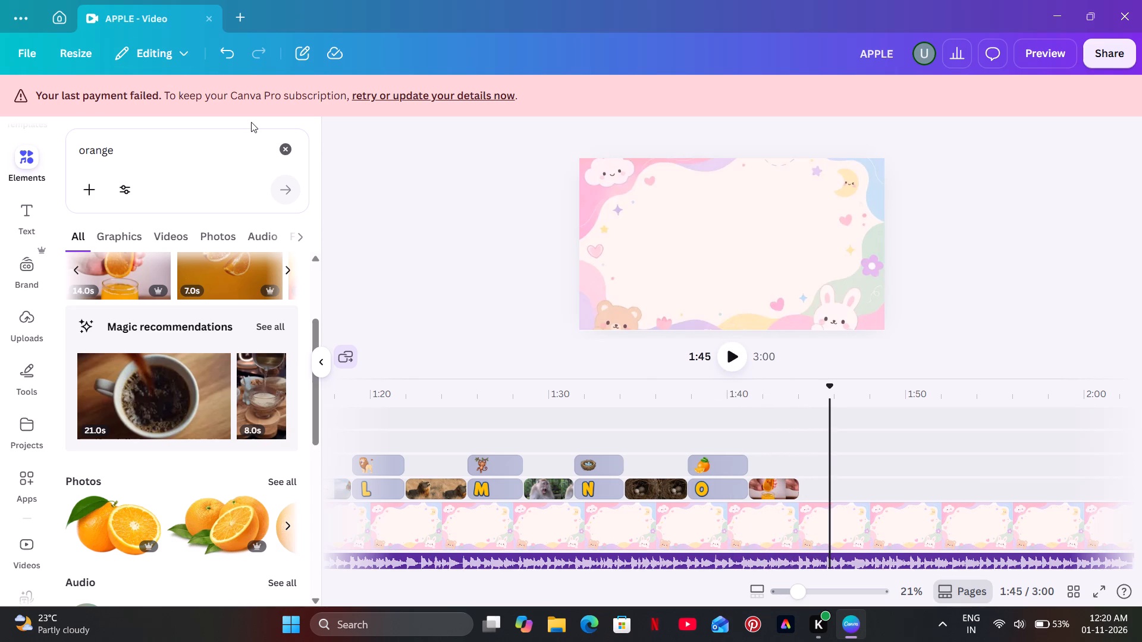
Add the letter P from the set:nAGYeyAANi8 collection and place its clip directly after the orange-squeezing video.
click(279, 138)
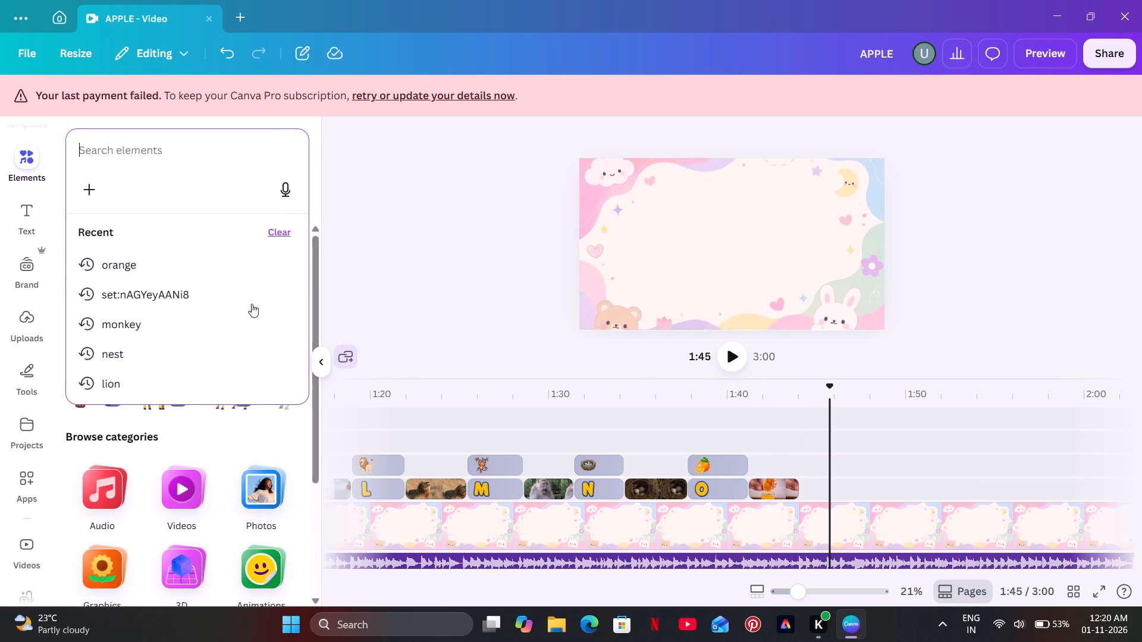
click(255, 293)
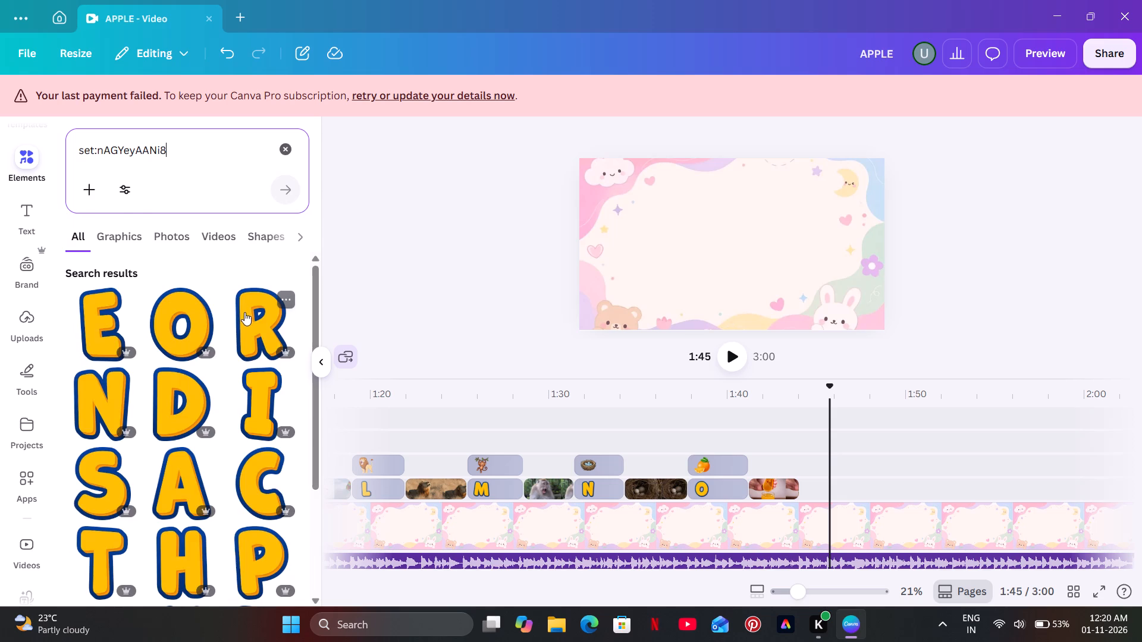
scroll(246, 324, down, 3)
click(249, 326)
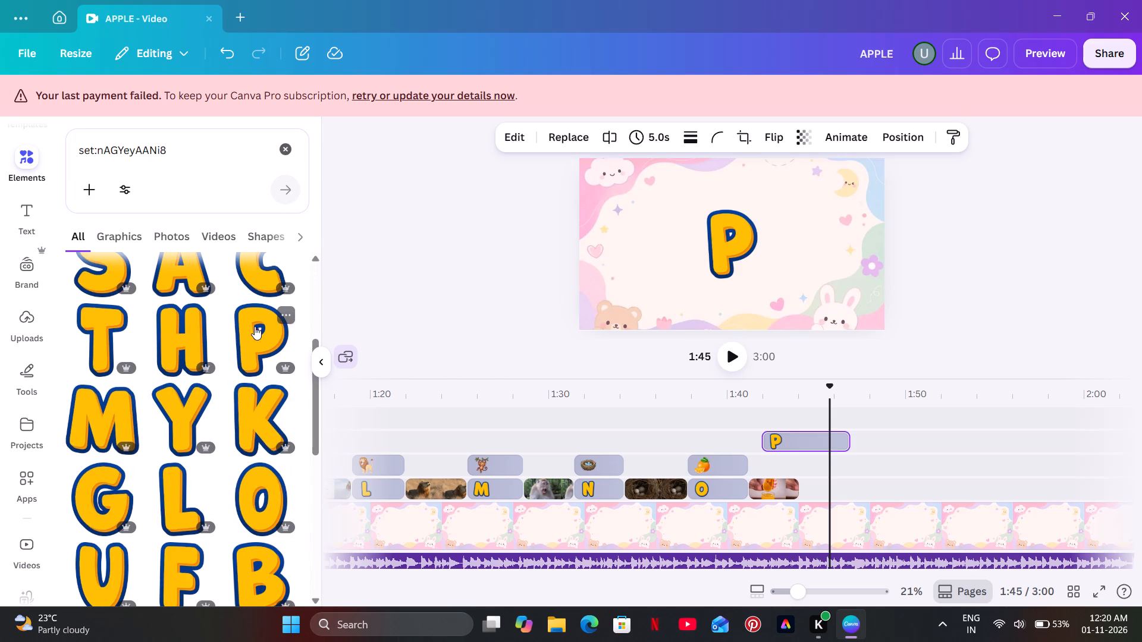
click(776, 435)
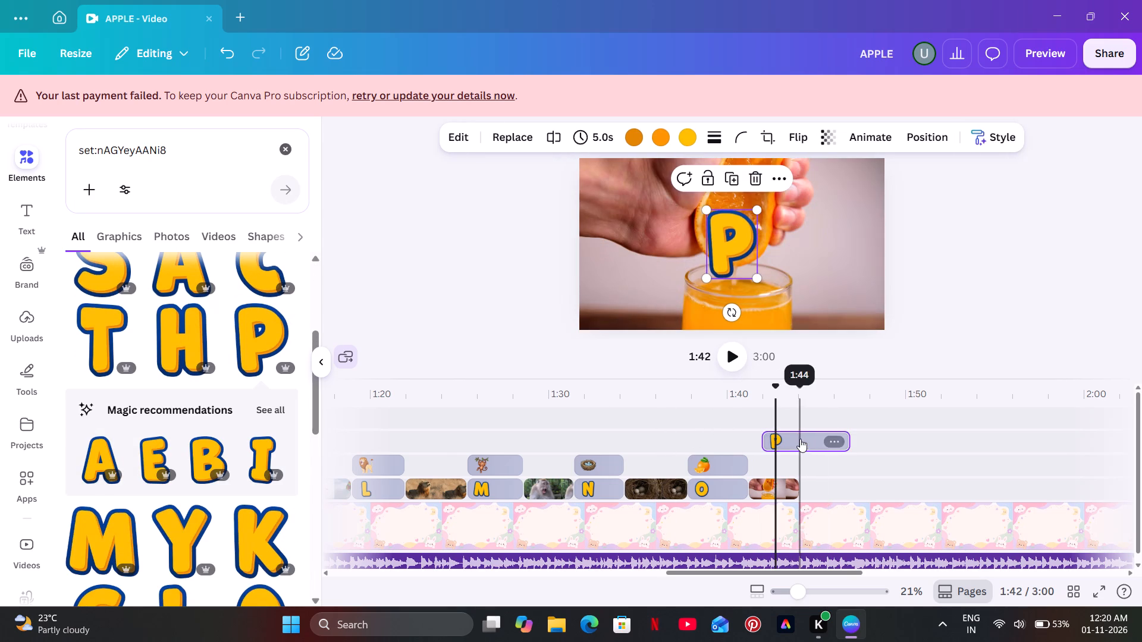
drag(800, 439, 846, 486)
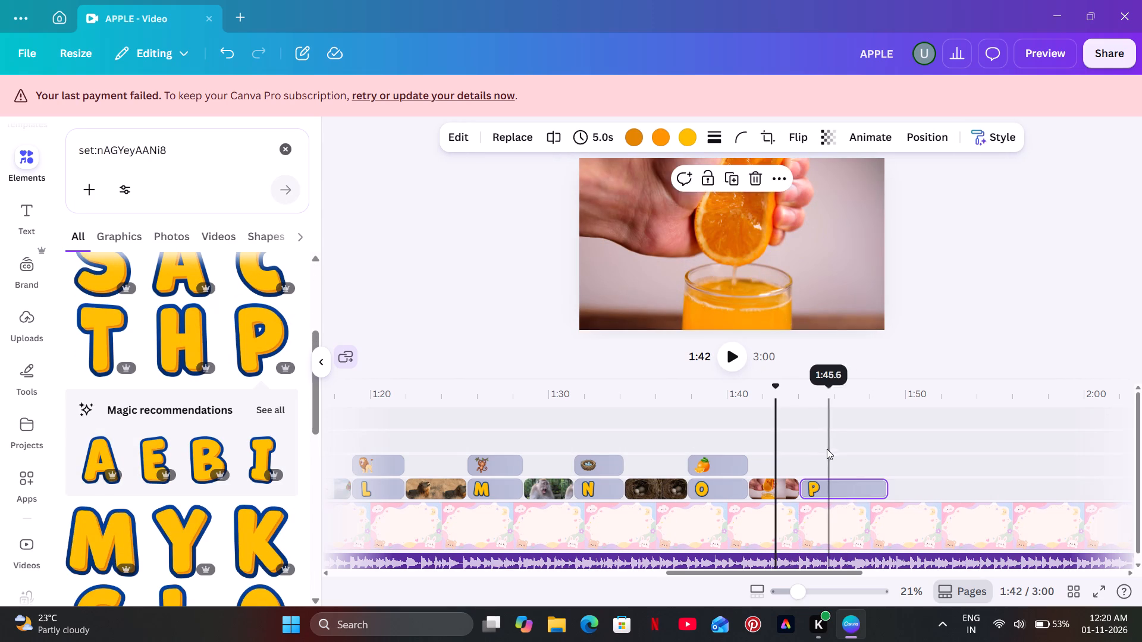
Shrink the letter P slightly and move it to the left half of the canvas, about mid-height.
click(827, 448)
click(724, 248)
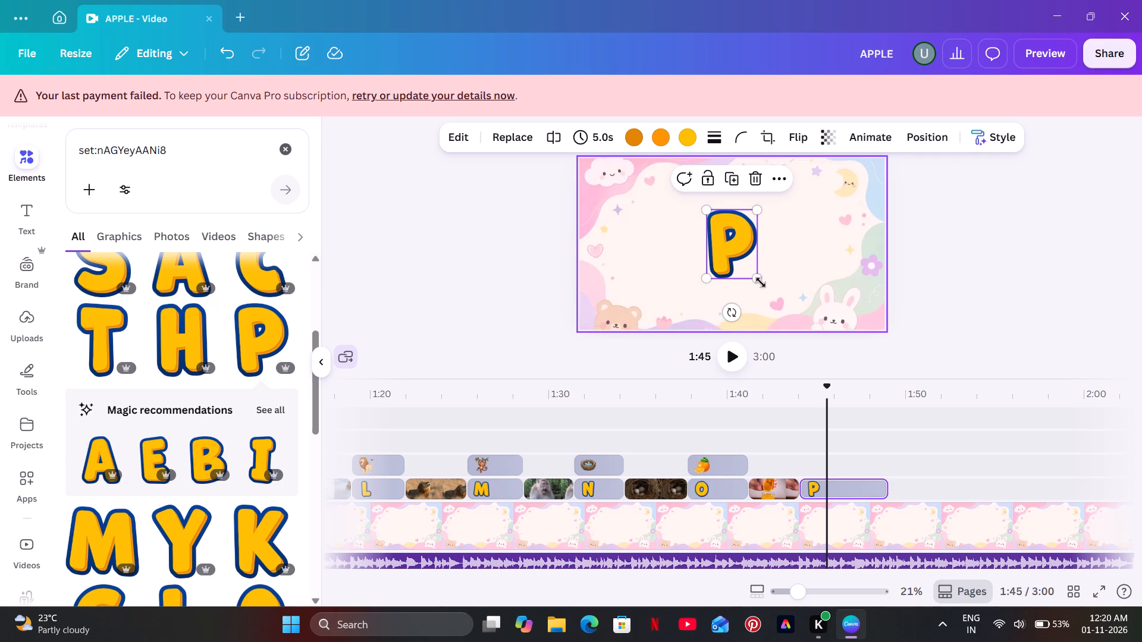
click(761, 282)
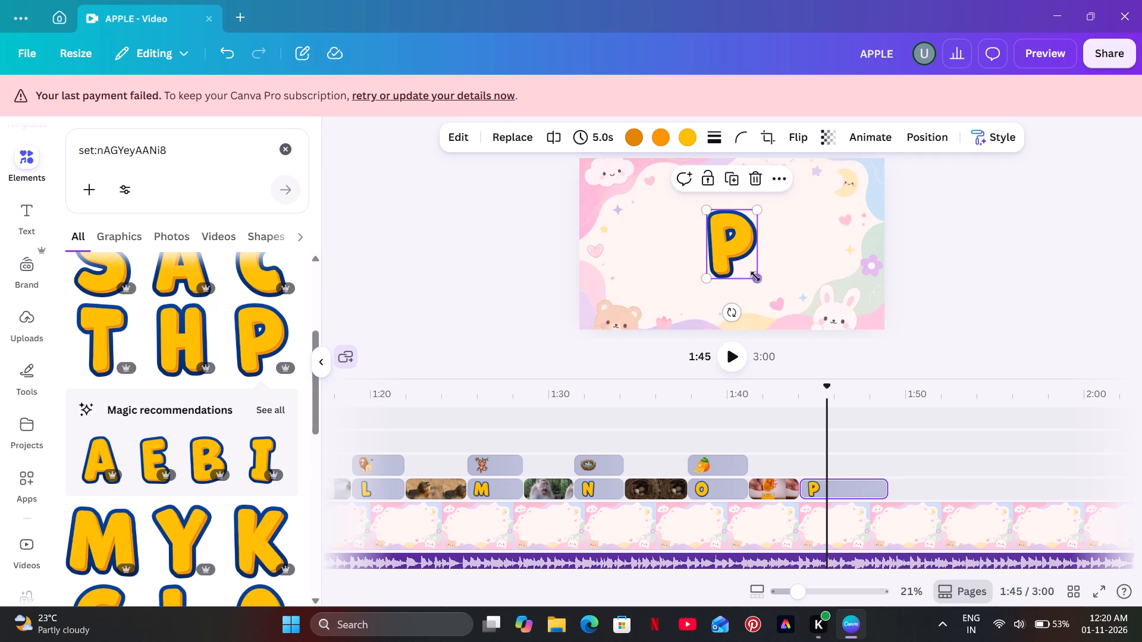
drag(755, 276, 742, 268)
click(738, 262)
click(721, 244)
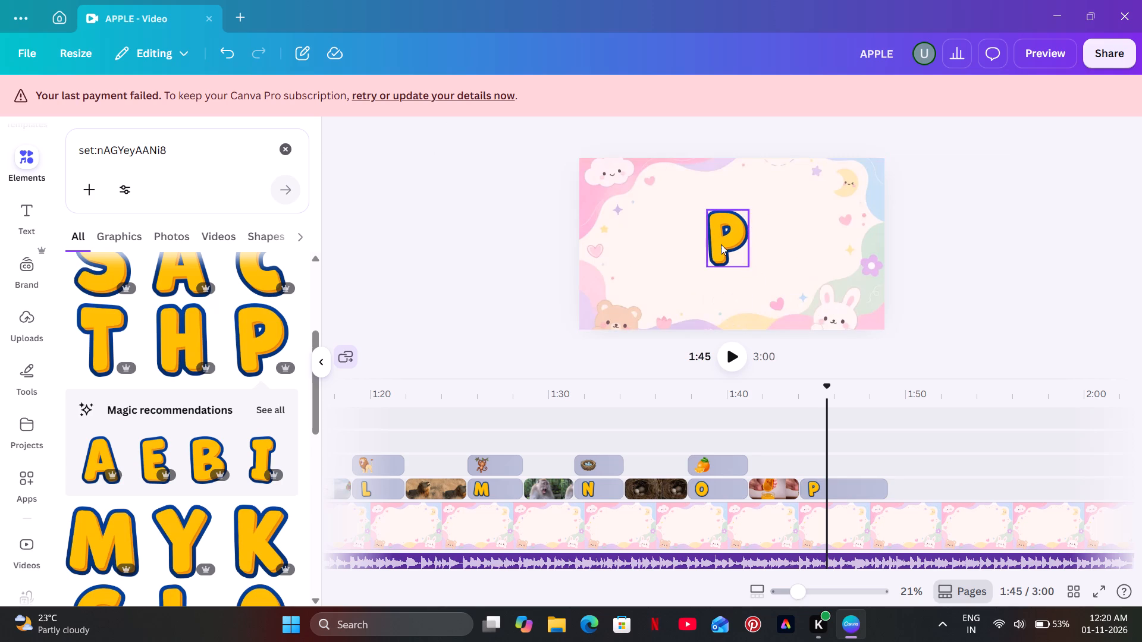
click(746, 264)
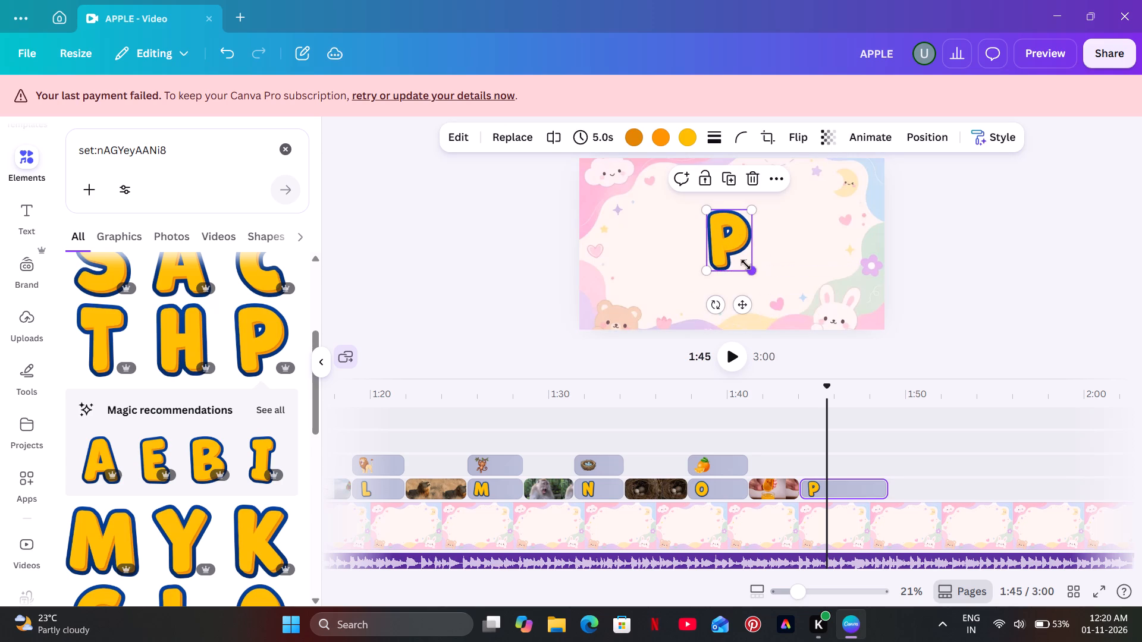
drag(732, 253, 661, 254)
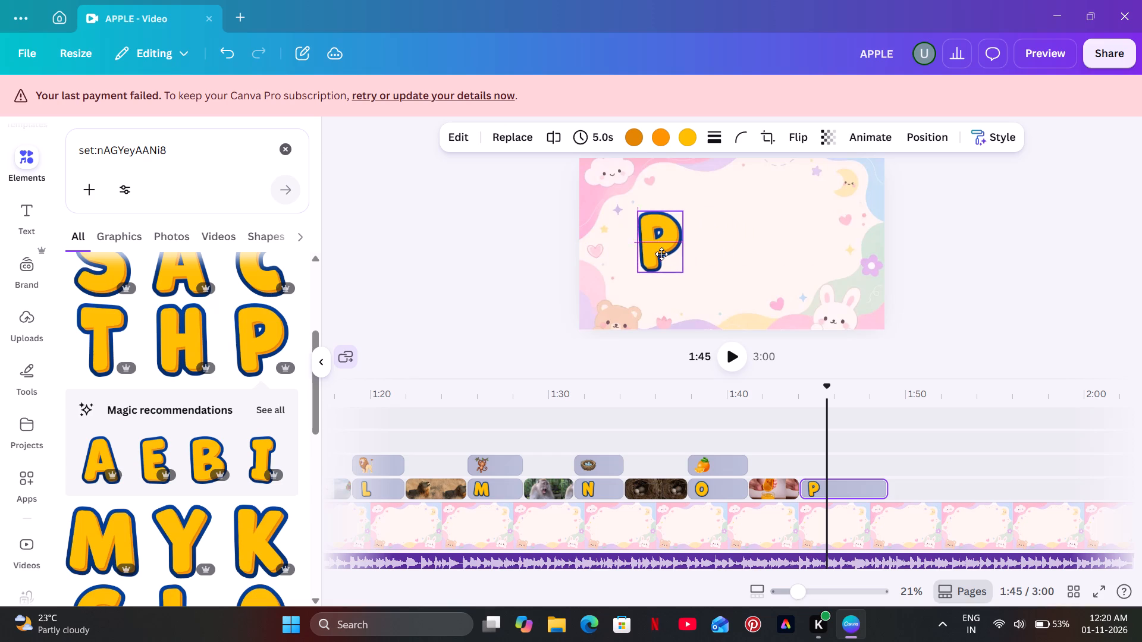
drag(661, 254, 658, 253)
click(680, 268)
click(676, 266)
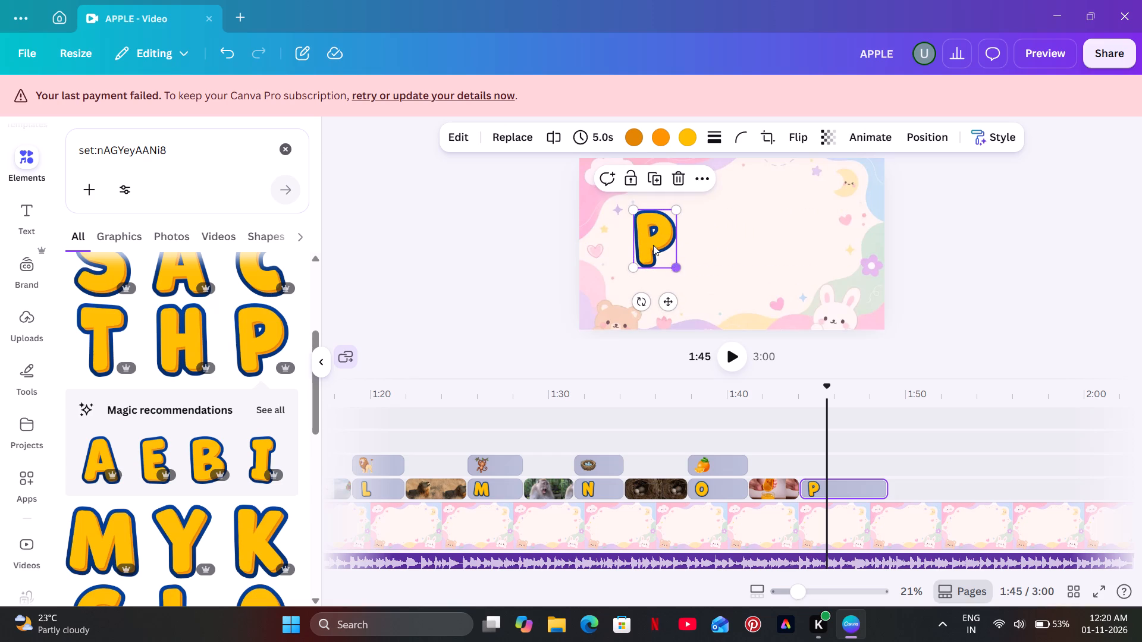
drag(650, 241, 650, 246)
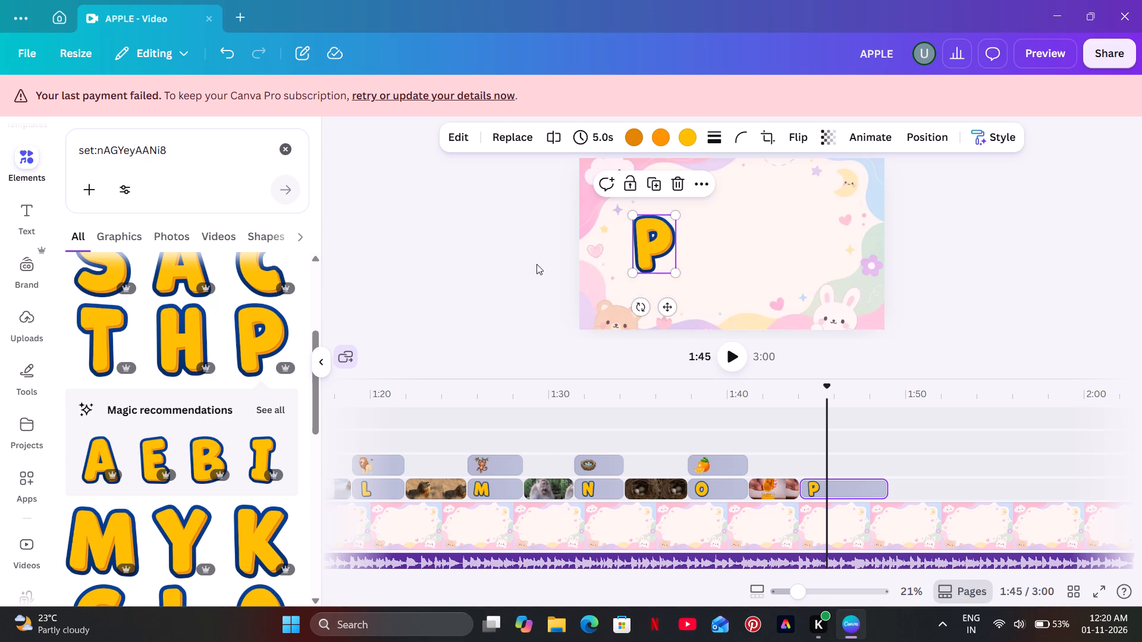
click(537, 264)
Shorten the letter P clip to 2.9 s on the timeline.
drag(882, 490, 864, 490)
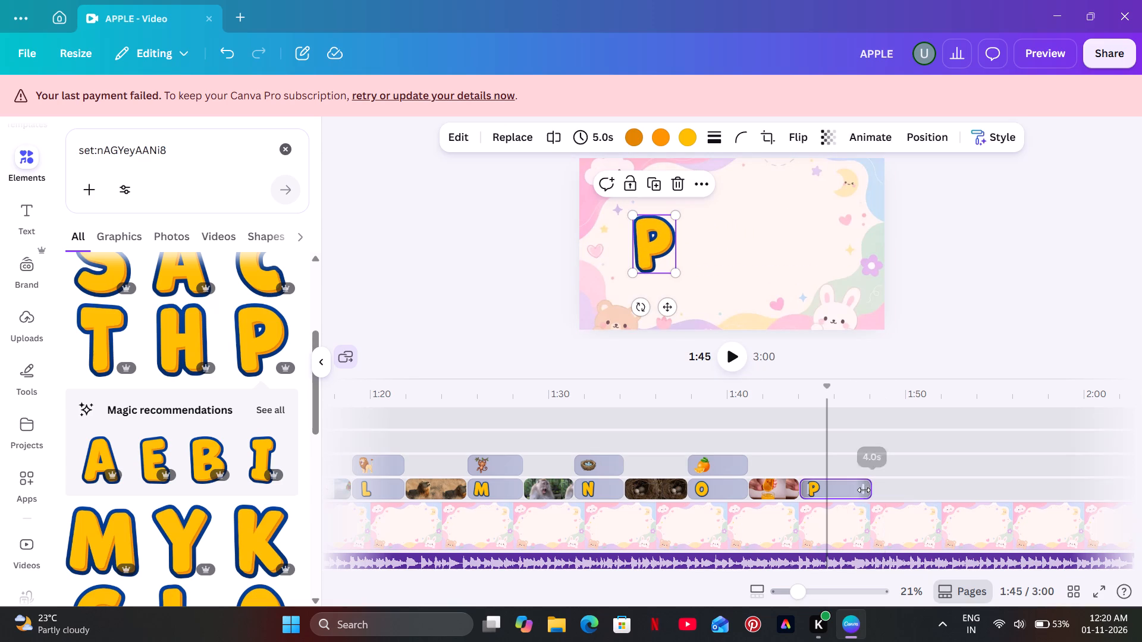
drag(864, 490, 841, 491)
click(843, 490)
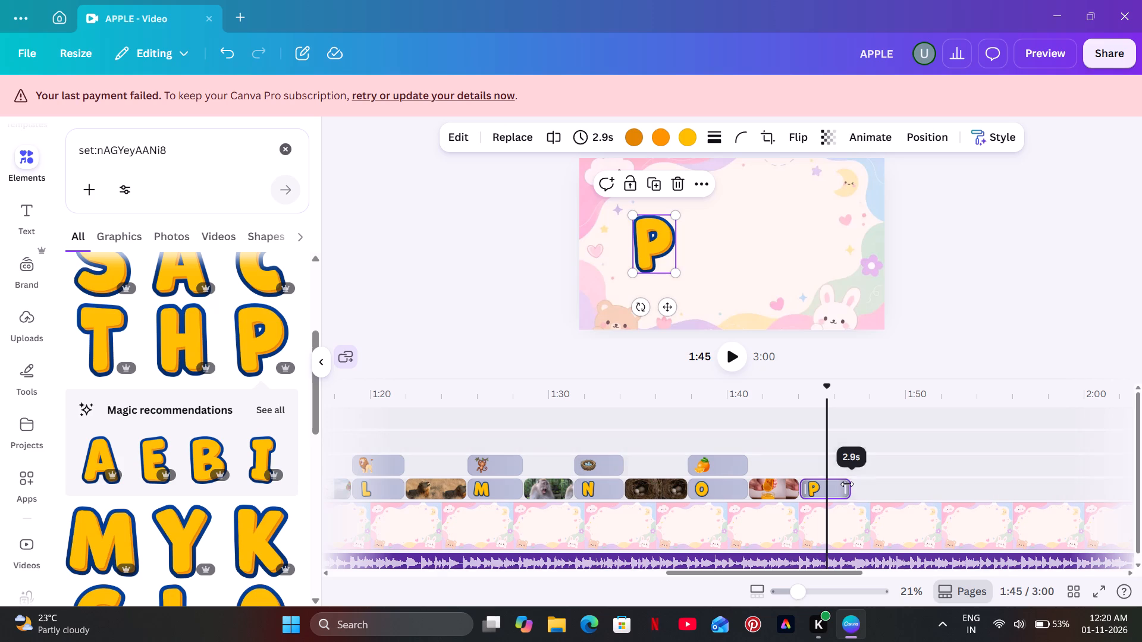
Play the video from 1:41 to 1:50 to check the letter P timing against the audio.
click(759, 436)
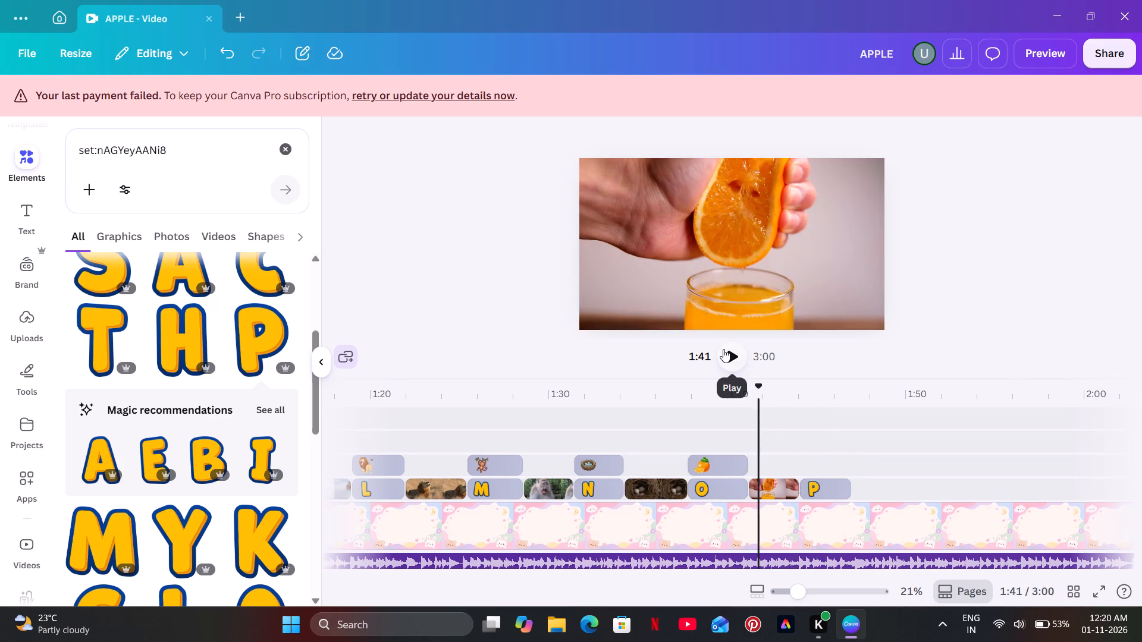
click(748, 361)
click(743, 363)
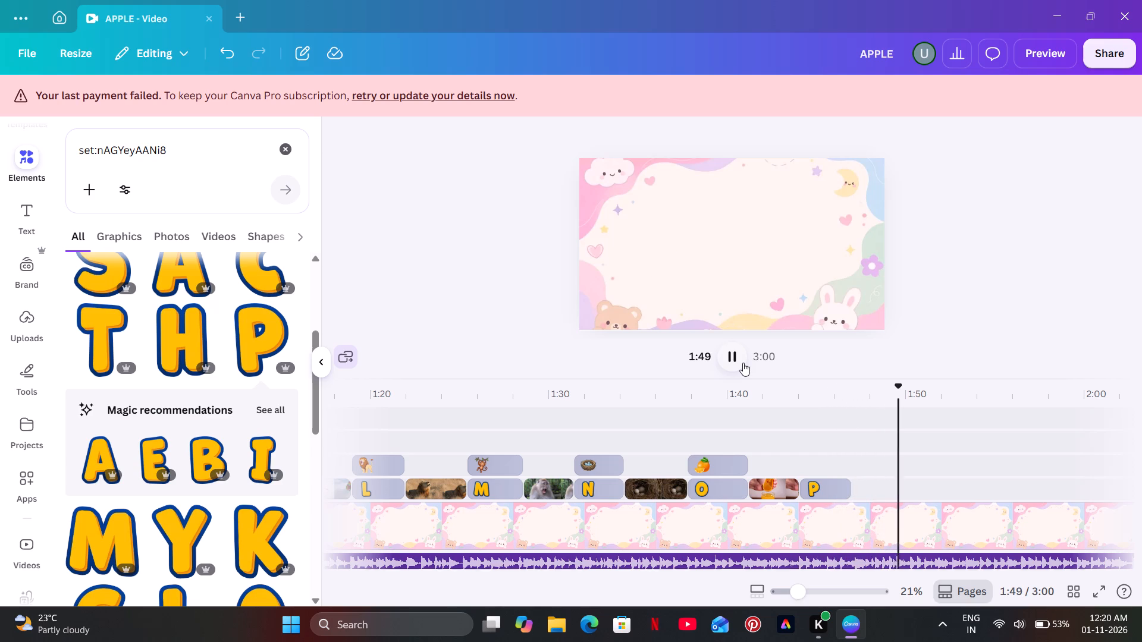
click(743, 363)
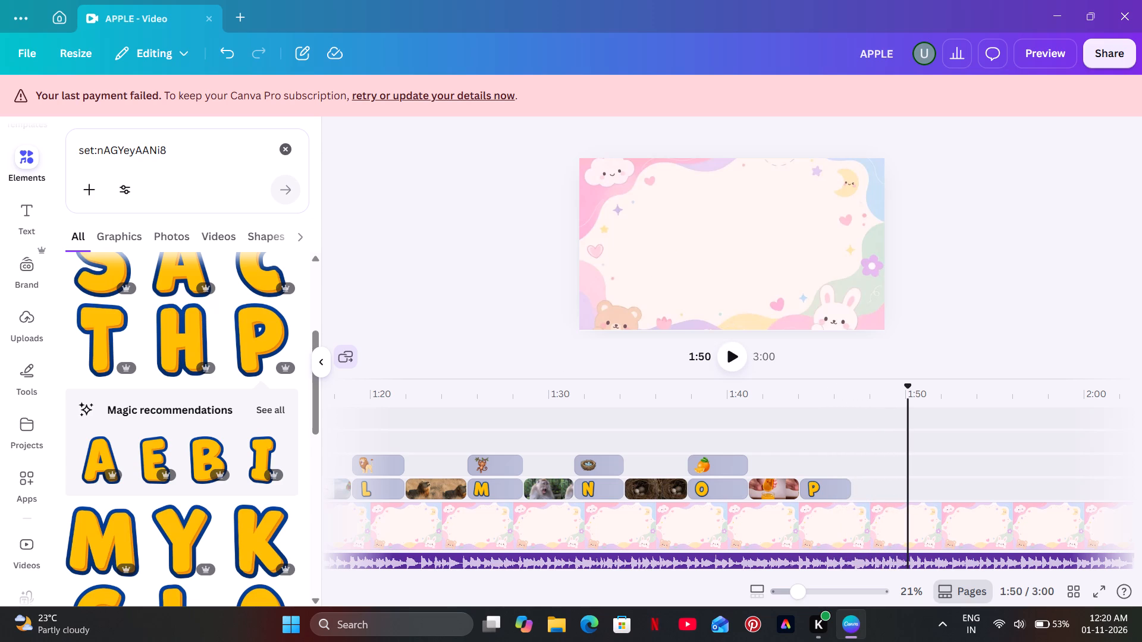
Search elements for parrot and place the green parrot on a branch above the letter P clip, starting at the same time.
double_click(288, 158)
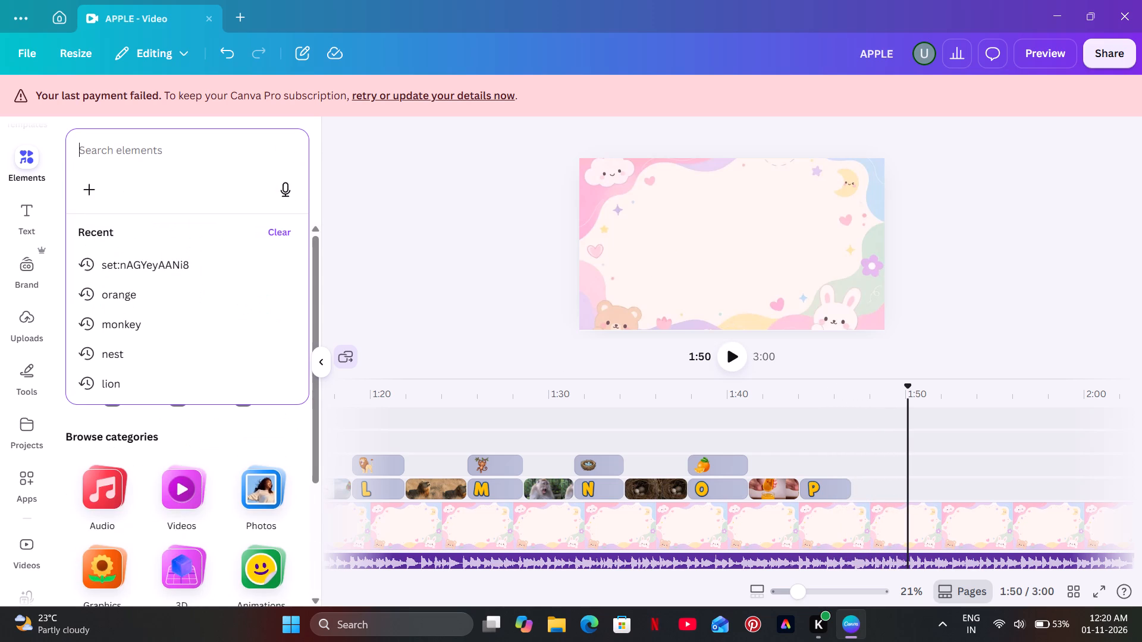
text(parrro)
key(BackSpace)
key(BackSpace)
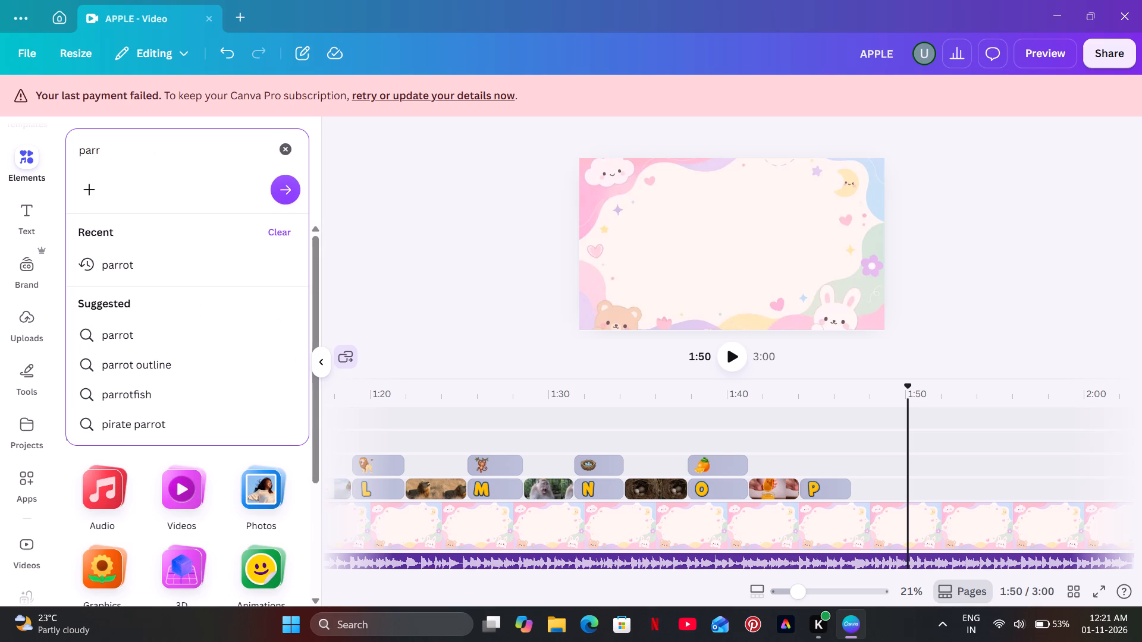
click(258, 280)
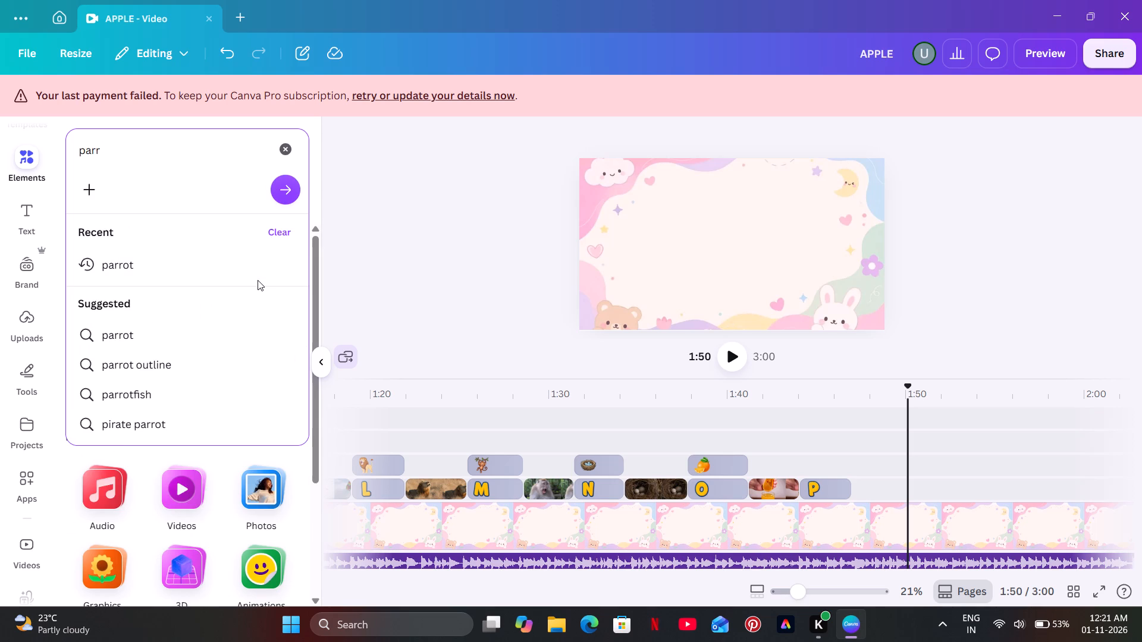
click(256, 277)
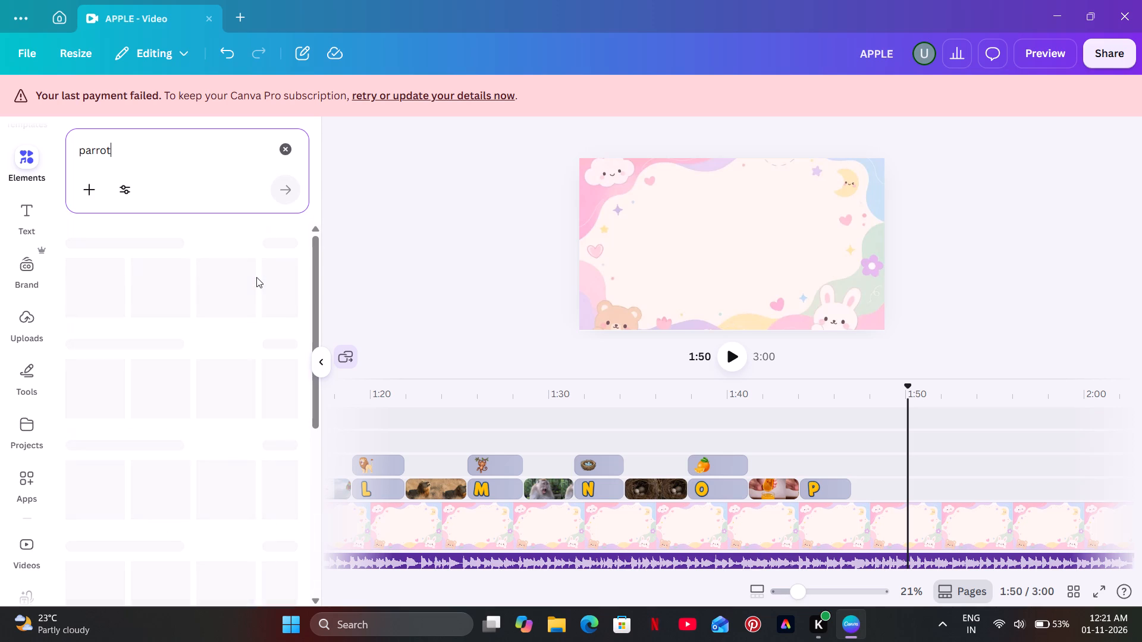
scroll(256, 277, down, 1)
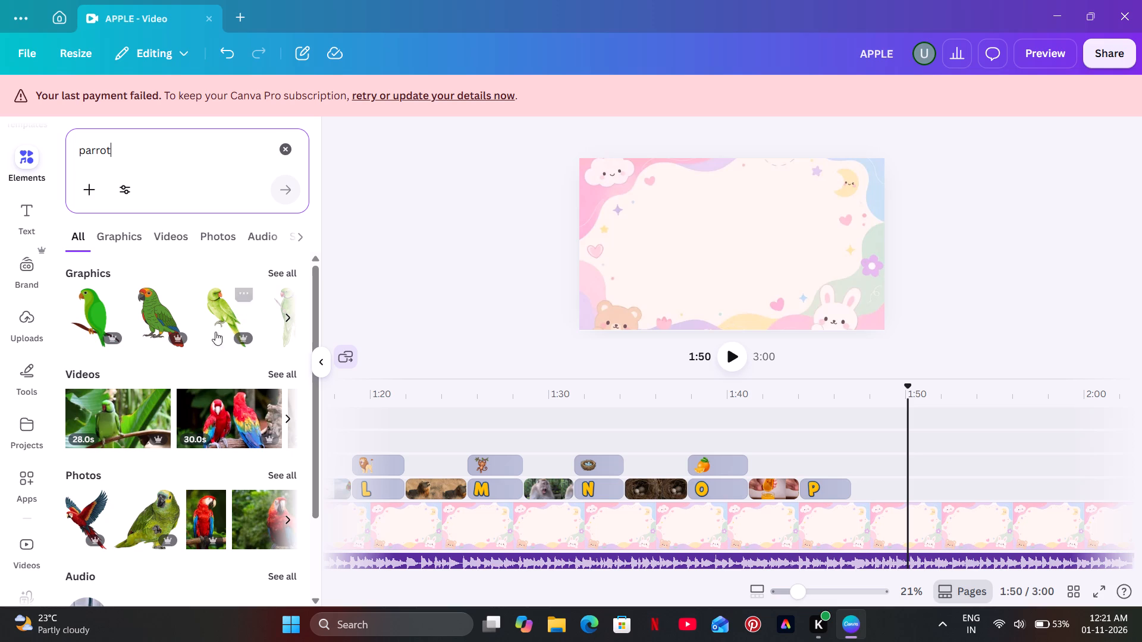
click(290, 314)
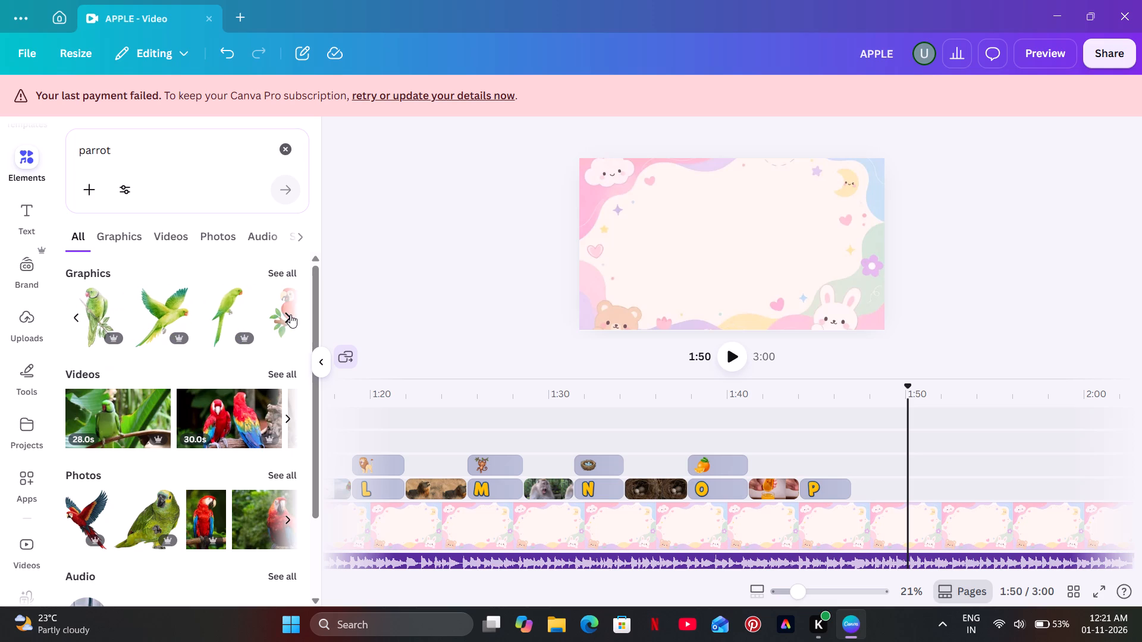
click(290, 314)
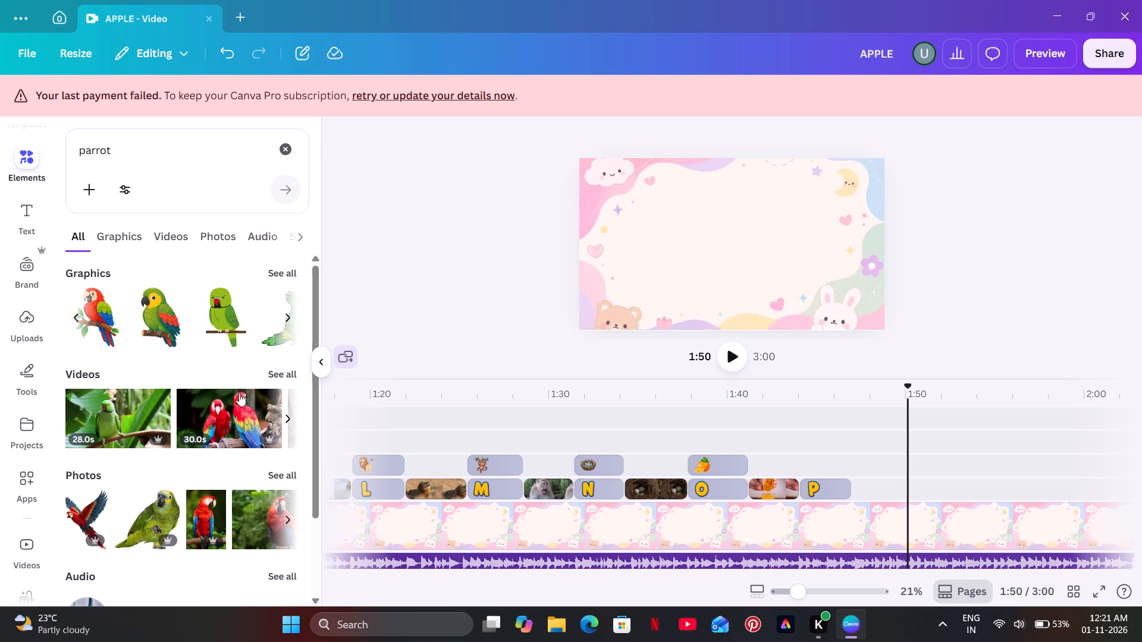
click(288, 524)
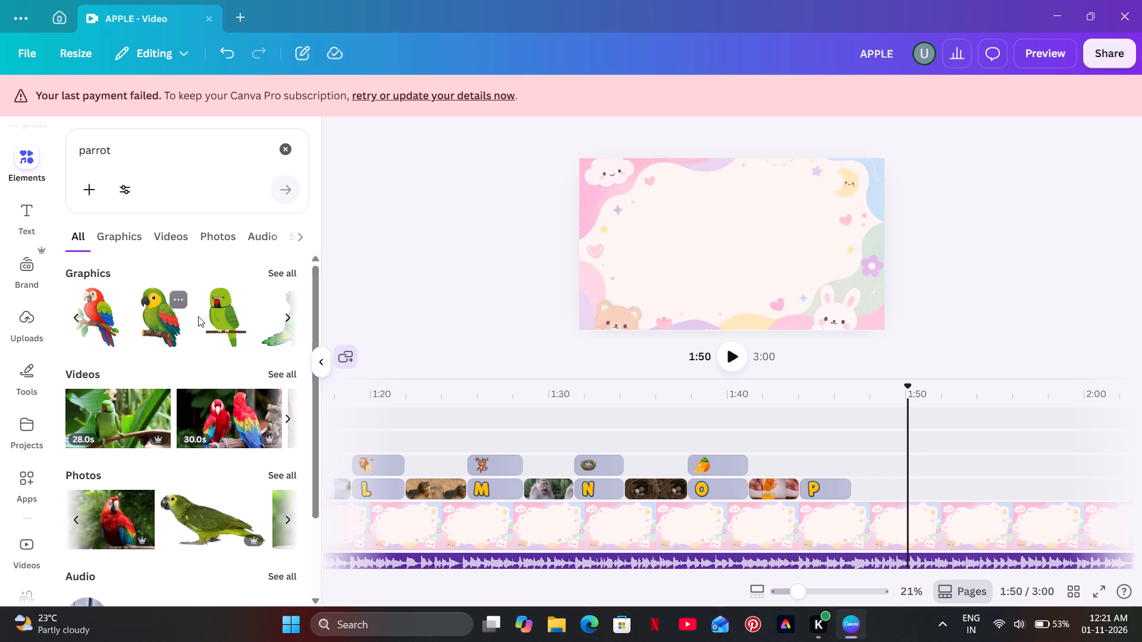
drag(214, 311, 337, 299)
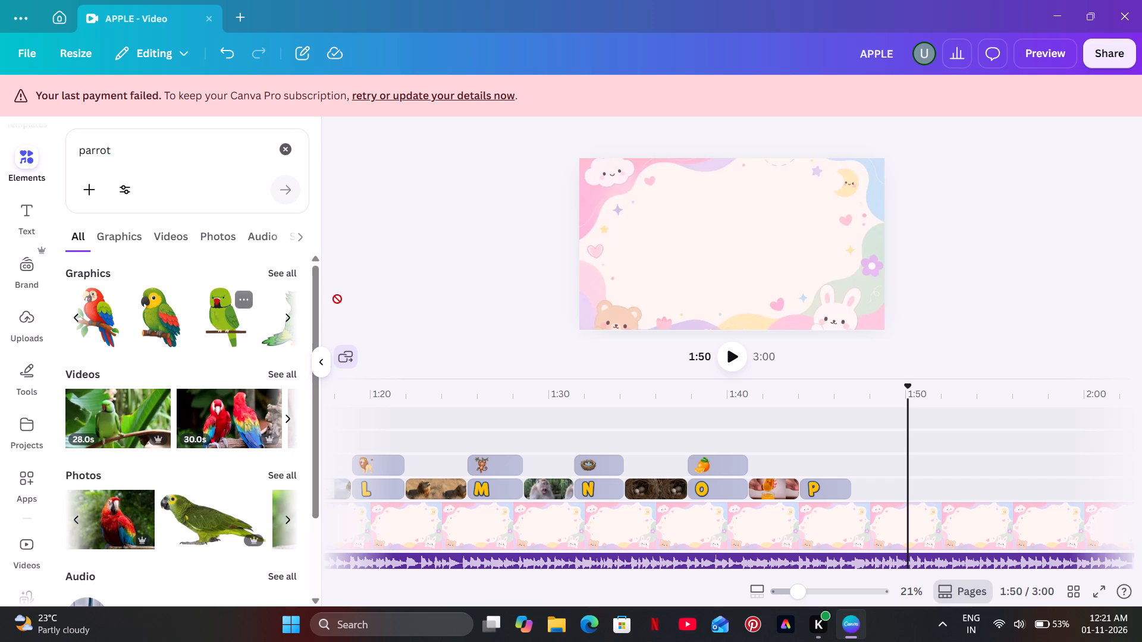
drag(337, 299, 805, 443)
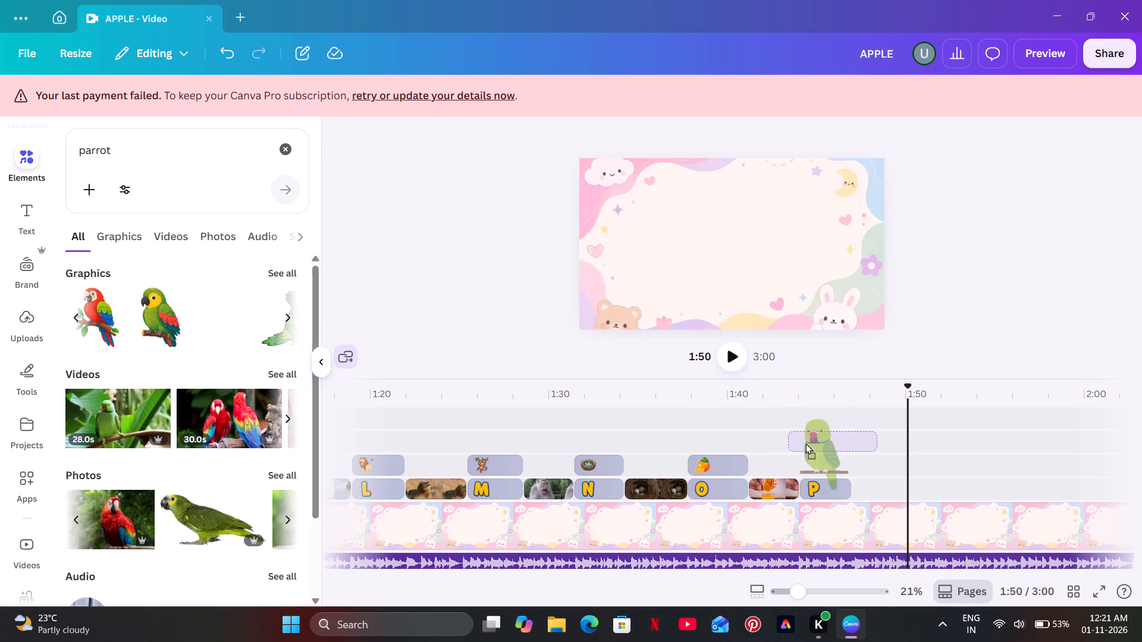
drag(805, 443, 811, 455)
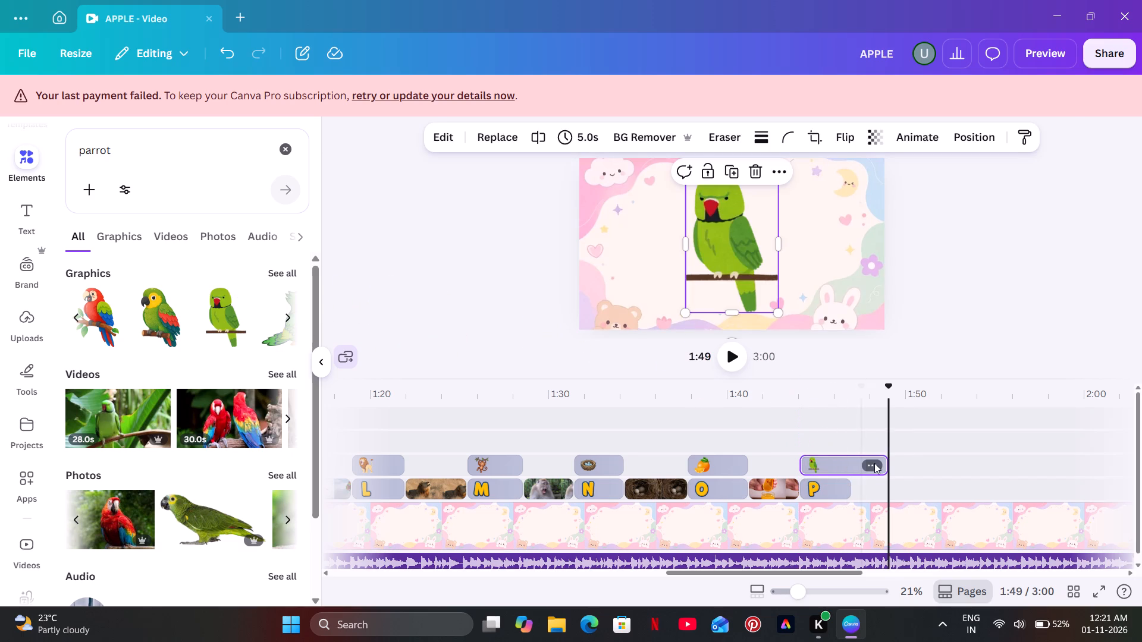
Shorten the parrot graphic's clip to 2.9 s so it ends together with the letter P clip.
drag(886, 463, 852, 469)
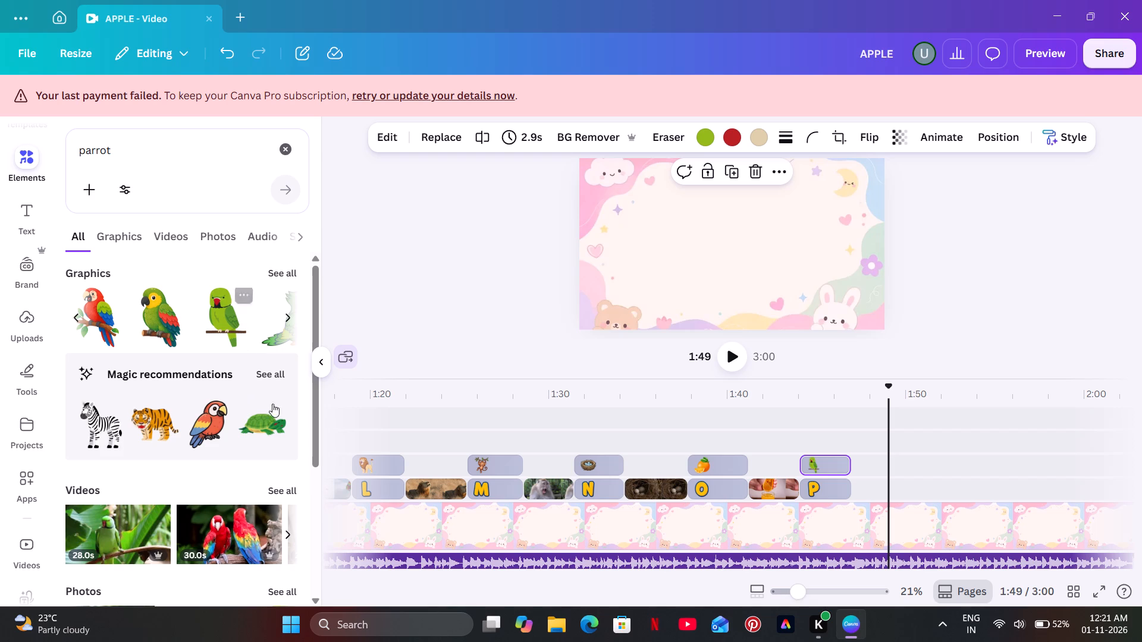
Place the 28.0 s video of a green parrot among leaves directly after the letter P clip on the same track.
drag(125, 527, 1005, 465)
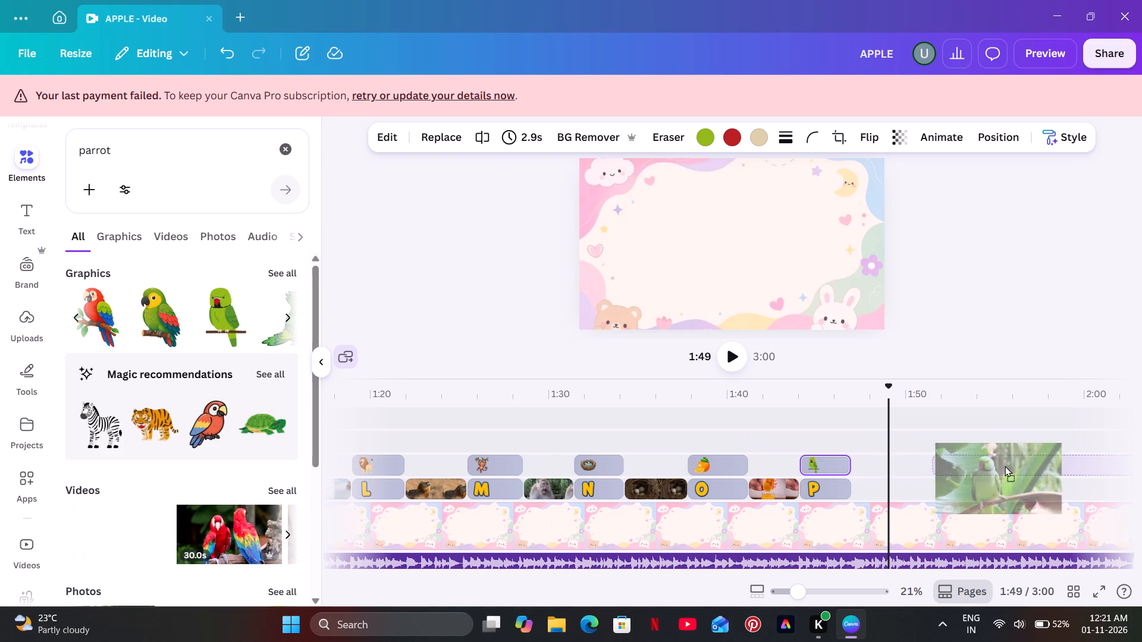
drag(1005, 465, 918, 485)
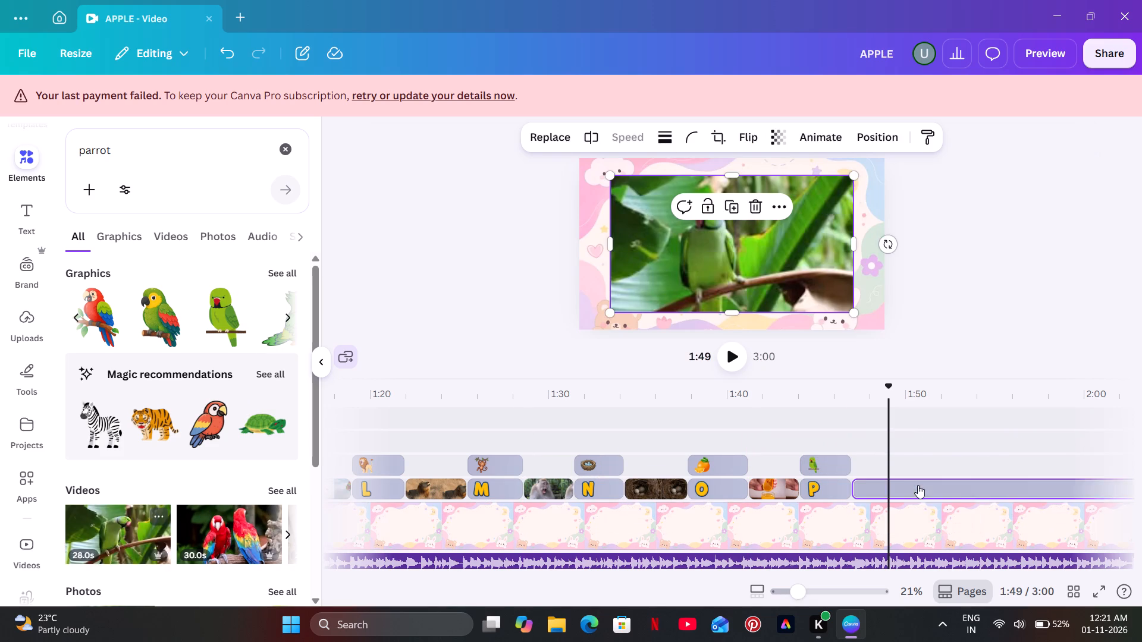
Trim the end of the parrot video clip on the timeline to 3.8 s.
drag(808, 574, 887, 561)
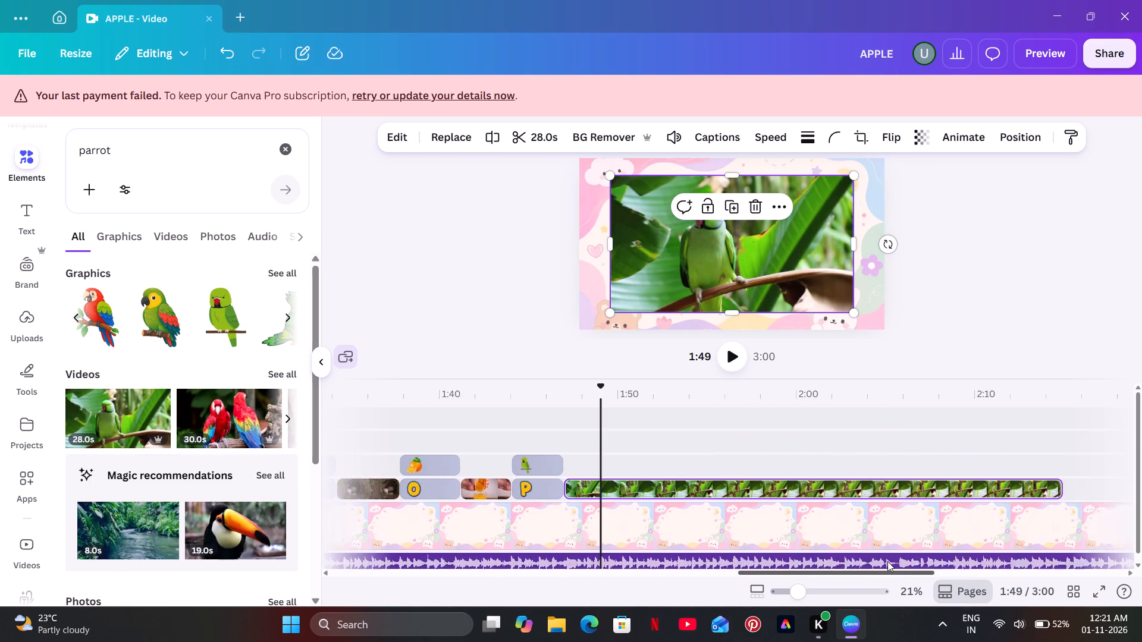
drag(887, 561, 917, 552)
drag(896, 490, 865, 496)
drag(666, 527, 621, 531)
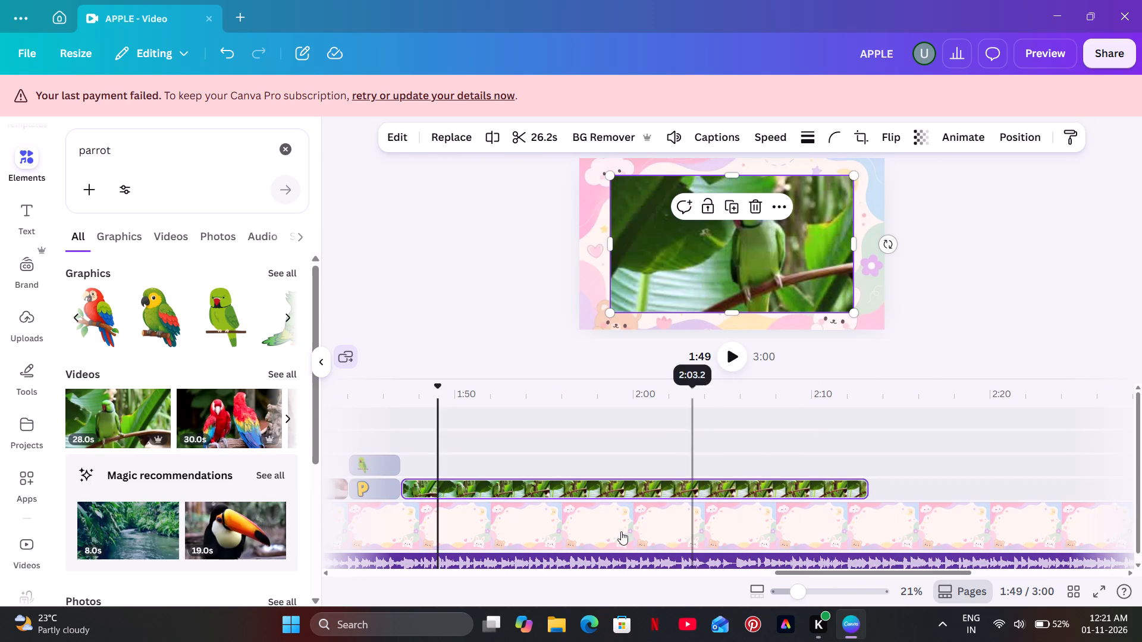
drag(621, 531, 620, 531)
drag(867, 487, 801, 495)
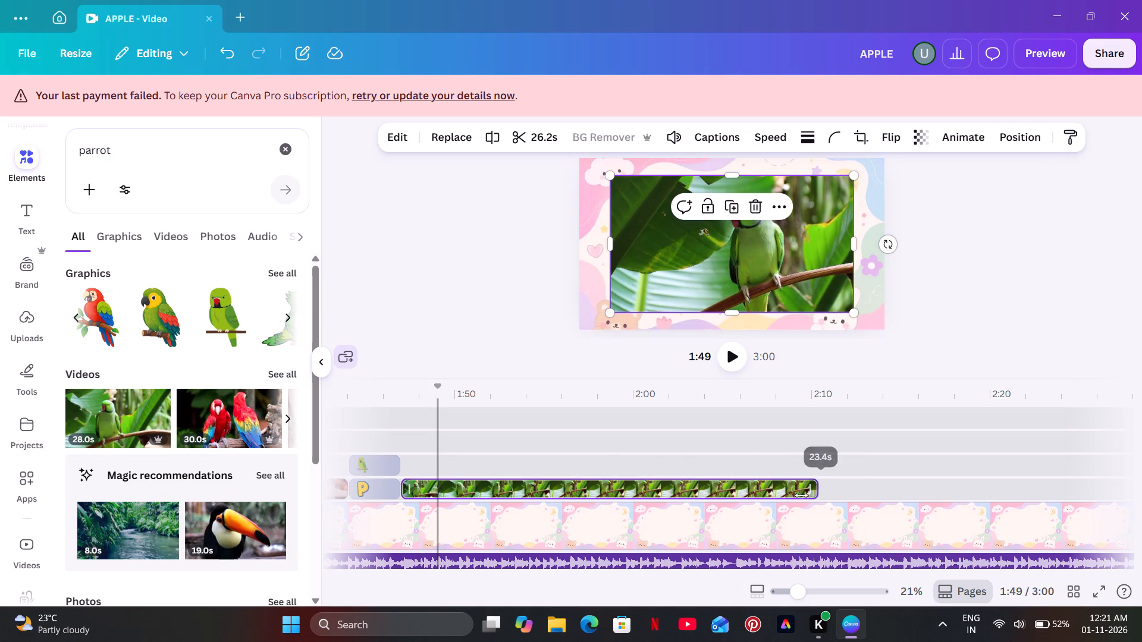
drag(801, 495, 468, 510)
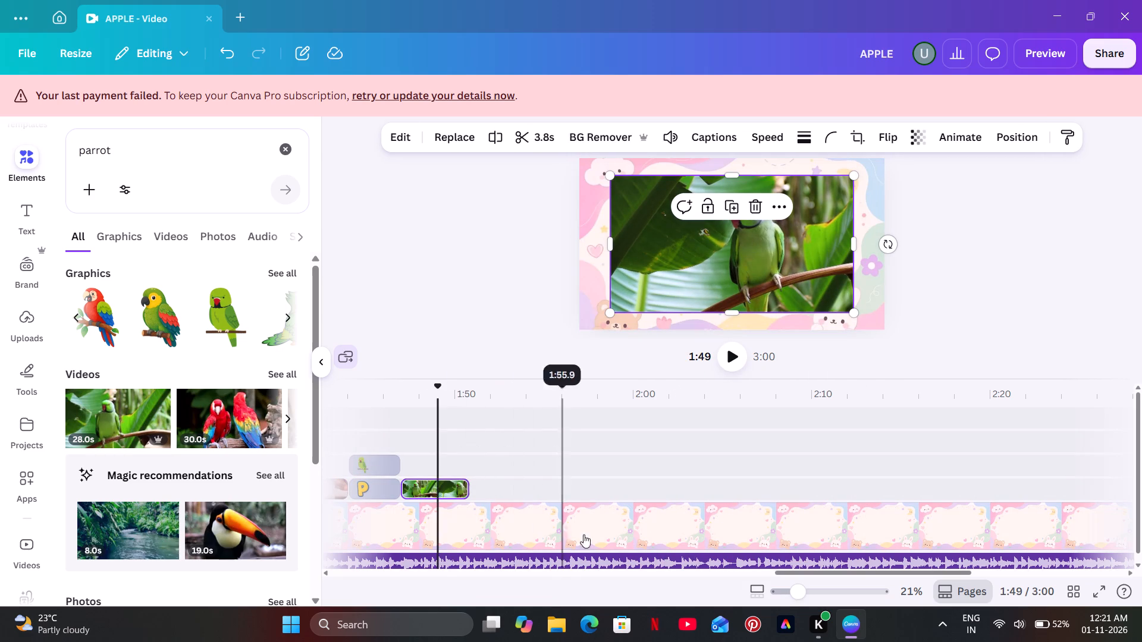
Play the video from the orange clip to 1:51 to check the parrot clip's timing against the audio.
drag(786, 576, 766, 576)
click(689, 580)
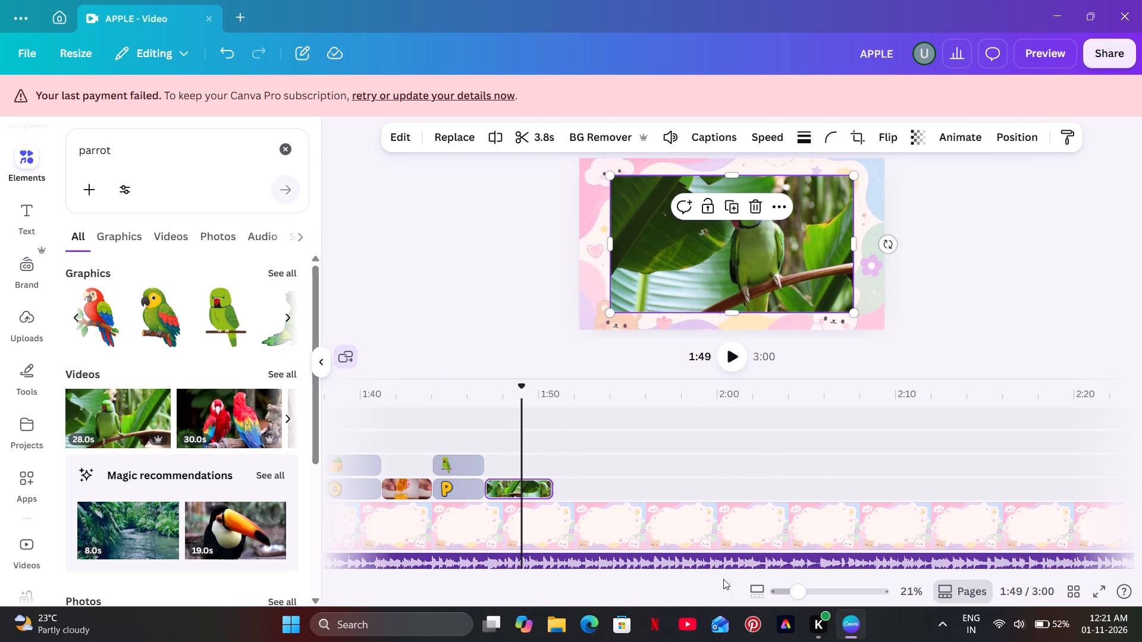
drag(801, 572, 744, 577)
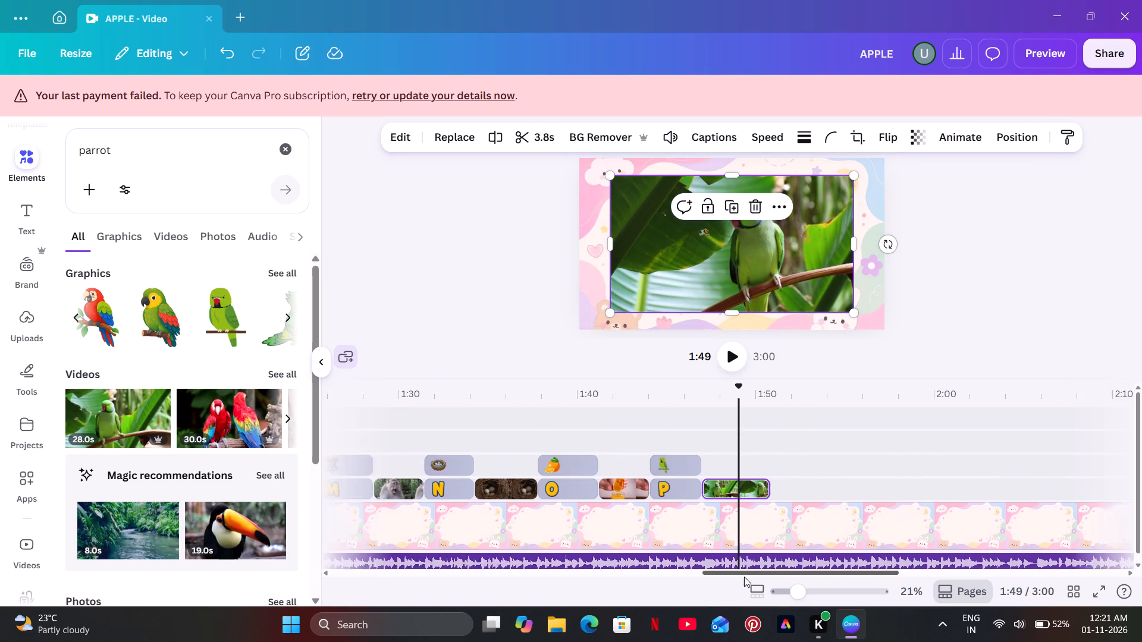
drag(744, 577, 738, 577)
click(672, 459)
click(729, 355)
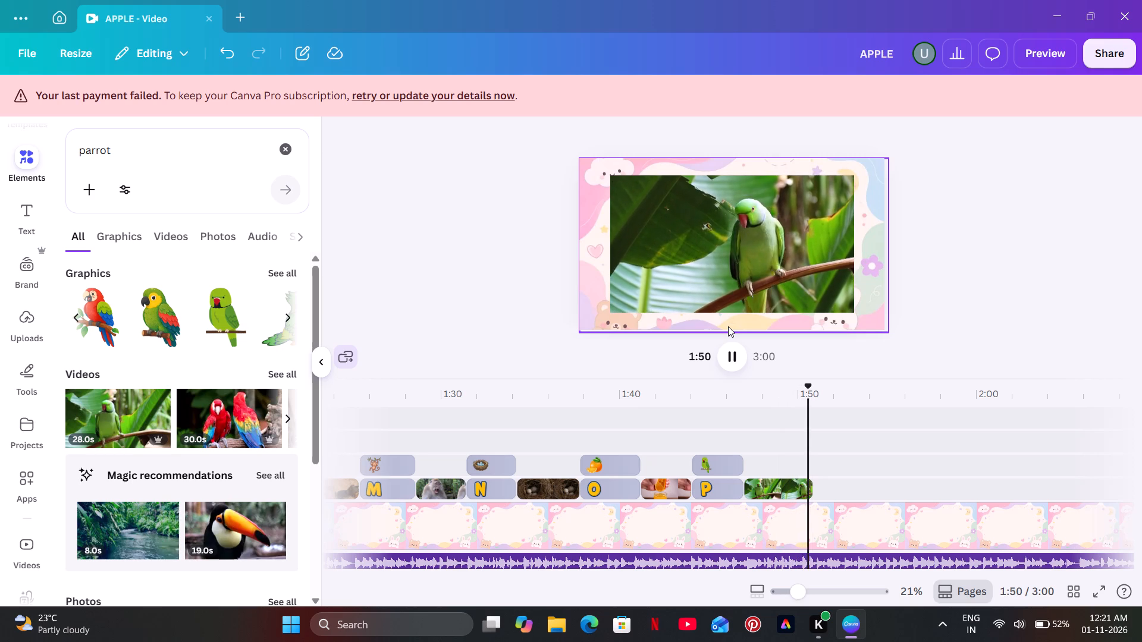
click(728, 326)
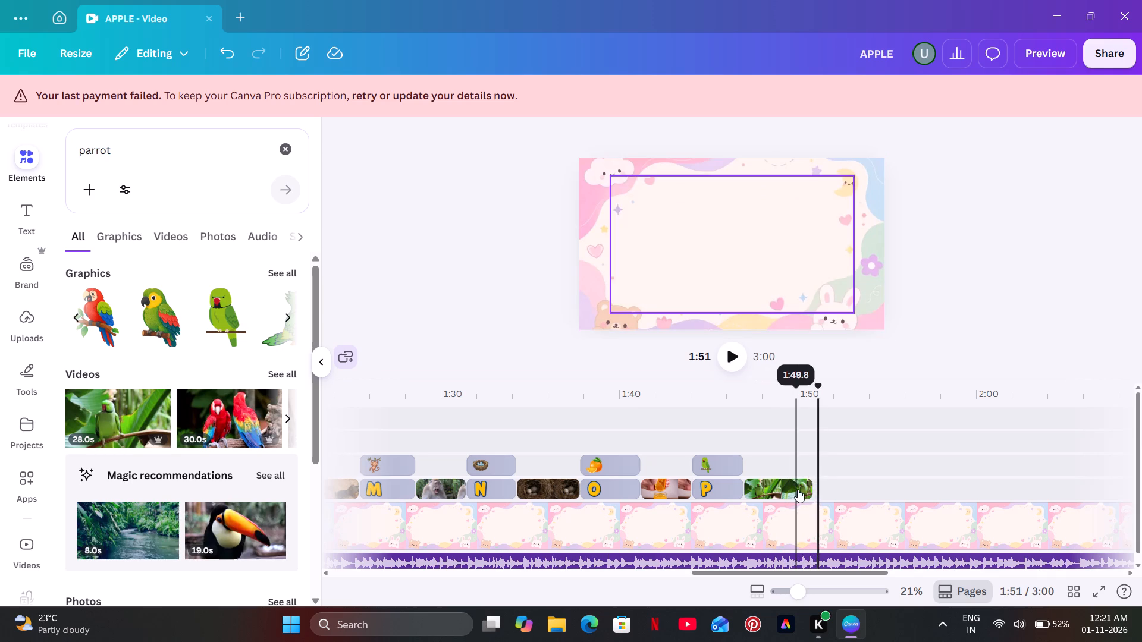
Trim the end of the parrot video clip on the timeline to 3.0 s.
click(799, 486)
drag(808, 486, 799, 490)
double_click(799, 490)
click(793, 490)
click(793, 489)
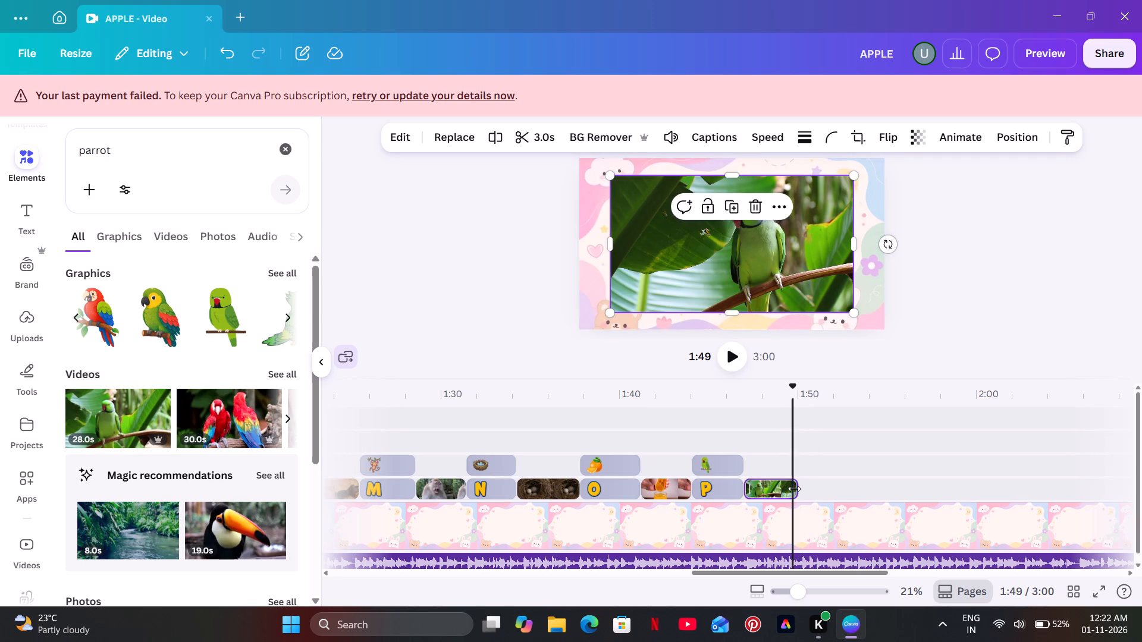
click(798, 489)
click(794, 490)
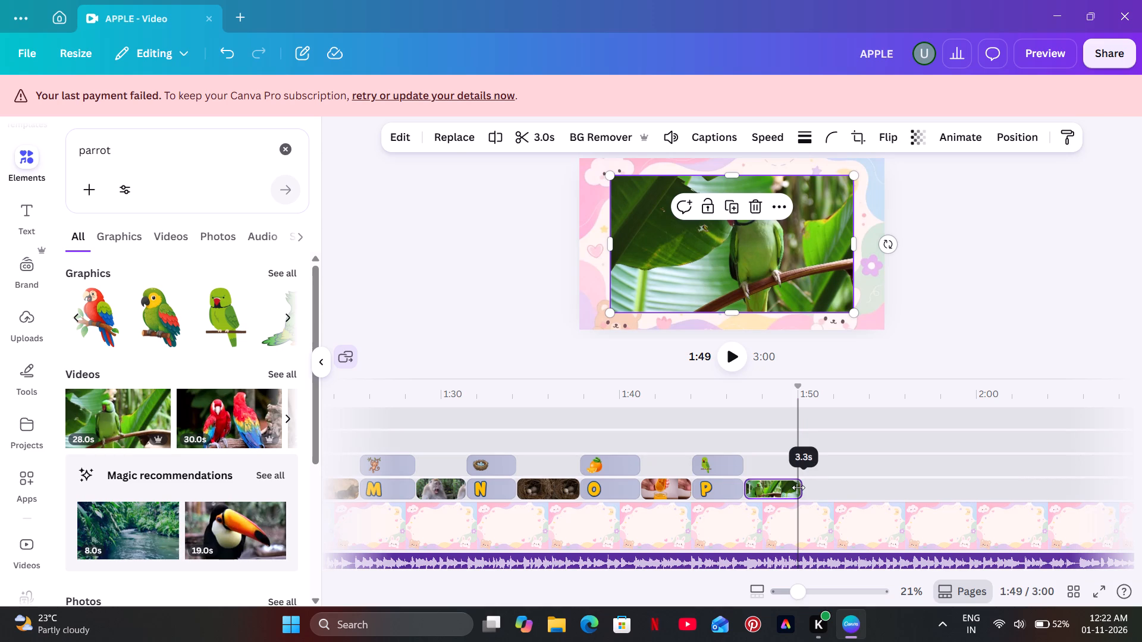
At 1:45, shrink the green parrot graphic to about half its size and move it to the canvas's right side, about mid-height.
click(713, 449)
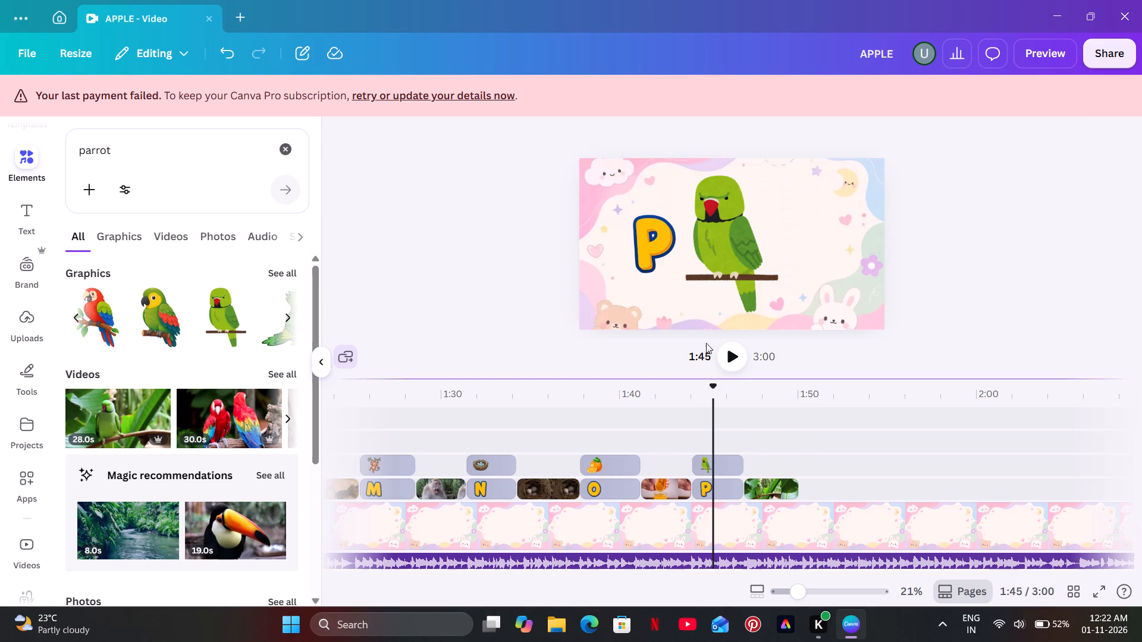
click(704, 240)
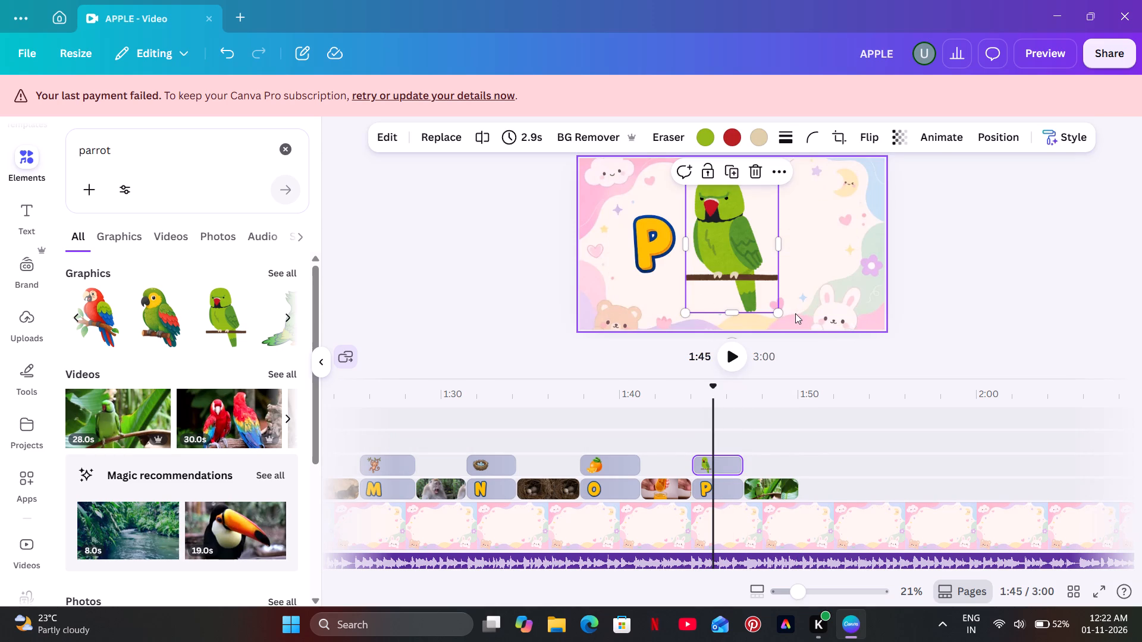
drag(779, 316, 719, 266)
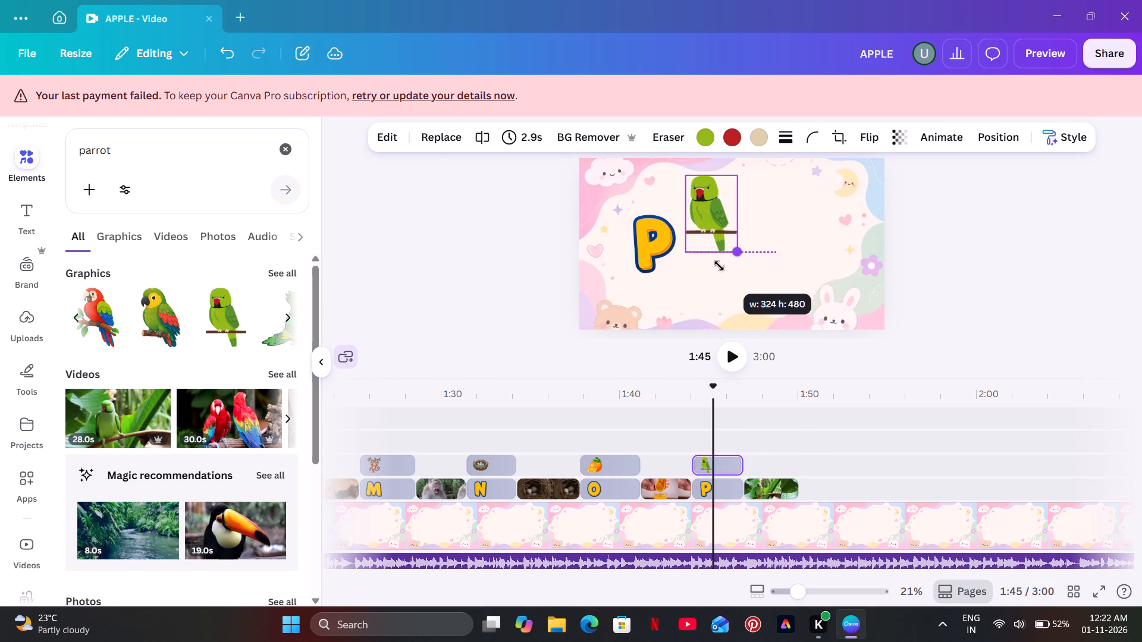
drag(719, 266, 717, 262)
drag(710, 224, 807, 241)
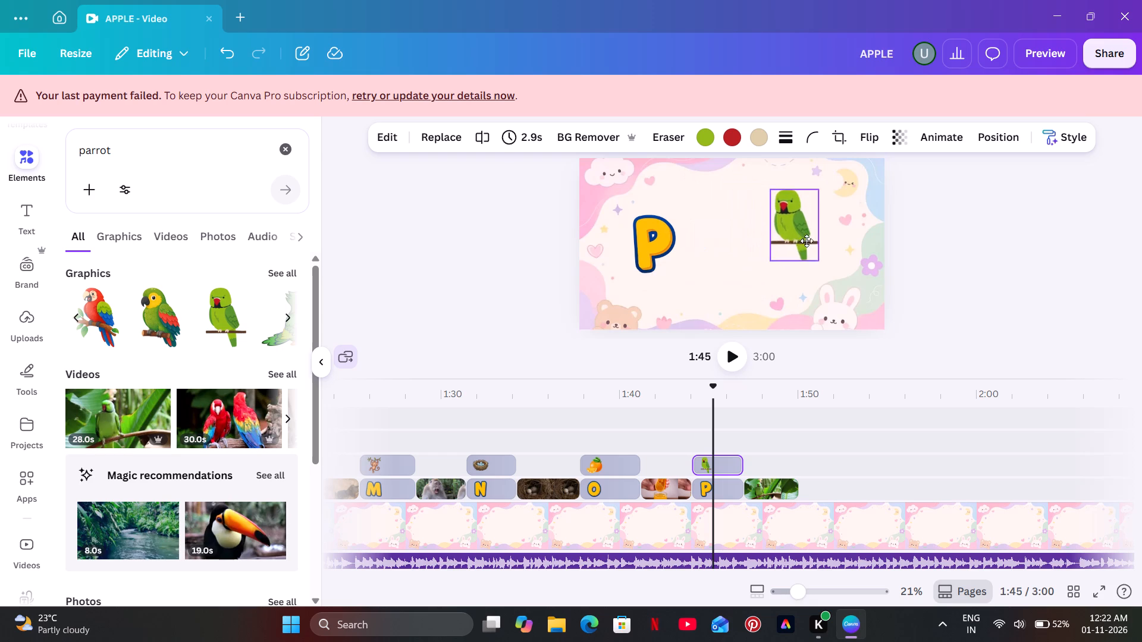
drag(807, 241, 833, 254)
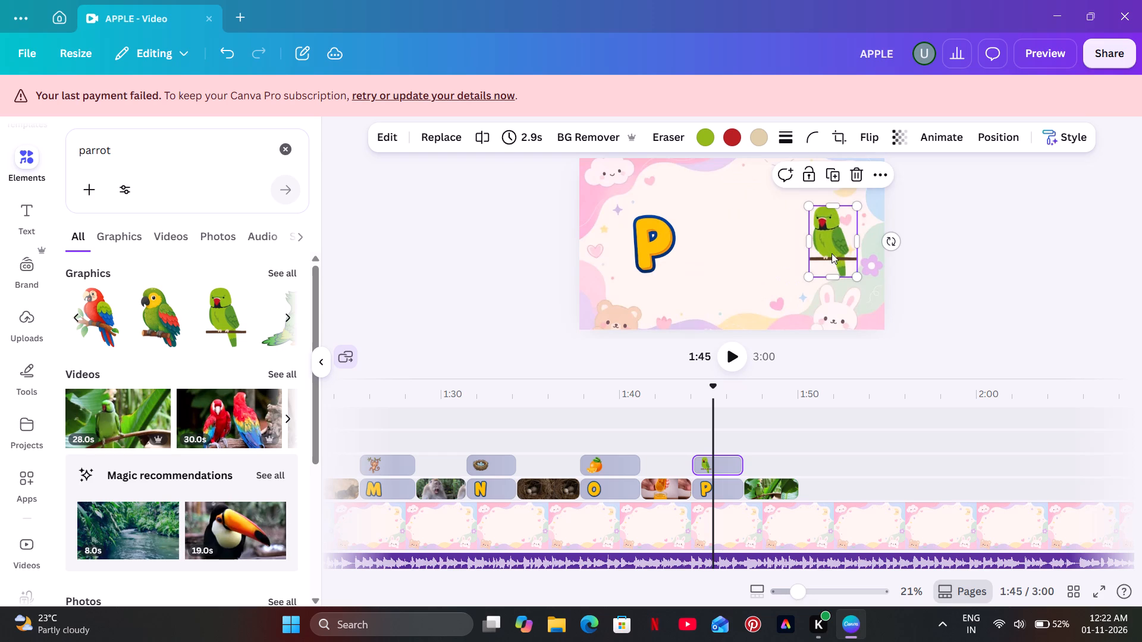
Reduce the parrot graphic to about 275 × 407 and align it at mid-height opposite the letter P.
click(832, 253)
click(845, 266)
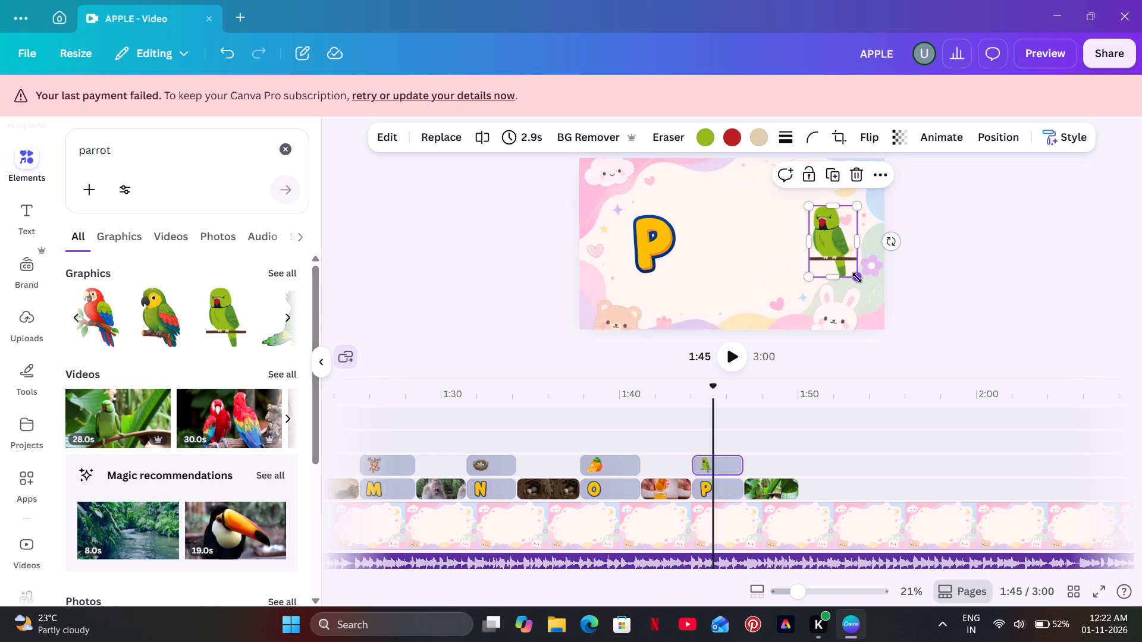
drag(857, 278, 851, 272)
click(849, 271)
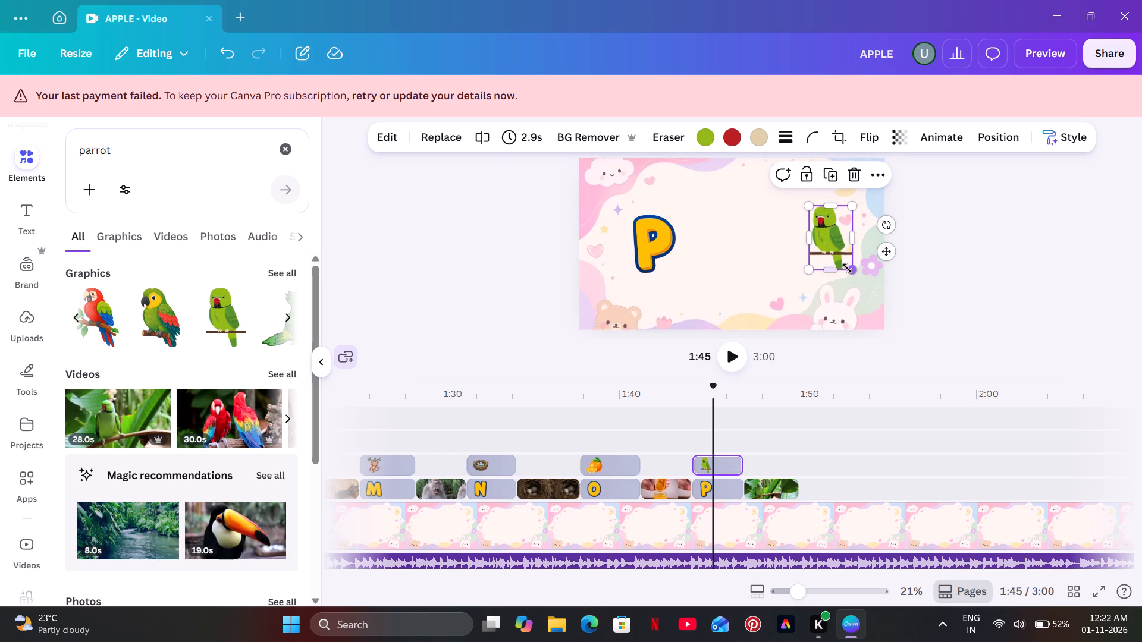
click(847, 268)
click(851, 272)
drag(837, 251, 837, 259)
click(837, 257)
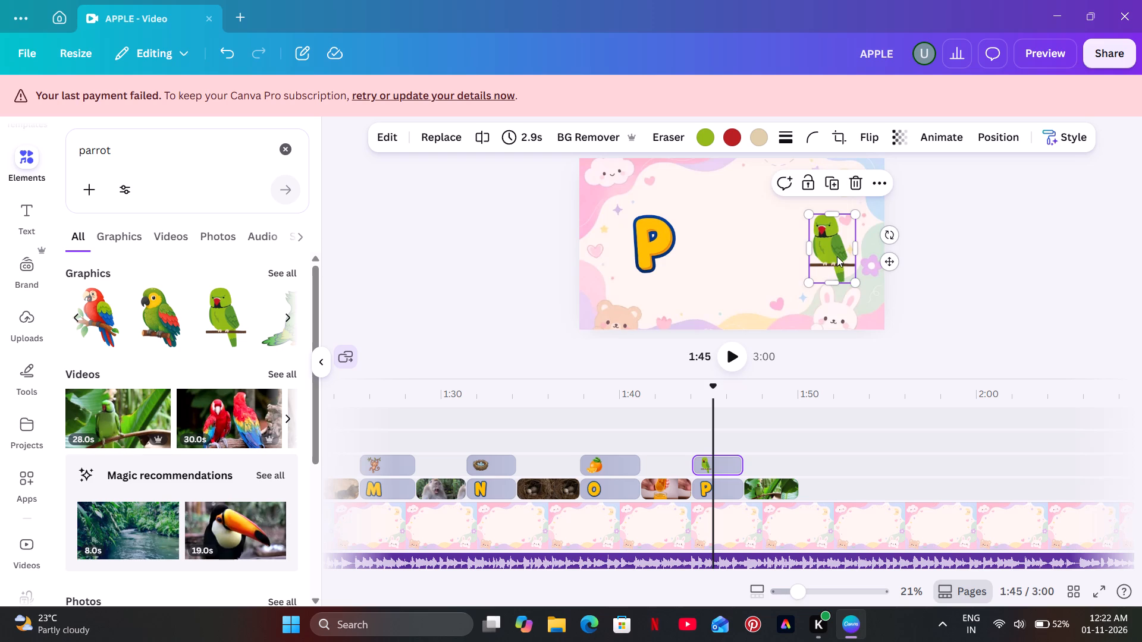
click(837, 257)
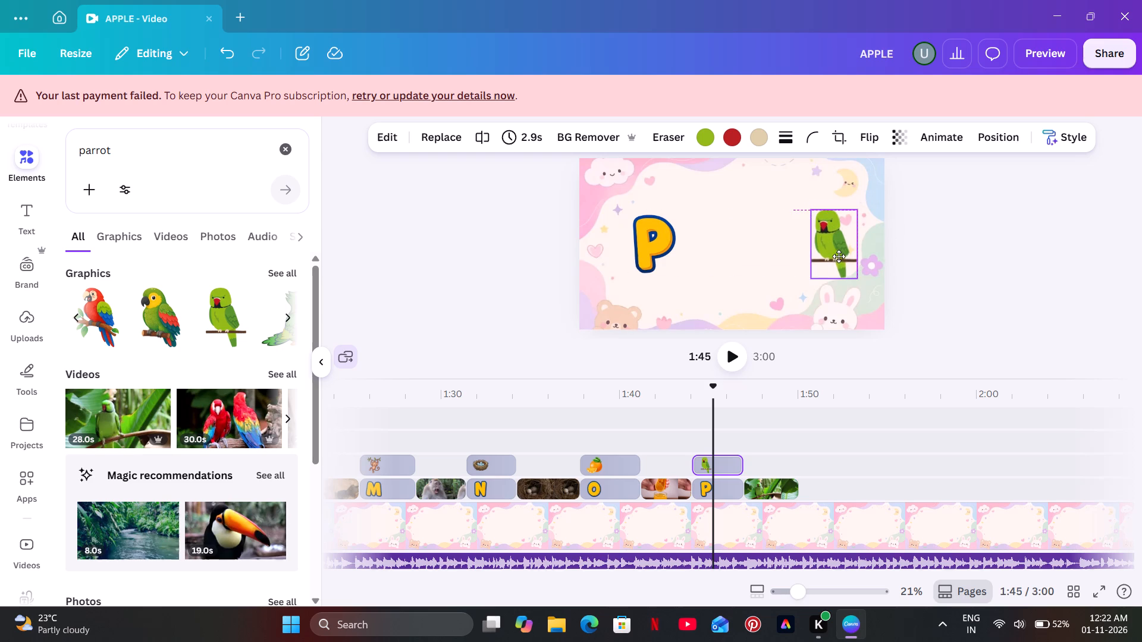
click(858, 274)
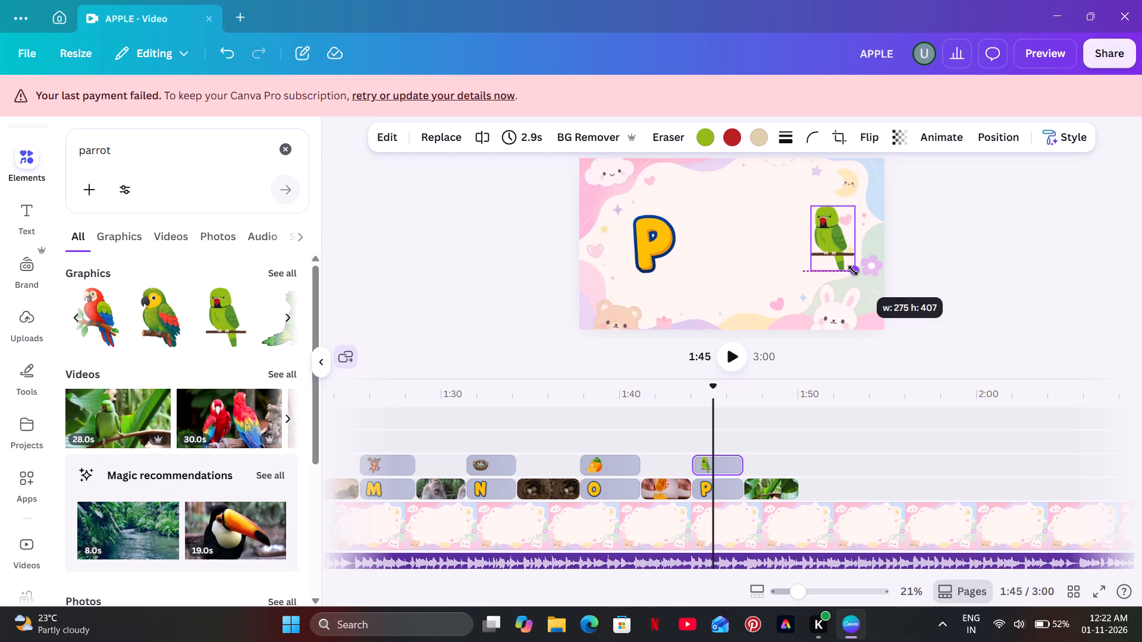
click(834, 247)
click(771, 253)
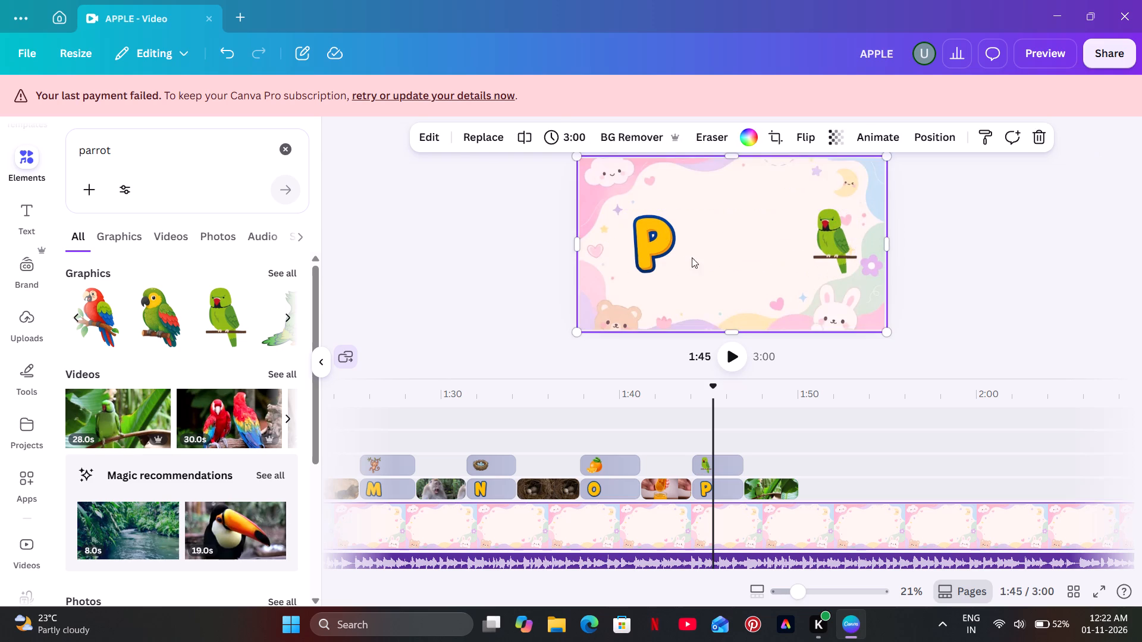
Enlarge the letter P slightly and nudge it a little up and to the left on the canvas.
click(666, 257)
click(630, 218)
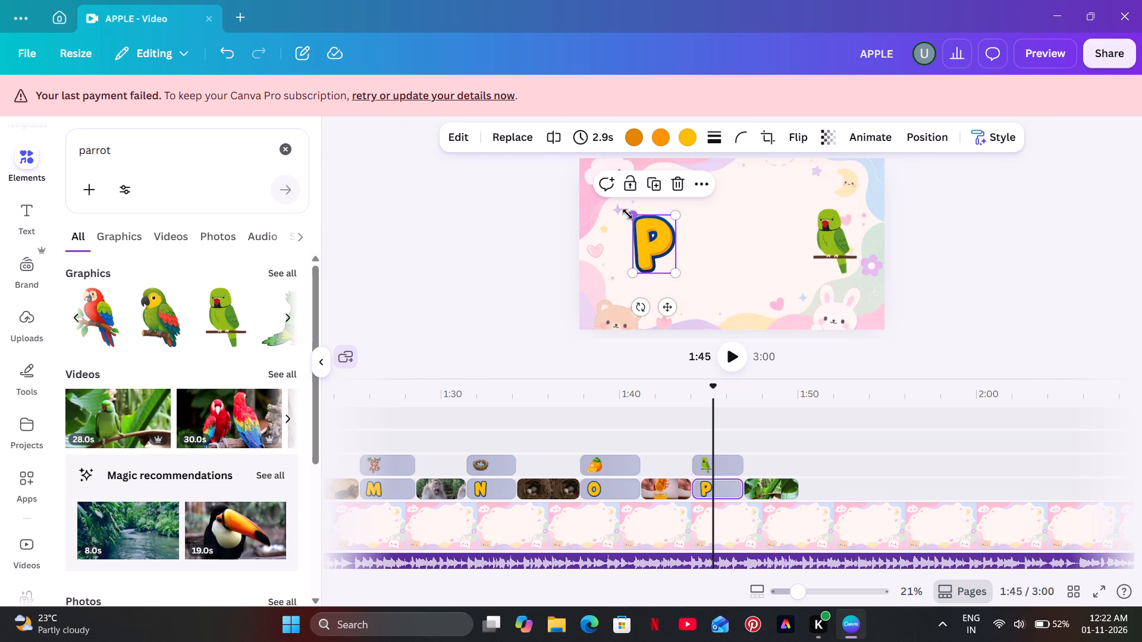
click(645, 219)
click(660, 231)
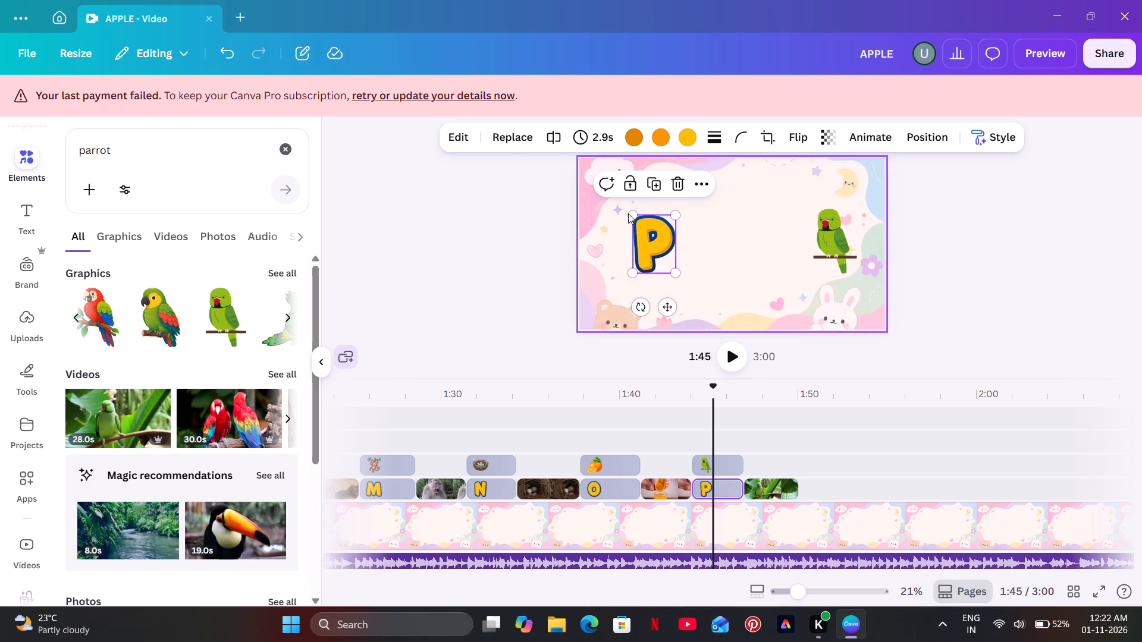
click(629, 213)
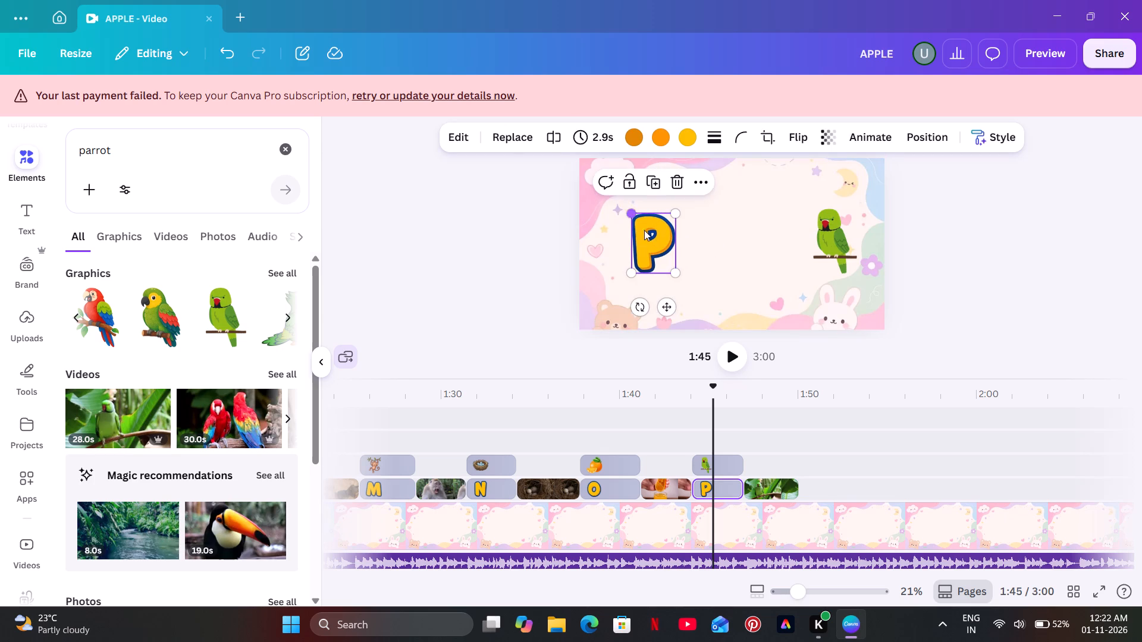
click(654, 246)
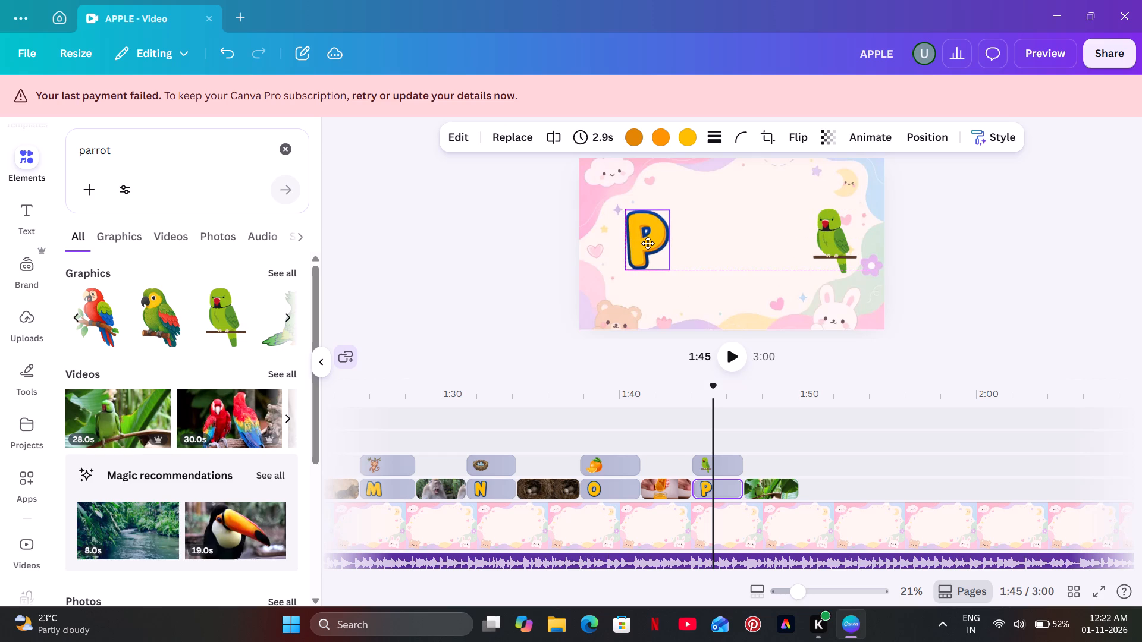
click(543, 246)
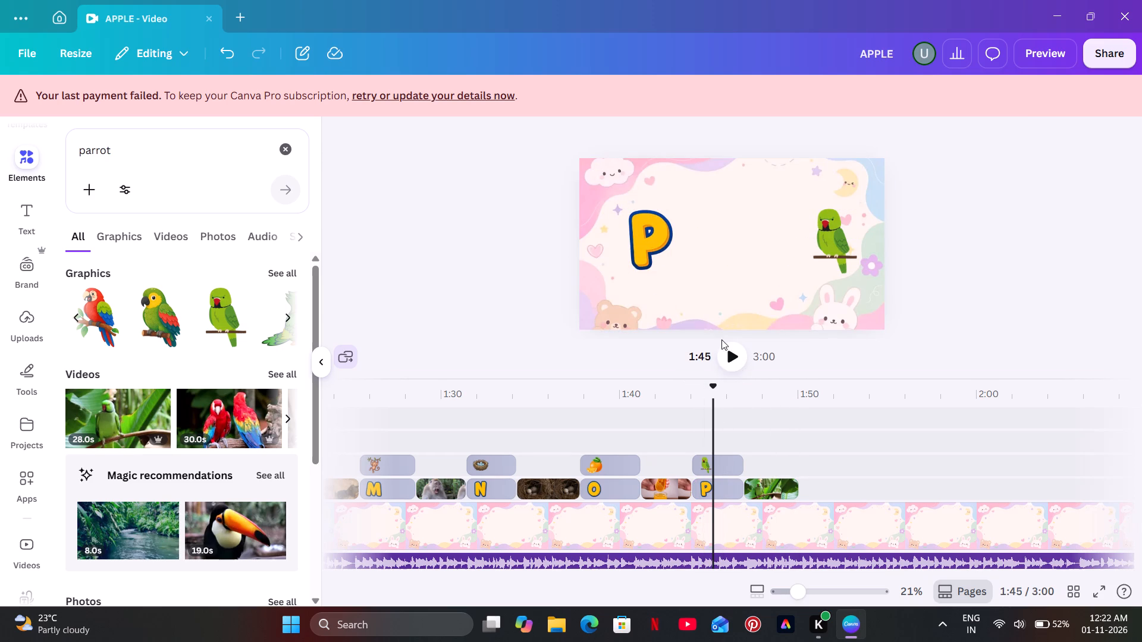
Play the video from 1:45 to 1:47 to check the P and parrot scene leading into the parrot video.
click(726, 360)
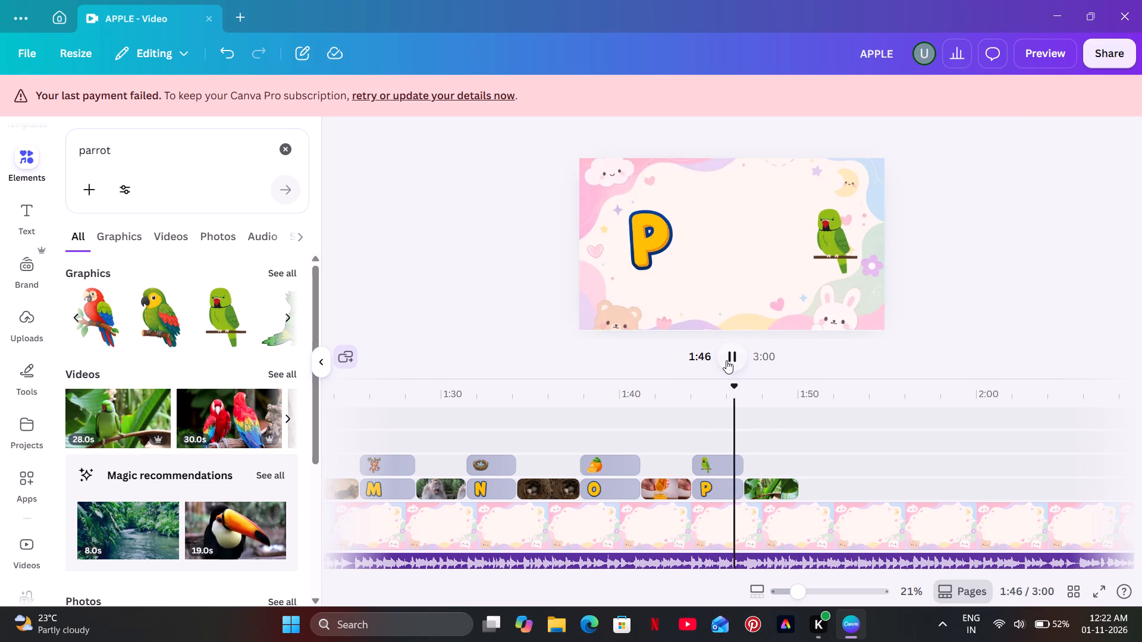
click(739, 284)
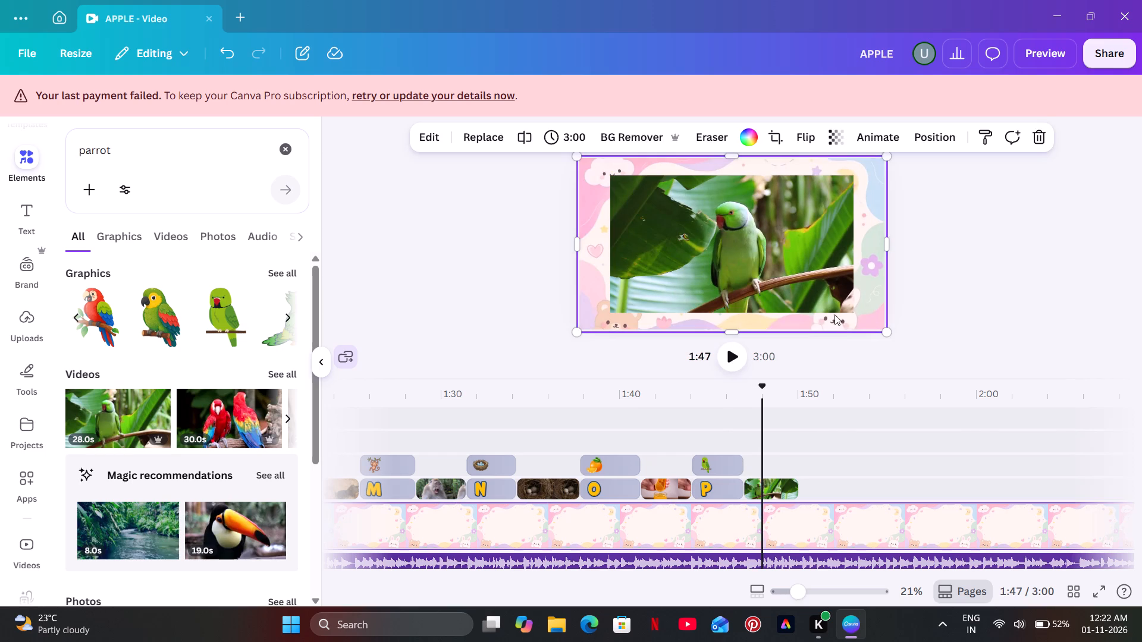
Enlarge the parrot video from opposite corners until it covers the entire canvas.
click(850, 314)
click(849, 300)
drag(852, 316, 871, 325)
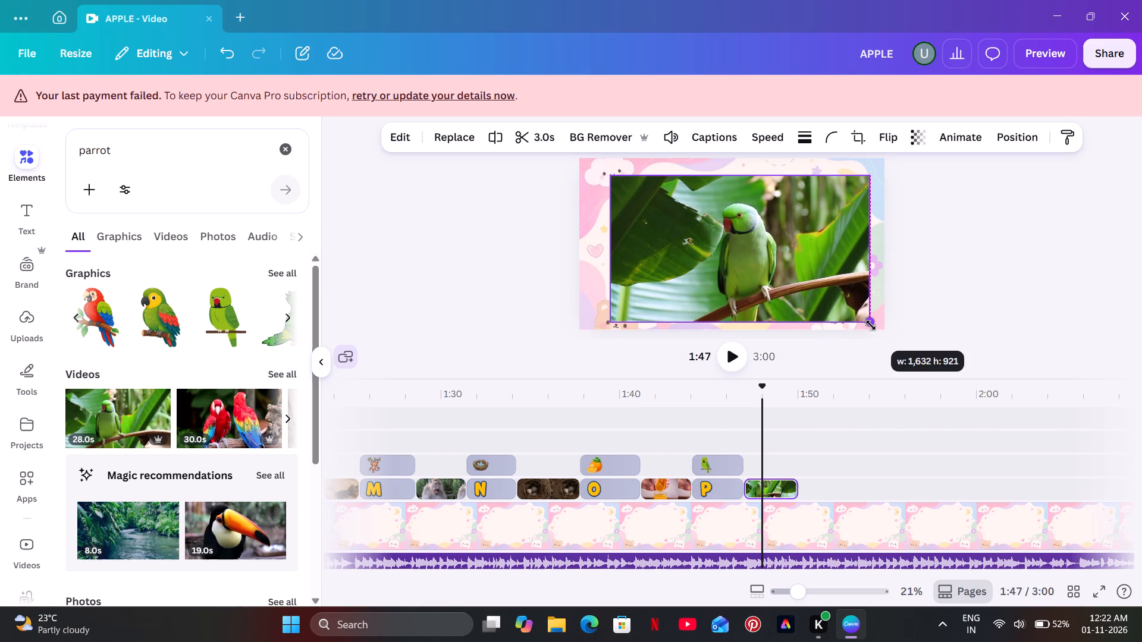
drag(871, 325, 887, 332)
drag(611, 175, 604, 175)
double_click(590, 170)
click(586, 168)
click(463, 178)
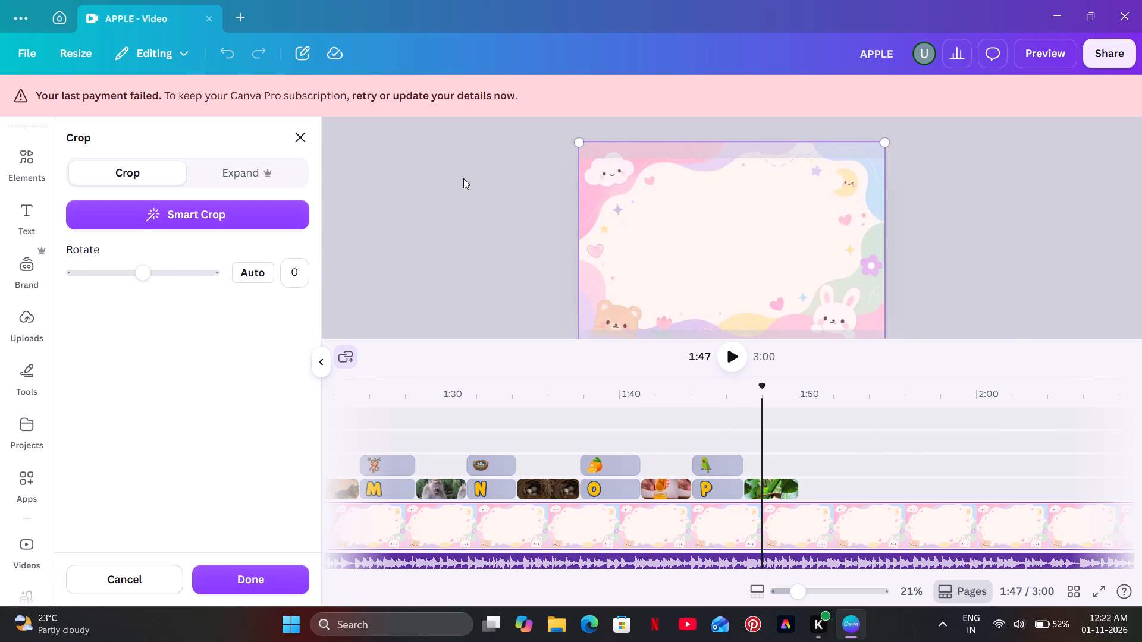
click(623, 180)
drag(604, 170, 599, 168)
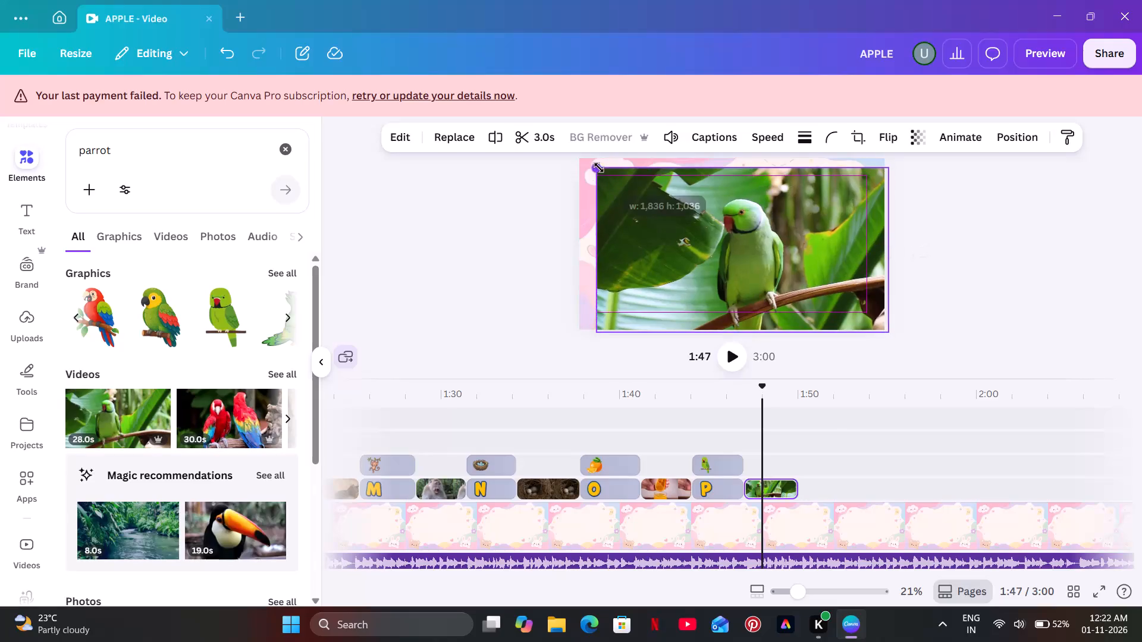
drag(599, 168, 576, 156)
click(500, 202)
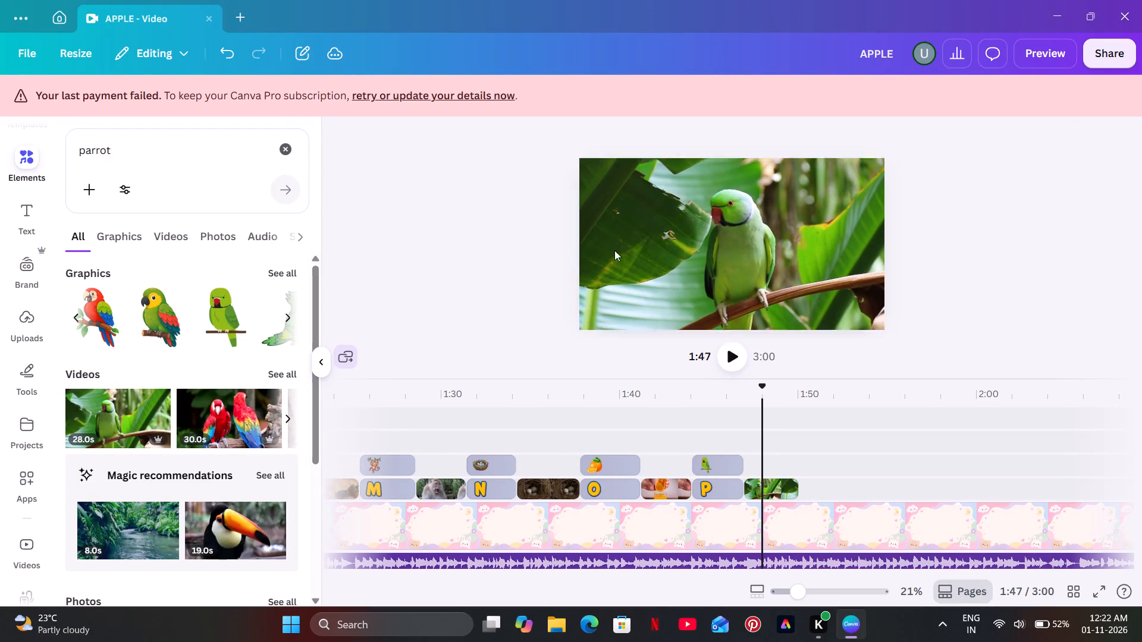
Extend the end of the parrot video clip to 3.4 s, playing the section before and after to check its timing.
click(727, 359)
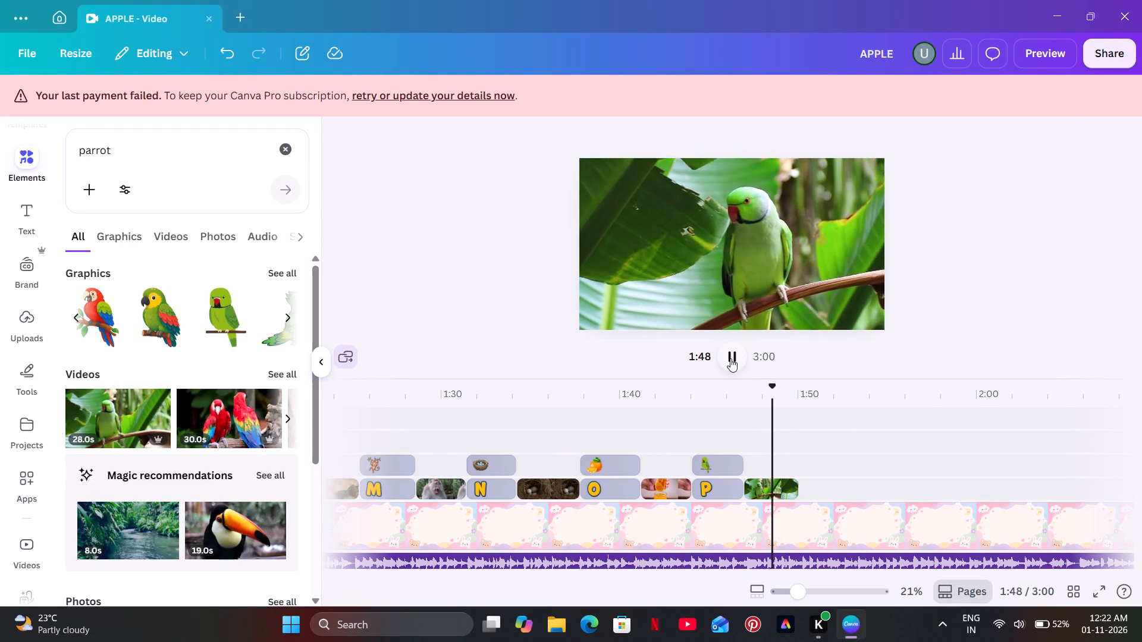
click(730, 358)
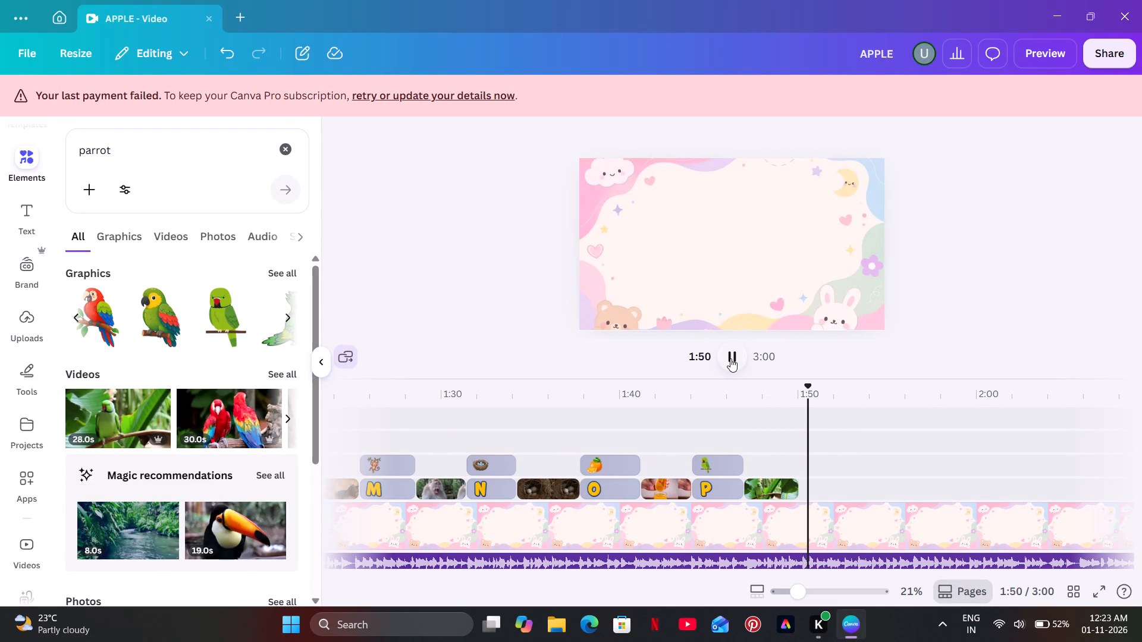
click(796, 489)
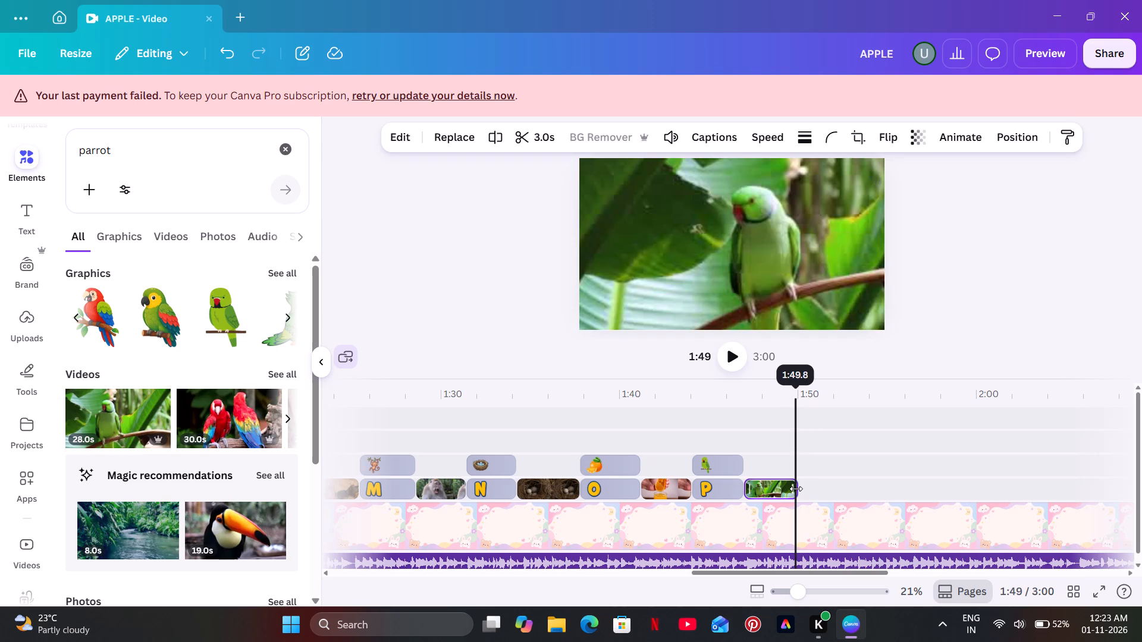
drag(796, 489, 803, 488)
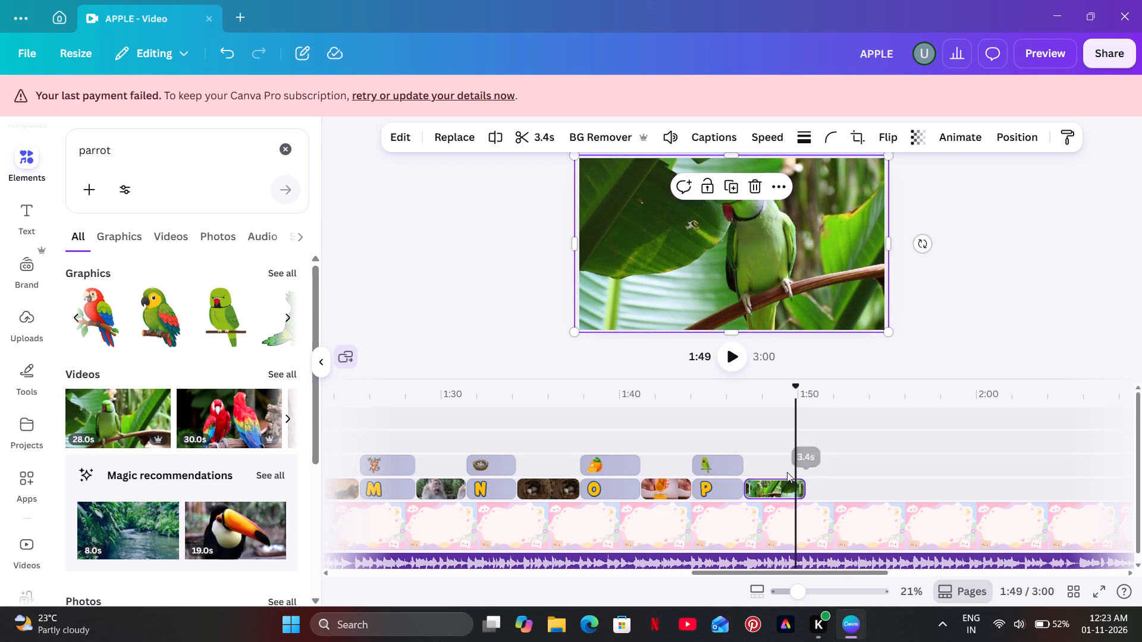
click(779, 460)
click(734, 344)
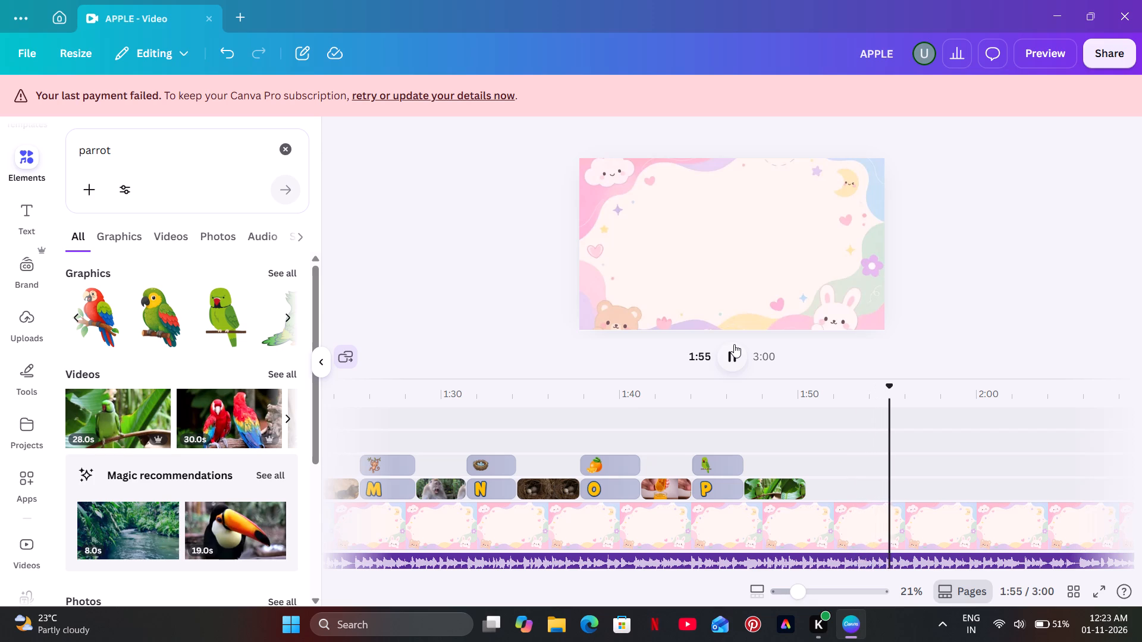
click(736, 351)
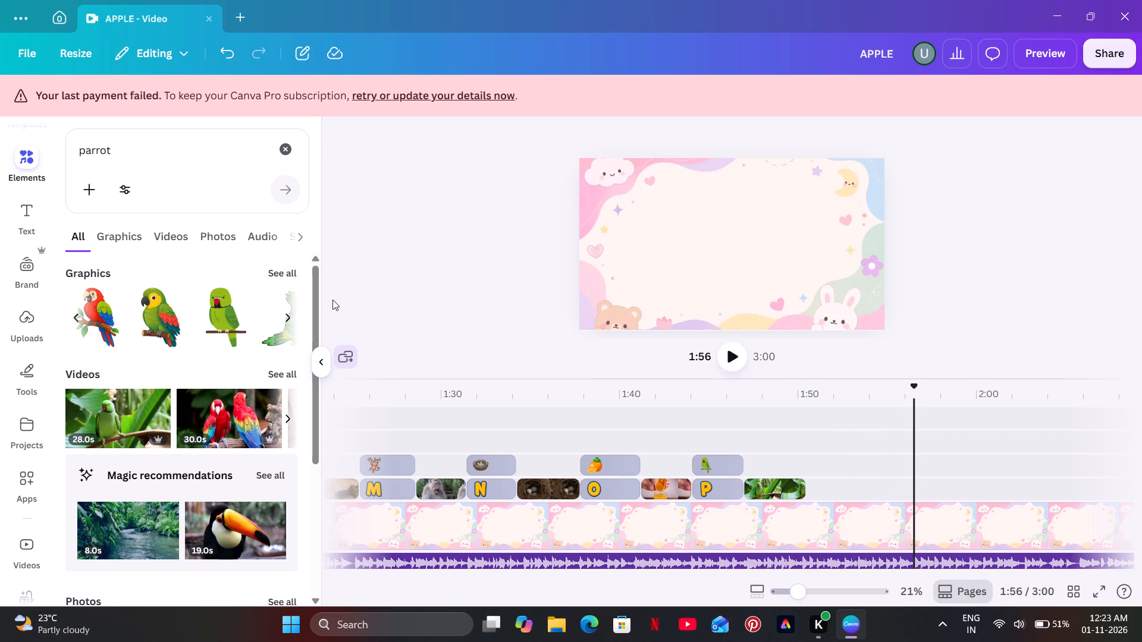
Add the yellow letter Q from the set:nAGYeyAANi8 collection directly after the parrot video and trim its duration to 2.7 s.
click(281, 162)
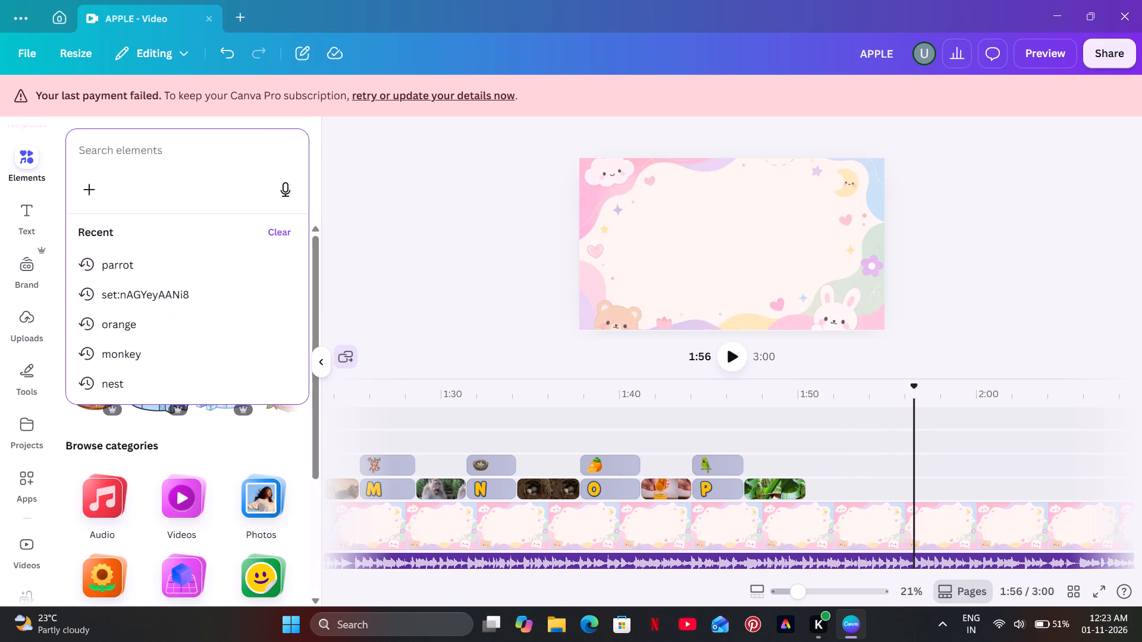
click(231, 281)
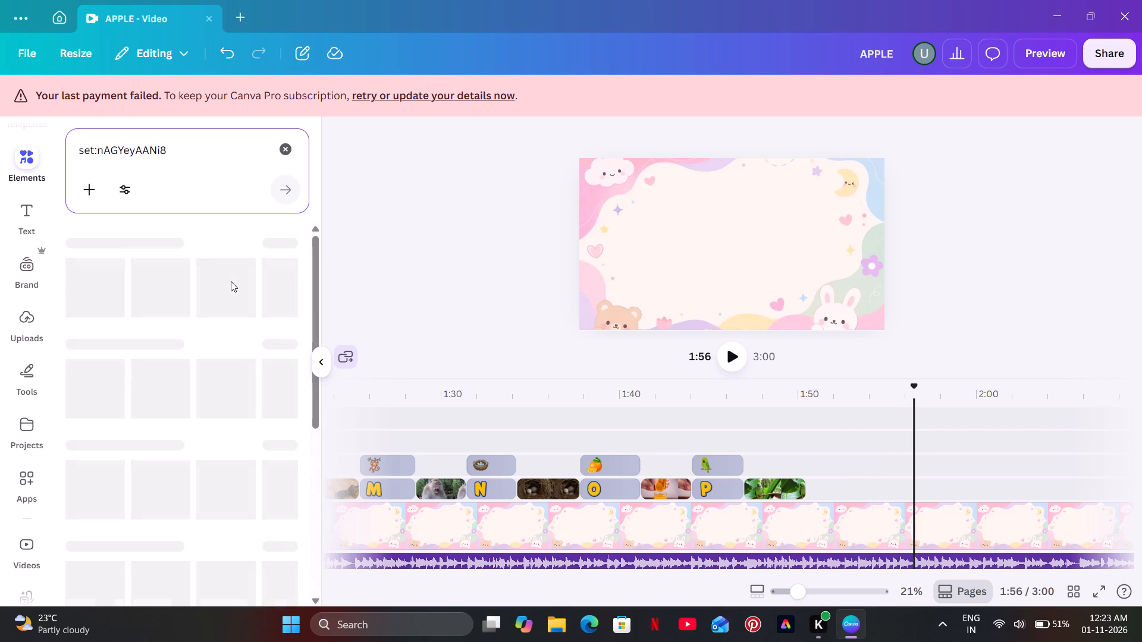
scroll(215, 407, down, 2)
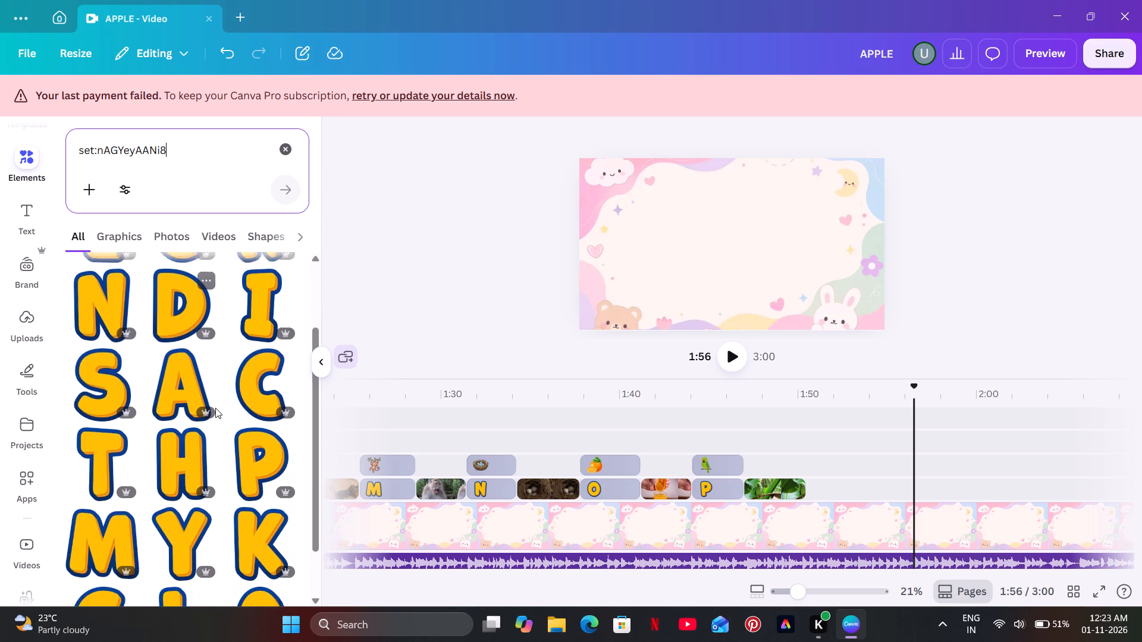
scroll(215, 408, down, 3)
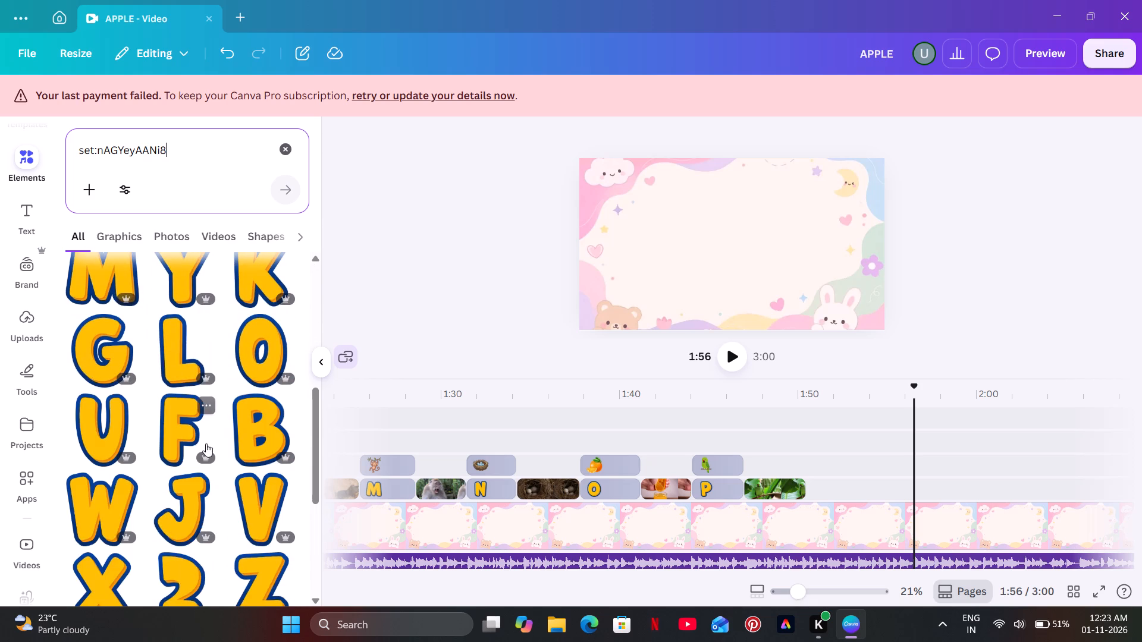
scroll(205, 436, down, 3)
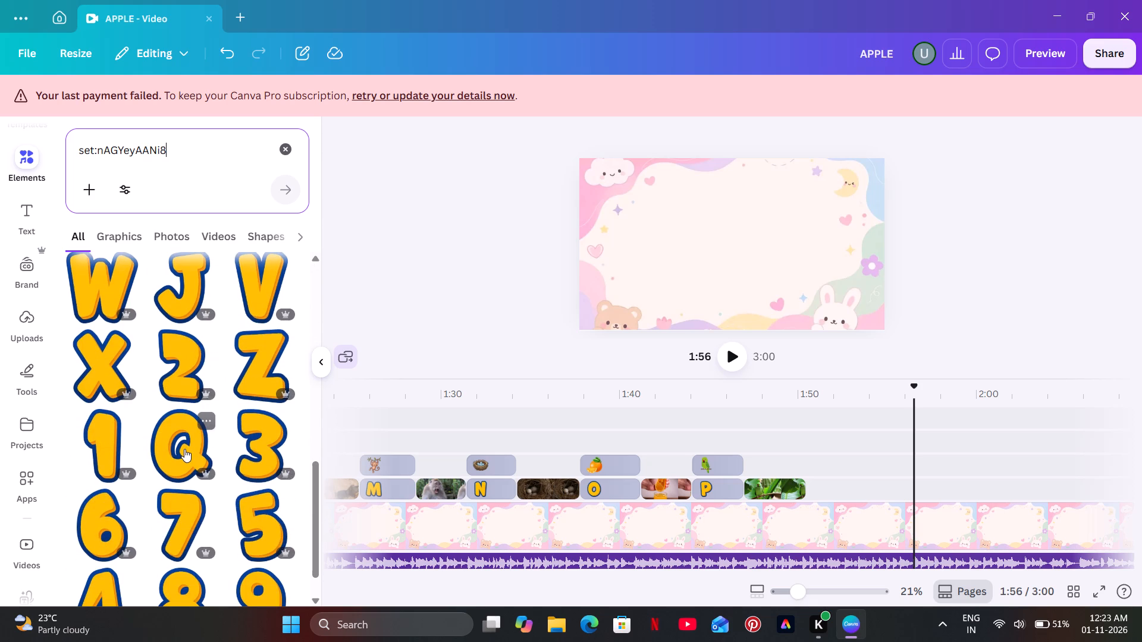
drag(184, 449, 851, 480)
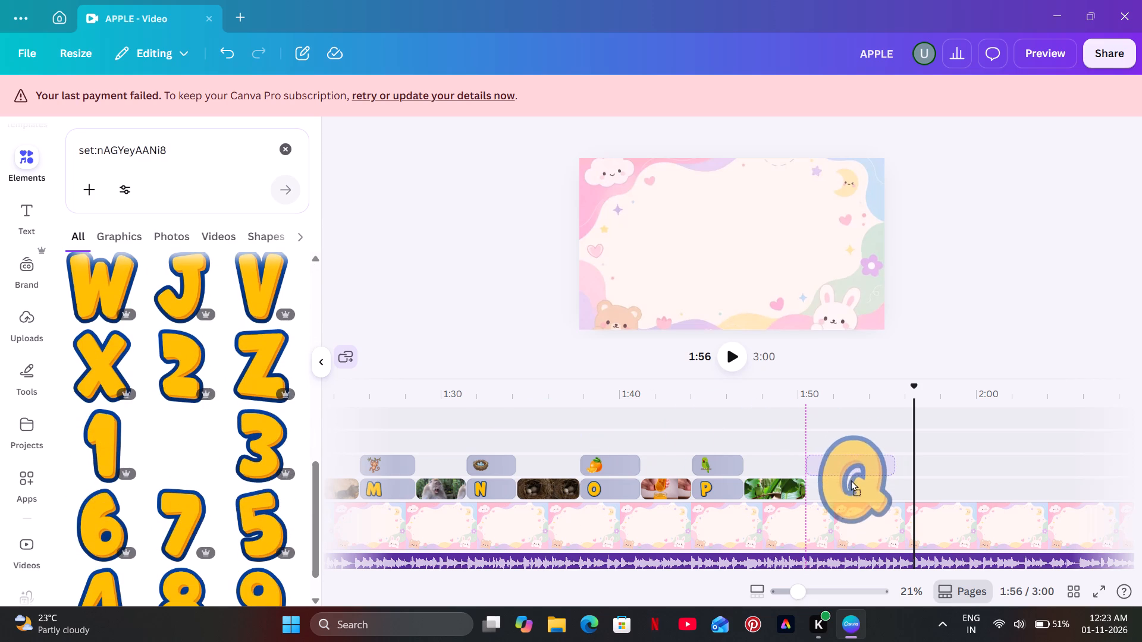
drag(851, 480, 851, 480)
click(809, 432)
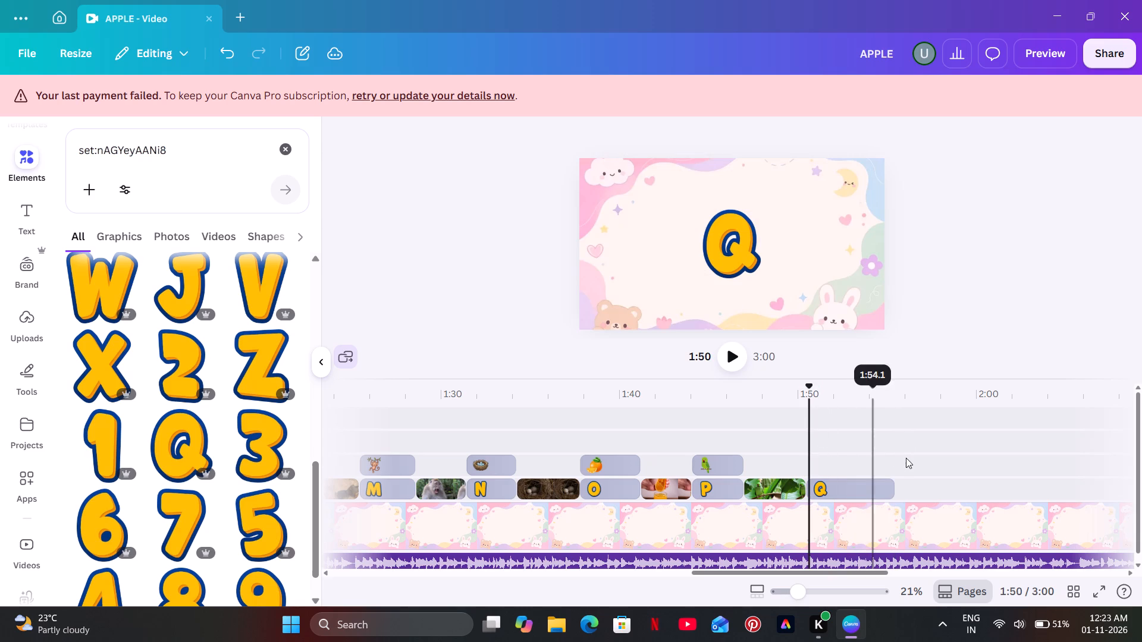
drag(887, 483, 848, 502)
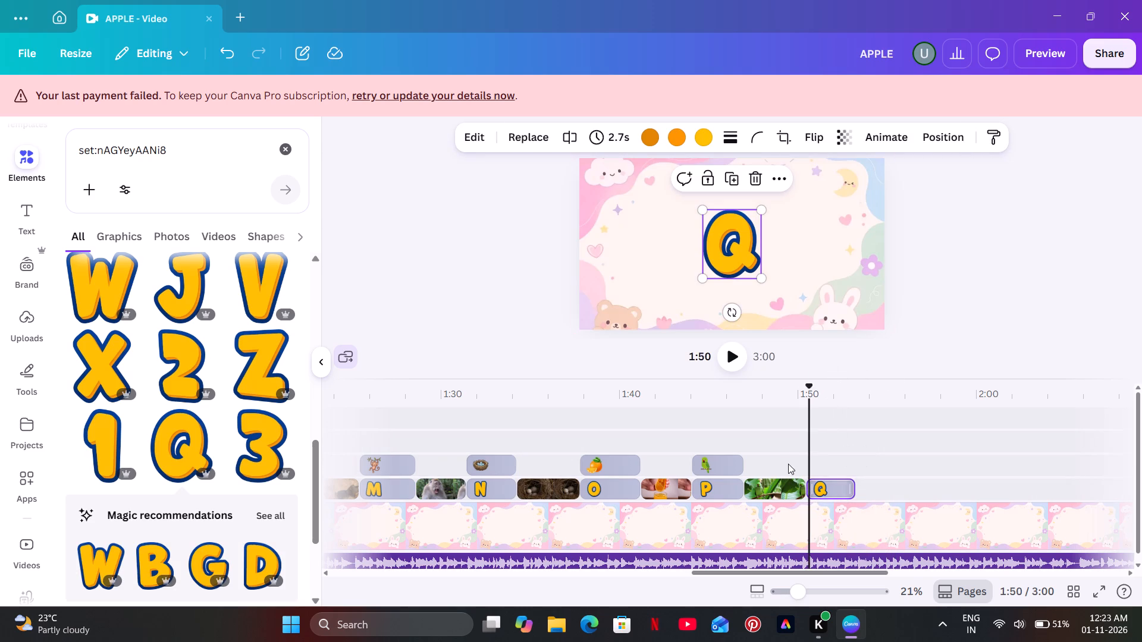
click(788, 462)
Animate the letter P and parrot graphic together with a directional animation plus the Pulse add-on effect at minimum intensity.
click(727, 421)
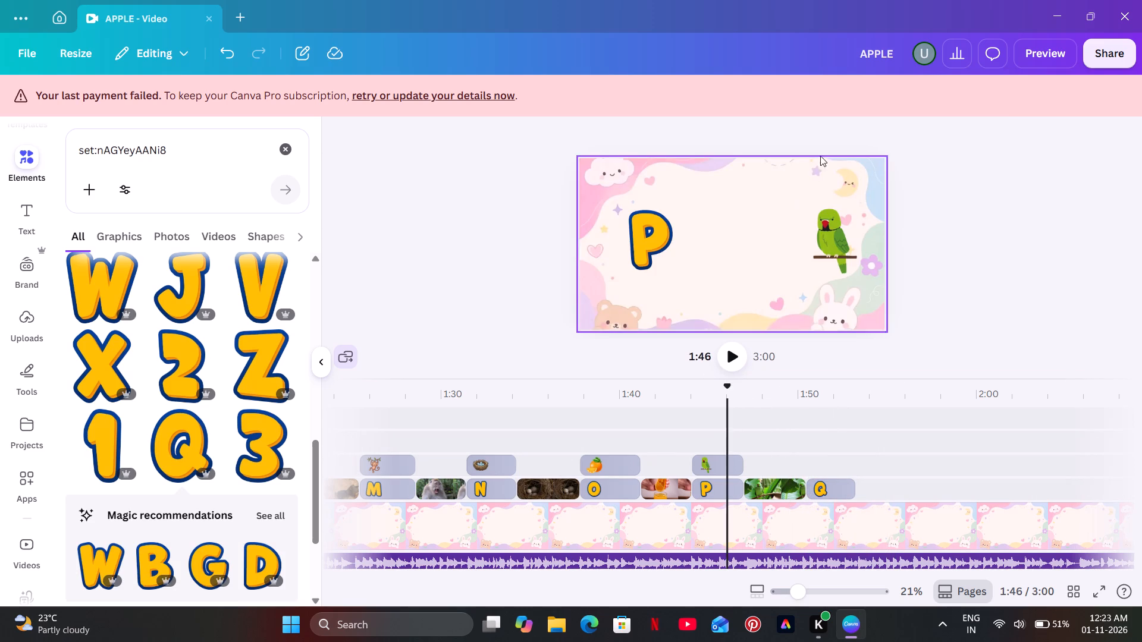
drag(855, 206, 622, 280)
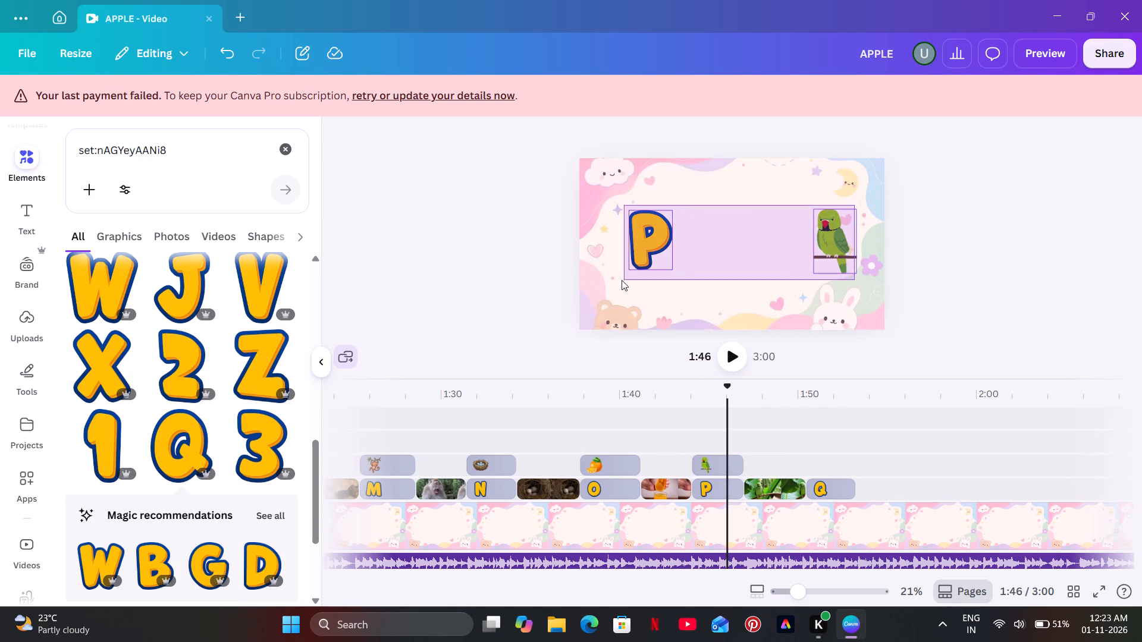
click(809, 130)
scroll(340, 367, down, 2)
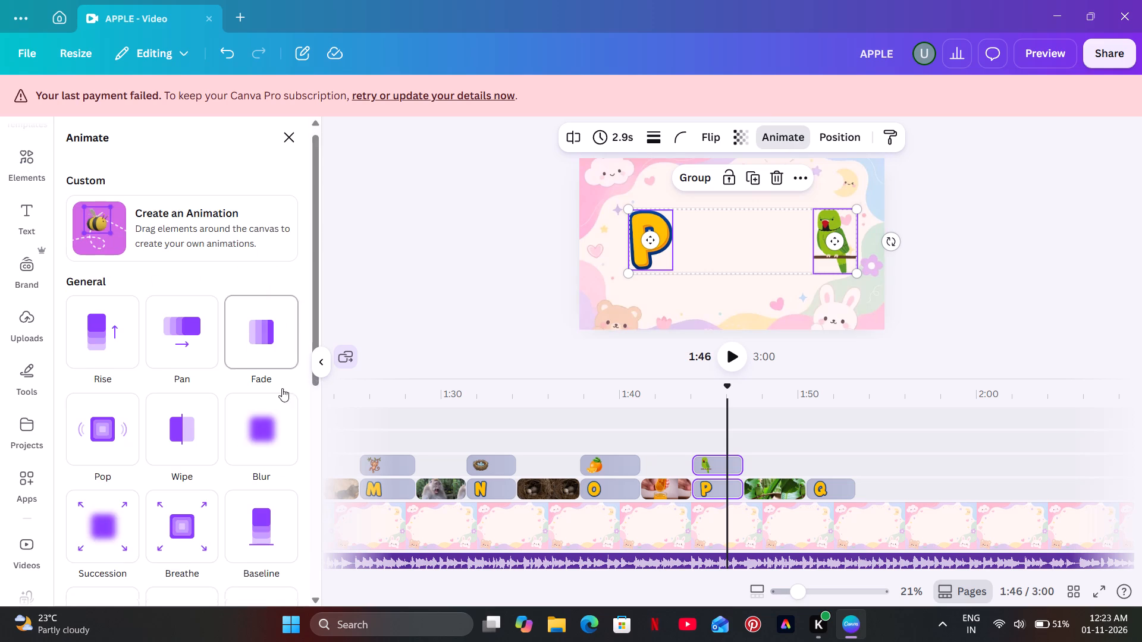
scroll(282, 388, down, 1)
click(257, 469)
scroll(257, 469, down, 4)
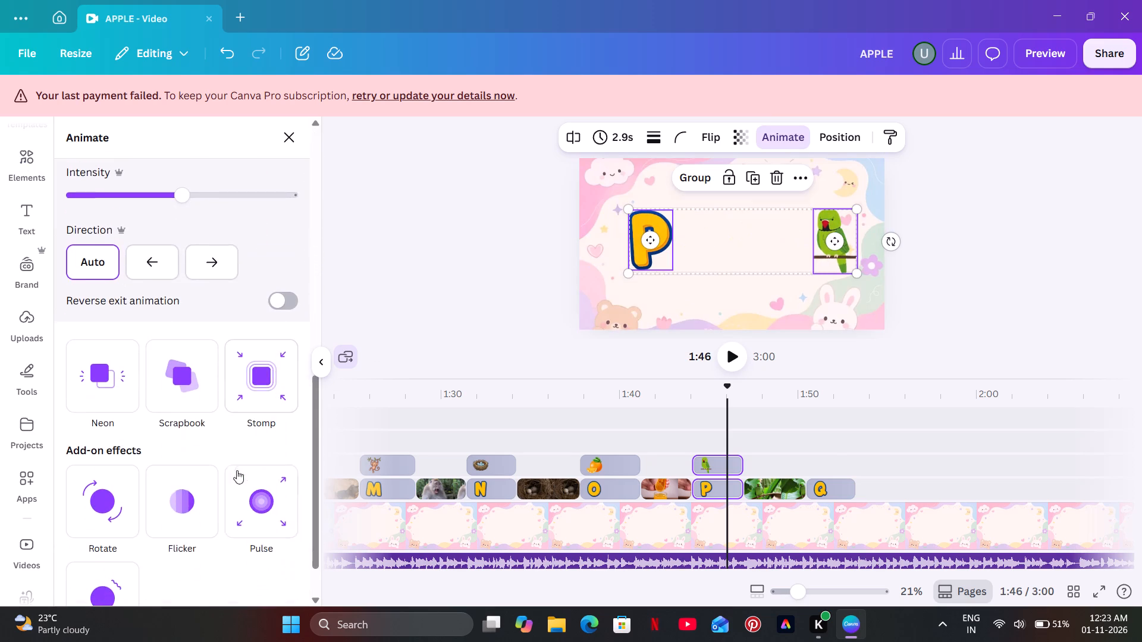
scroll(184, 492, down, 2)
click(247, 442)
scroll(238, 446, down, 3)
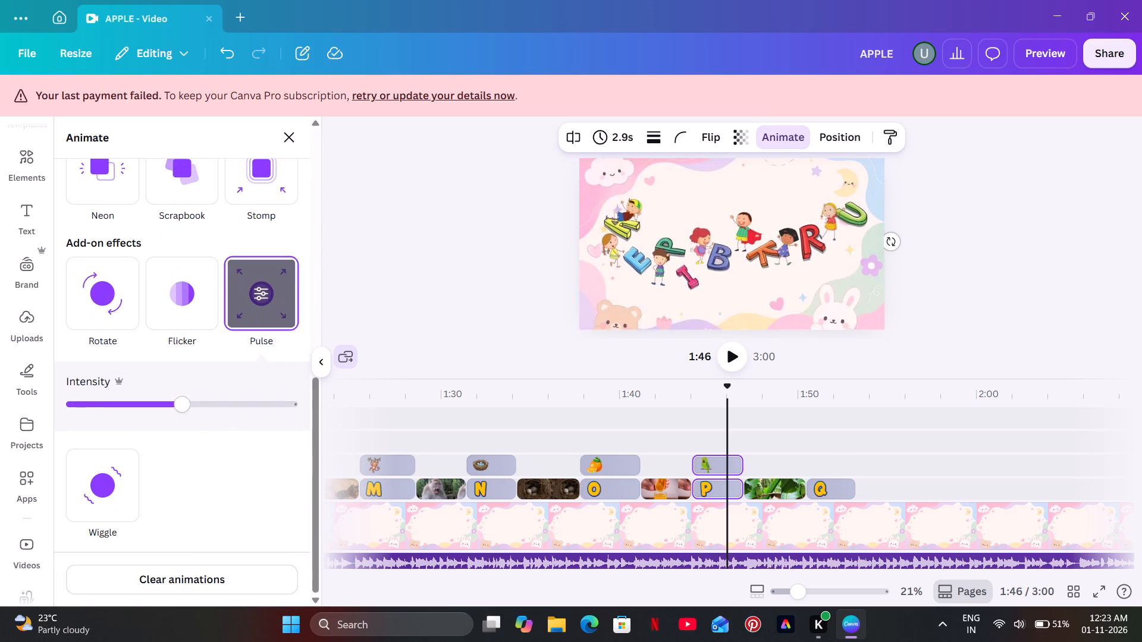
drag(180, 407, 76, 414)
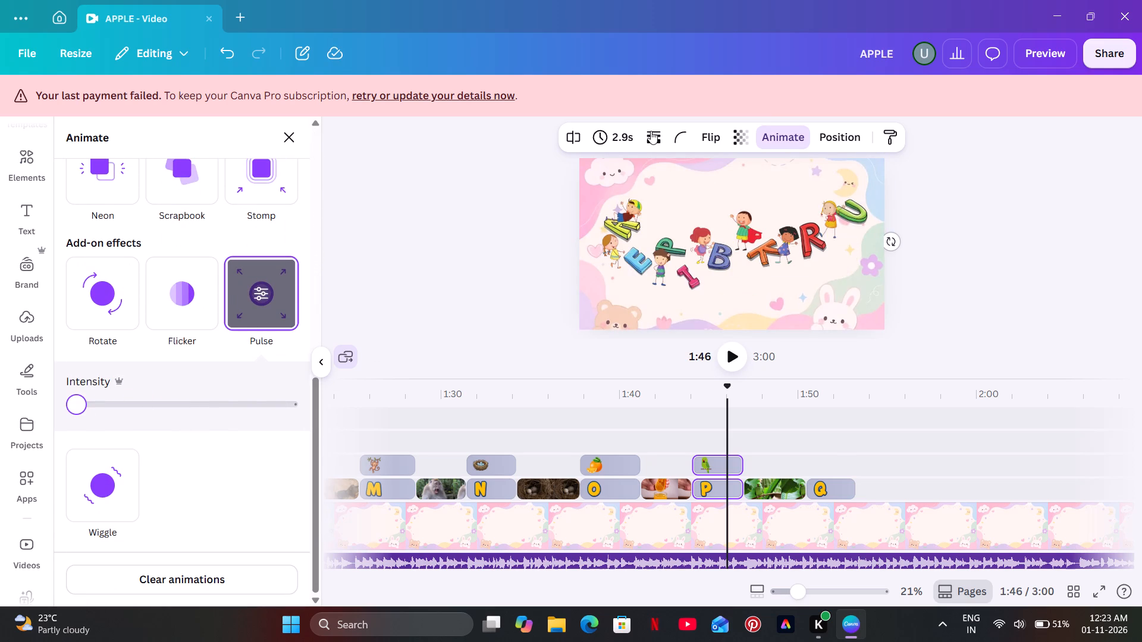
click(533, 194)
Play the video from 1:43 to 1:54 to check the animated P scene, parrot clip and letter Q timing.
click(684, 430)
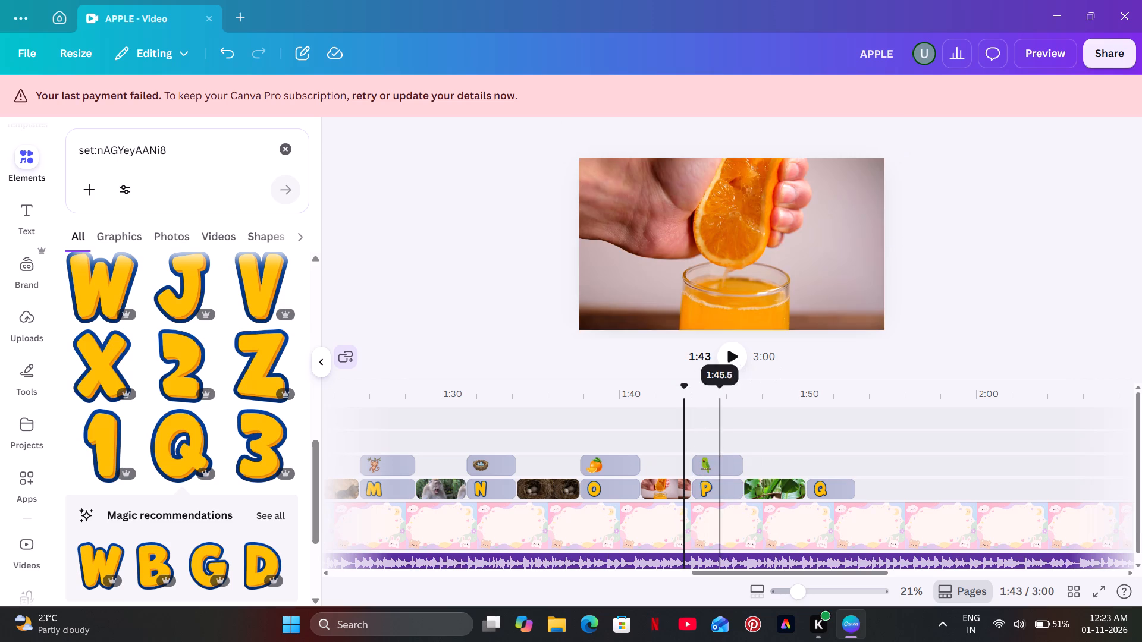
click(727, 361)
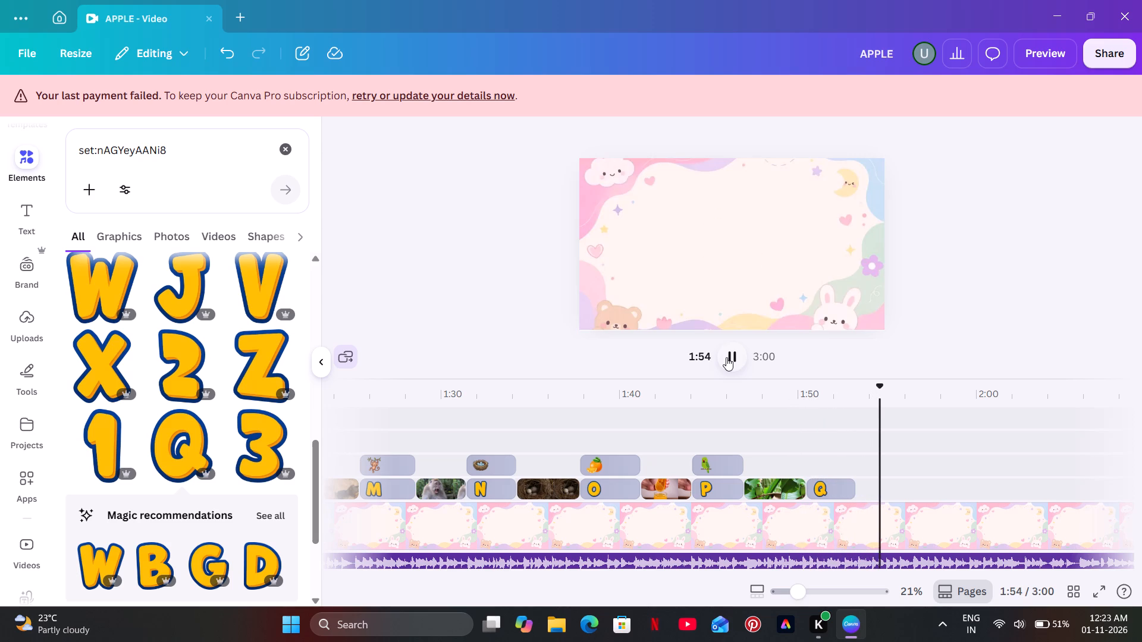
click(726, 357)
Search the elements for "queen" and browse the video results for a clip suited to the letter Q scene.
click(281, 146)
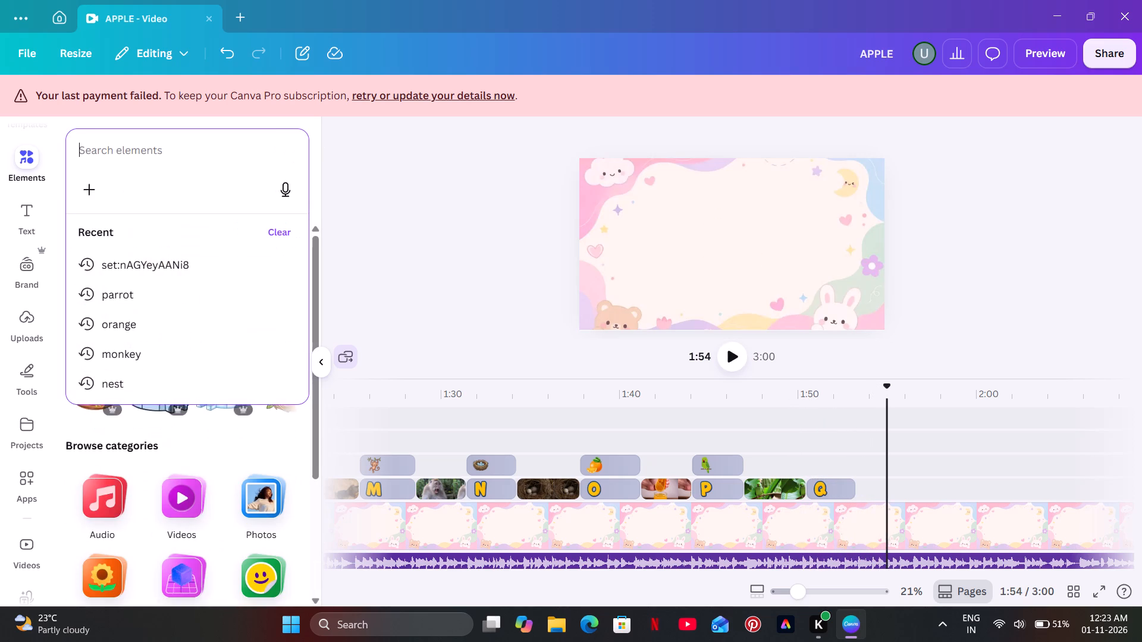
text(queen)
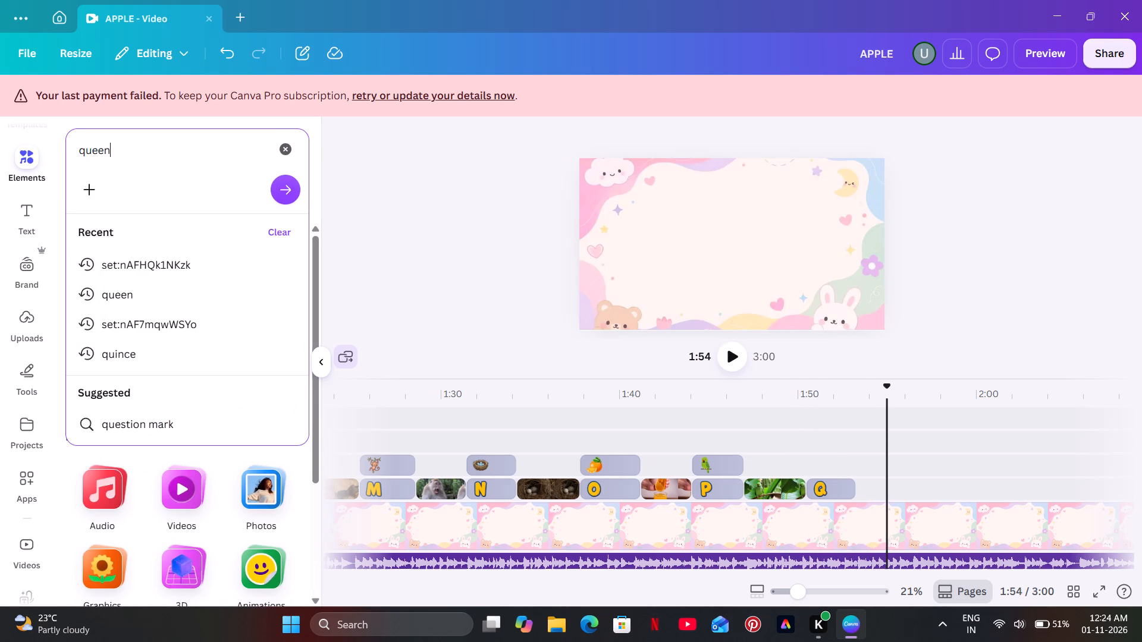
key(Return)
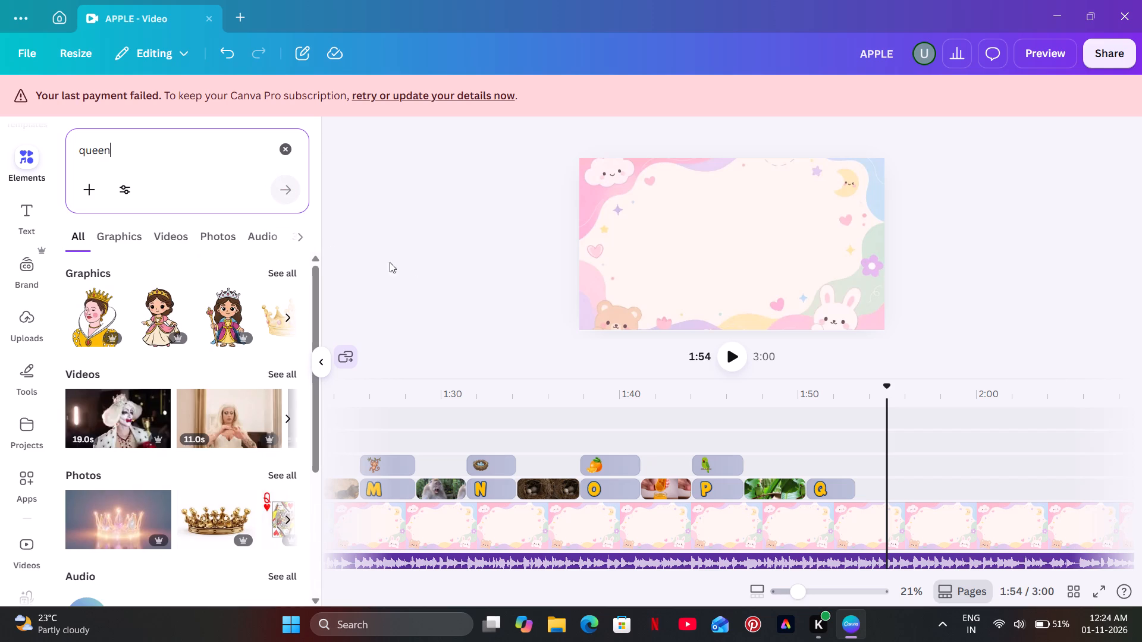
click(280, 420)
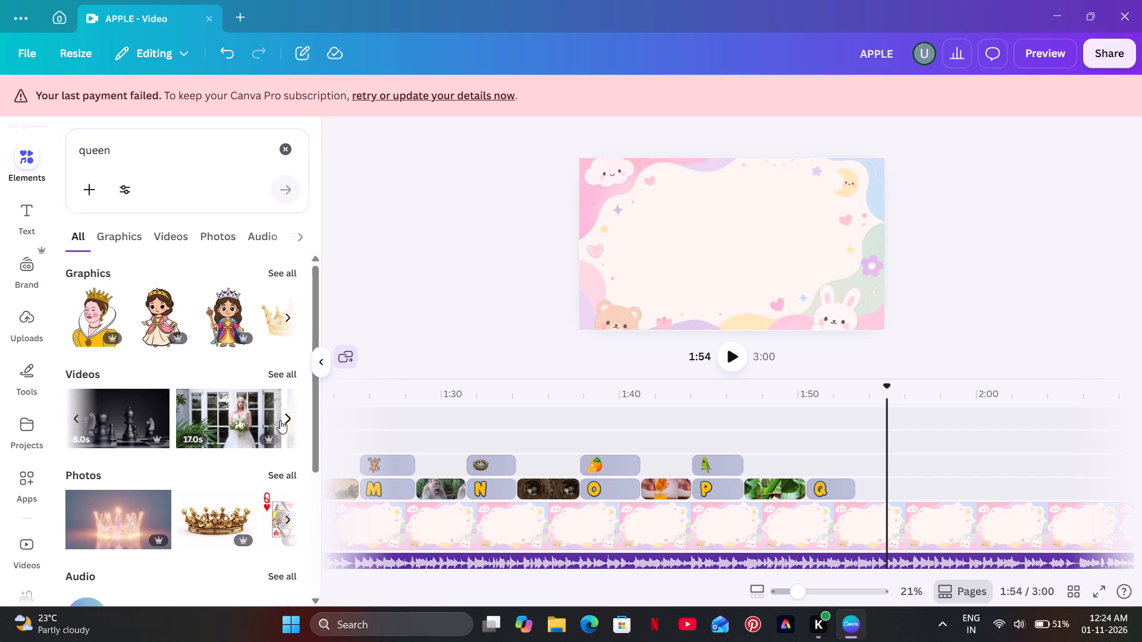
click(280, 420)
click(280, 420)
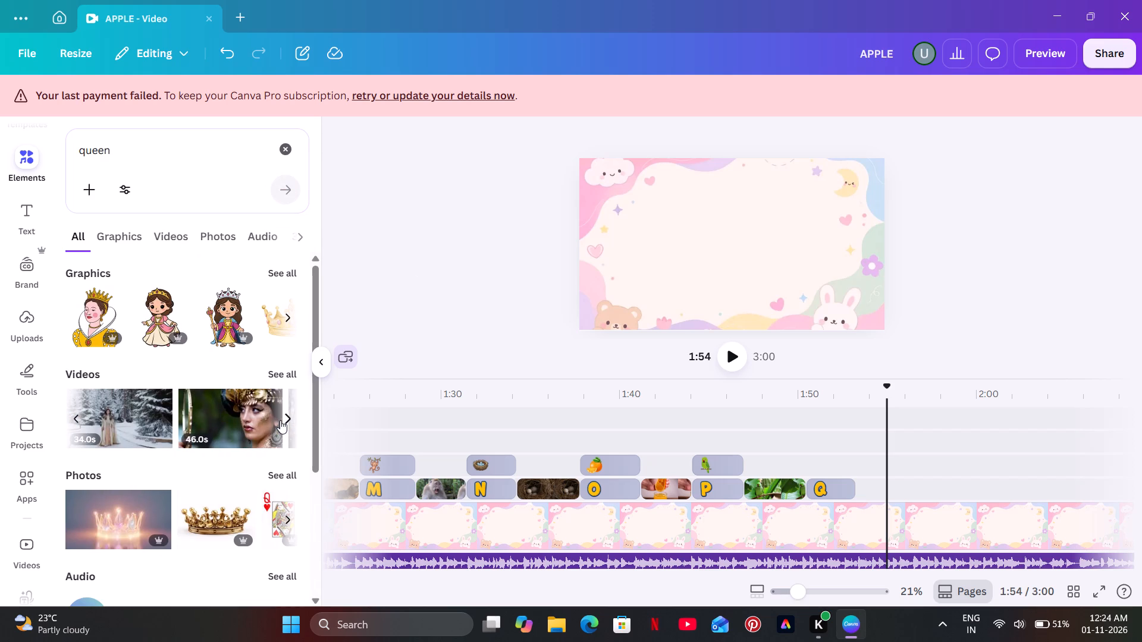
click(280, 420)
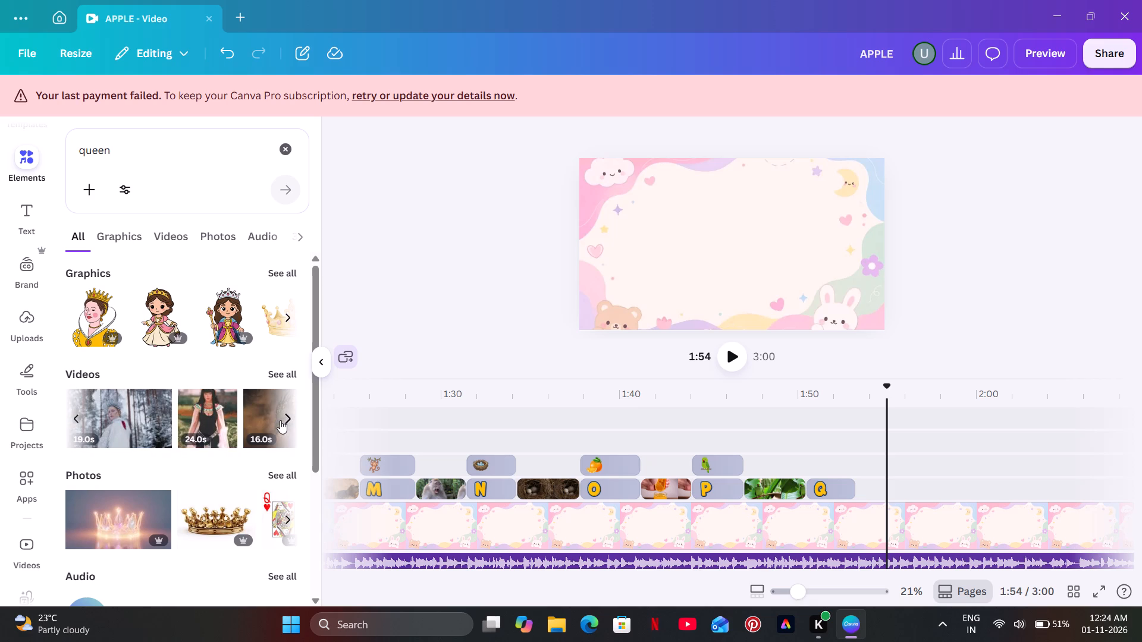
click(280, 420)
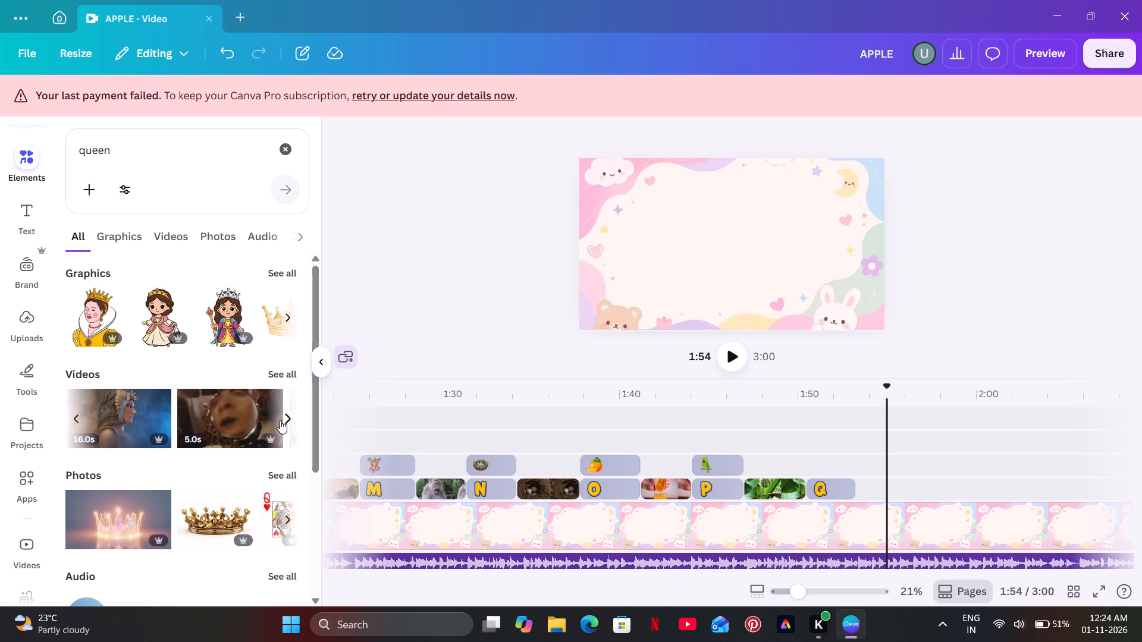
click(280, 420)
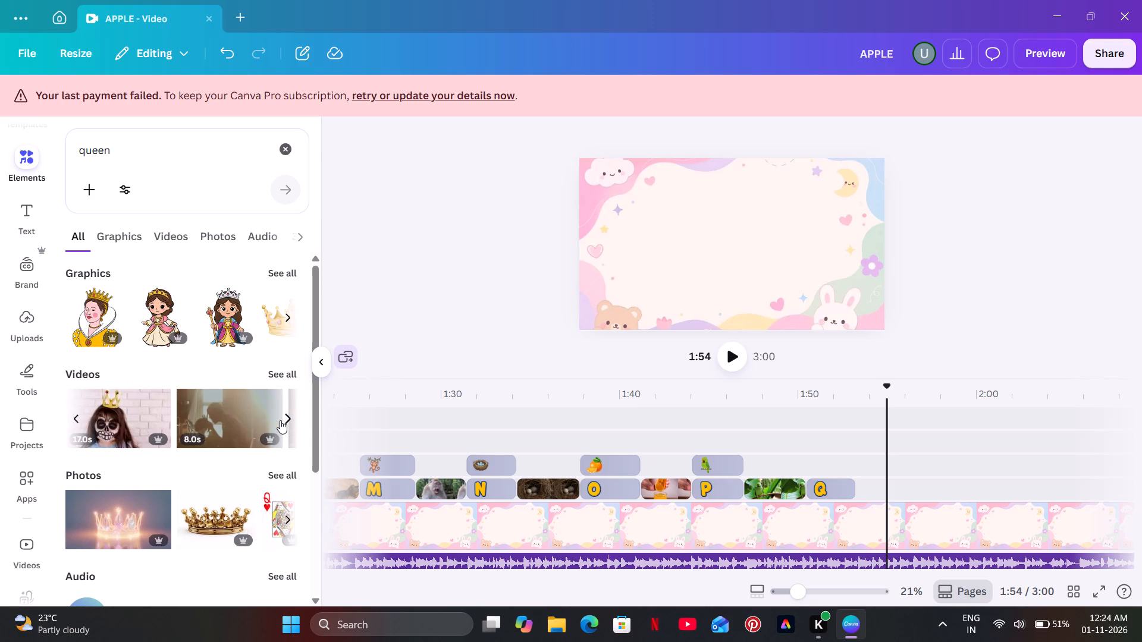
click(280, 420)
click(280, 420)
click(280, 420)
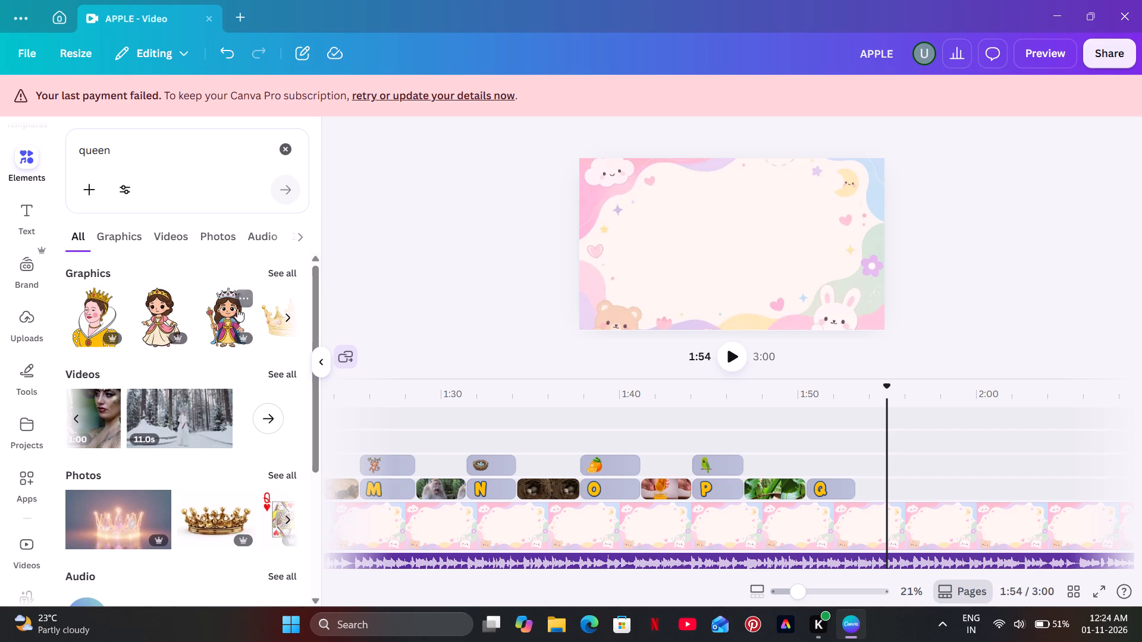
Add the queen graphic in the yellow dress, place it on the timeline above the letter Q and trim it to 2.7 s.
click(91, 305)
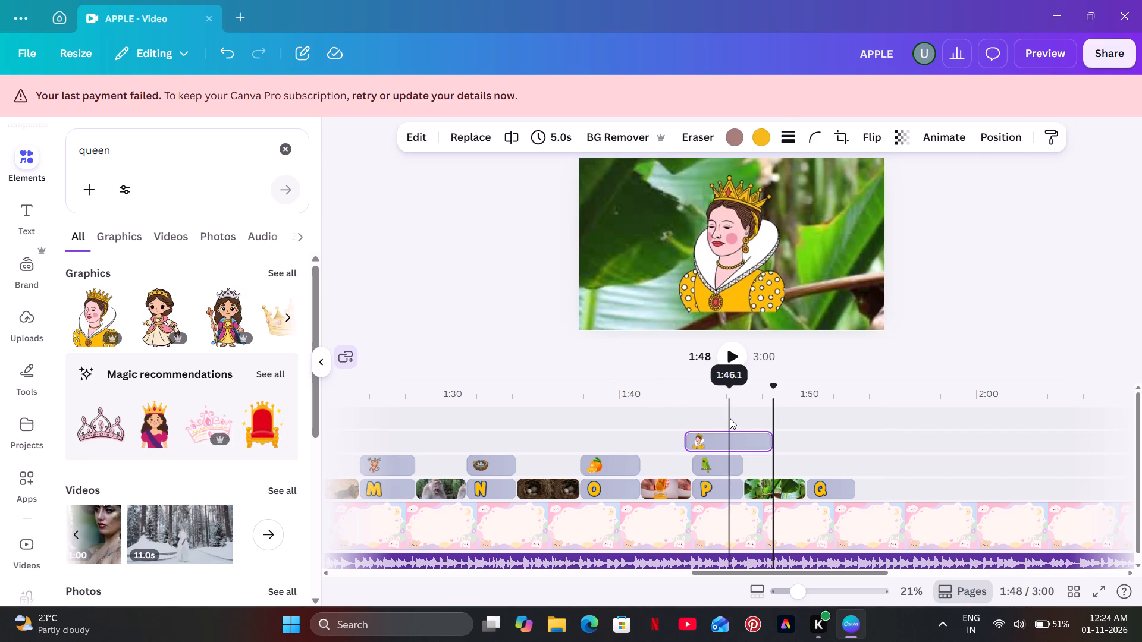
drag(729, 436, 774, 436)
click(857, 450)
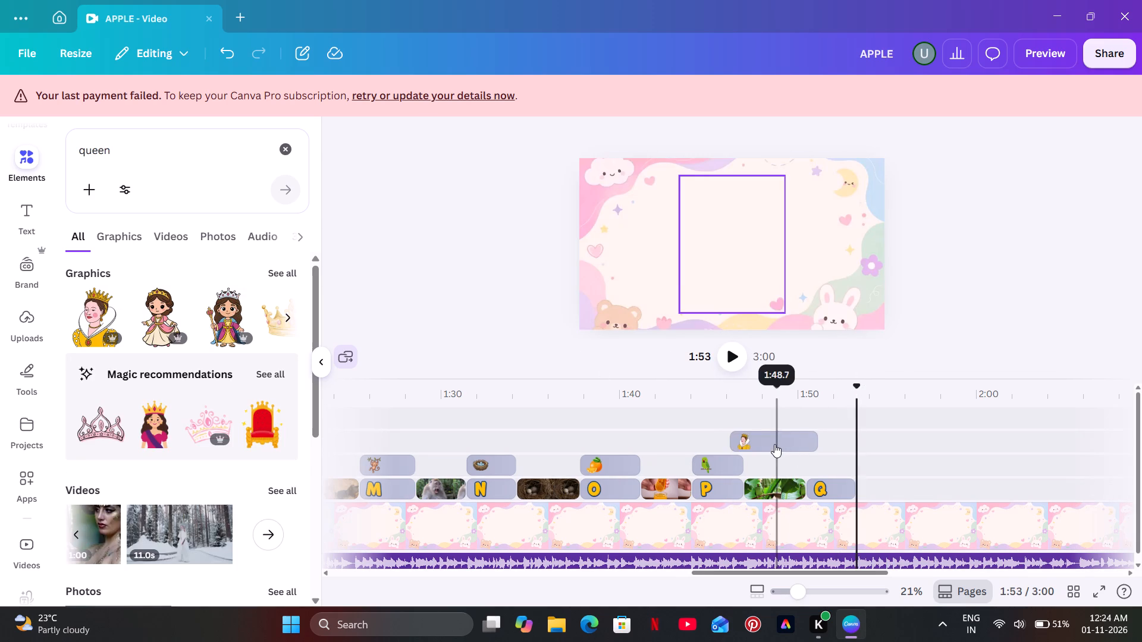
drag(774, 443, 856, 465)
drag(892, 462, 881, 465)
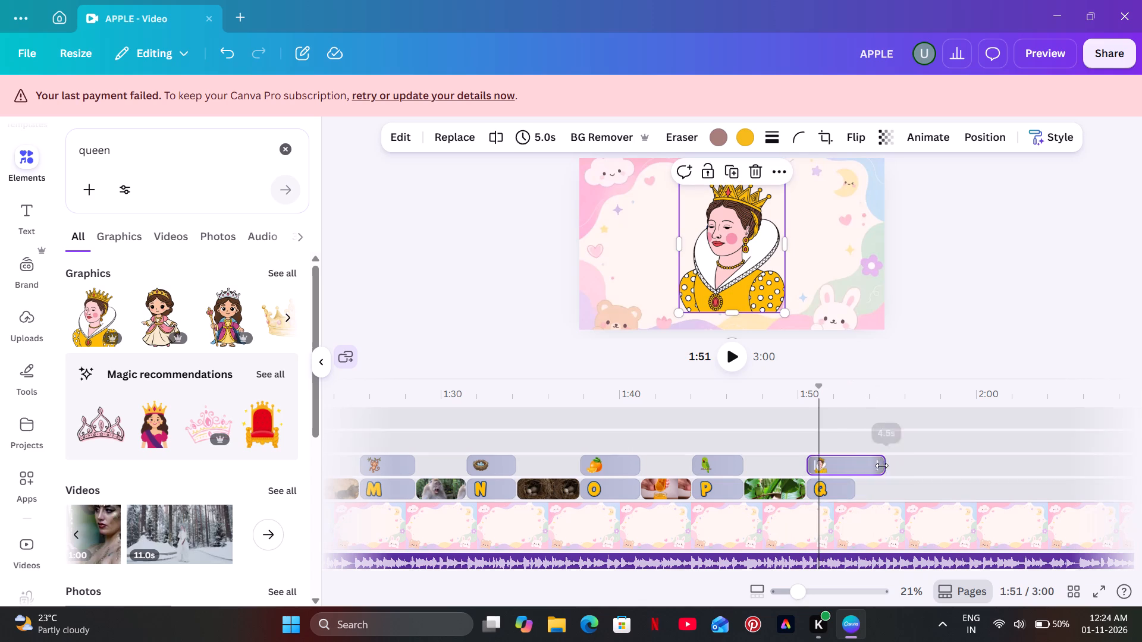
drag(881, 465, 855, 471)
Search the elements for "queen with crown" and add the 34.0 s video of the queen in the snowy forest after the letter Q.
click(235, 165)
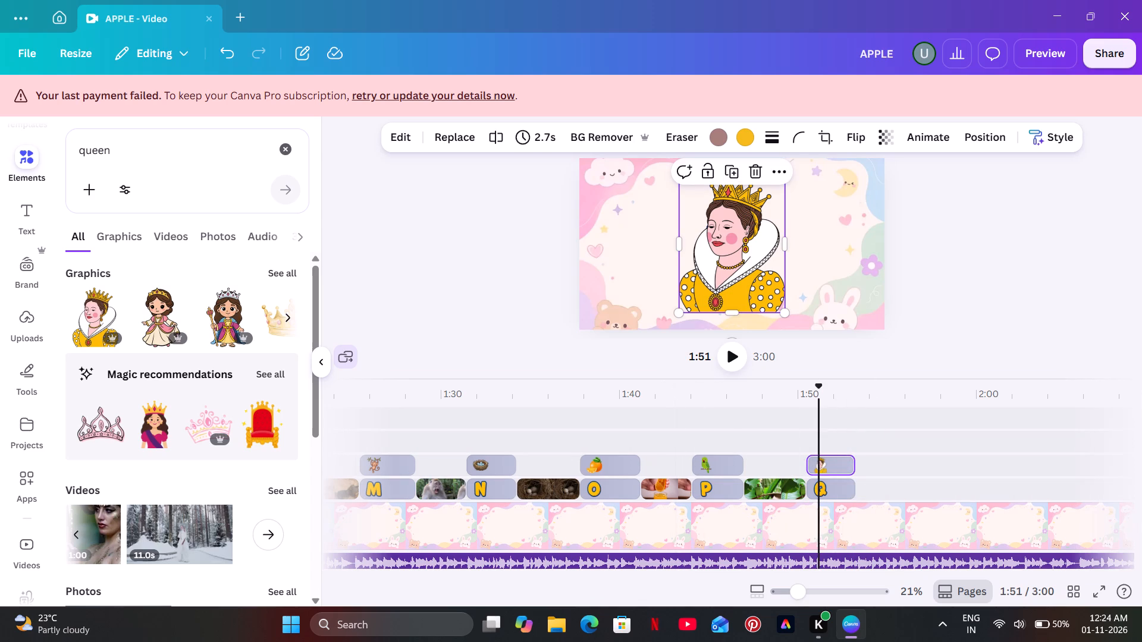
click(114, 140)
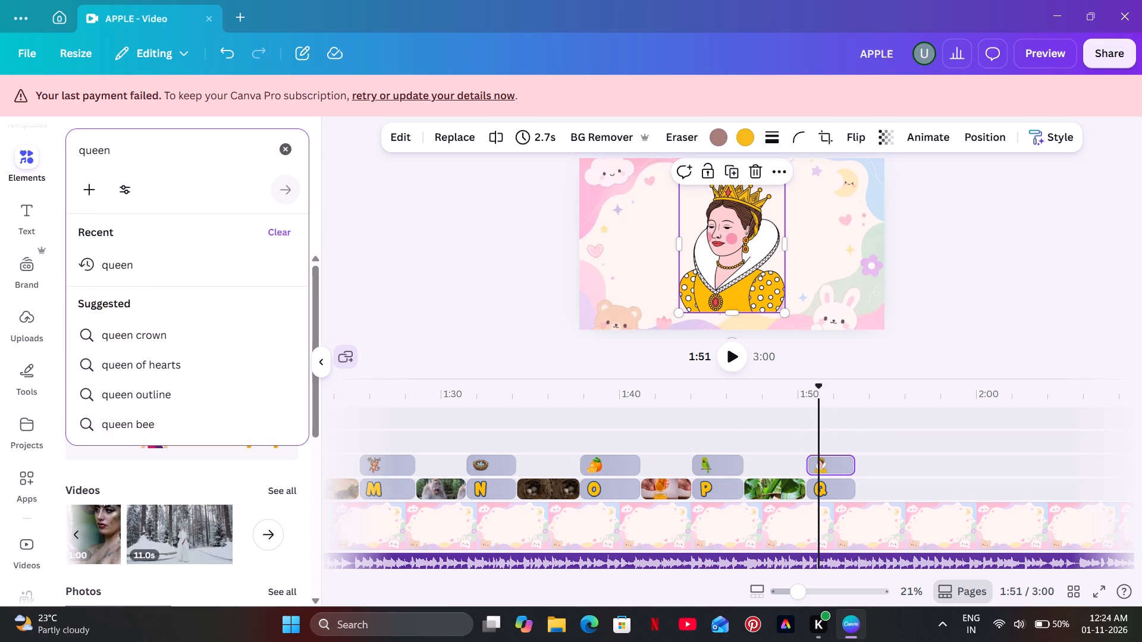
key(space)
text(with crown)
key(Return)
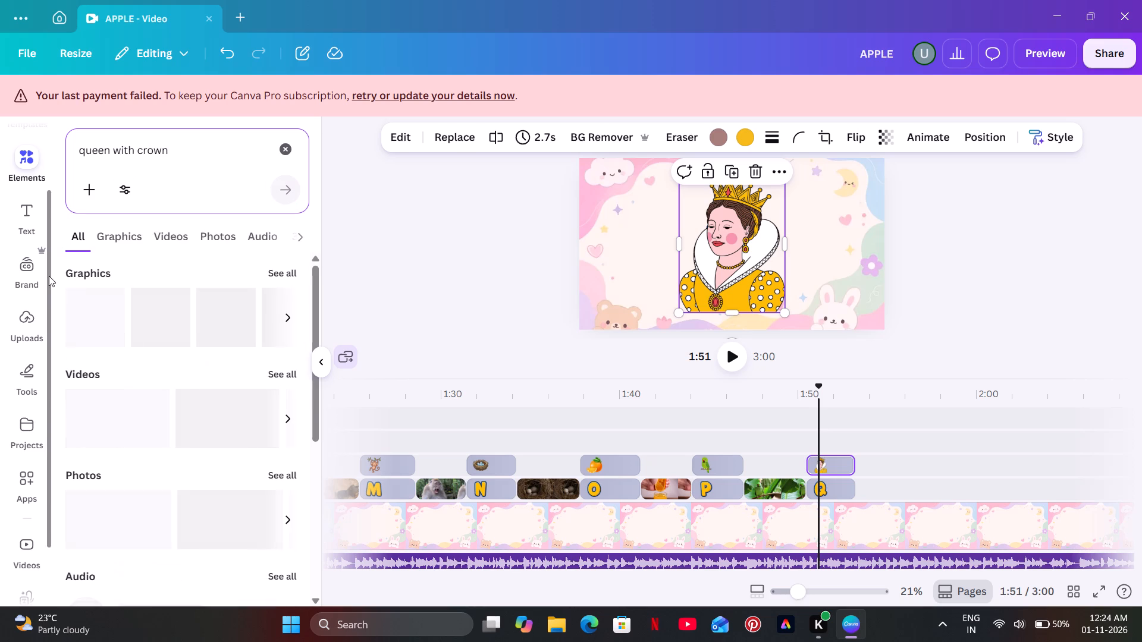
click(288, 416)
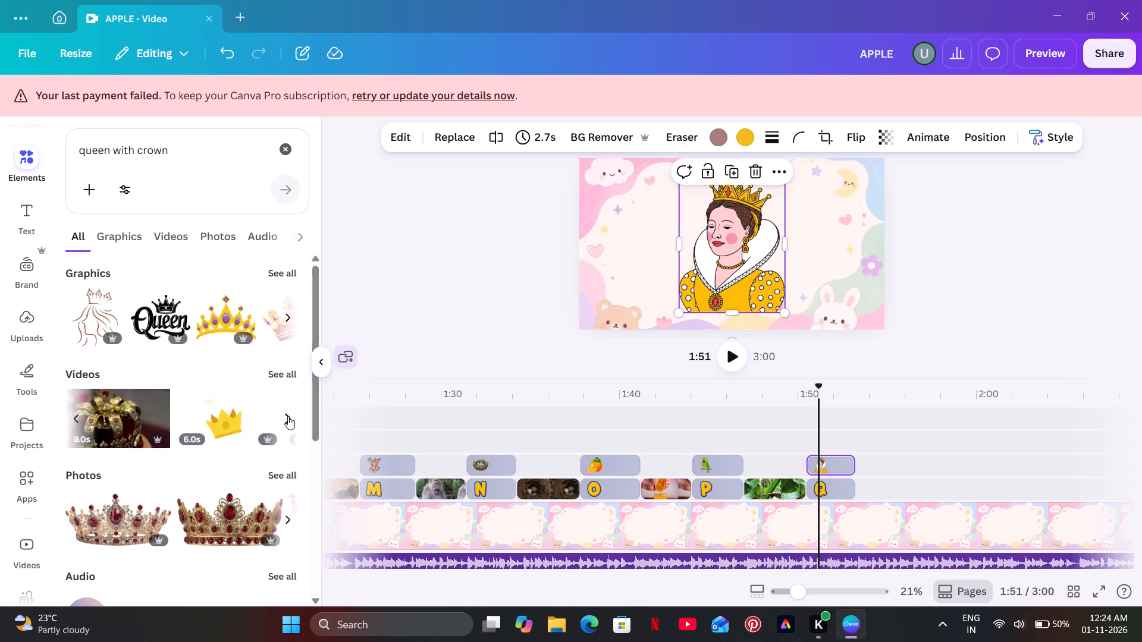
click(288, 416)
click(288, 416)
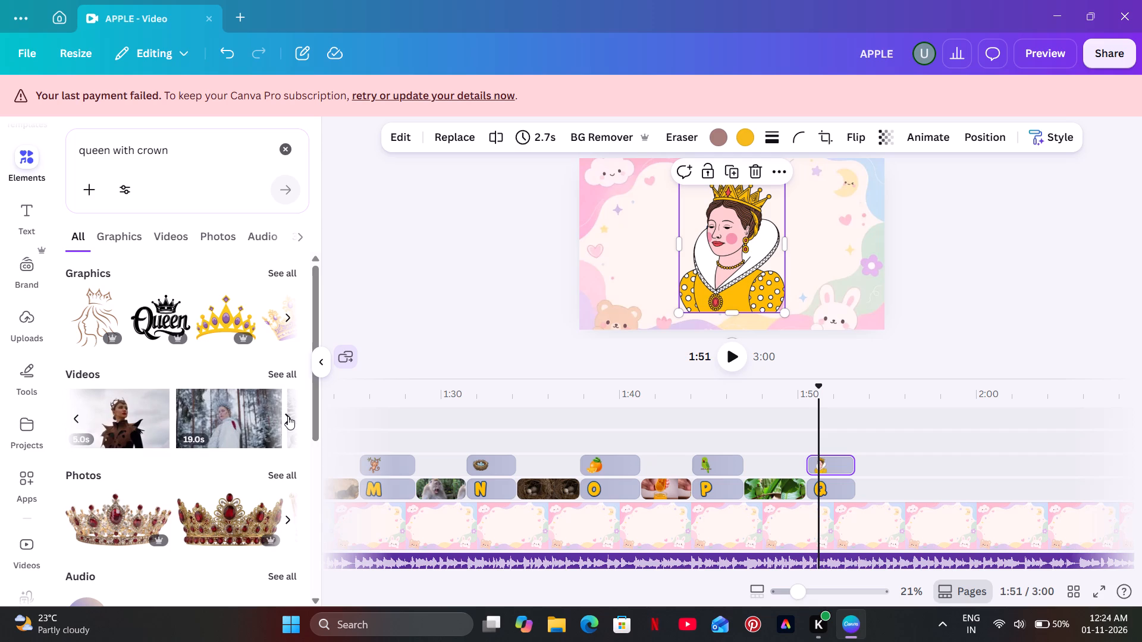
click(288, 416)
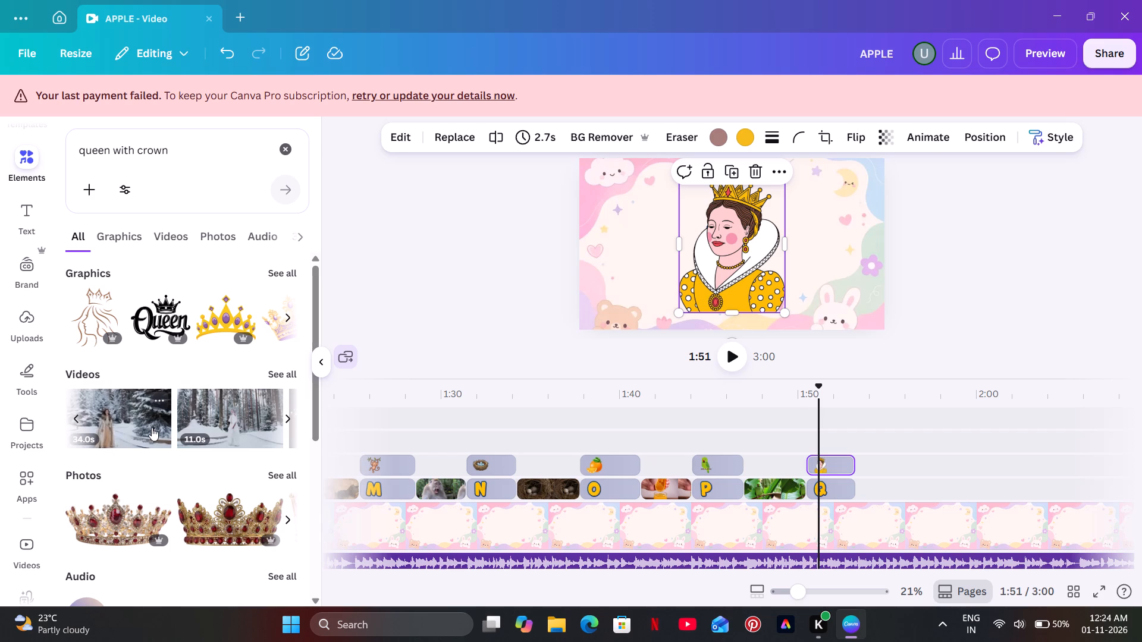
drag(137, 426, 966, 462)
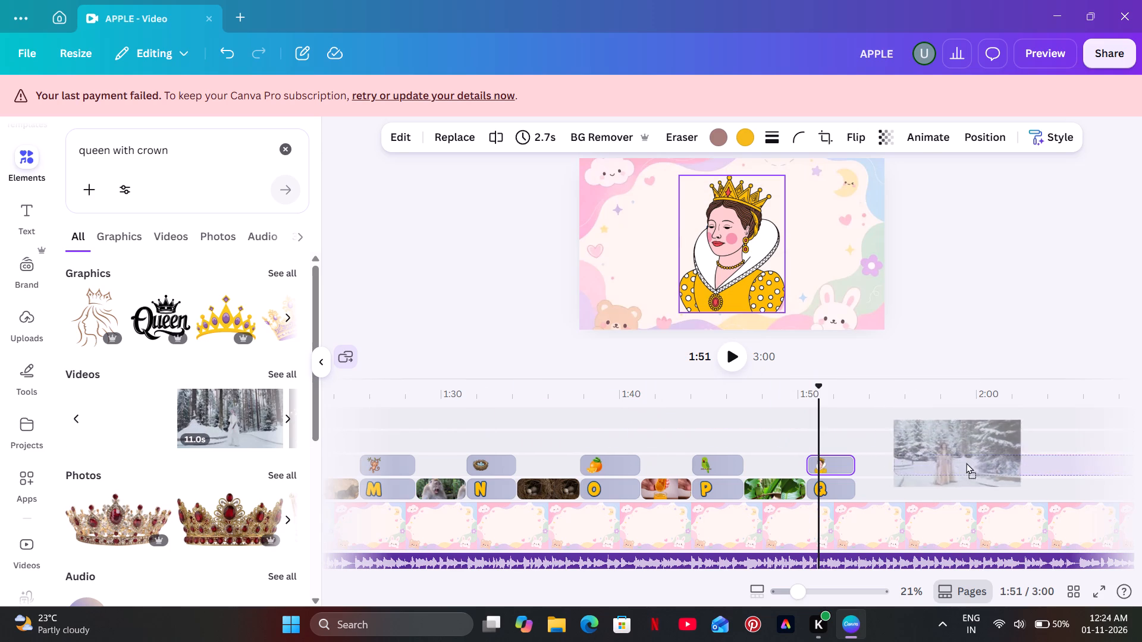
drag(966, 462, 950, 487)
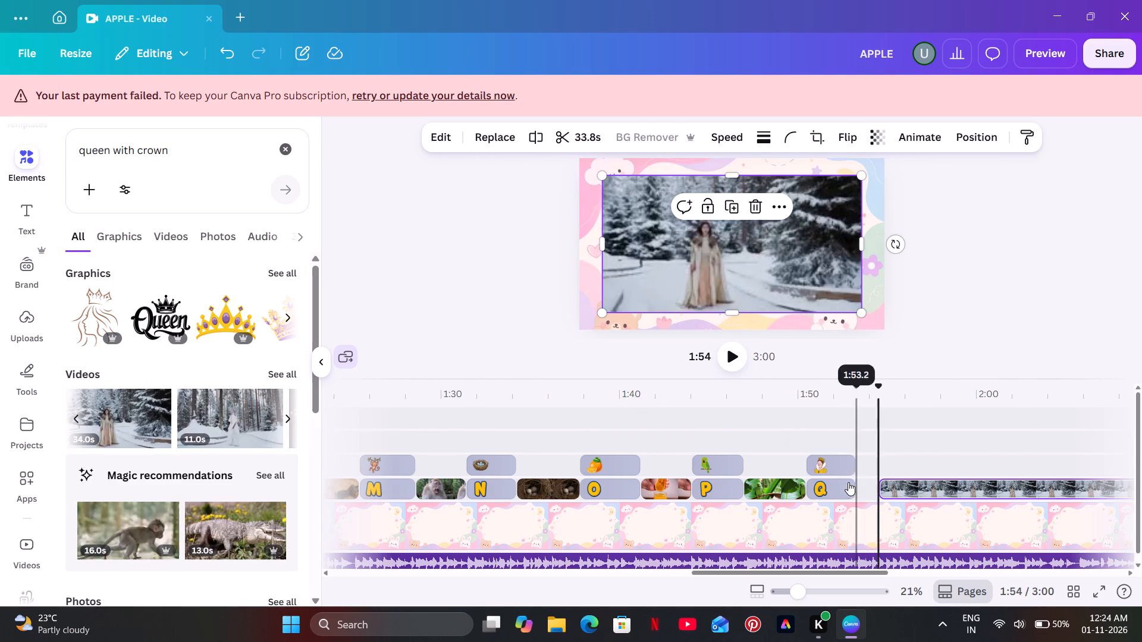
Enlarge and reposition the snowy forest queen video so it covers the whole frame.
drag(857, 311, 896, 329)
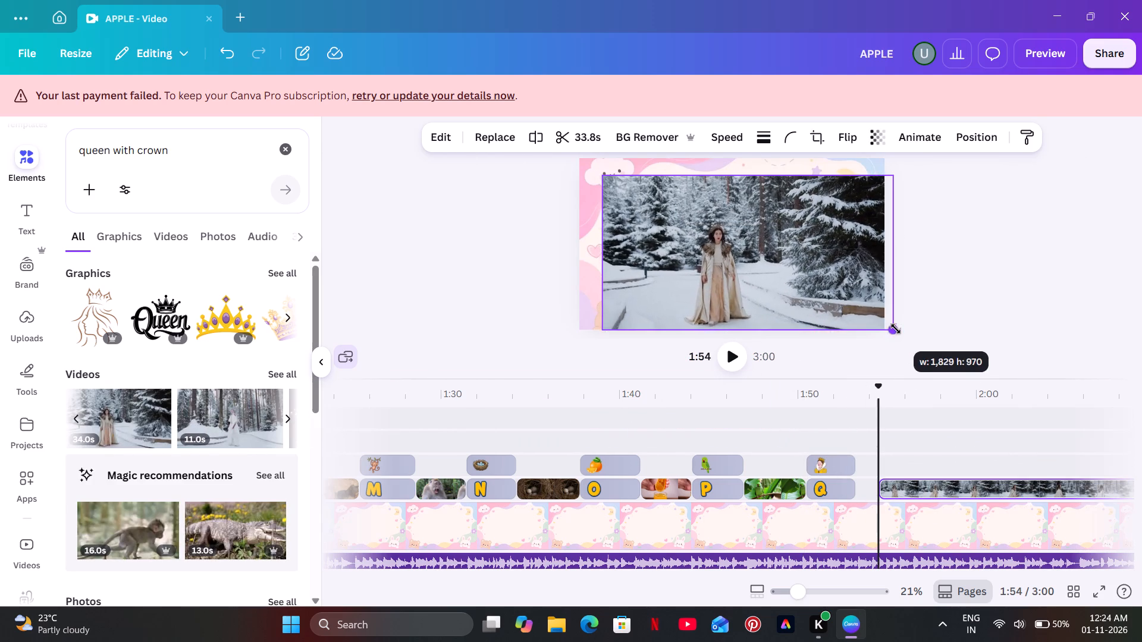
drag(896, 329, 907, 337)
drag(603, 177, 583, 163)
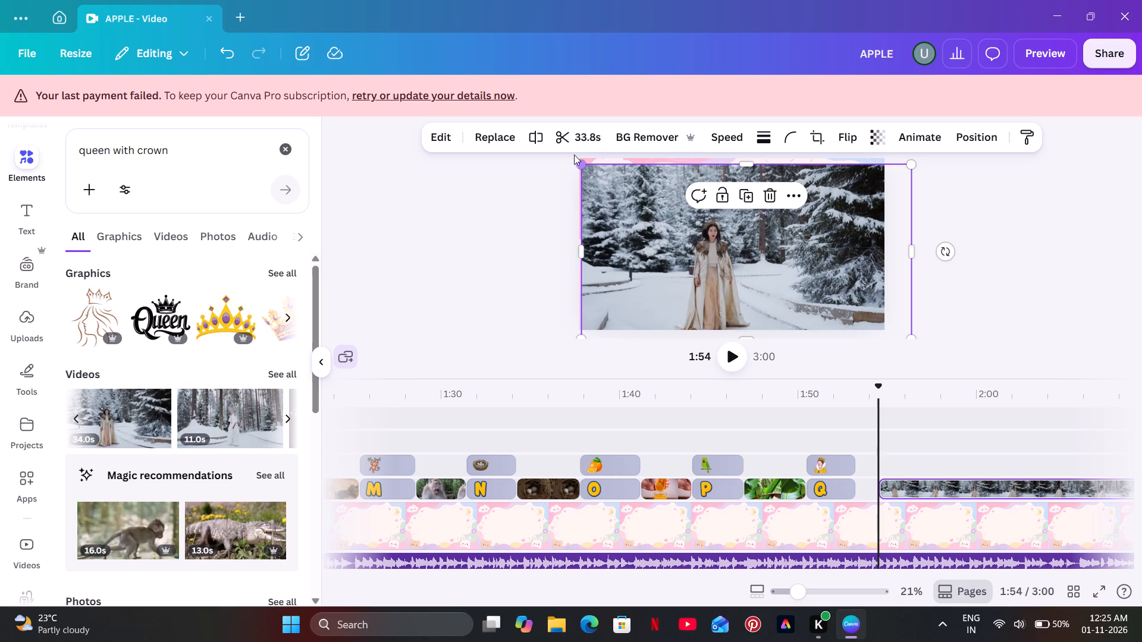
click(574, 155)
click(588, 166)
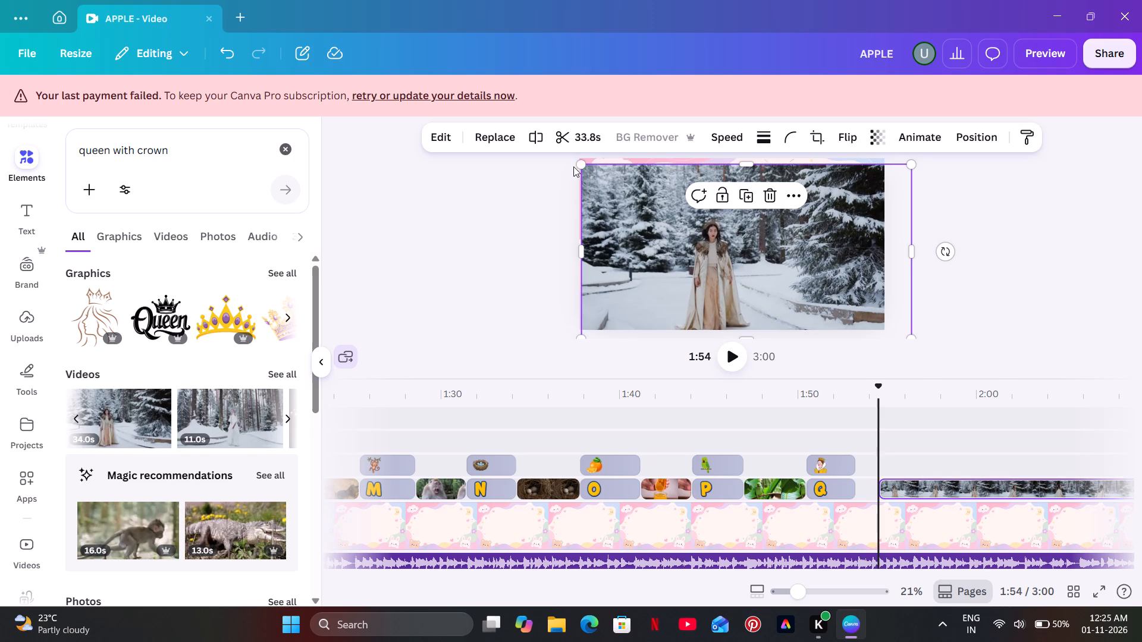
double_click(579, 165)
click(568, 153)
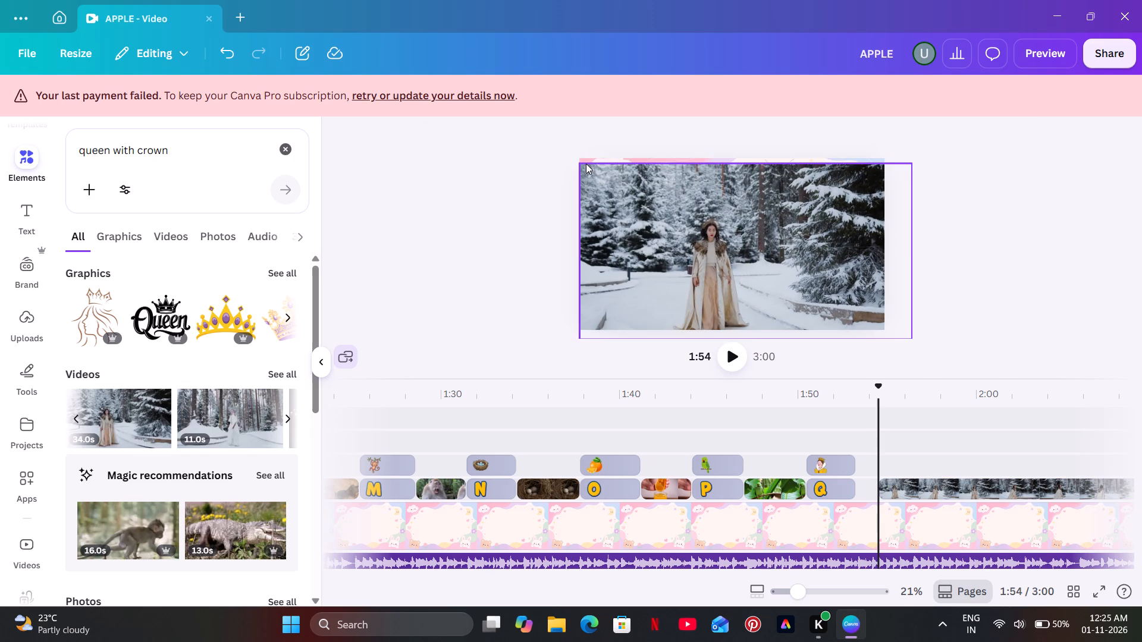
click(586, 163)
drag(742, 159, 742, 154)
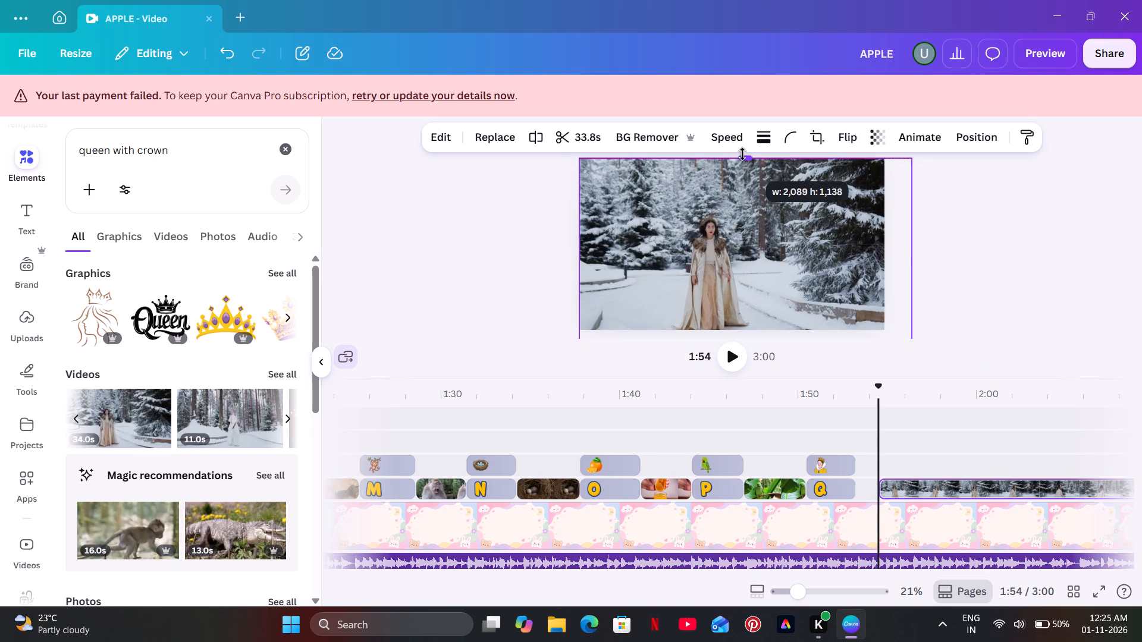
drag(742, 154, 744, 150)
click(732, 223)
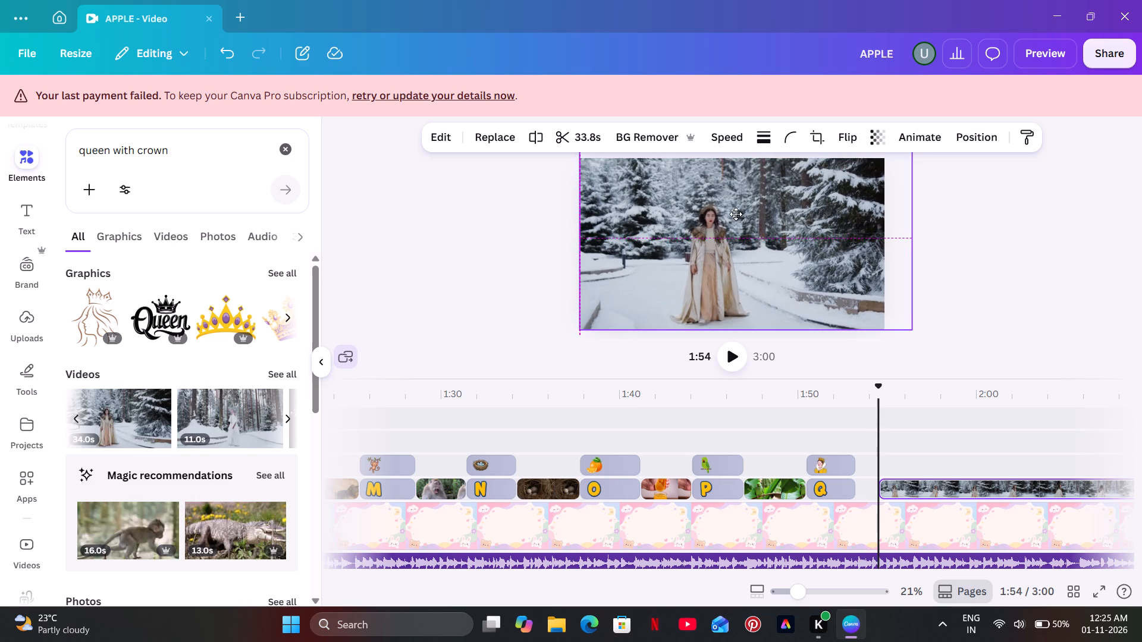
click(519, 234)
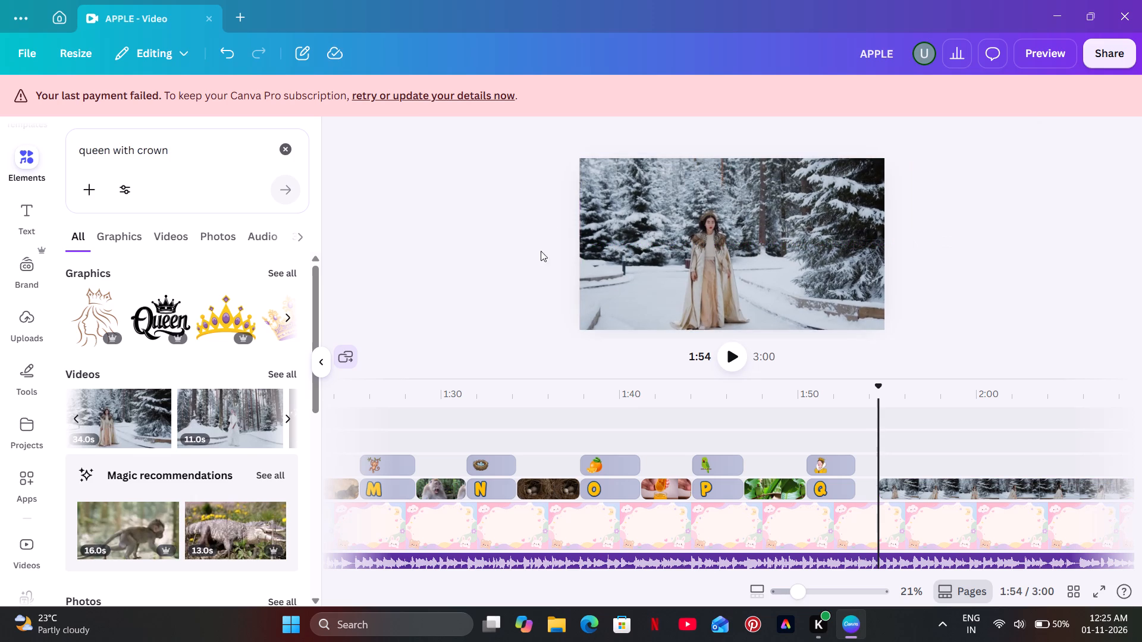
Move the queen video earlier on the timeline so it starts directly after the letter Q clip.
drag(918, 486, 907, 484)
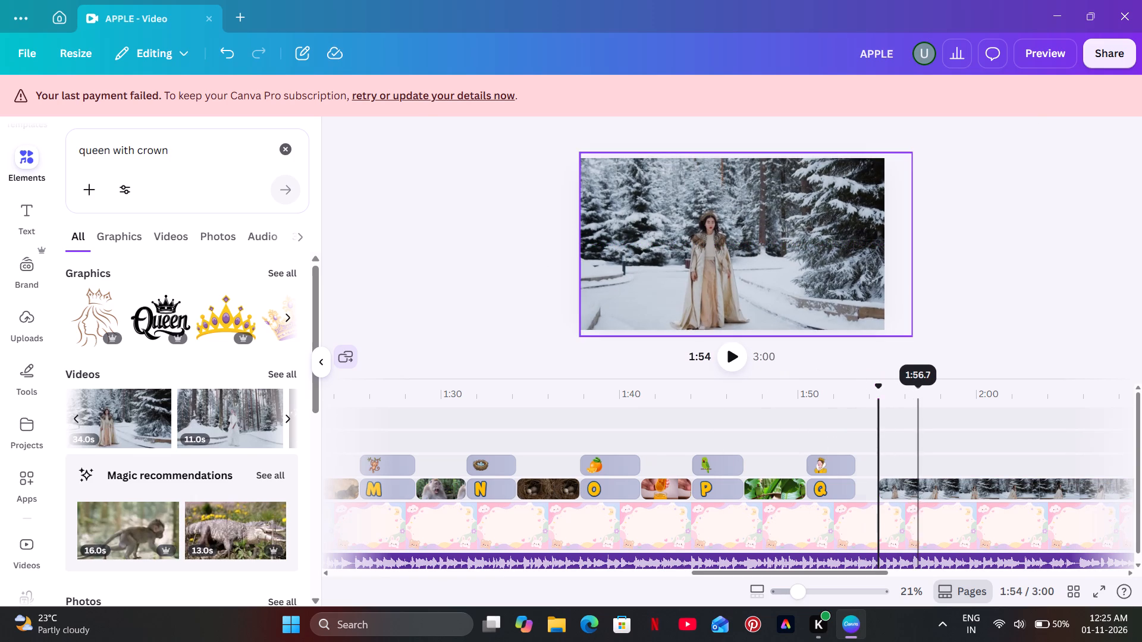
drag(907, 484, 894, 484)
Play into the Q scene at 1:51, then shrink the queen graphic and move it to the right side of the frame.
click(796, 442)
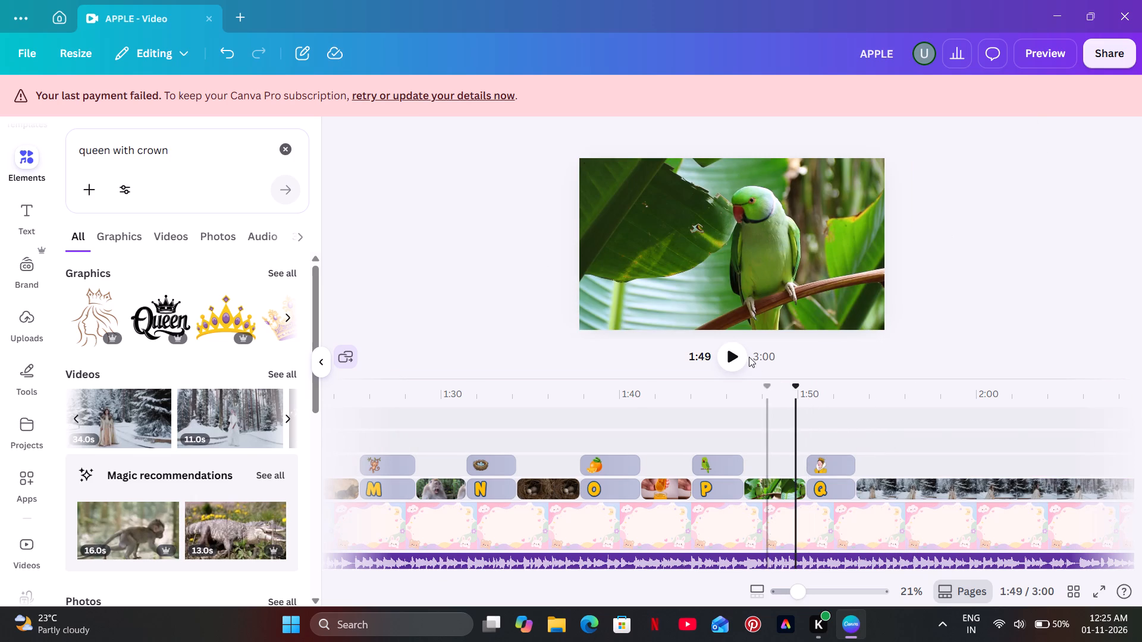
click(735, 361)
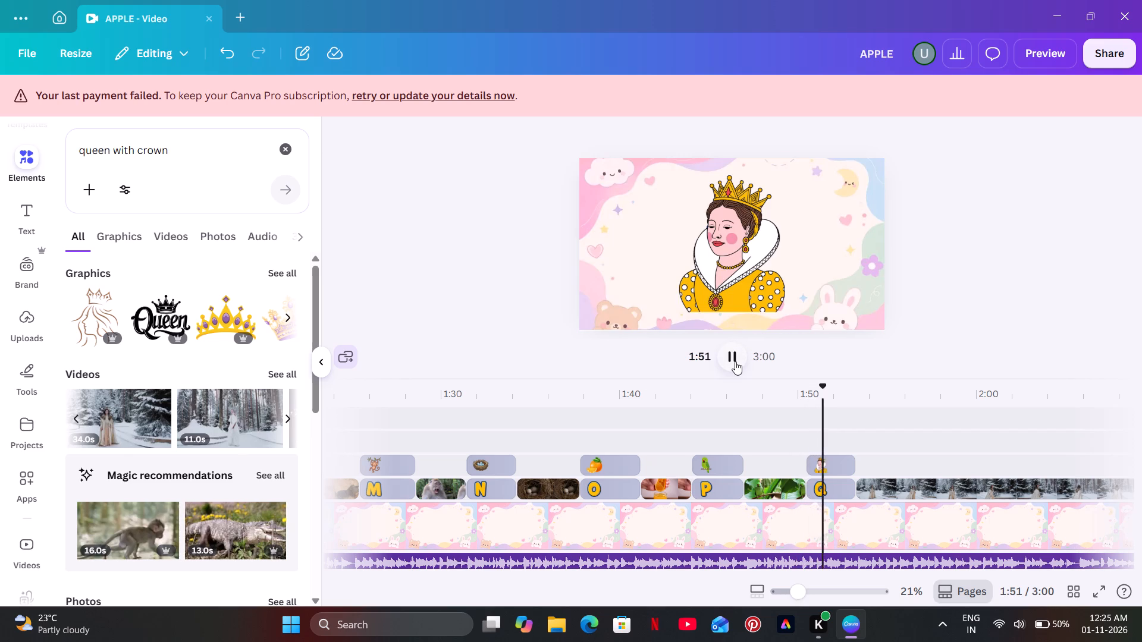
click(747, 252)
click(784, 290)
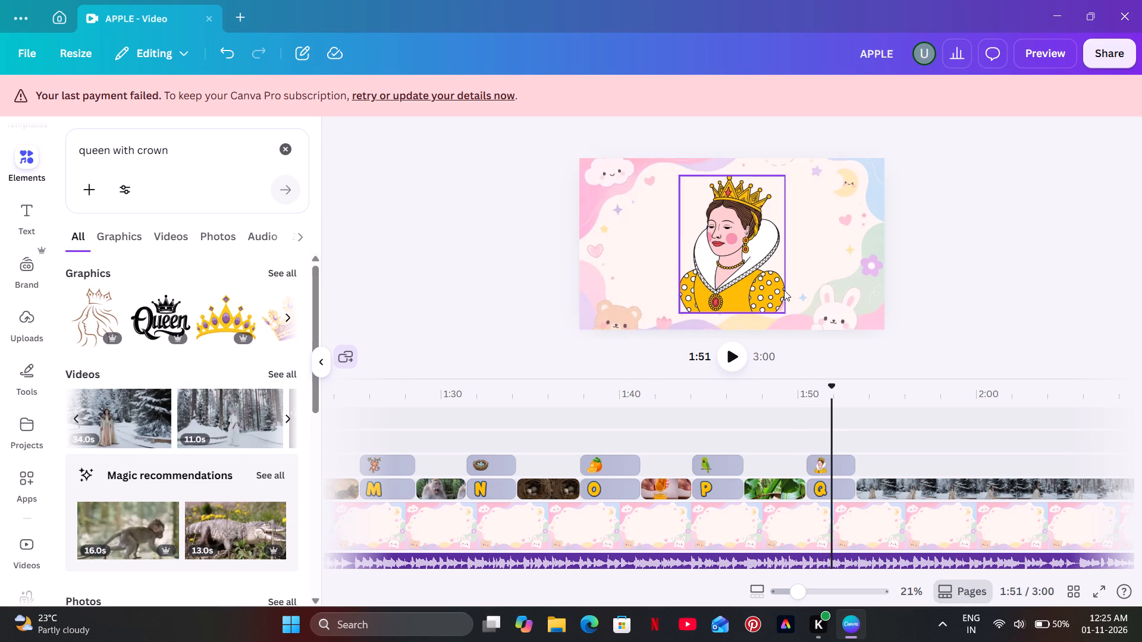
drag(784, 313, 777, 307)
click(728, 273)
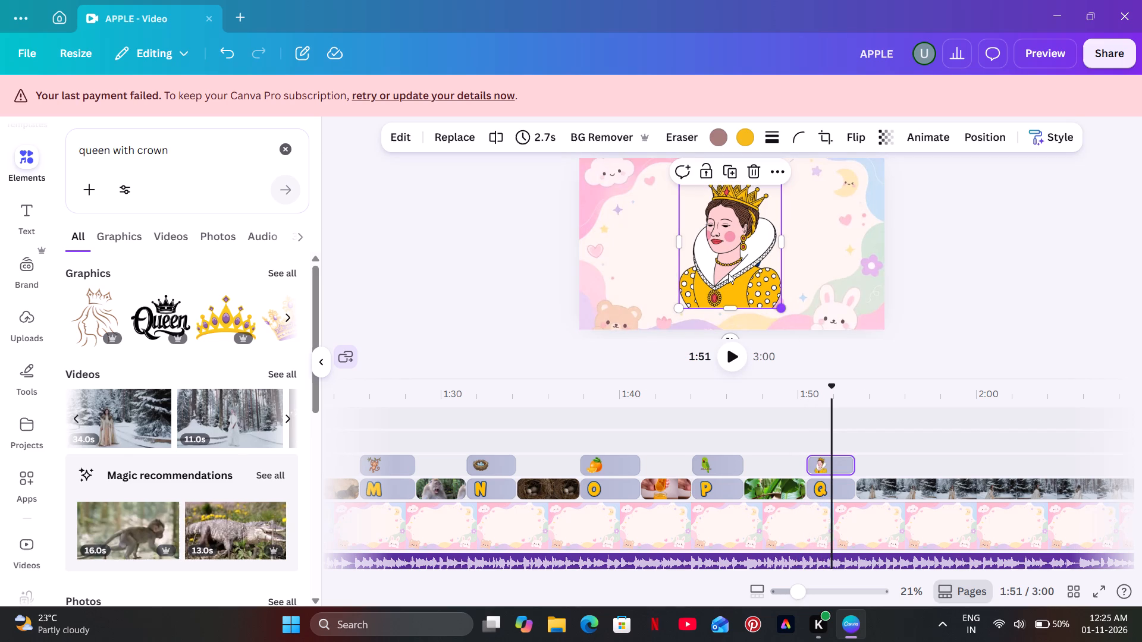
click(777, 304)
drag(780, 310, 770, 297)
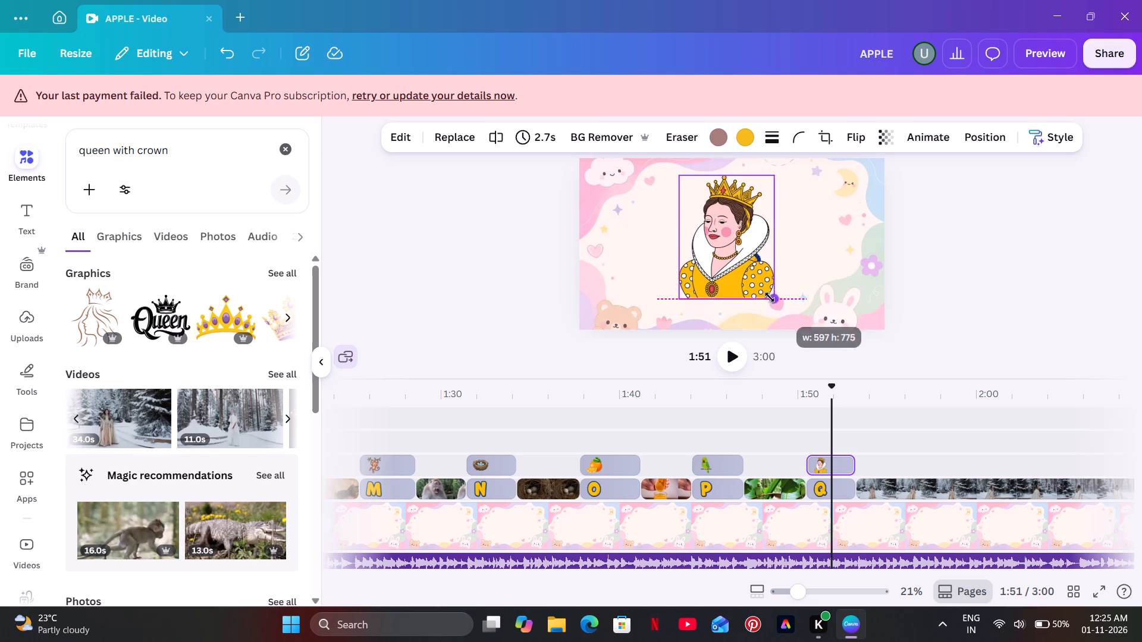
drag(770, 297, 734, 272)
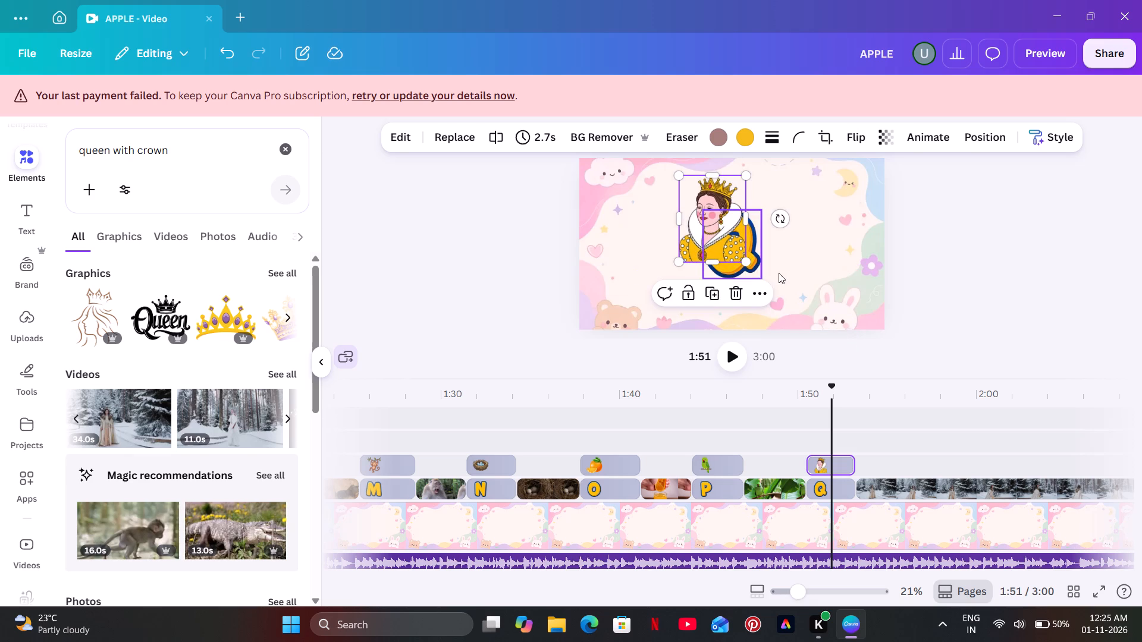
drag(748, 262, 735, 253)
drag(717, 232, 833, 260)
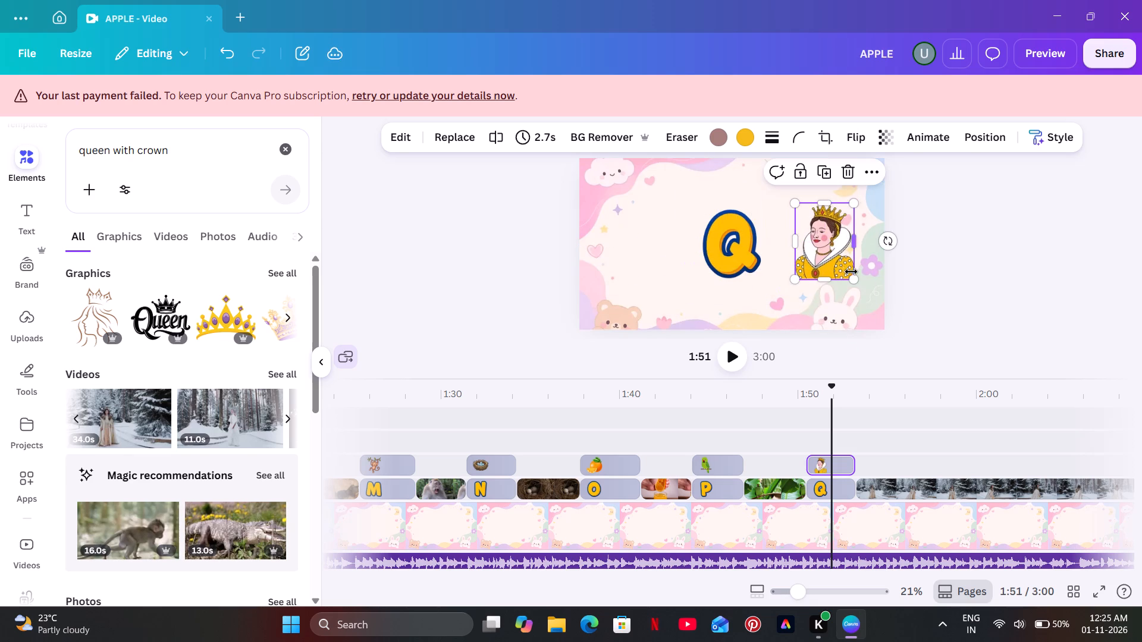
drag(852, 276, 840, 269)
drag(840, 269, 843, 271)
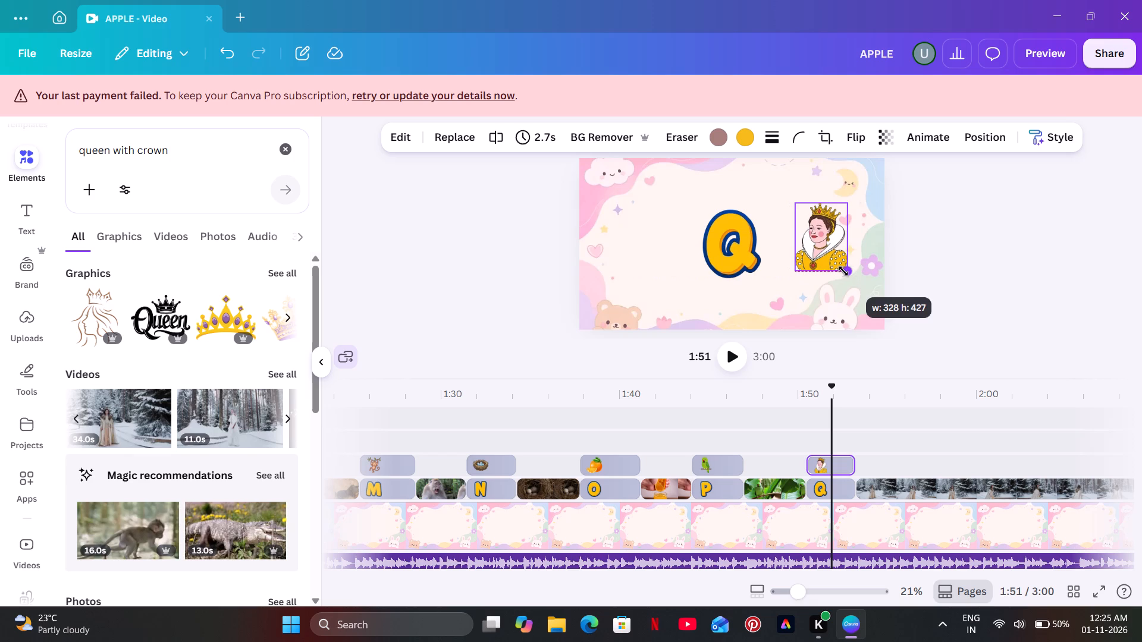
drag(843, 271, 847, 274)
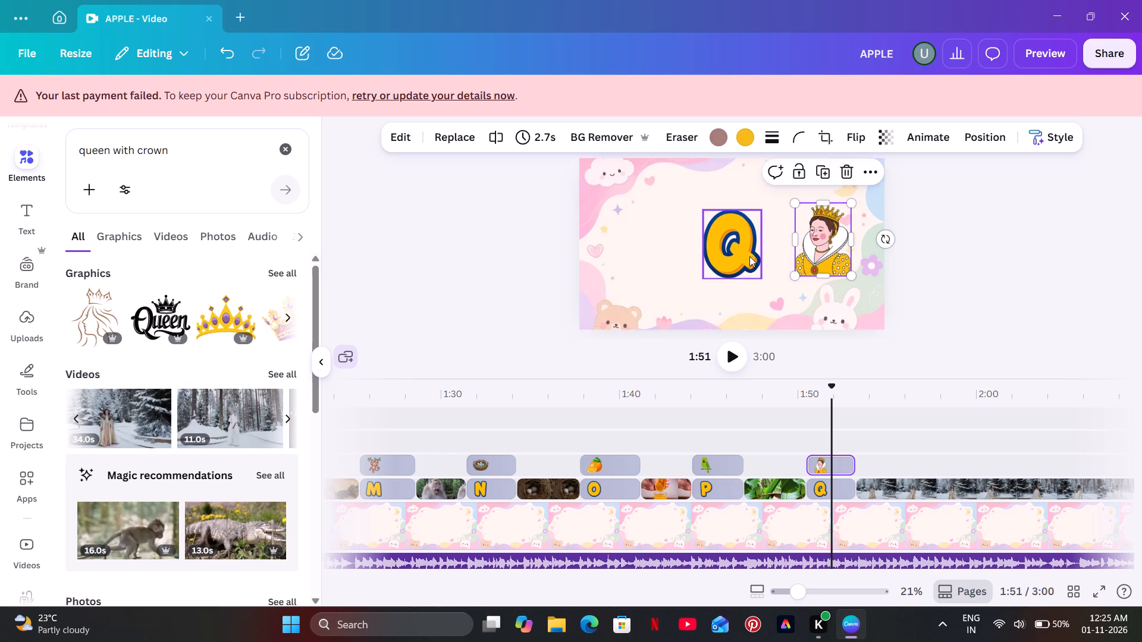
Move the letter Q to the left side of the frame and make it slightly smaller.
click(746, 256)
drag(745, 256, 661, 252)
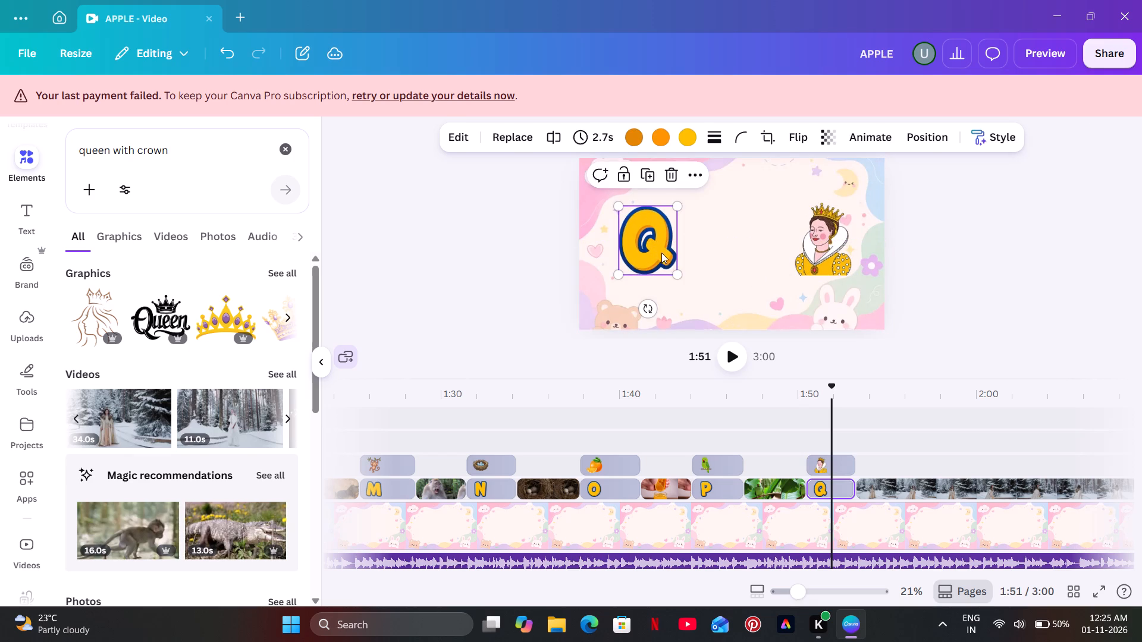
drag(682, 278, 672, 273)
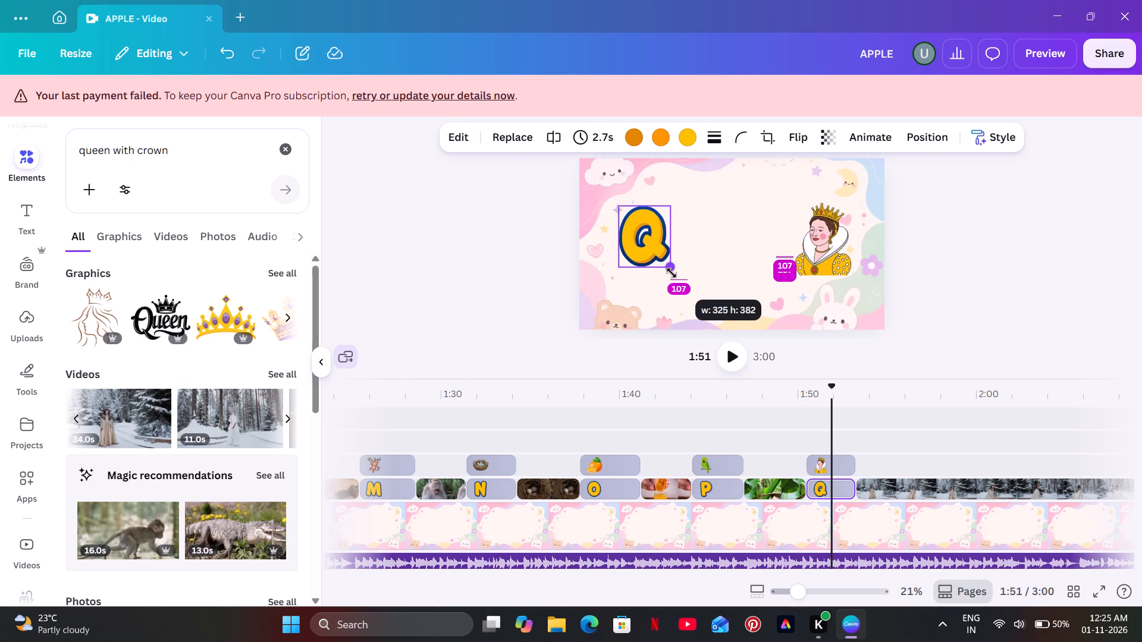
drag(672, 273, 674, 276)
click(644, 246)
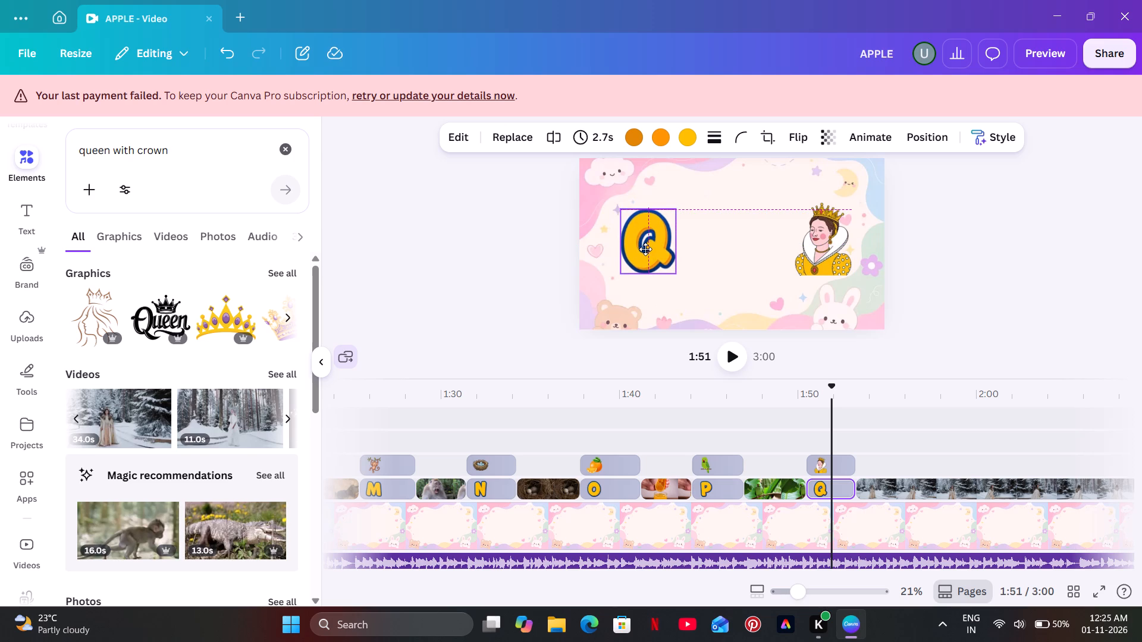
Shrink the queen graphic to about 333 × 432 and align its bottom edge with the letter Q.
click(816, 262)
click(790, 206)
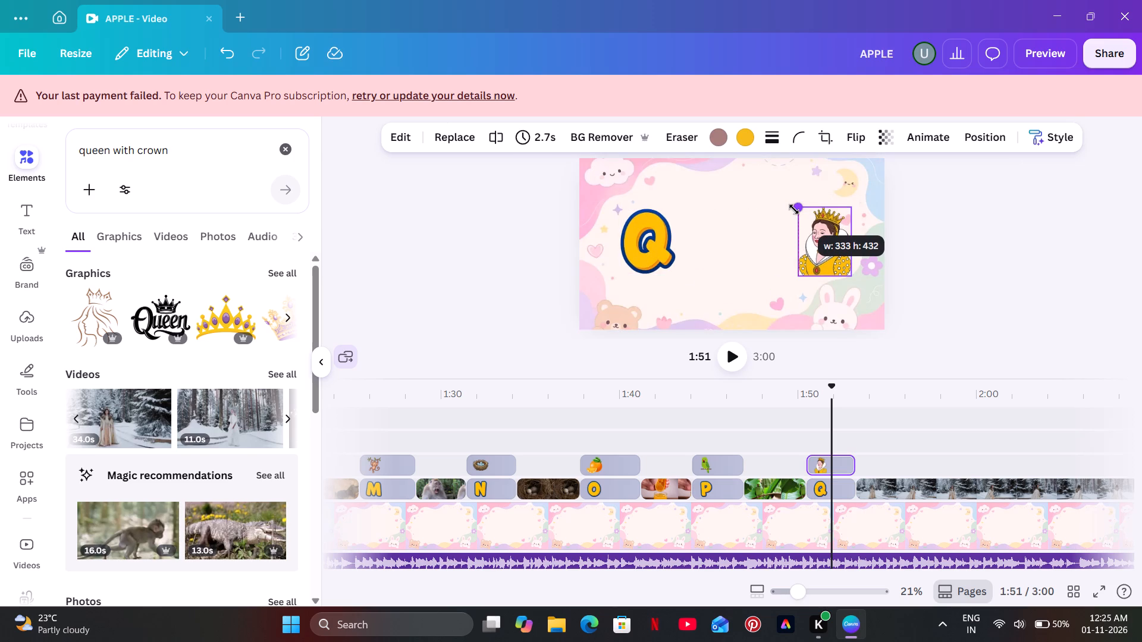
click(828, 239)
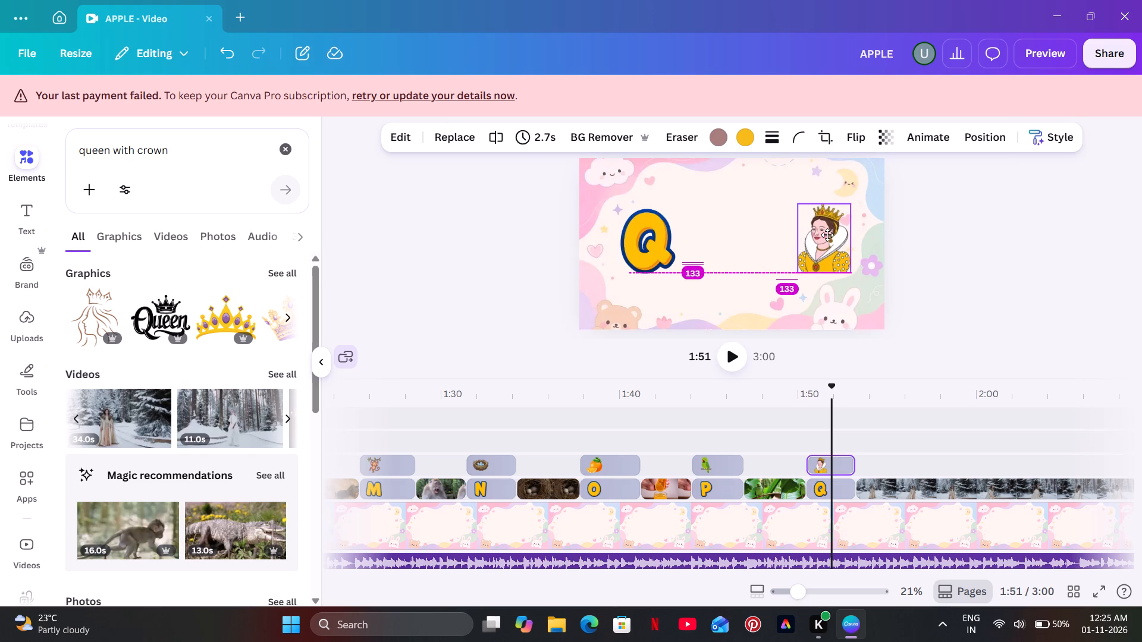
click(1049, 196)
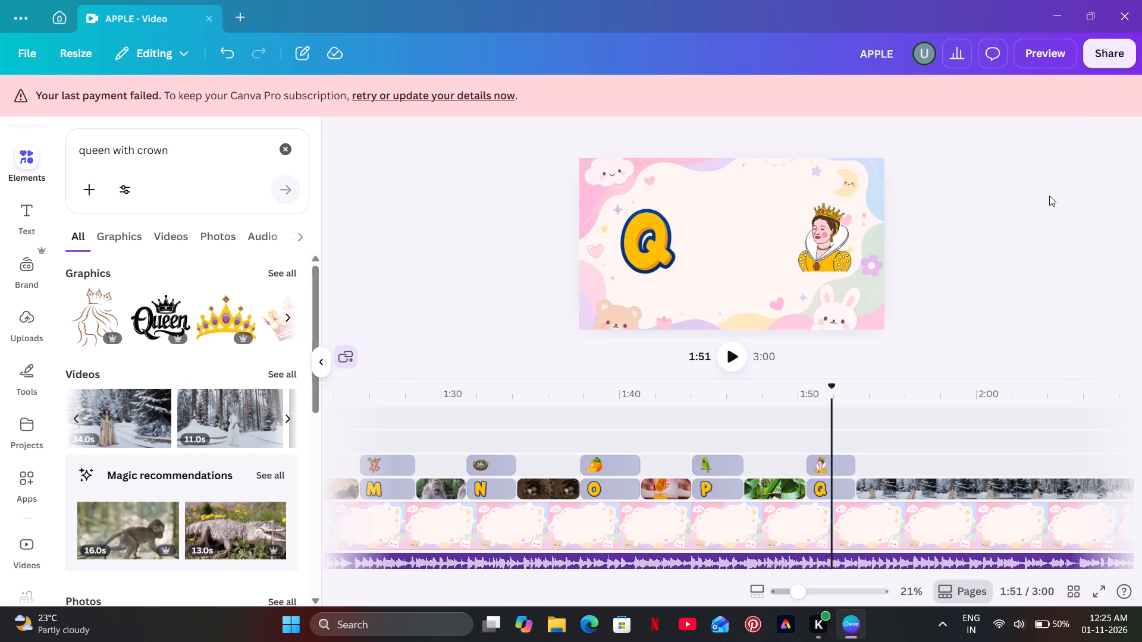
Trim the end of the queen video clip following the letter Q to a 3.8 s duration.
drag(877, 569, 979, 567)
drag(1037, 489, 1024, 490)
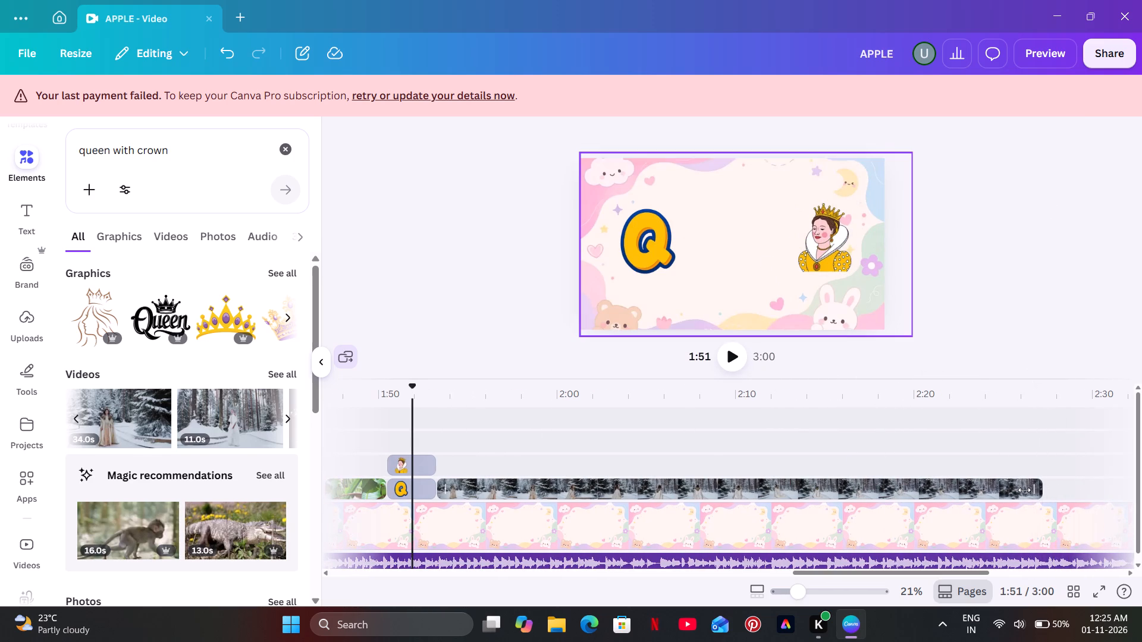
drag(1024, 490, 492, 467)
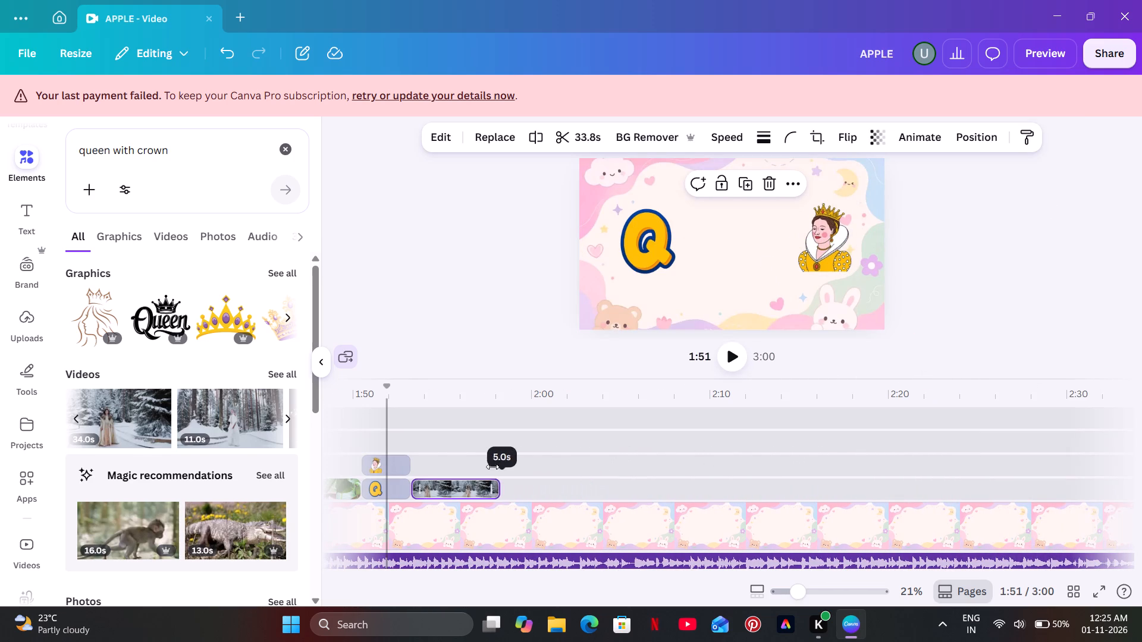
drag(492, 467, 473, 492)
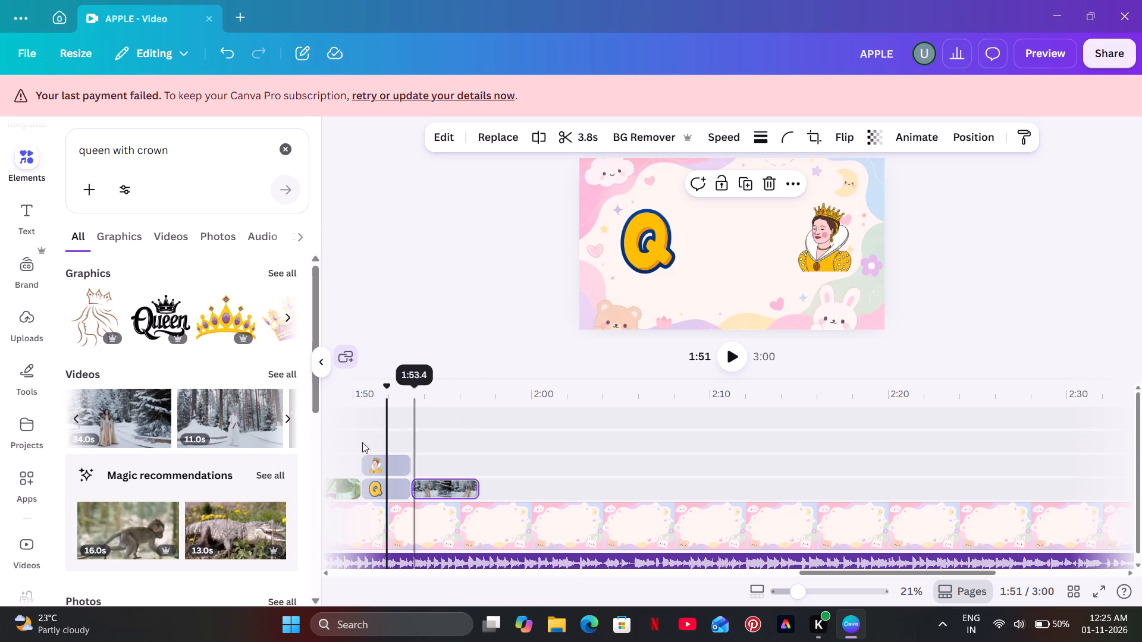
Play the Q scene from 1:50 and trim the end of the queen video slightly shorter to fit the audio.
click(354, 439)
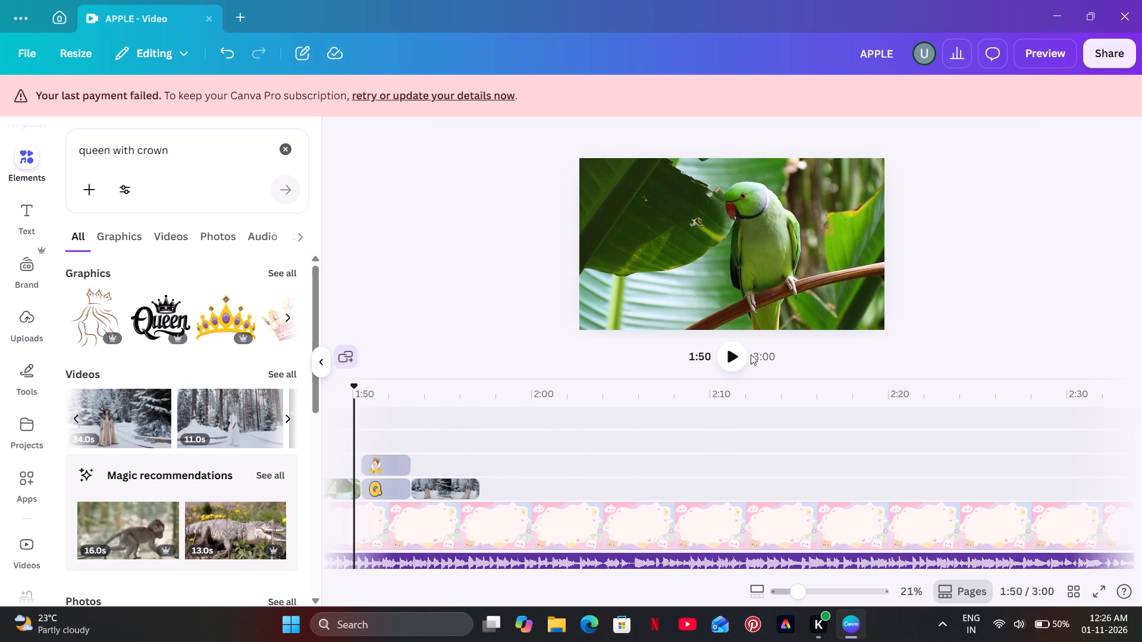
click(738, 355)
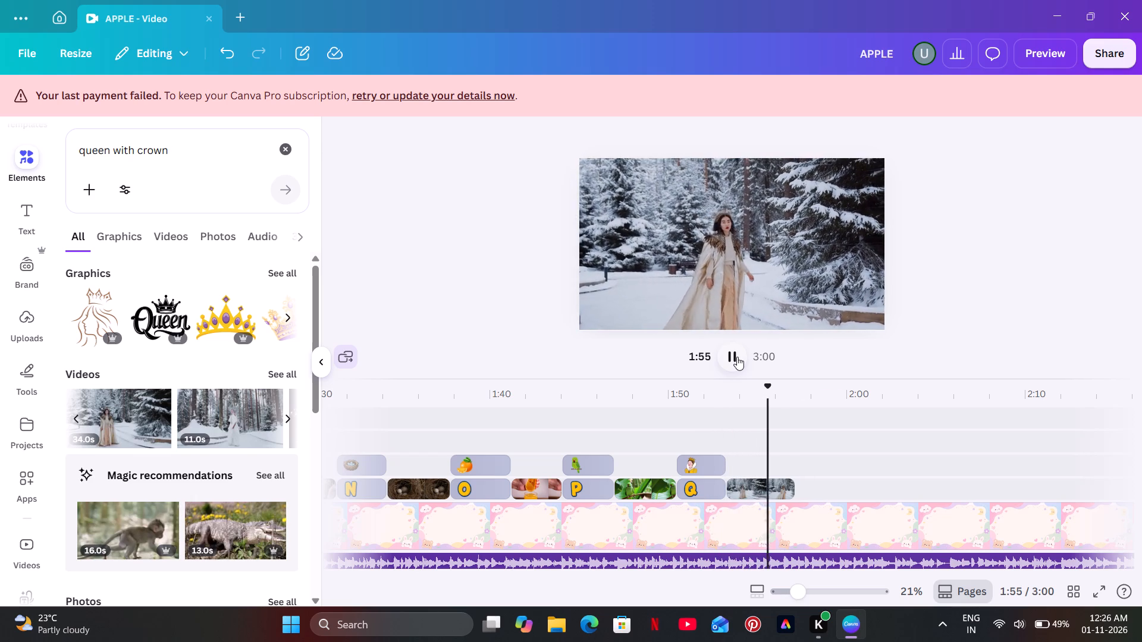
click(737, 357)
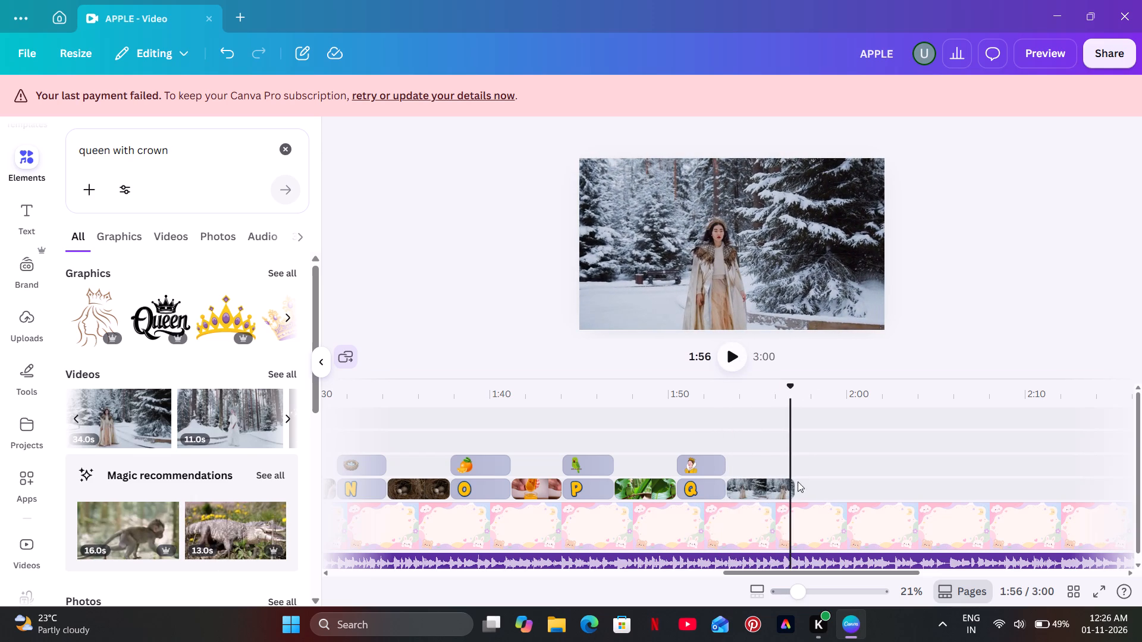
click(788, 485)
drag(789, 486, 773, 491)
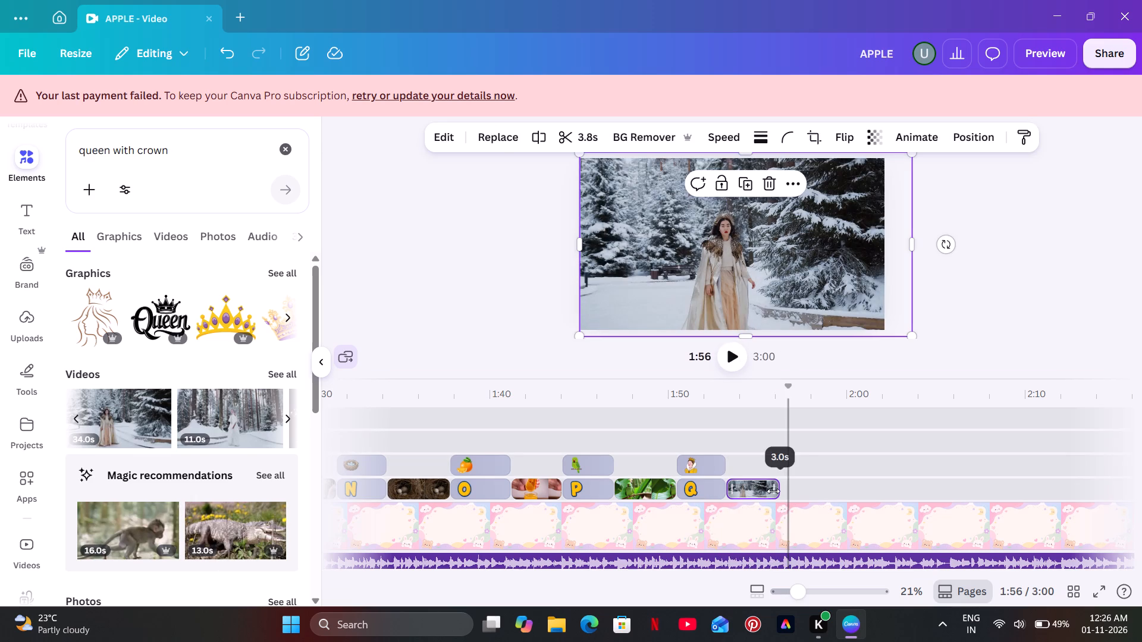
drag(773, 491, 778, 490)
click(764, 464)
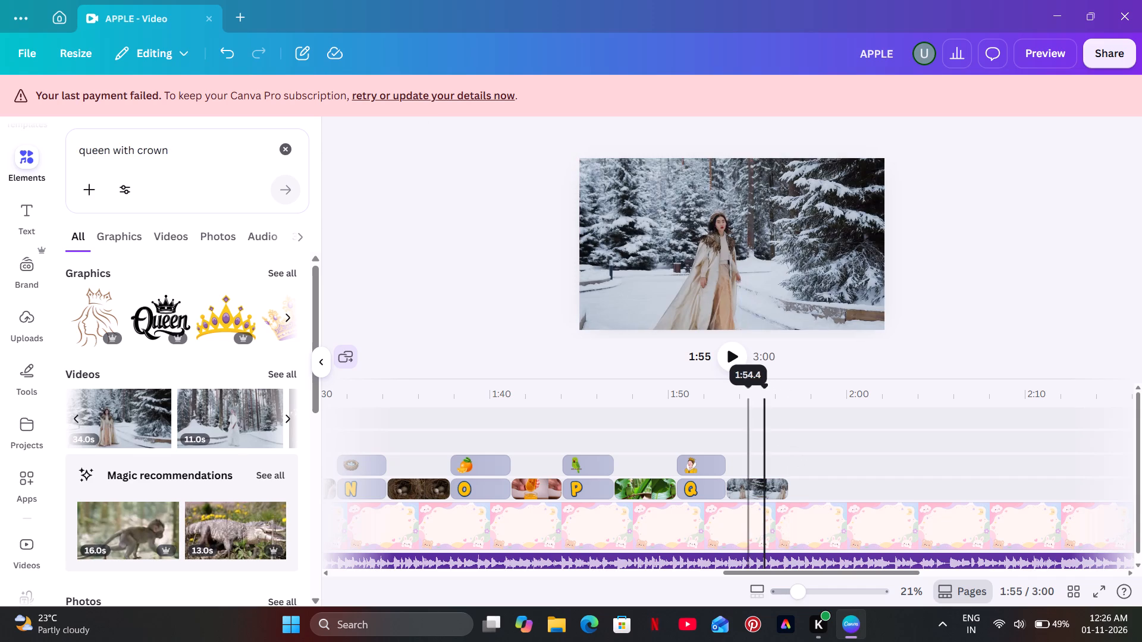
click(730, 349)
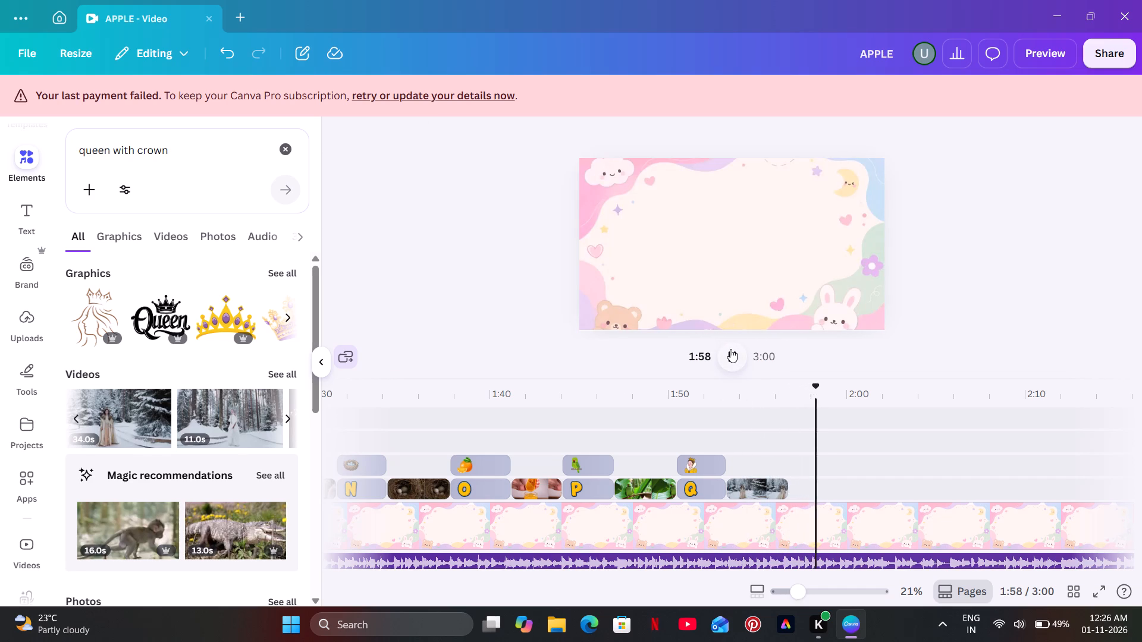
click(730, 349)
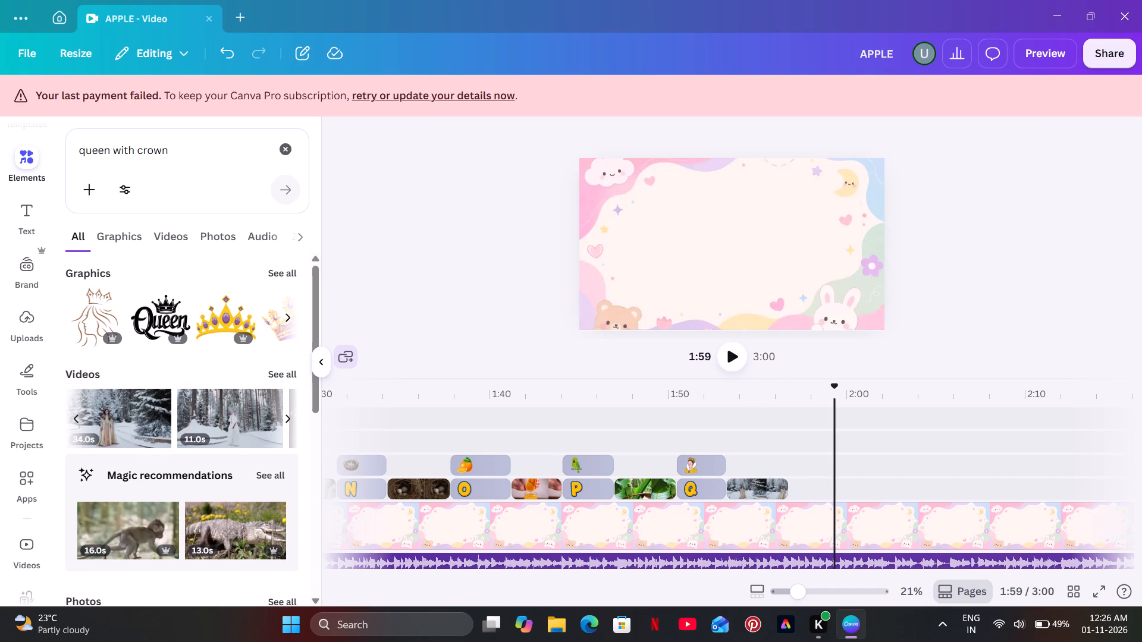
Repeat the recent search for set:nAGYeyAANi8 and place the letter R on the timeline directly after the queen video.
click(286, 149)
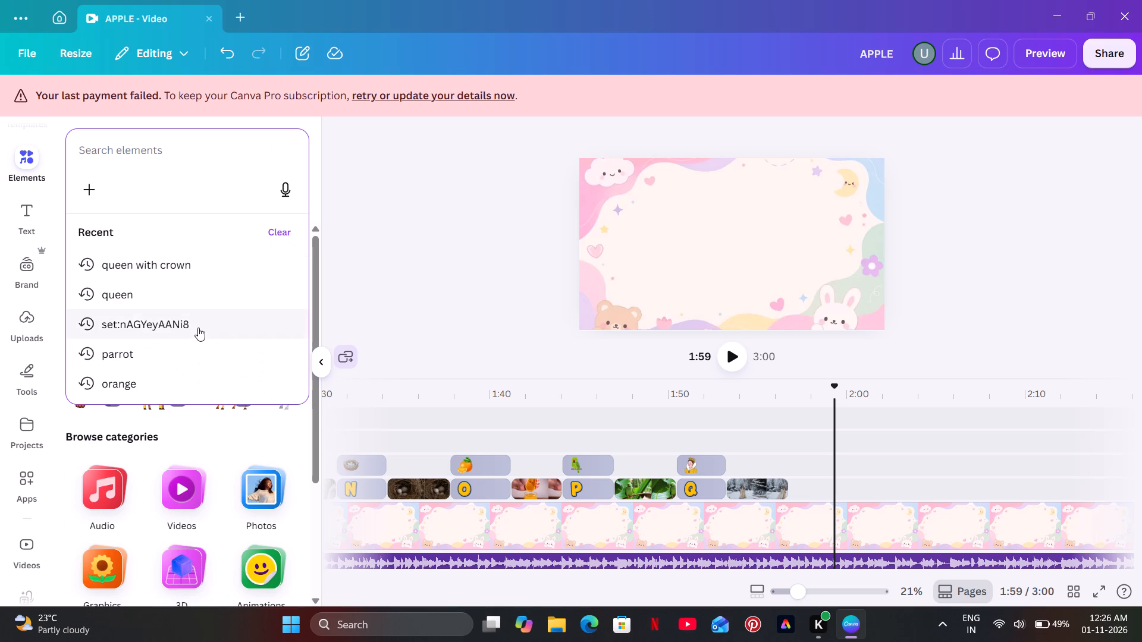
click(198, 328)
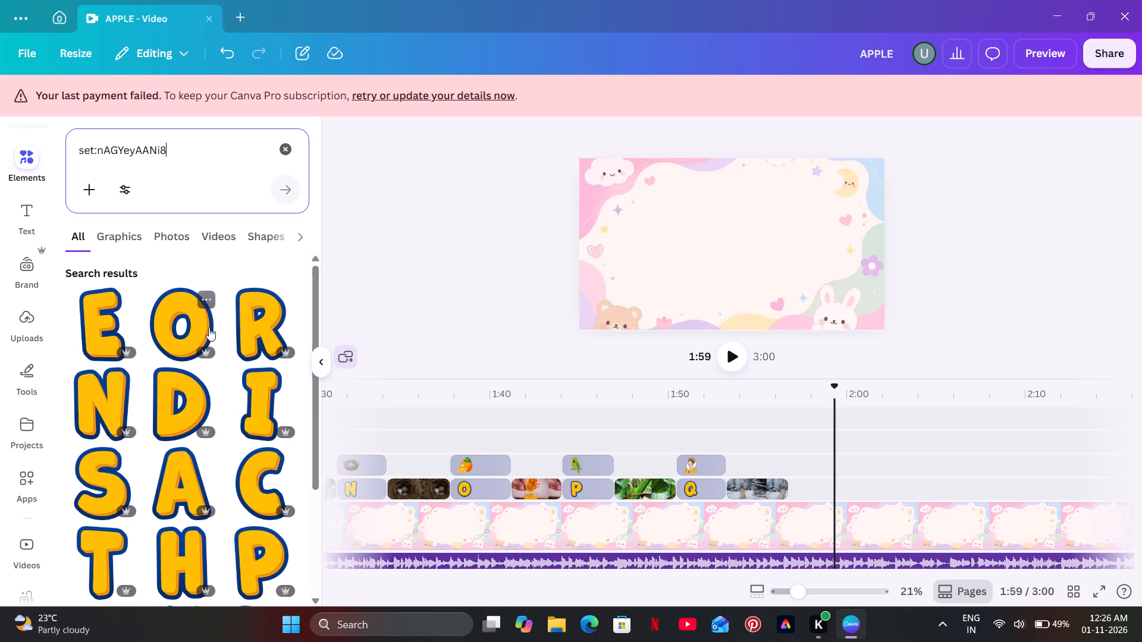
drag(249, 325, 679, 349)
drag(851, 404, 842, 426)
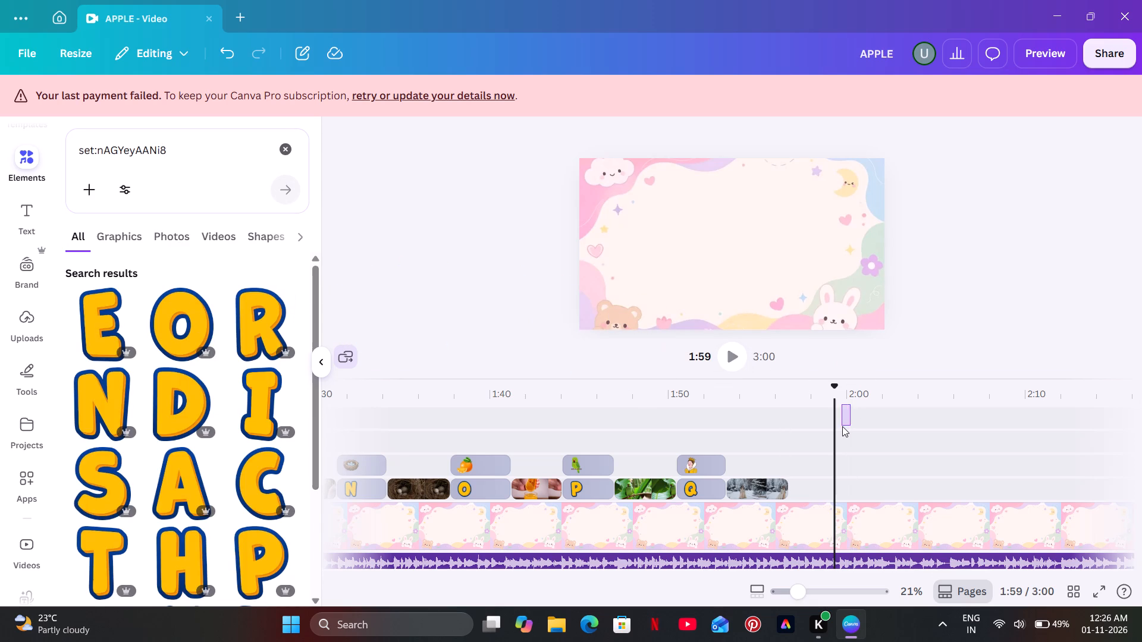
drag(271, 324, 591, 351)
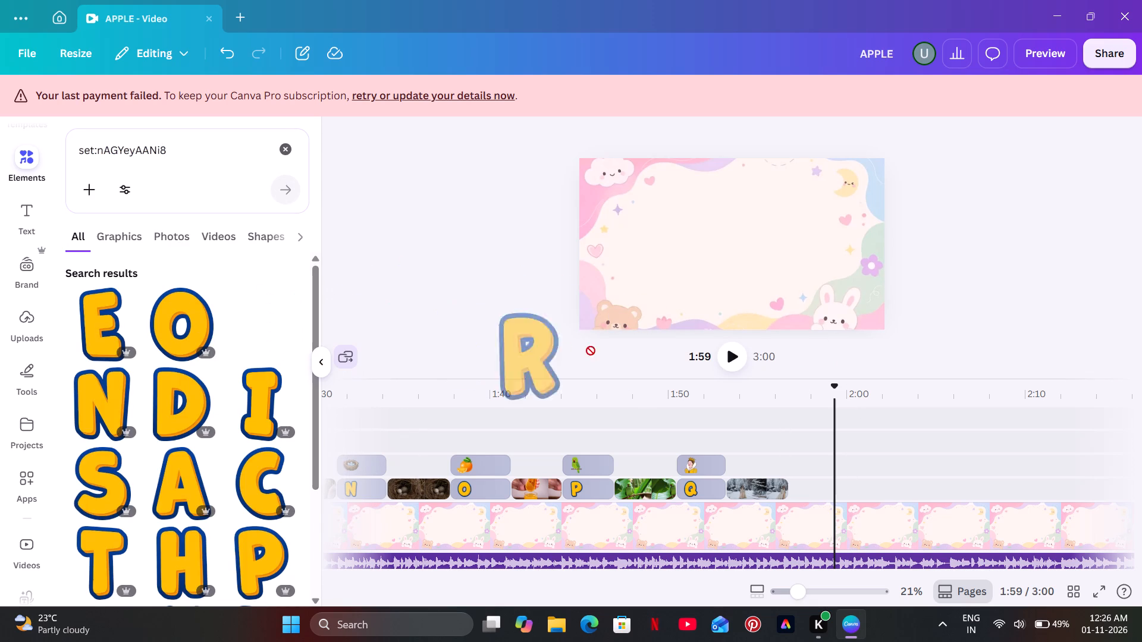
drag(591, 351, 836, 484)
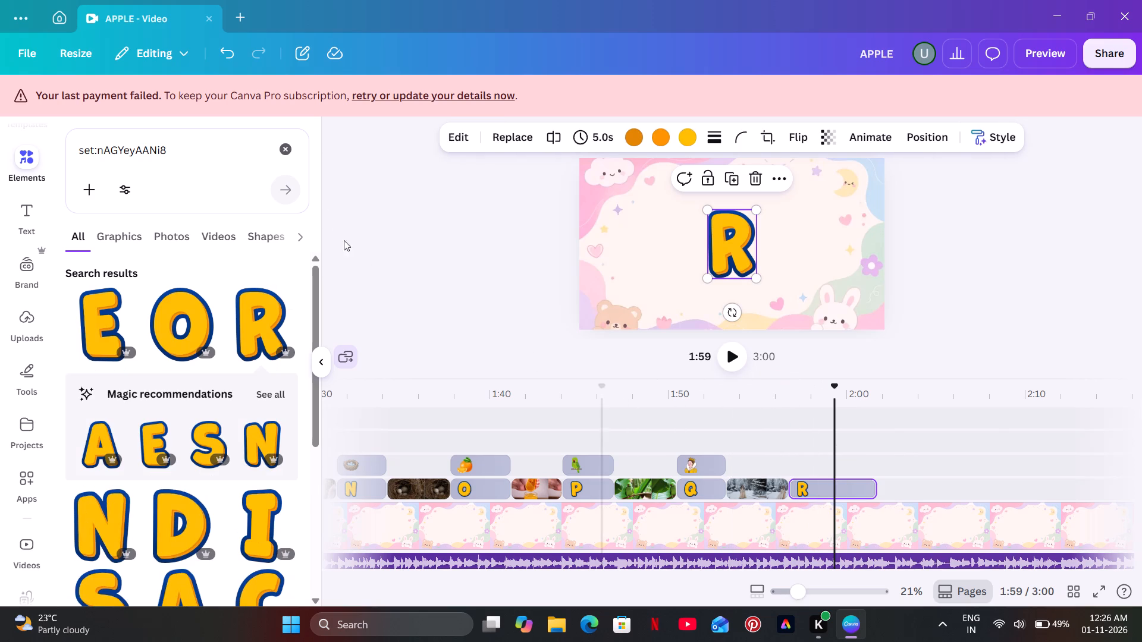
Search the elements for rainbow and add the rainbow graphic with two clouds to the scene.
click(278, 147)
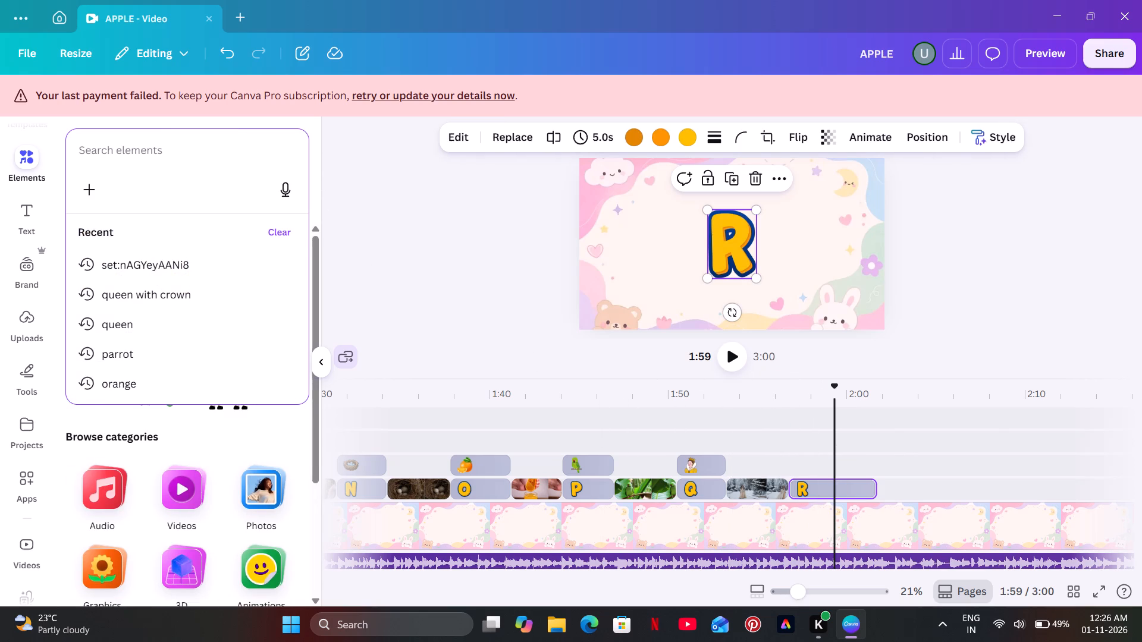
text(rain)
text(bow)
key(Return)
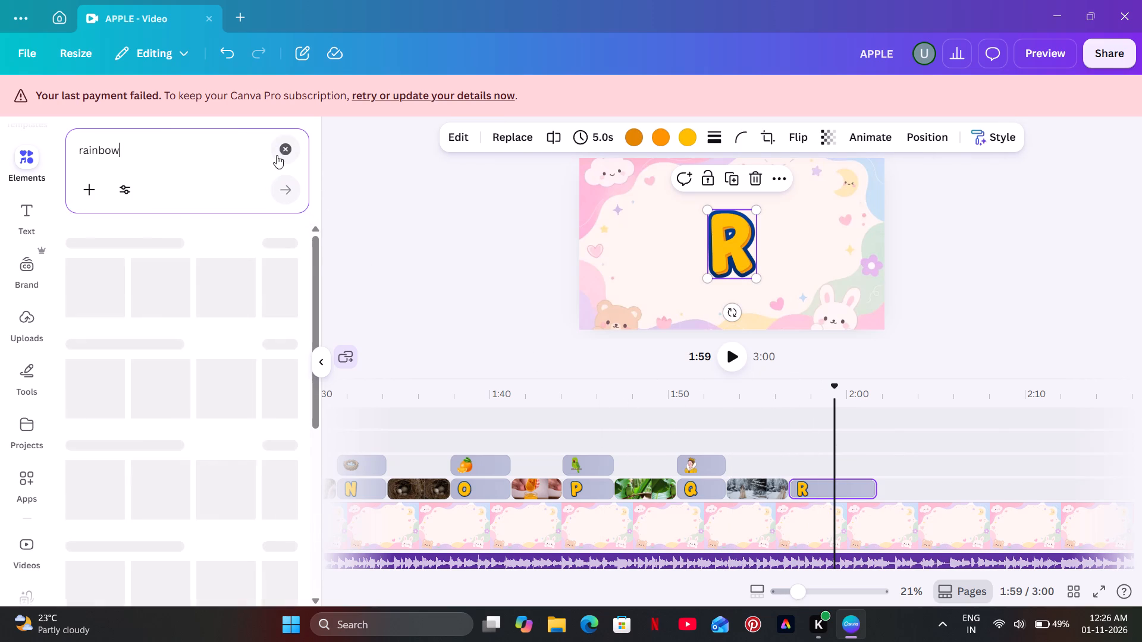
click(214, 309)
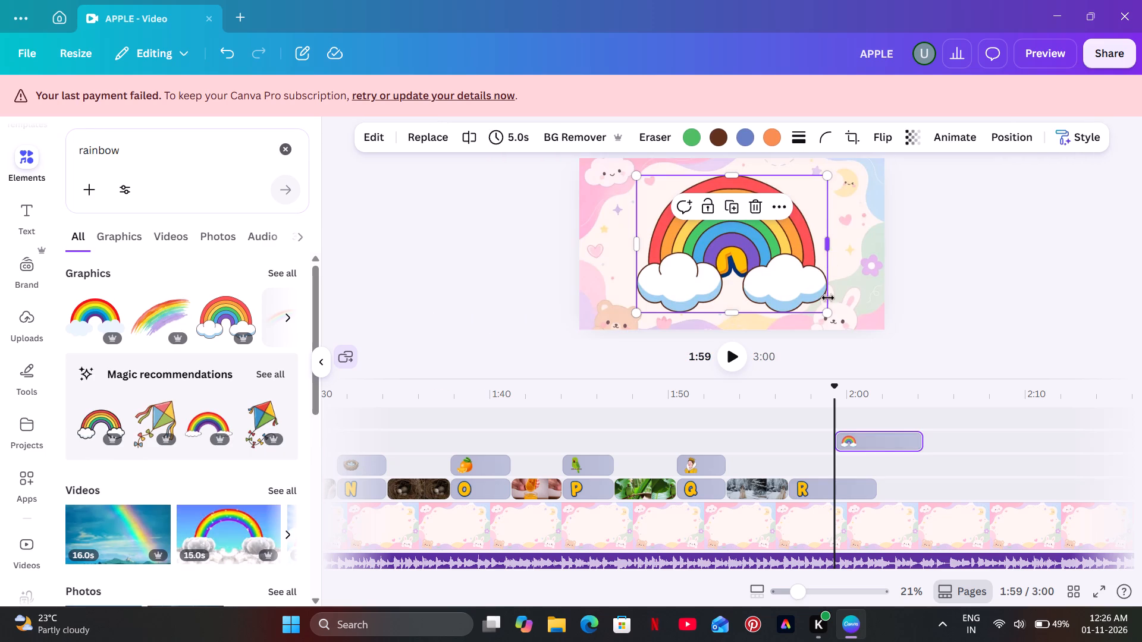
Shrink the rainbow graphic to slightly narrower than the queen-scene margins allow and place it at the right side of the frame.
drag(827, 317, 736, 268)
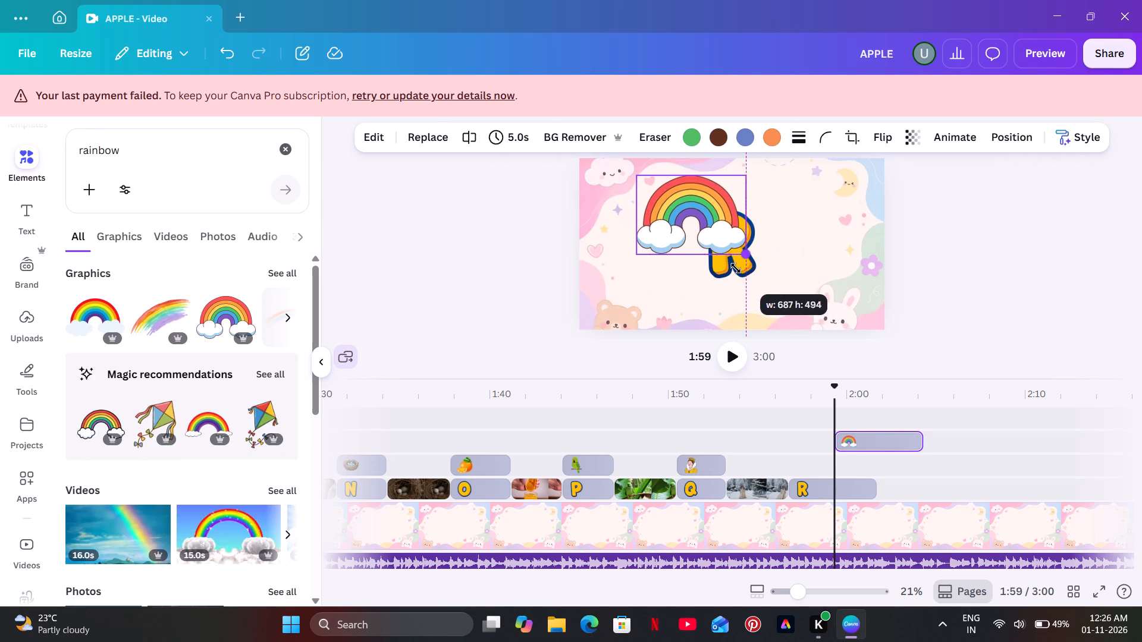
drag(736, 268, 730, 265)
drag(734, 247, 733, 247)
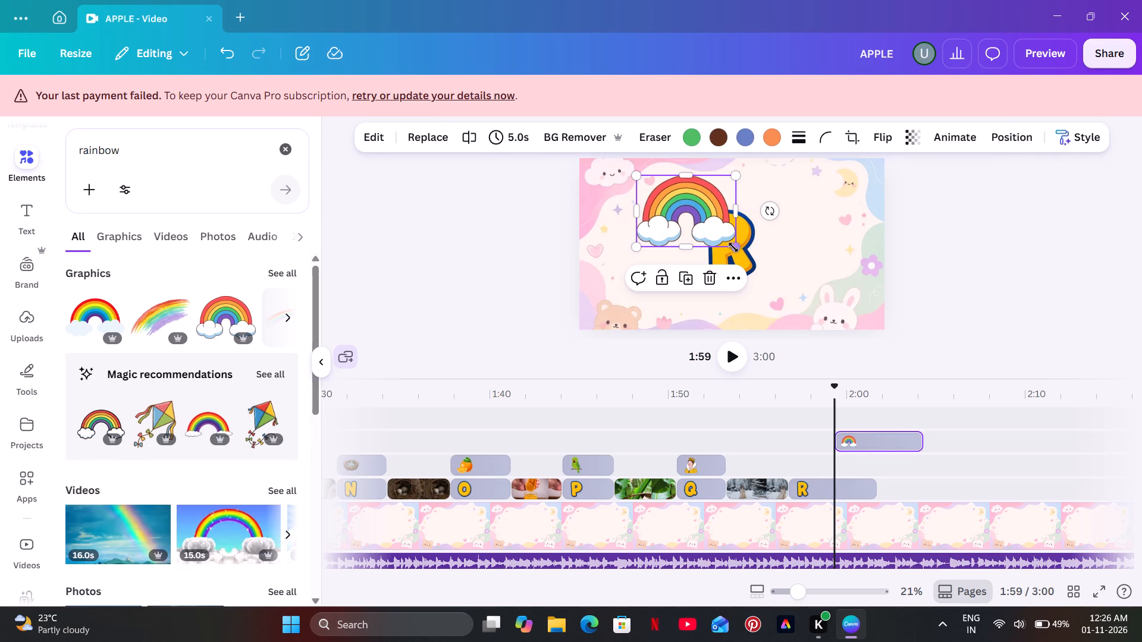
drag(733, 247, 710, 237)
drag(686, 219, 830, 244)
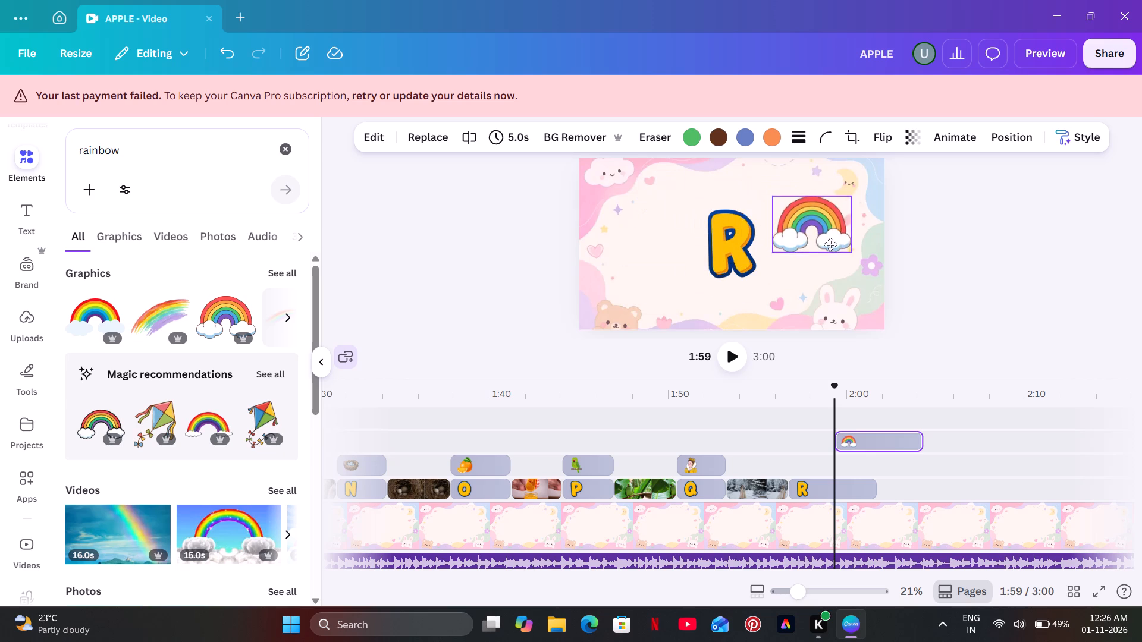
drag(830, 244, 839, 255)
drag(862, 267, 857, 265)
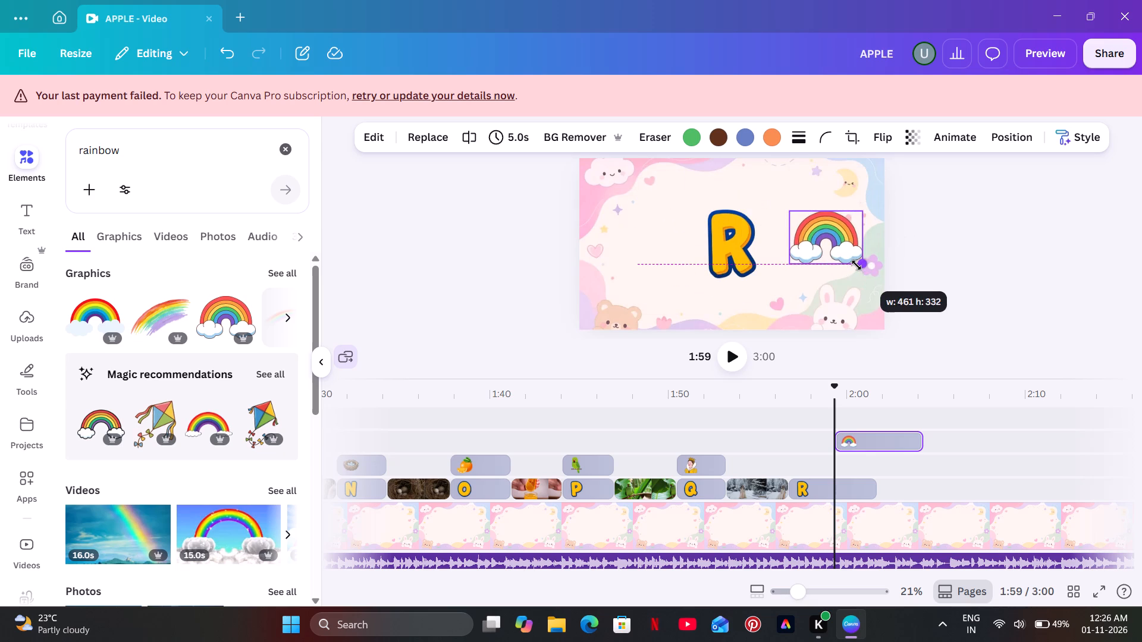
drag(857, 265, 849, 259)
drag(821, 238, 839, 250)
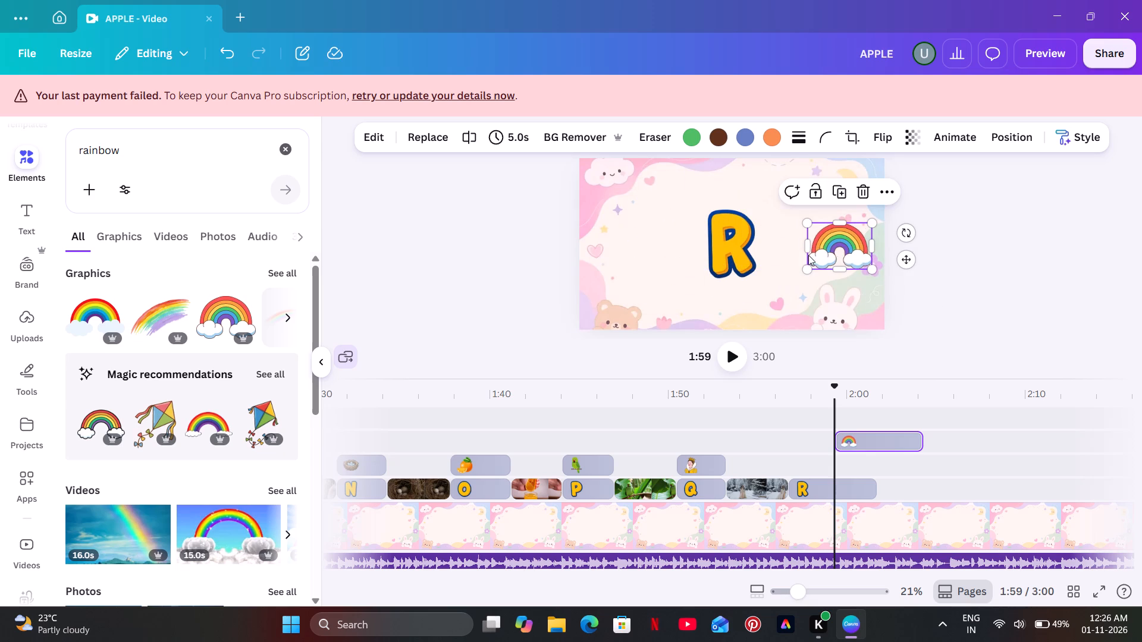
Make the letter R slightly smaller and move it to the left side of the frame.
click(733, 265)
drag(751, 273, 739, 259)
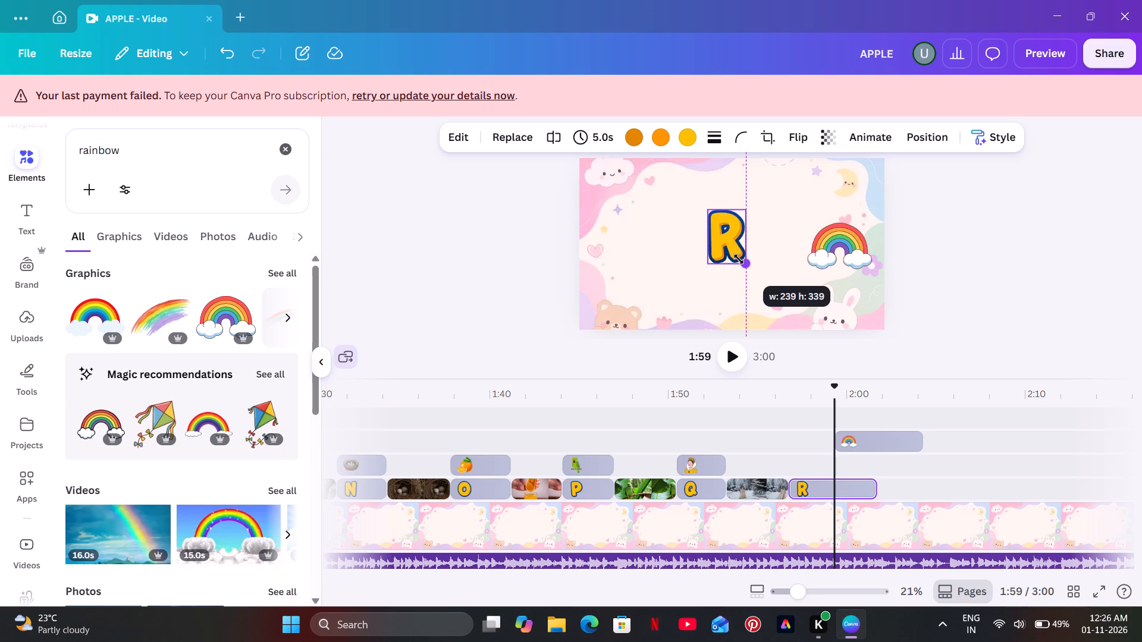
drag(739, 259, 745, 263)
click(741, 260)
drag(733, 250, 694, 250)
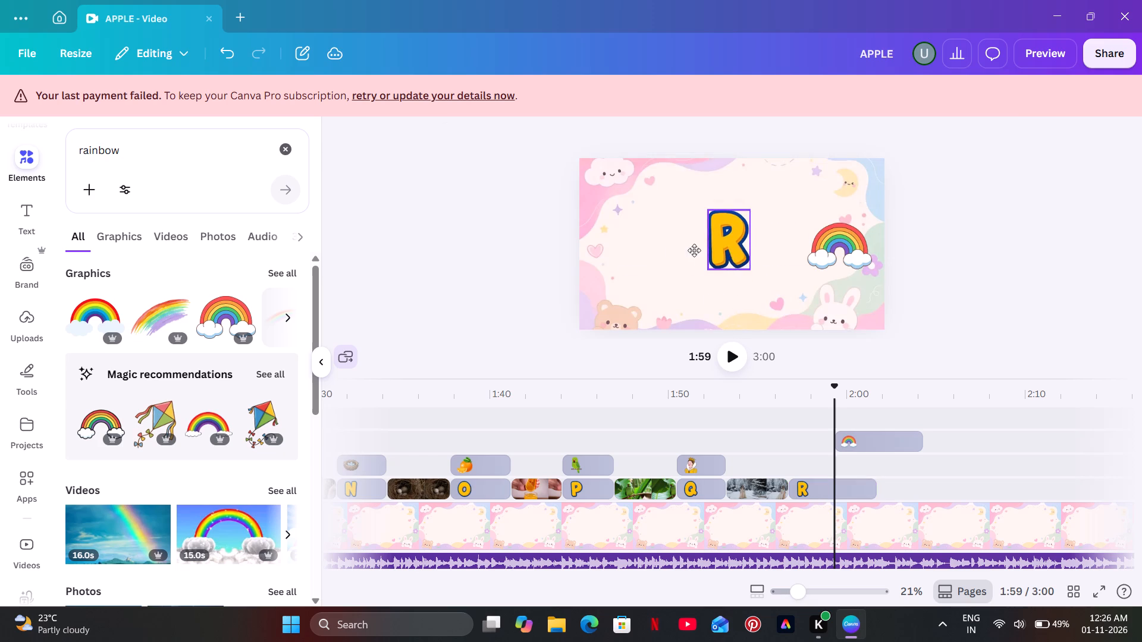
drag(694, 250, 654, 250)
click(710, 247)
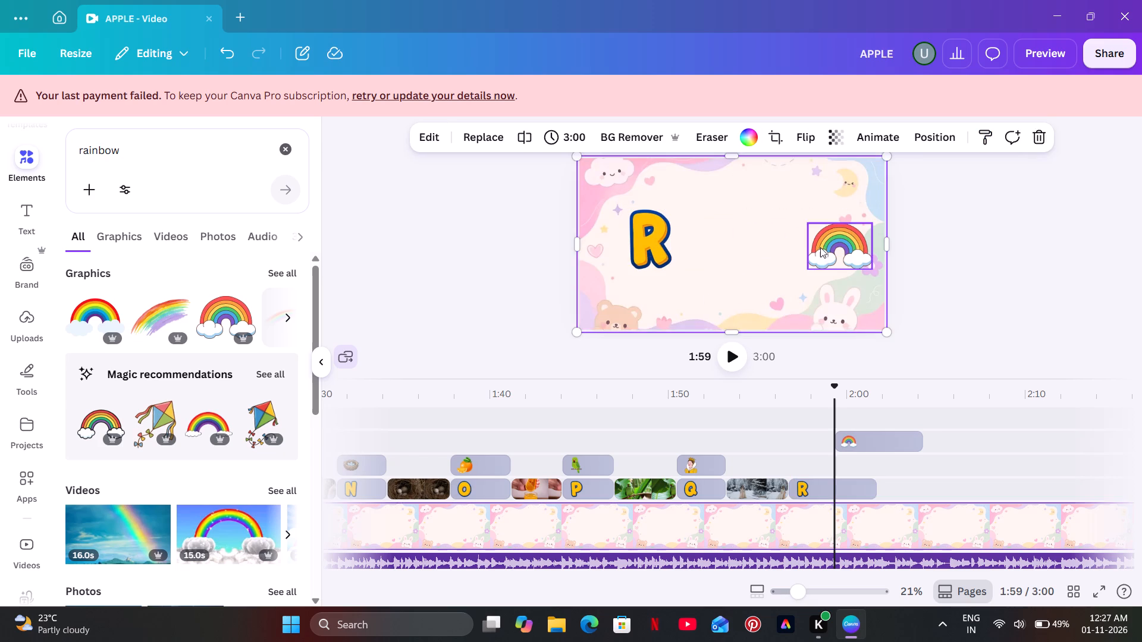
Nudge the rainbow up slightly so it is vertically centred with the letter R.
drag(837, 247, 837, 242)
click(771, 253)
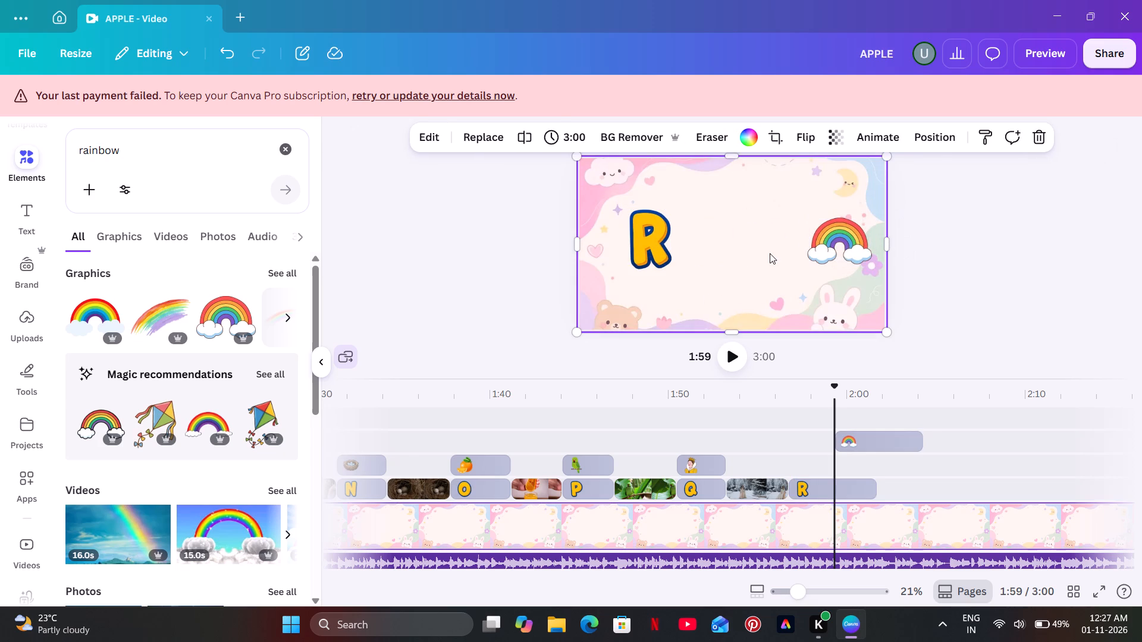
Move the rainbow clip on the timeline directly above the letter R clip so both start together.
click(874, 439)
drag(873, 436, 863, 443)
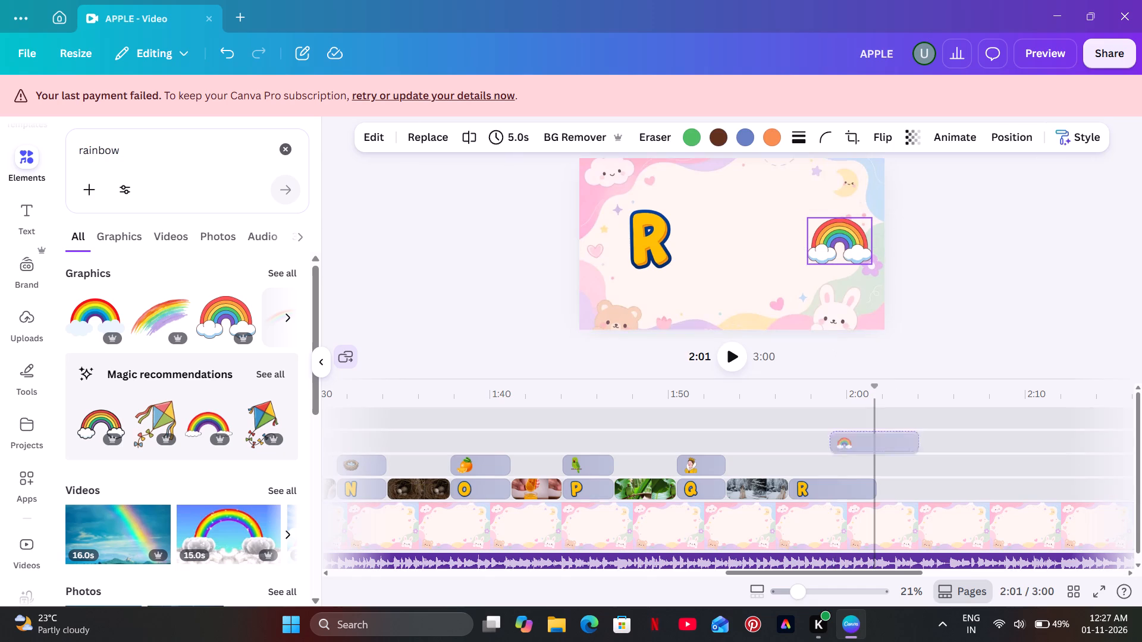
drag(863, 443, 821, 466)
click(832, 463)
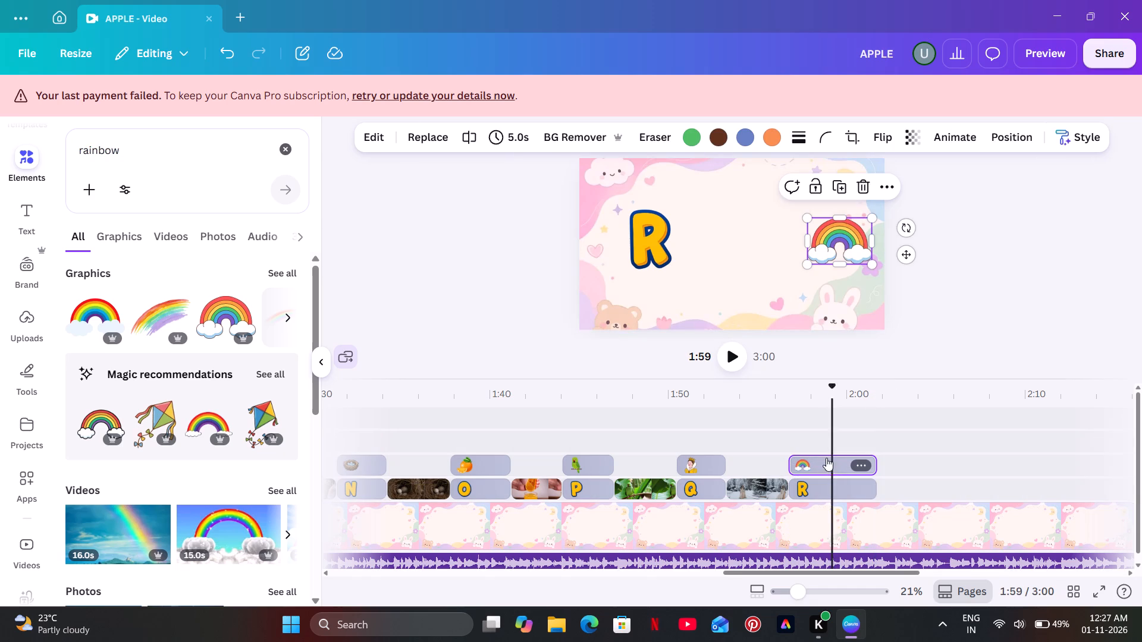
drag(817, 455, 823, 457)
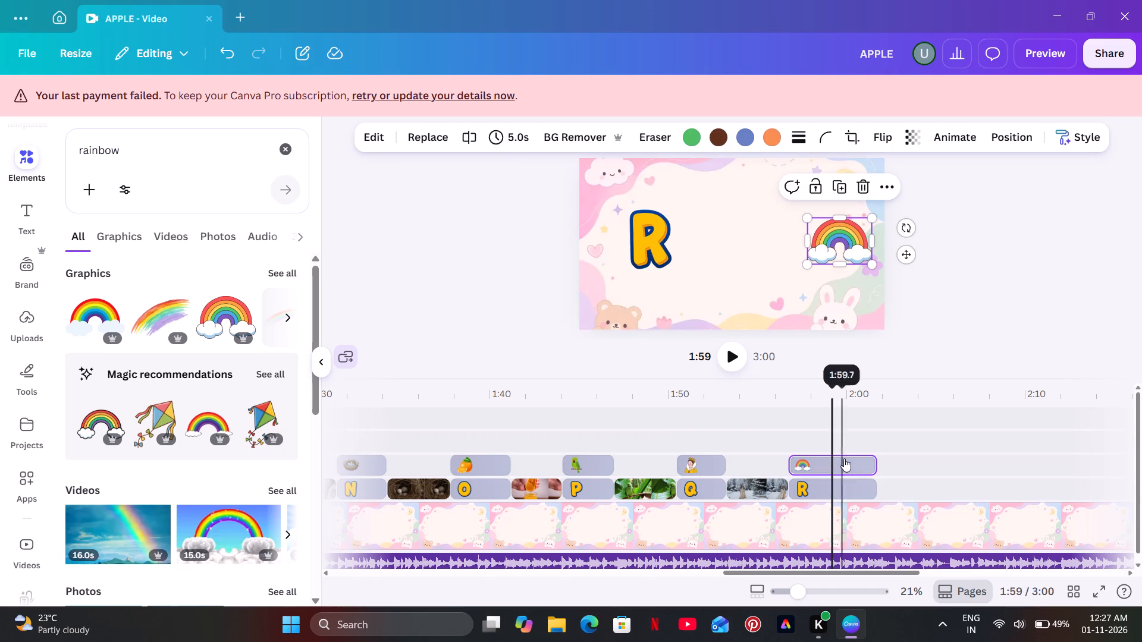
Trim the rainbow and letter R clips to 3.5 s each so they end together.
drag(873, 464, 846, 465)
drag(869, 485, 849, 487)
Apply the Tumble animation and the Pulse add-on effect at reduced intensity to the letter R and rainbow together.
click(811, 412)
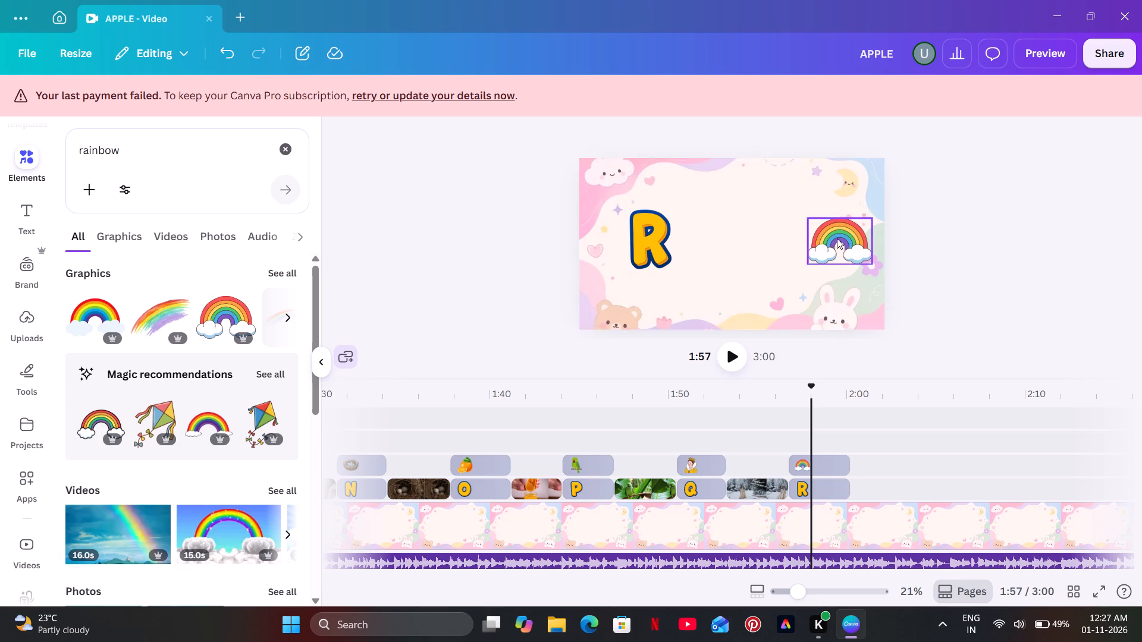
drag(851, 184, 619, 288)
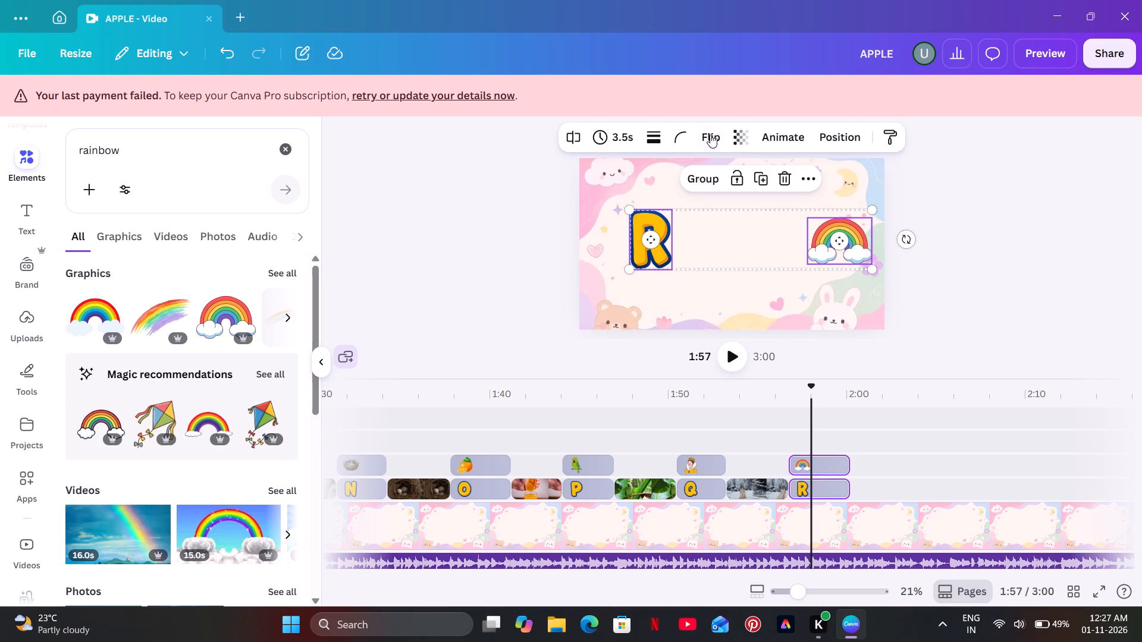
click(777, 134)
scroll(274, 418, down, 2)
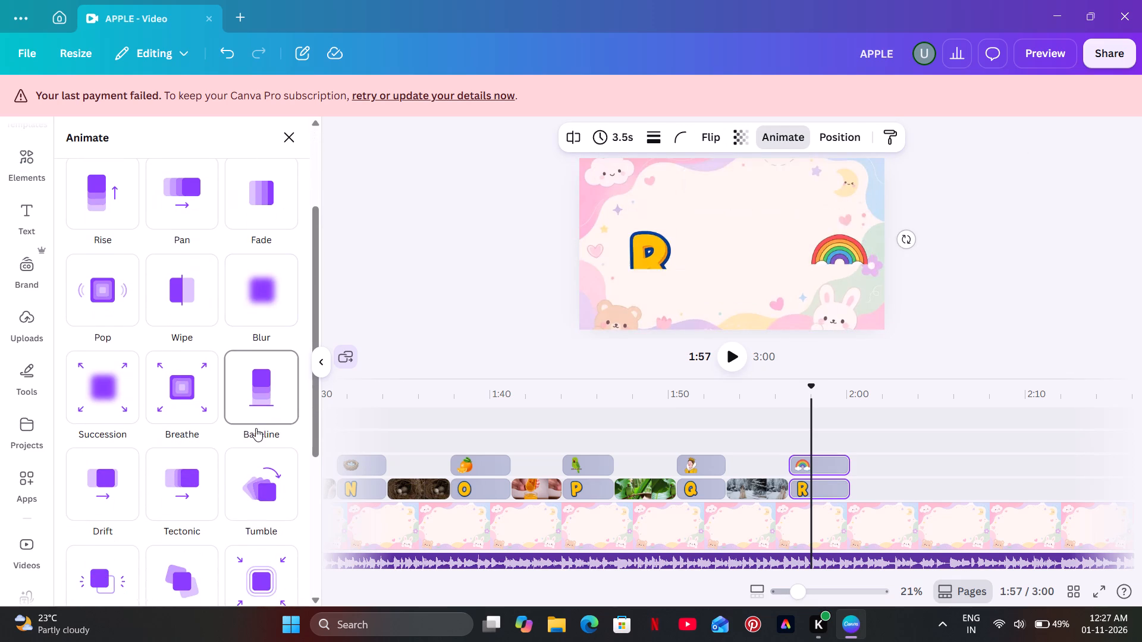
click(228, 483)
scroll(228, 483, down, 5)
click(243, 461)
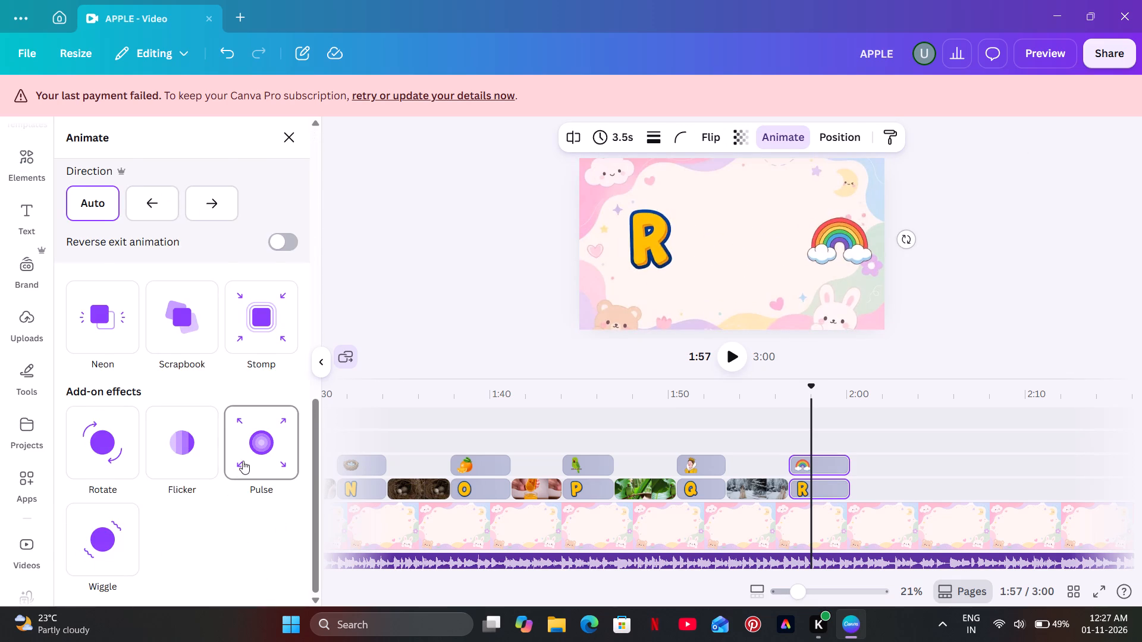
scroll(243, 464, down, 2)
drag(183, 403, 107, 407)
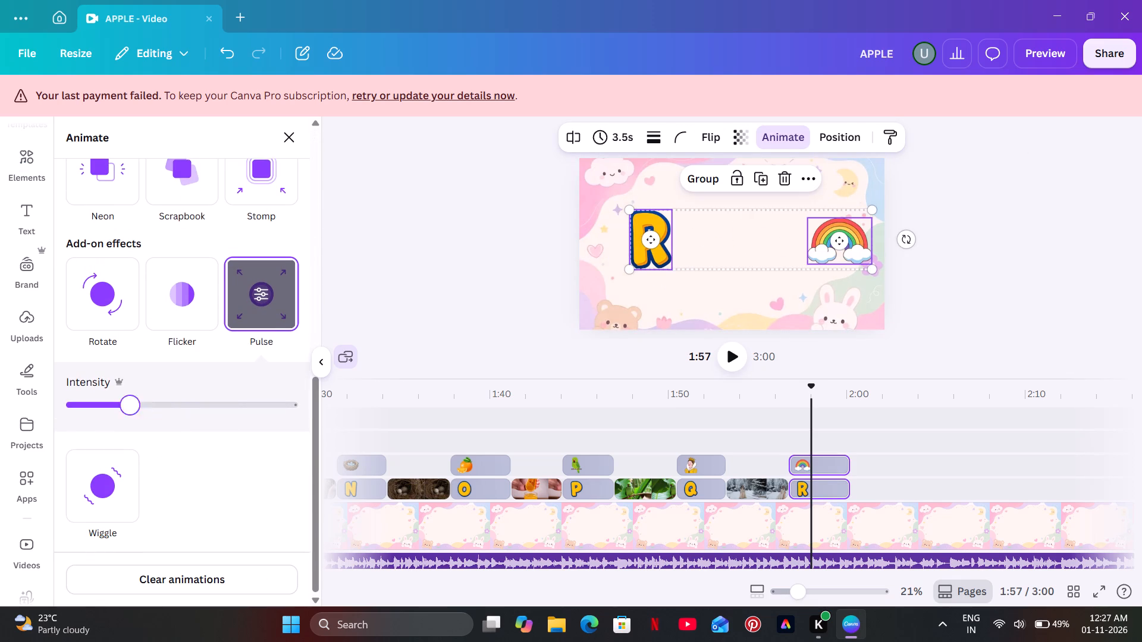
Lower the Pulse effect's intensity further on the letter R and rainbow.
drag(107, 407, 74, 410)
click(447, 202)
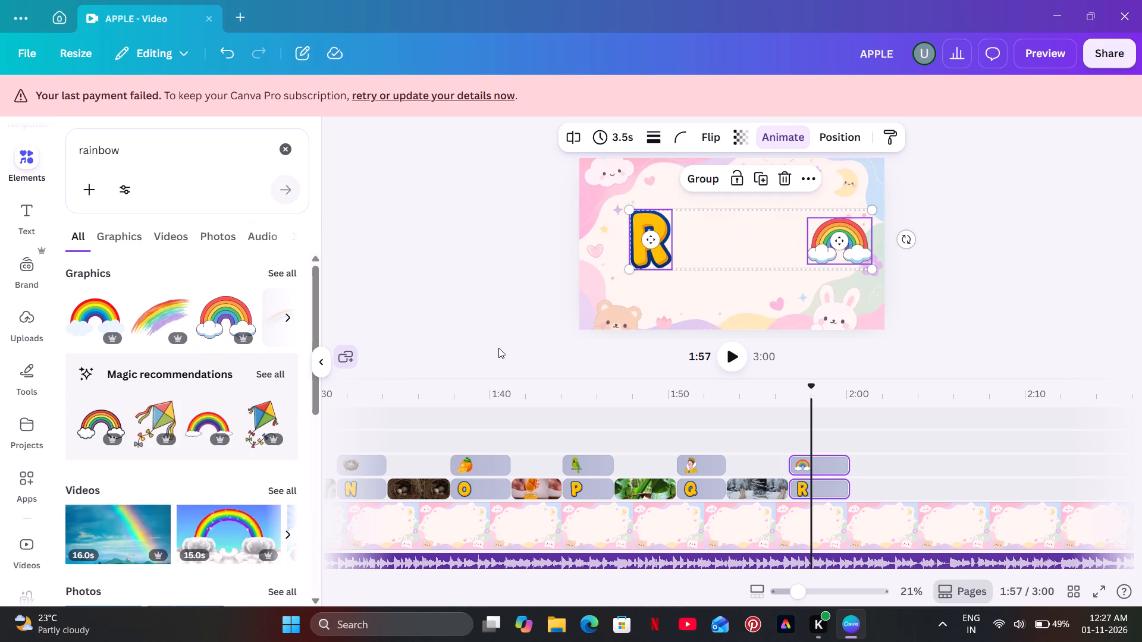
Play back the R scene from just before the letter R clip to check its timing against the audio.
click(782, 427)
click(730, 357)
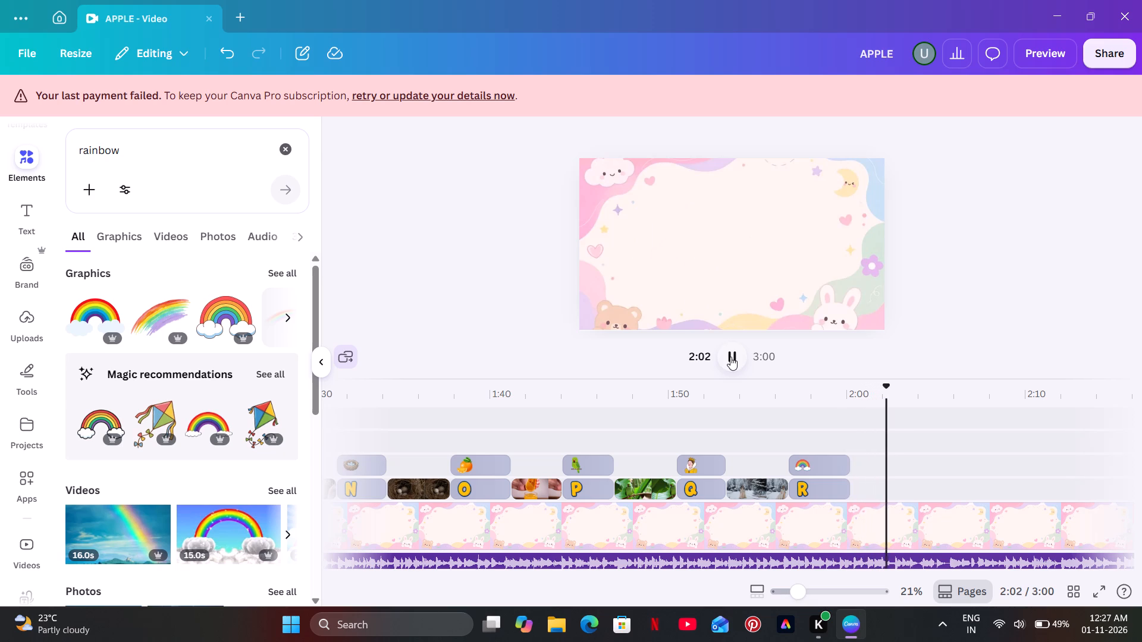
click(730, 357)
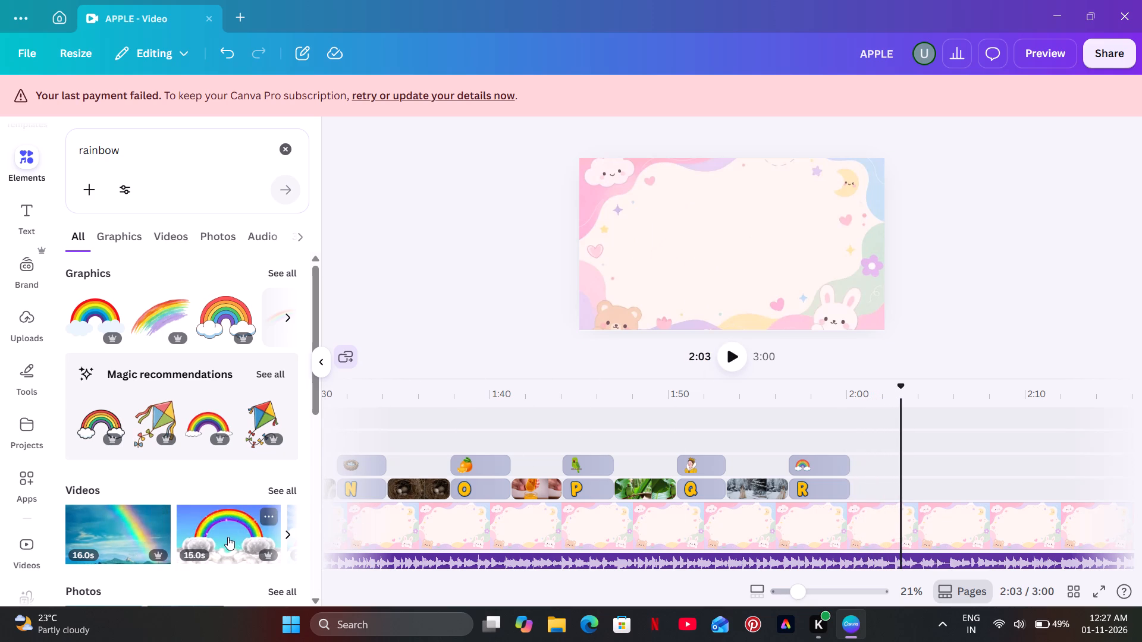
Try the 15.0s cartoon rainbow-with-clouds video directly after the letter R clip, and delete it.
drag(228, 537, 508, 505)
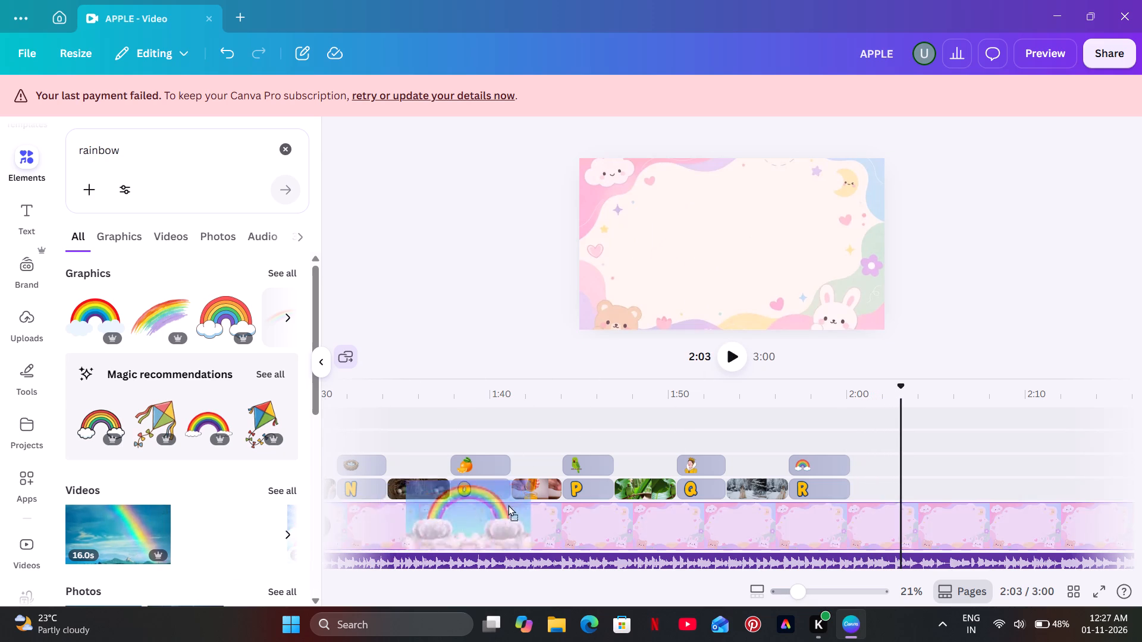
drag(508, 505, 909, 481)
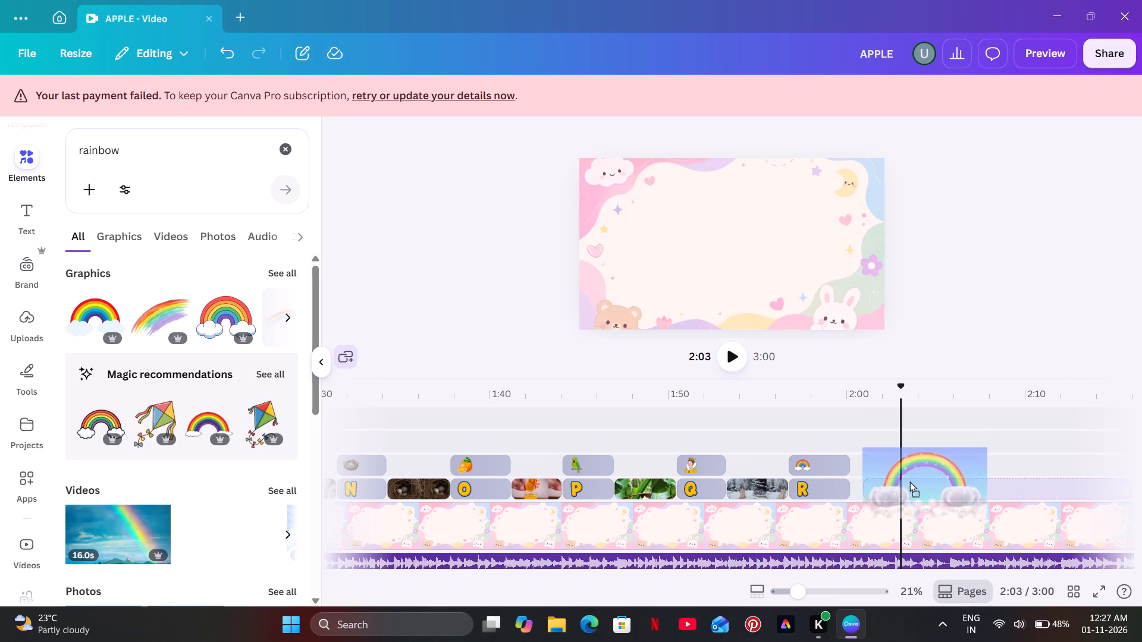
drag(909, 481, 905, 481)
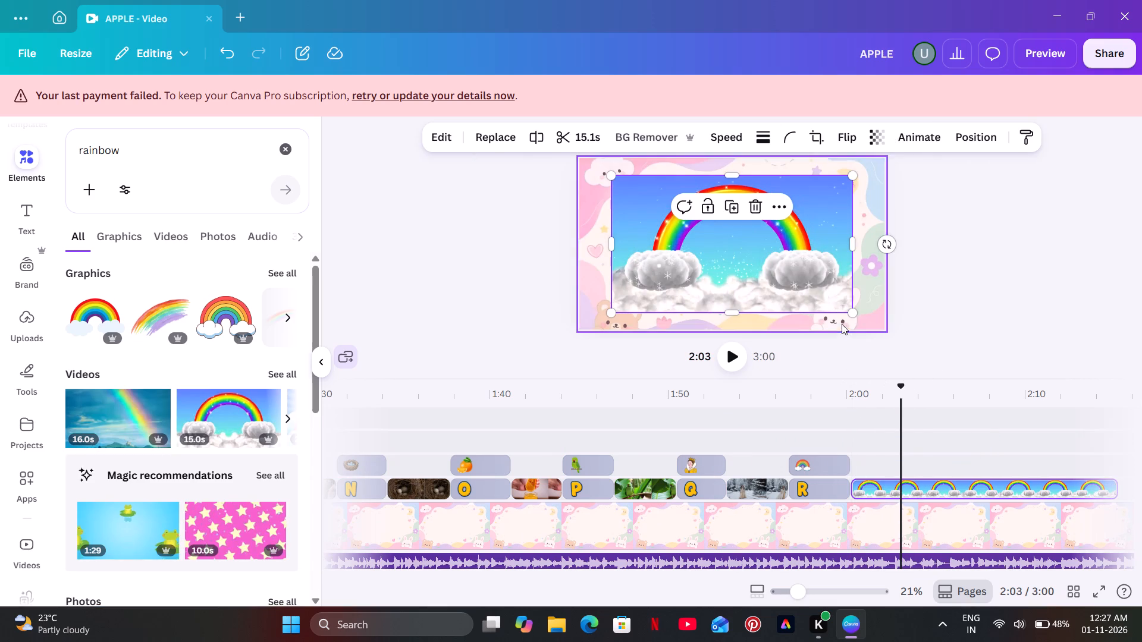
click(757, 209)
Add the 15.0s video of a rainbow over the sea to the timeline directly after the letter R clip.
click(289, 423)
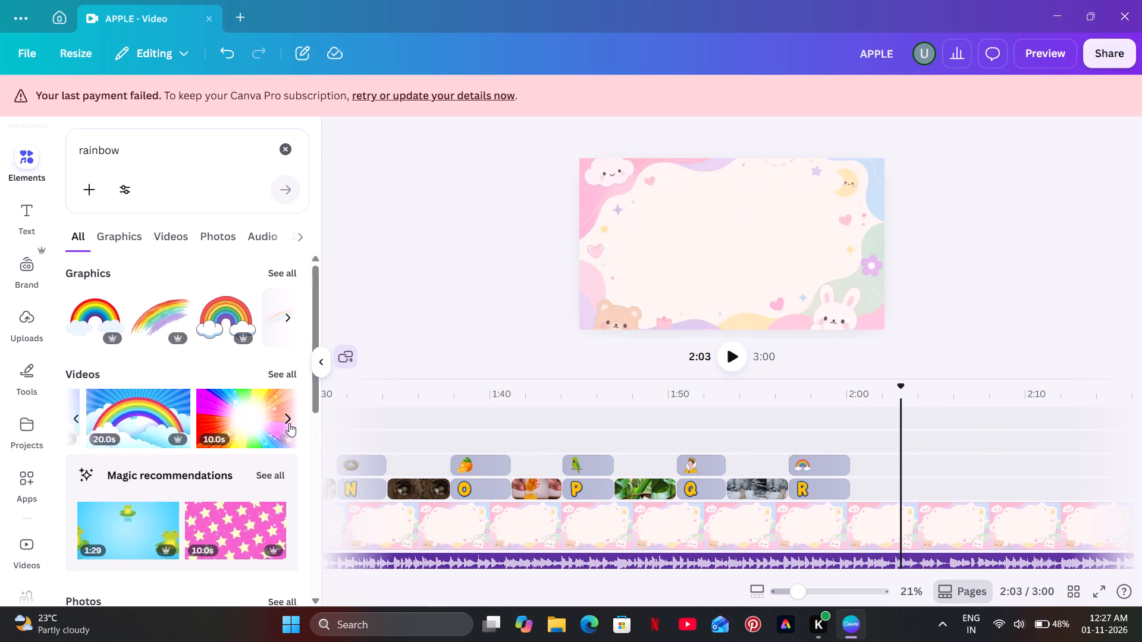
click(289, 423)
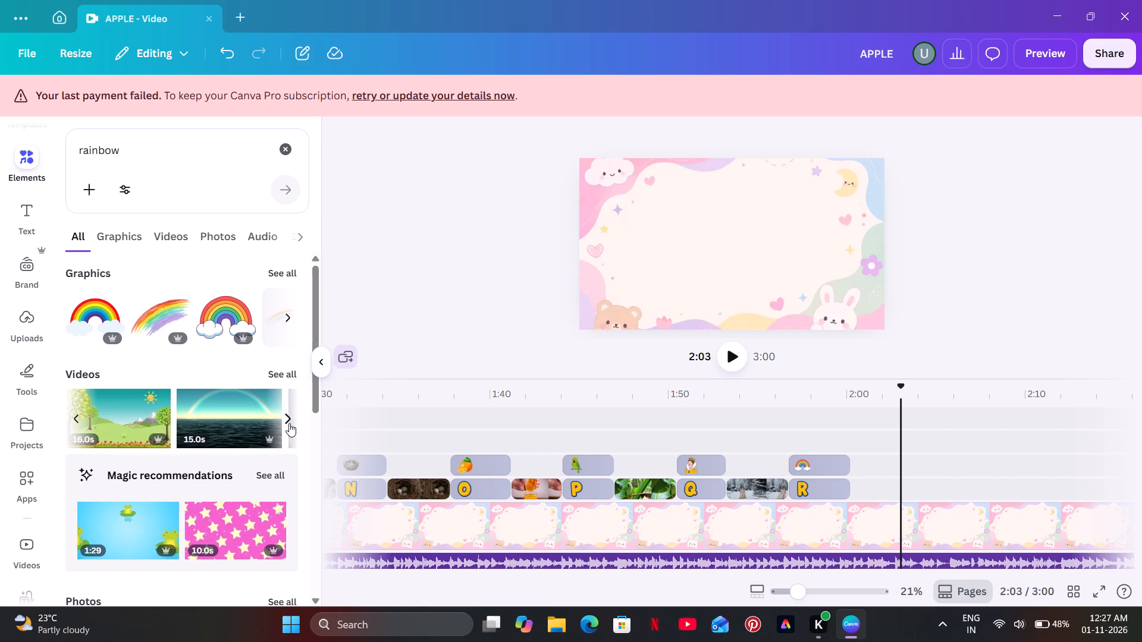
drag(222, 423, 419, 412)
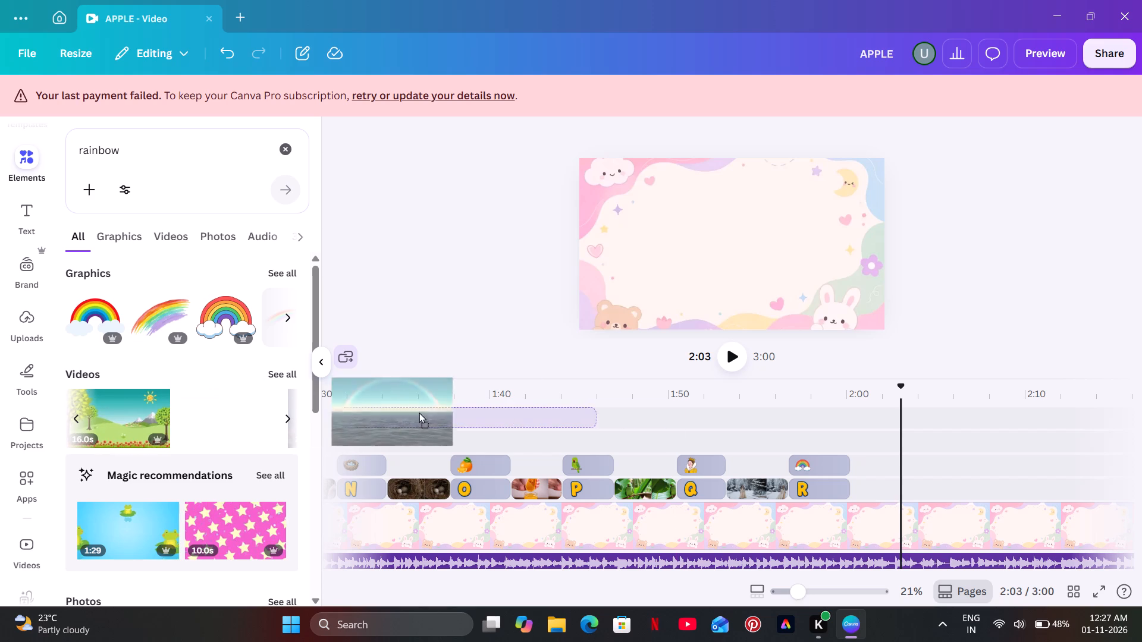
drag(419, 412, 906, 477)
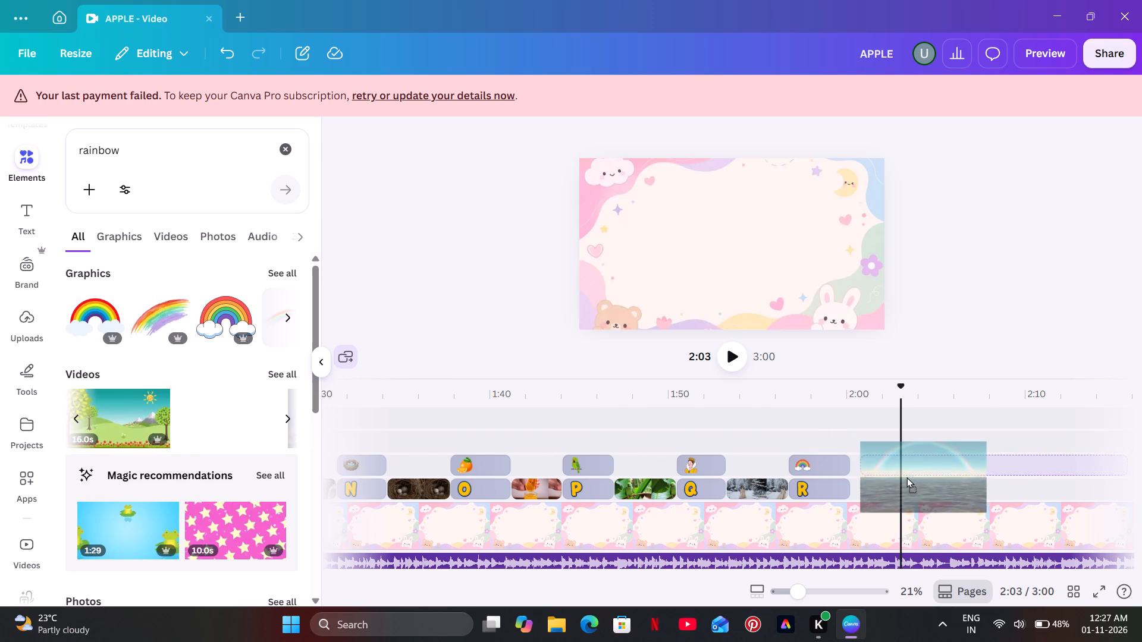
drag(906, 477, 896, 479)
Enlarge the rainbow-over-sea video from opposite corners so it fills the whole frame.
click(892, 455)
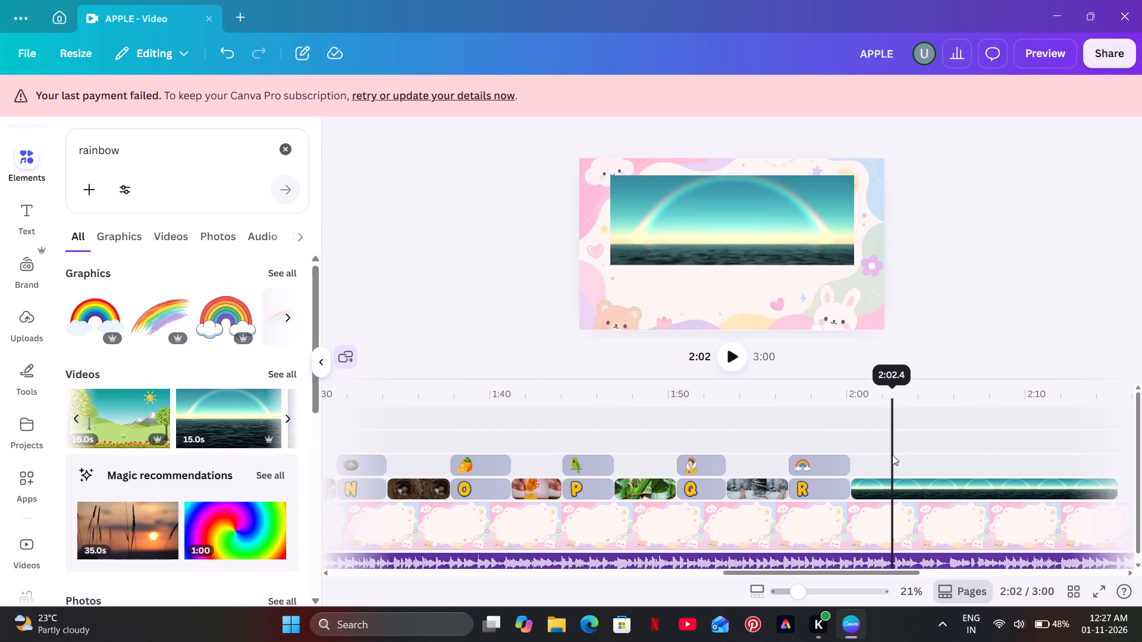
click(845, 309)
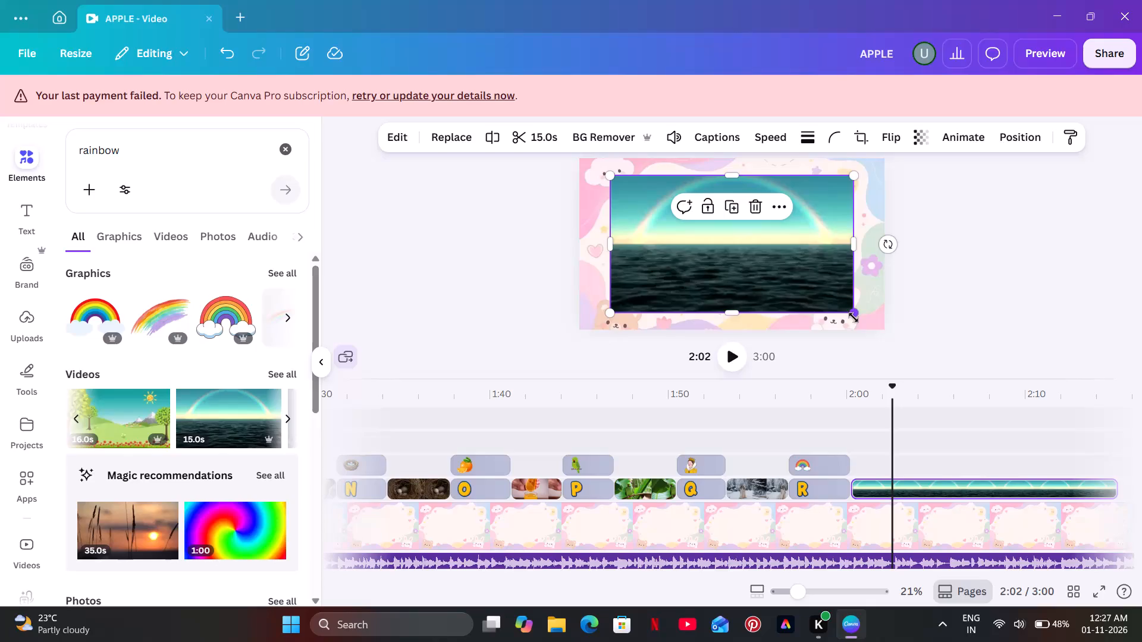
drag(854, 317, 888, 342)
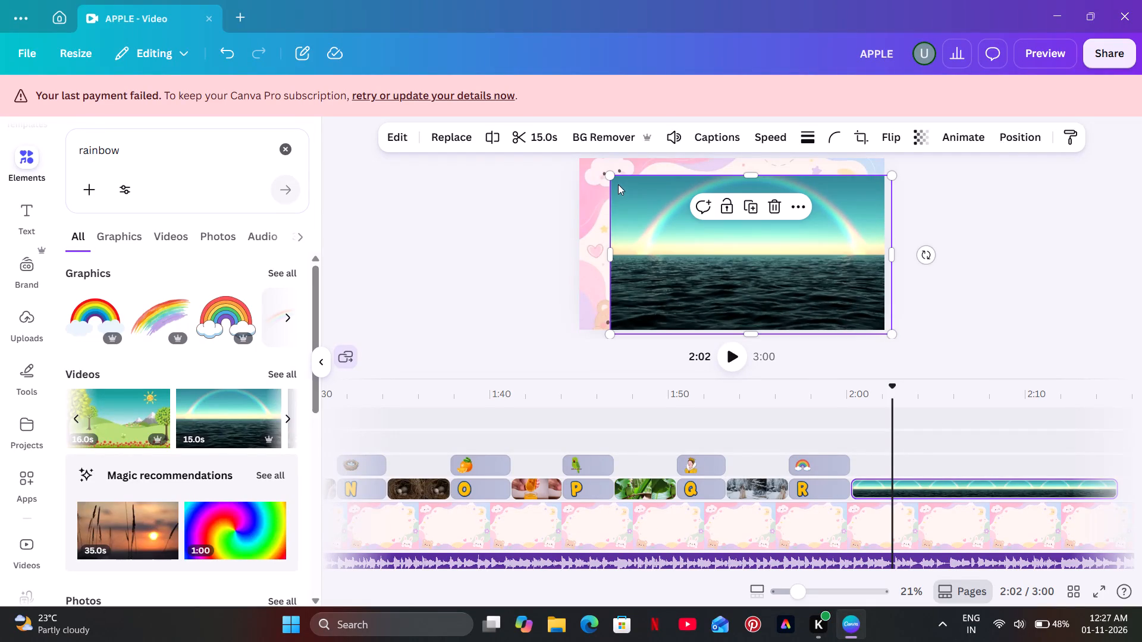
drag(606, 175, 600, 174)
click(591, 169)
click(607, 175)
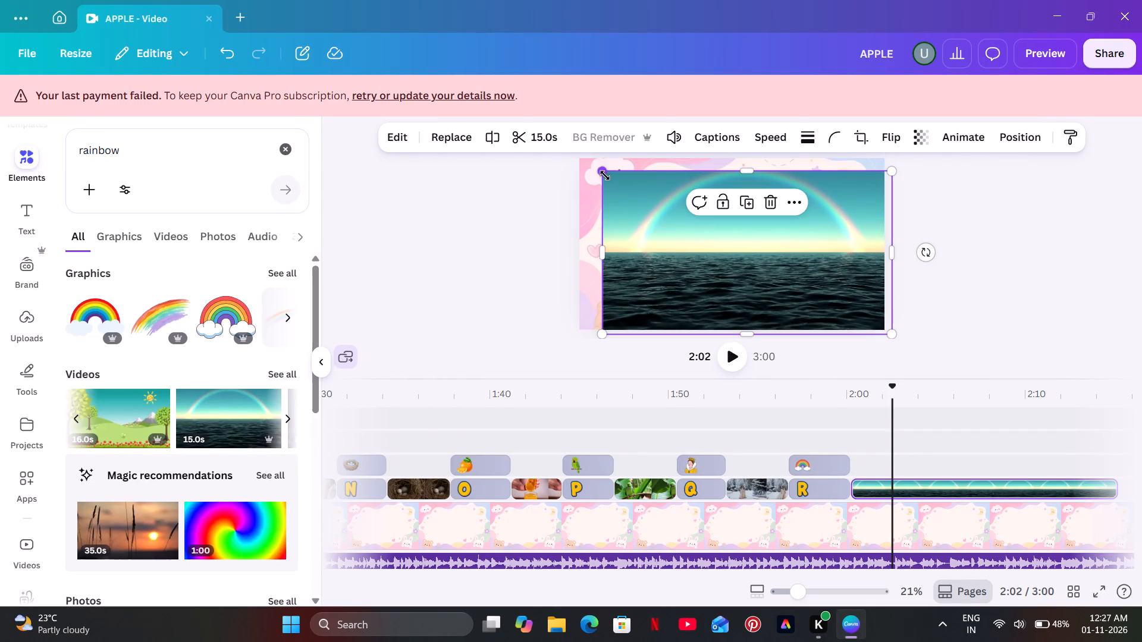
drag(602, 175, 580, 160)
click(494, 196)
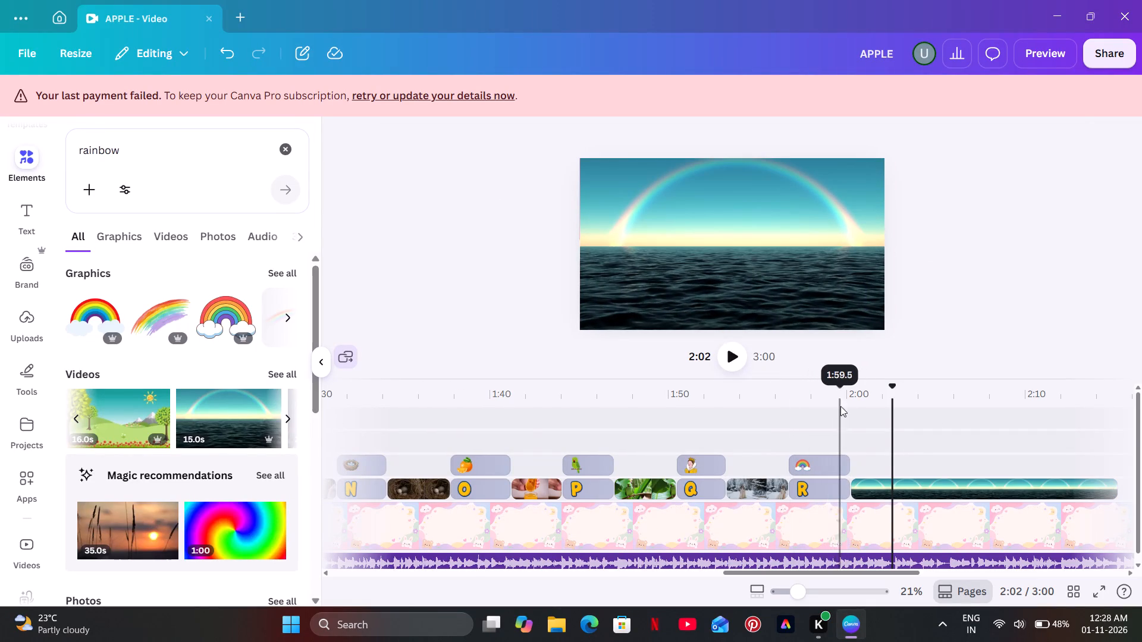
Trim the end of the rainbow-over-sea video to just before 2:03, checking each cut against the audio by playback.
drag(856, 573, 905, 562)
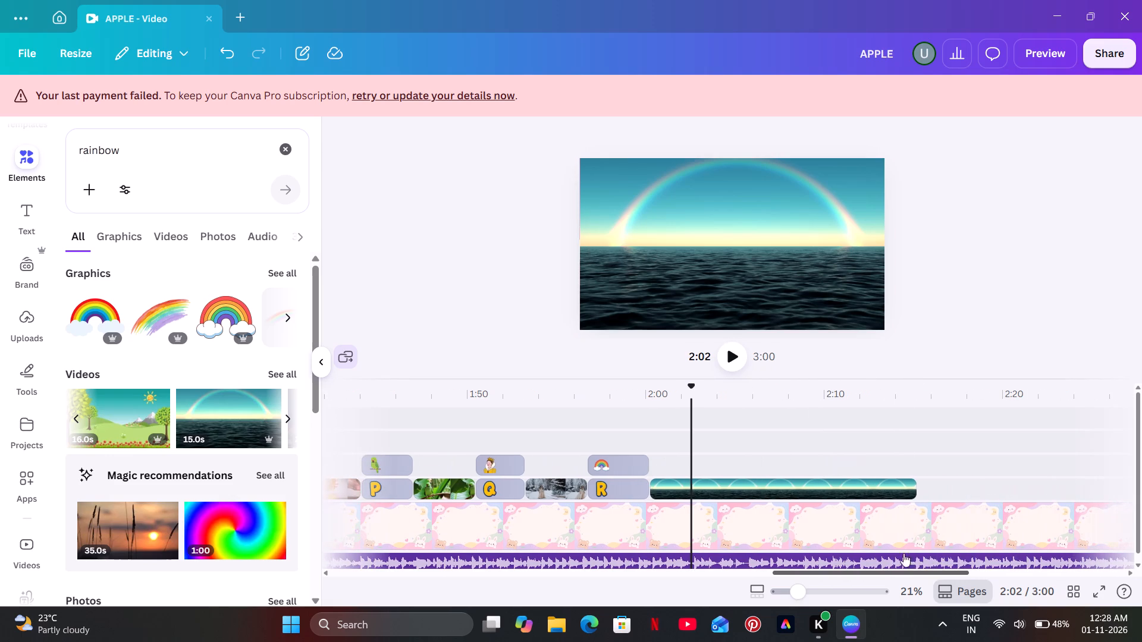
drag(909, 485, 767, 495)
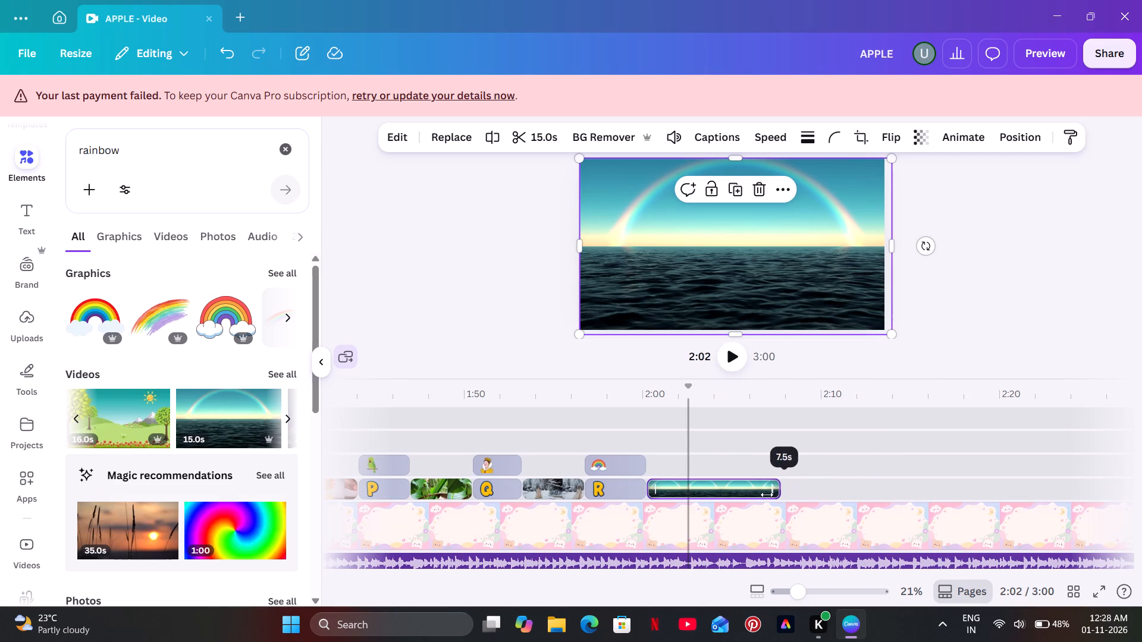
drag(767, 495, 714, 498)
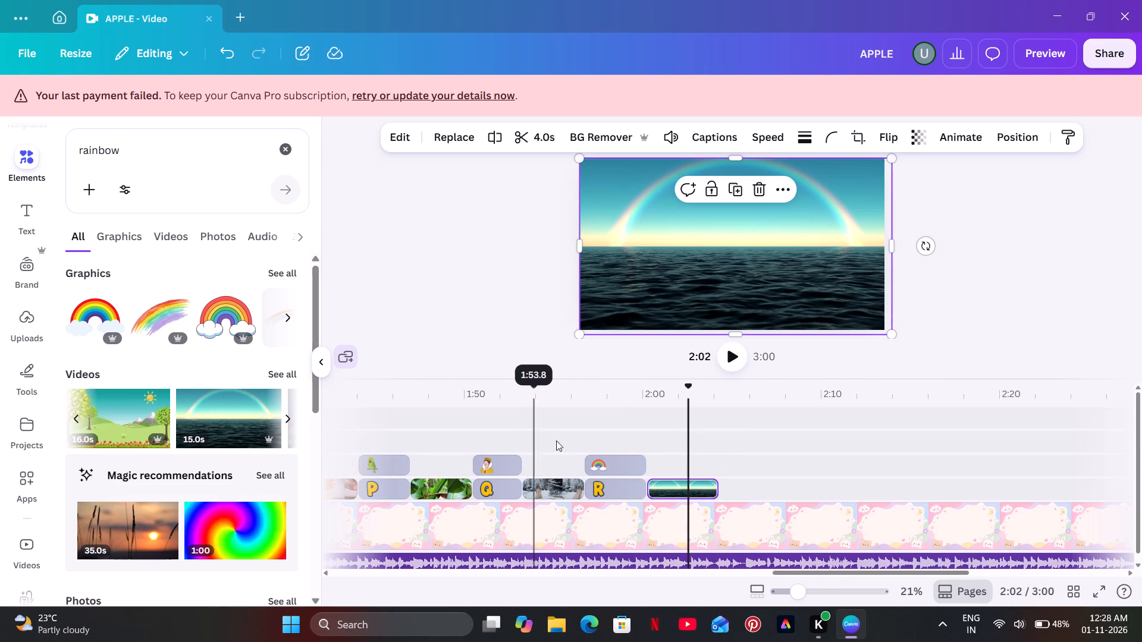
click(580, 440)
click(721, 347)
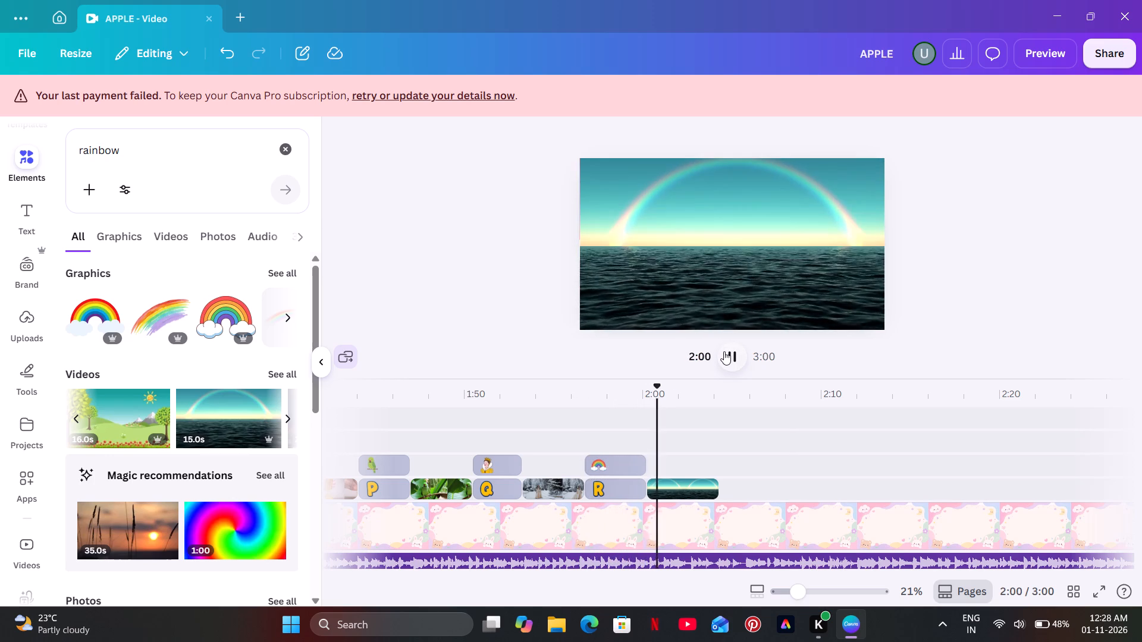
click(724, 351)
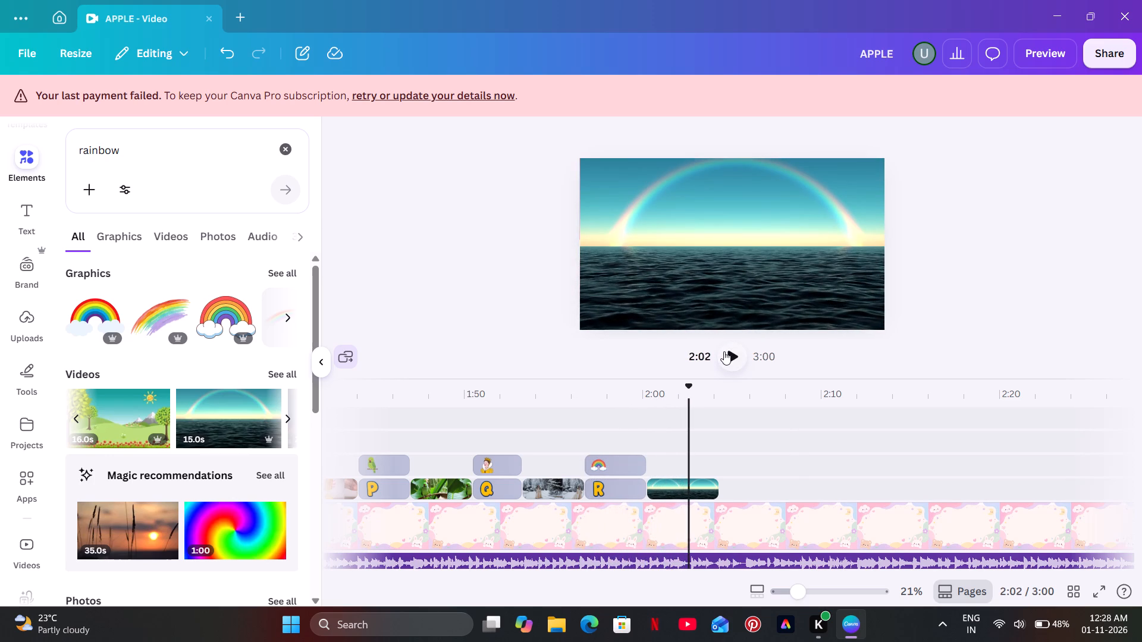
drag(716, 491, 698, 493)
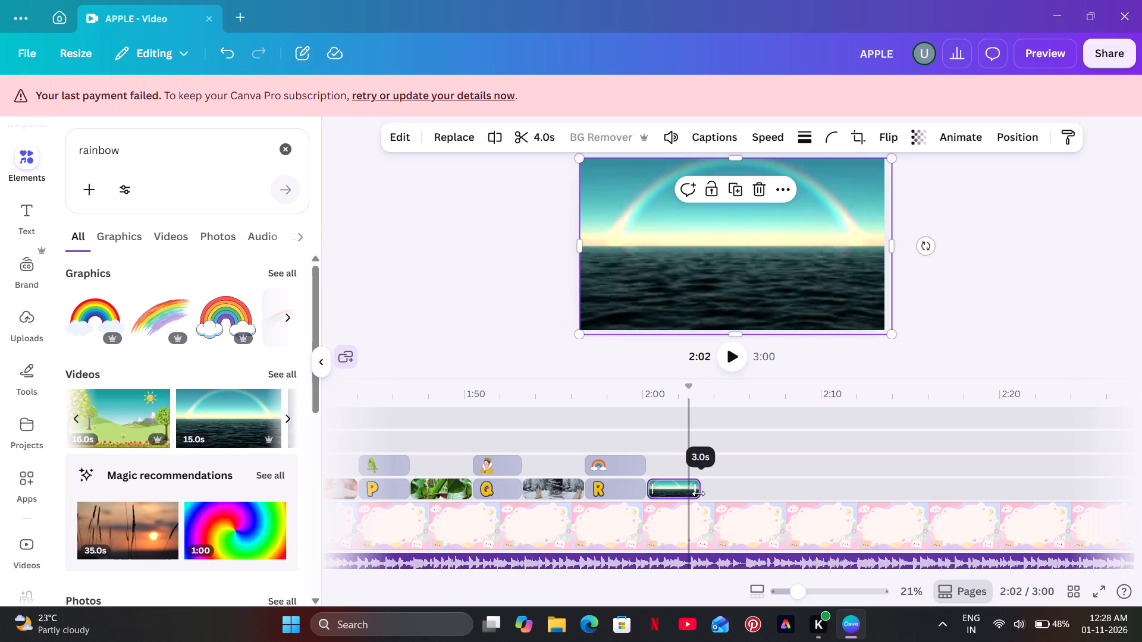
drag(698, 493, 680, 500)
click(623, 429)
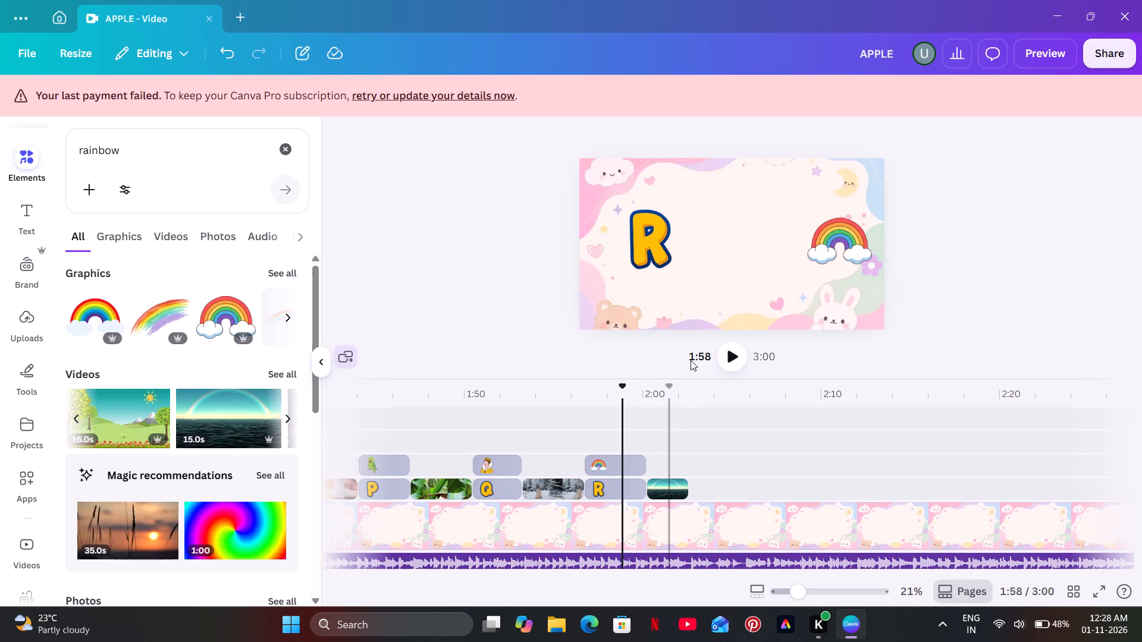
click(734, 360)
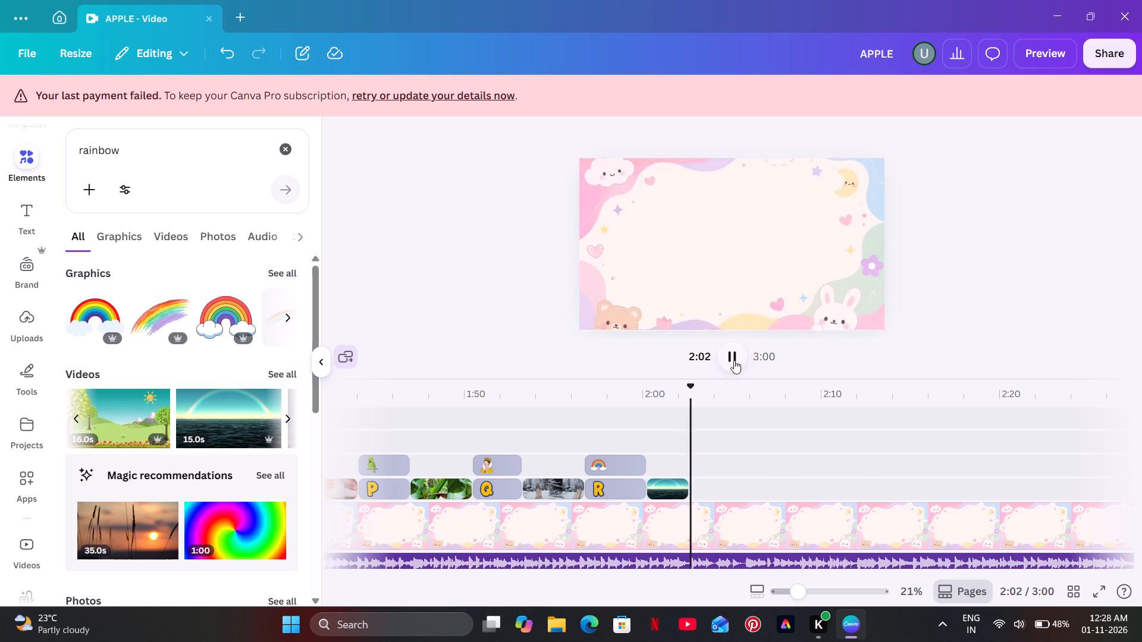
click(734, 360)
click(686, 486)
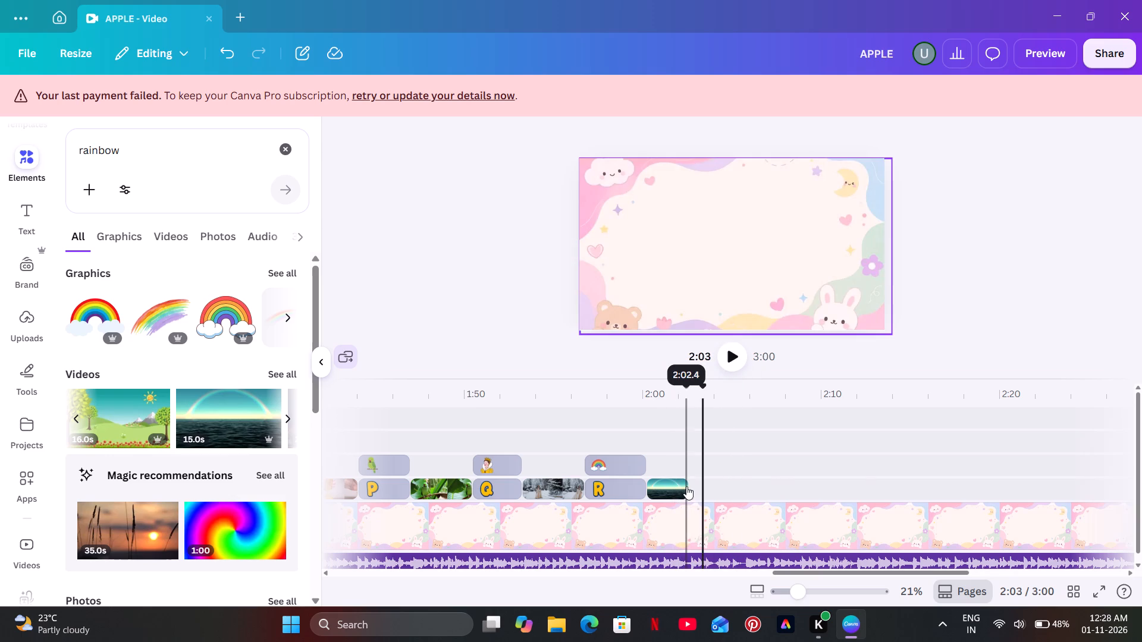
drag(685, 487, 691, 484)
click(665, 462)
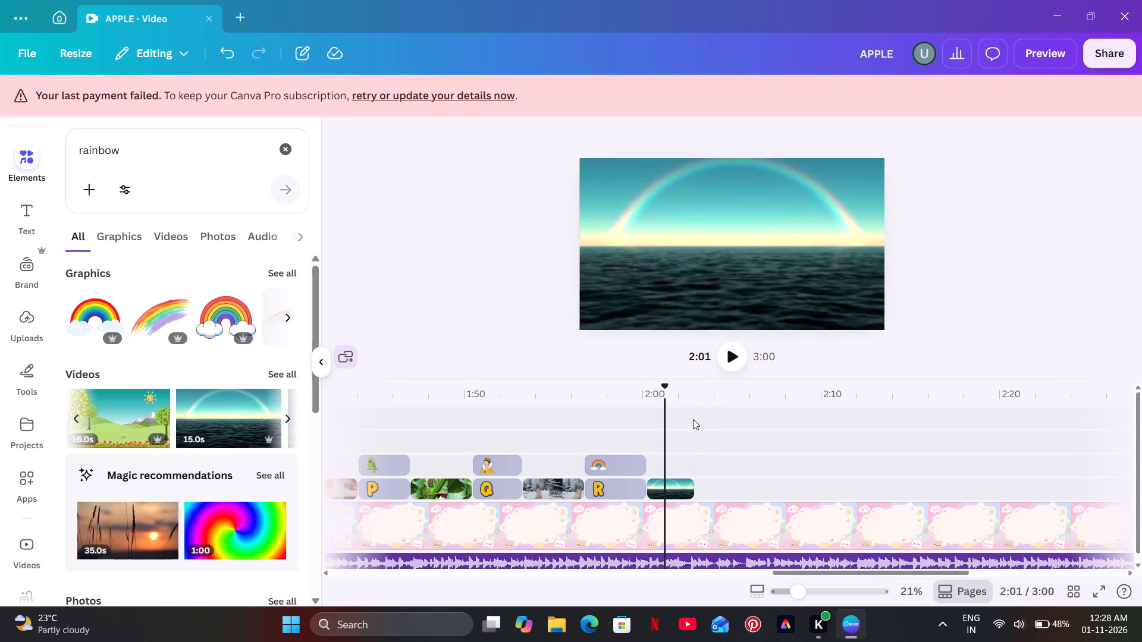
click(724, 358)
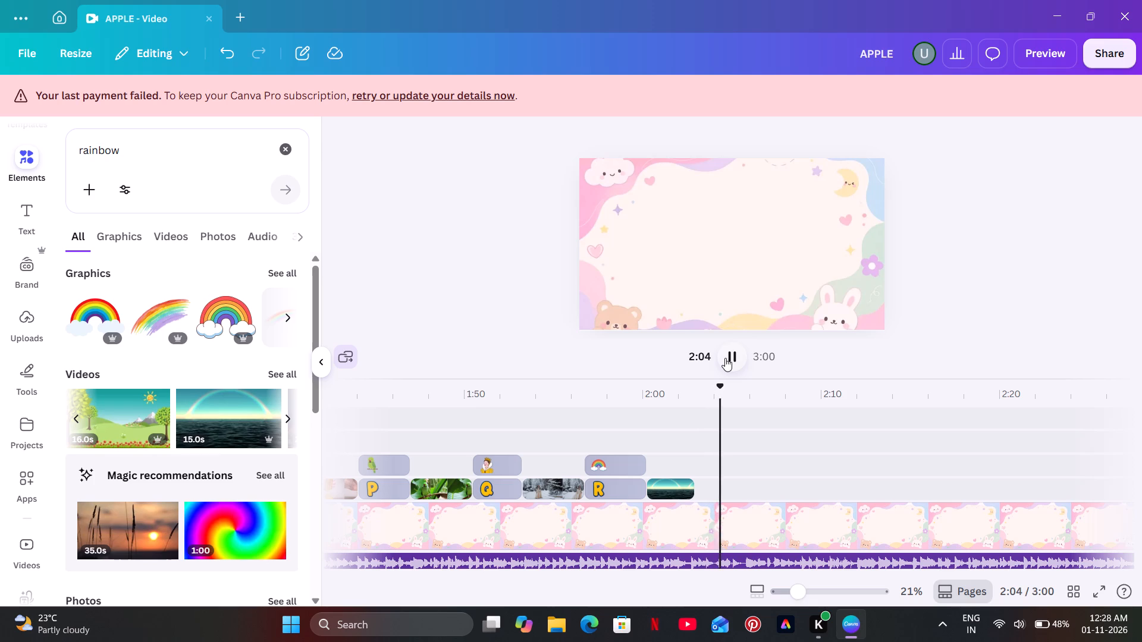
click(725, 358)
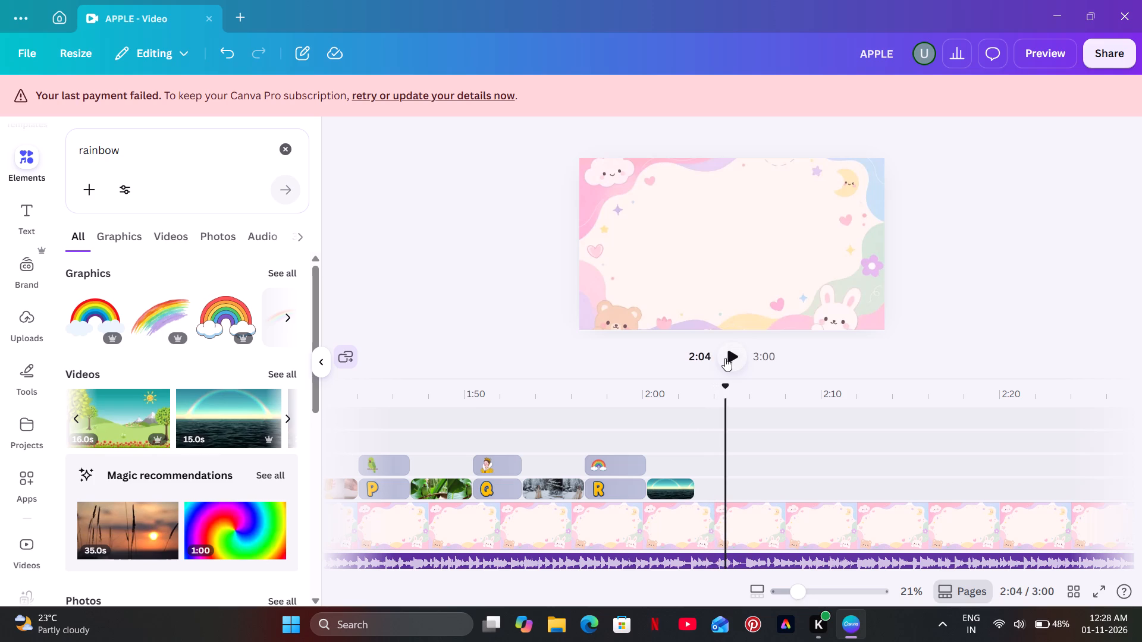
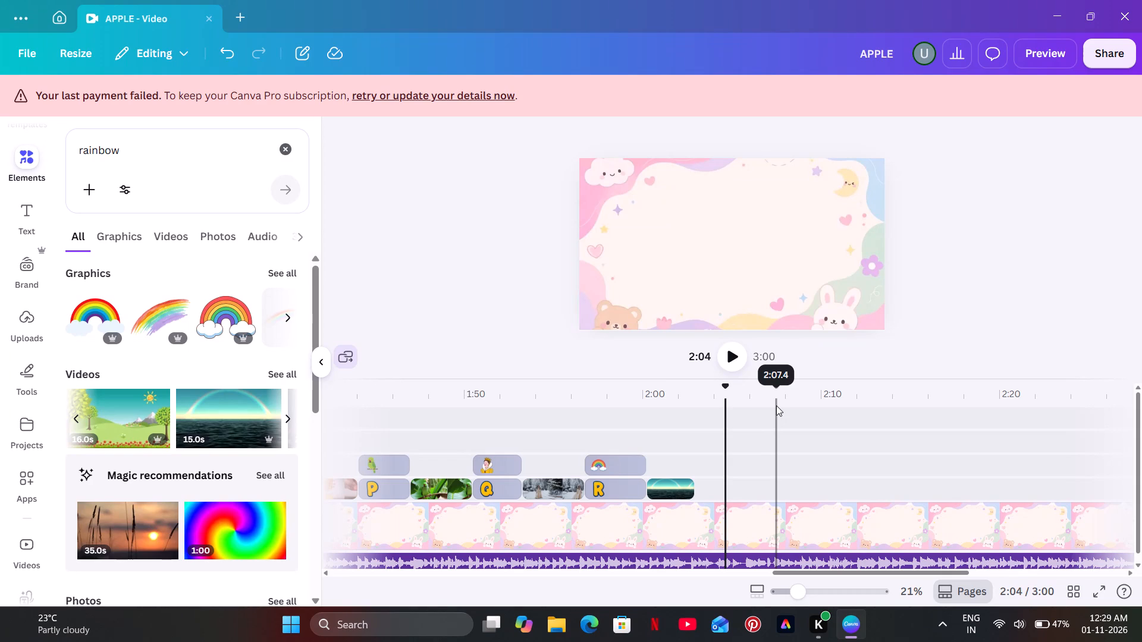
Find the yellow letter set with the recent search set:nAGYeyAANi8 and place the letter S on the timeline directly after the rainbow sea clip.
click(670, 445)
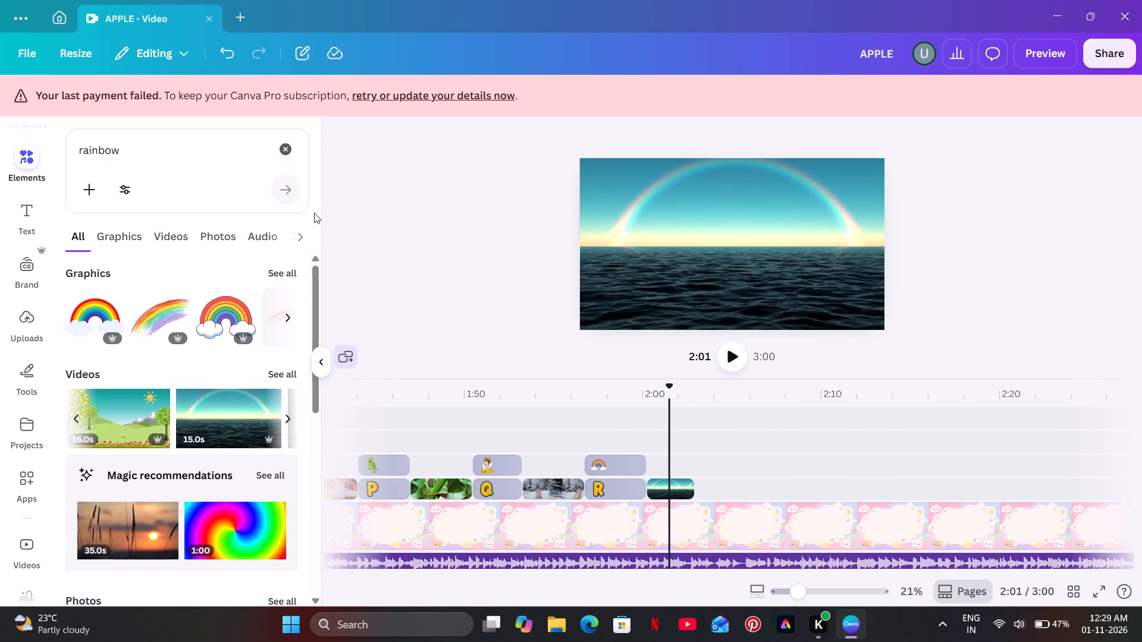
click(298, 150)
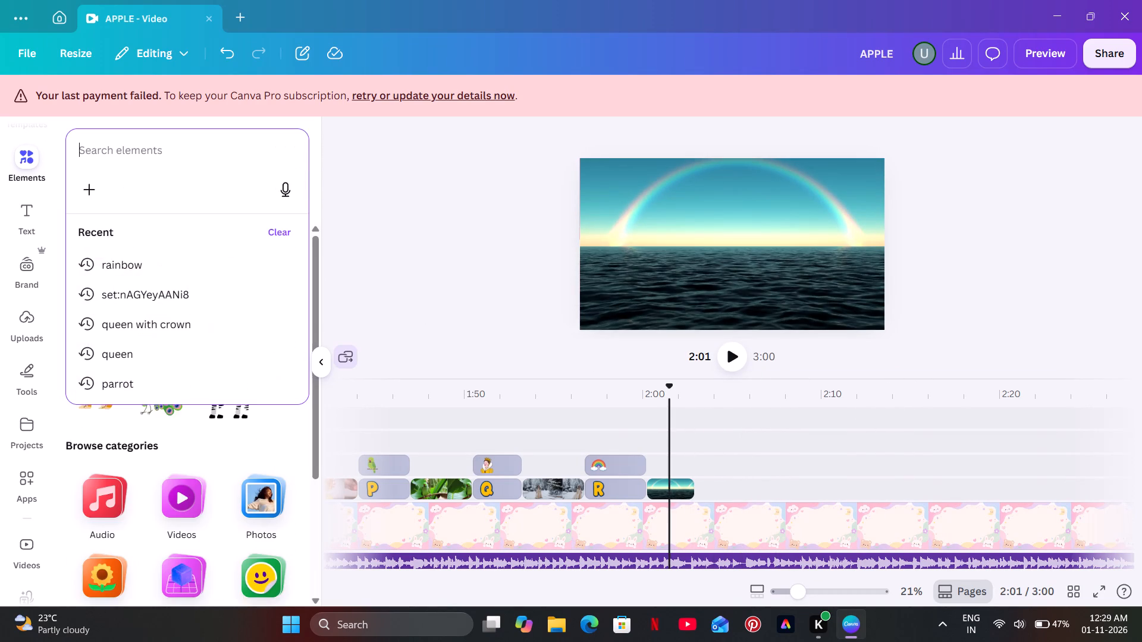
click(172, 281)
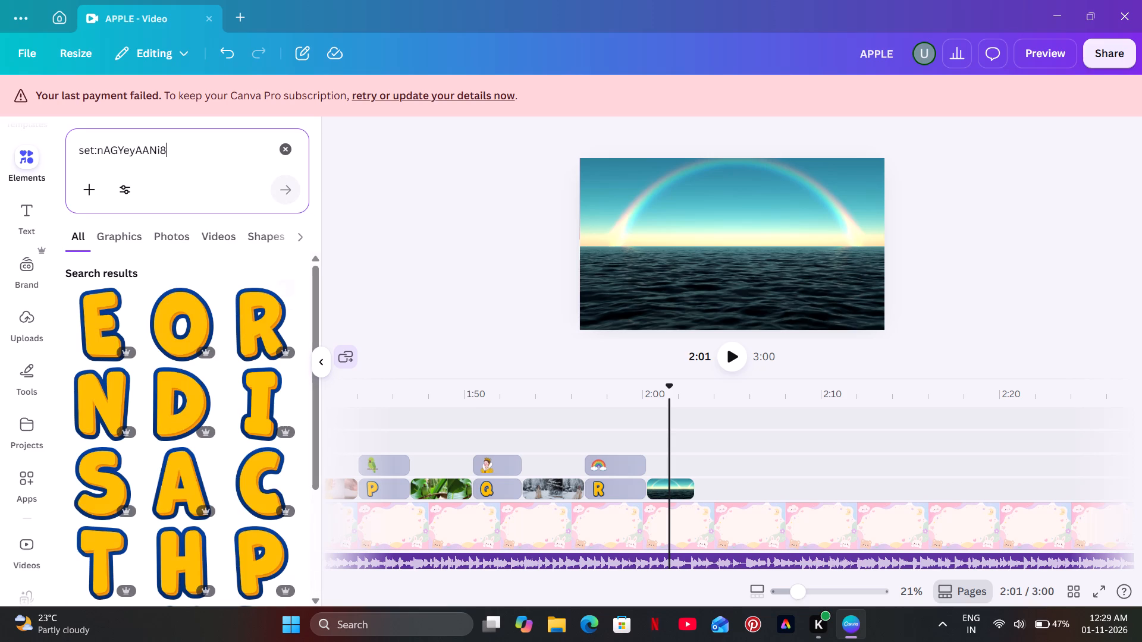
drag(112, 498, 576, 419)
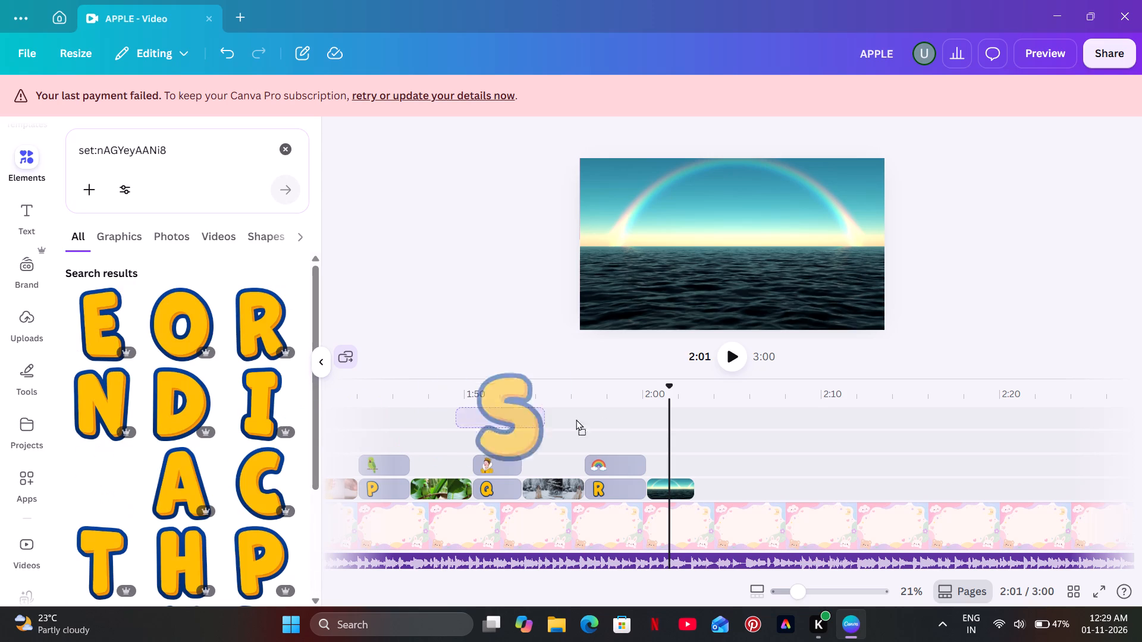
drag(576, 419, 748, 487)
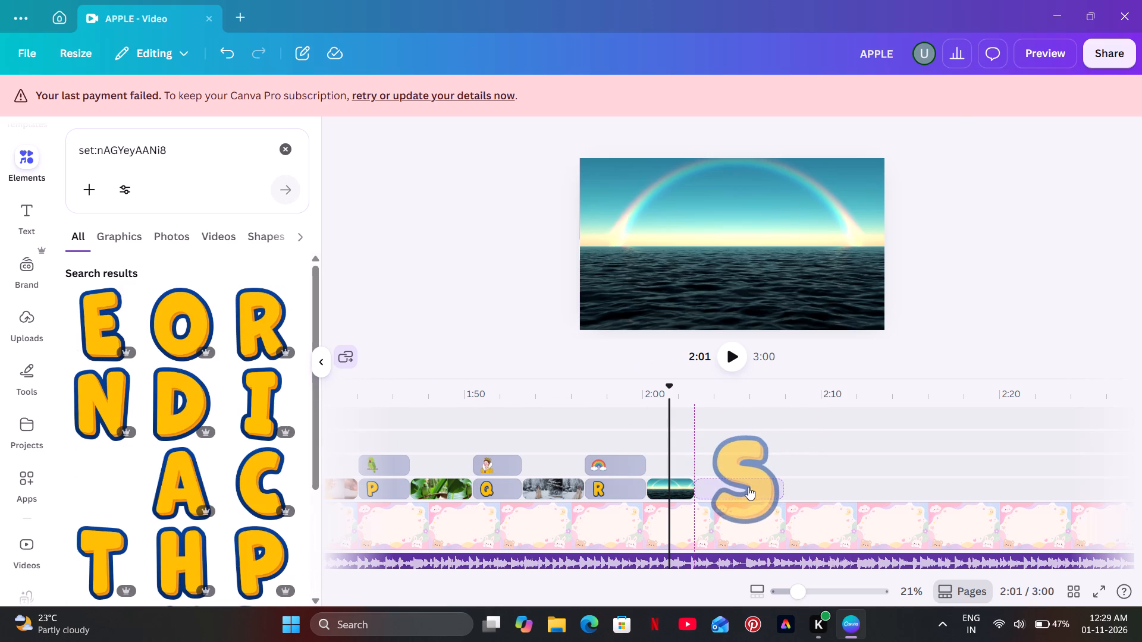
Shrink the letter S to about 262 × 338 and position it on the left side of the page, near mid-height.
drag(729, 249, 686, 254)
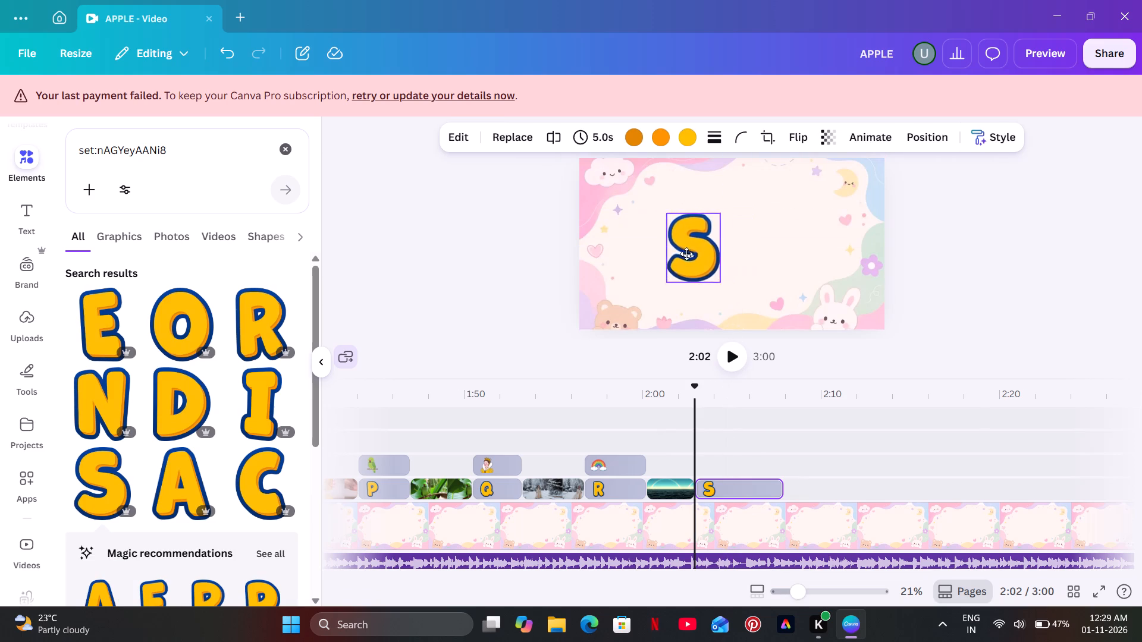
drag(686, 254, 649, 244)
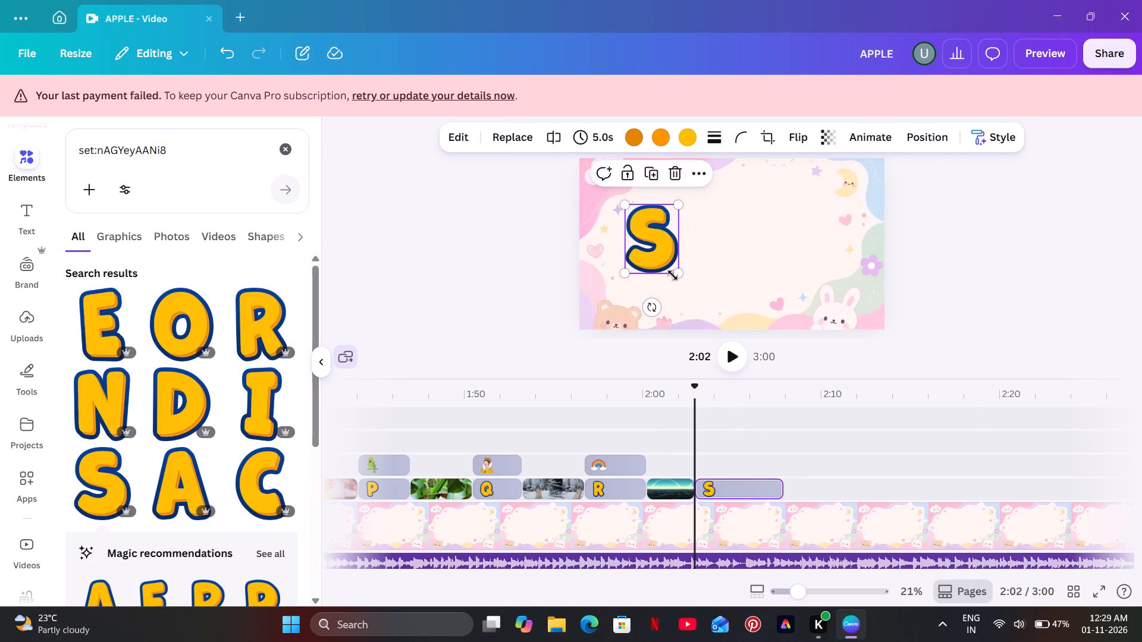
drag(673, 275, 655, 263)
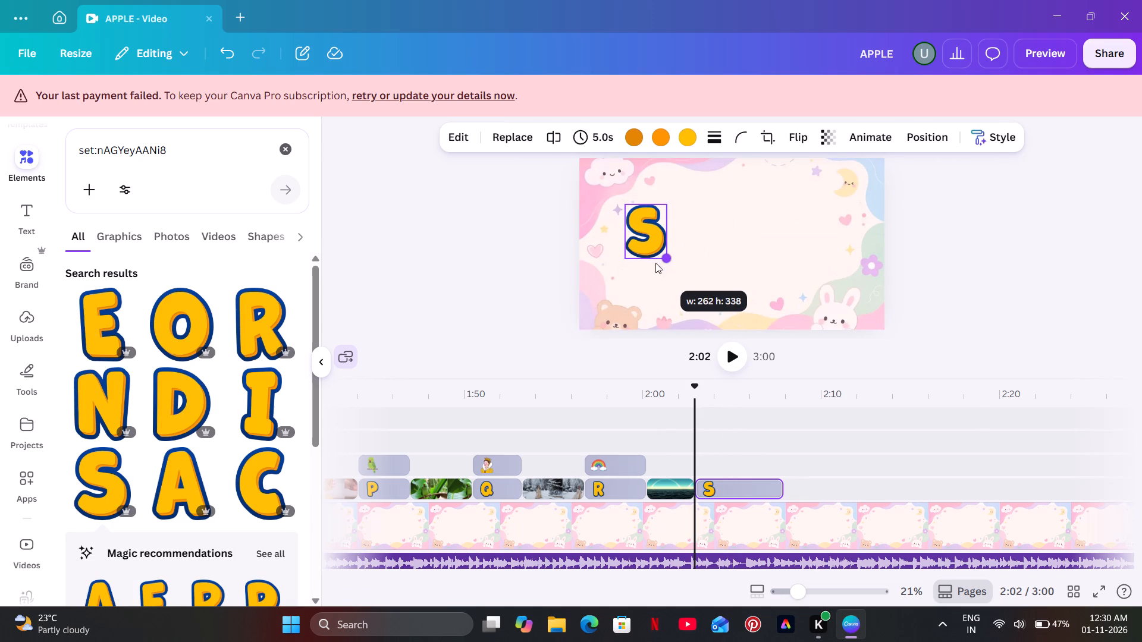
drag(640, 231, 647, 246)
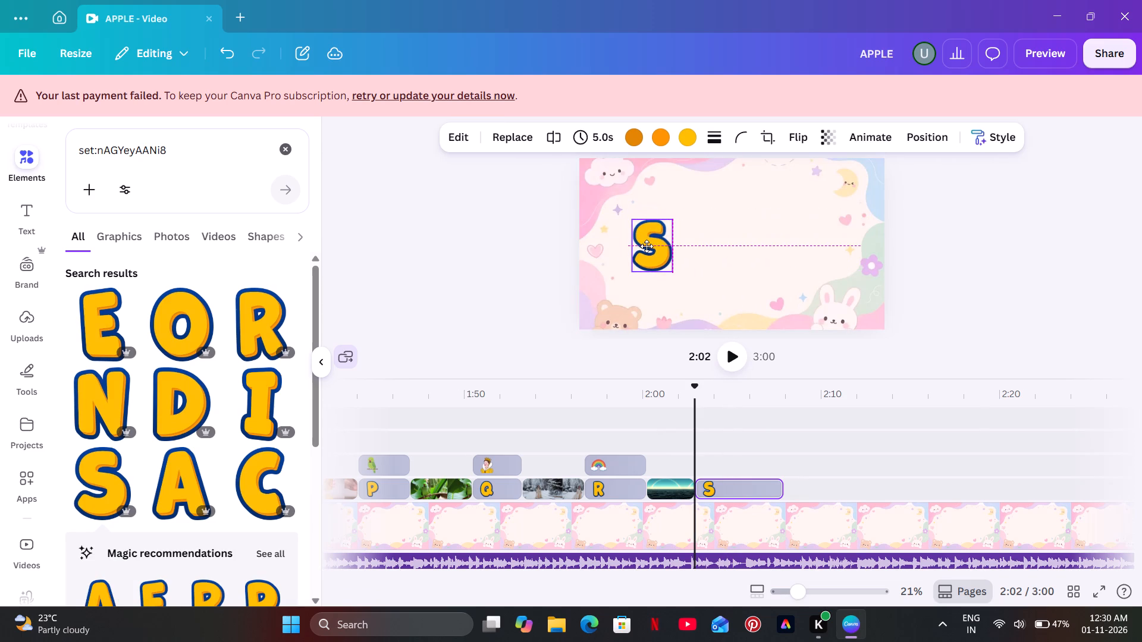
drag(647, 246, 642, 243)
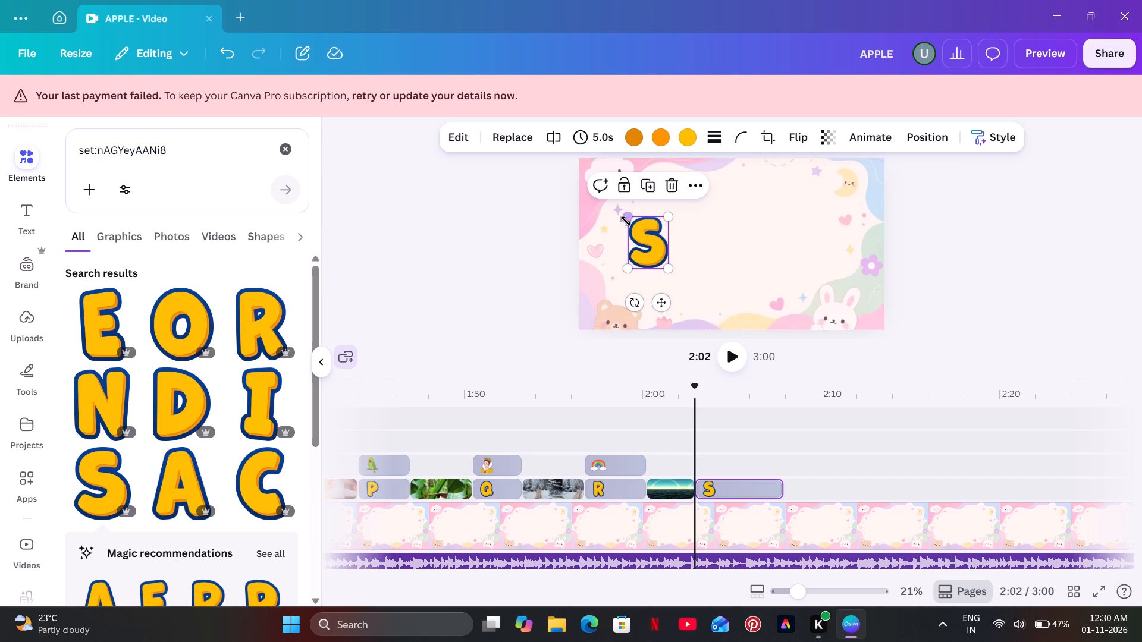
click(626, 221)
click(701, 224)
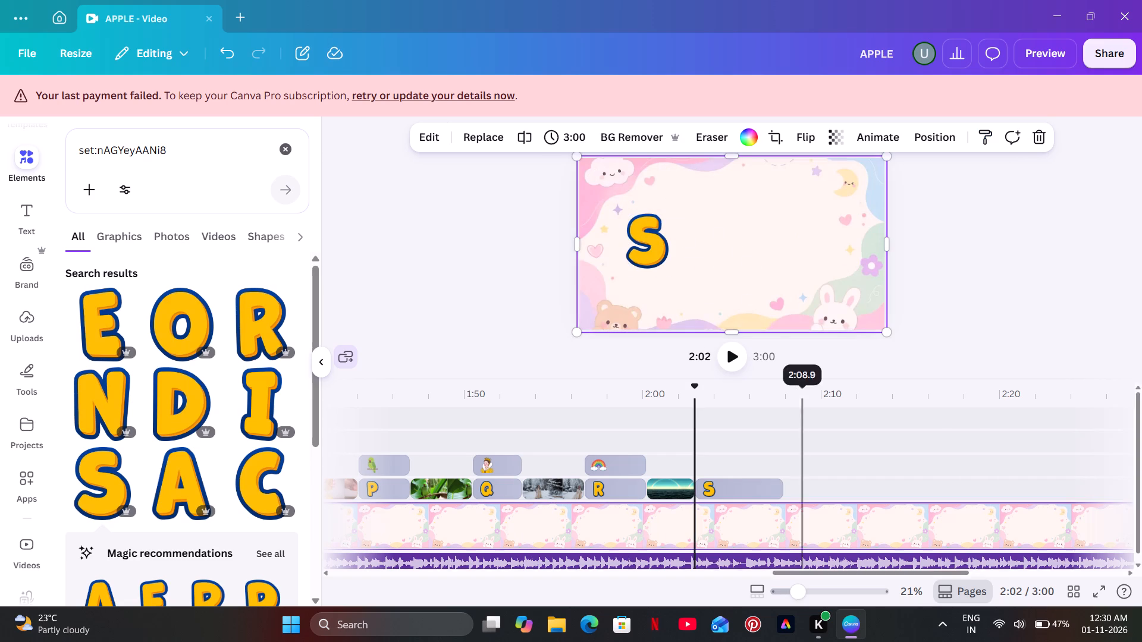
Play the letter S section against the audio and trim the S clip to about 3 seconds.
click(720, 344)
click(732, 354)
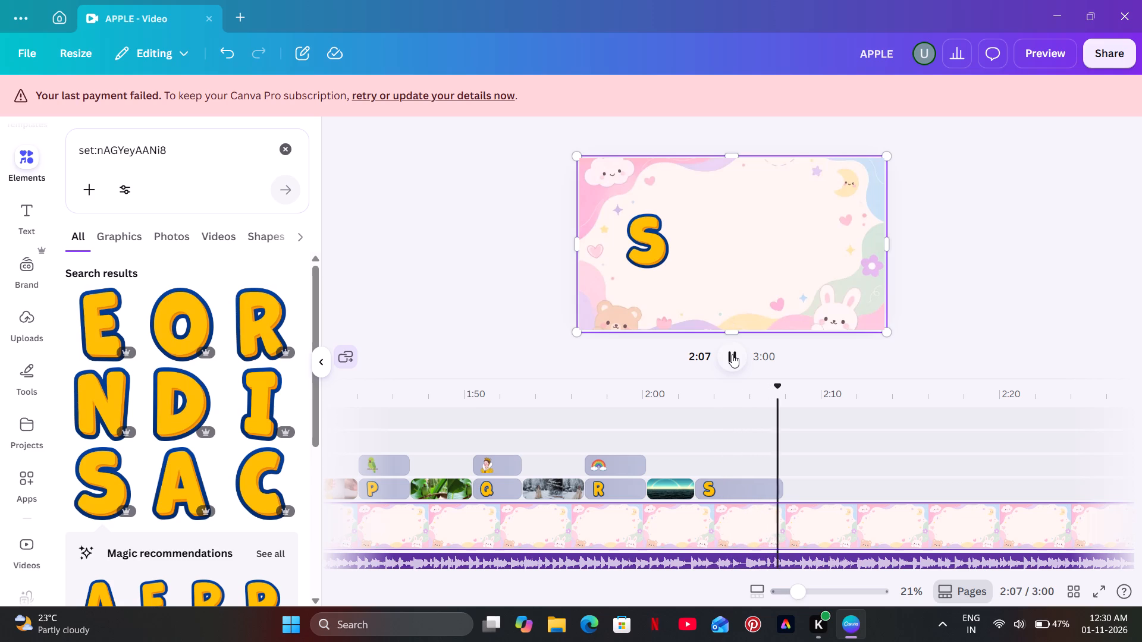
click(732, 354)
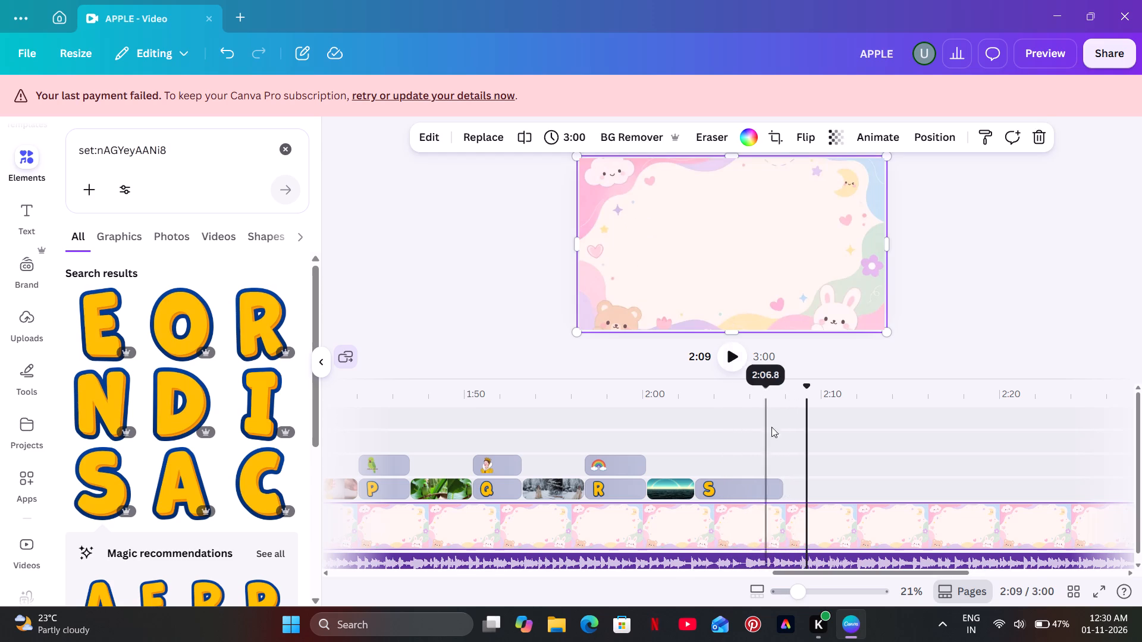
drag(775, 487, 739, 498)
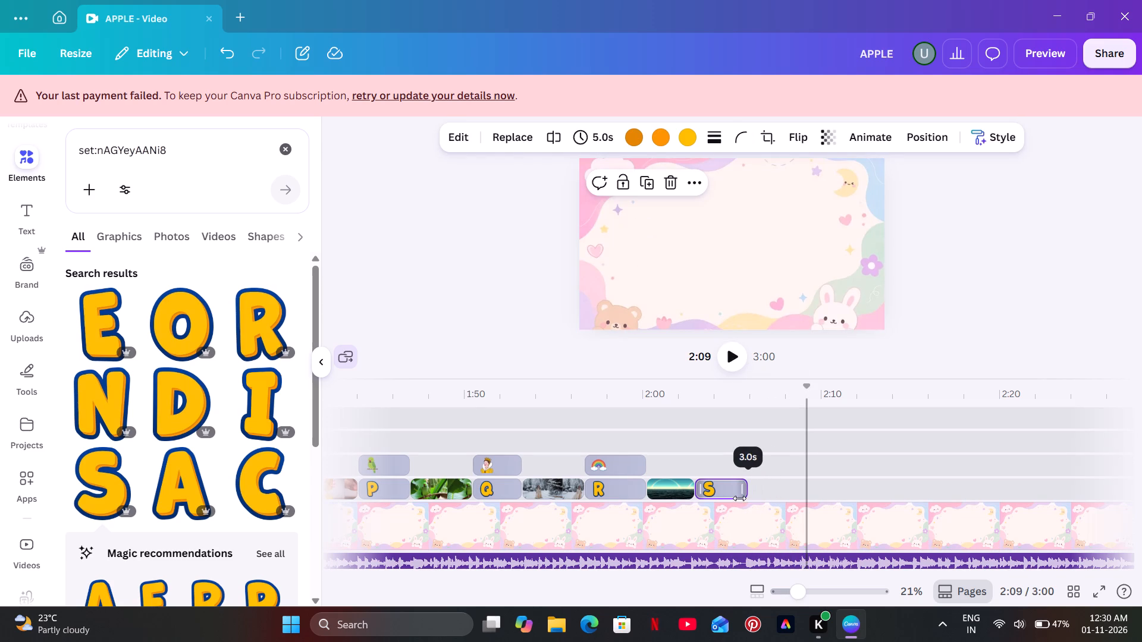
drag(739, 498, 742, 493)
click(700, 457)
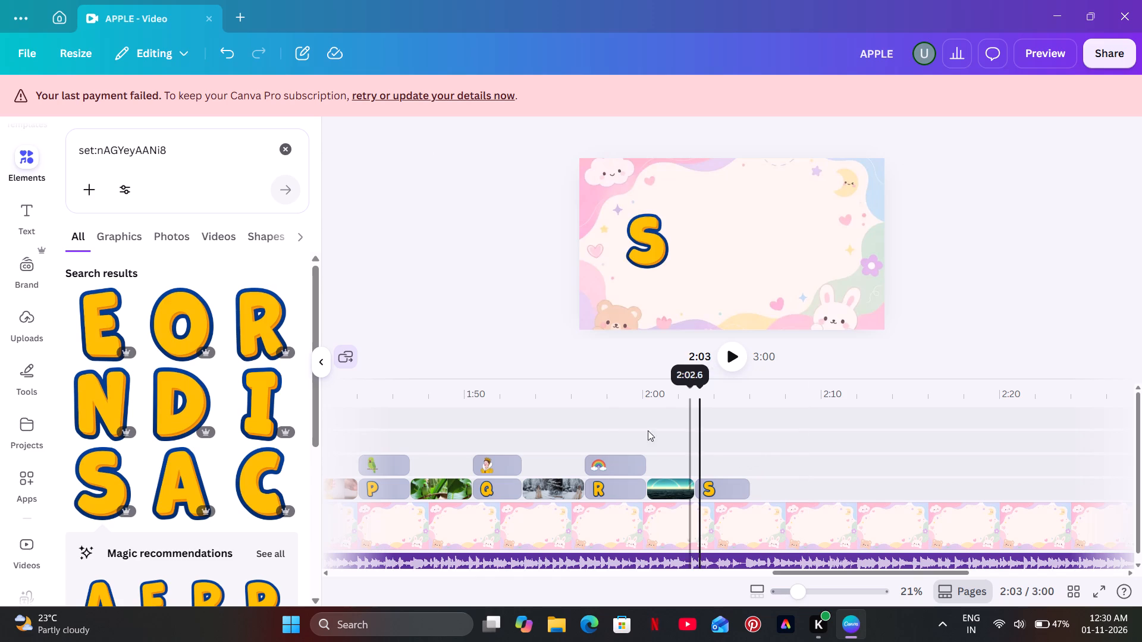
Search the elements for "sun" and add the smiling sun graphic with wide, pointed rays.
click(283, 149)
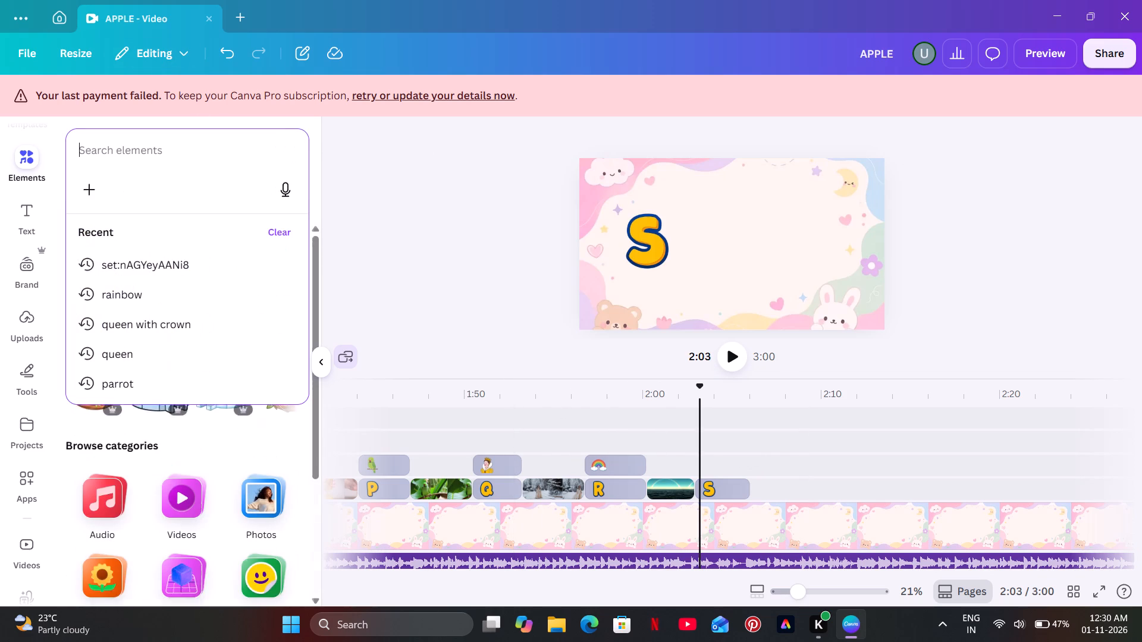
text(sun)
key(Return)
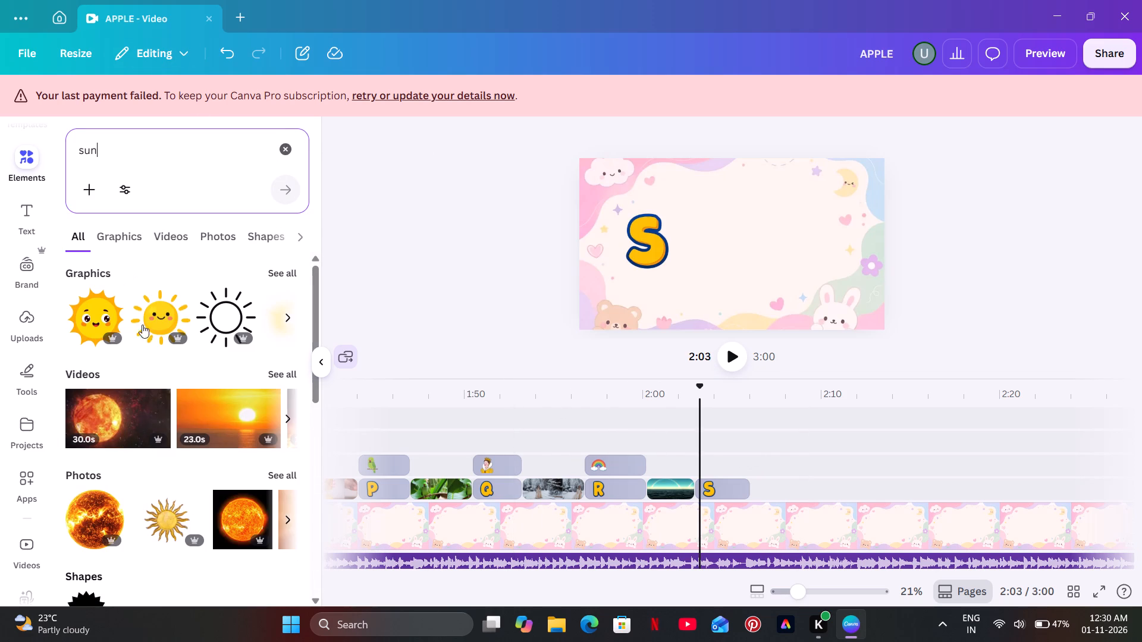
click(105, 322)
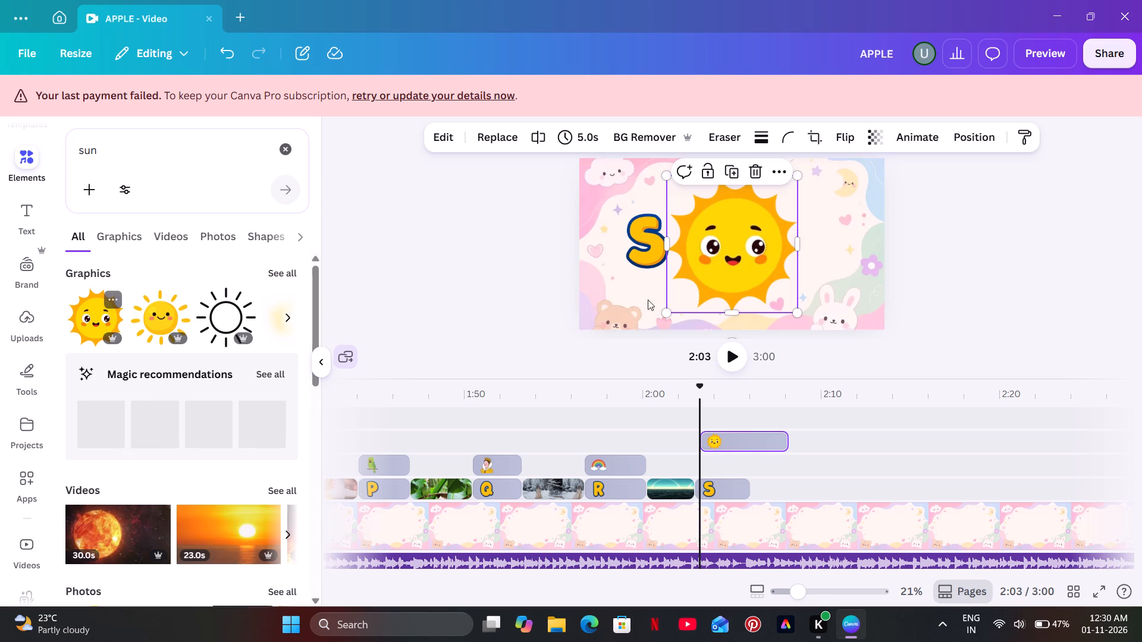
Shrink the sun graphic to about 384 × 404 and position it on the right side of the page, level with the S.
drag(746, 270, 836, 249)
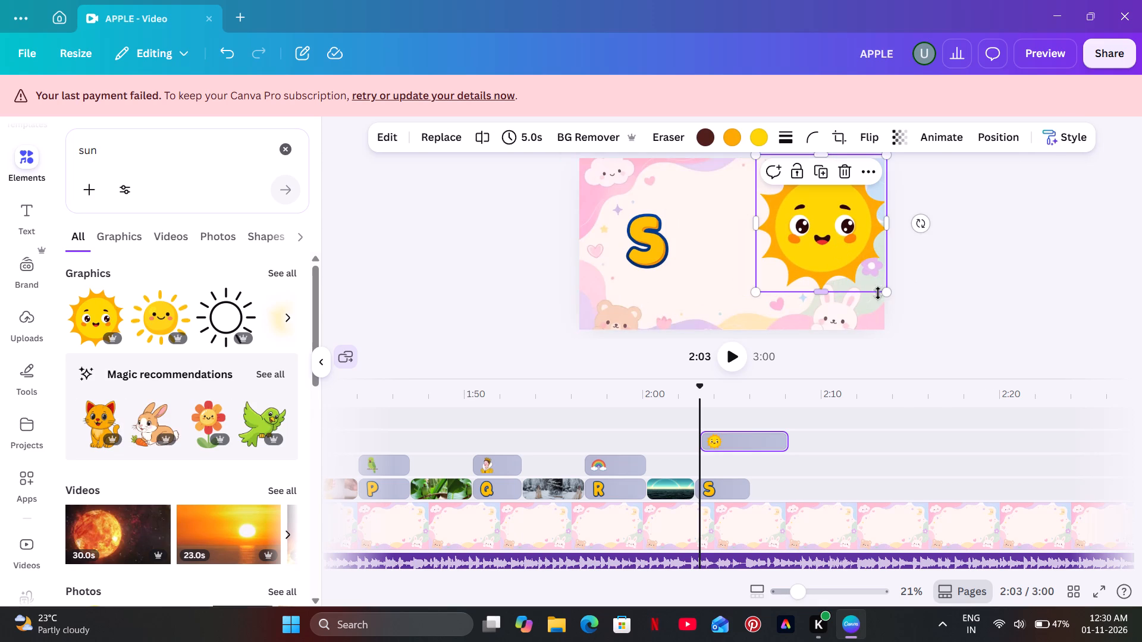
drag(886, 292, 811, 223)
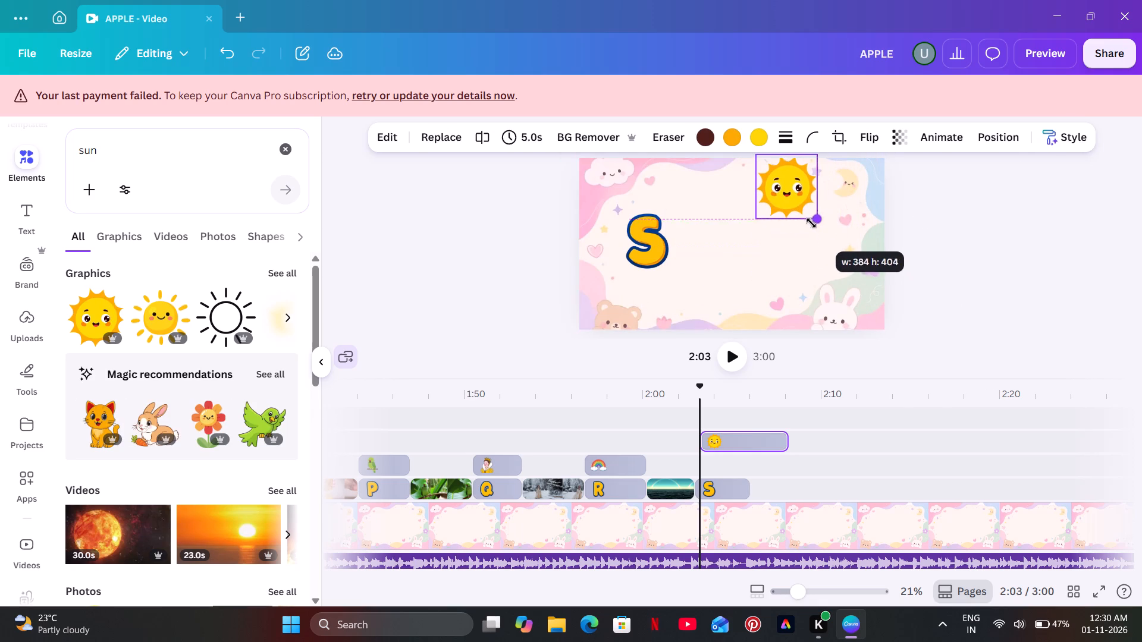
drag(811, 223, 811, 222)
drag(801, 187, 849, 243)
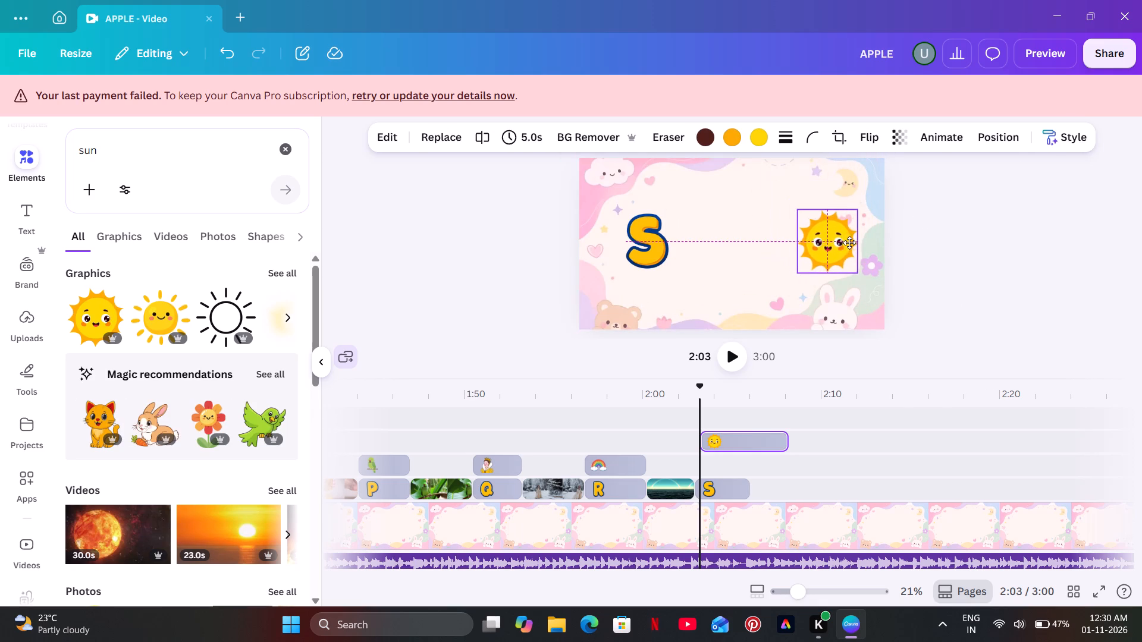
drag(849, 243, 848, 243)
click(755, 250)
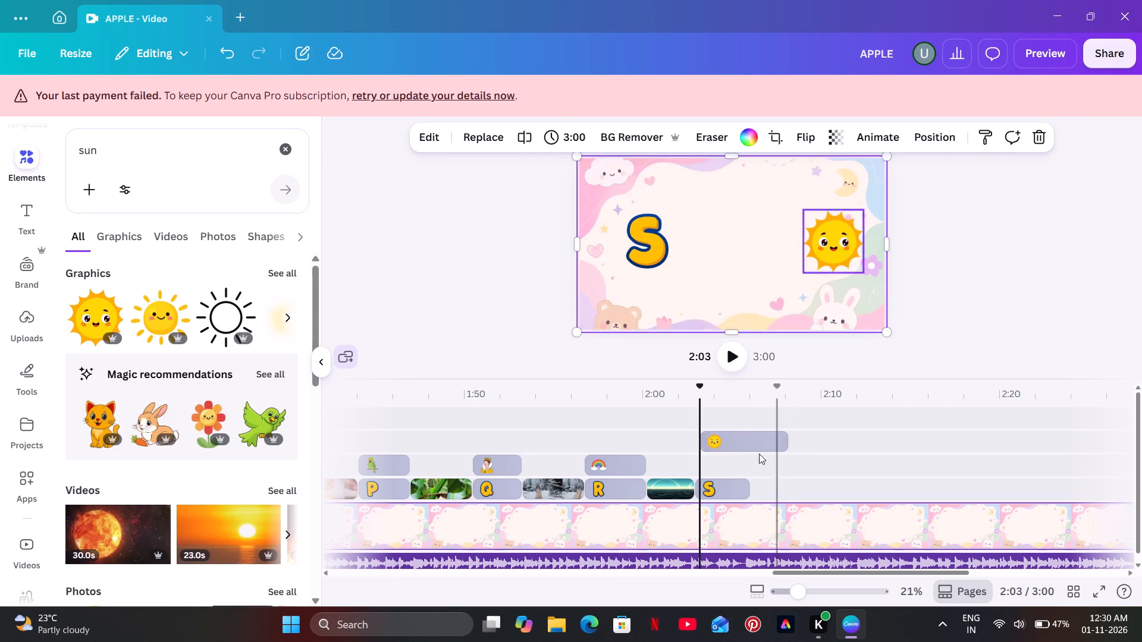
Move the sun clip to the track directly above the S clip, aligning its start, and trim its end to match.
drag(743, 431, 743, 455)
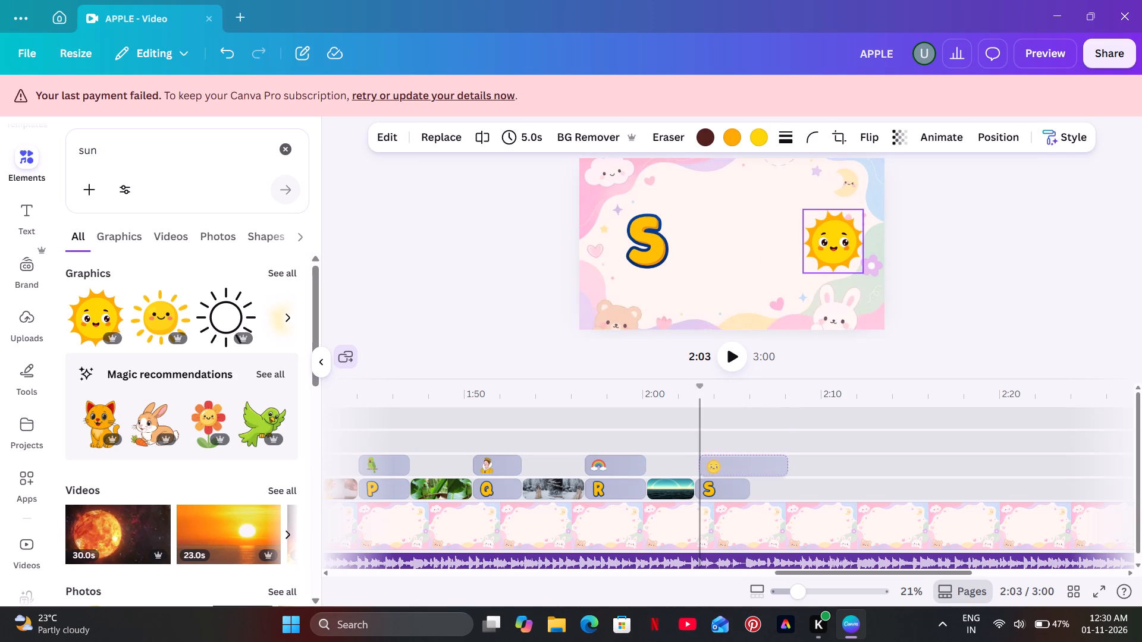
drag(743, 455, 740, 455)
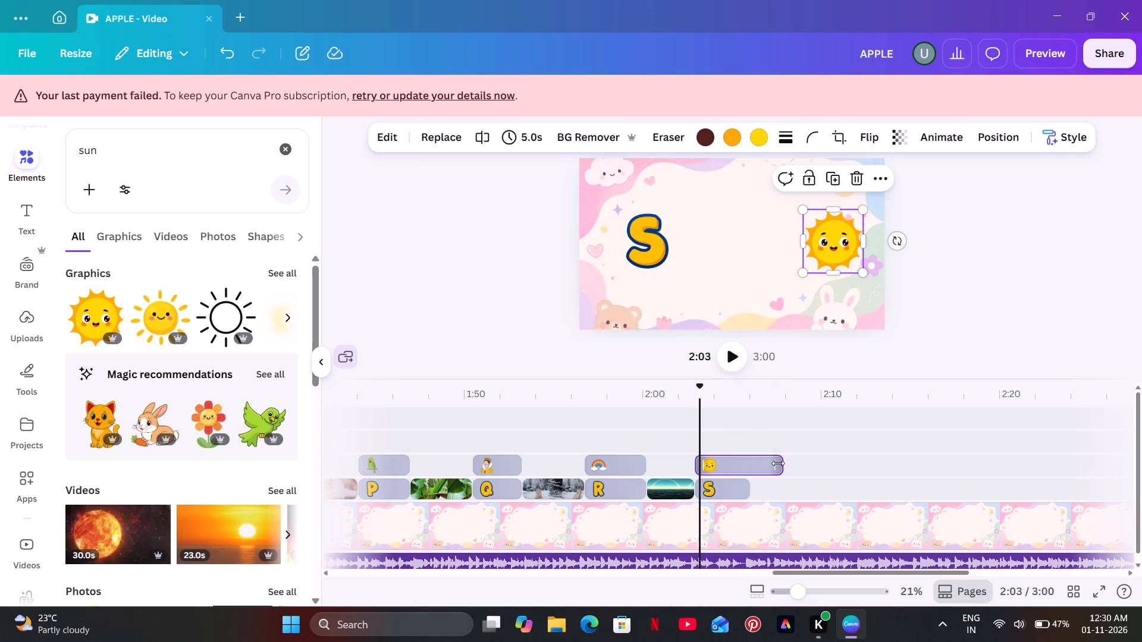
drag(778, 464, 749, 471)
click(688, 451)
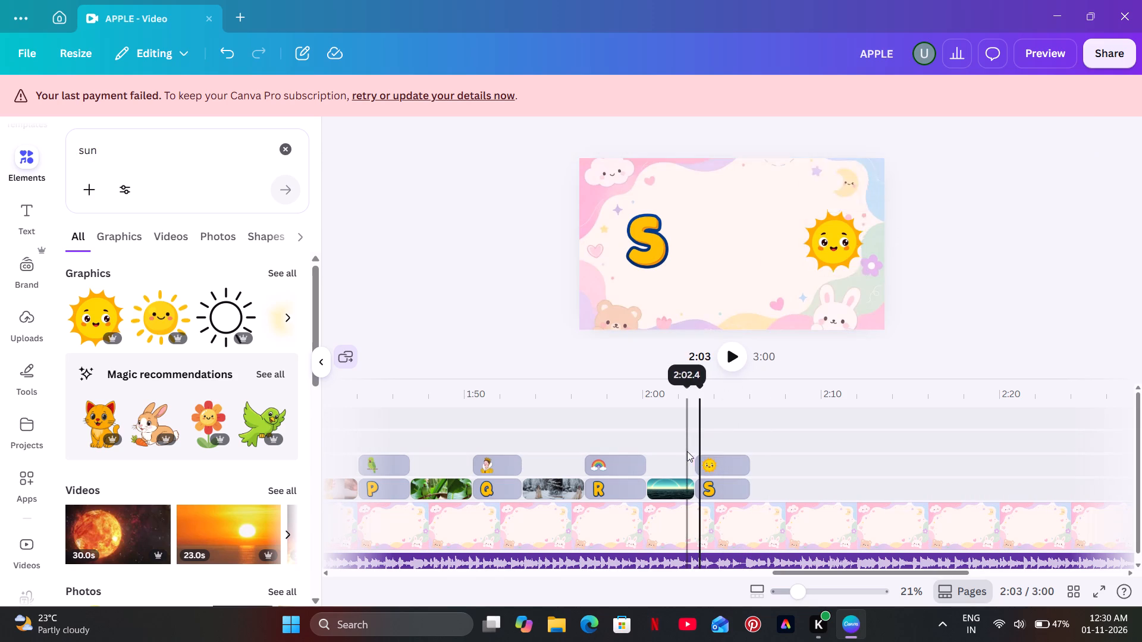
Place the 23-second sunset-over-sea video directly after the S clip on the timeline and trim it to 5.4 seconds.
click(728, 353)
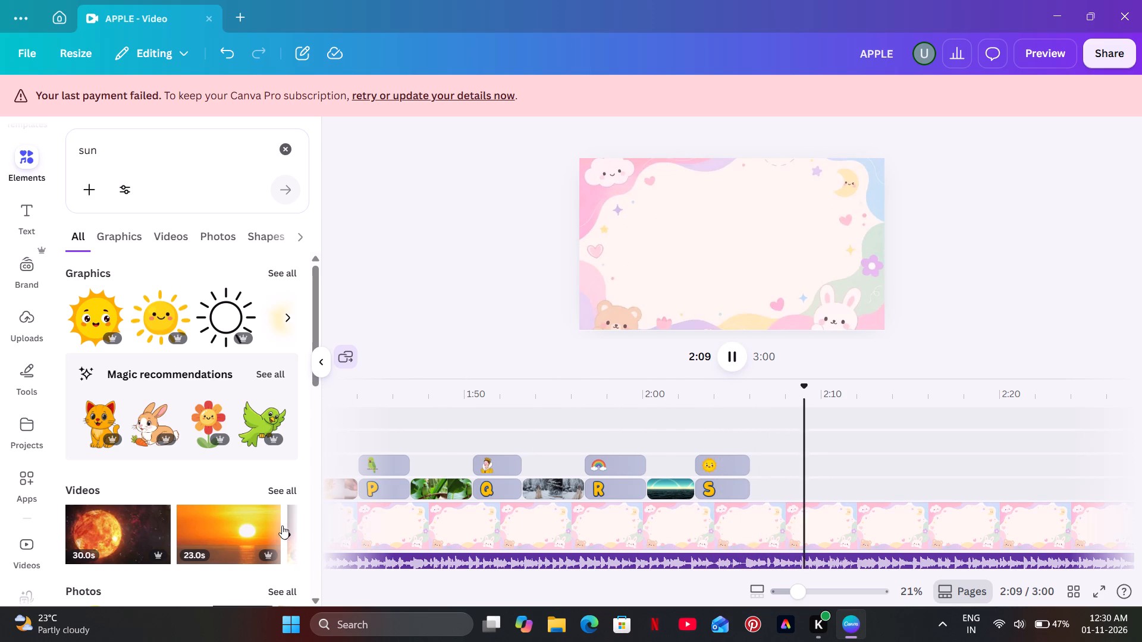
drag(256, 528, 274, 529)
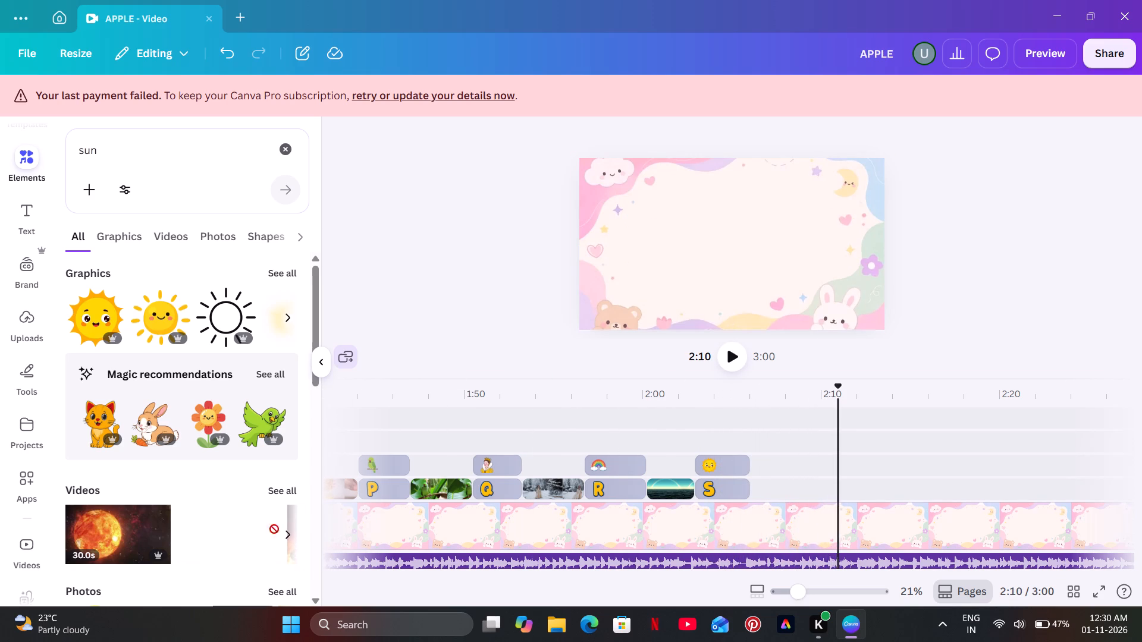
drag(274, 529, 823, 480)
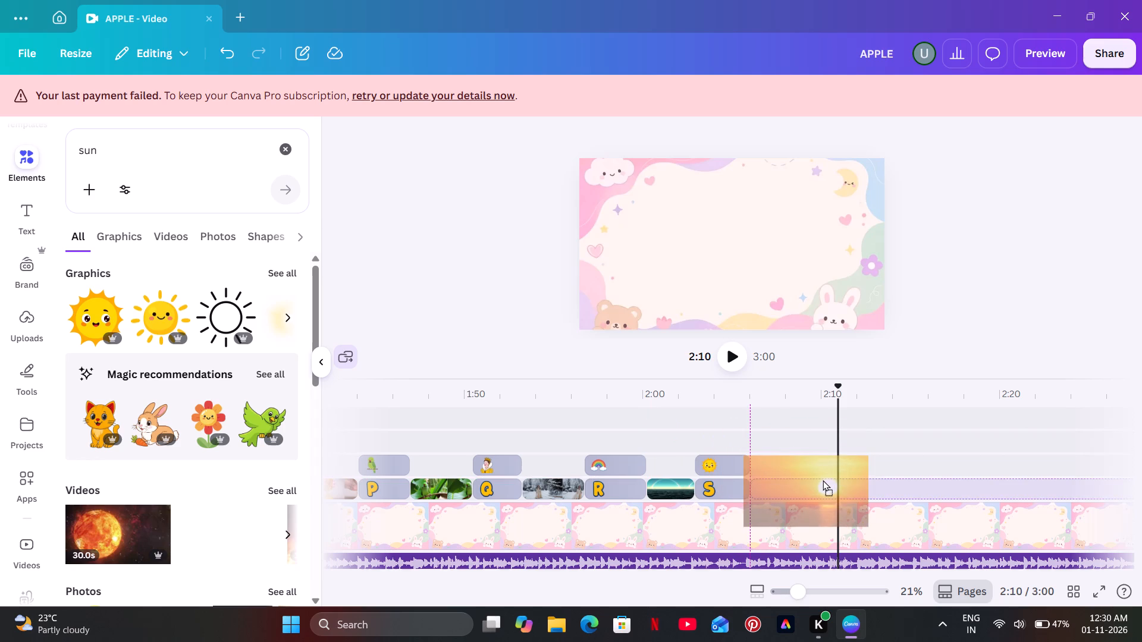
drag(823, 480, 826, 480)
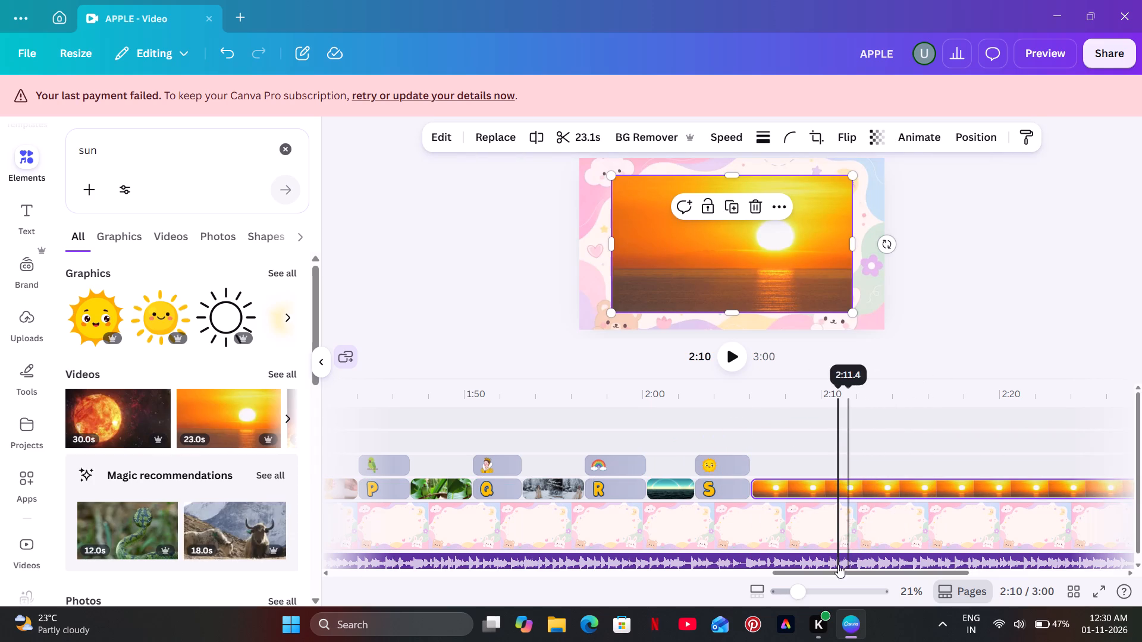
drag(834, 574, 880, 563)
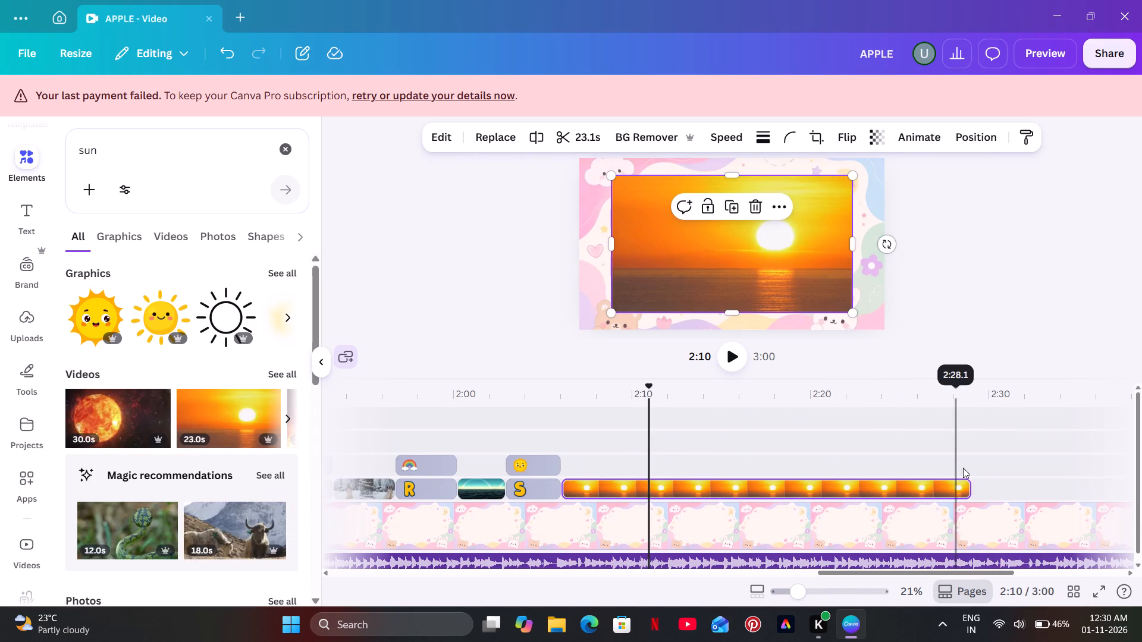
drag(964, 485, 678, 545)
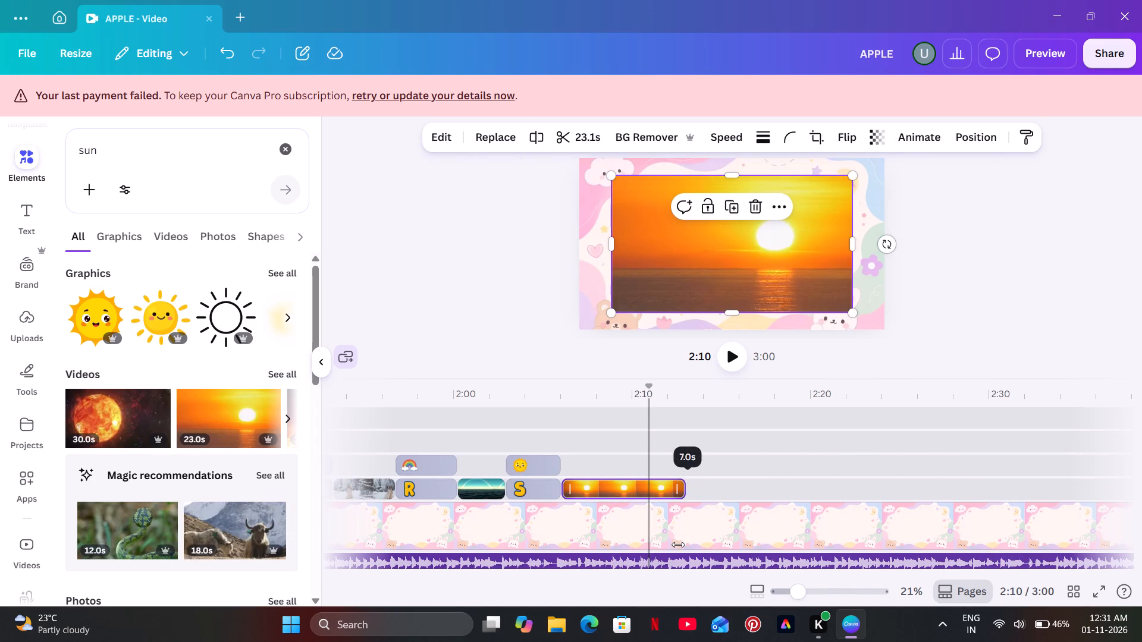
drag(678, 545, 650, 549)
Enlarge the sunset video so that it covers the whole page.
drag(846, 311, 856, 316)
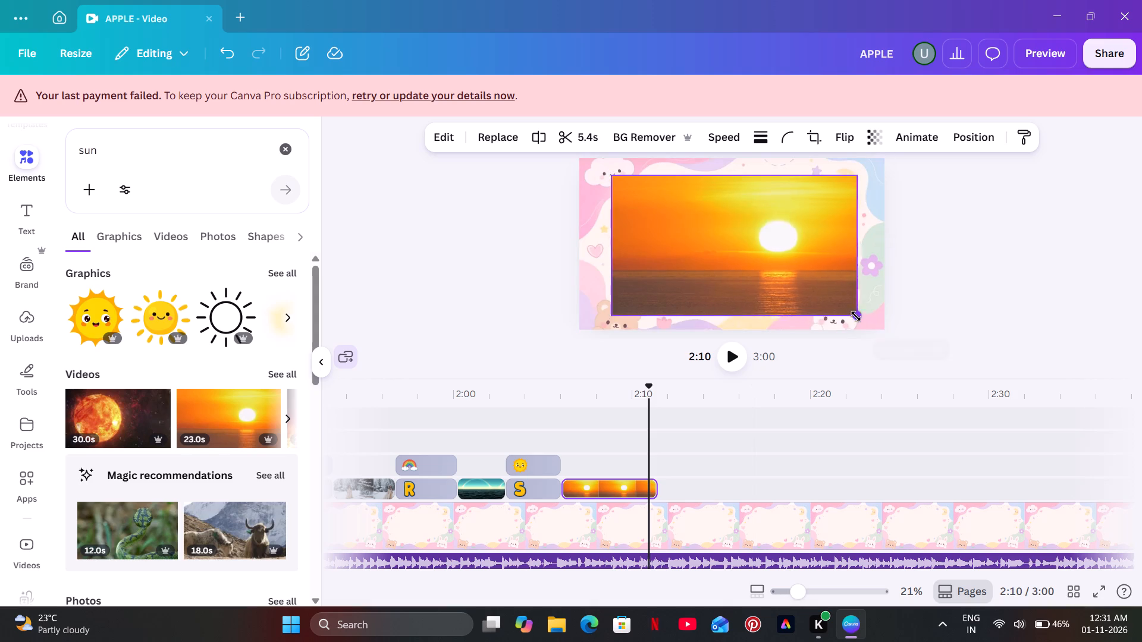
drag(856, 316, 886, 341)
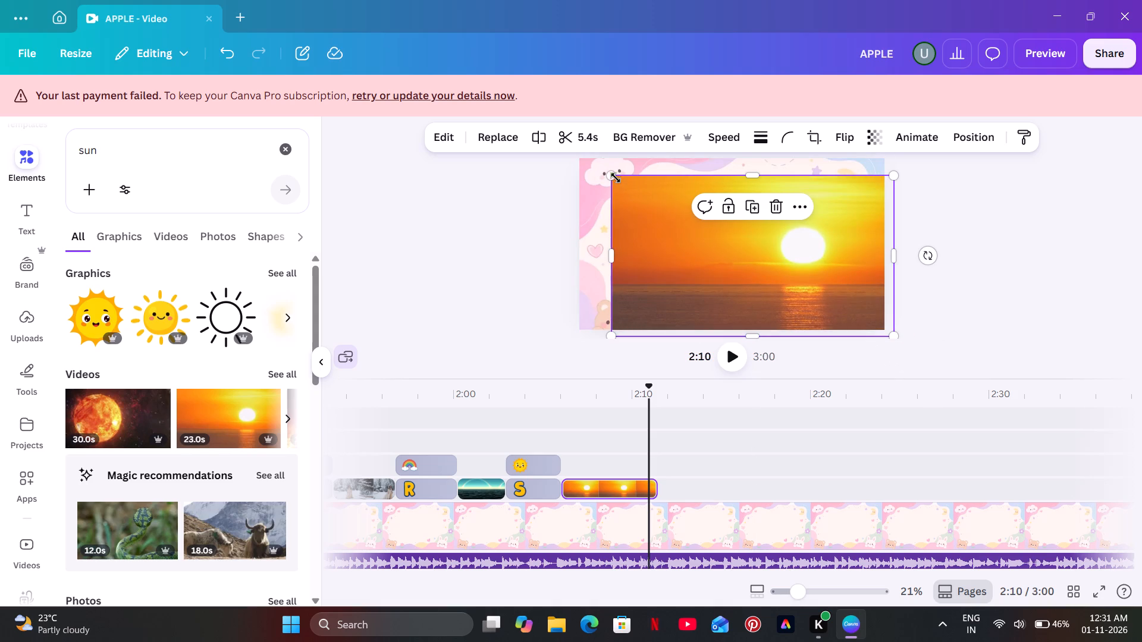
drag(610, 176, 570, 161)
click(539, 234)
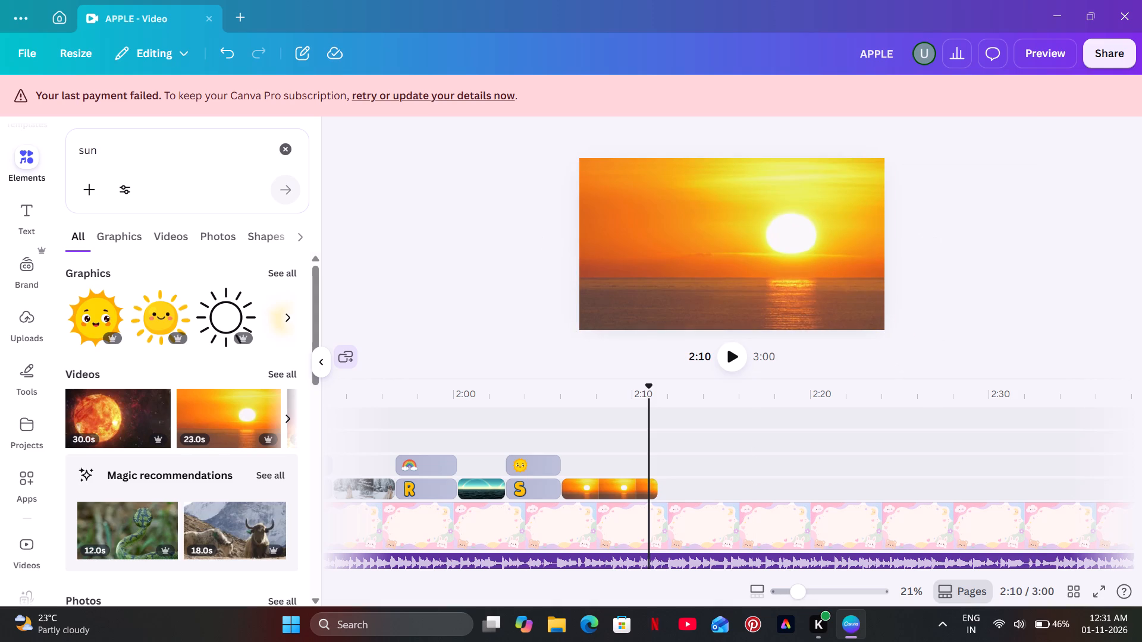
Play back the sunset video against the audio and trim its end to about 2:09 on the timeline.
click(483, 435)
click(726, 348)
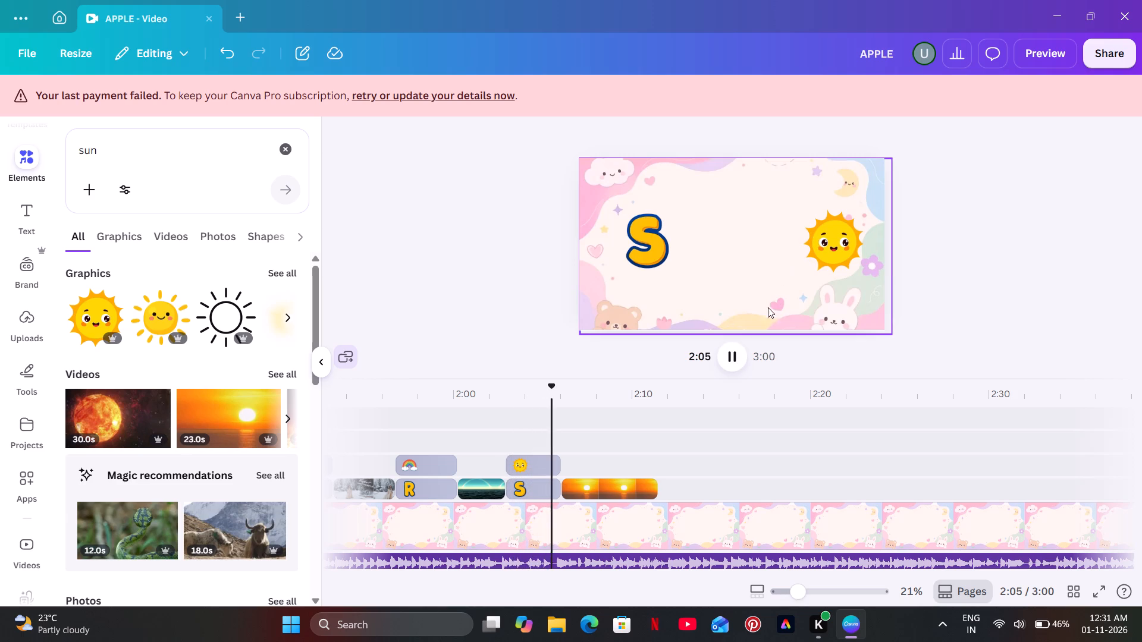
click(735, 353)
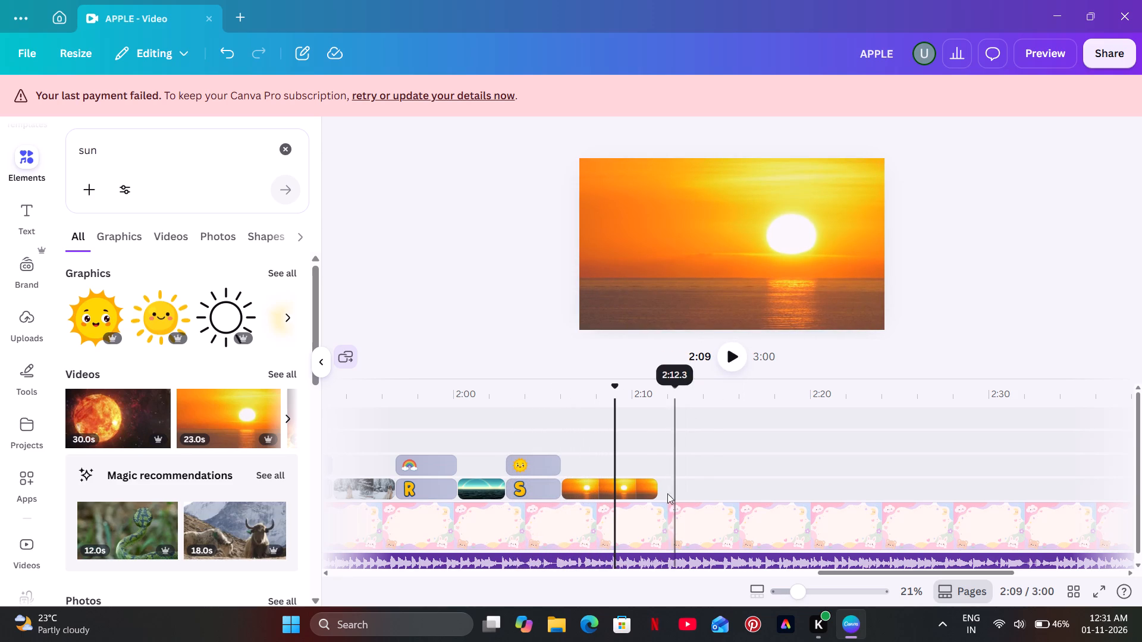
drag(648, 492, 611, 492)
Select the S and the sun graphic together and apply the Tumble animation to both.
click(548, 452)
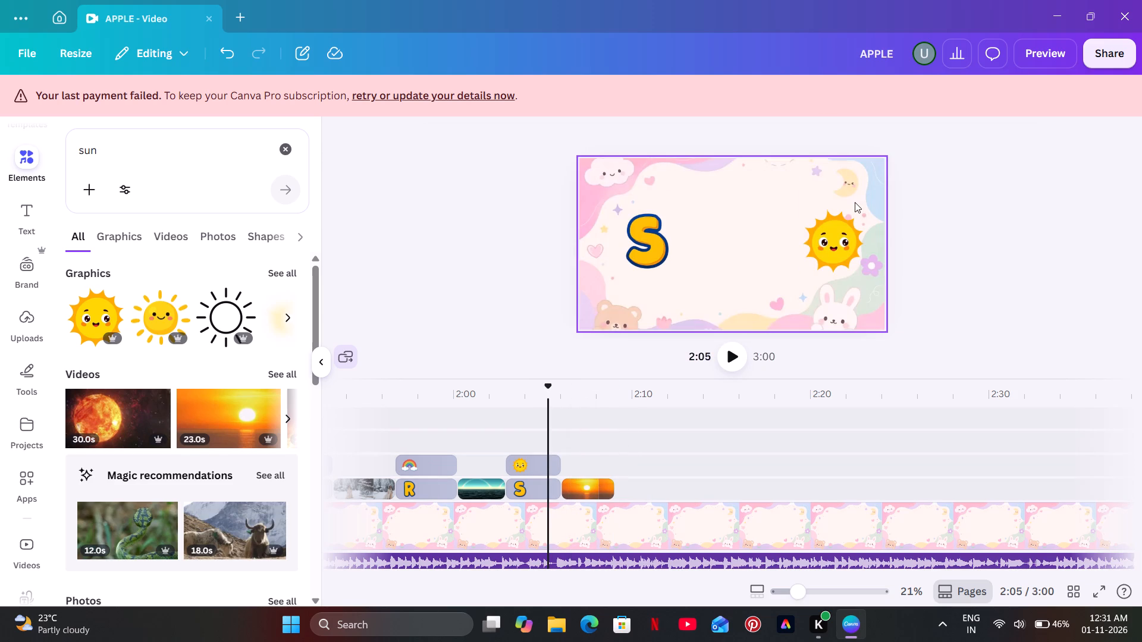
drag(857, 205, 610, 261)
click(804, 120)
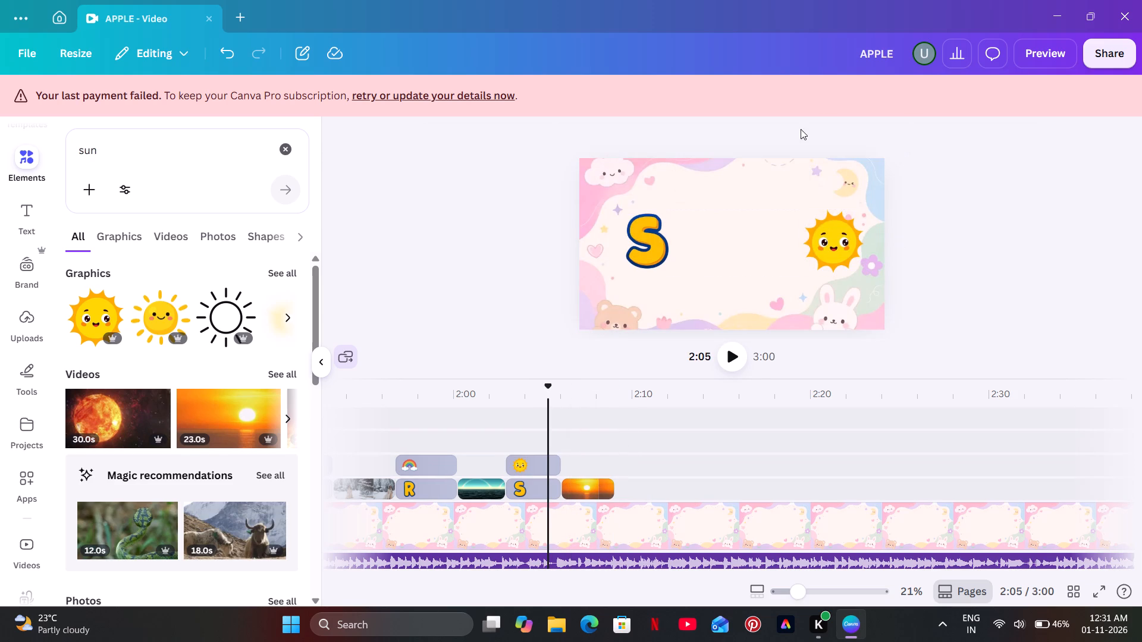
drag(842, 172, 633, 262)
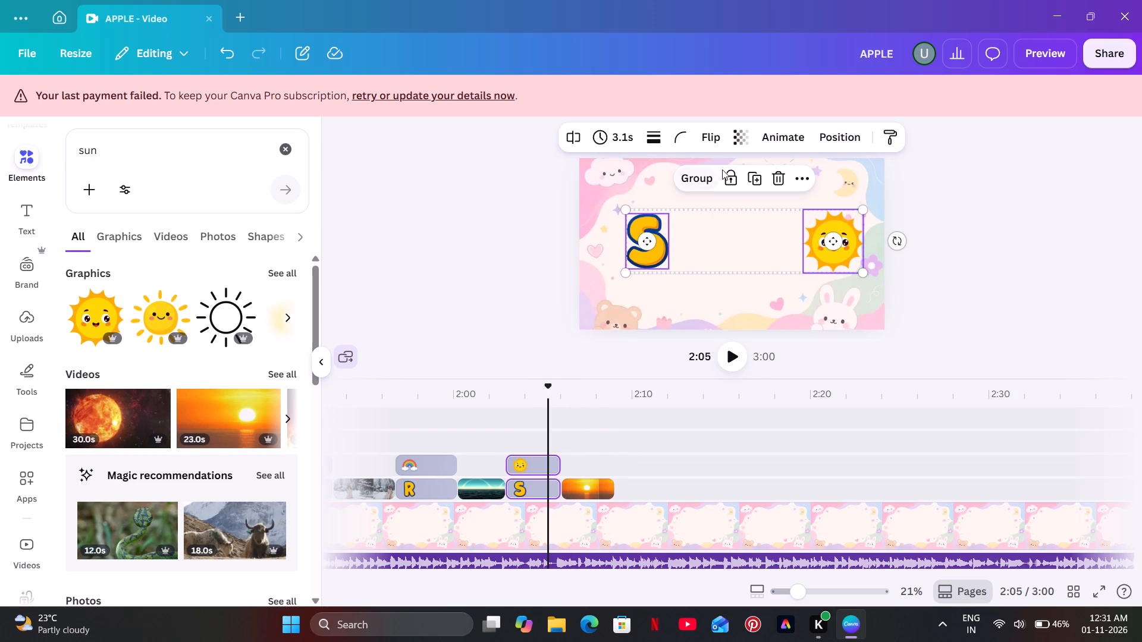
click(781, 136)
scroll(282, 401, down, 3)
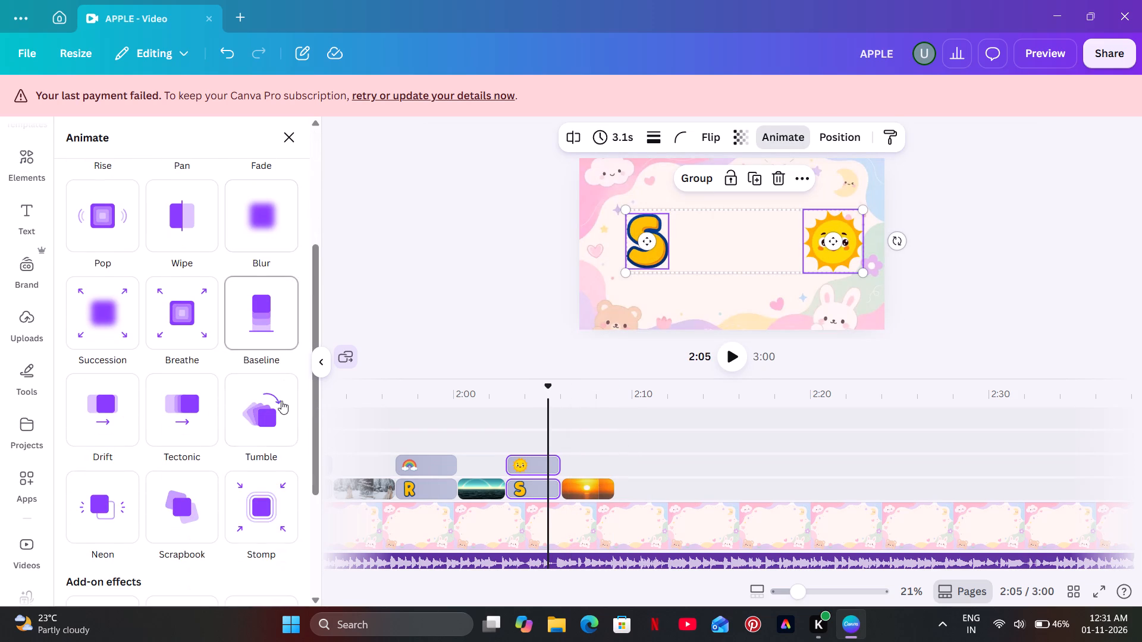
click(277, 423)
Add the Pulse effect to the S and sun, lower its intensity to the minimum, and play back the section.
scroll(277, 424, down, 4)
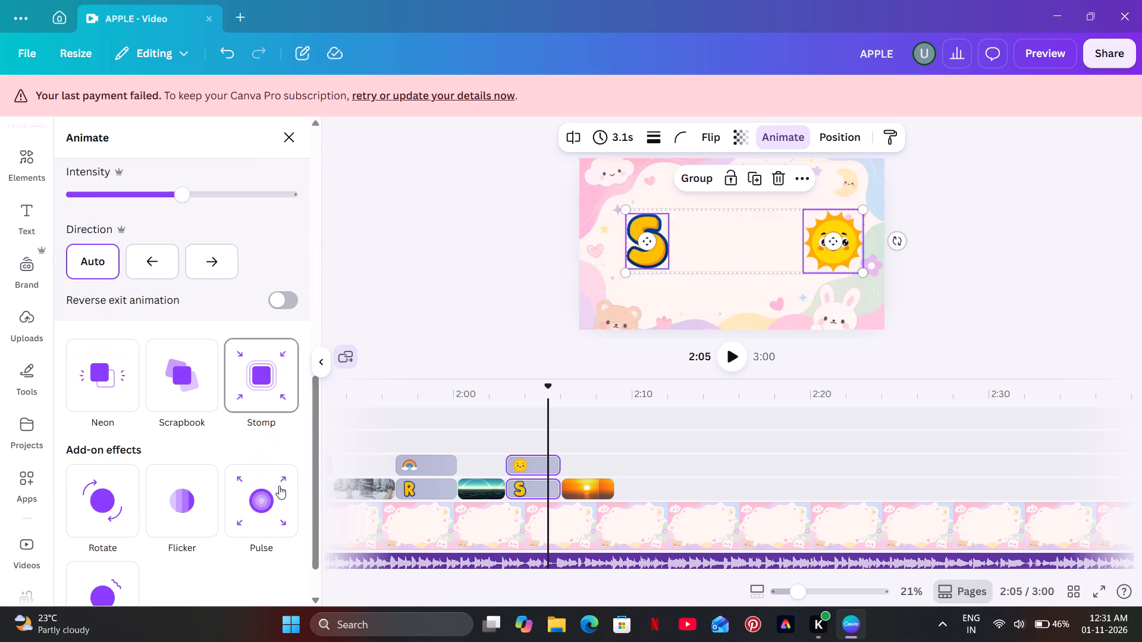
click(279, 491)
scroll(280, 483, down, 3)
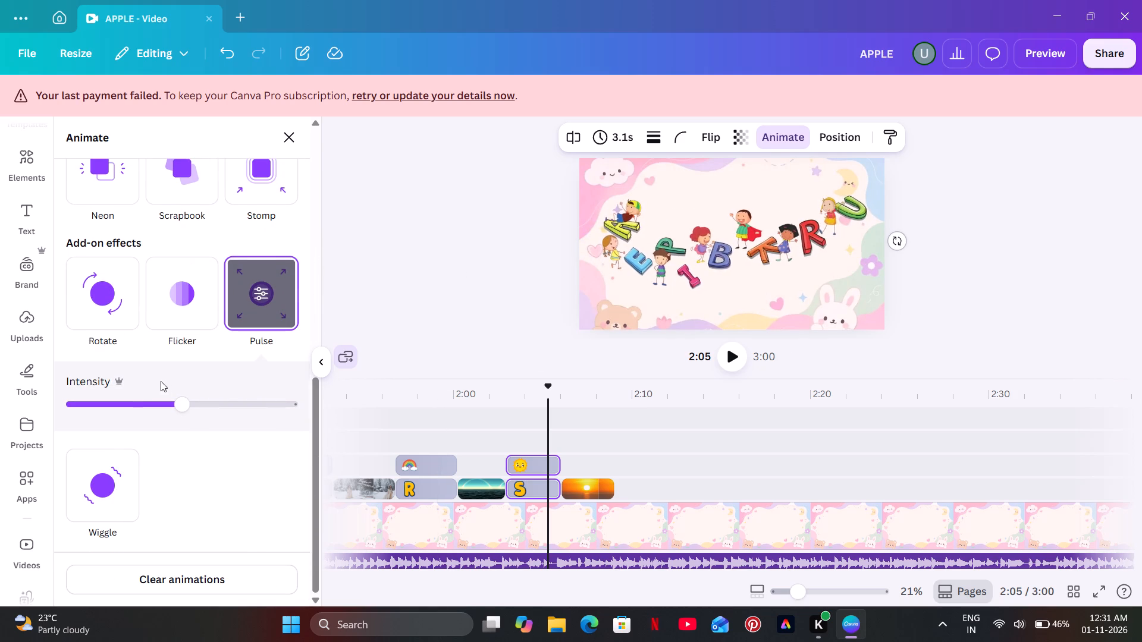
drag(177, 414, 70, 432)
click(419, 236)
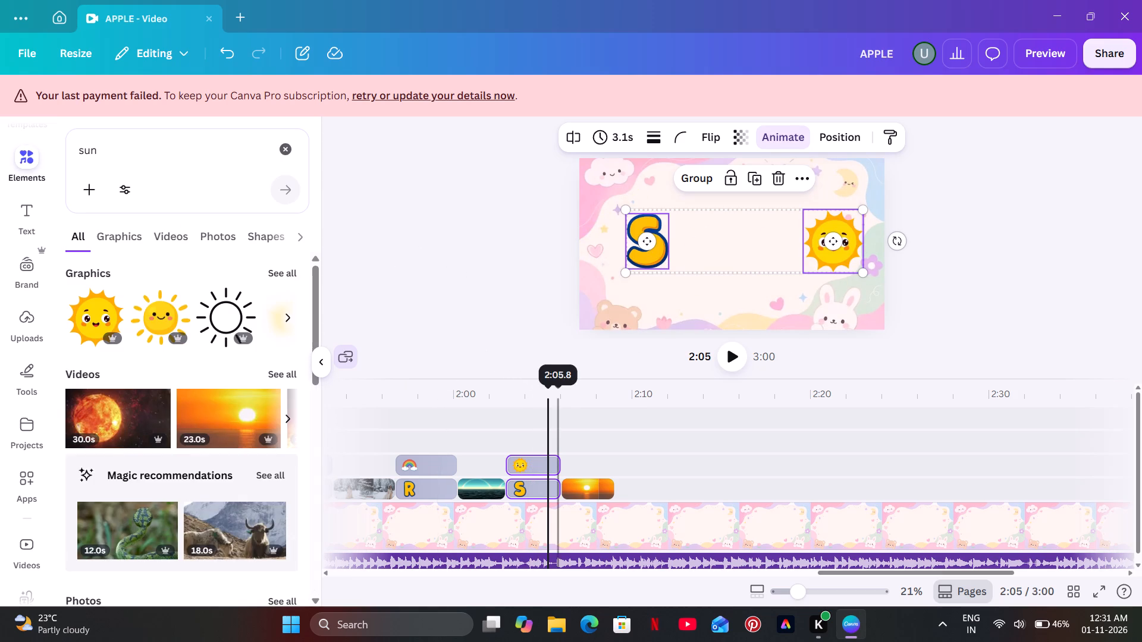
click(734, 354)
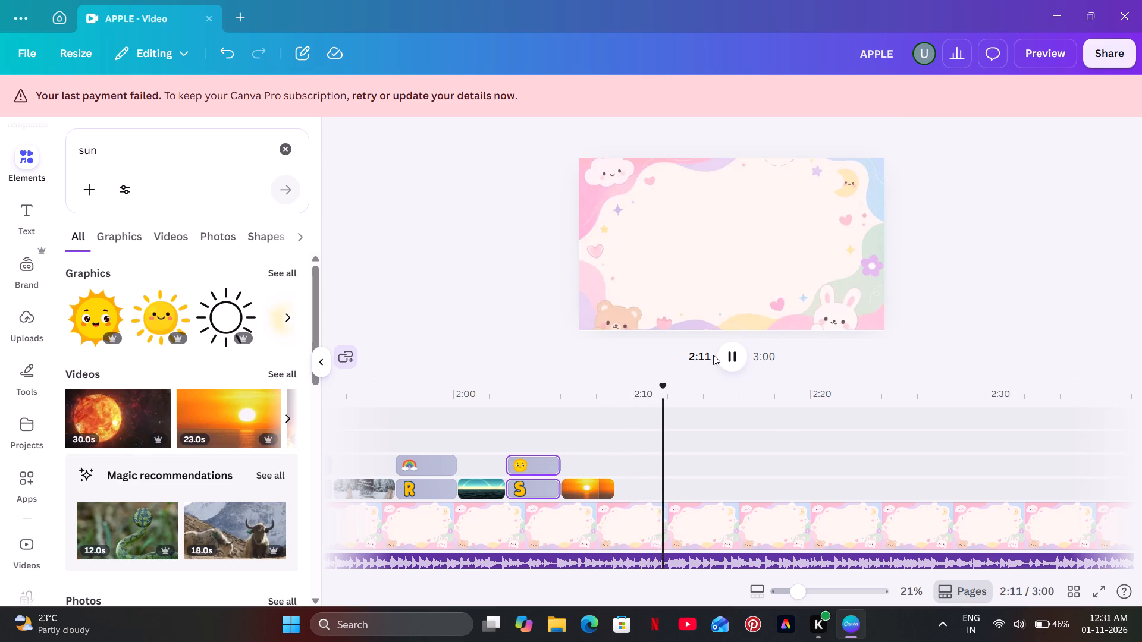
click(734, 355)
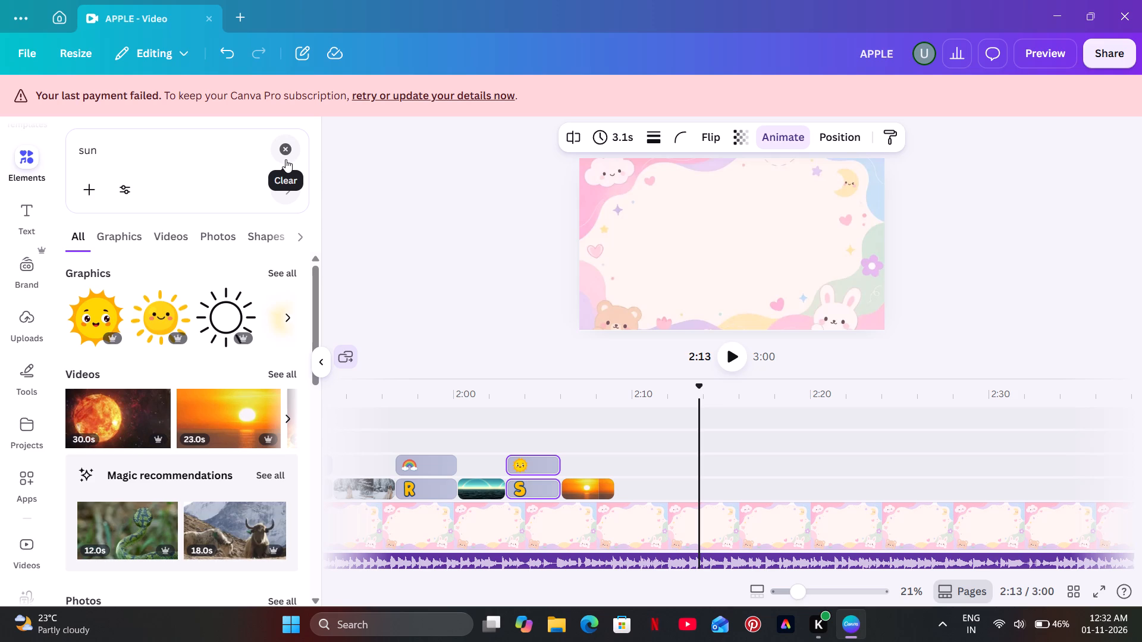
Add the T from the set:nAGYeyAANi8 letter set directly after the sunset clip on the timeline and check it against the audio.
click(285, 159)
click(197, 295)
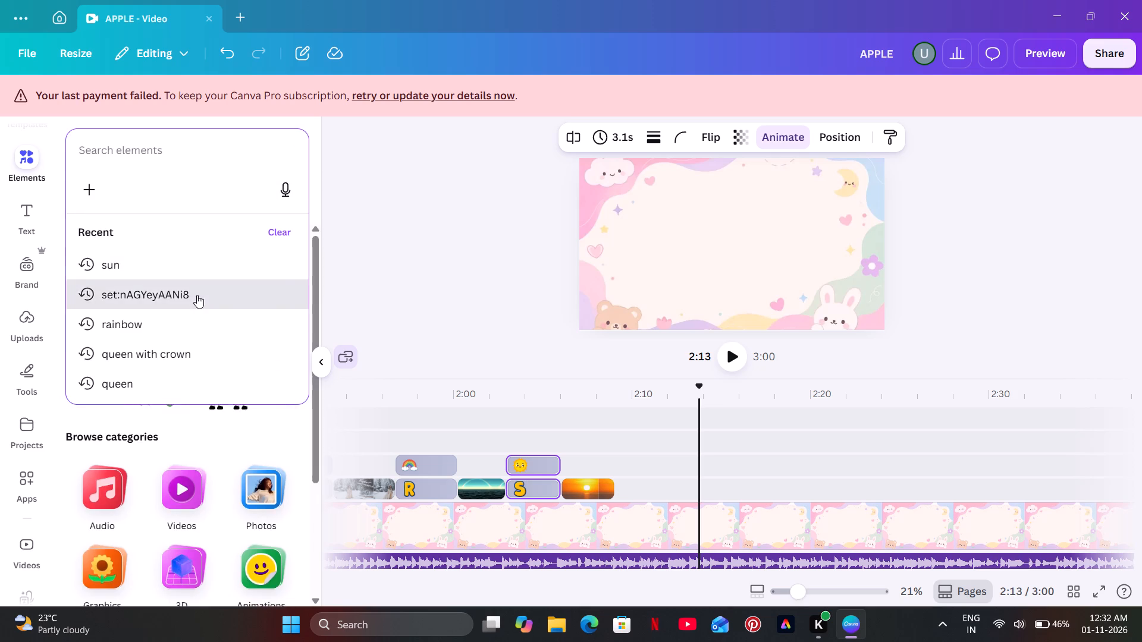
scroll(178, 355, down, 2)
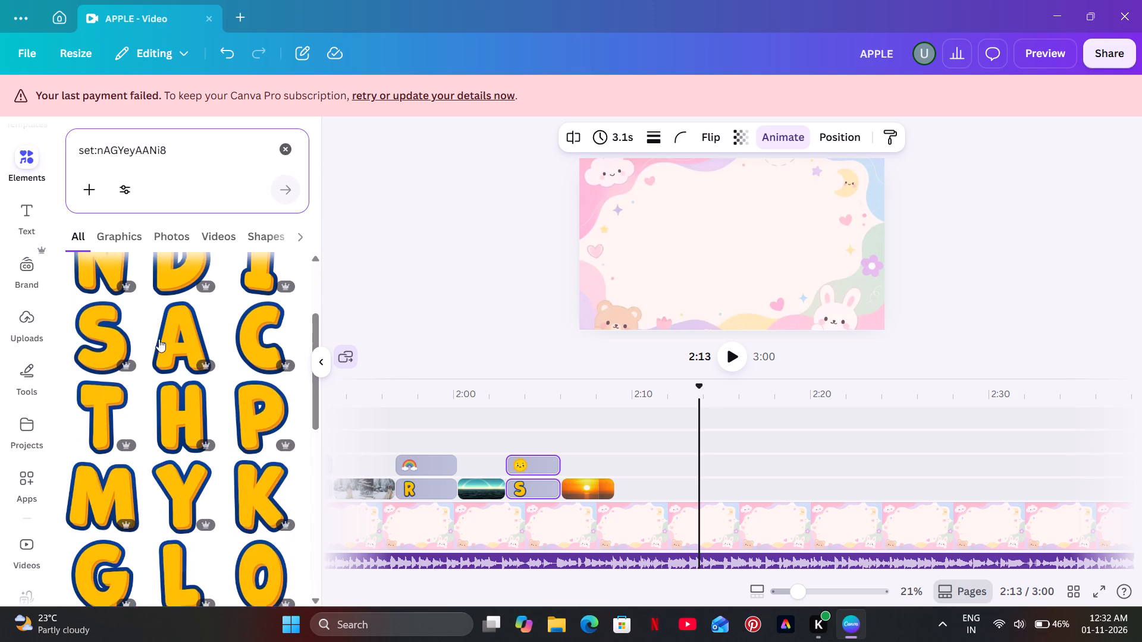
drag(98, 410, 586, 458)
drag(649, 460, 667, 461)
drag(587, 432, 664, 482)
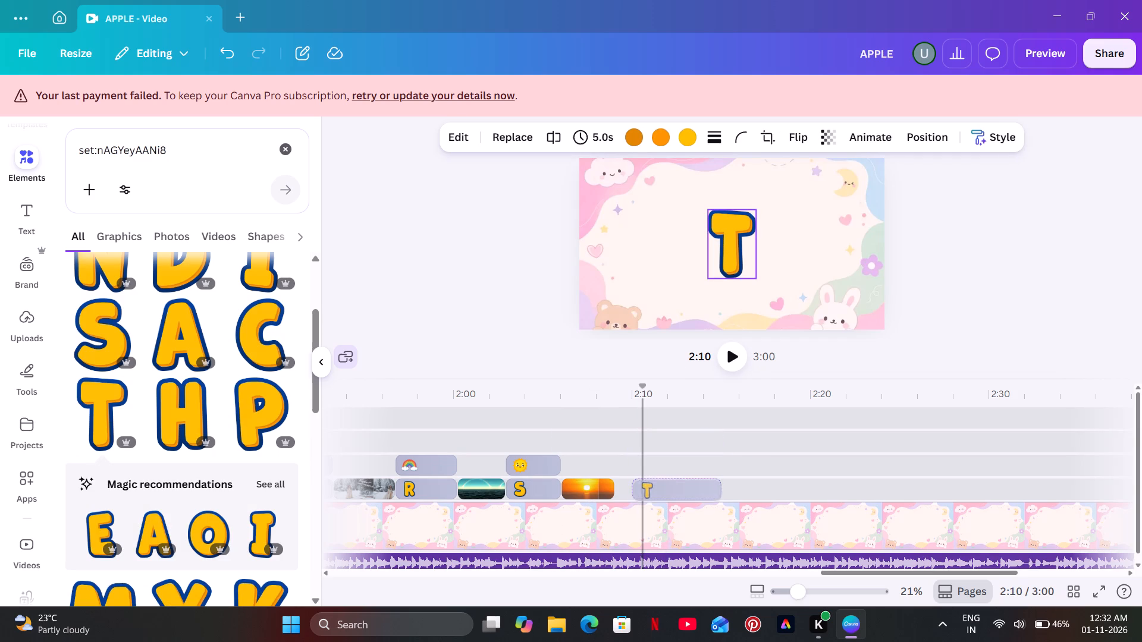
drag(664, 482, 651, 480)
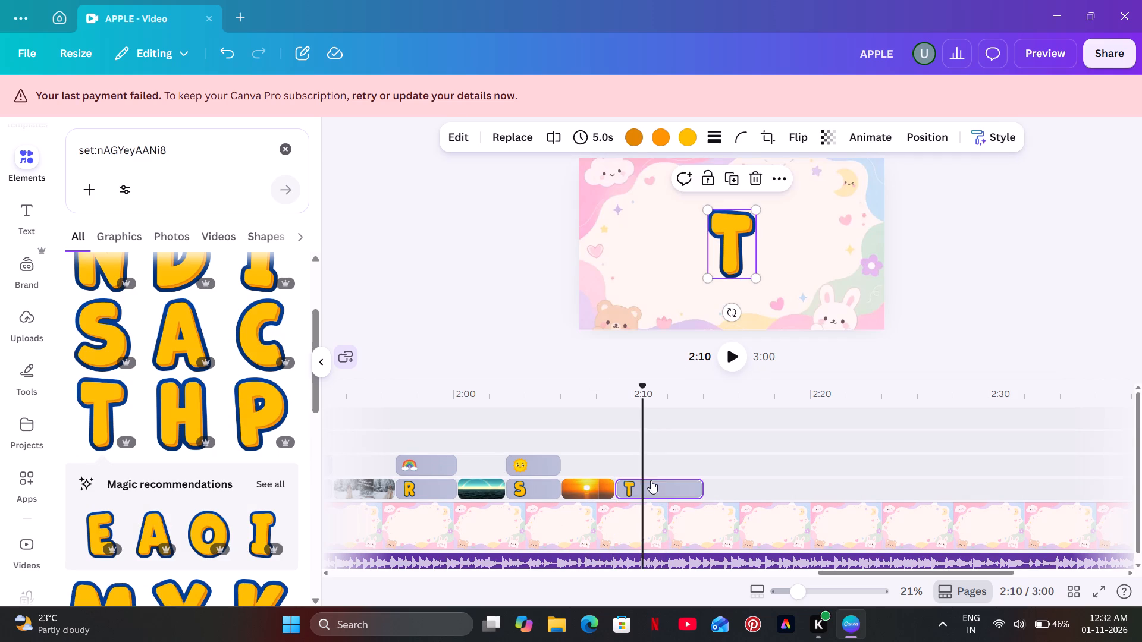
click(614, 462)
click(719, 356)
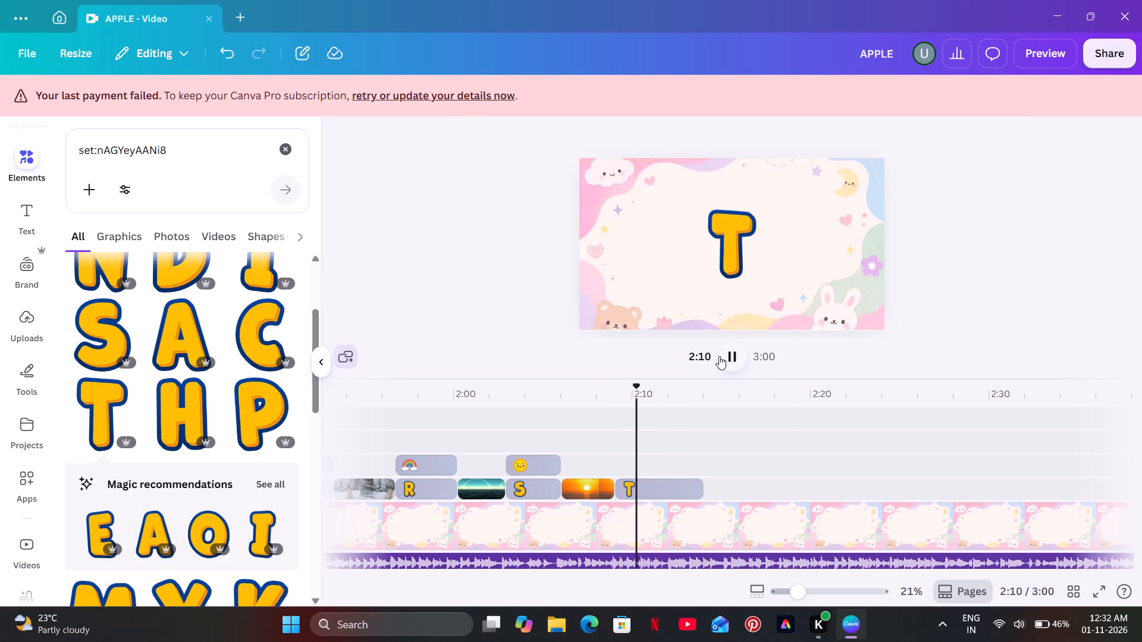
click(719, 356)
Shrink the T slightly and position it on the left side of the page.
click(735, 237)
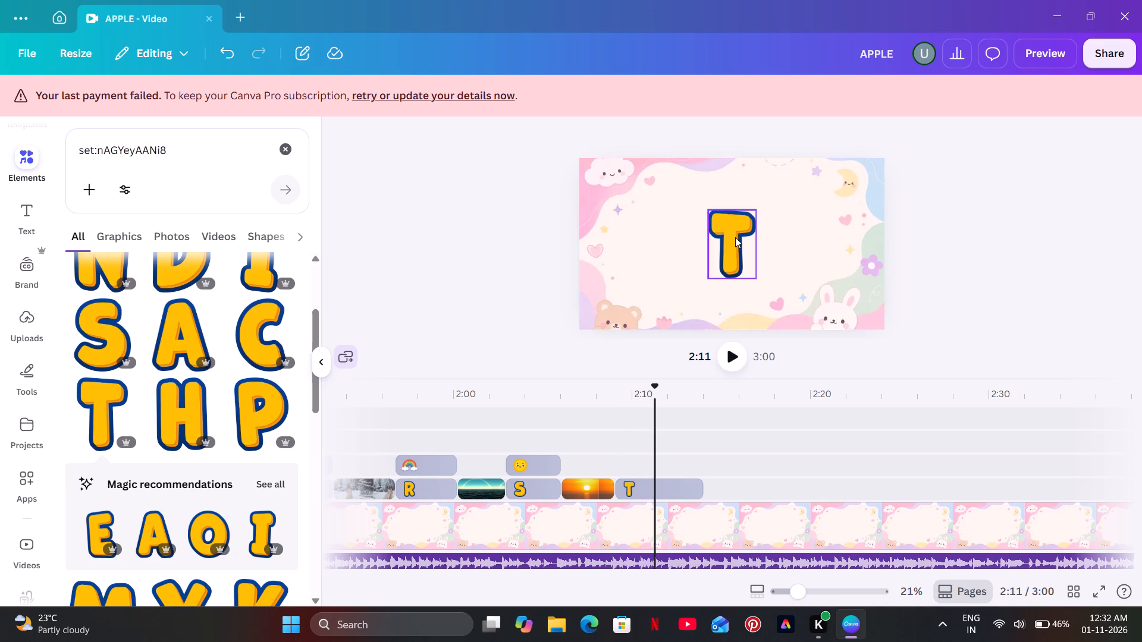
click(730, 225)
click(760, 284)
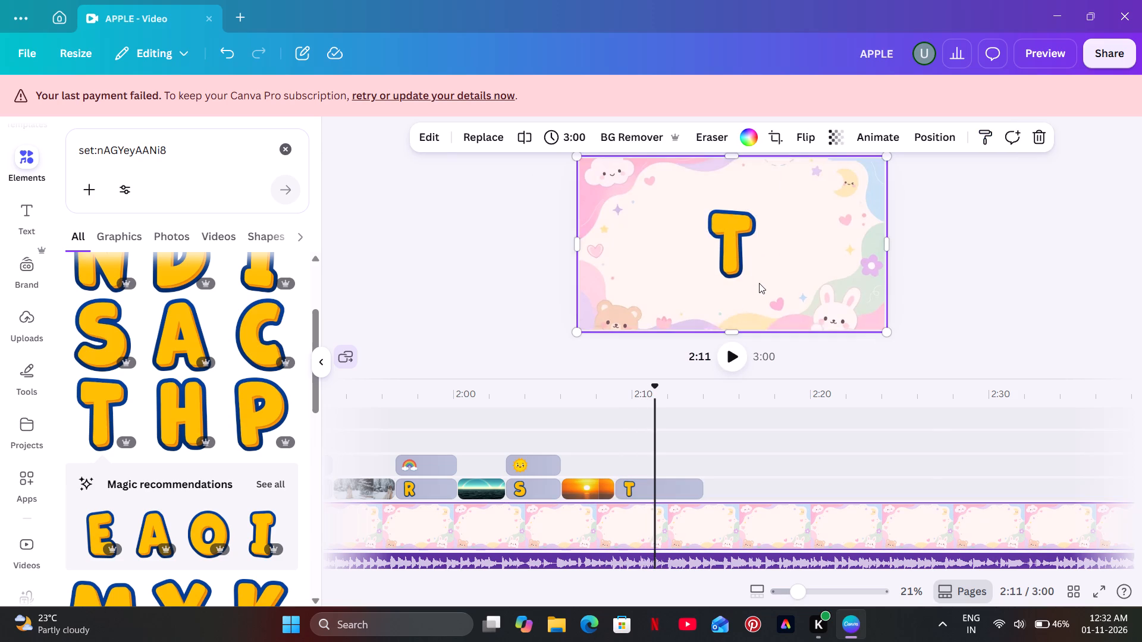
click(745, 267)
drag(755, 279, 750, 272)
drag(730, 249, 716, 249)
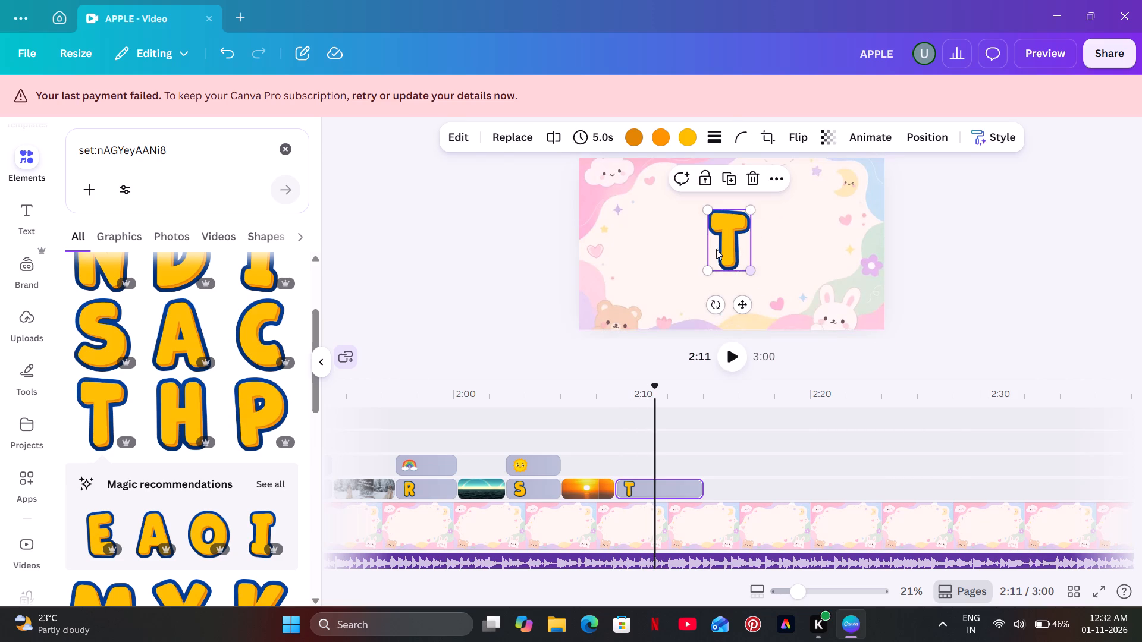
drag(716, 249, 652, 250)
click(652, 250)
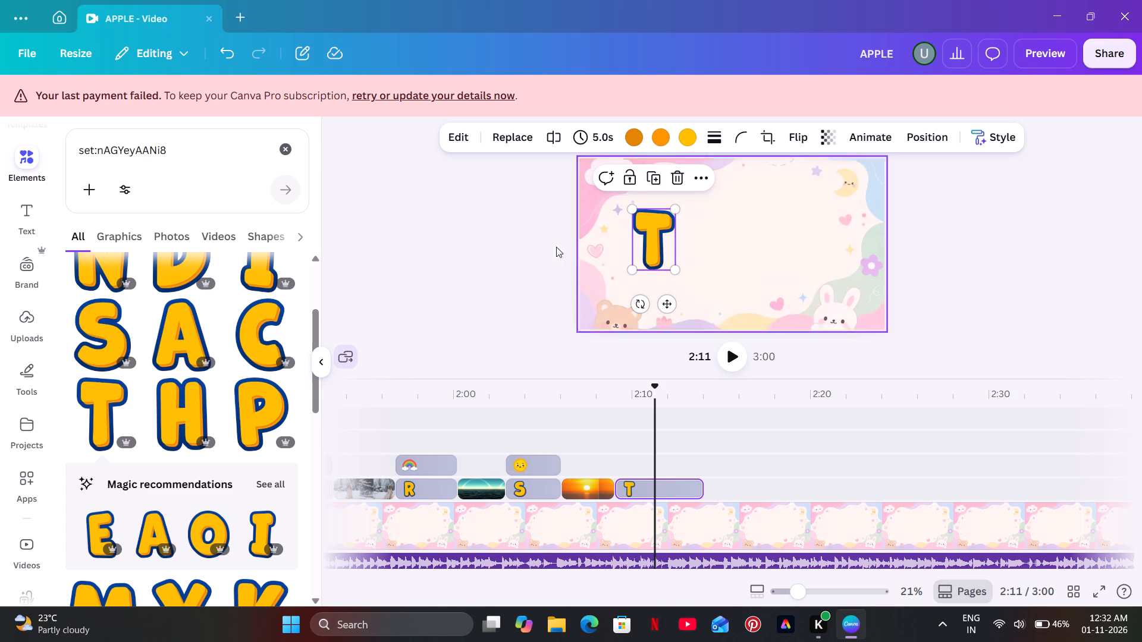
Search the elements for "train" and add the steam train graphic with orange carriages to the page.
click(294, 156)
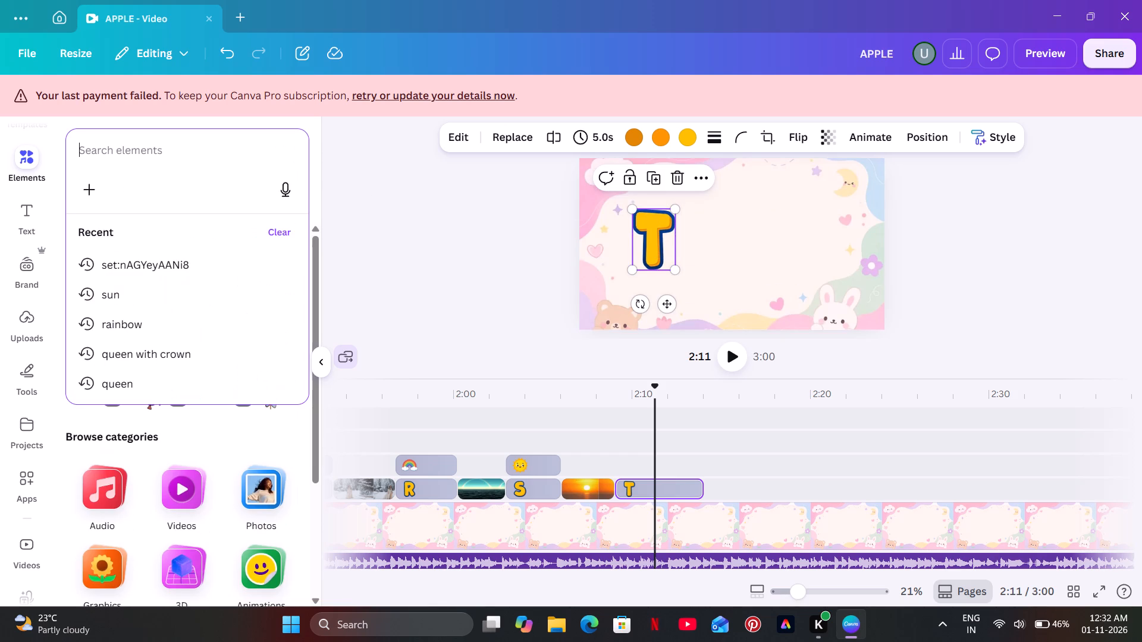
text(tr)
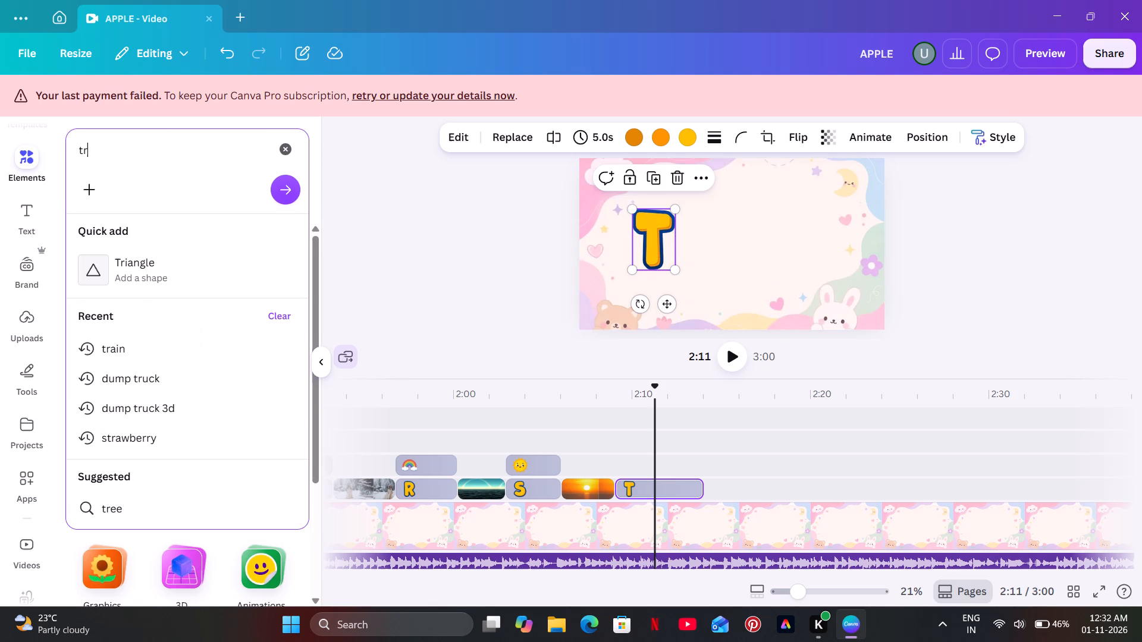
text(ai)
key(n)
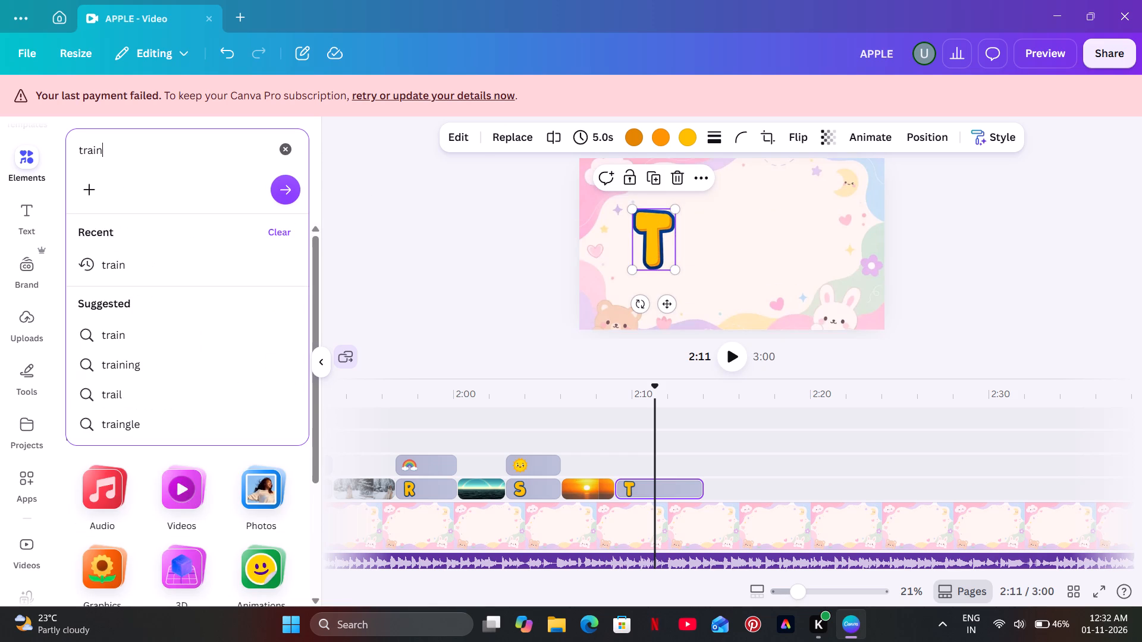
key(Return)
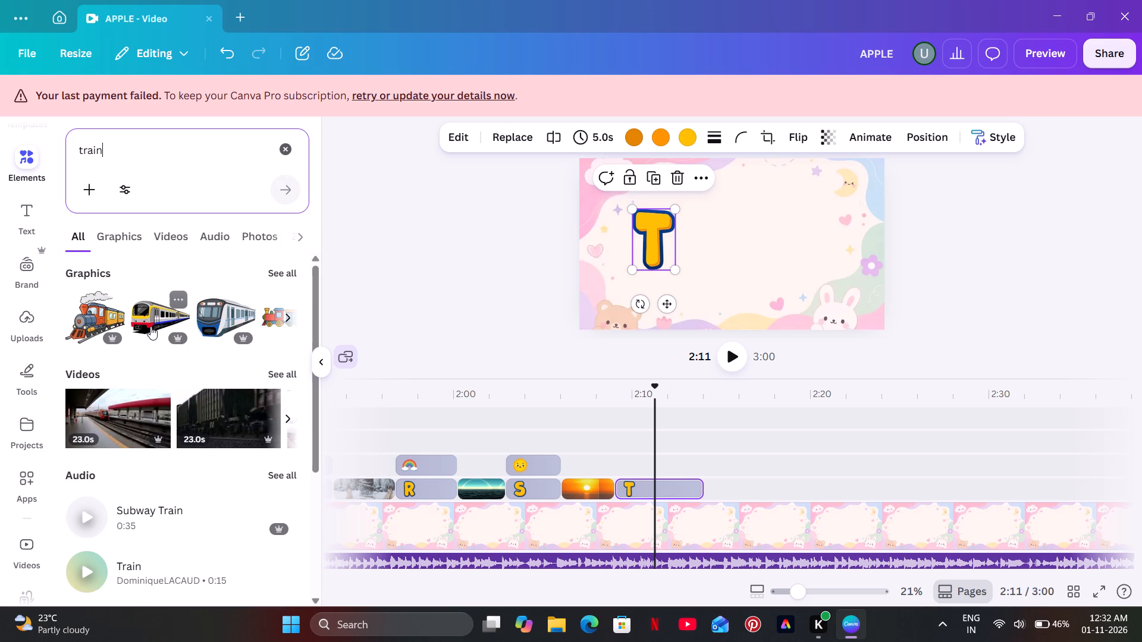
click(95, 316)
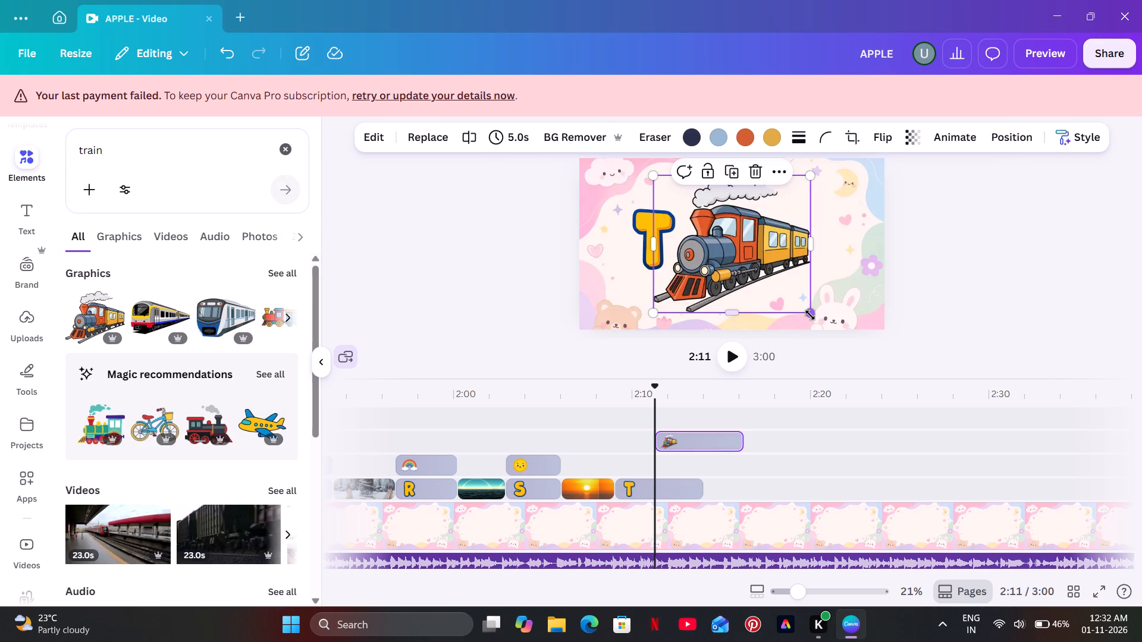
Shrink the train graphic to about the T's height and position it on the right side of the page, level with the T.
drag(810, 315, 717, 244)
drag(695, 193, 836, 226)
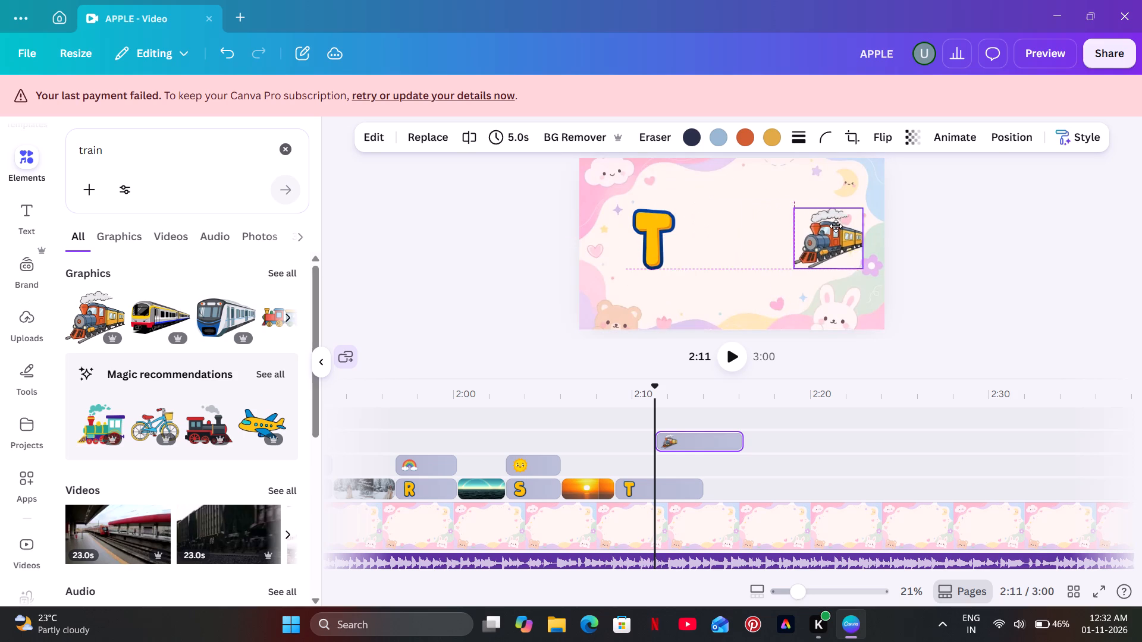
drag(836, 226, 841, 225)
click(760, 251)
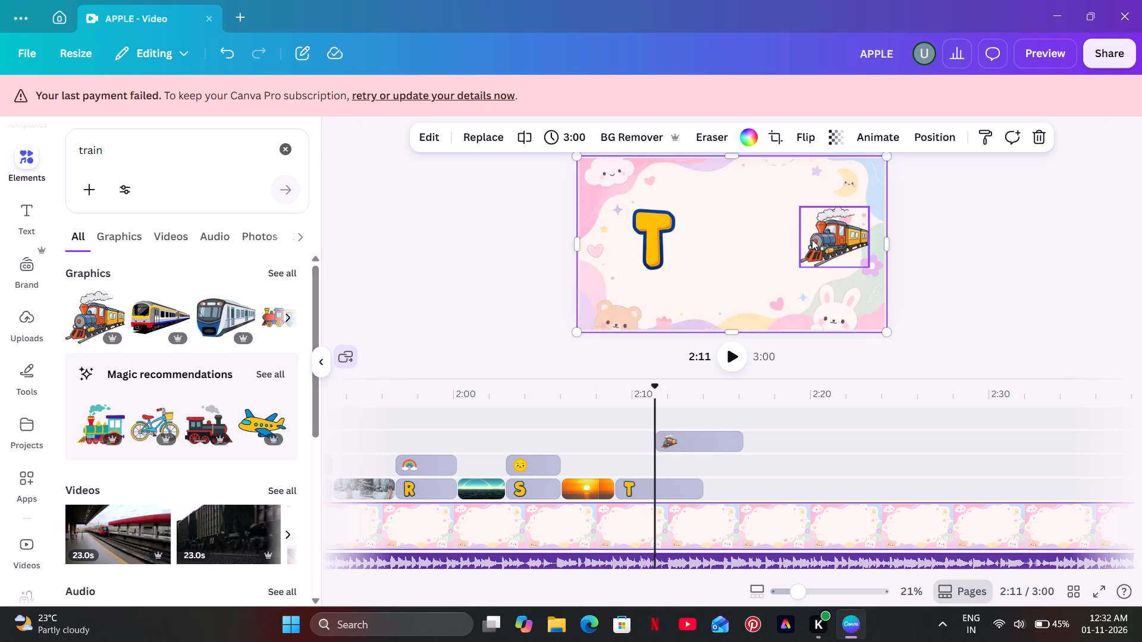
Move the train clip to the track directly above the T clip, aligning their starts, and trim both clips to 3.0 seconds.
drag(699, 436, 682, 458)
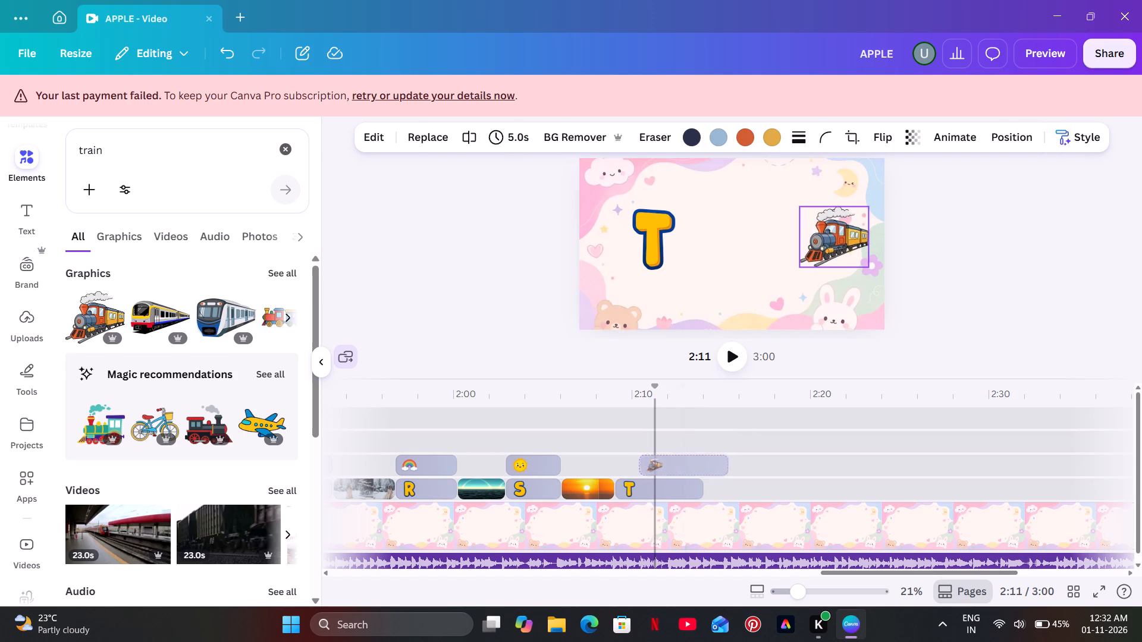
drag(682, 458, 664, 462)
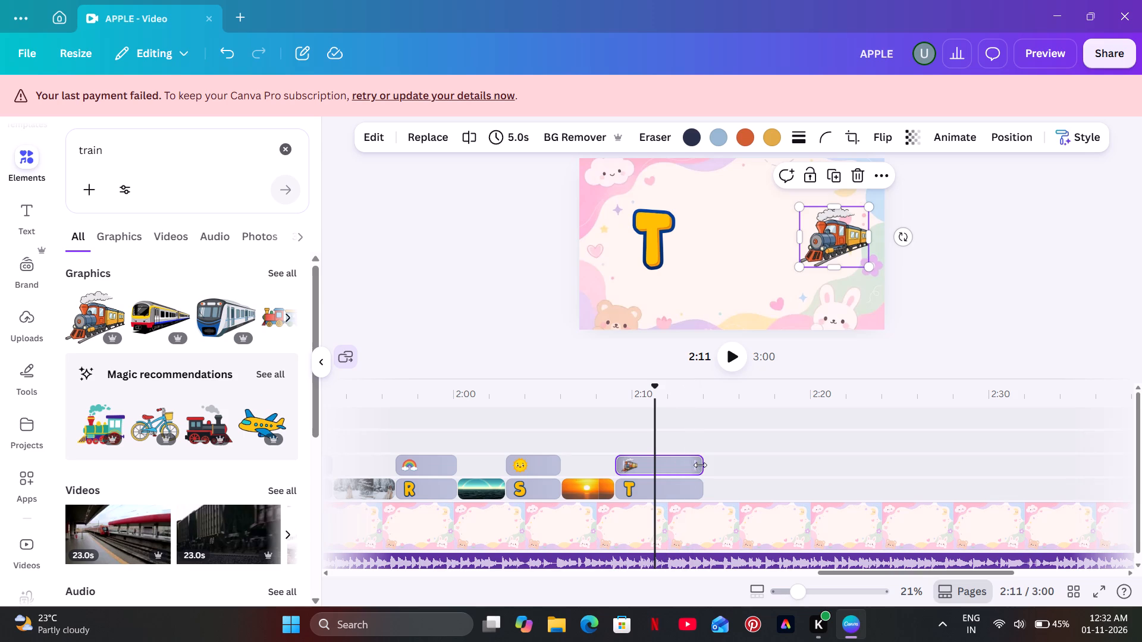
drag(701, 465, 673, 466)
drag(698, 488, 661, 490)
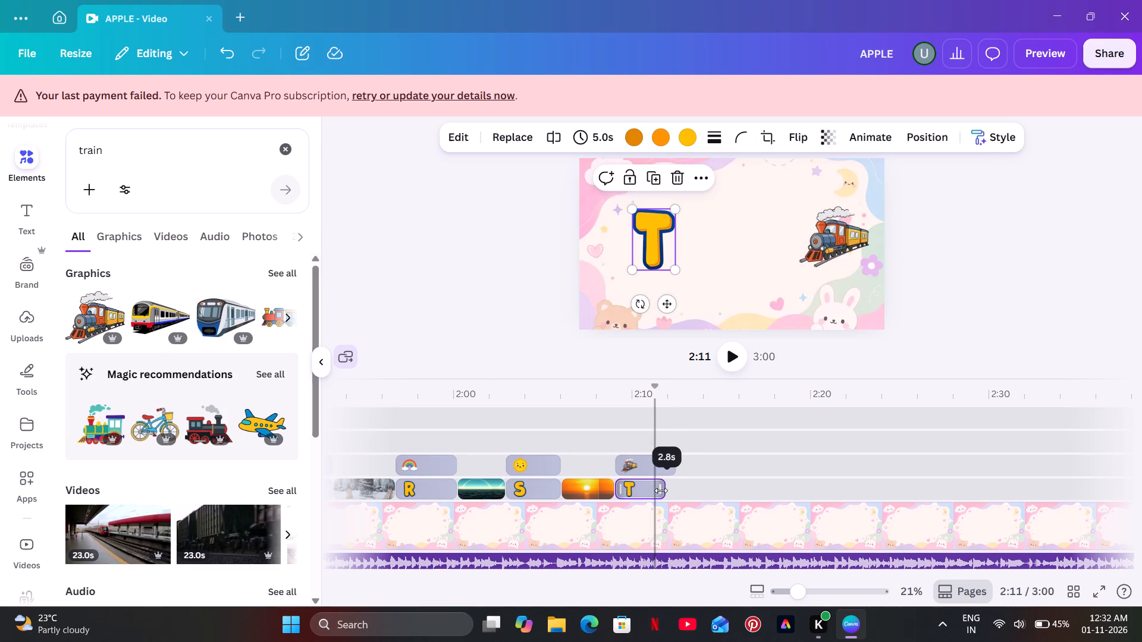
drag(661, 490, 663, 490)
click(669, 470)
click(676, 466)
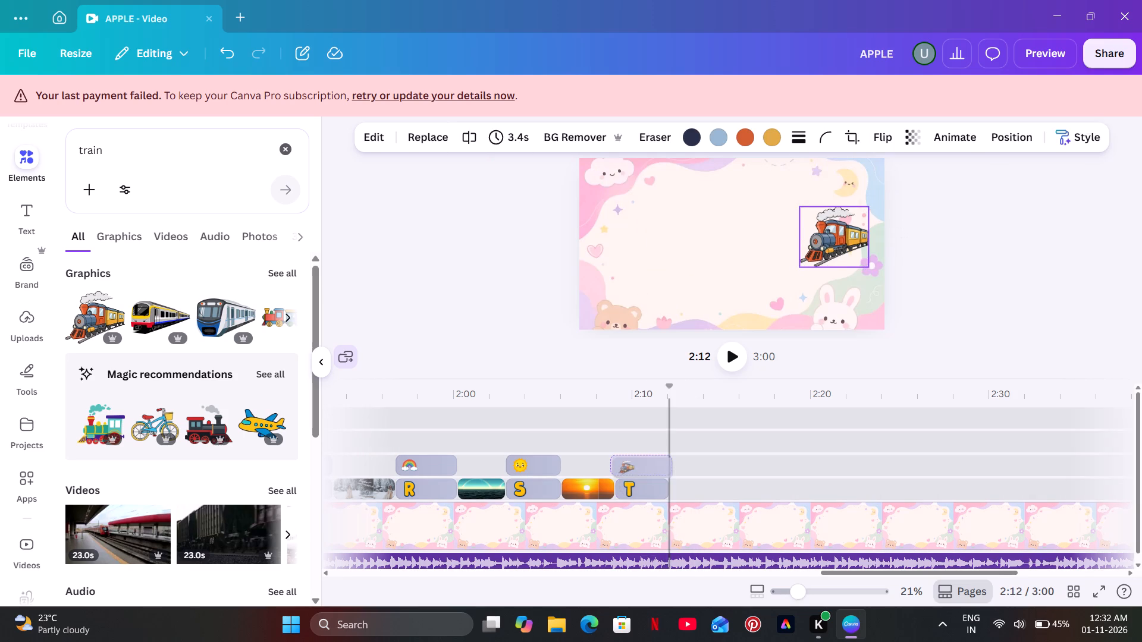
click(672, 465)
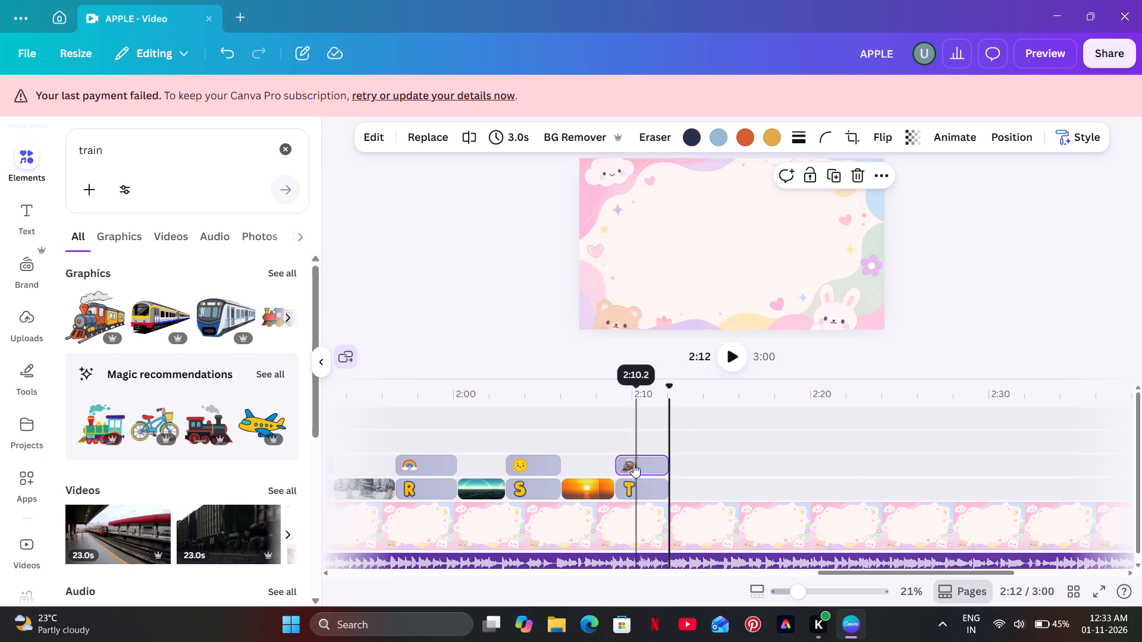
click(618, 464)
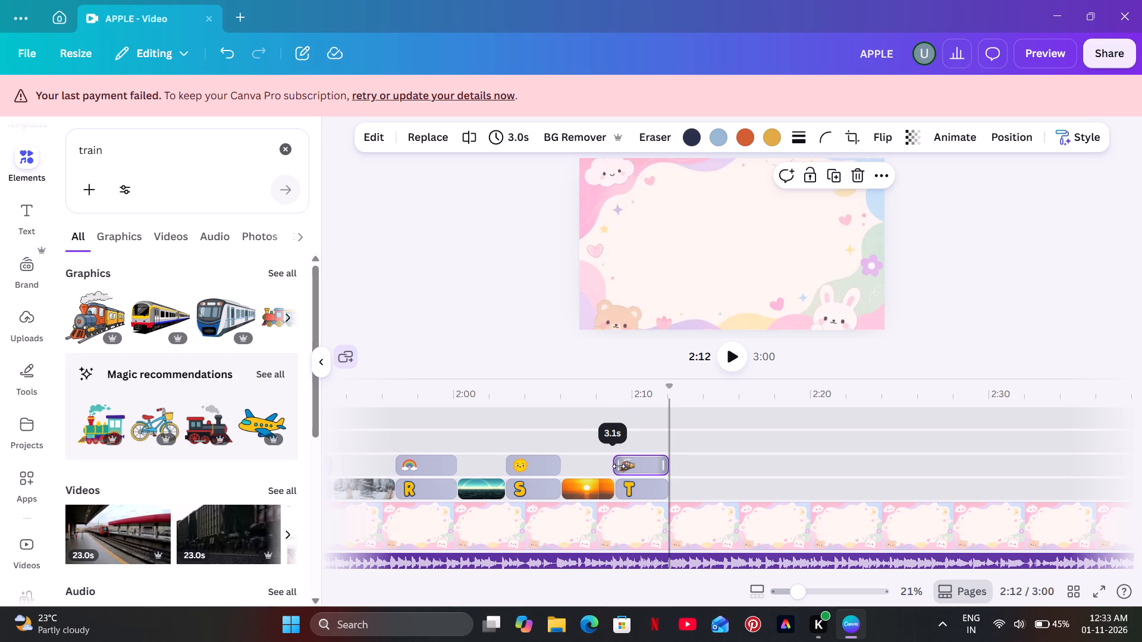
Animate the T and the train graphic together with Tumble plus the Pulse add-on effect at minimum intensity.
click(630, 440)
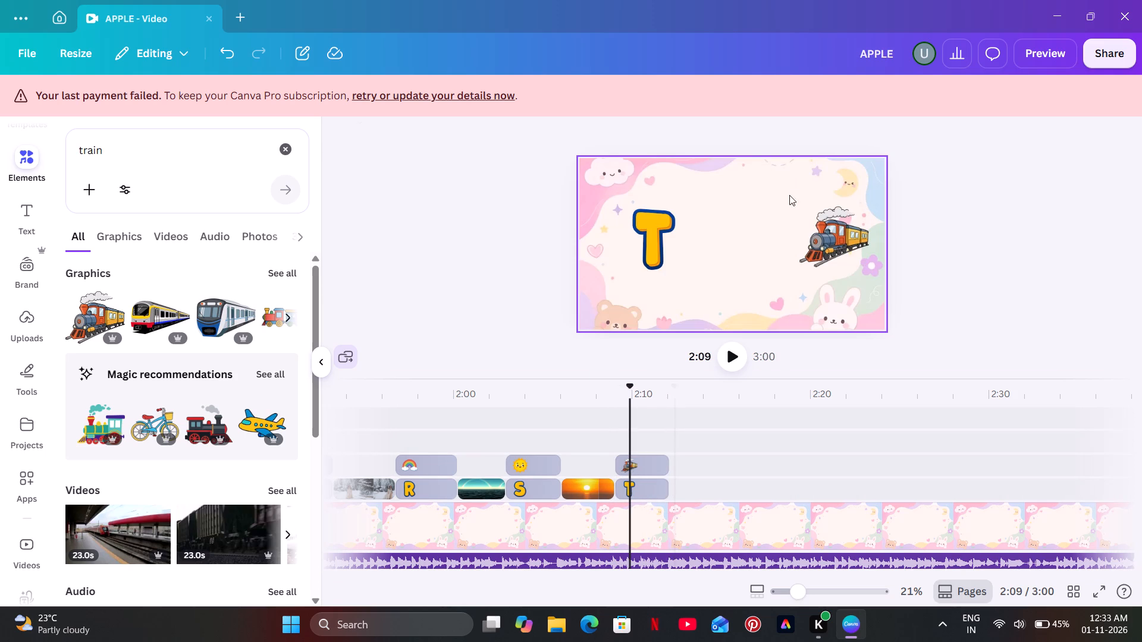
drag(845, 190, 647, 260)
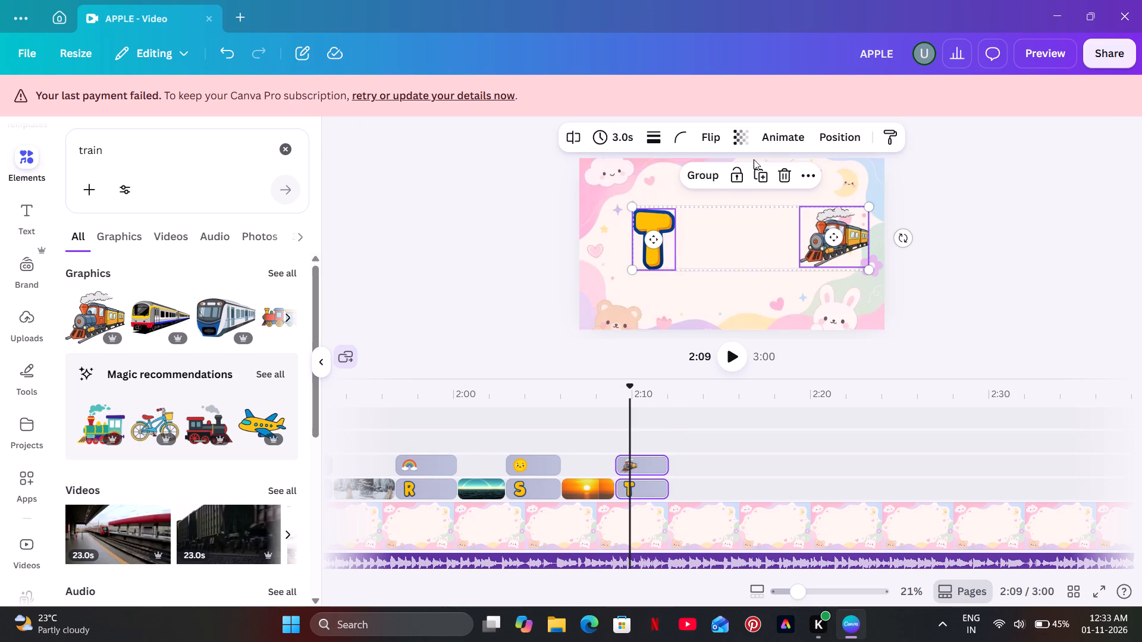
click(777, 135)
scroll(158, 350, down, 4)
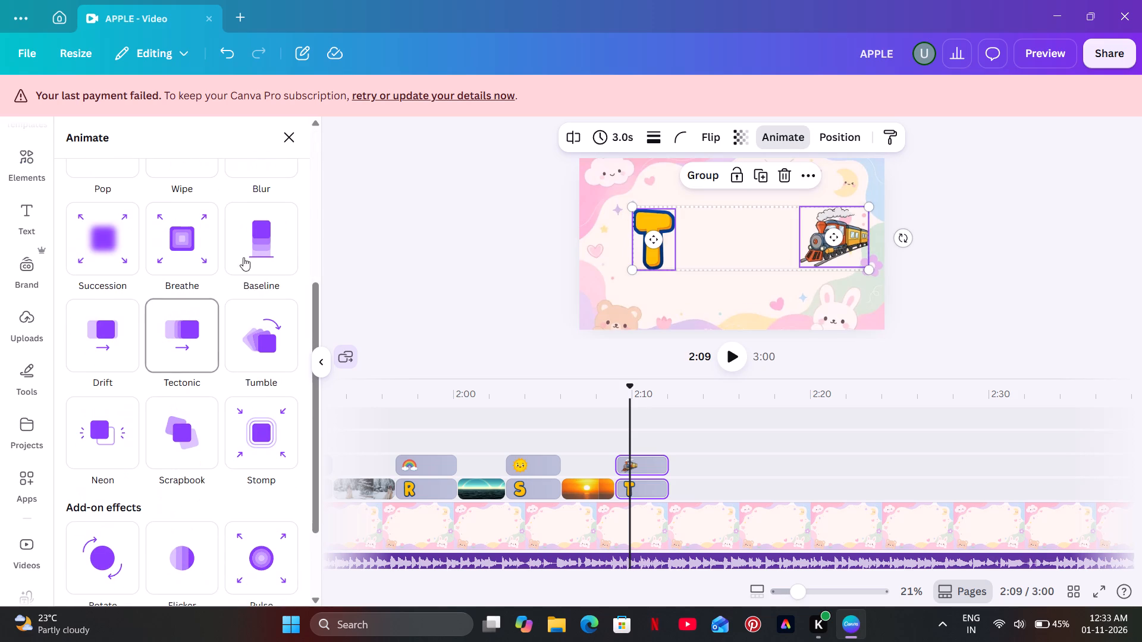
click(243, 342)
scroll(242, 342, down, 5)
click(228, 431)
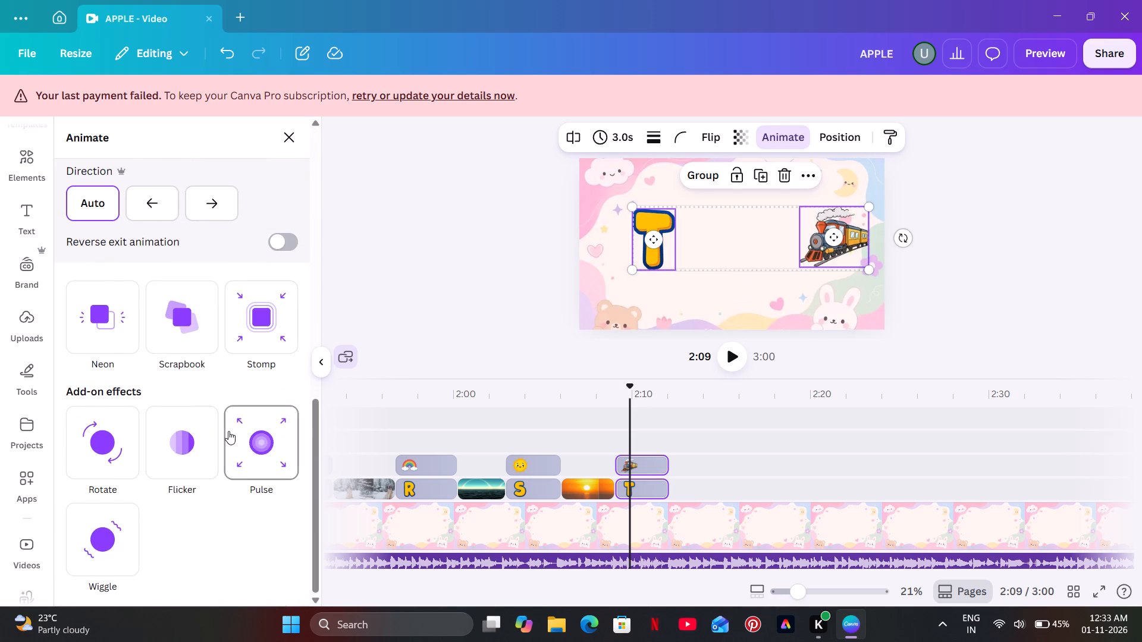
scroll(214, 420, down, 3)
drag(179, 410, 117, 414)
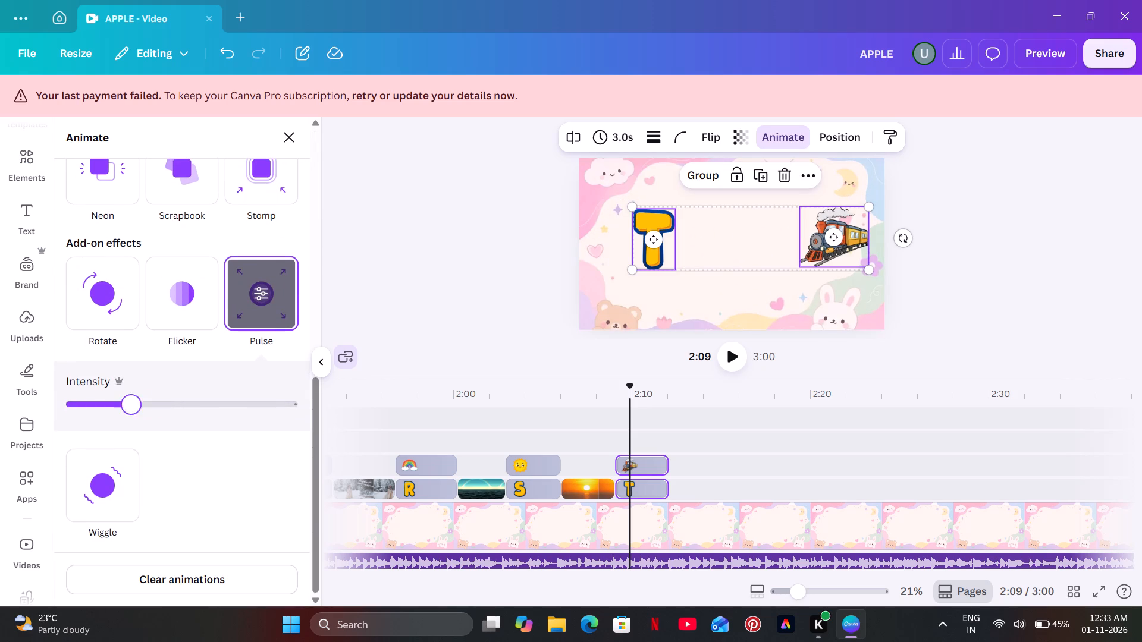
drag(117, 414, 74, 414)
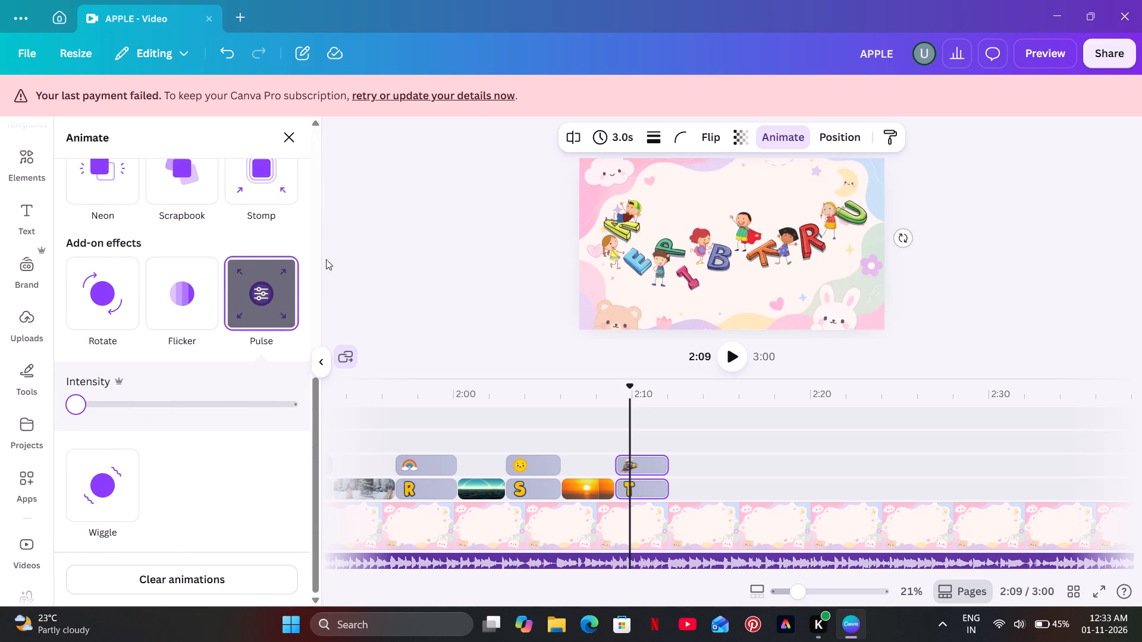
click(366, 238)
Add the 11-second video of the red train in the mountains directly after the T clip and trim it to 4.0 seconds.
click(606, 417)
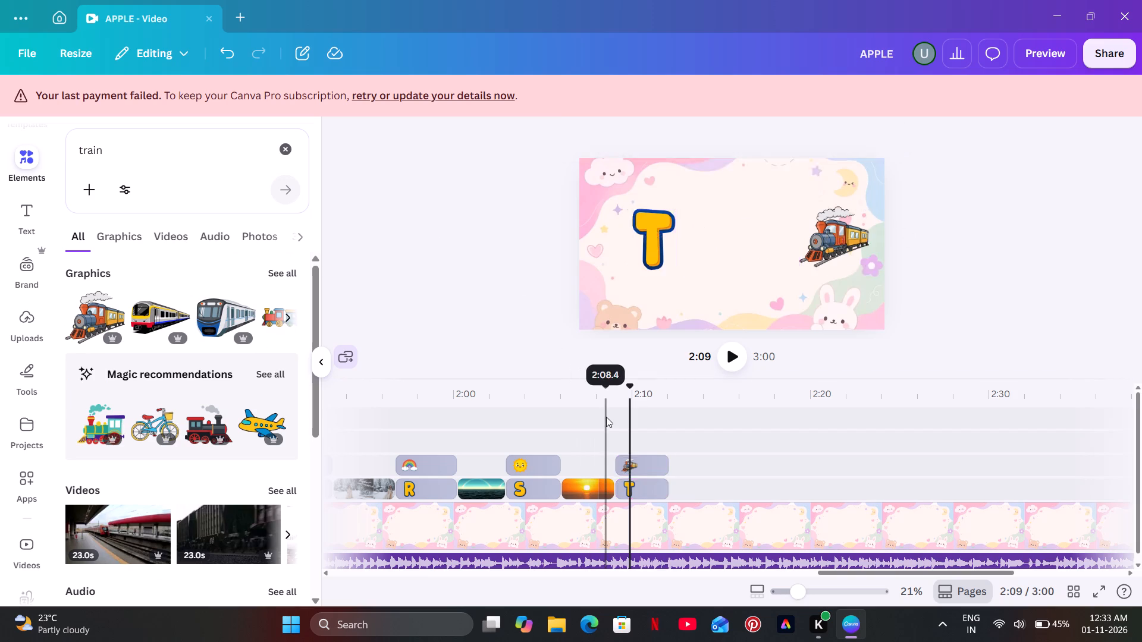
click(727, 351)
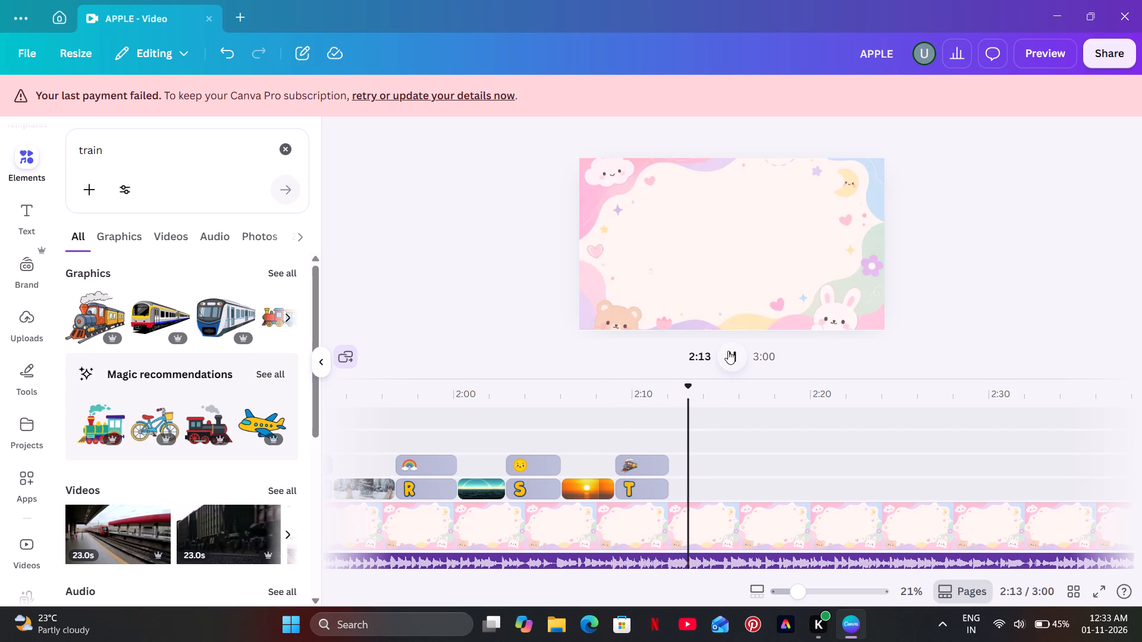
click(728, 351)
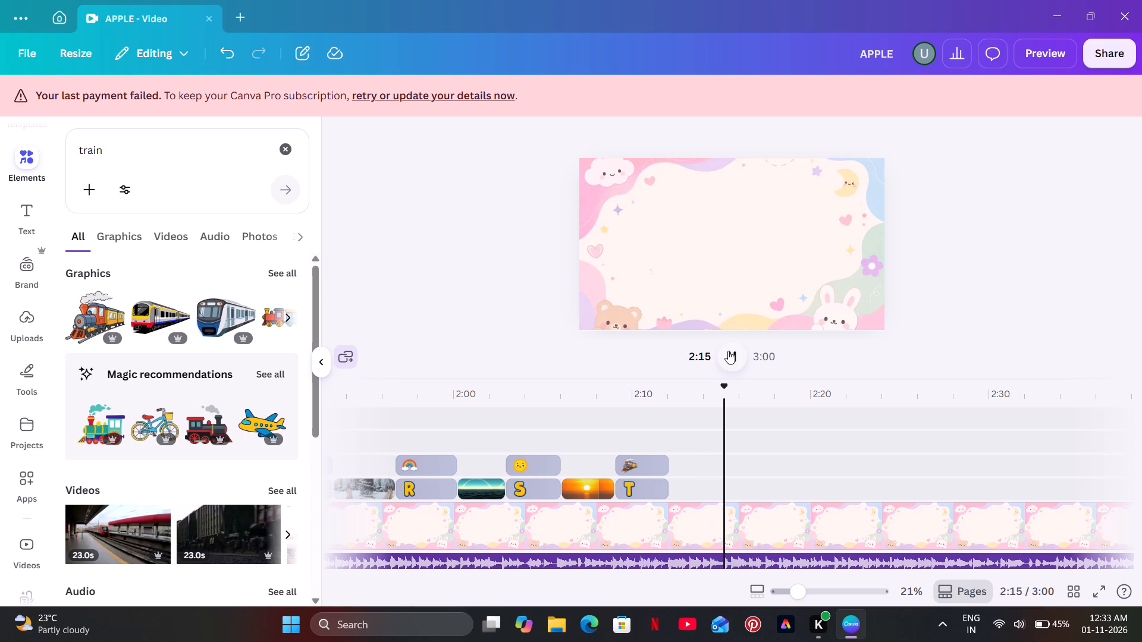
scroll(217, 486, down, 2)
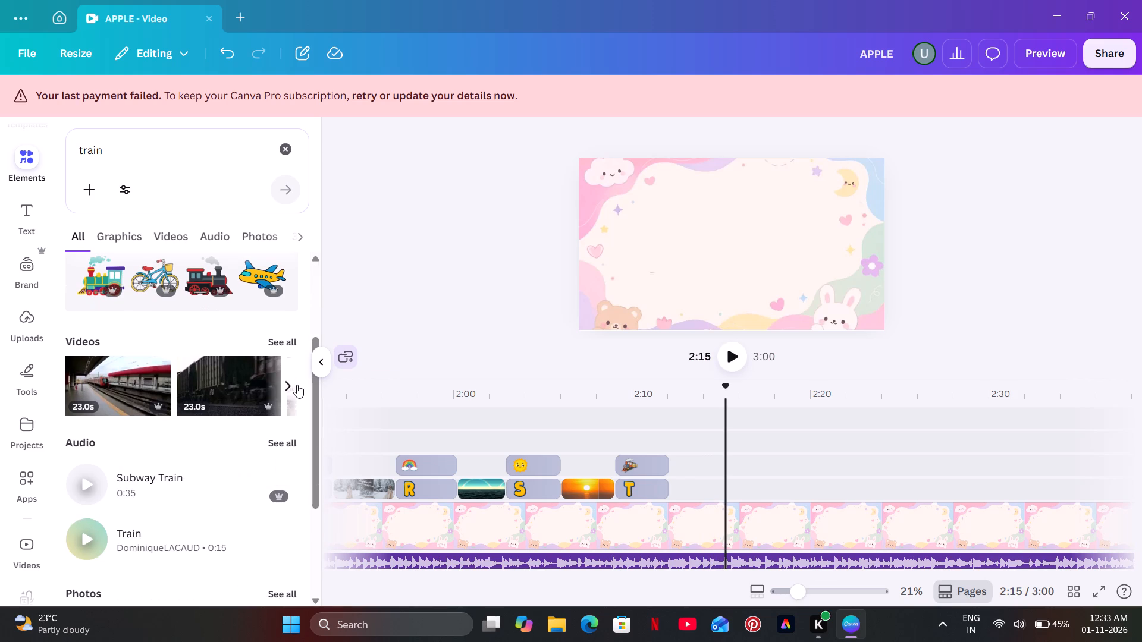
click(294, 384)
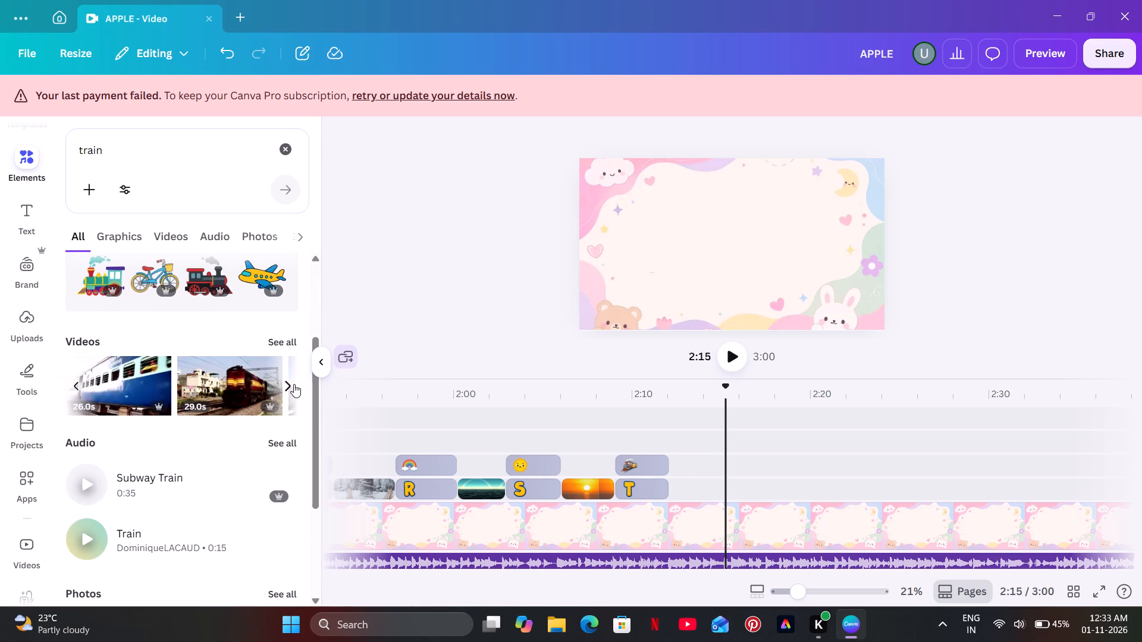
click(294, 384)
click(294, 384)
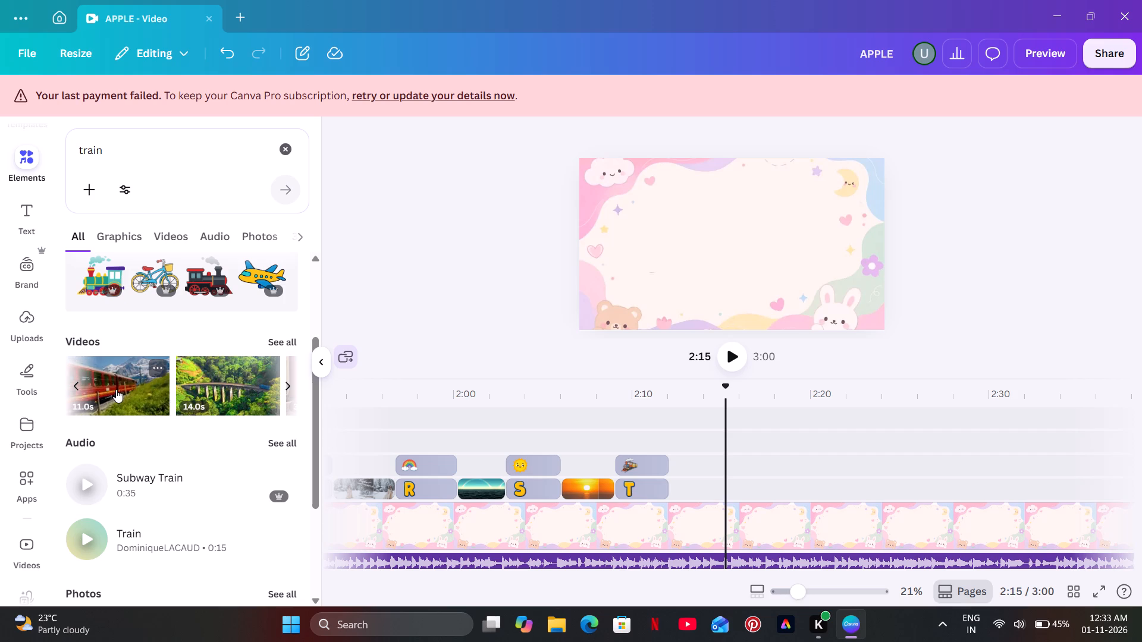
drag(116, 389, 164, 381)
drag(271, 376, 418, 376)
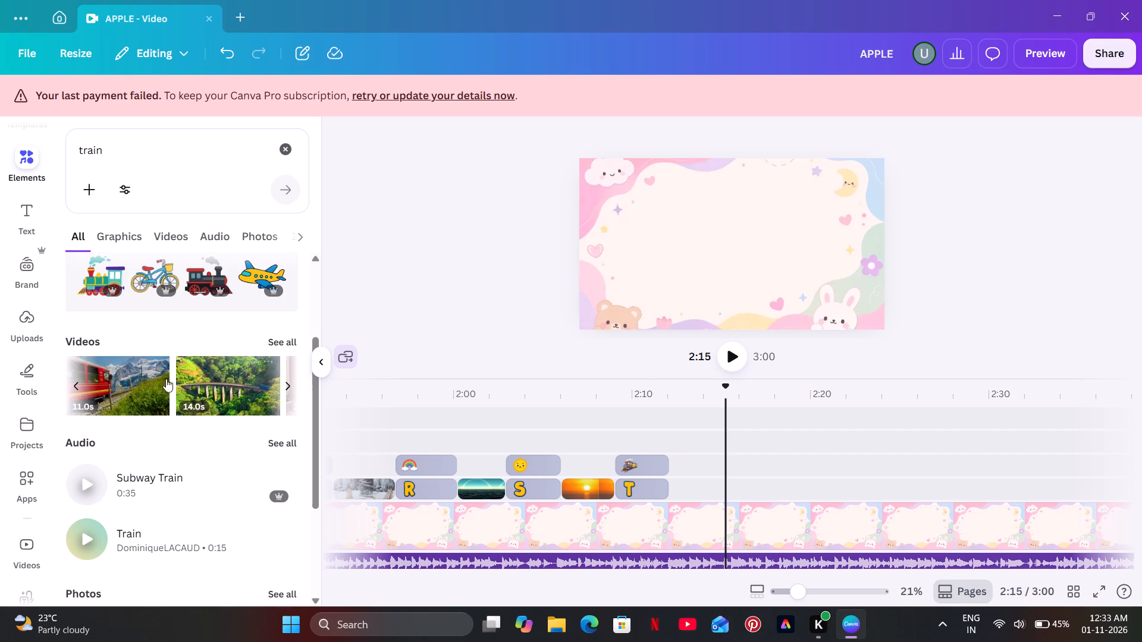
drag(109, 385, 726, 471)
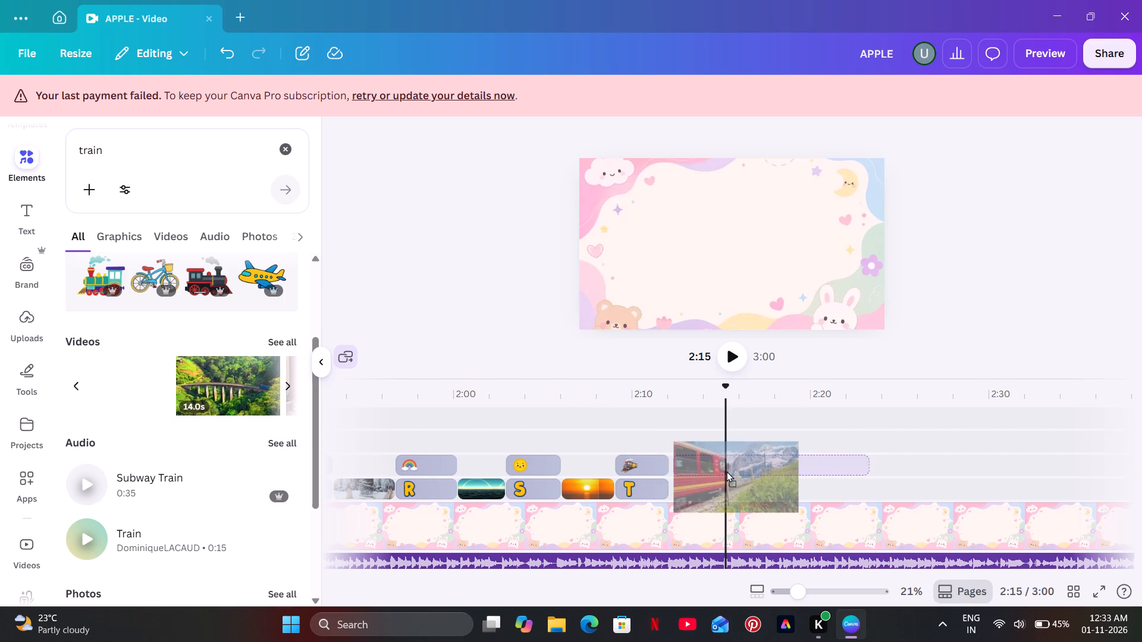
drag(726, 471, 713, 483)
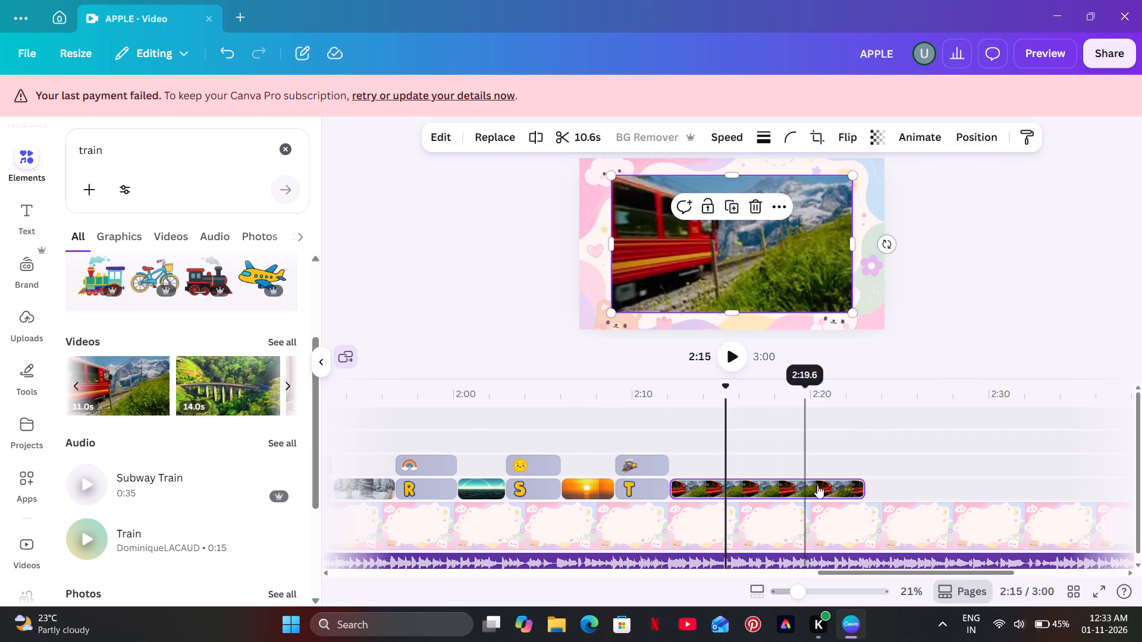
drag(864, 490, 747, 506)
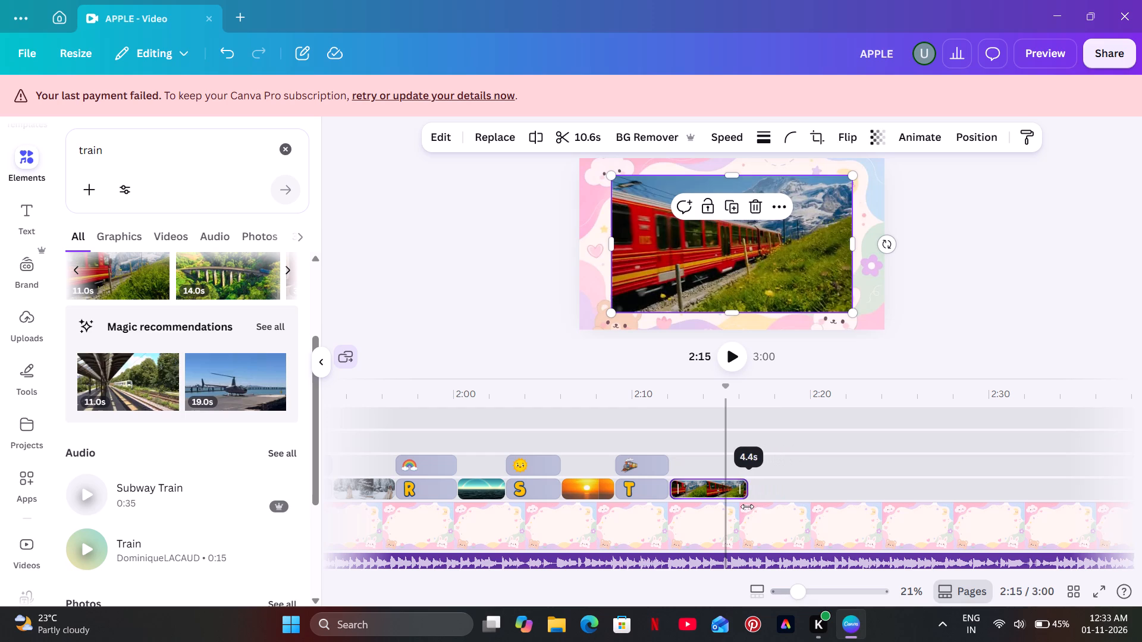
drag(747, 506, 740, 508)
Enlarge the red train video from its opposite corners so that it covers the whole page.
click(607, 446)
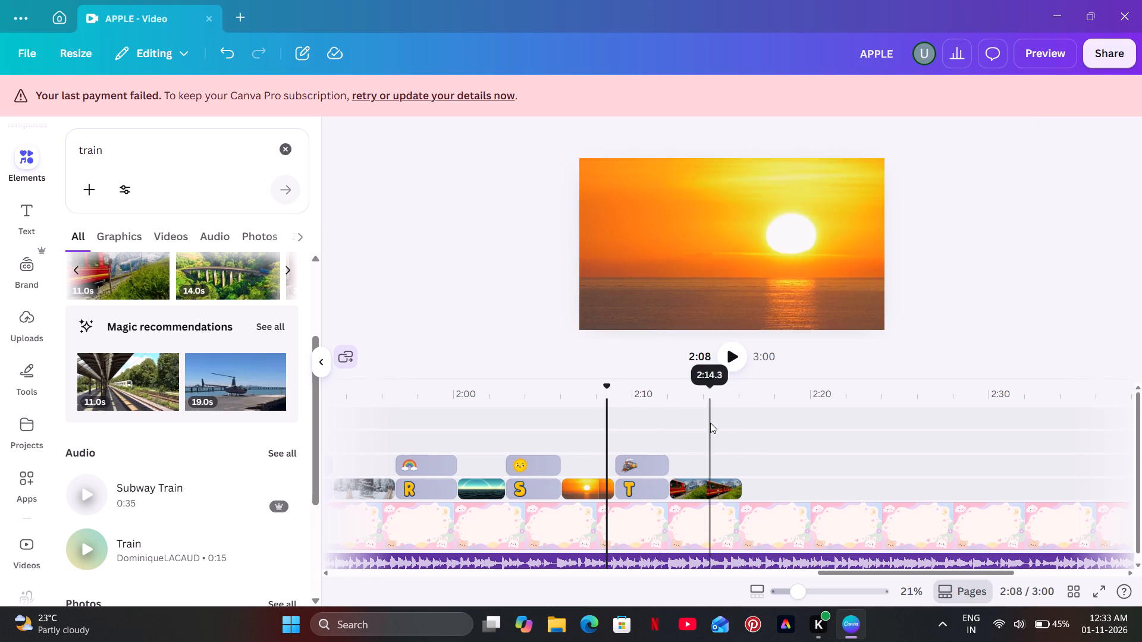
click(708, 447)
click(704, 313)
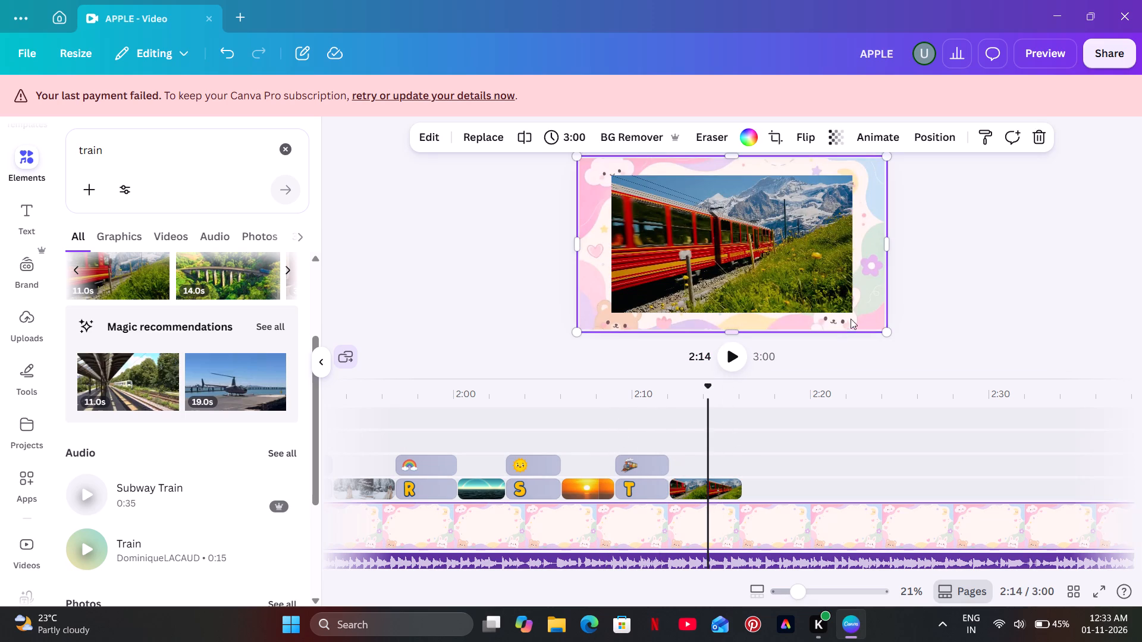
click(844, 309)
drag(848, 309, 877, 324)
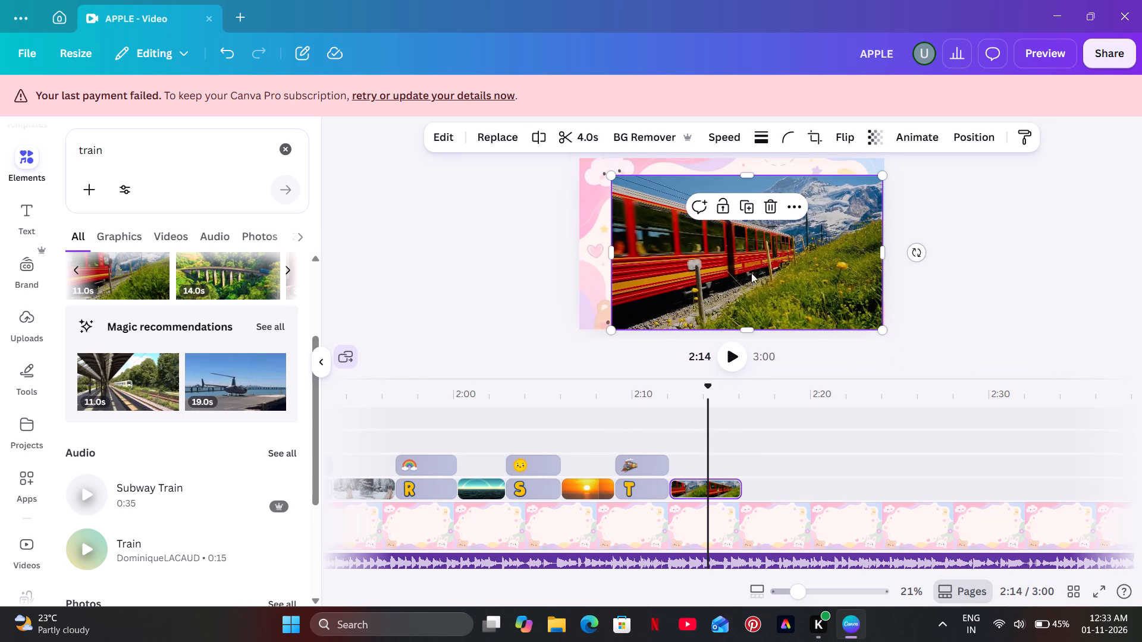
drag(609, 177, 578, 162)
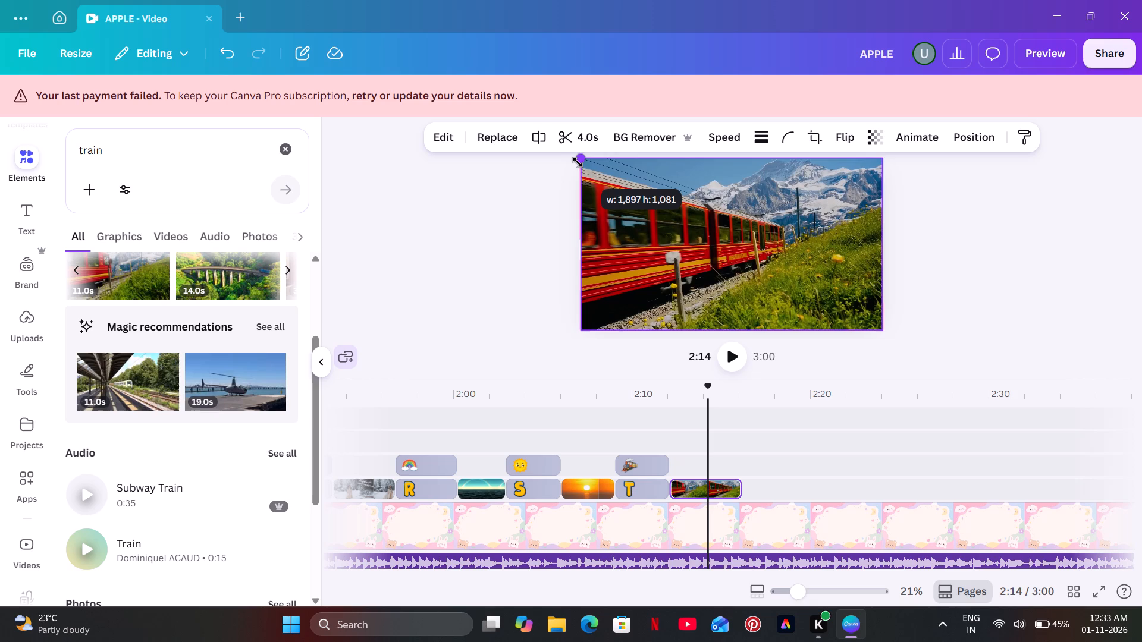
drag(578, 162, 573, 162)
click(523, 204)
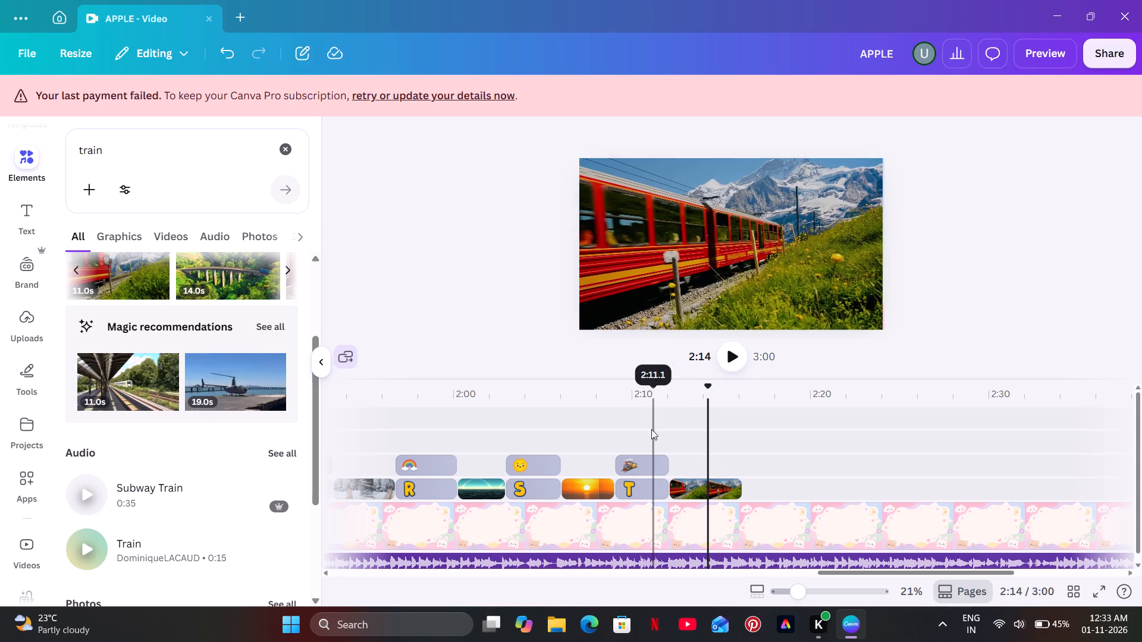
Play the T and train section against the audio and shorten the red train video to 3.1 seconds.
click(651, 429)
click(733, 347)
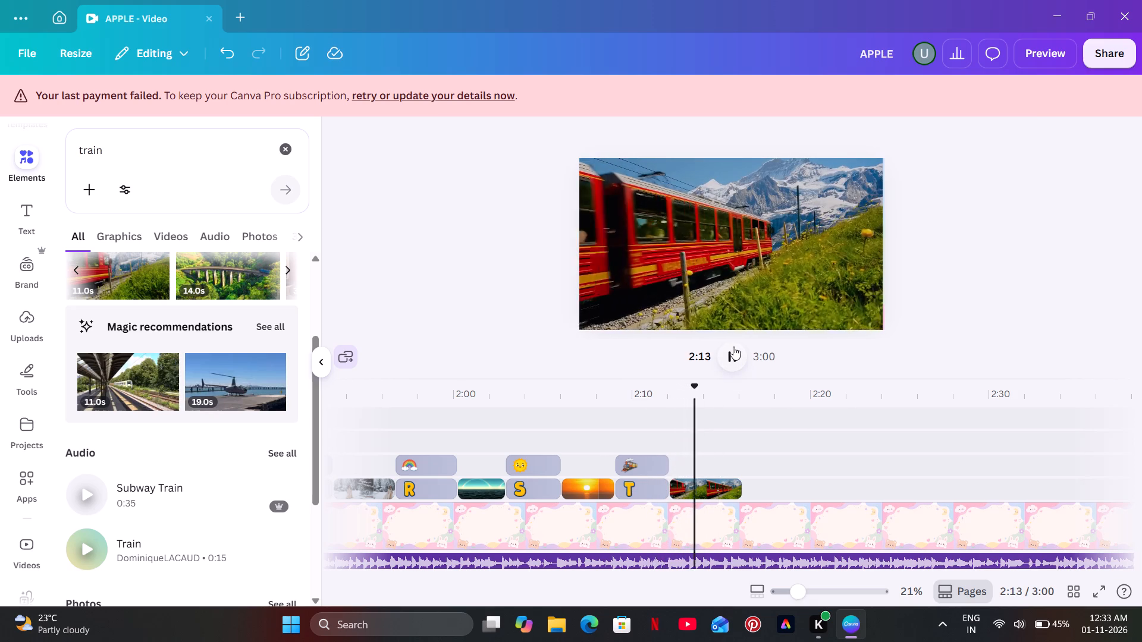
click(733, 347)
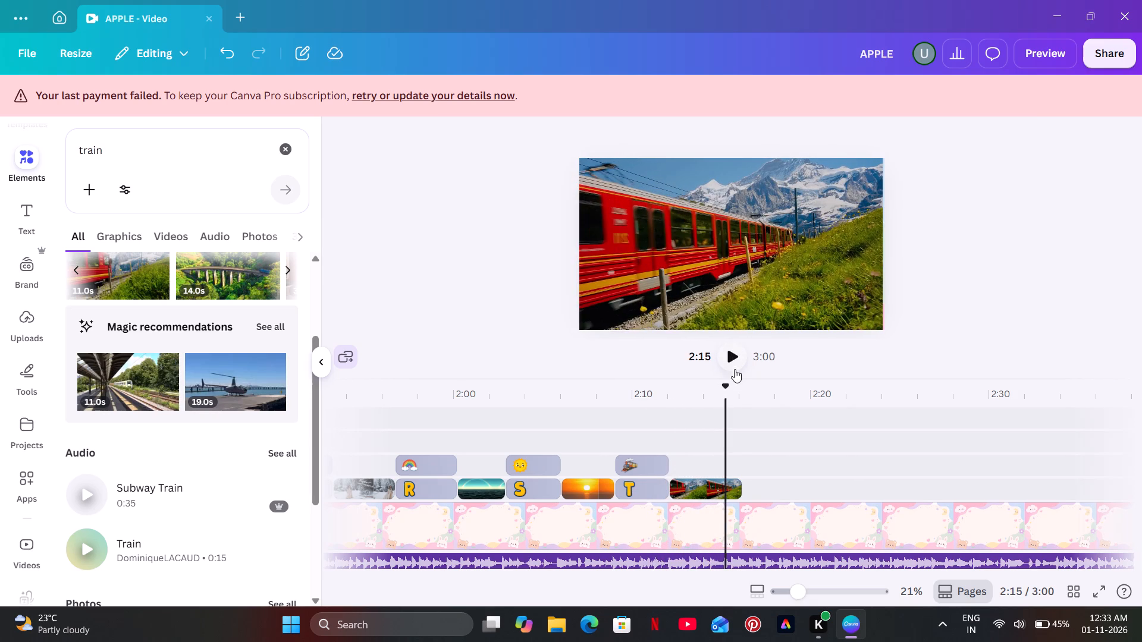
drag(739, 494, 730, 496)
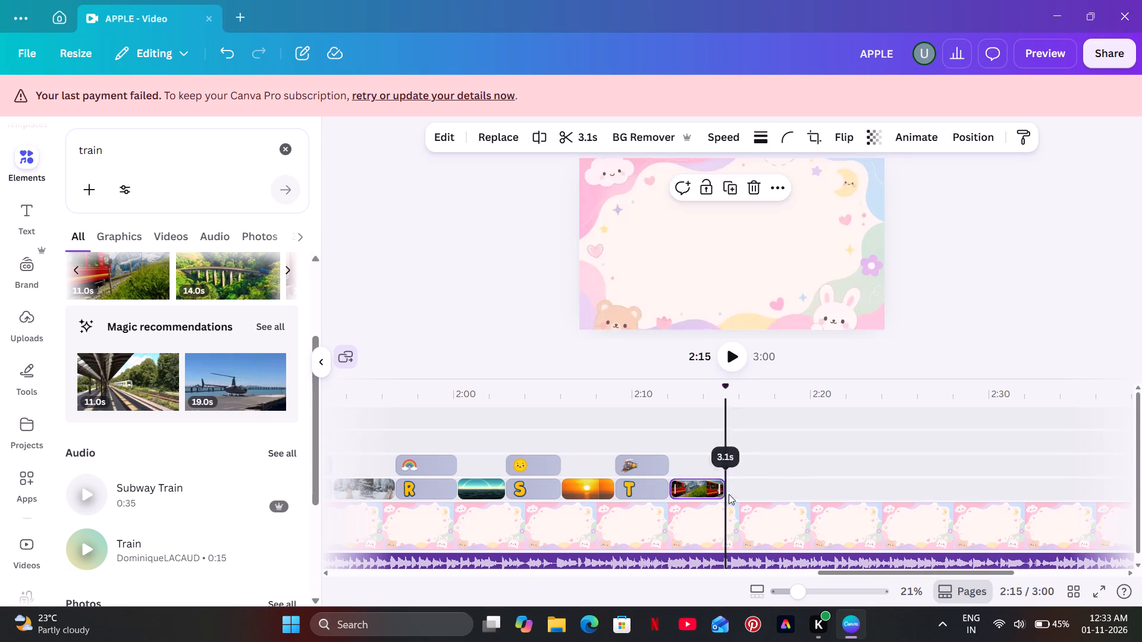
click(707, 463)
Reopen the yellow letter set from the recent search set:nAGYeyAANi8 and place the U directly after the red train video.
click(728, 357)
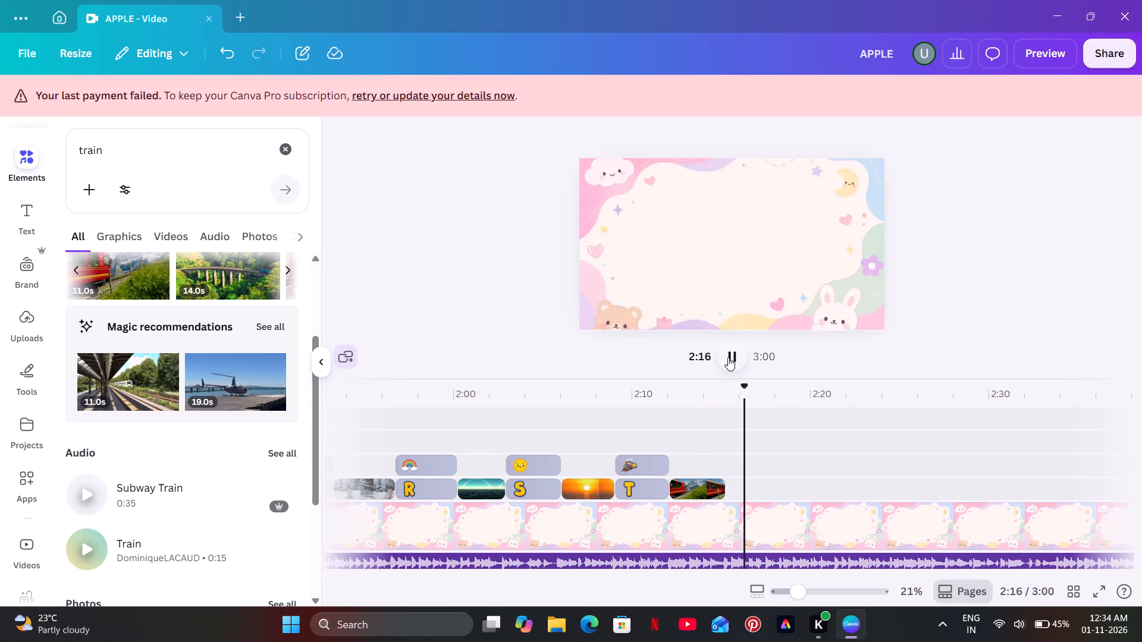
click(728, 357)
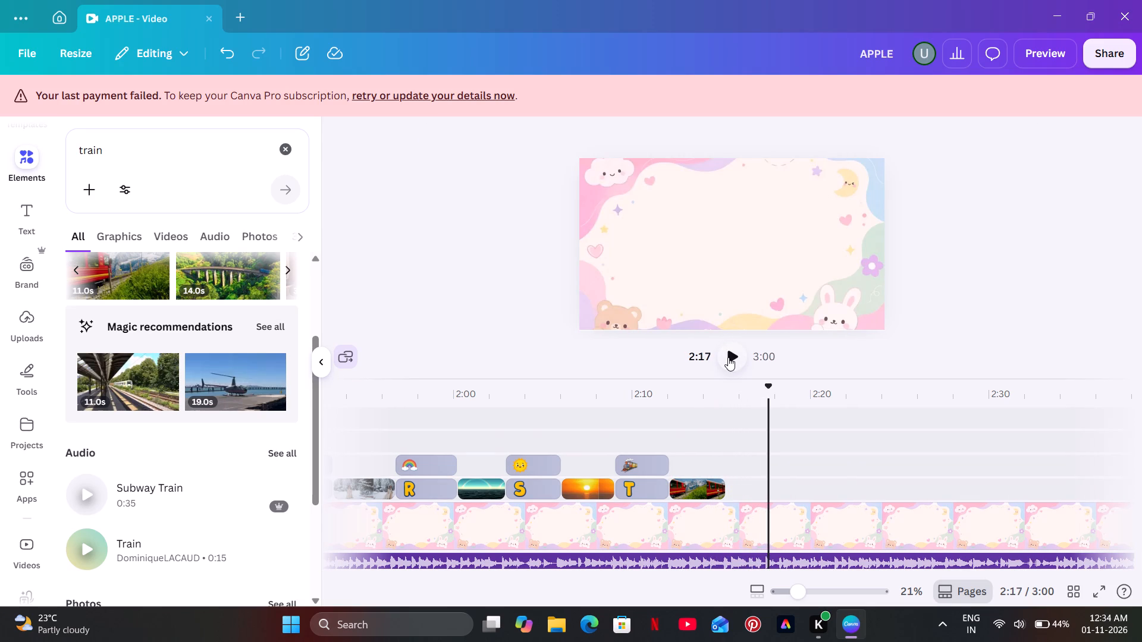
click(290, 155)
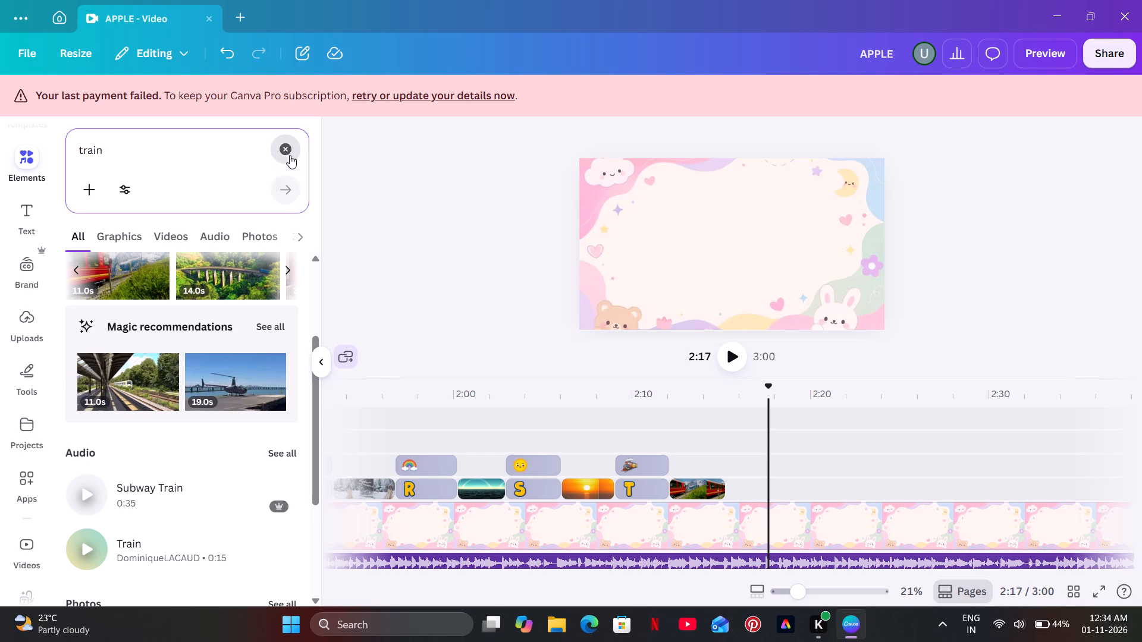
click(169, 295)
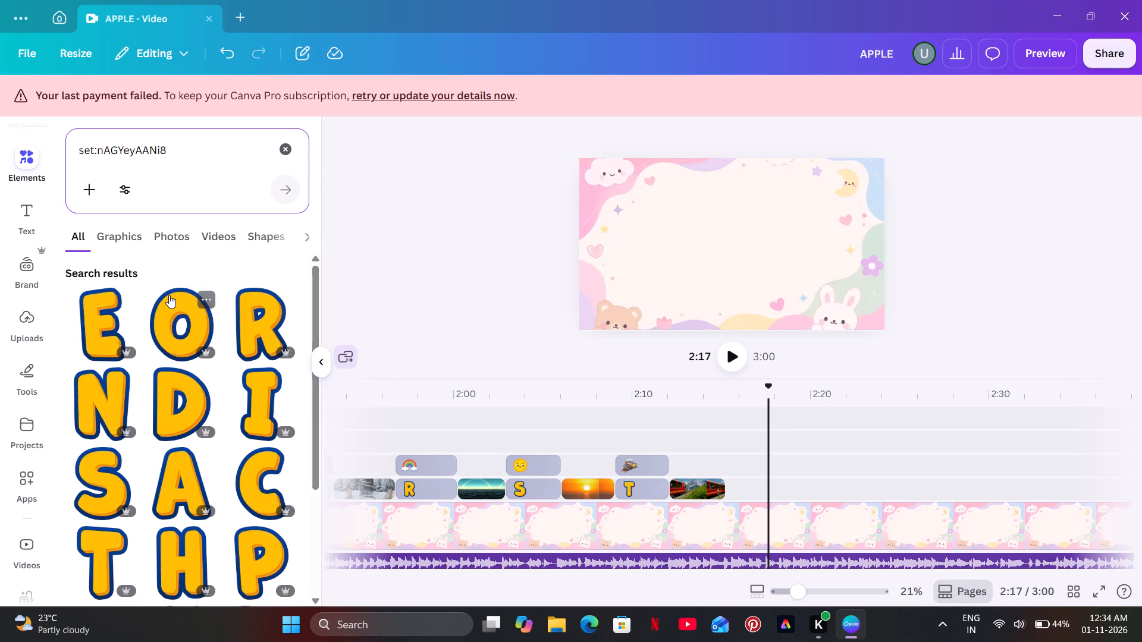
scroll(169, 295, down, 8)
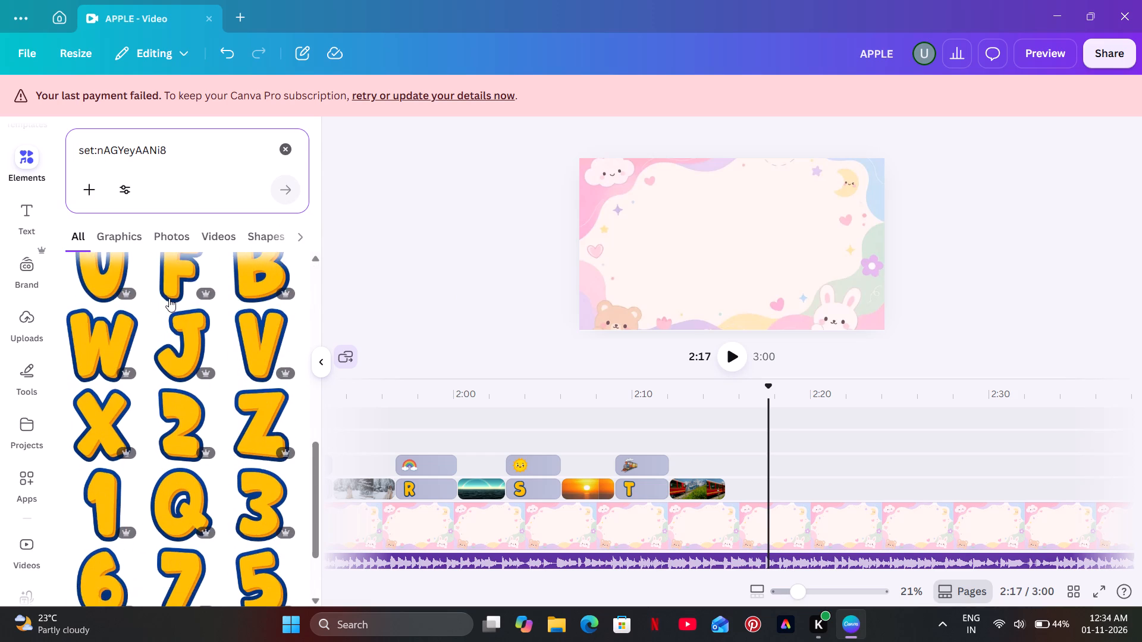
scroll(169, 298, down, 1)
scroll(169, 298, up, 4)
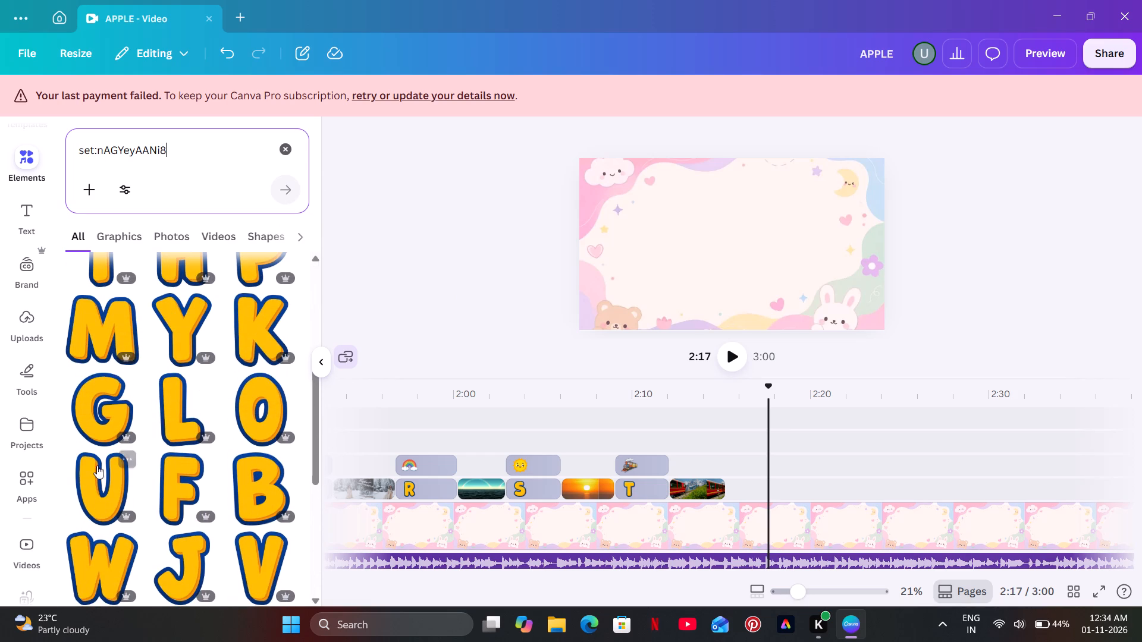
drag(94, 475, 763, 482)
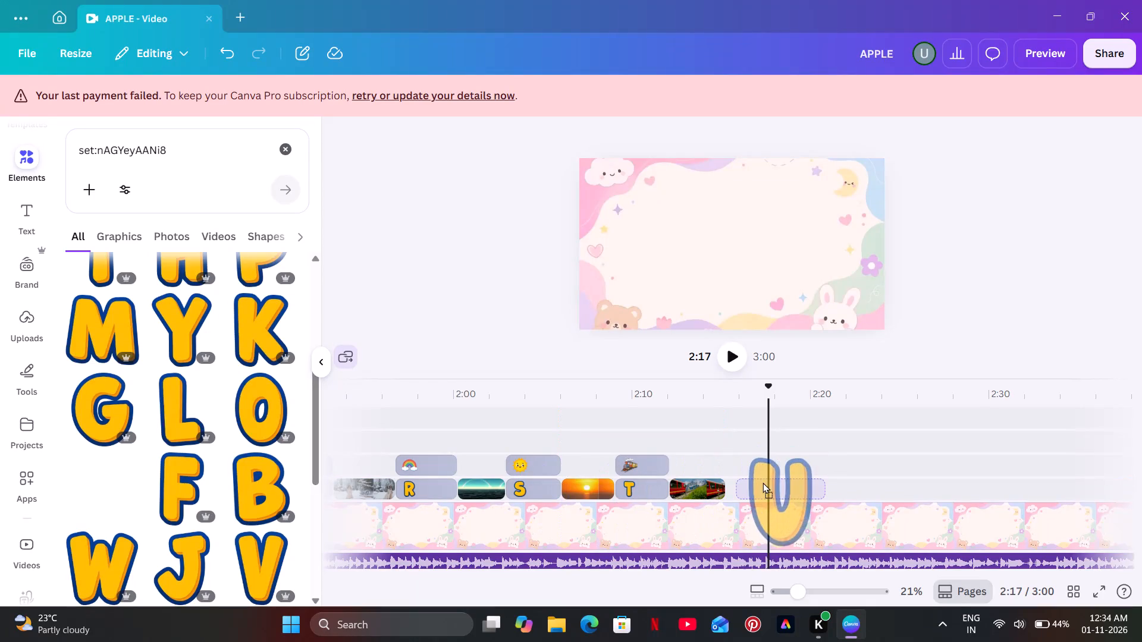
drag(763, 482, 757, 484)
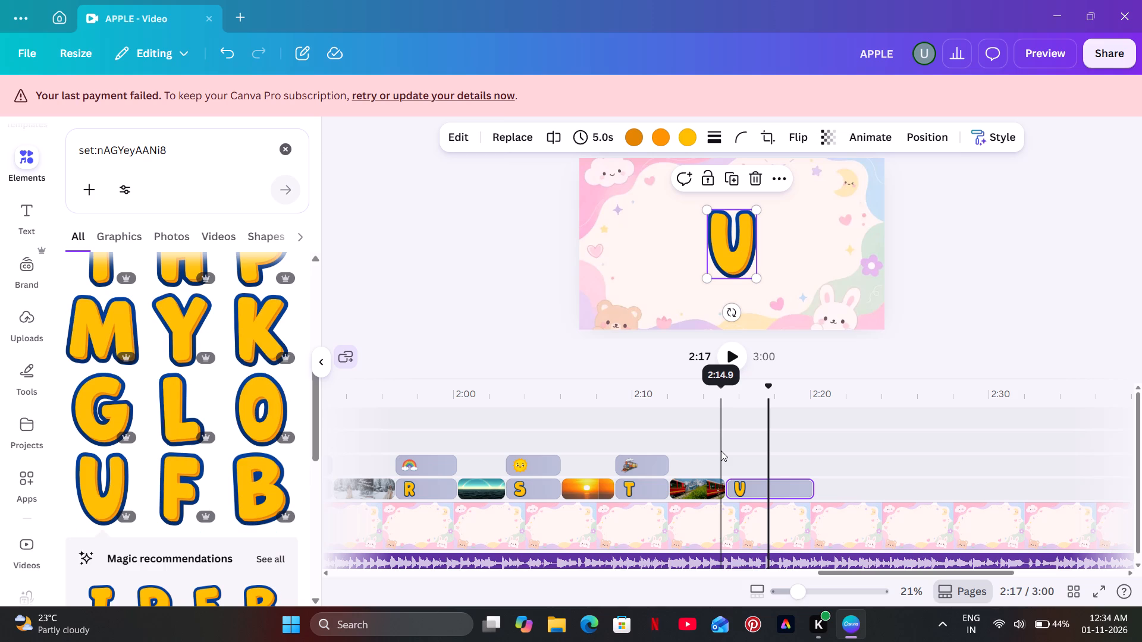
Shrink the U slightly and position it on the left side of the page.
drag(758, 275, 747, 269)
click(747, 269)
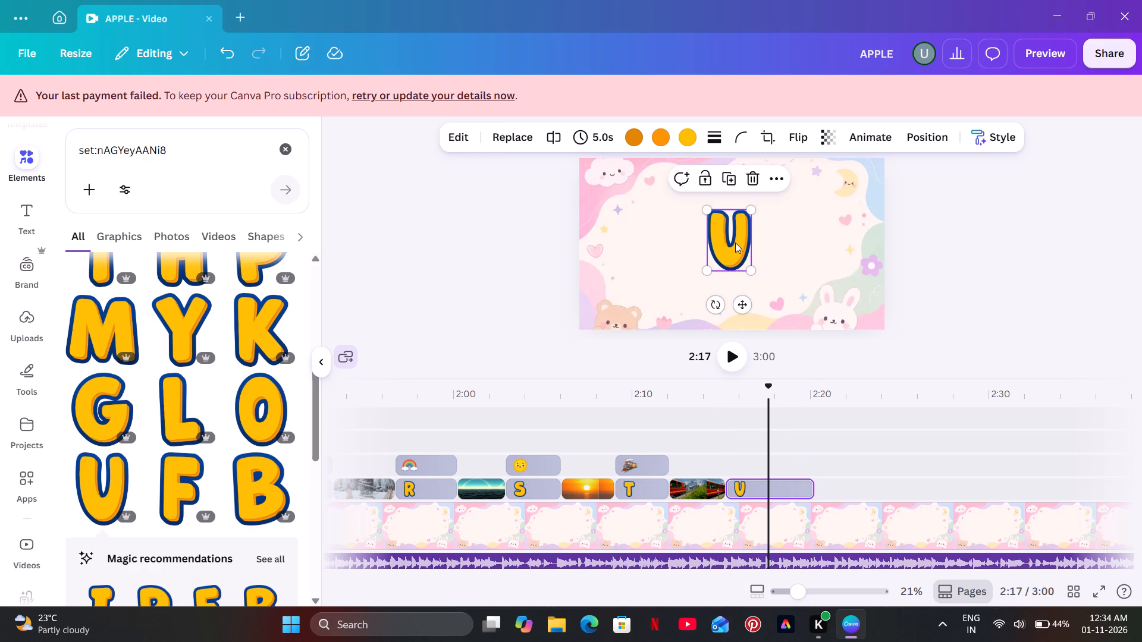
drag(735, 243, 663, 244)
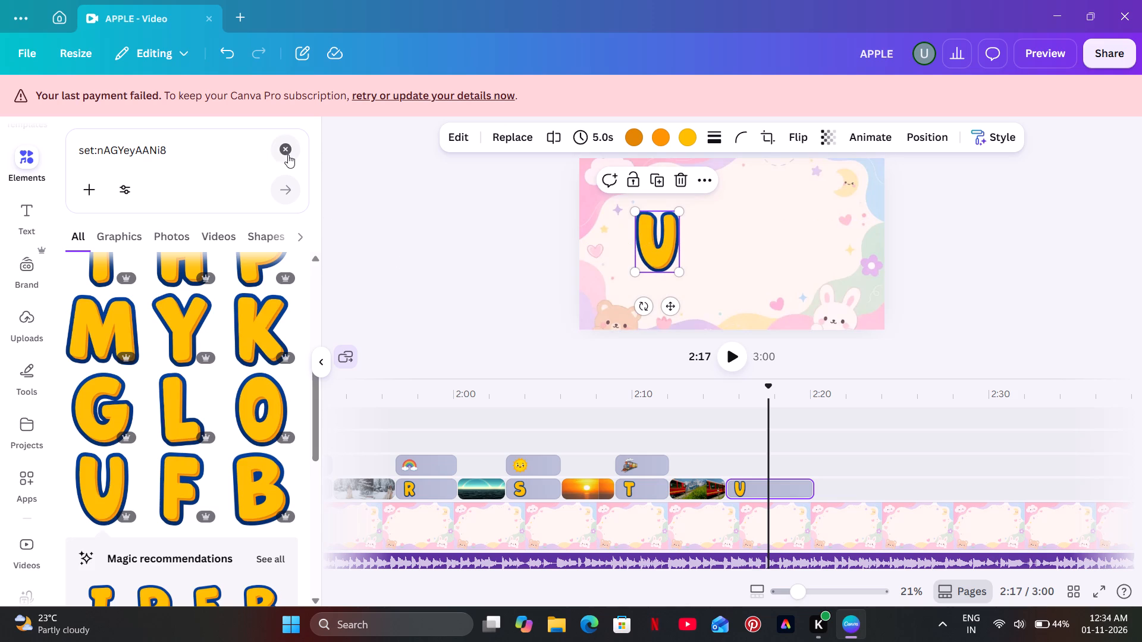
Search the elements for umbrella, add the plain orange umbrella graphic, shrink it and place it on the right side of the page.
click(285, 153)
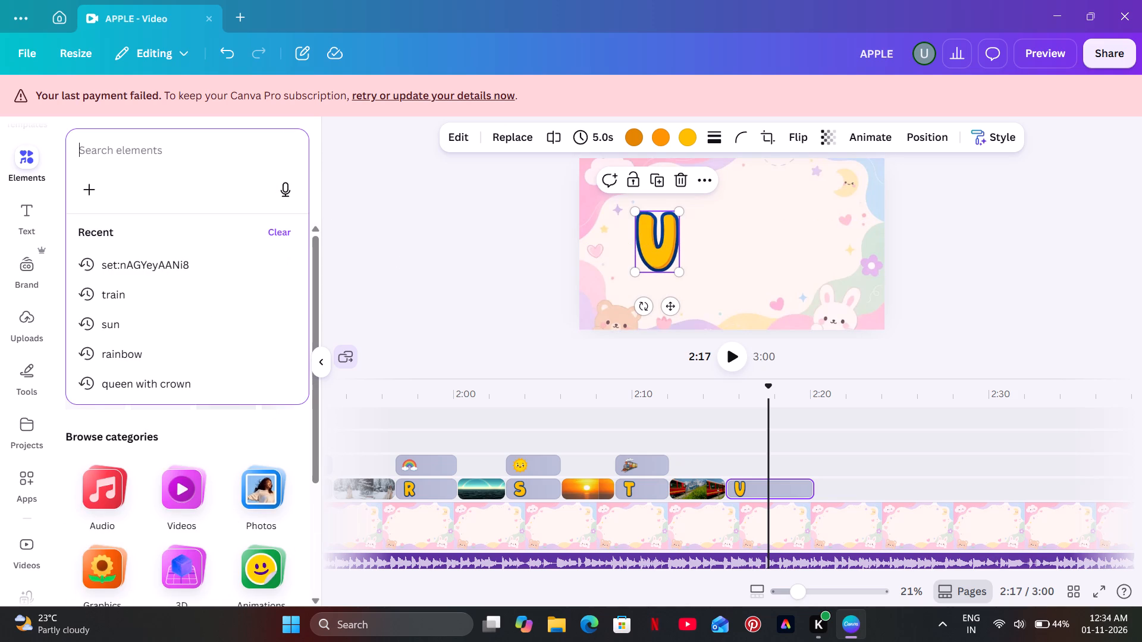
text(umb)
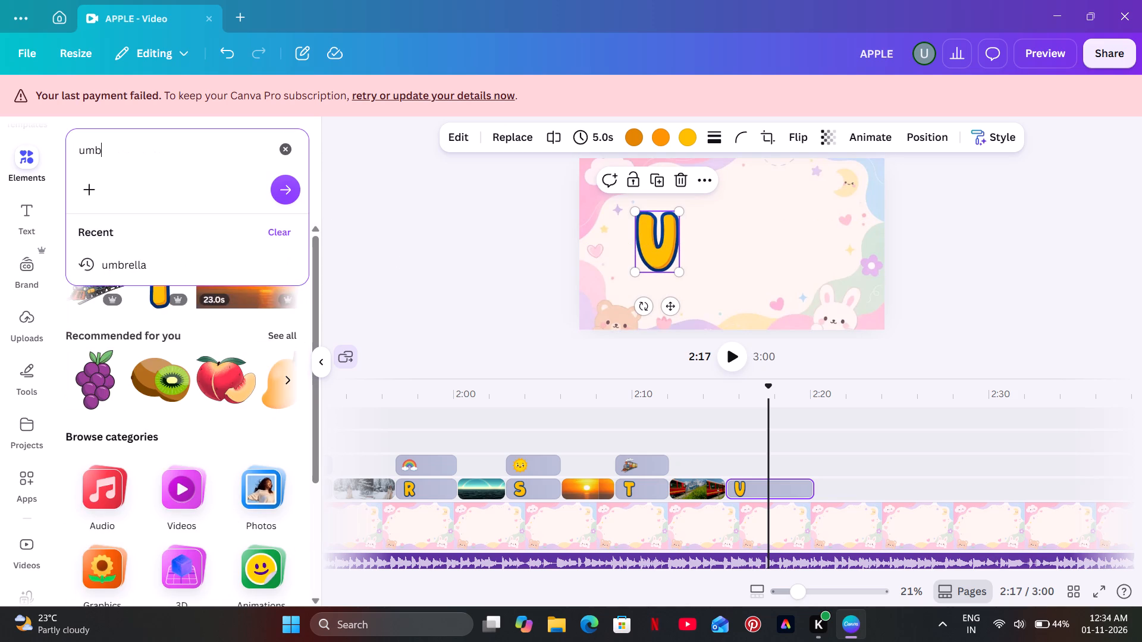
text(re)
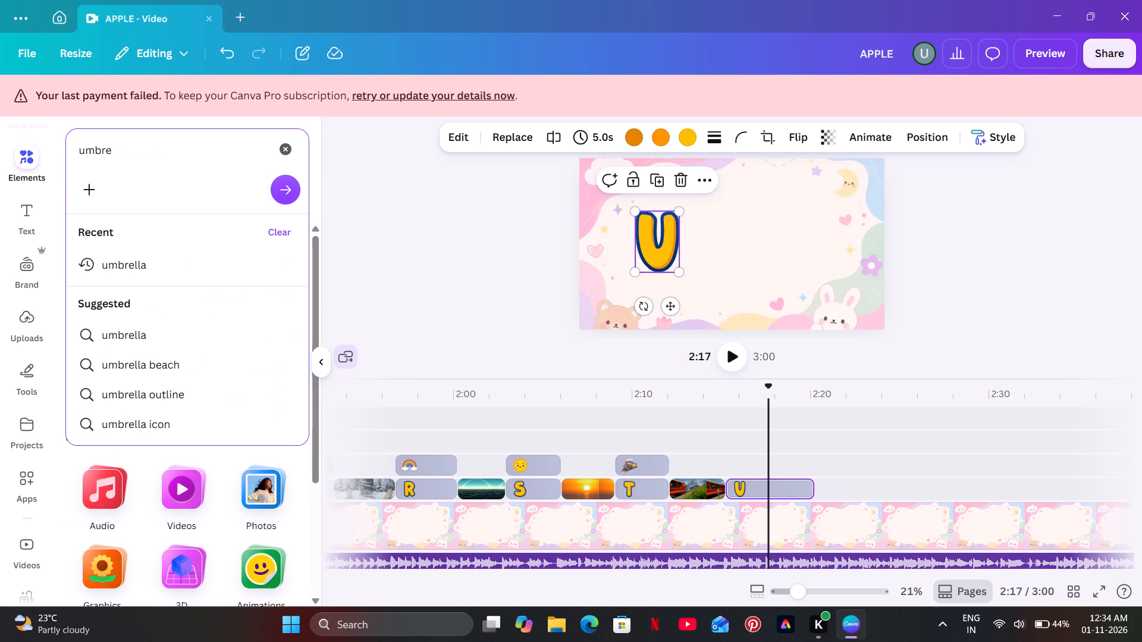
text(lla)
key(Return)
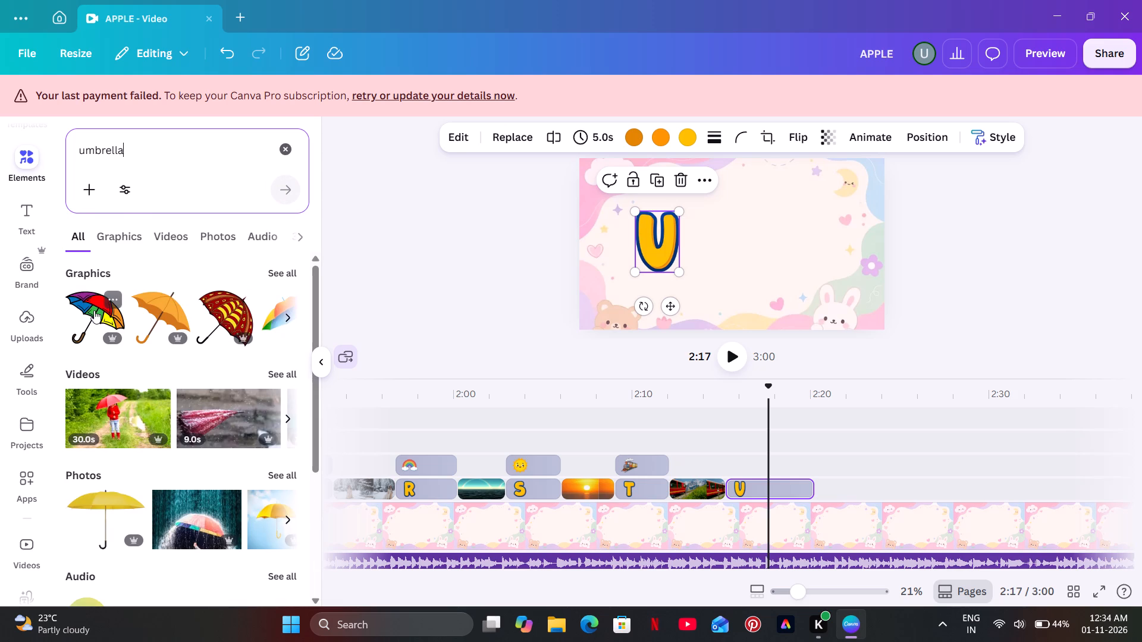
click(165, 316)
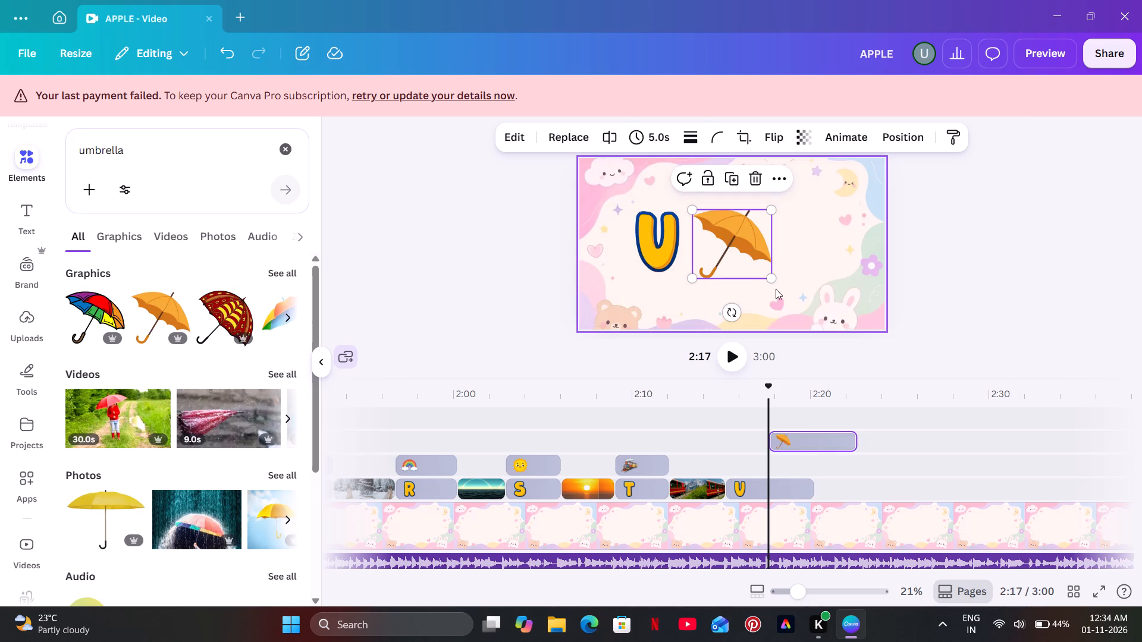
drag(773, 276, 758, 260)
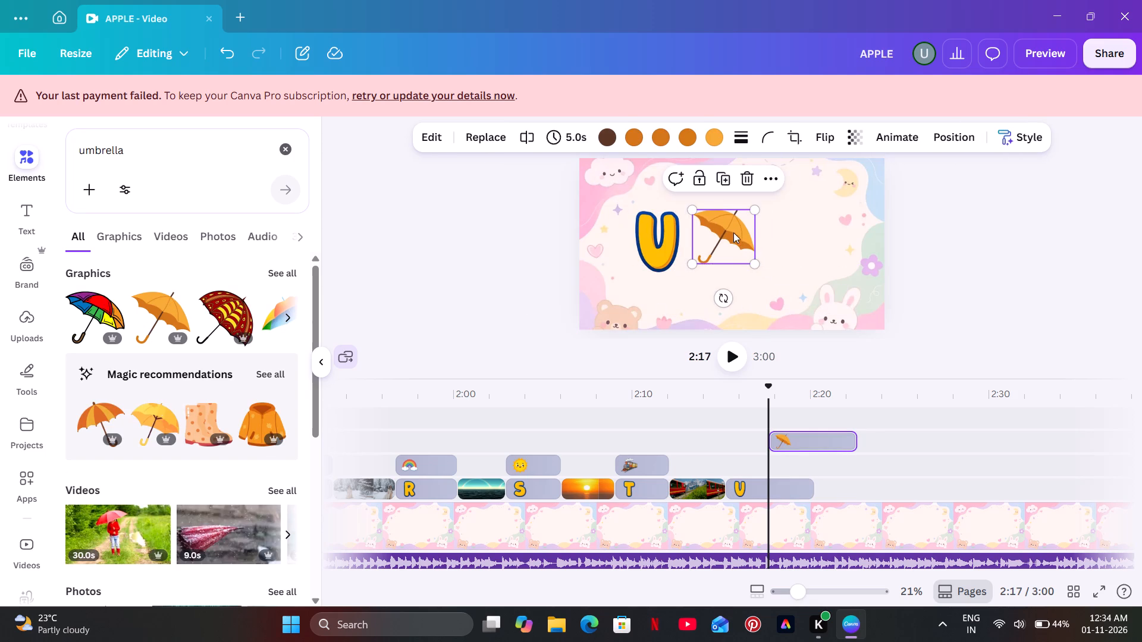
drag(733, 232, 851, 231)
drag(850, 233, 850, 241)
click(768, 240)
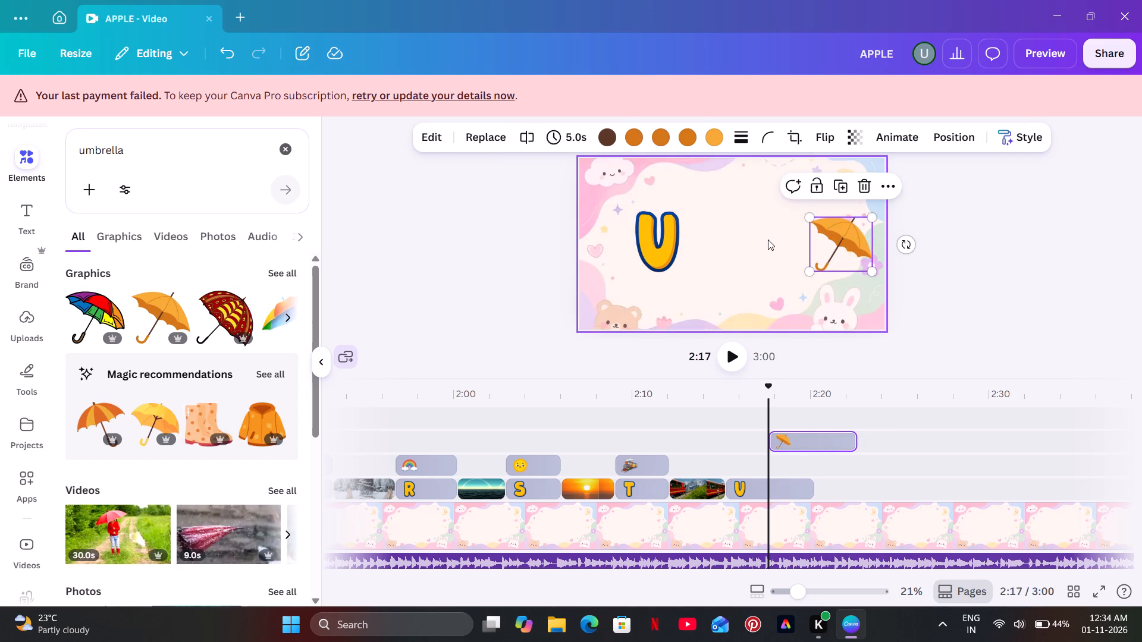
Move the umbrella clip directly above the U on the timeline and trim both clips to 3.0 seconds.
drag(799, 435, 769, 461)
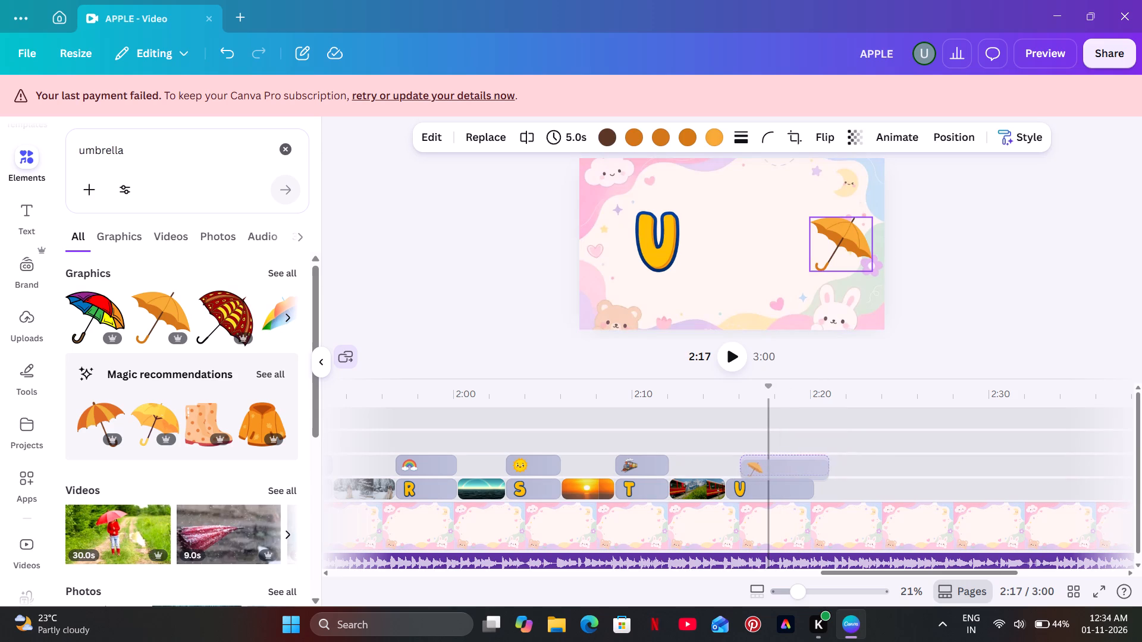
drag(769, 461, 761, 461)
drag(810, 464, 784, 464)
drag(809, 490, 792, 490)
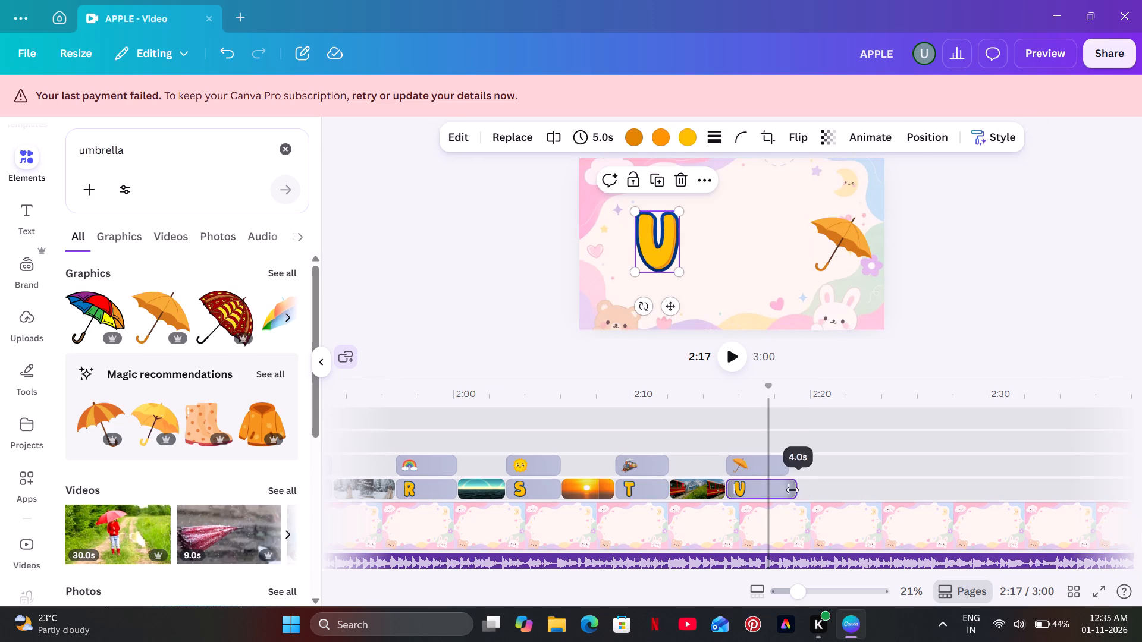
drag(792, 490, 775, 492)
click(780, 465)
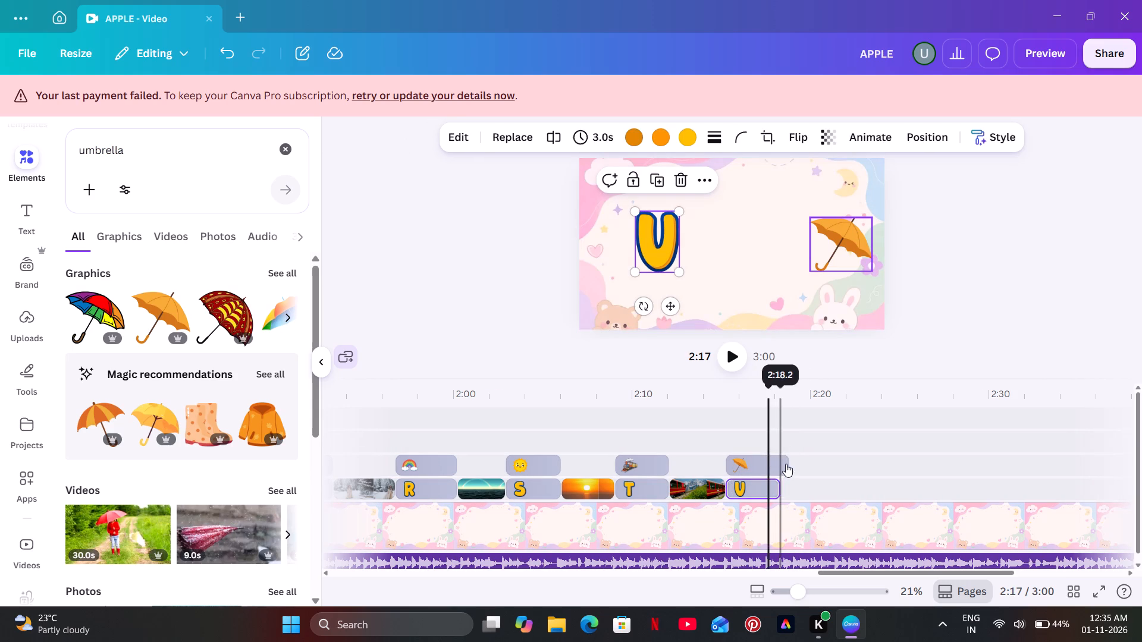
drag(786, 464, 779, 465)
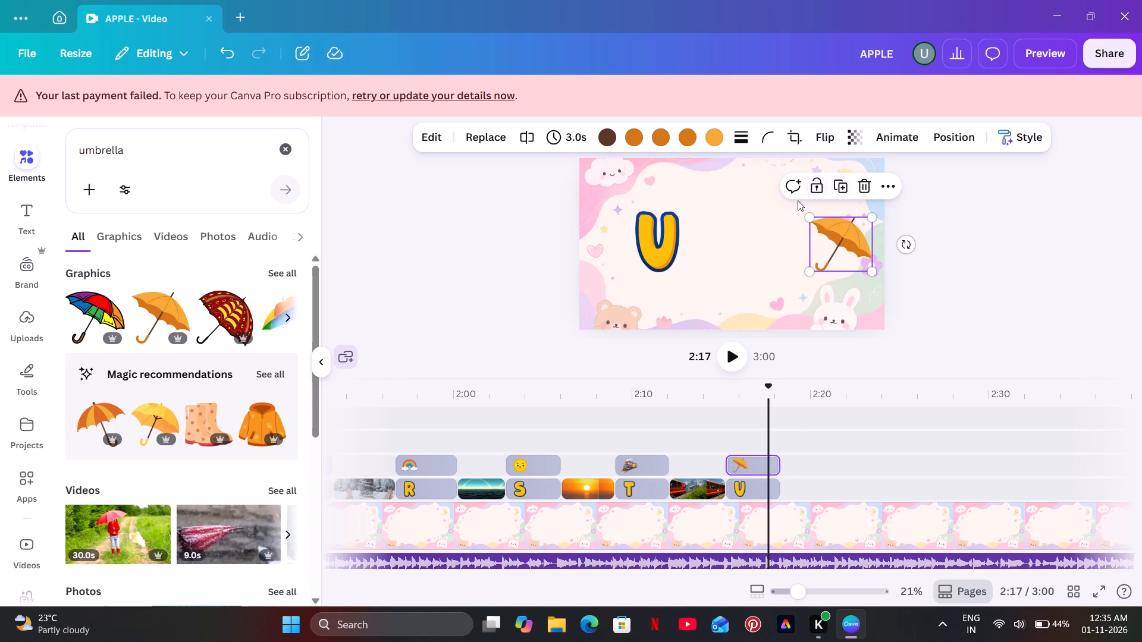
Nudge the orange umbrella slightly up and toward the U on the page.
click(782, 204)
click(834, 243)
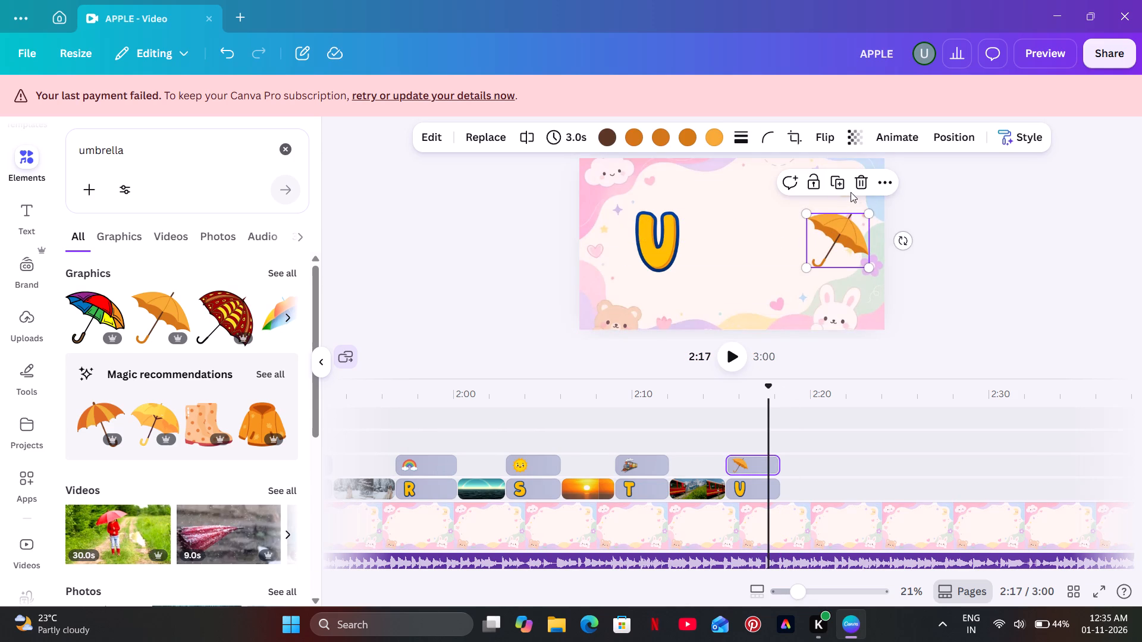
click(887, 213)
Select the U and the umbrella together and apply the Tumble animation to both.
drag(864, 197, 655, 249)
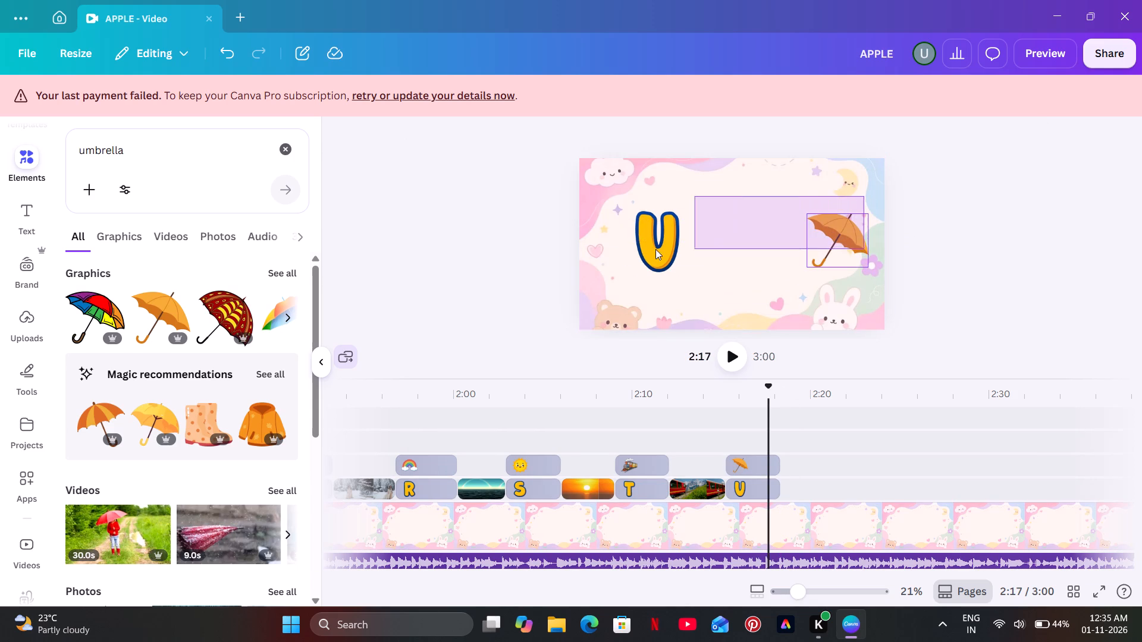
drag(655, 249, 644, 250)
click(780, 140)
scroll(241, 292, down, 5)
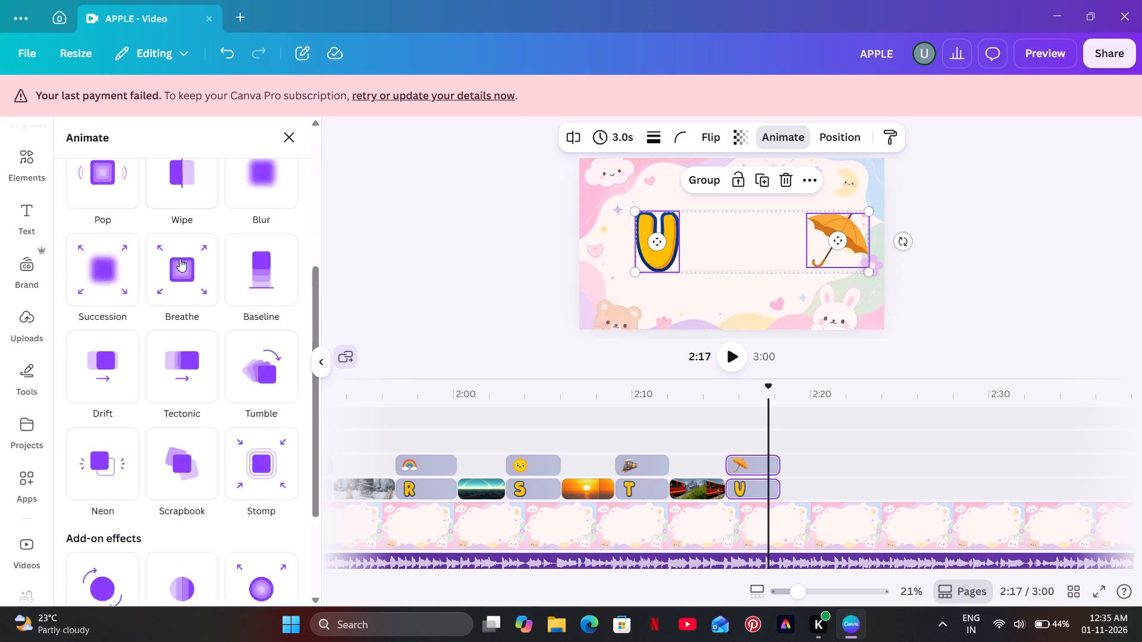
scroll(232, 221, up, 3)
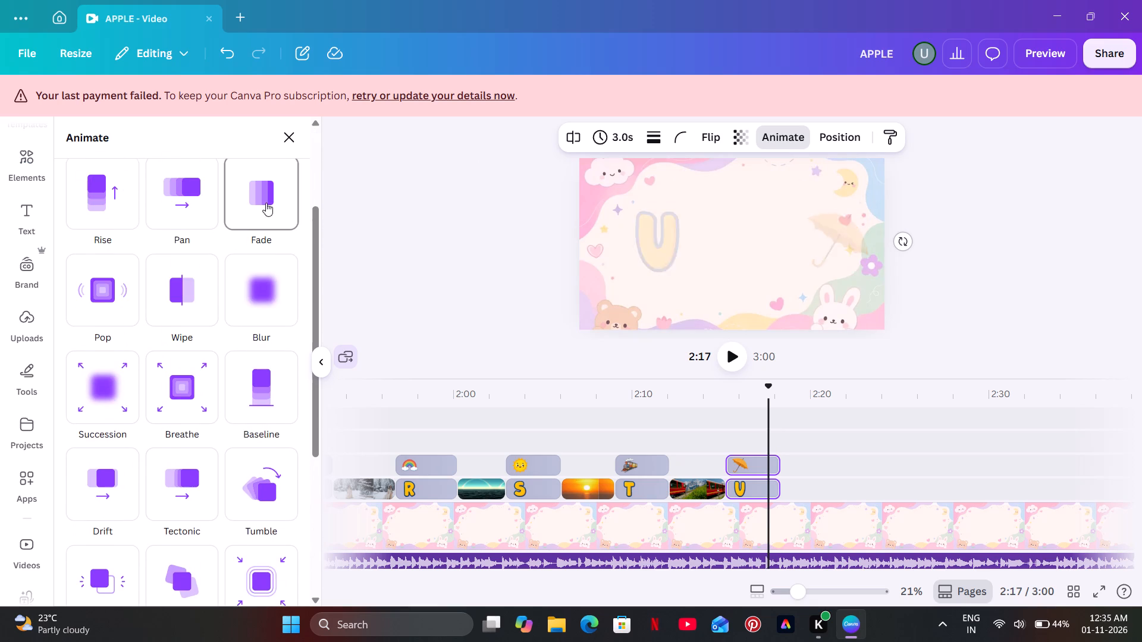
scroll(266, 203, up, 1)
scroll(265, 220, down, 3)
click(266, 341)
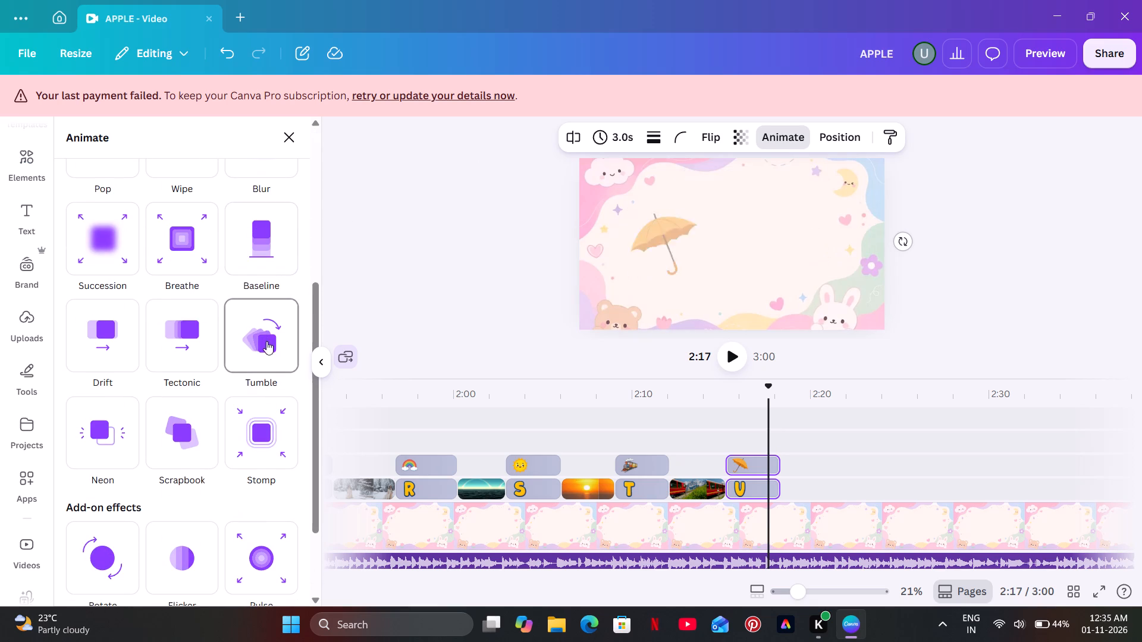
Add the Pulse add-on effect to the U and umbrella and lower its intensity to near the minimum.
scroll(268, 341, down, 4)
scroll(269, 445, down, 2)
click(270, 438)
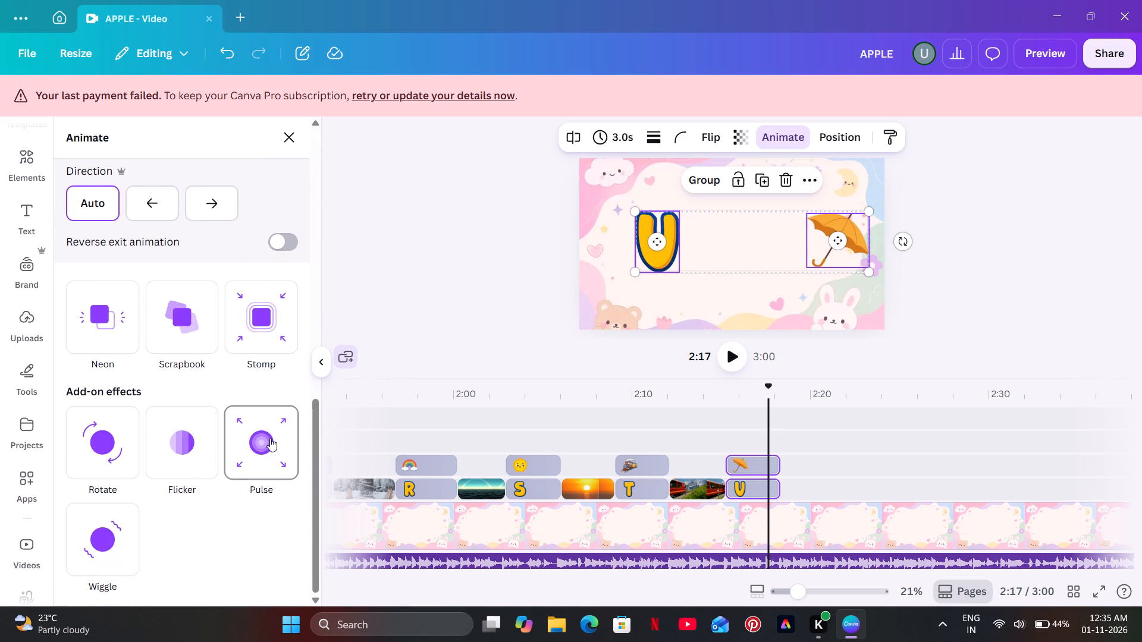
scroll(127, 247, down, 4)
drag(175, 407, 114, 410)
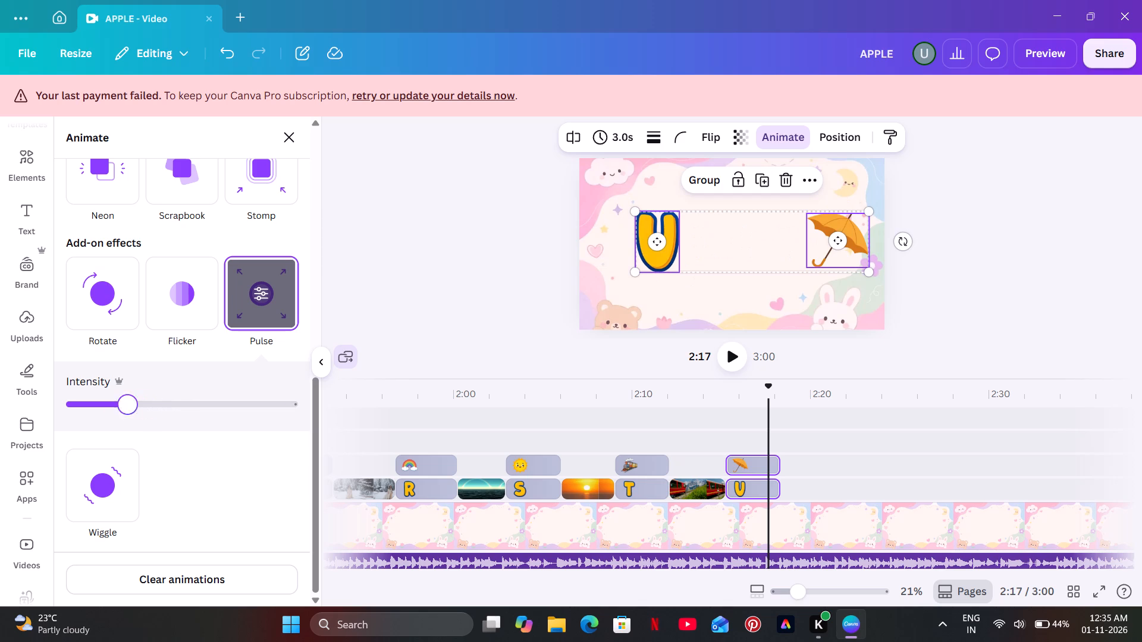
drag(114, 410, 74, 410)
click(435, 197)
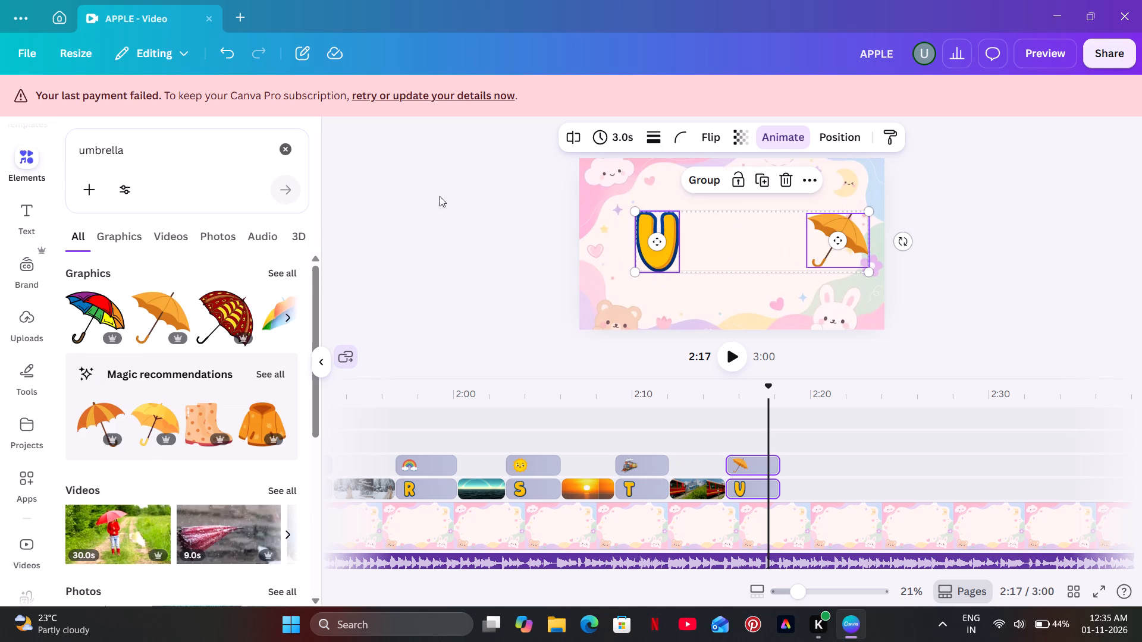
Add the 9.0-second snowy red umbrella video to the timeline directly after the U clip, on the same track.
scroll(205, 422, down, 2)
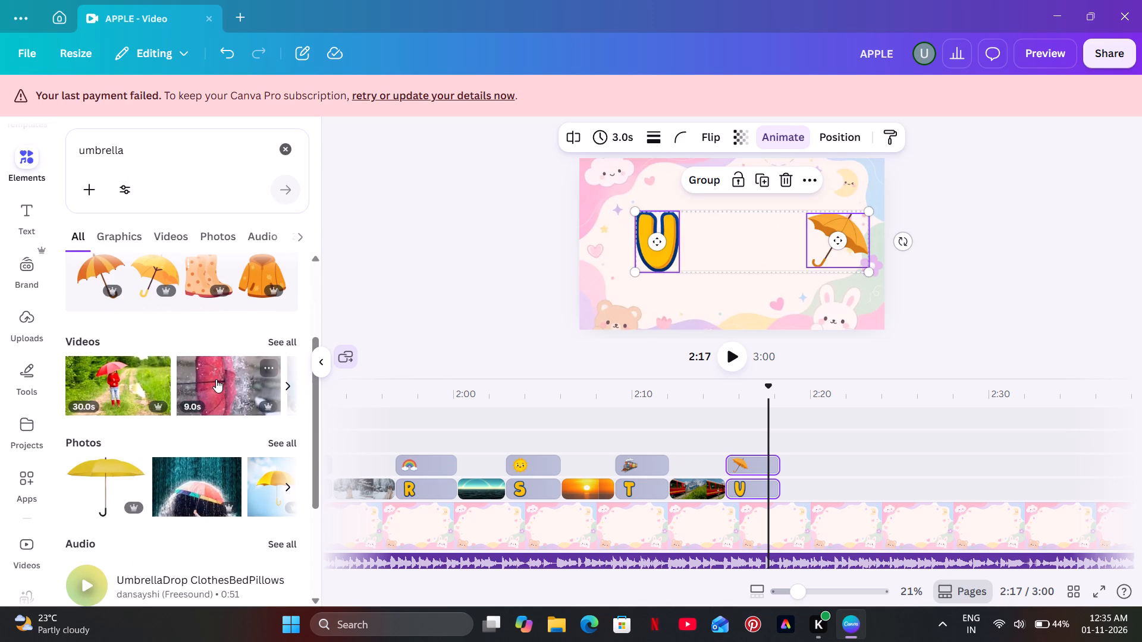
drag(197, 379, 856, 452)
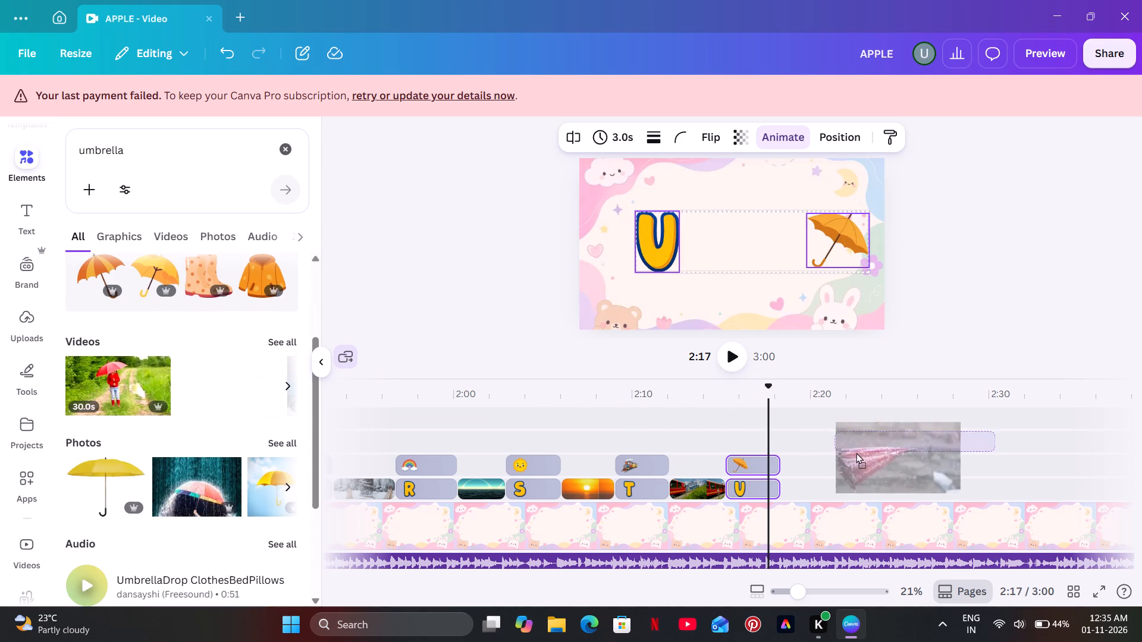
drag(856, 452, 798, 481)
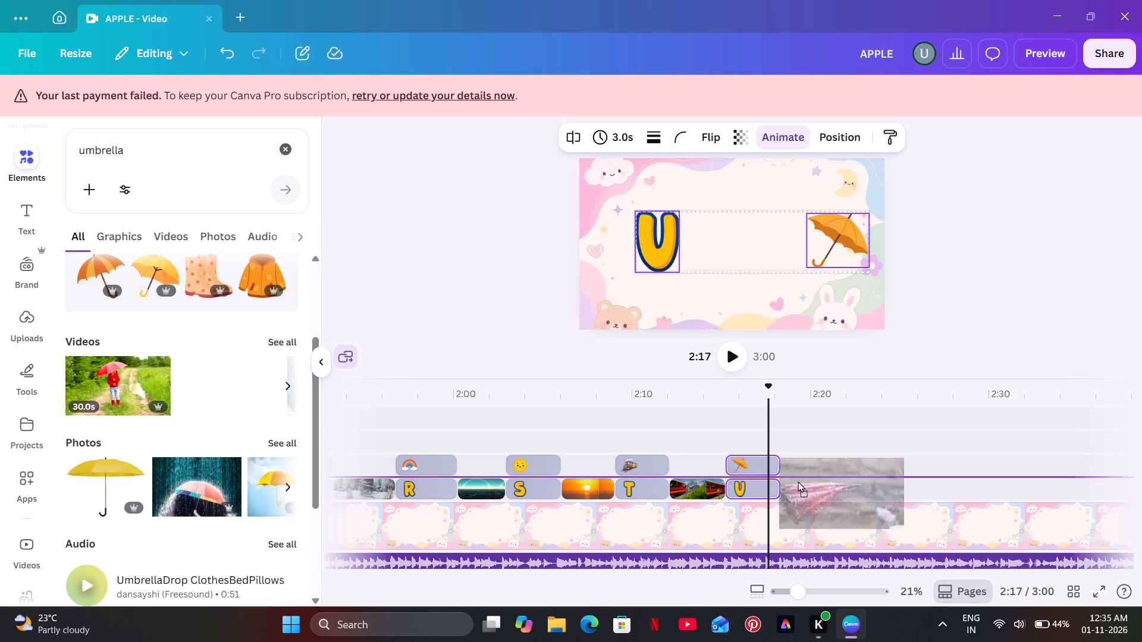
drag(798, 481, 855, 481)
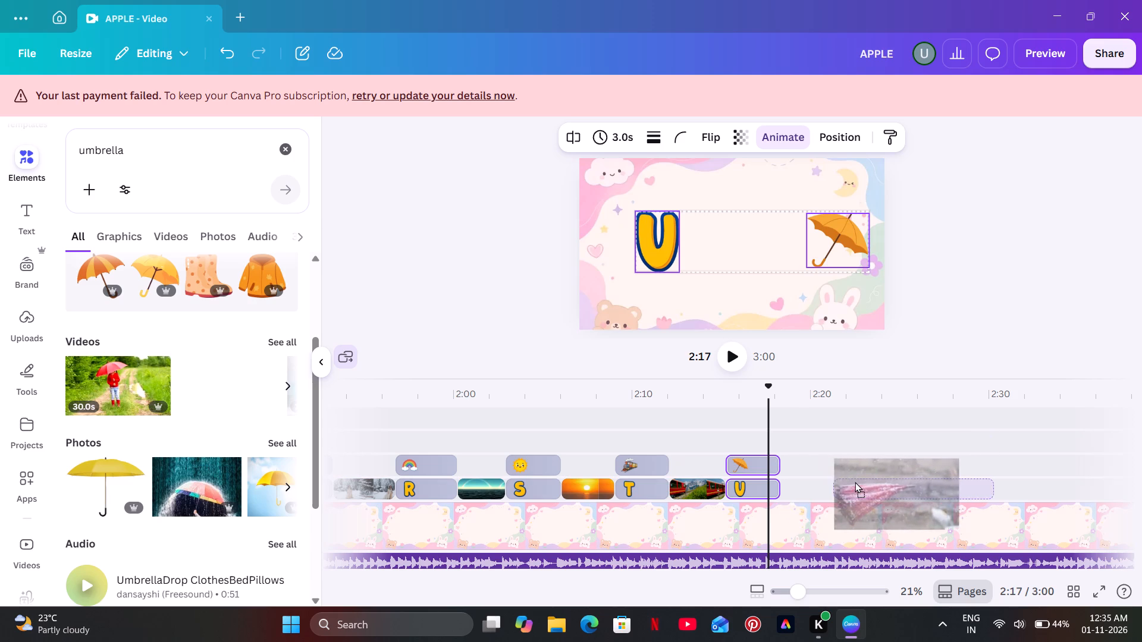
drag(855, 481, 801, 488)
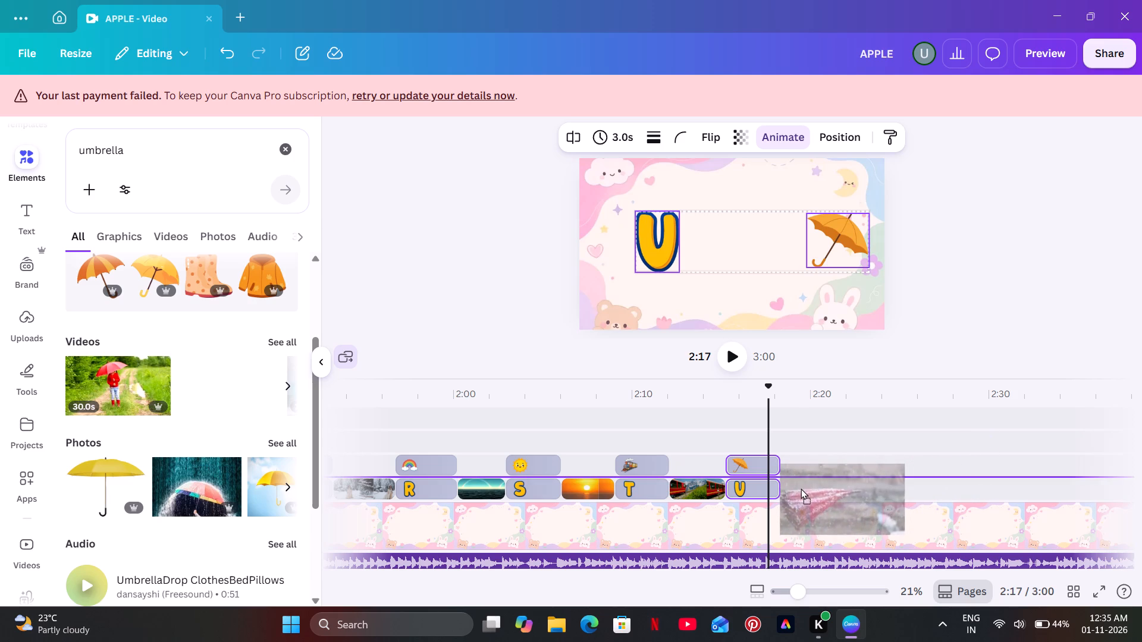
drag(801, 488, 815, 484)
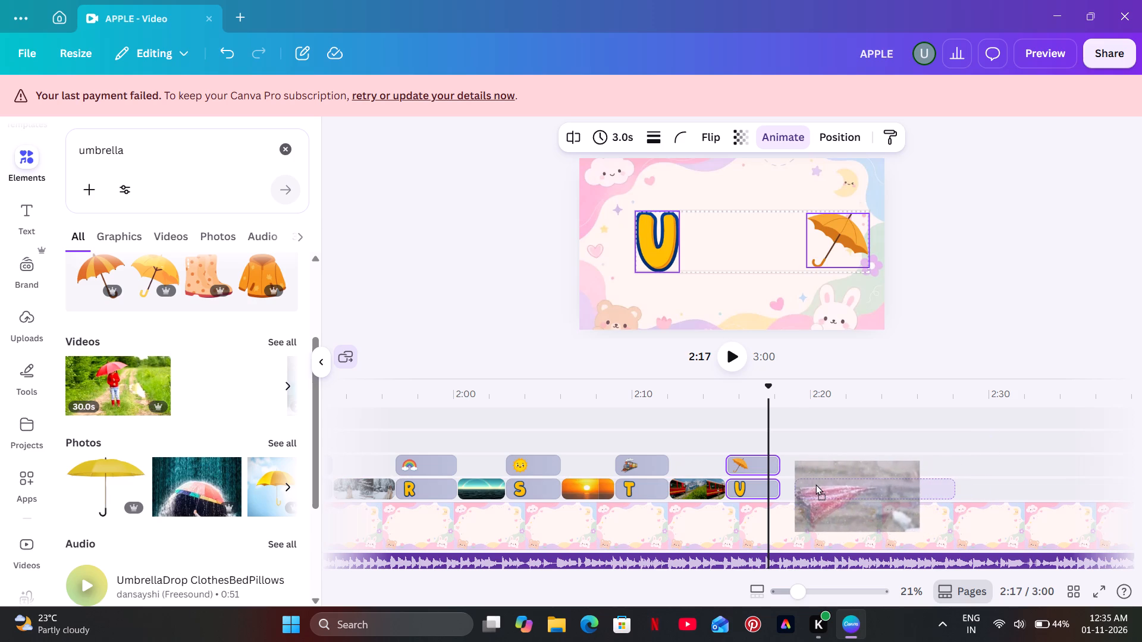
drag(815, 484, 811, 483)
drag(821, 484, 817, 484)
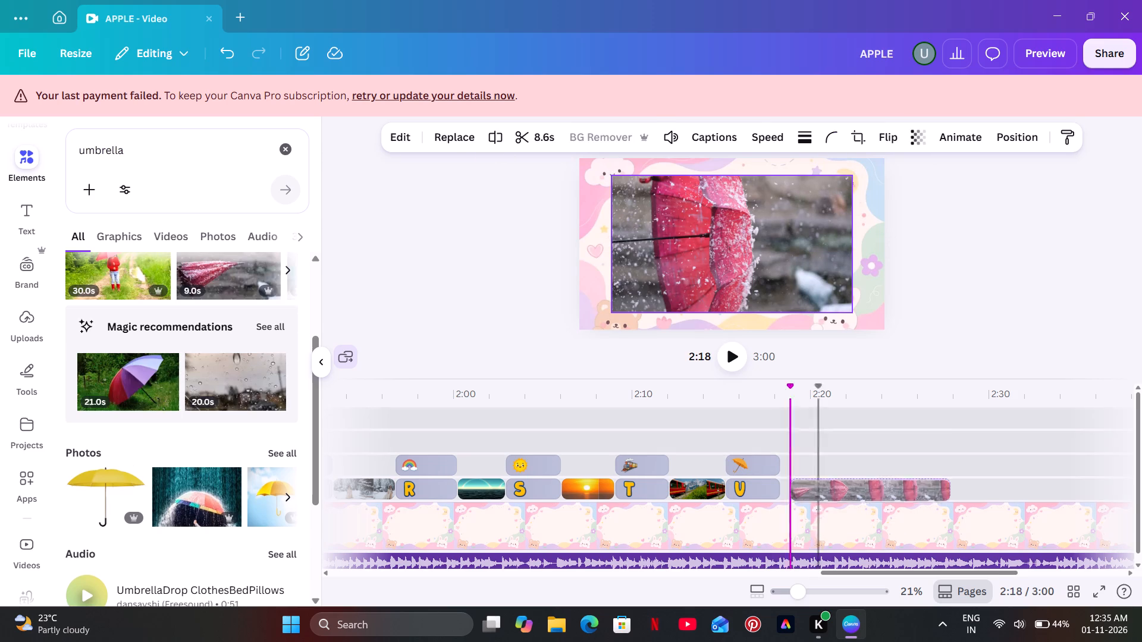
drag(817, 484, 812, 484)
Trim the end of the snowy red umbrella video to 4.4 seconds.
drag(934, 492, 902, 496)
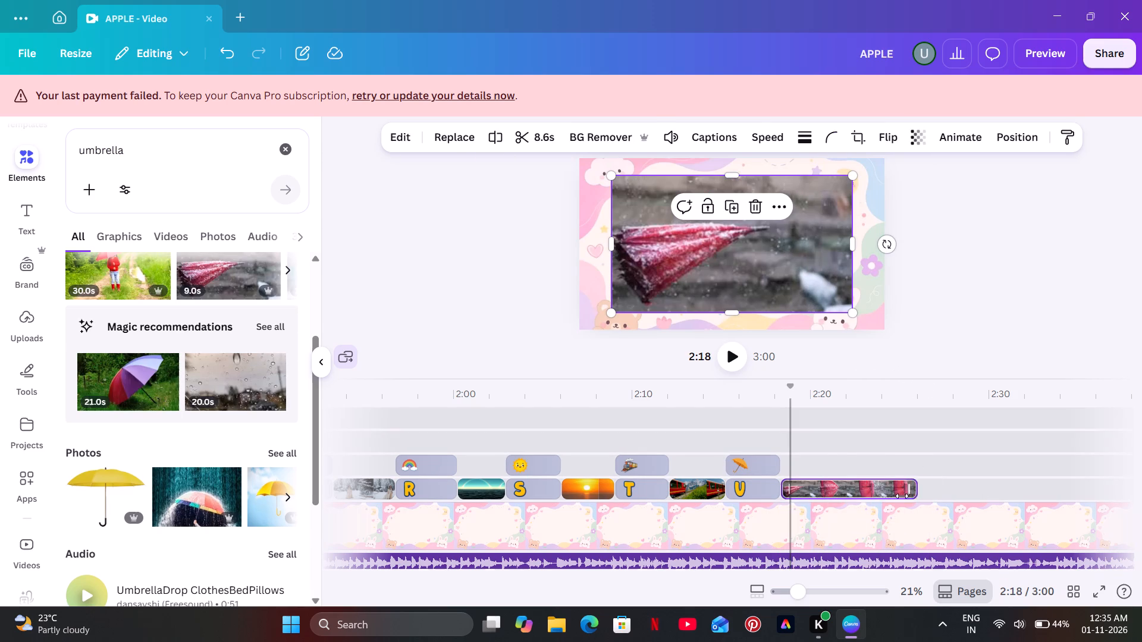
drag(902, 496, 852, 498)
click(738, 439)
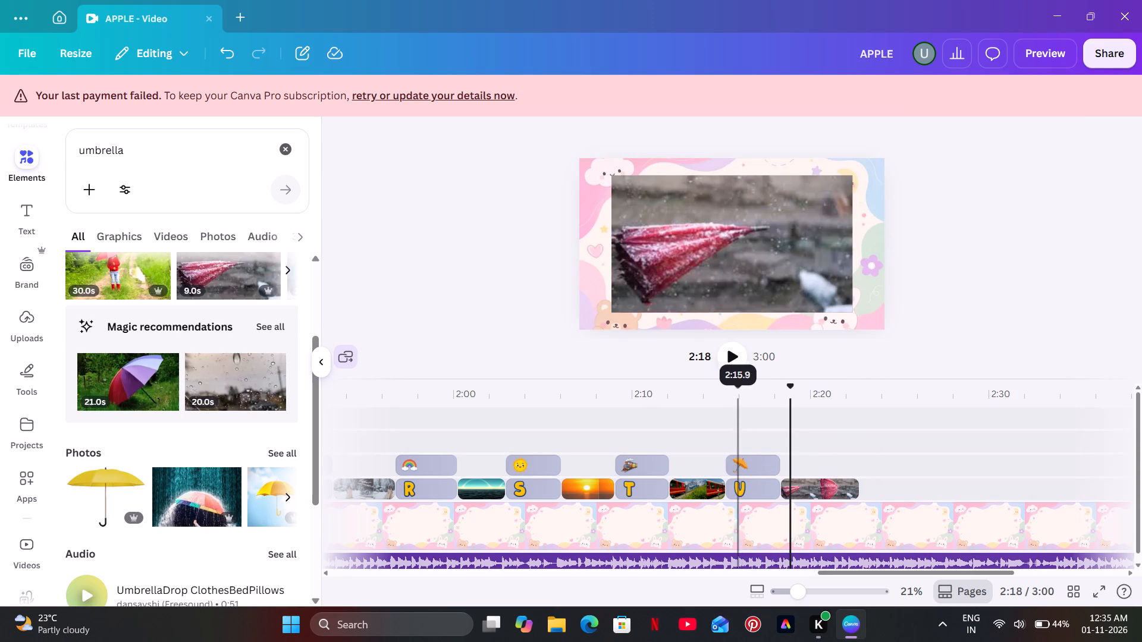
Enlarge the snowy red umbrella video from its opposite corners so that it covers the whole page.
click(735, 247)
drag(854, 314, 870, 324)
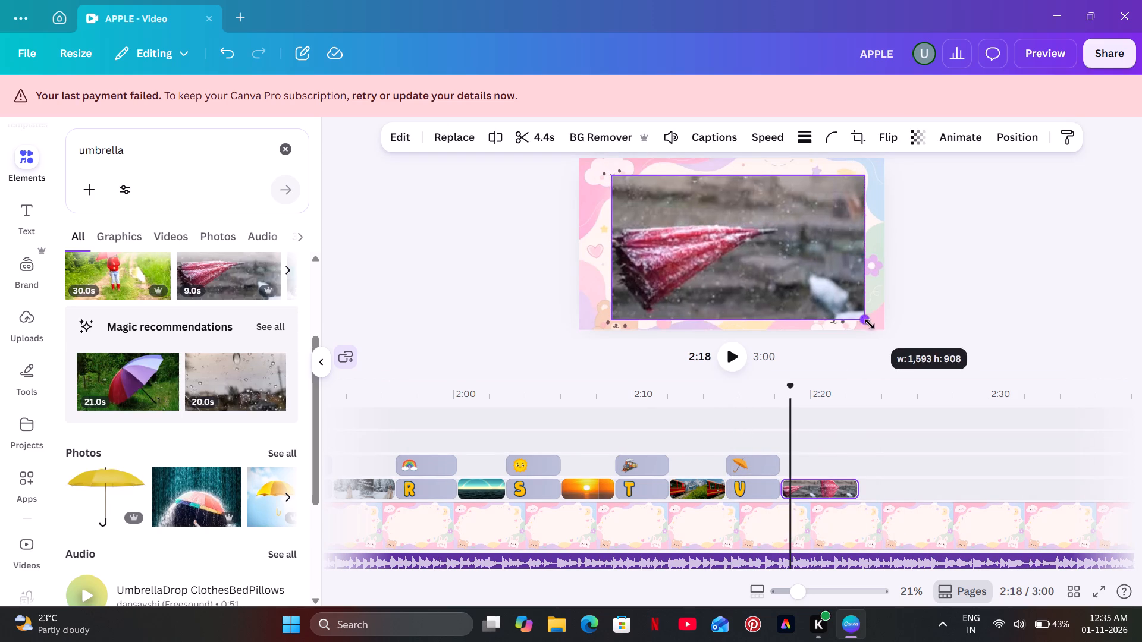
drag(870, 324, 883, 330)
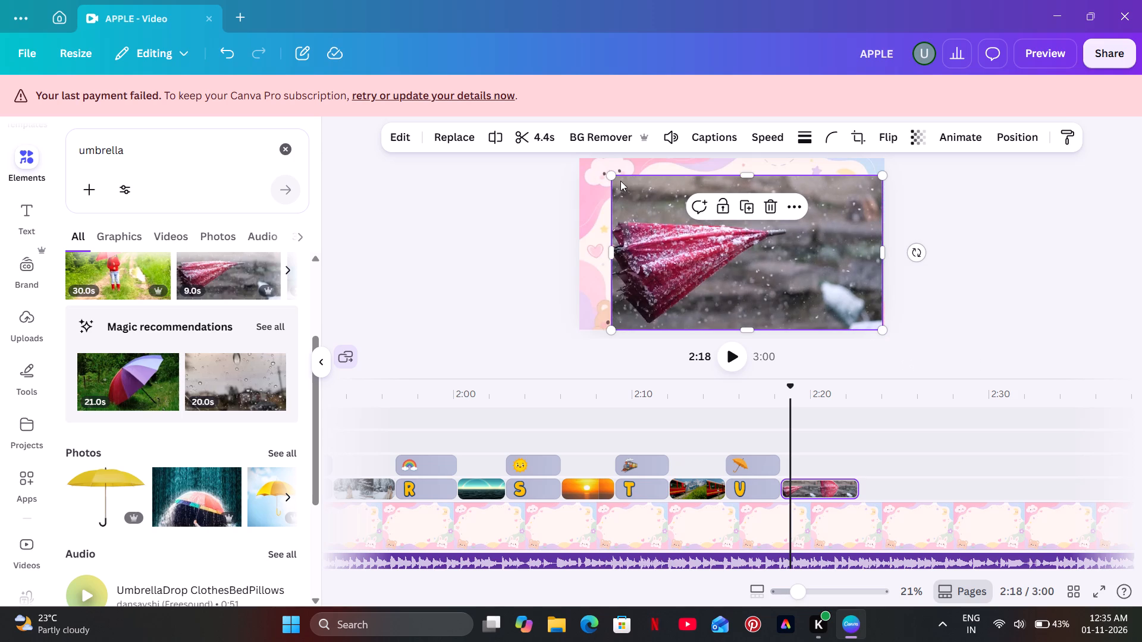
drag(608, 174, 575, 160)
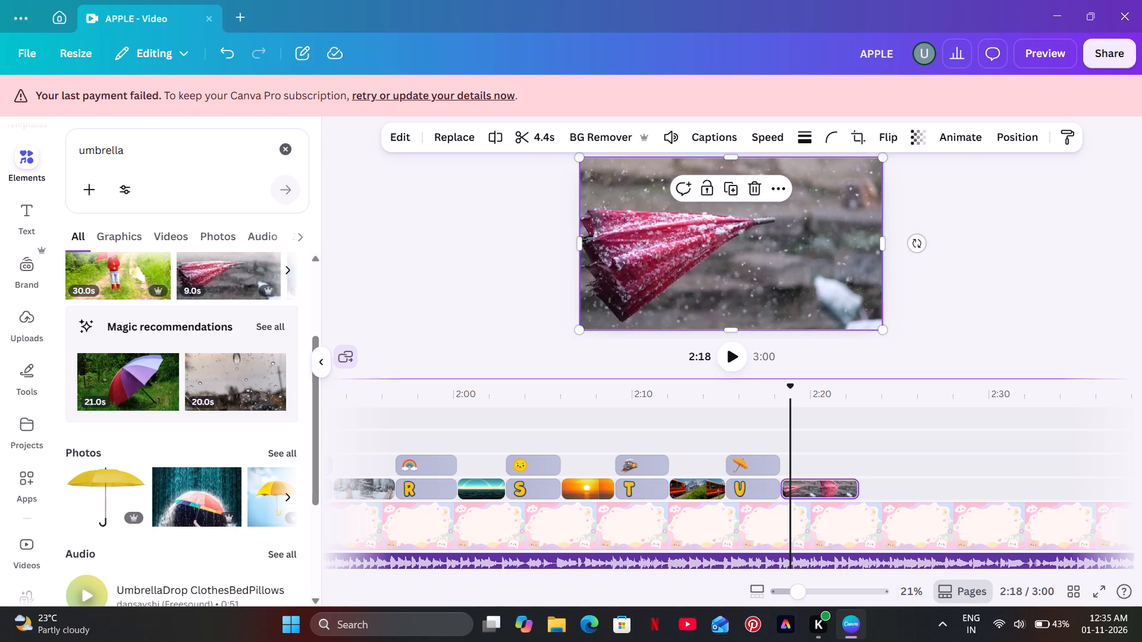
Play the U and umbrella section against the audio and trim a little more off the end of the red umbrella video.
click(736, 359)
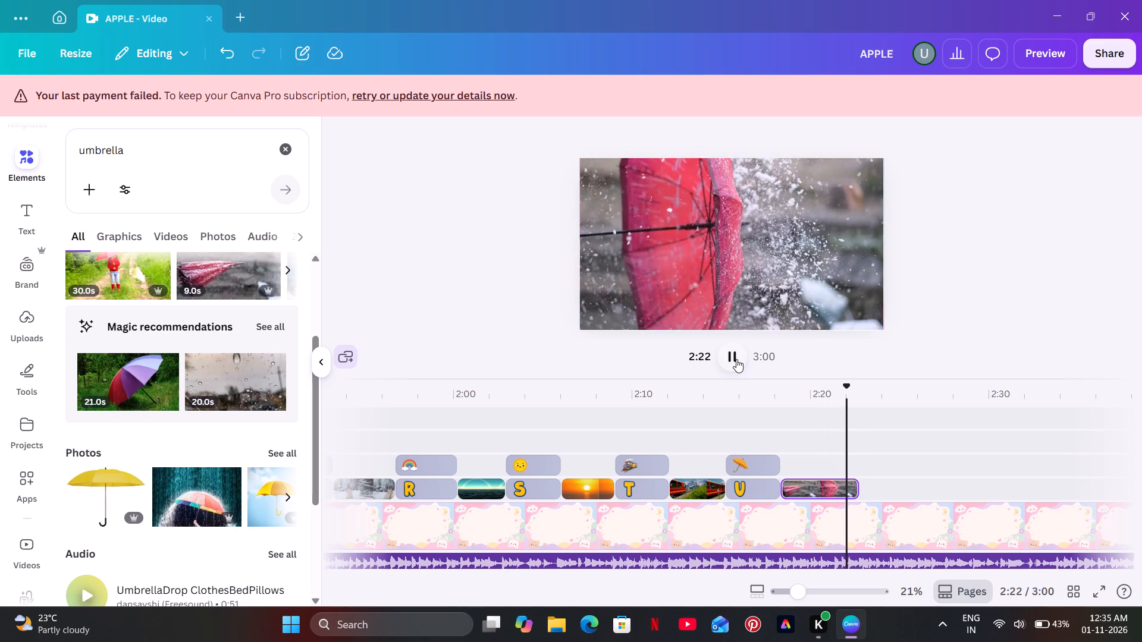
click(736, 359)
drag(849, 489, 840, 491)
click(774, 435)
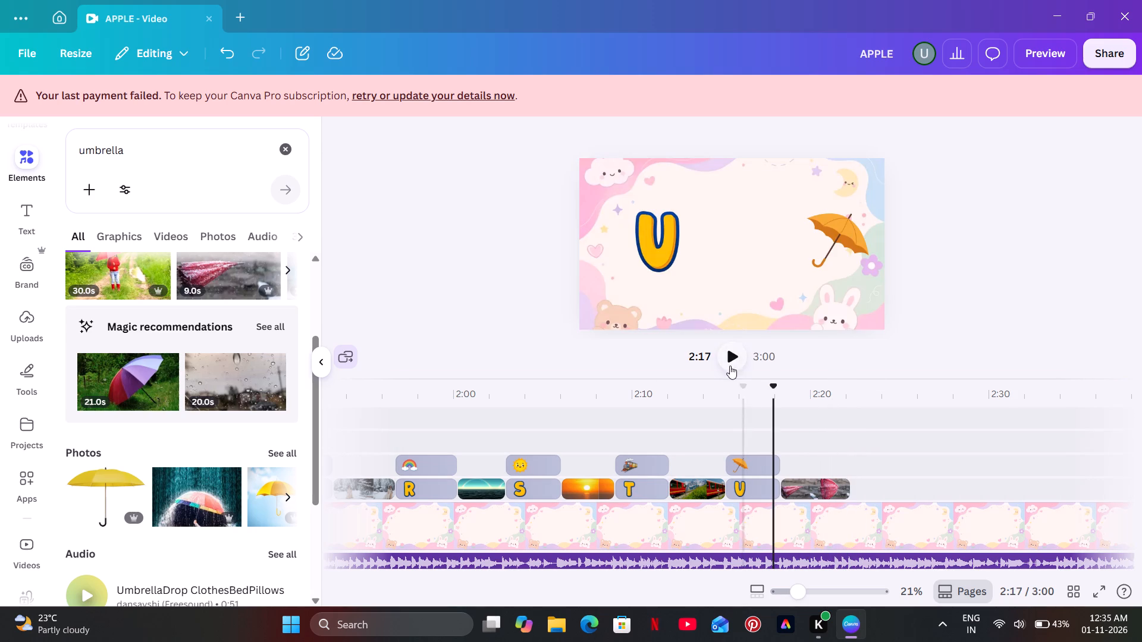
click(729, 358)
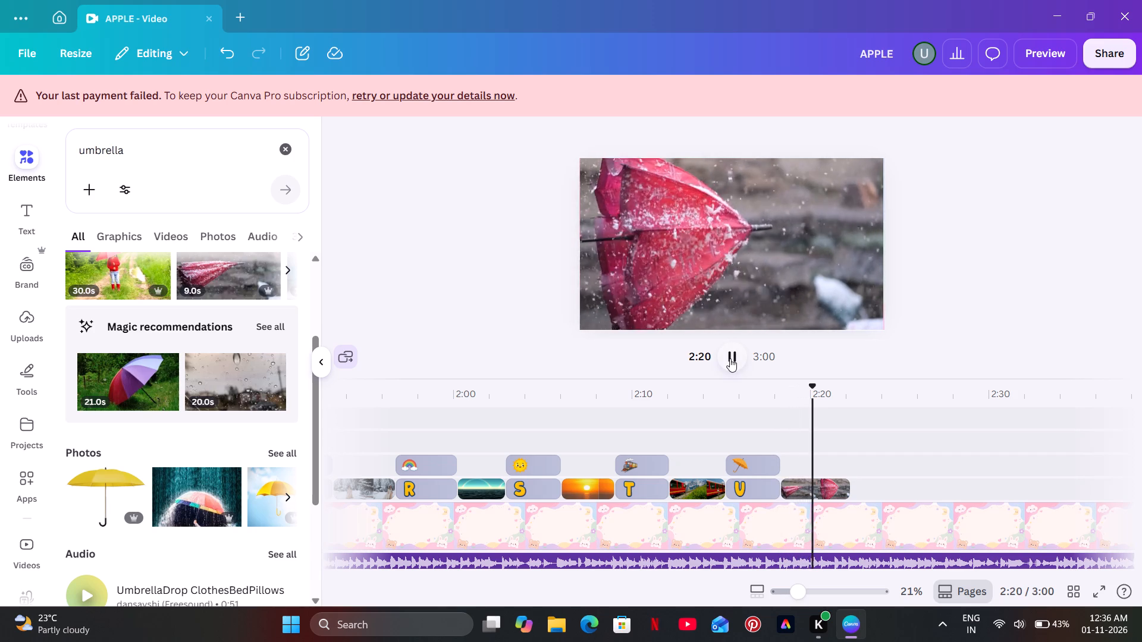
click(730, 358)
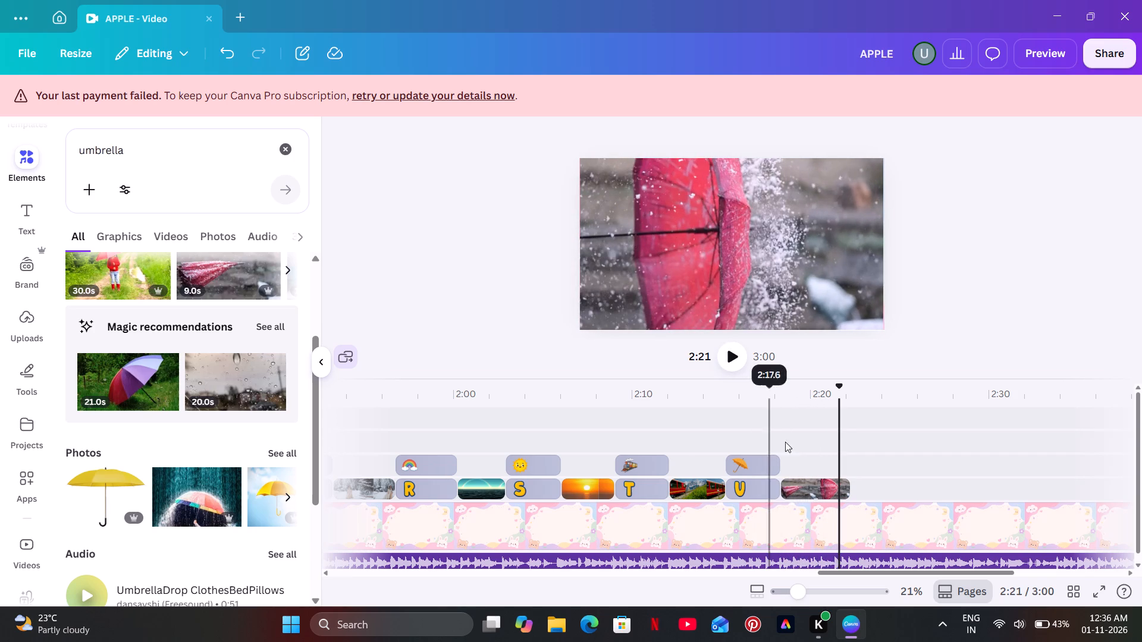
Trim the end of the snowy red umbrella video a little further and play it back against the audio.
click(842, 490)
drag(842, 490, 836, 490)
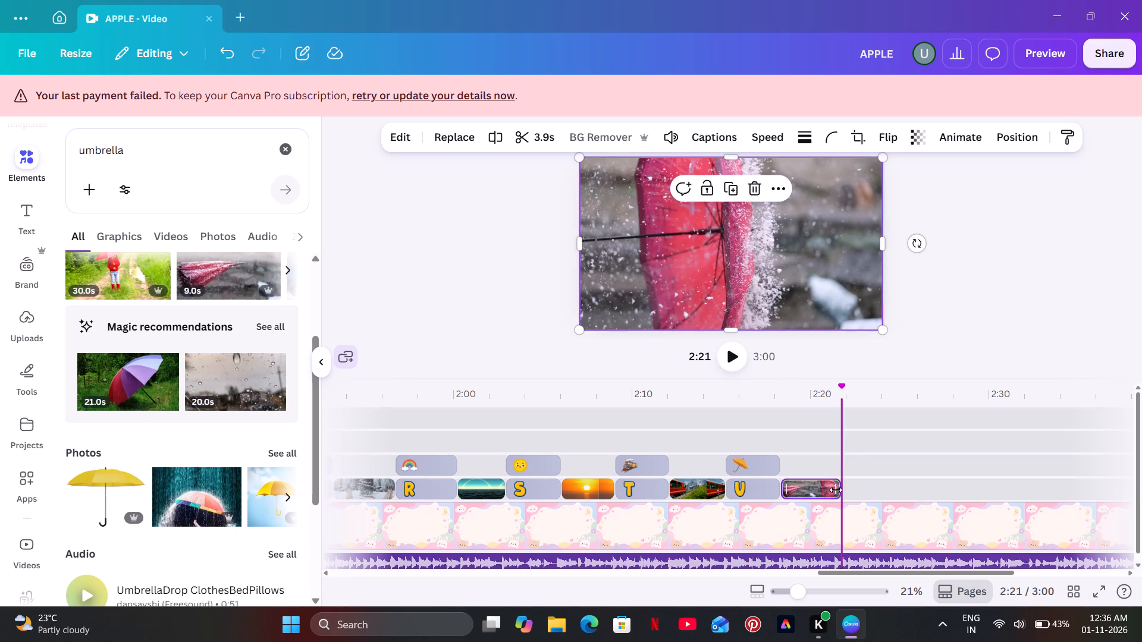
drag(836, 490, 830, 490)
click(829, 467)
click(807, 461)
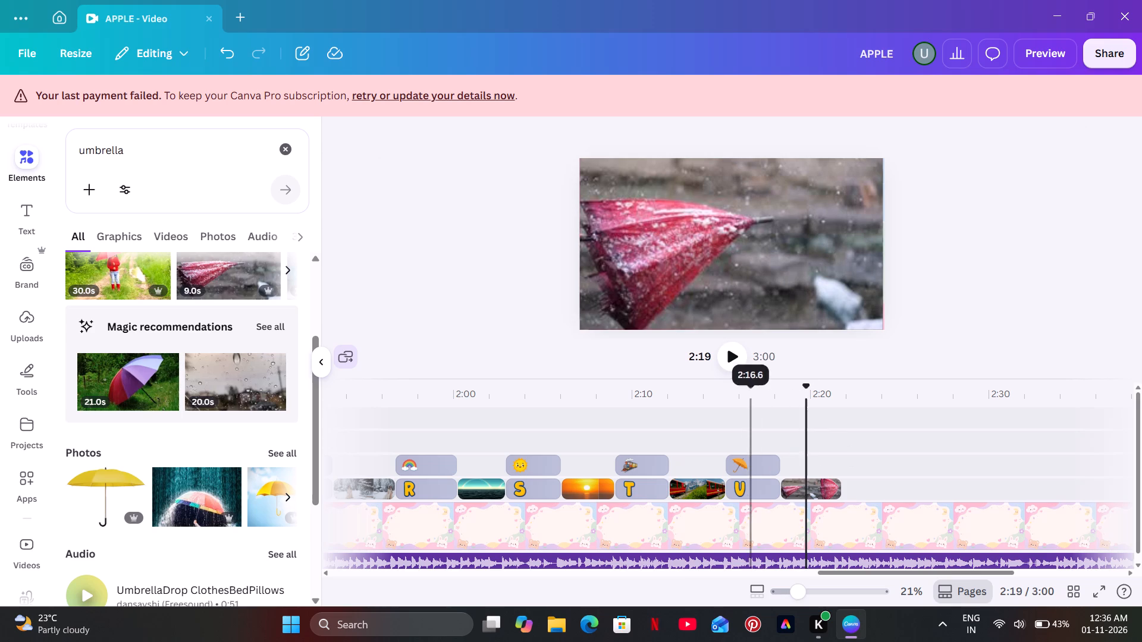
click(736, 365)
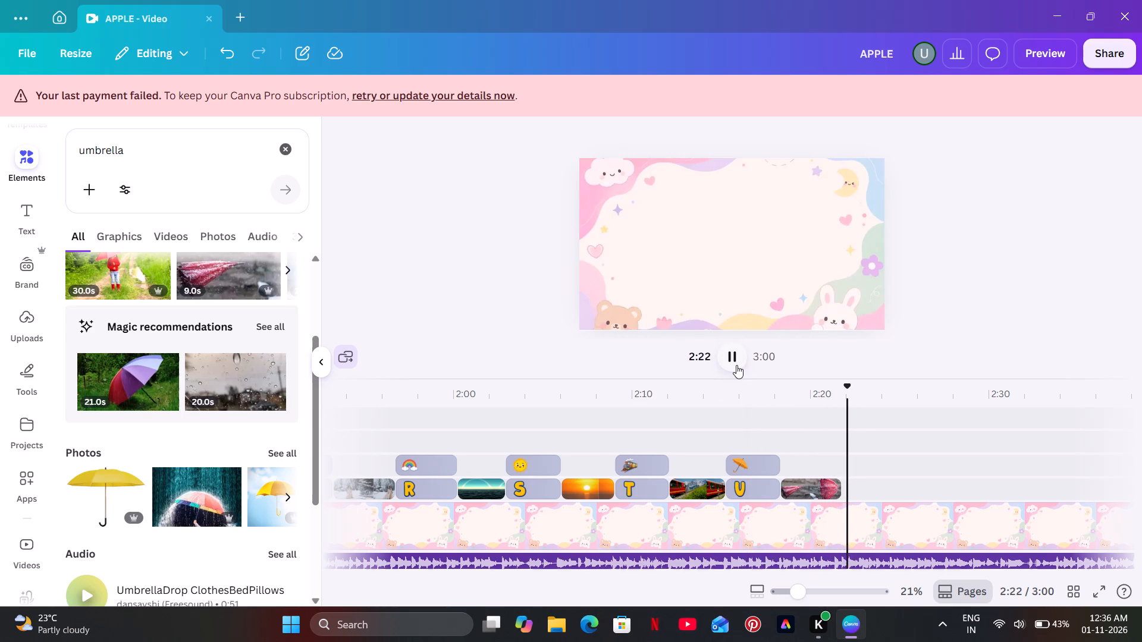
click(736, 365)
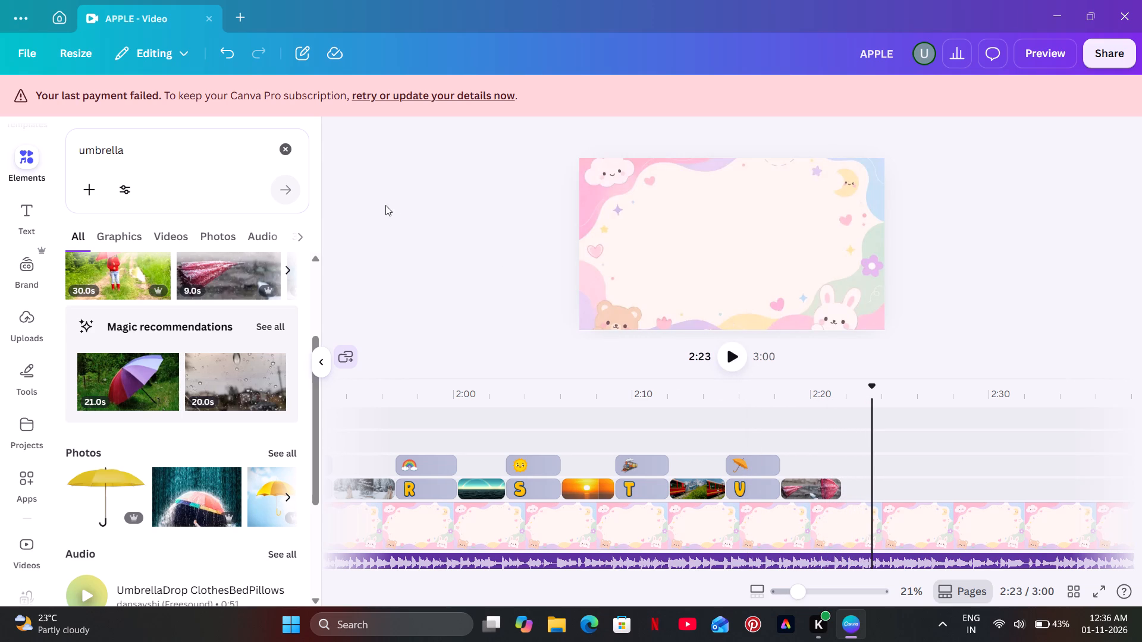
Reopen the yellow alphabet letter set and place the V graphic on the timeline directly after the red umbrella video.
click(269, 150)
click(271, 150)
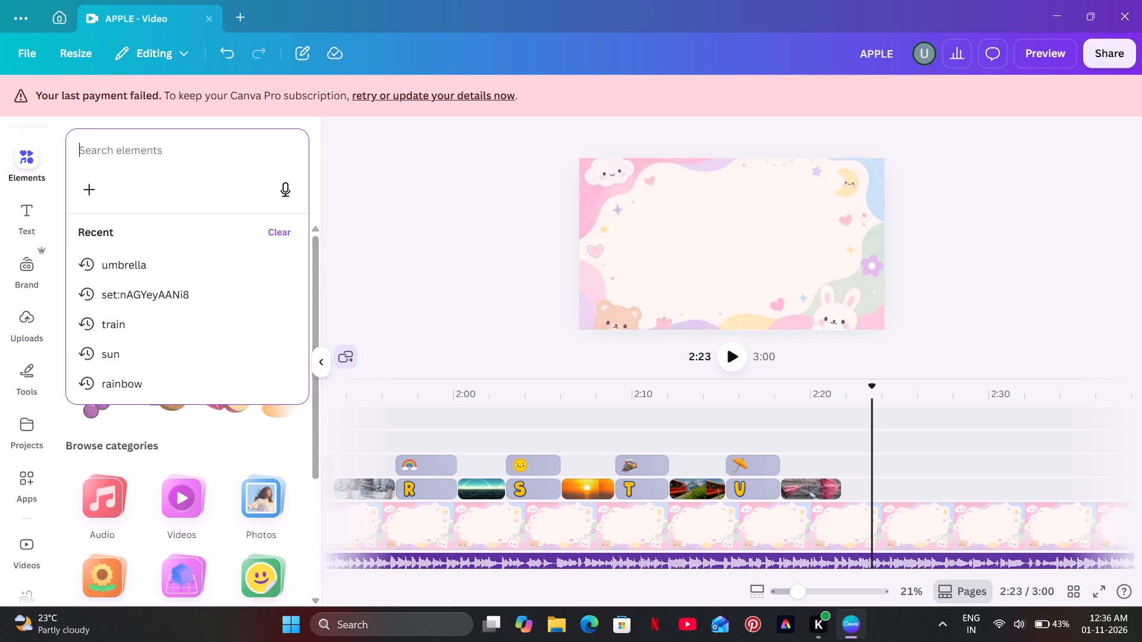
click(121, 303)
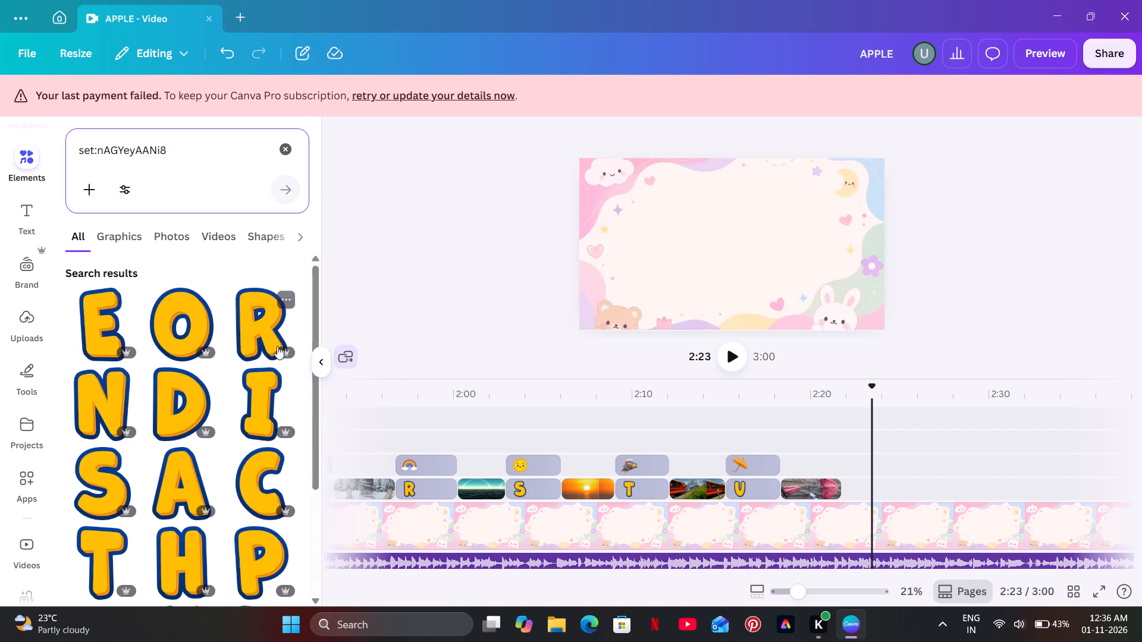
scroll(277, 347, down, 4)
scroll(224, 390, down, 4)
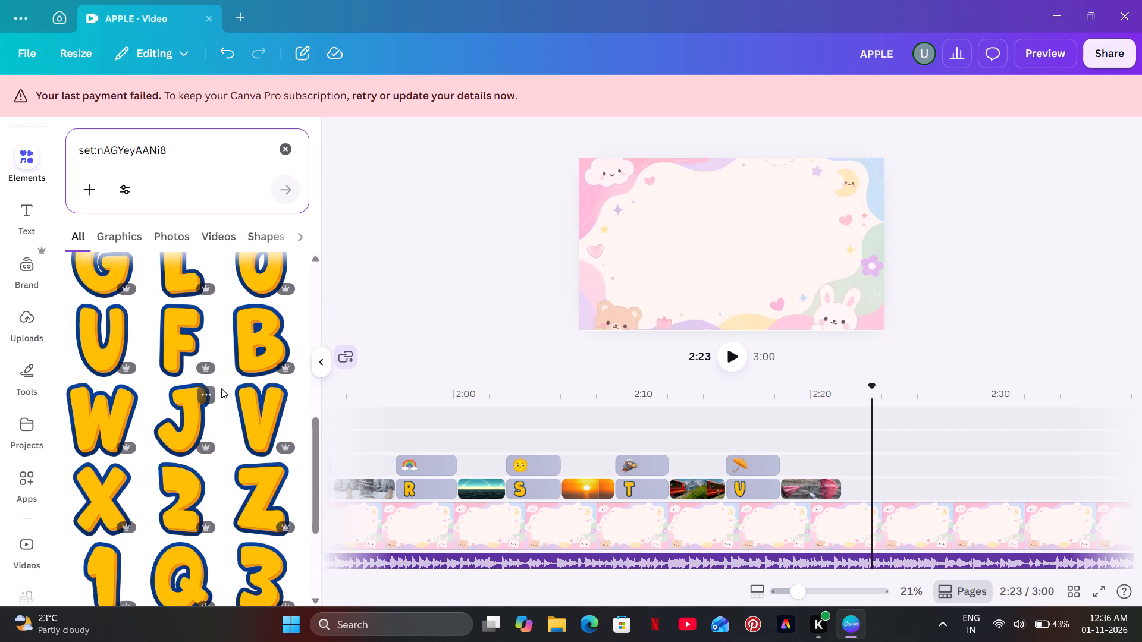
drag(252, 409, 854, 458)
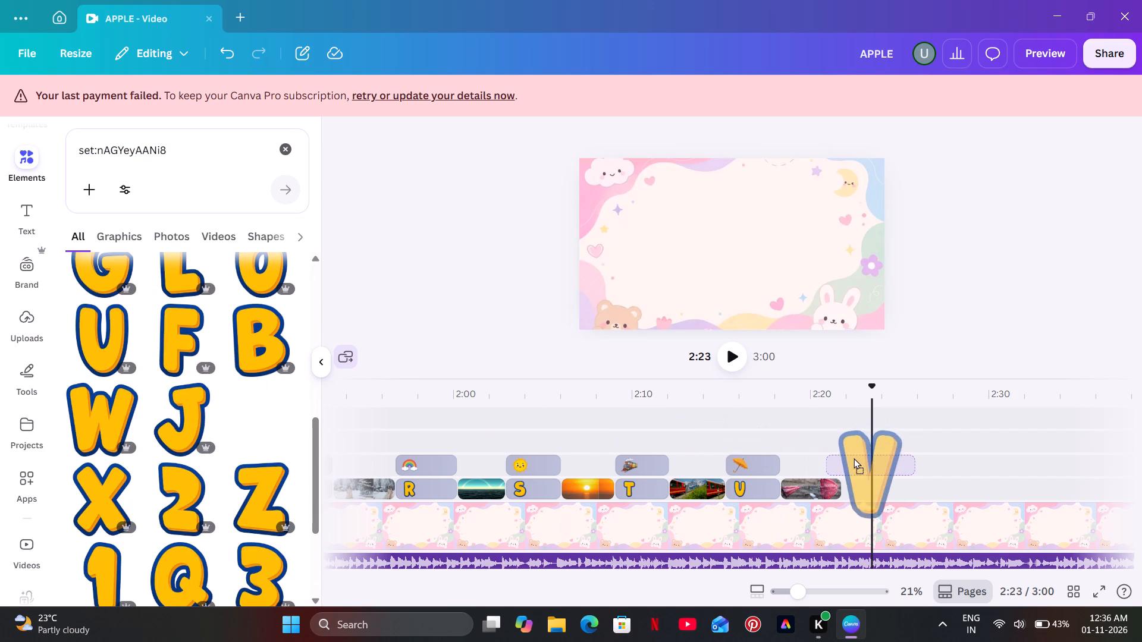
drag(854, 458, 868, 484)
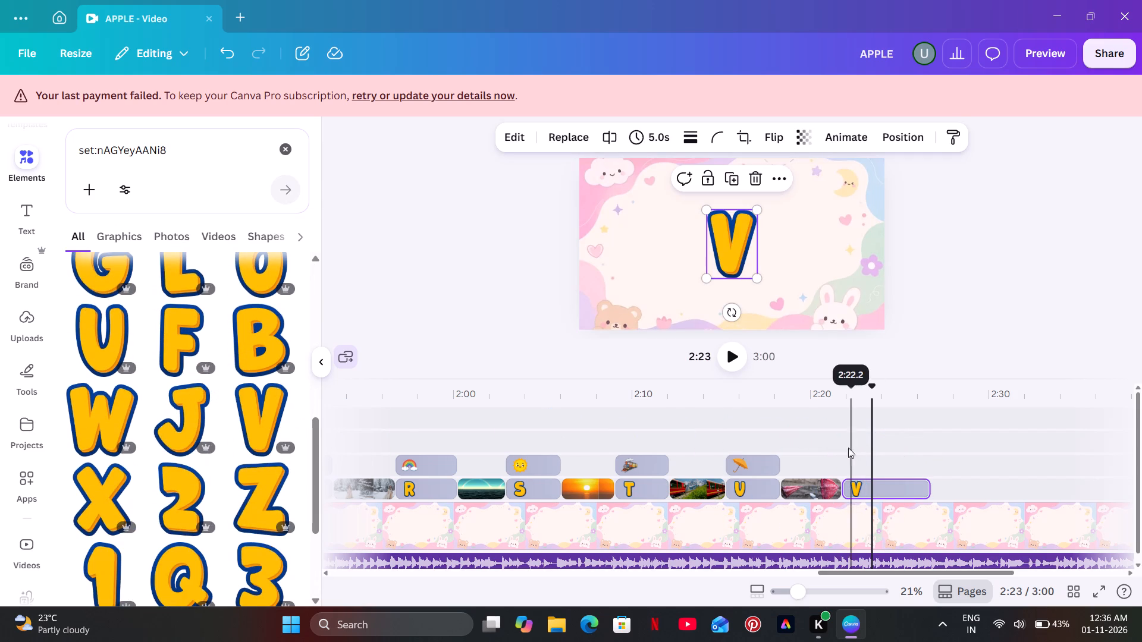
Shrink the V graphic slightly and move it to the left side of the page.
drag(705, 210, 711, 218)
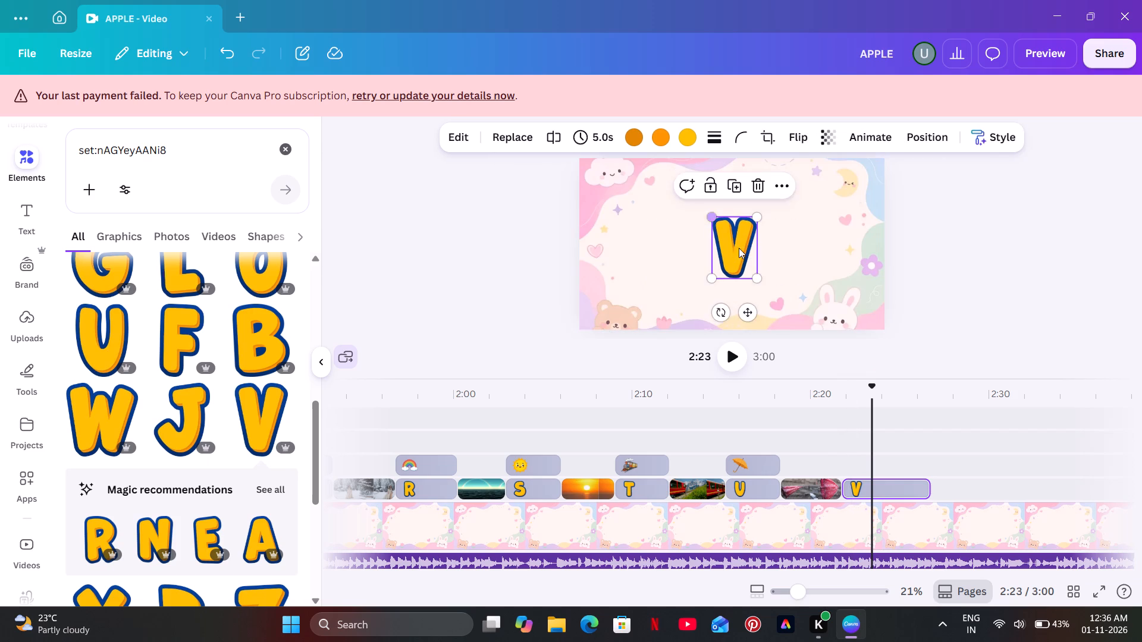
drag(740, 252, 657, 244)
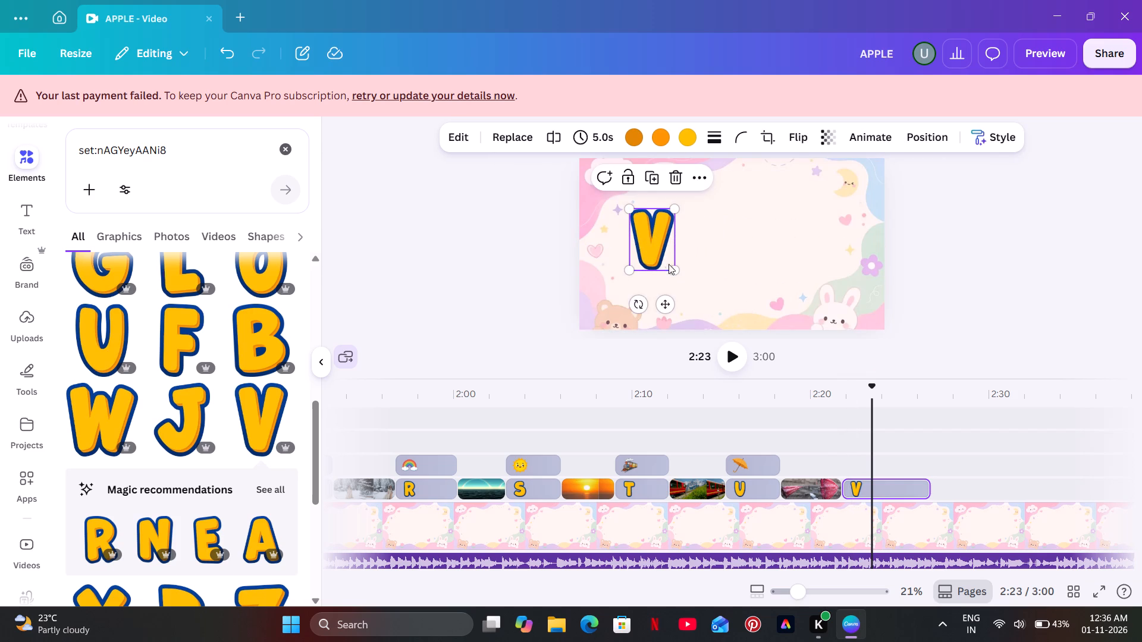
click(673, 273)
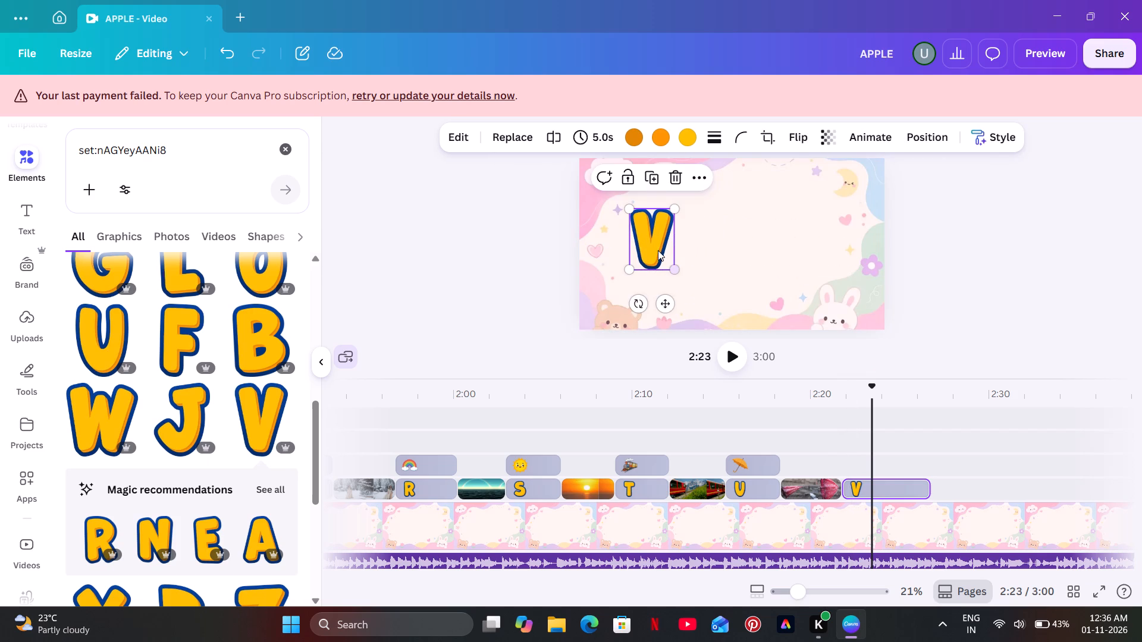
click(658, 250)
click(507, 251)
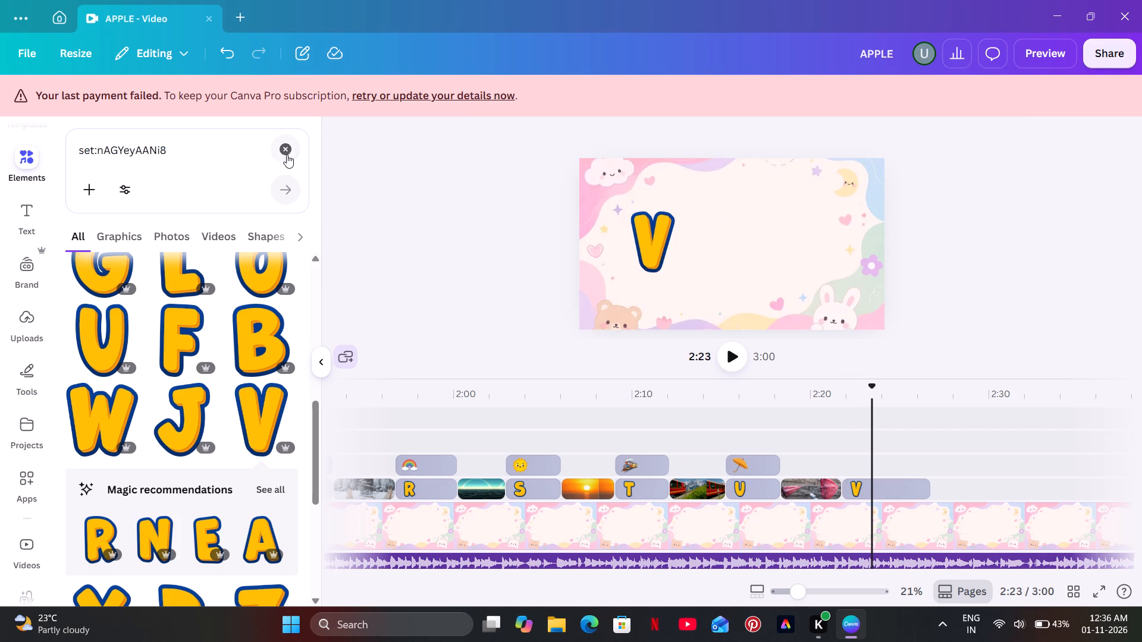
Clear the element search and play from the red umbrella video into the V clip to check timing against the audio.
click(288, 153)
click(819, 443)
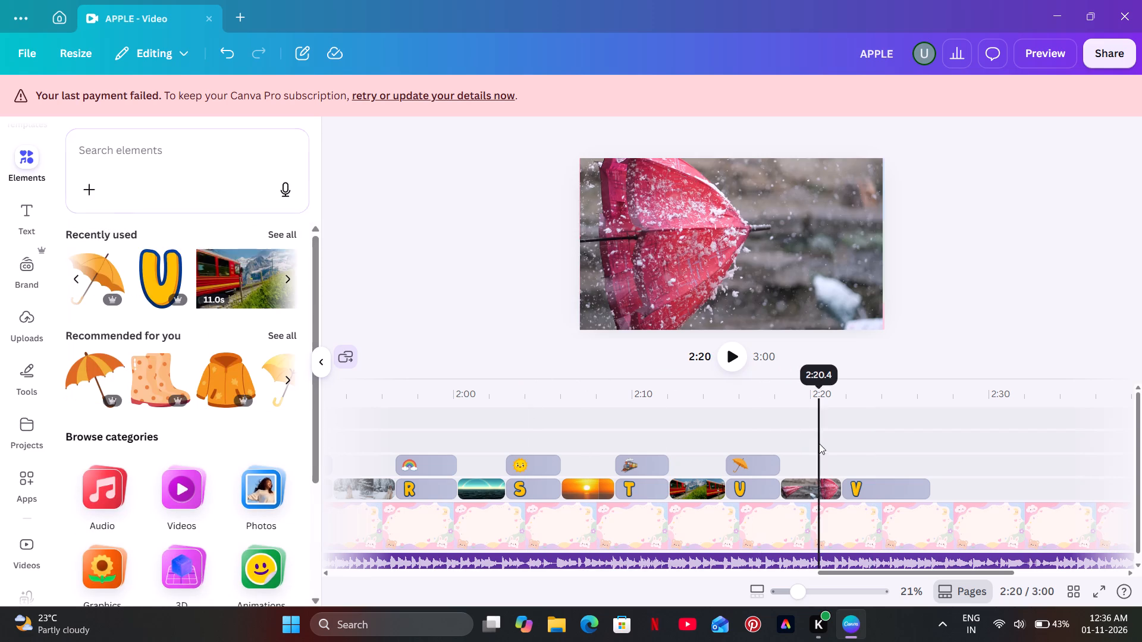
click(741, 344)
click(739, 351)
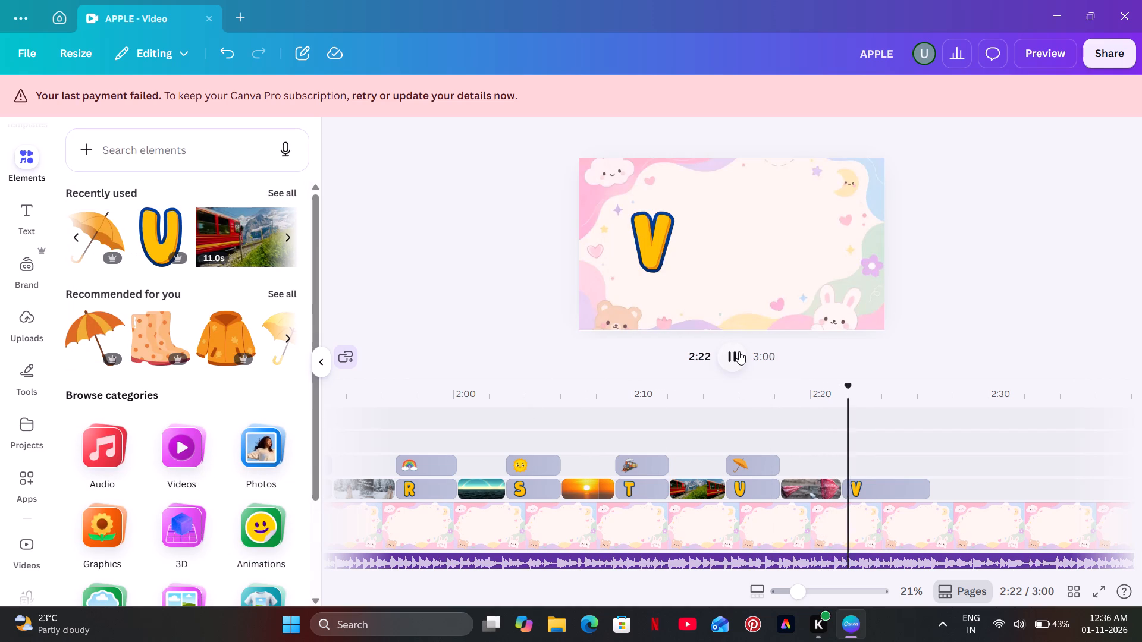
click(739, 351)
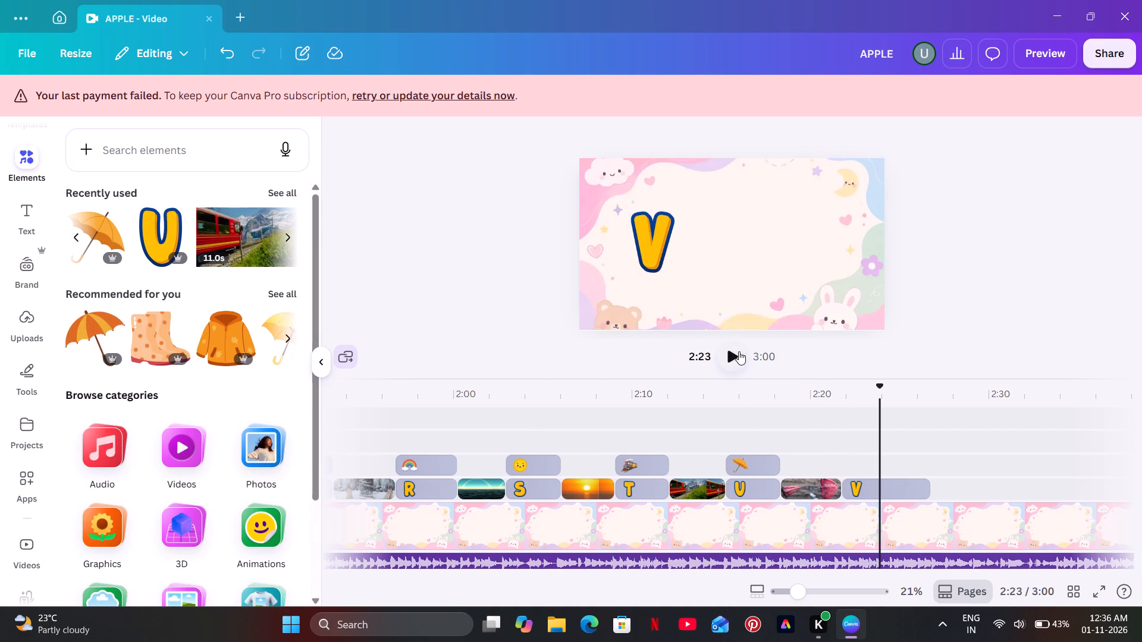
Search the elements for "van" and add the blue passenger van graphic to the page.
click(190, 154)
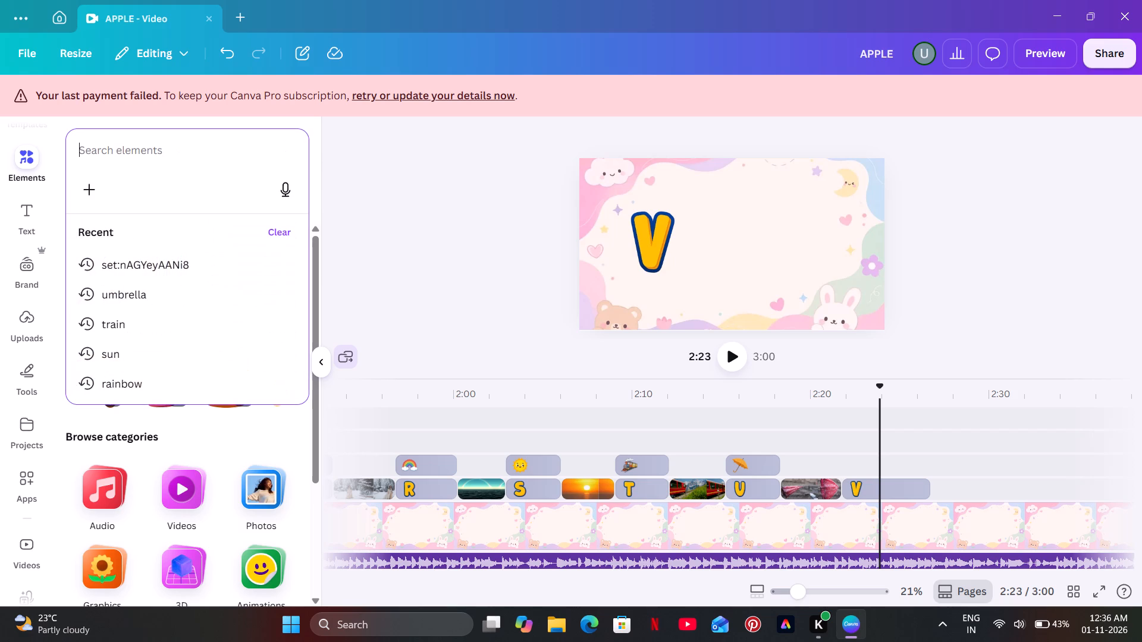
text(van)
key(Return)
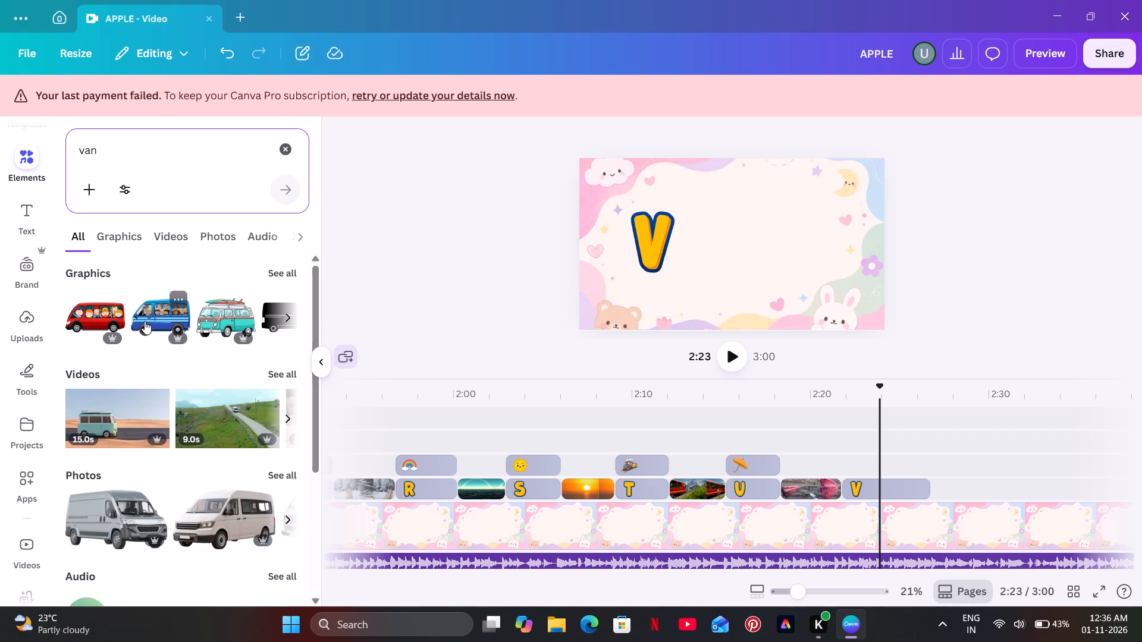
drag(145, 315, 814, 224)
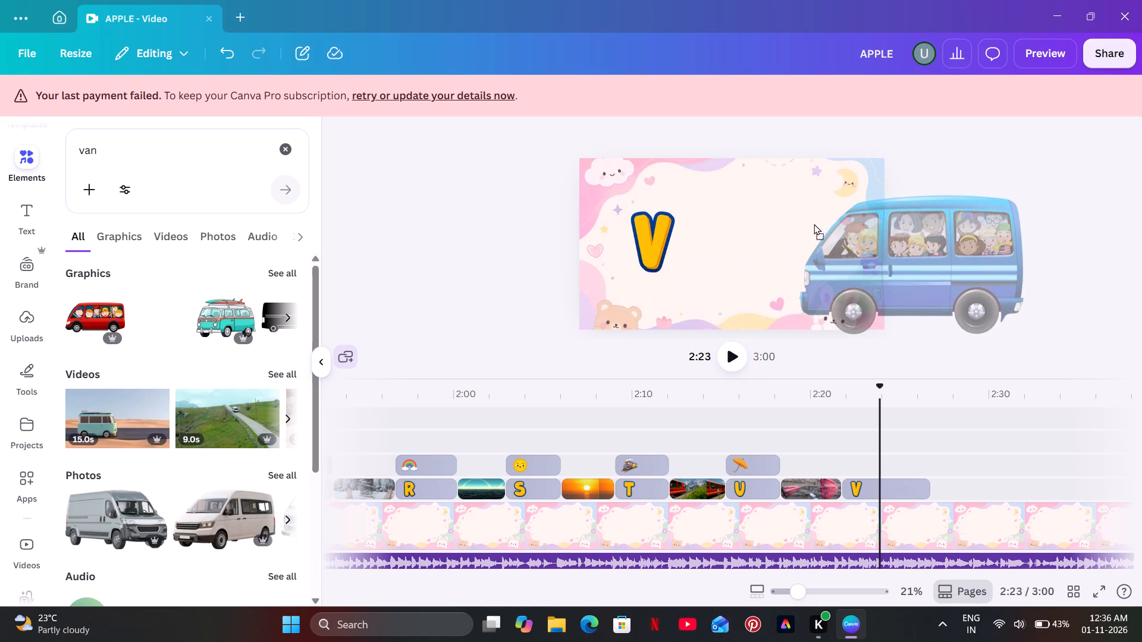
drag(814, 224, 720, 204)
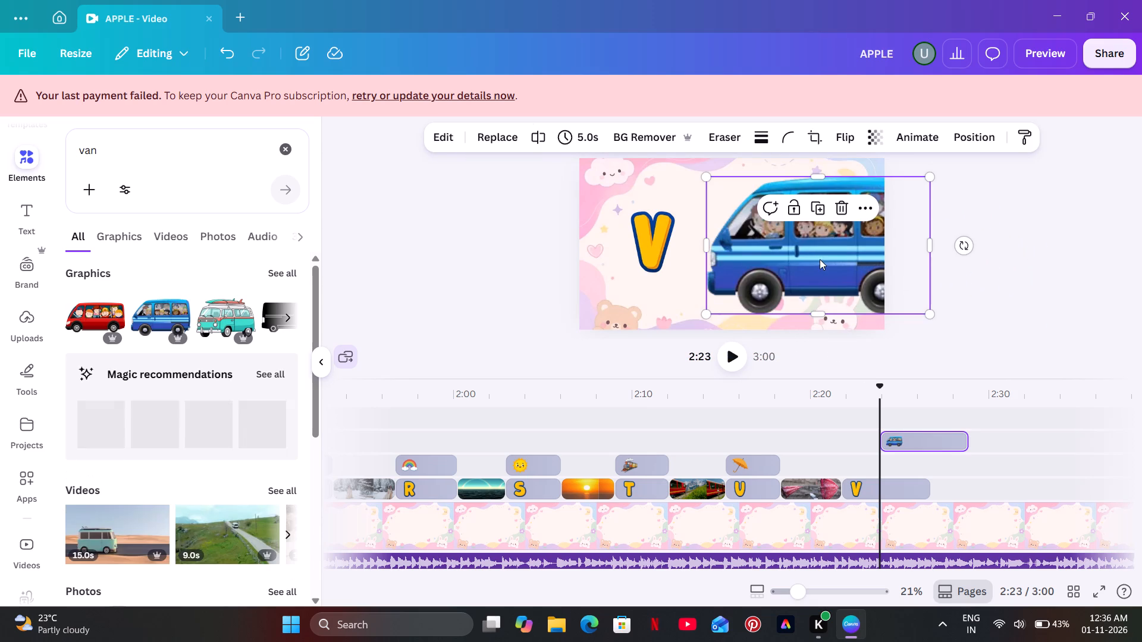
Shrink the blue van and place it on the right side of the page, level with the V.
drag(814, 257, 761, 250)
drag(881, 306, 880, 306)
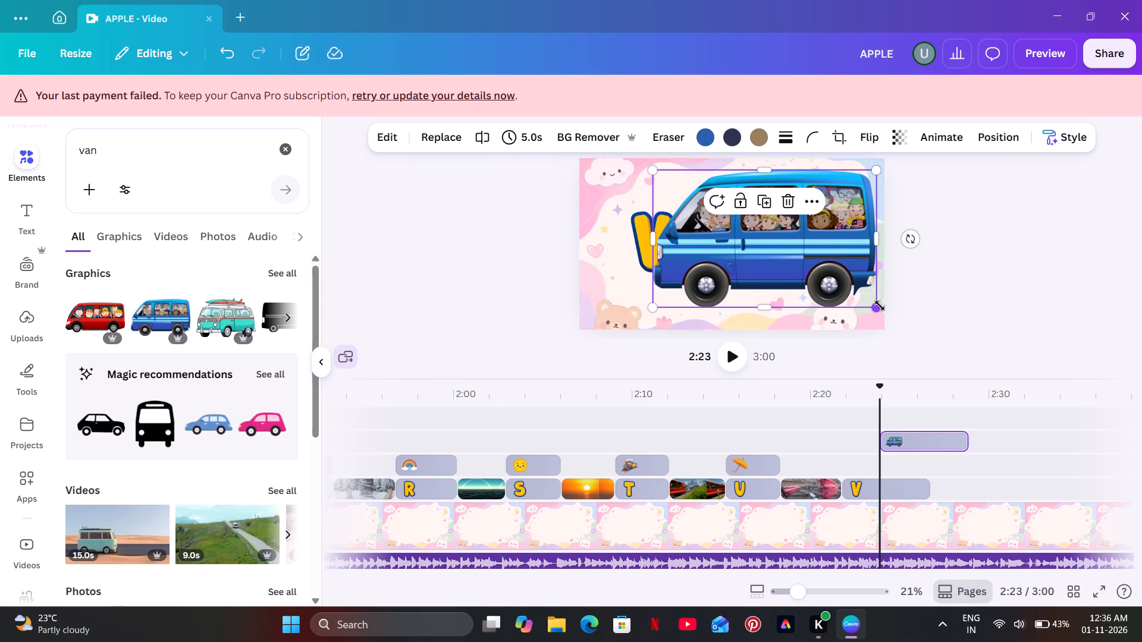
drag(880, 306, 741, 238)
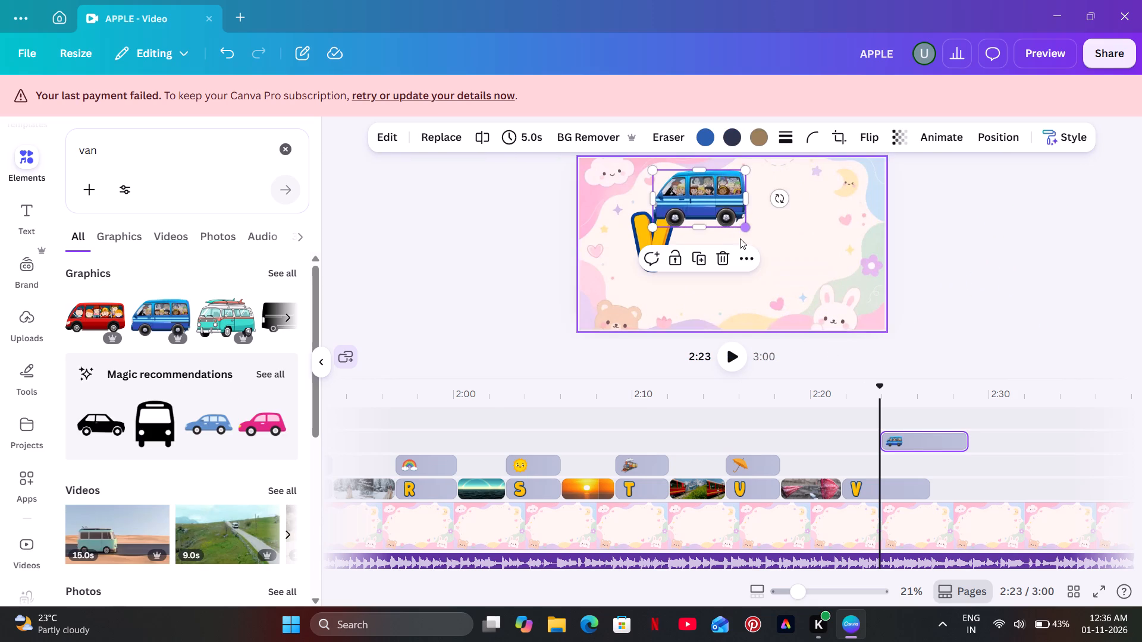
drag(694, 206, 824, 246)
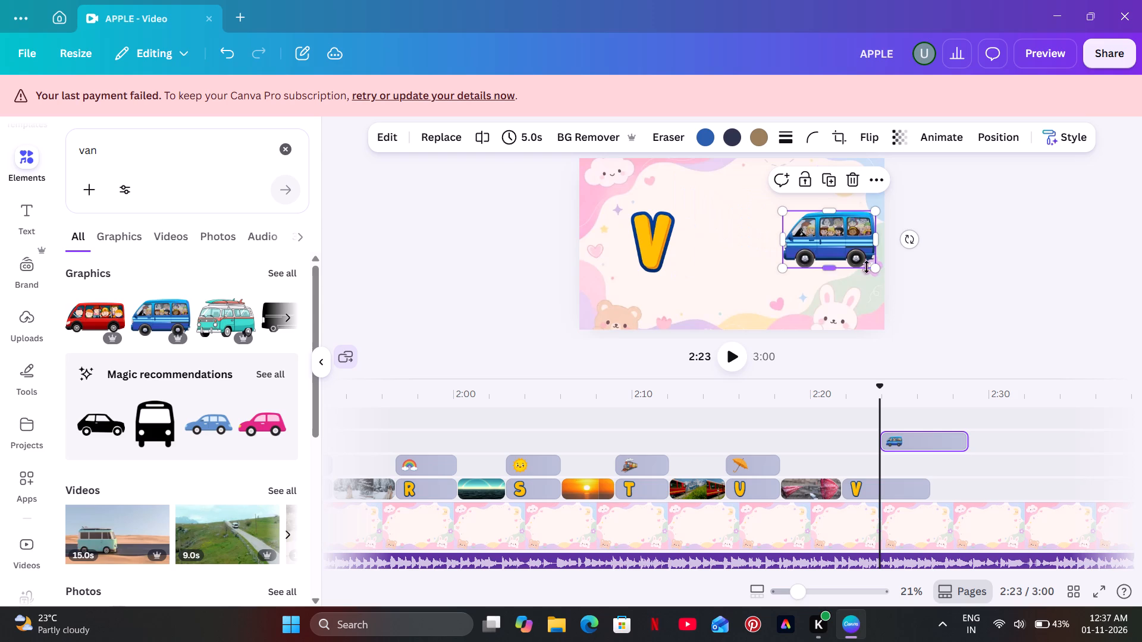
drag(871, 269, 852, 259)
drag(830, 238, 840, 247)
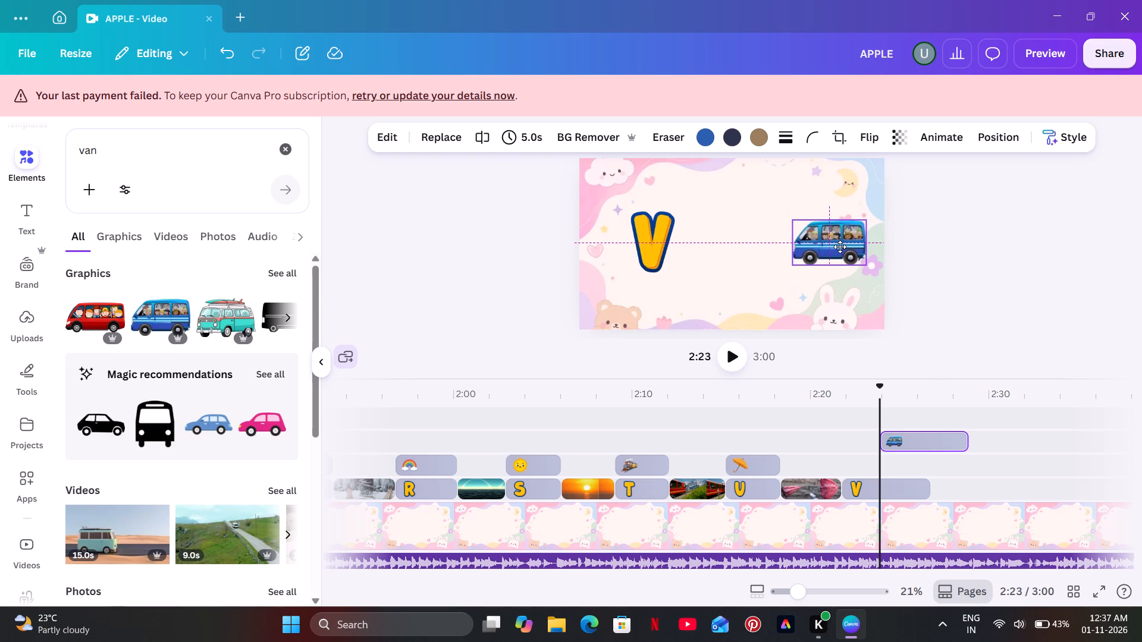
drag(840, 247, 842, 248)
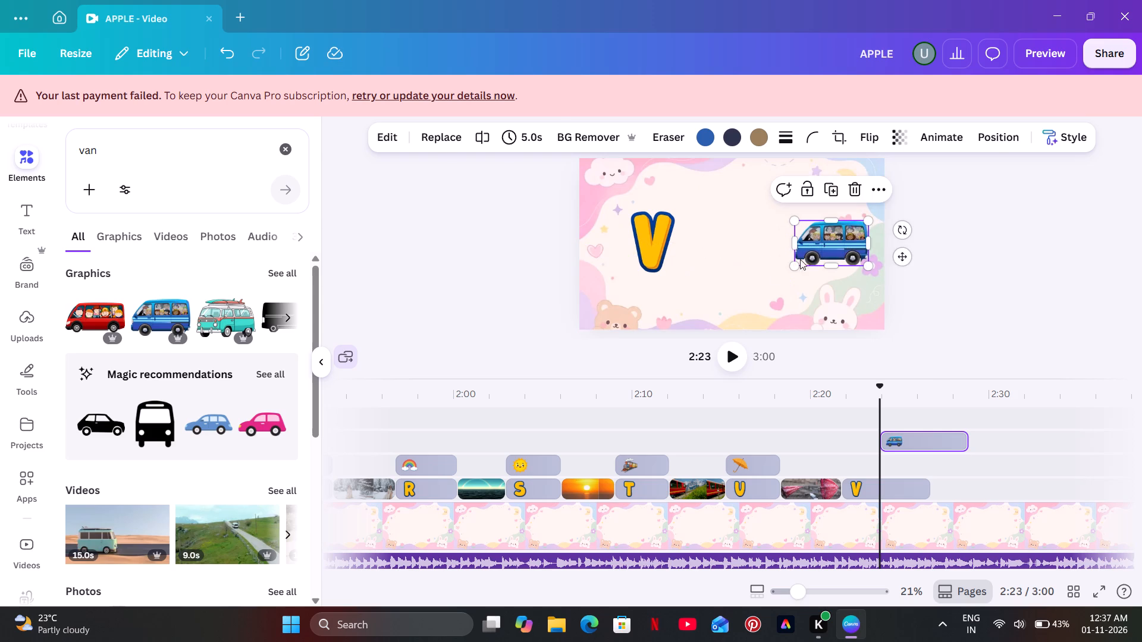
click(770, 276)
Move the van clip to the picture track above the V clip, aligned with its start, and trim it to 3.6 seconds.
drag(939, 438, 917, 474)
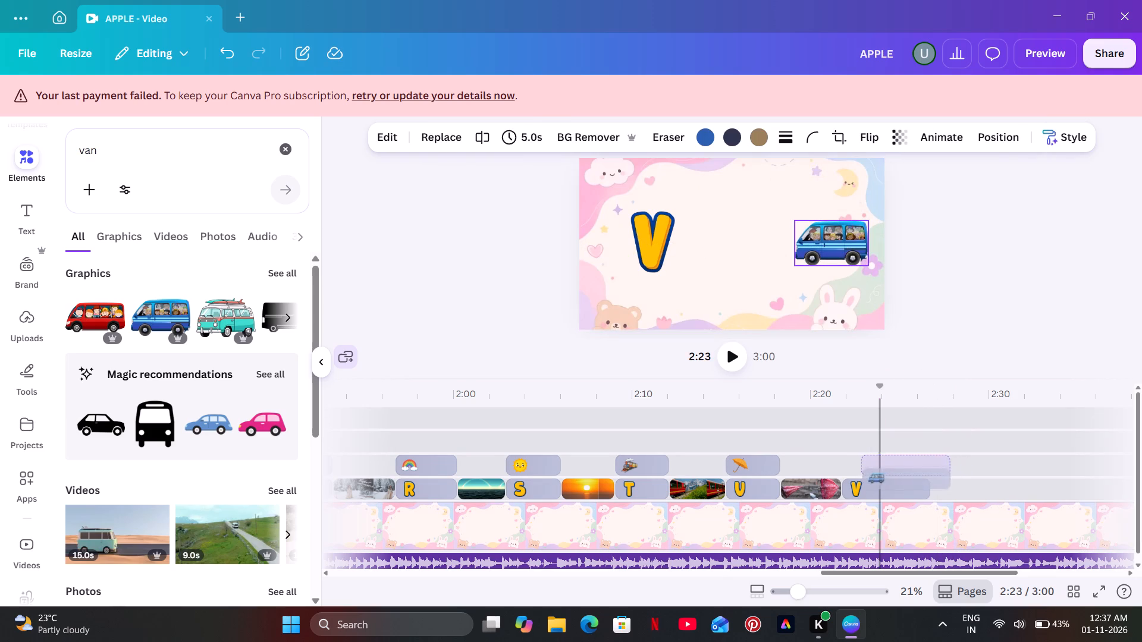
drag(917, 474, 905, 470)
drag(928, 465, 908, 465)
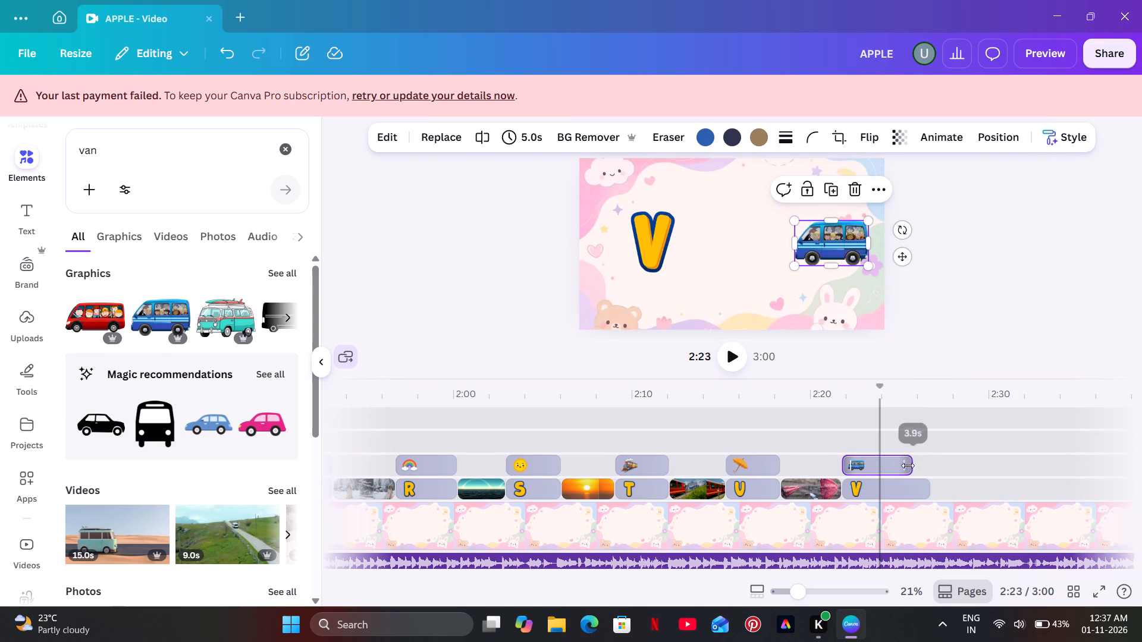
drag(908, 465, 904, 465)
Trim the ends of the V clip and the van clip so both last 3.3 seconds.
drag(926, 489, 911, 492)
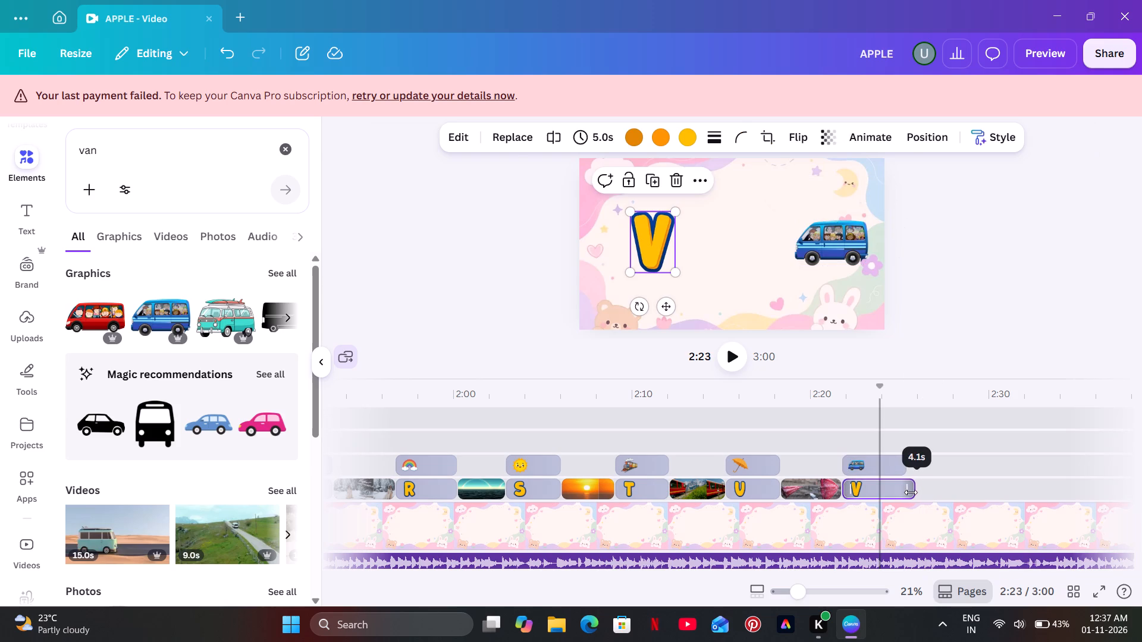
drag(911, 492, 903, 494)
drag(905, 490, 902, 493)
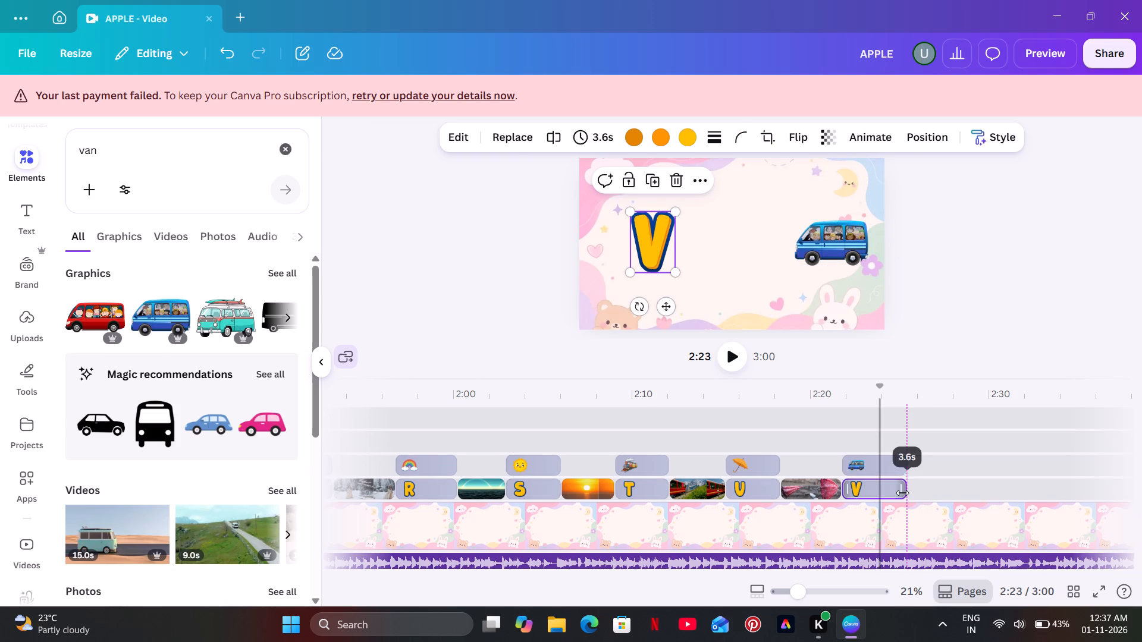
drag(902, 493, 899, 493)
click(902, 462)
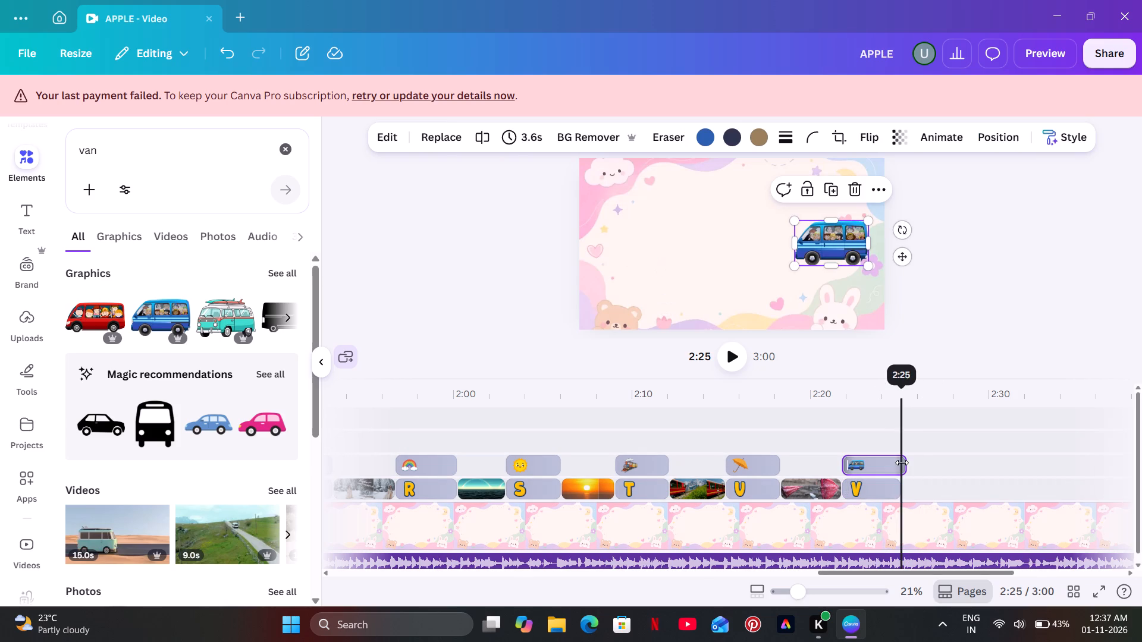
drag(902, 462, 898, 469)
Apply the Tumble animation to the V and the van graphic together.
click(878, 442)
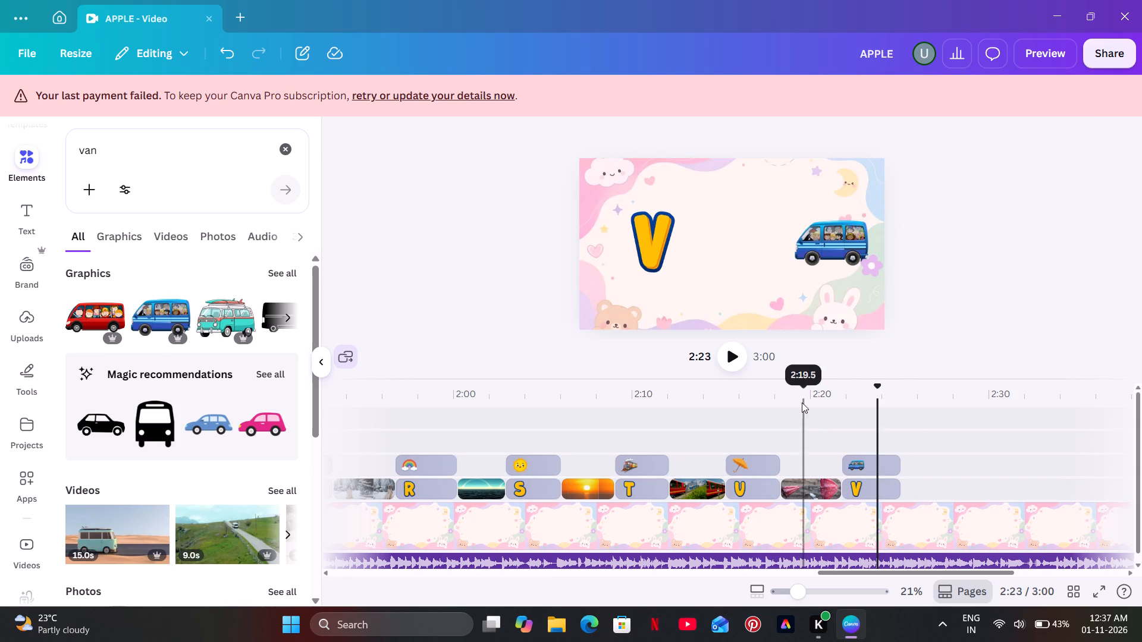
drag(836, 182, 651, 256)
click(771, 127)
scroll(239, 336, down, 4)
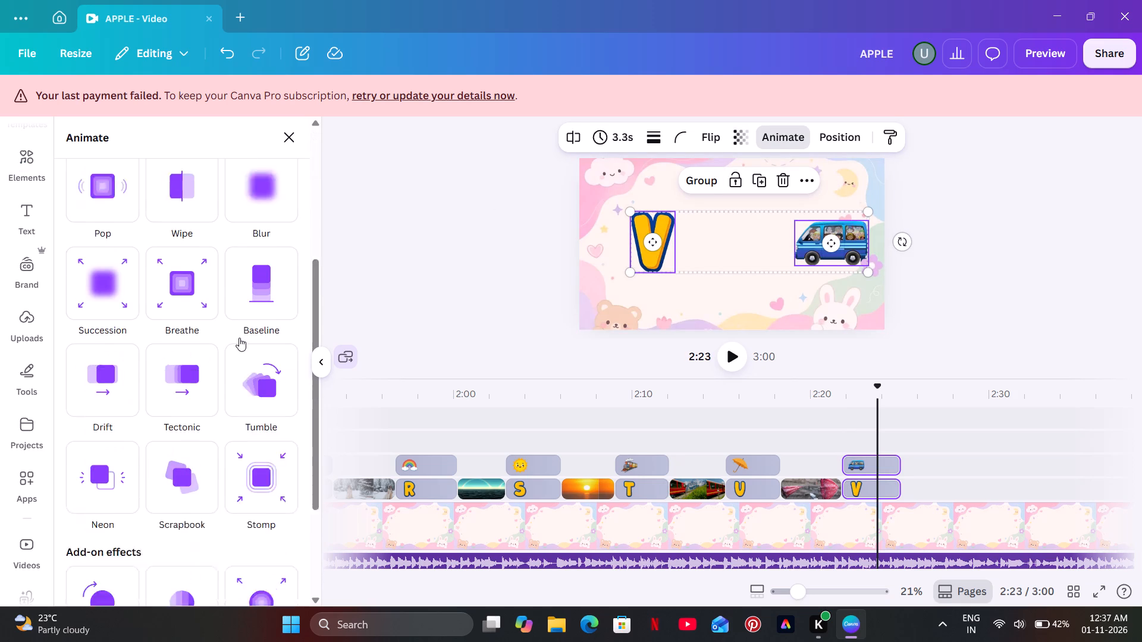
click(247, 340)
Add the Pulse add-on effect to the V and the van, with its intensity at the minimum.
scroll(248, 341, down, 6)
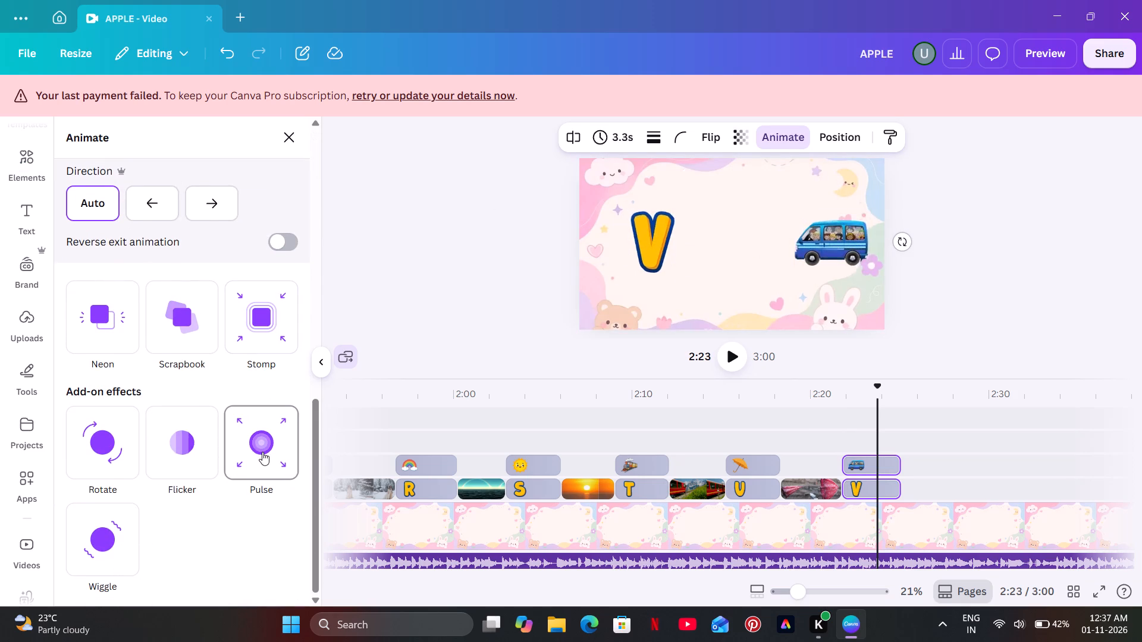
click(262, 452)
scroll(262, 452, down, 3)
drag(184, 410, 111, 421)
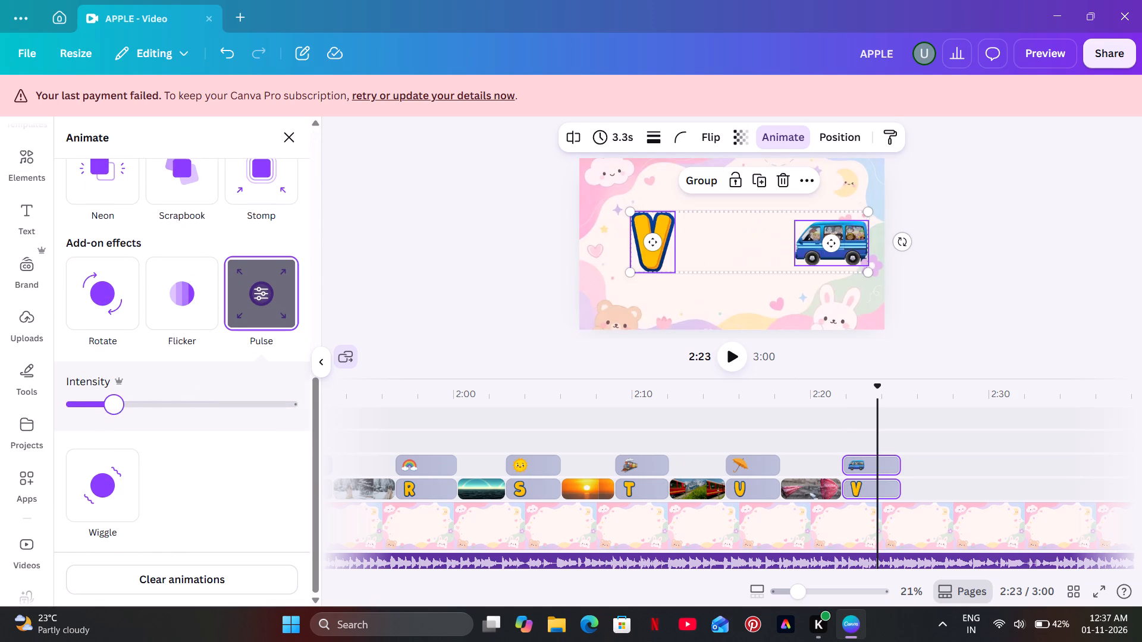
drag(111, 421, 70, 421)
click(407, 196)
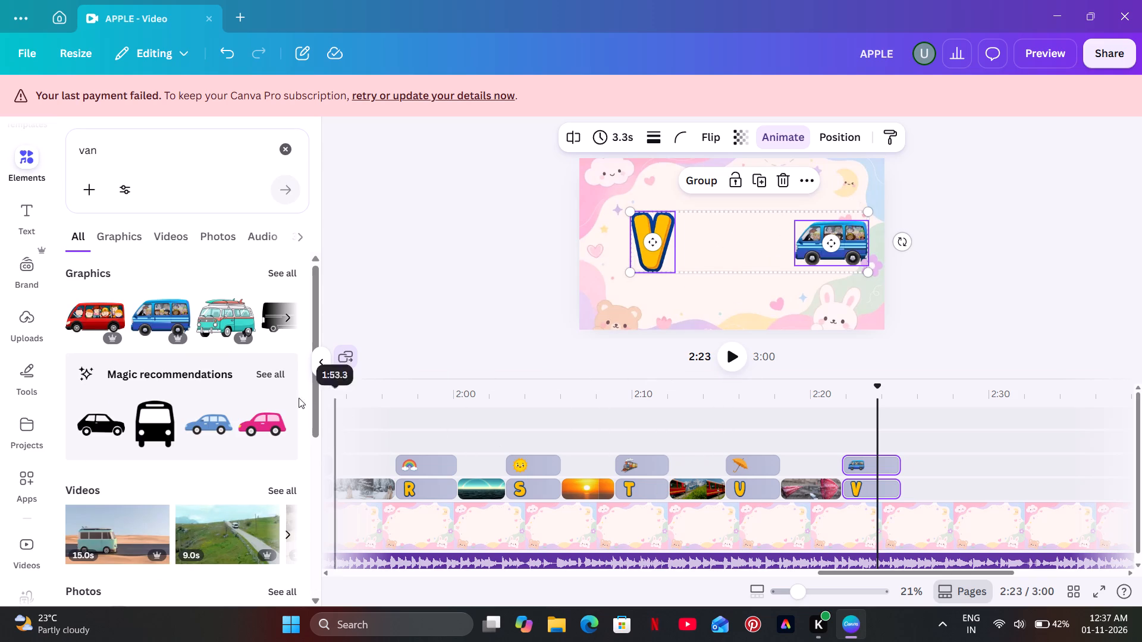
Add the 15-second stock video of a van on a desert road to the letter track, directly after the V clip.
scroll(172, 433, down, 2)
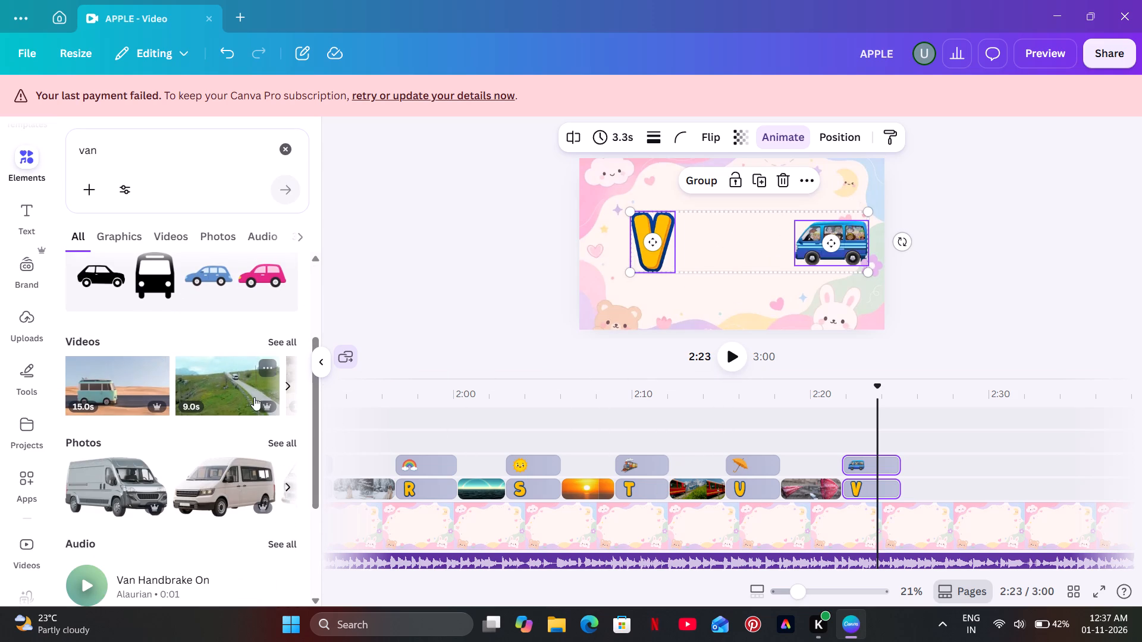
click(281, 384)
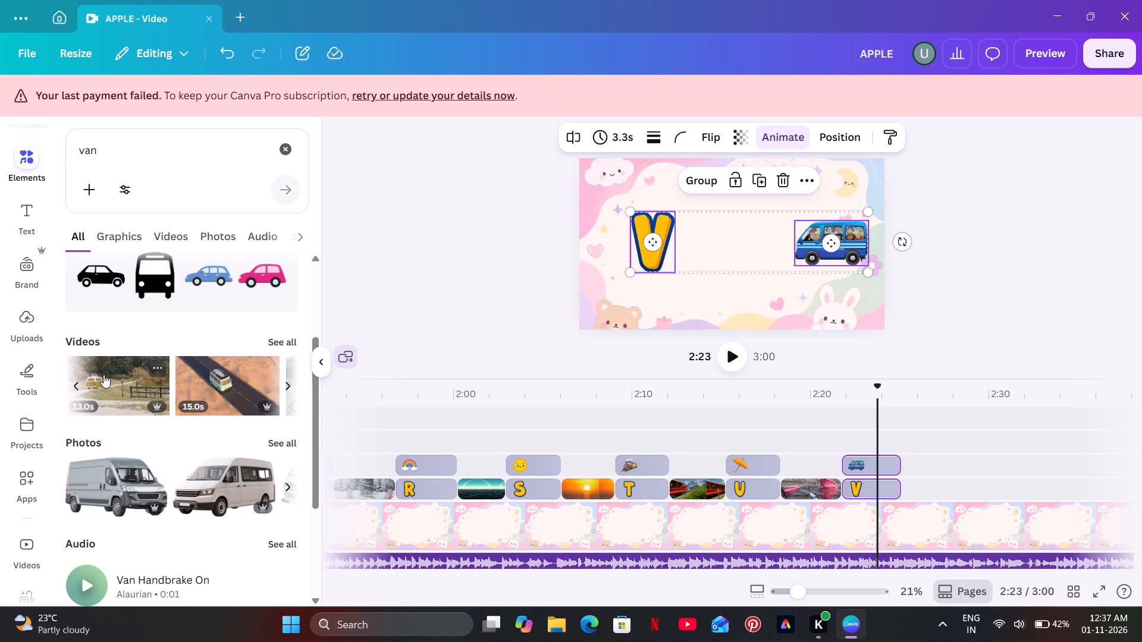
drag(215, 375, 924, 435)
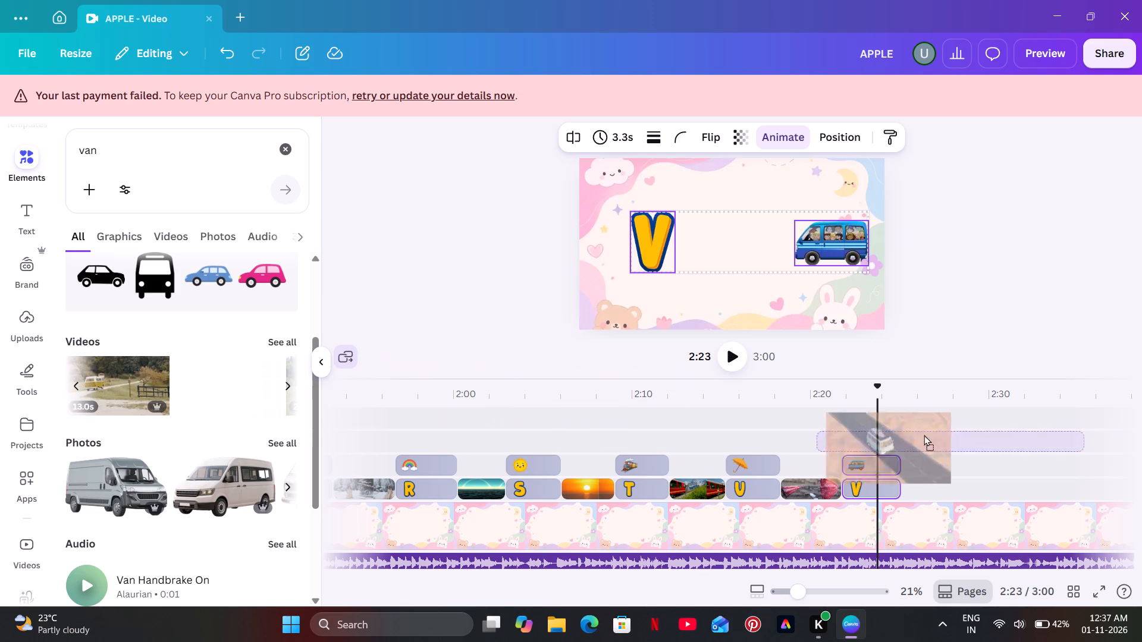
drag(924, 435, 970, 484)
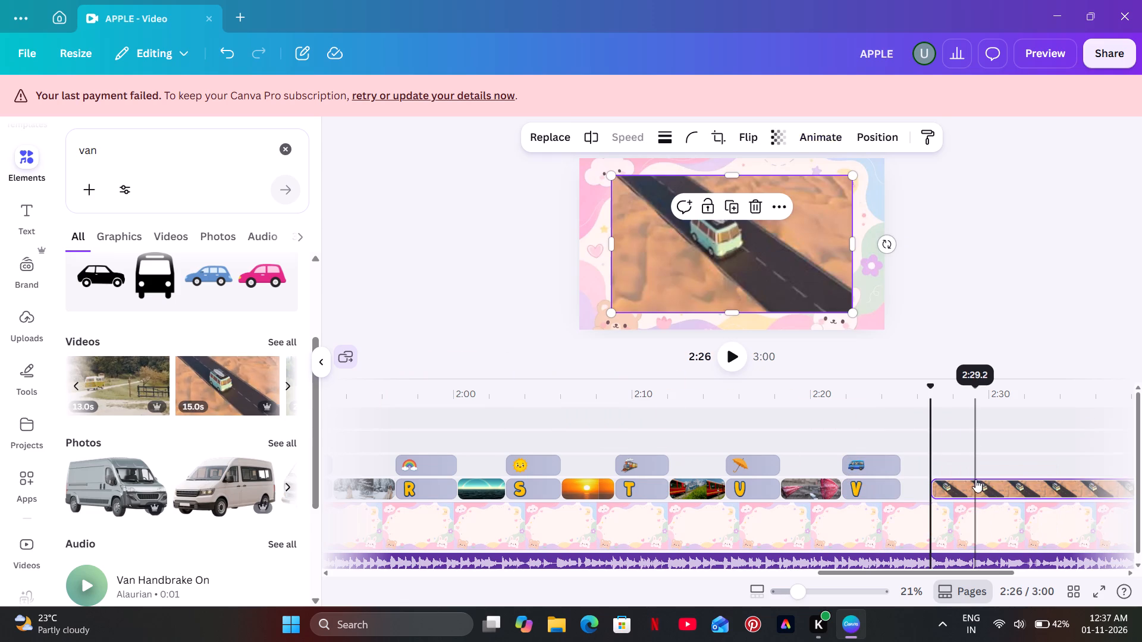
drag(978, 482, 949, 480)
click(855, 433)
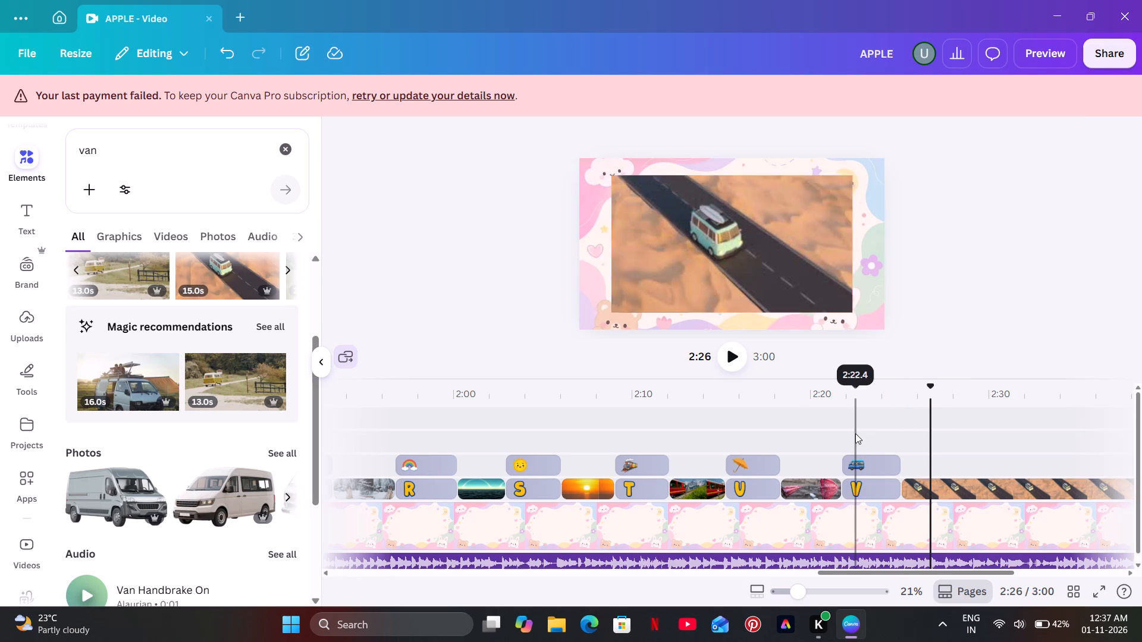
Enlarge the van road video on the canvas so it covers the whole page.
click(733, 359)
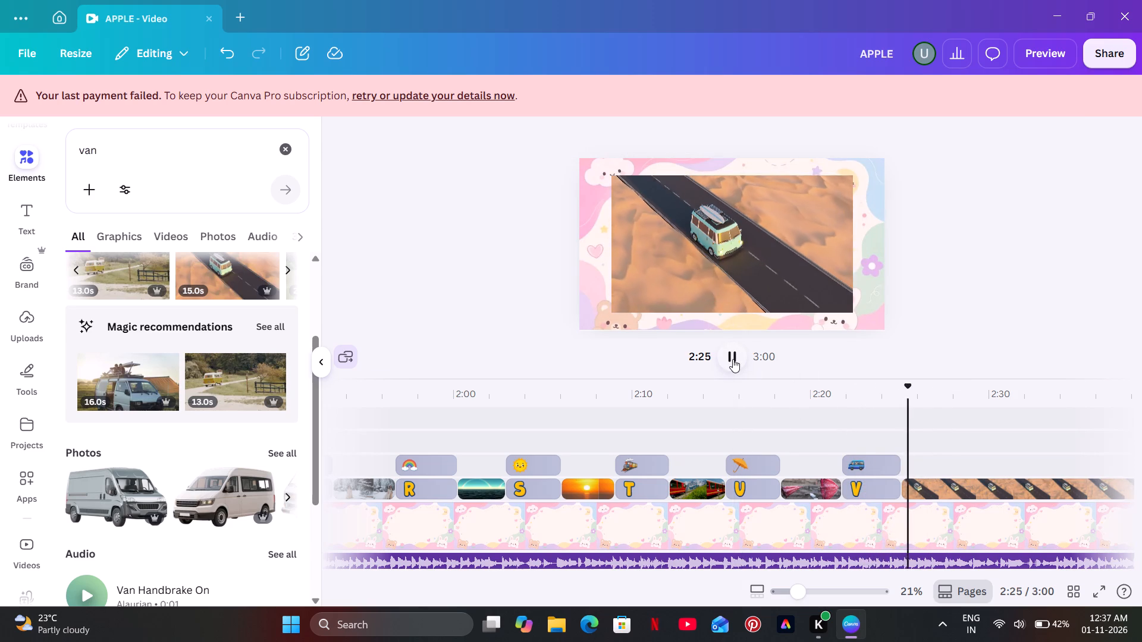
click(780, 289)
click(846, 306)
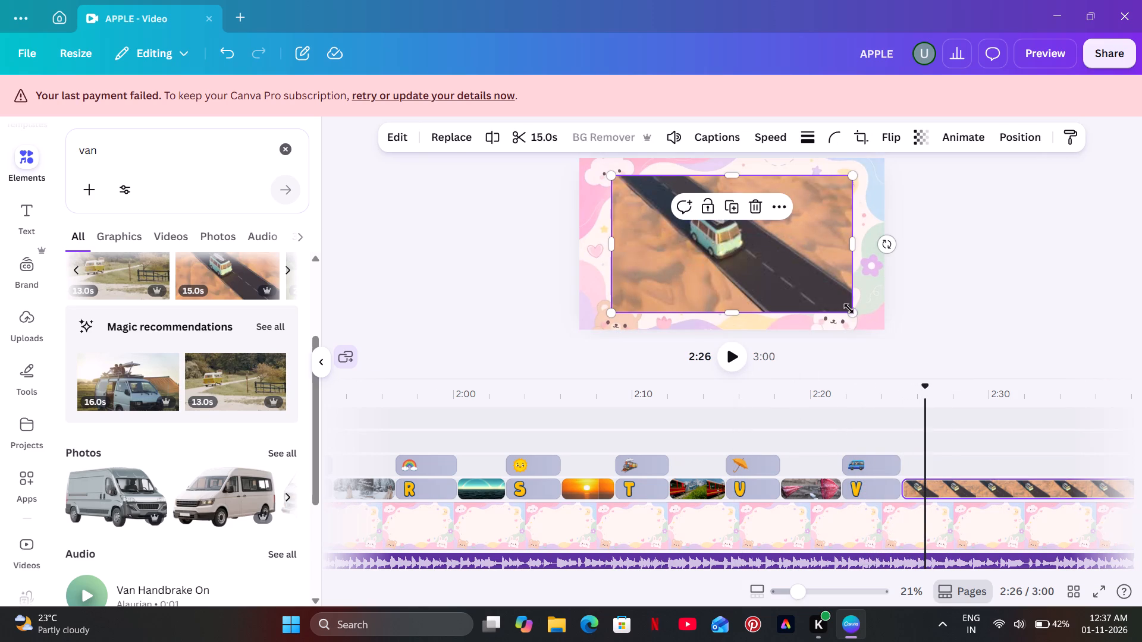
drag(849, 309, 883, 327)
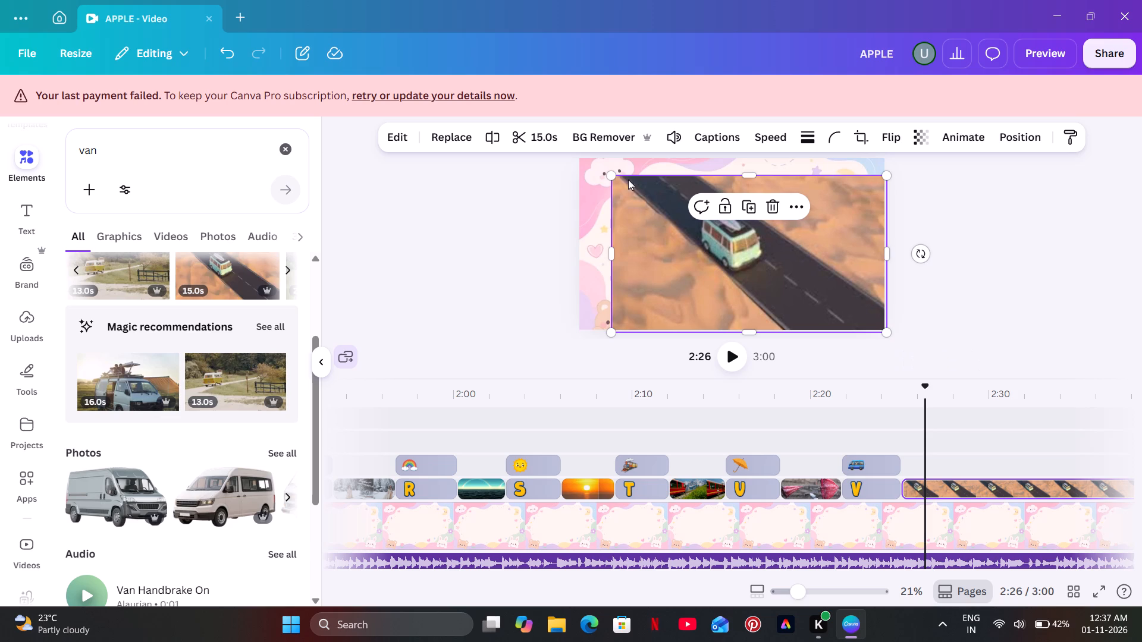
drag(613, 178, 579, 159)
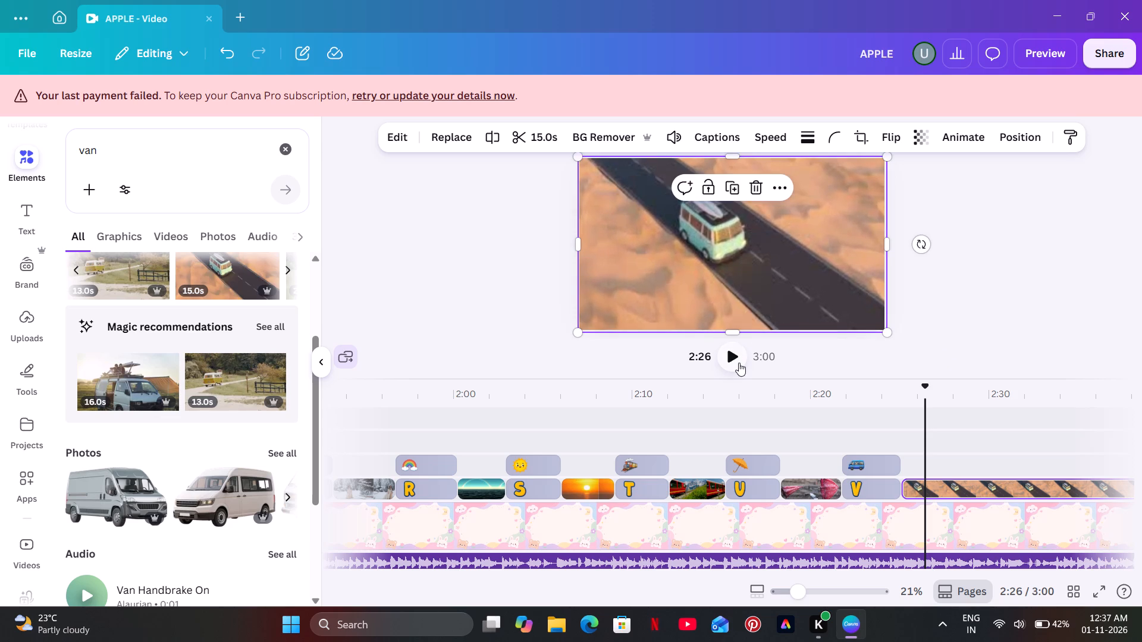
Trim the end of the van road video back to about 2:27 and play the V section to check the timing.
click(739, 363)
click(739, 363)
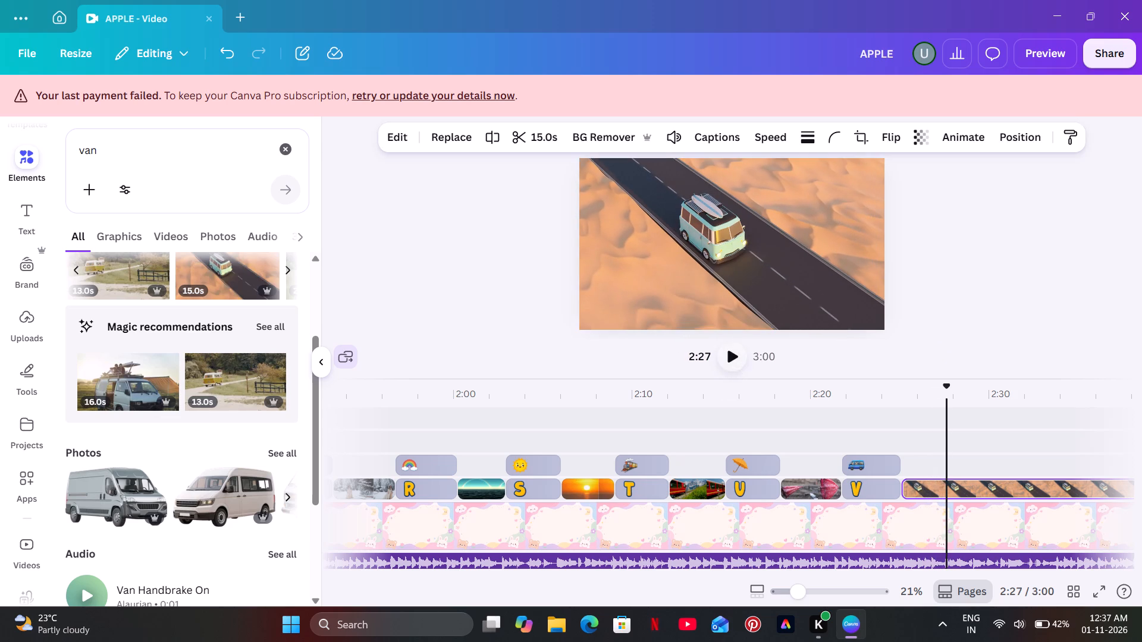
click(832, 578)
click(841, 573)
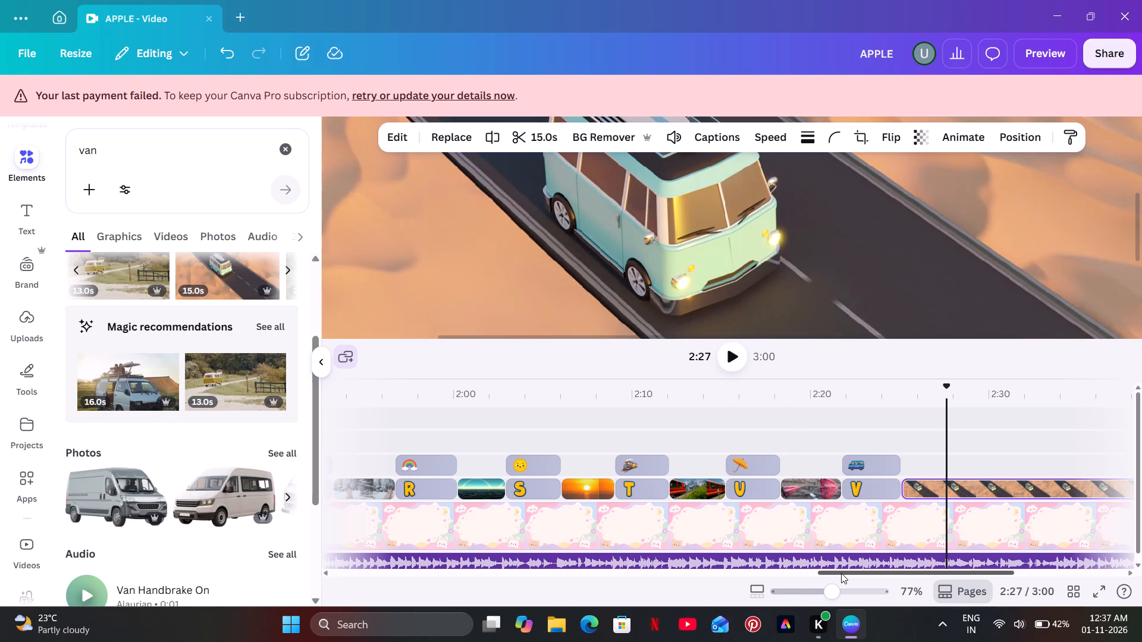
drag(832, 598, 808, 598)
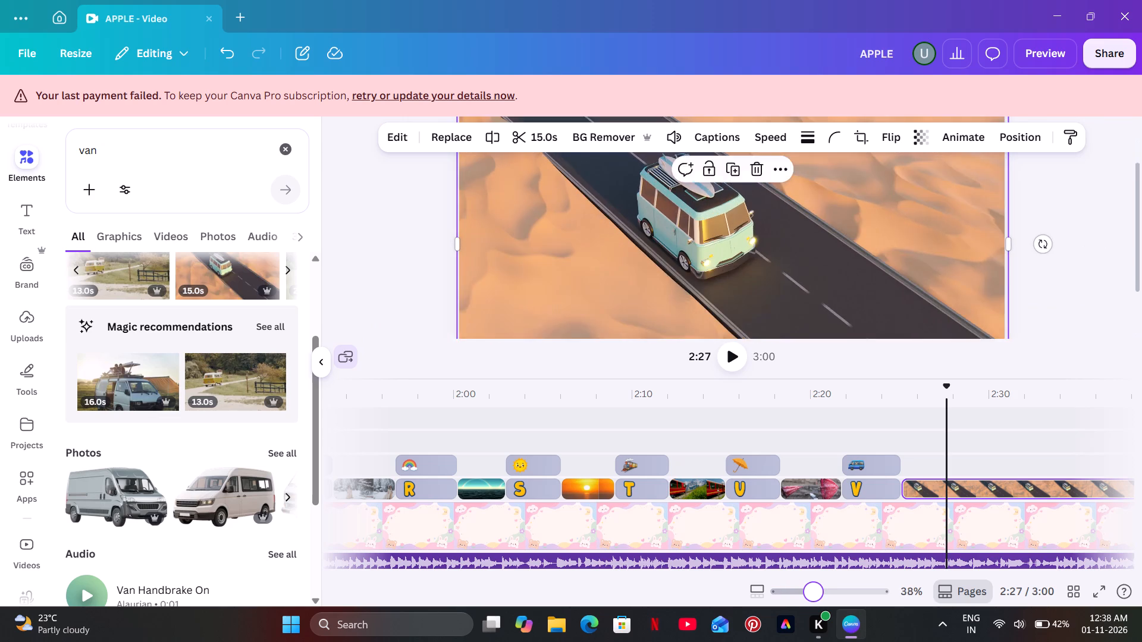
drag(808, 598, 805, 598)
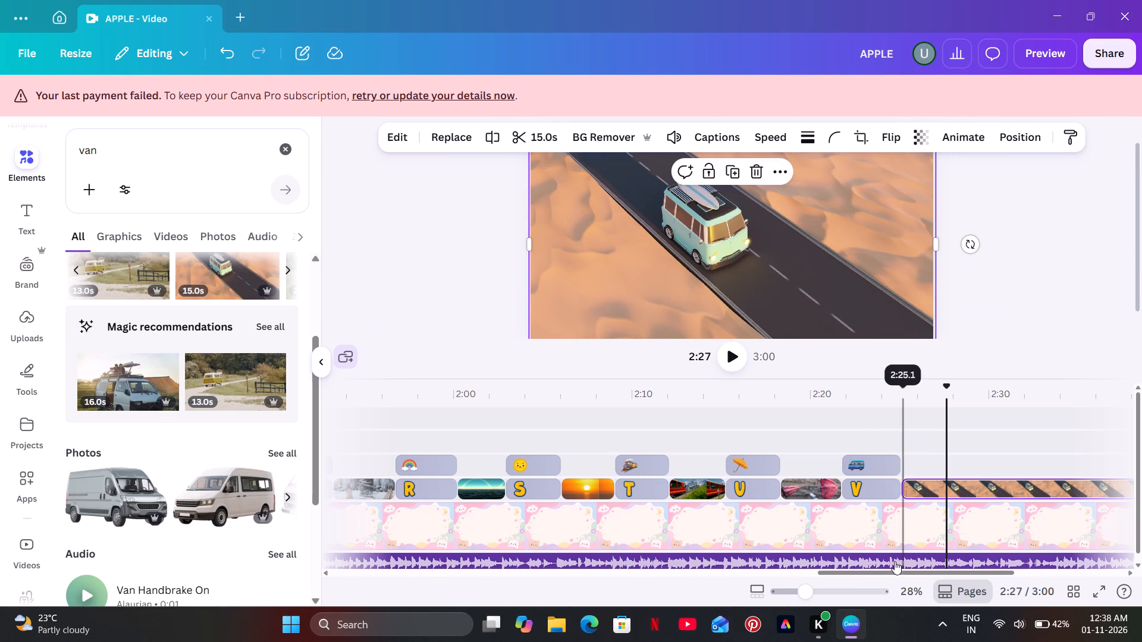
drag(879, 572, 947, 571)
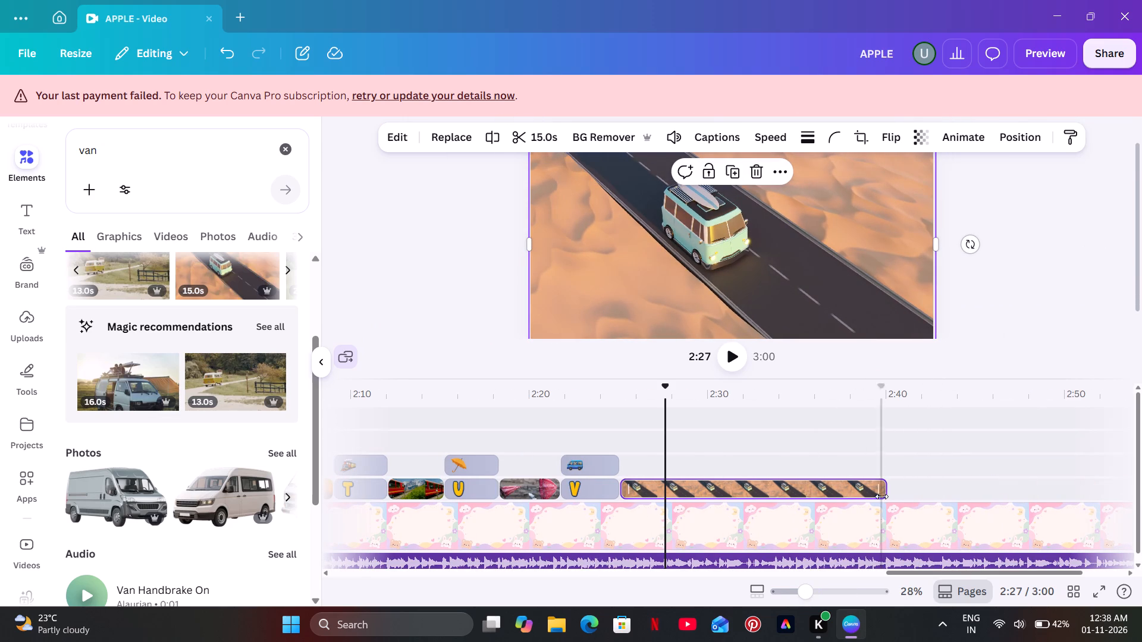
drag(881, 493, 660, 500)
click(597, 440)
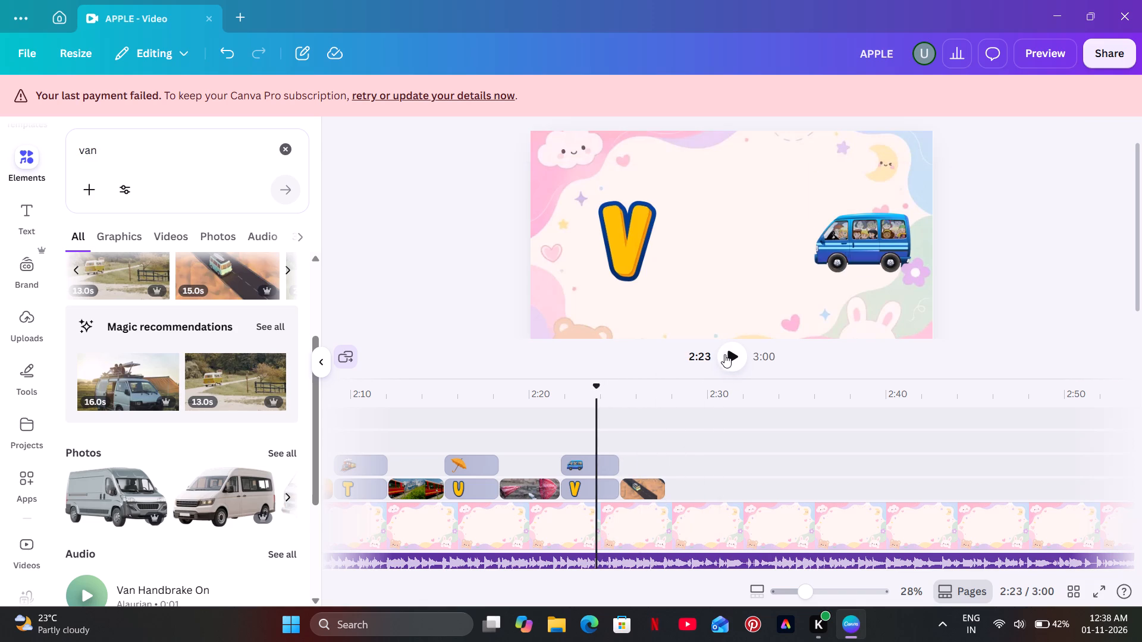
click(724, 353)
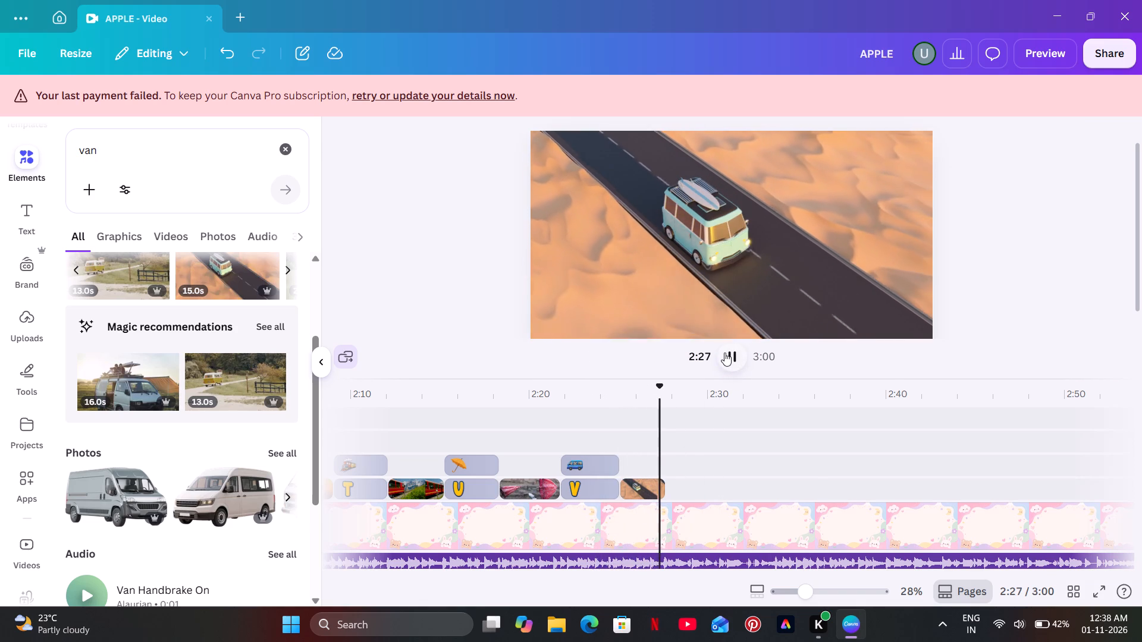
click(724, 353)
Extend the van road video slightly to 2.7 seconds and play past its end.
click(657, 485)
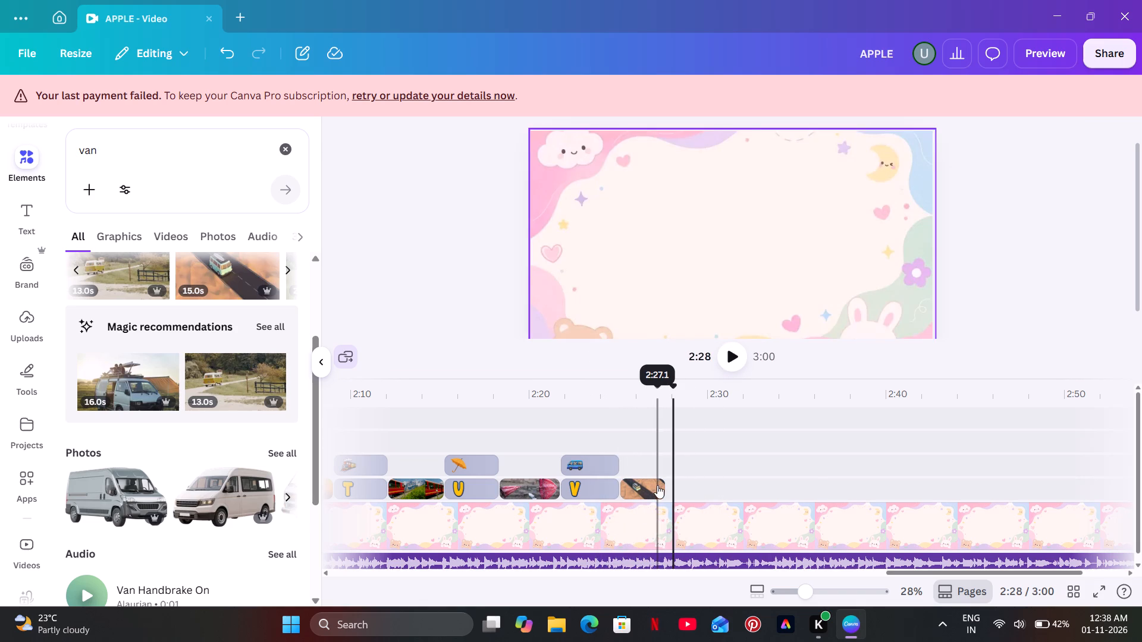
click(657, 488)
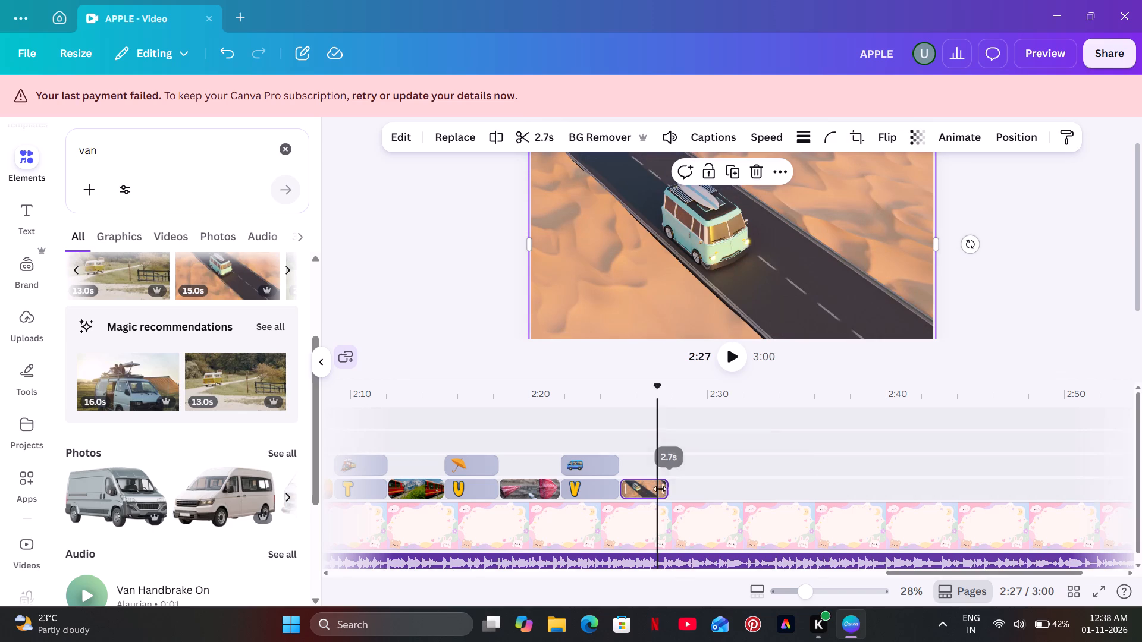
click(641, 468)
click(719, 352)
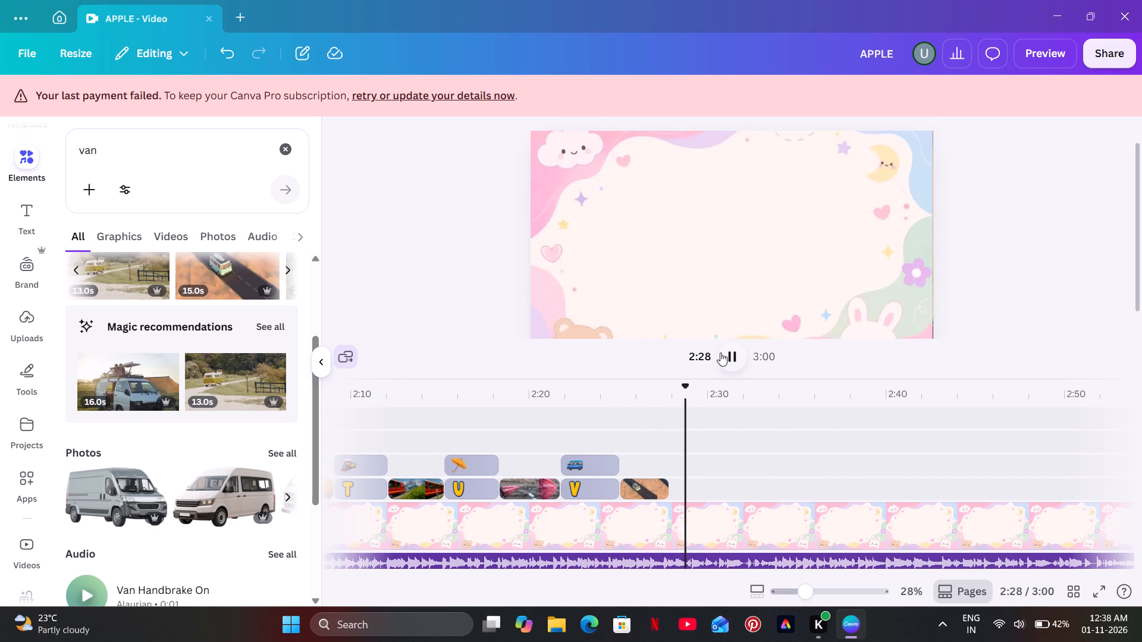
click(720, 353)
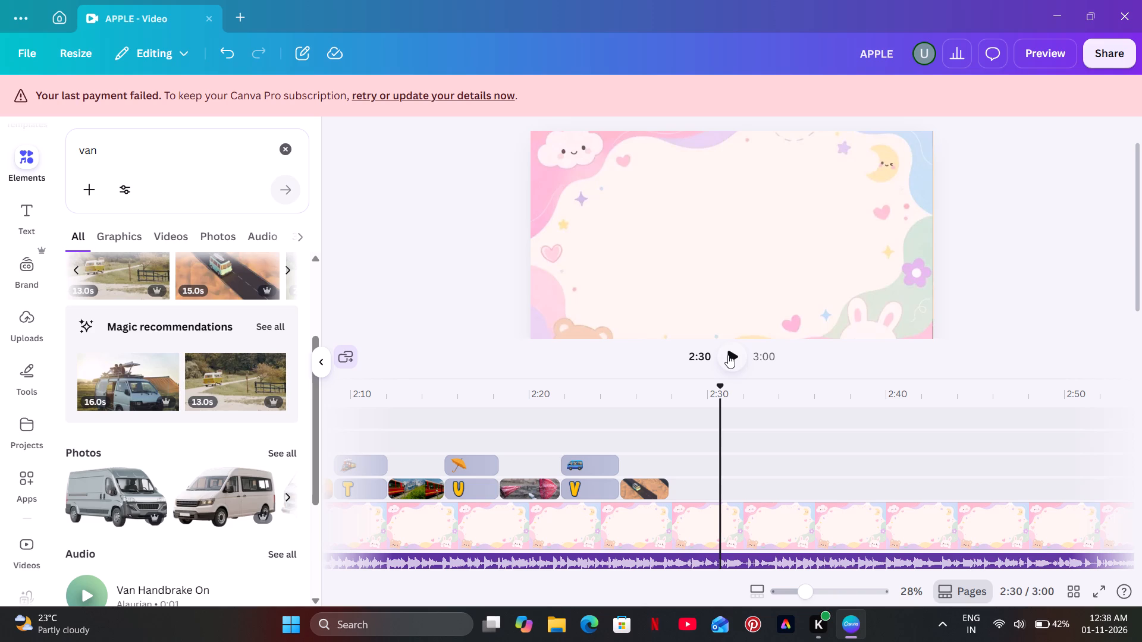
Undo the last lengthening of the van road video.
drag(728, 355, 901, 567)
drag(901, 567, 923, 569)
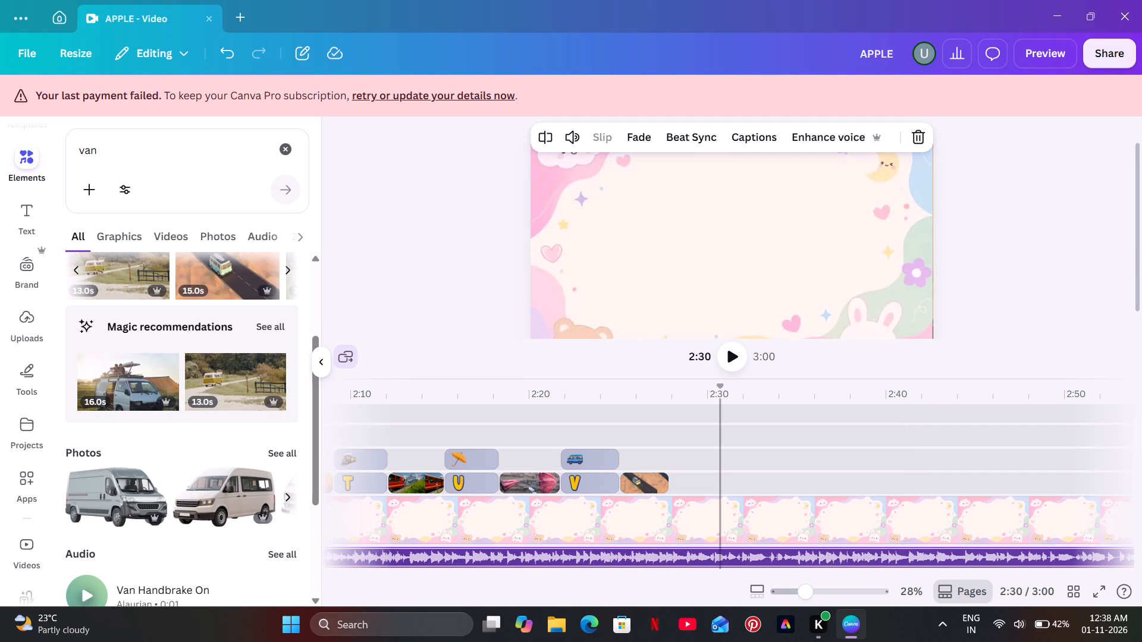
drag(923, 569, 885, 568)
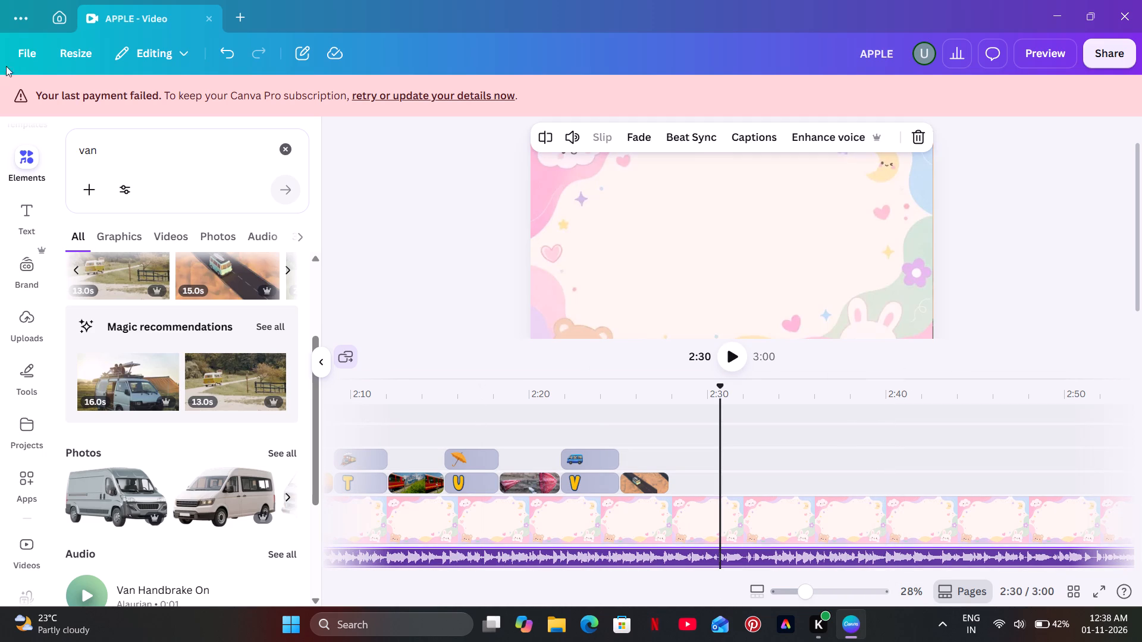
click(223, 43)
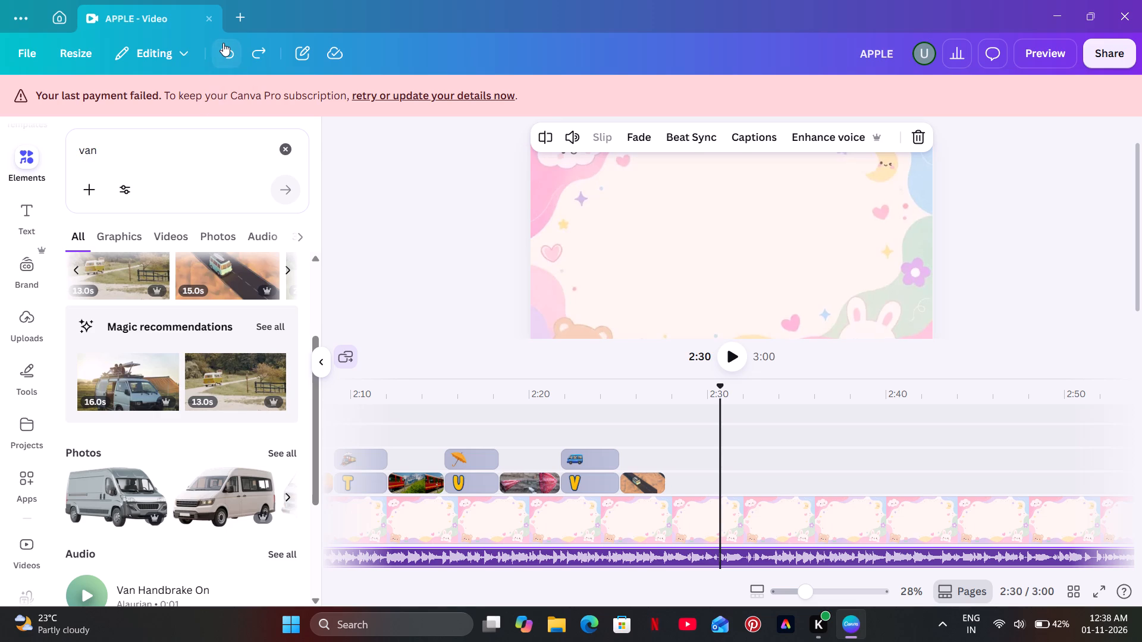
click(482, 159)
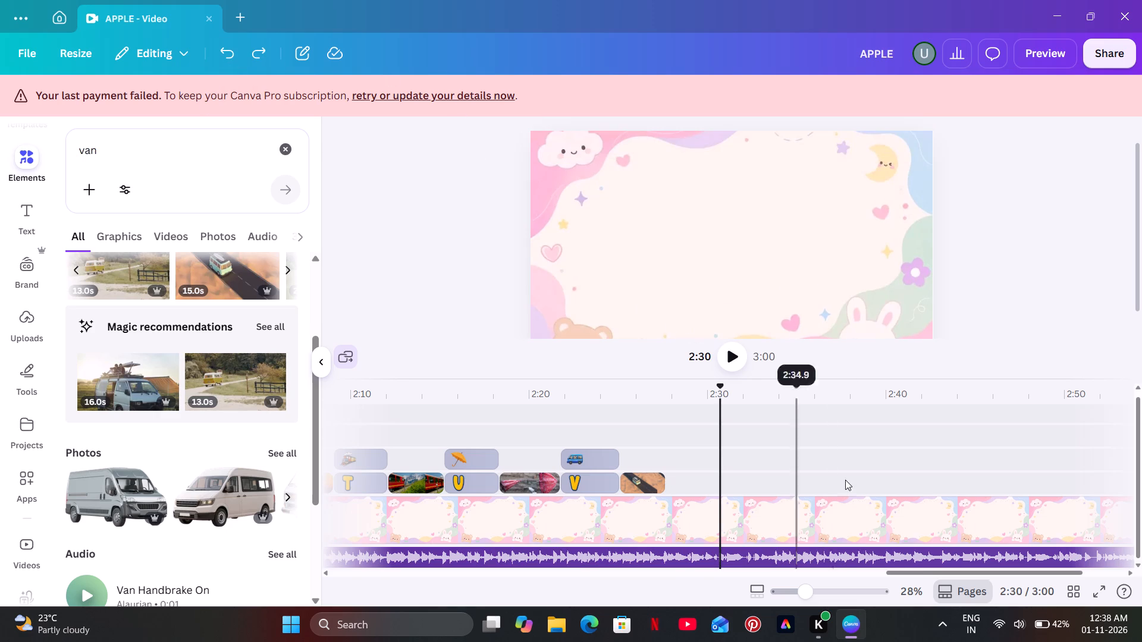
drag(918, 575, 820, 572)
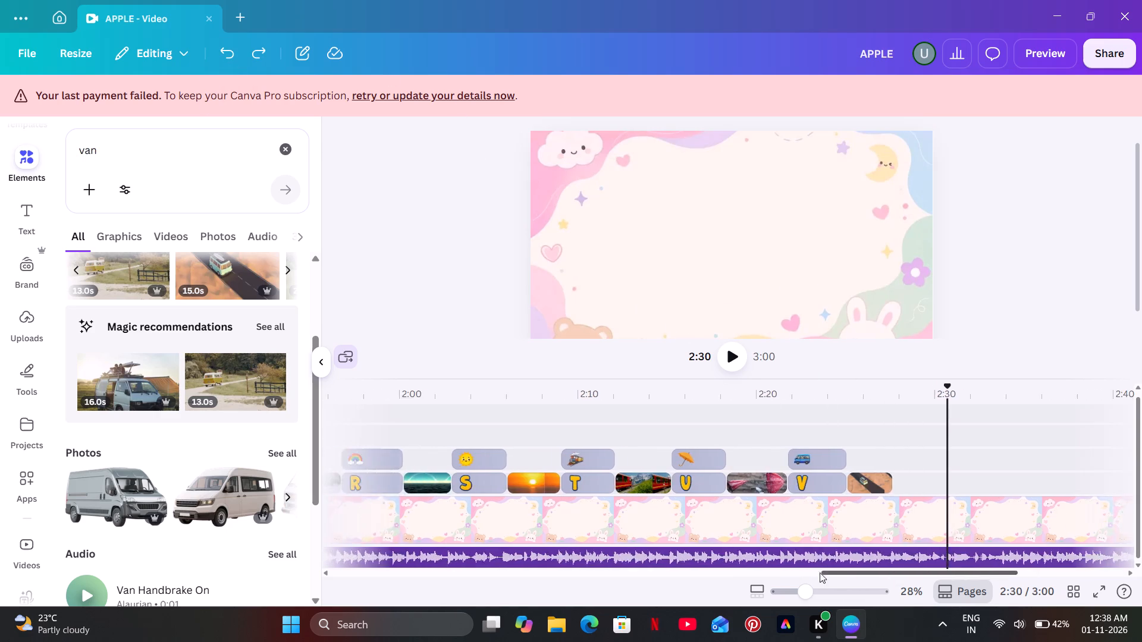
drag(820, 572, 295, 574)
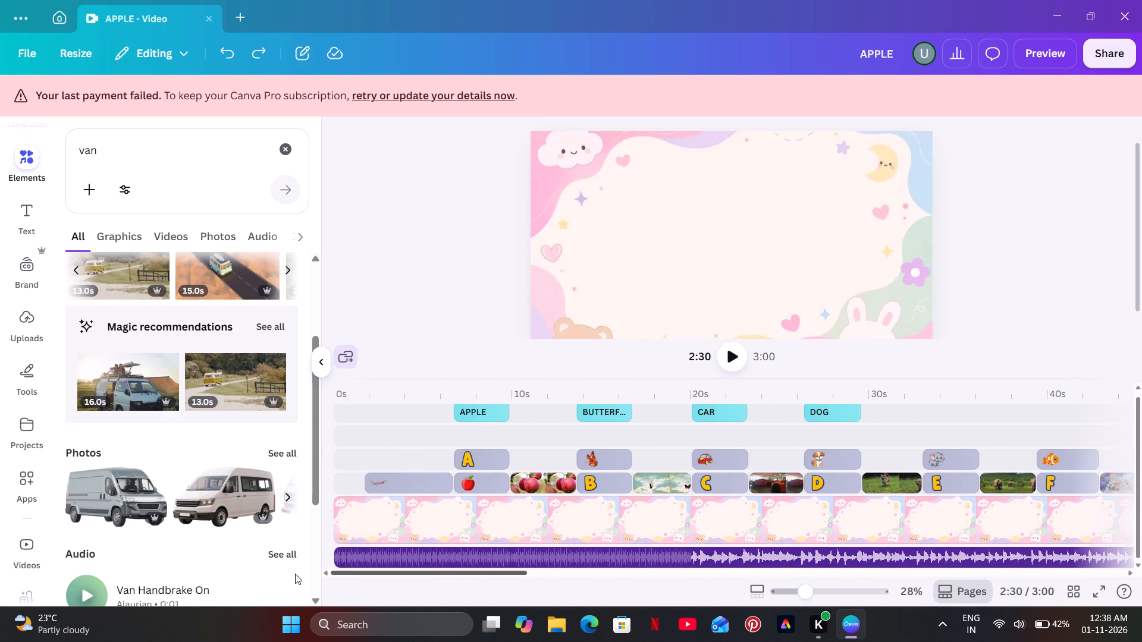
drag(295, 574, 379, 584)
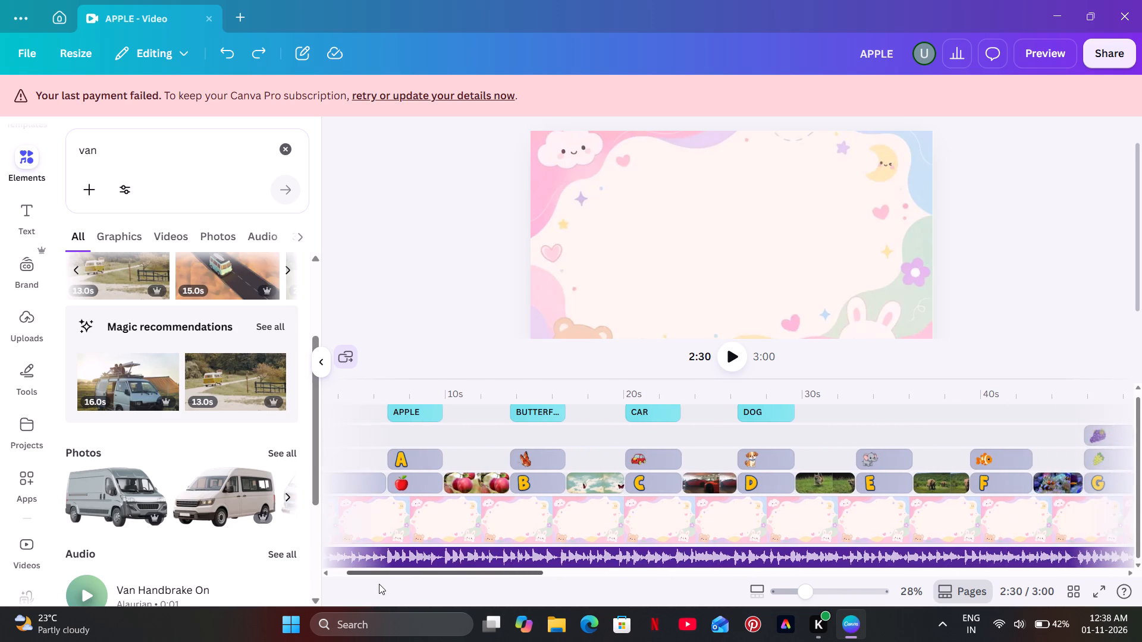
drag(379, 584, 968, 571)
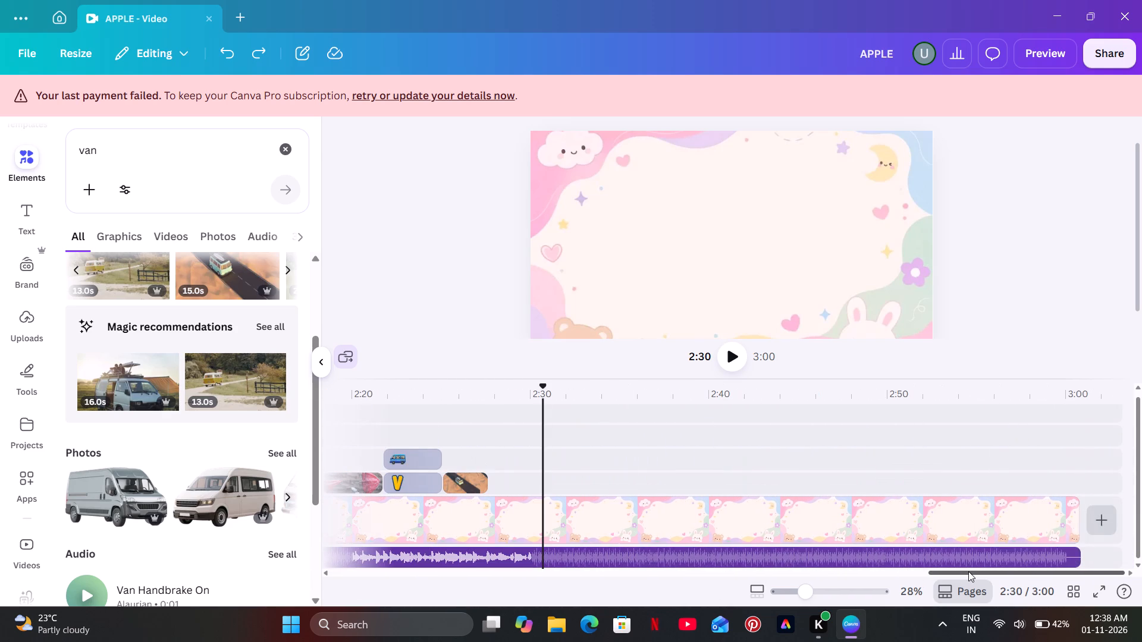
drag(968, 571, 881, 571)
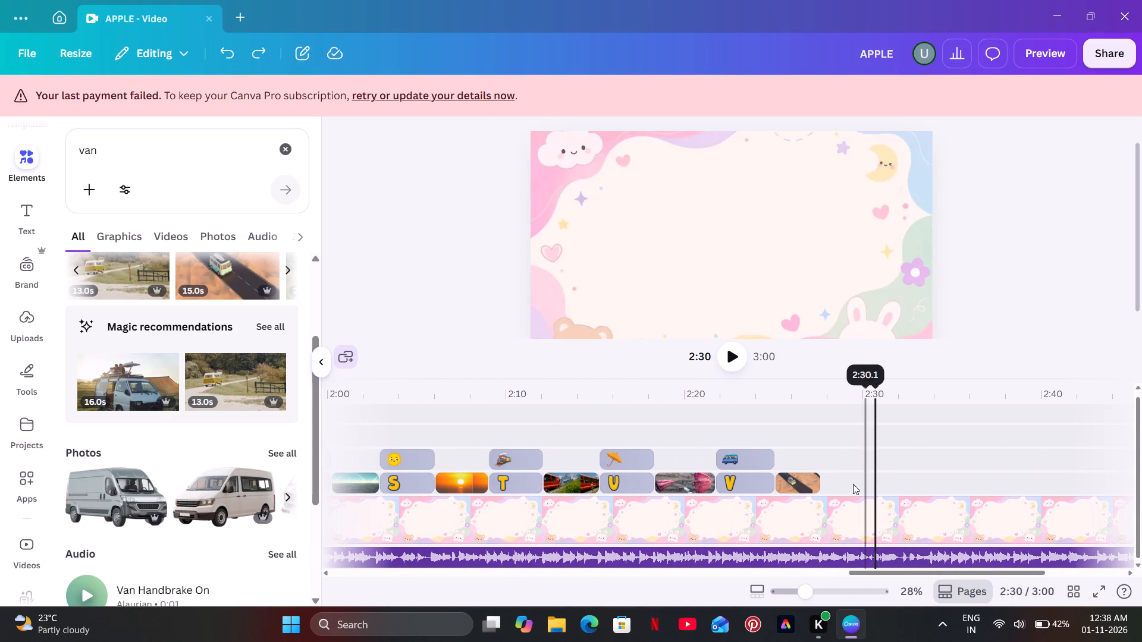
Play the timeline from the V section to about 2:30 to check where the next letter starts.
click(735, 427)
click(737, 353)
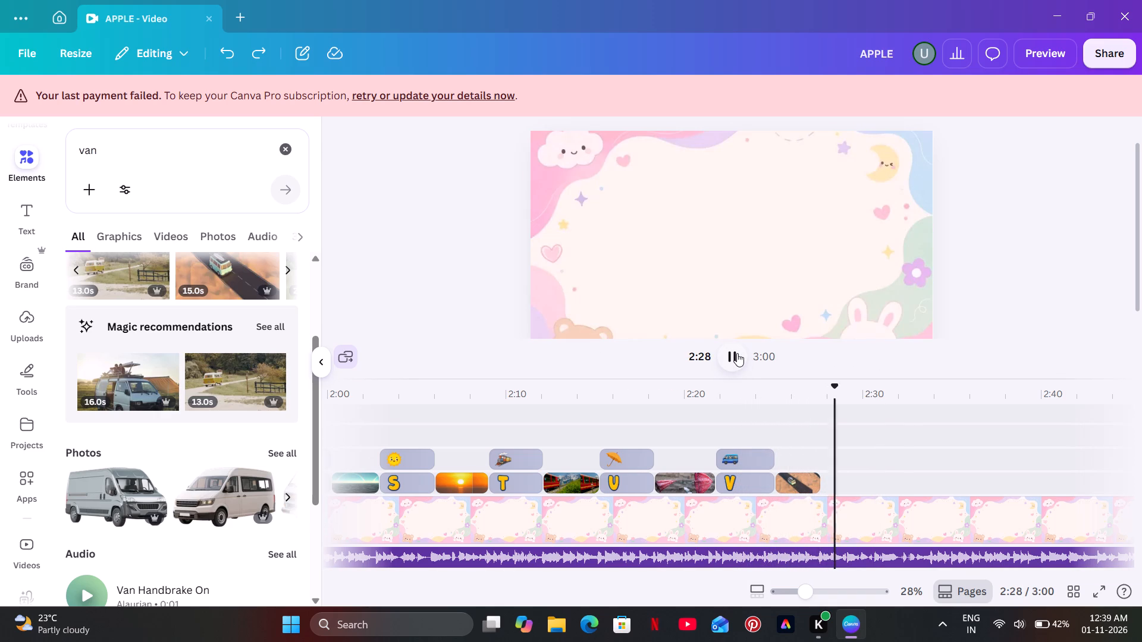
click(737, 353)
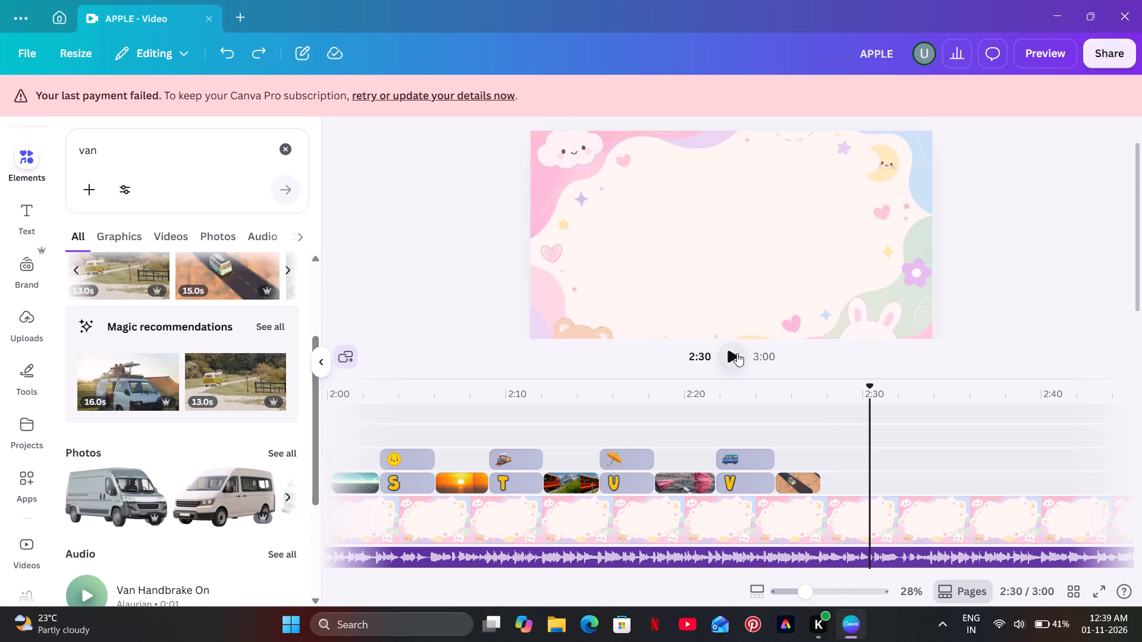
Add the yellow W from the recently searched letter set, shrink it and place it in the page's left half.
click(286, 147)
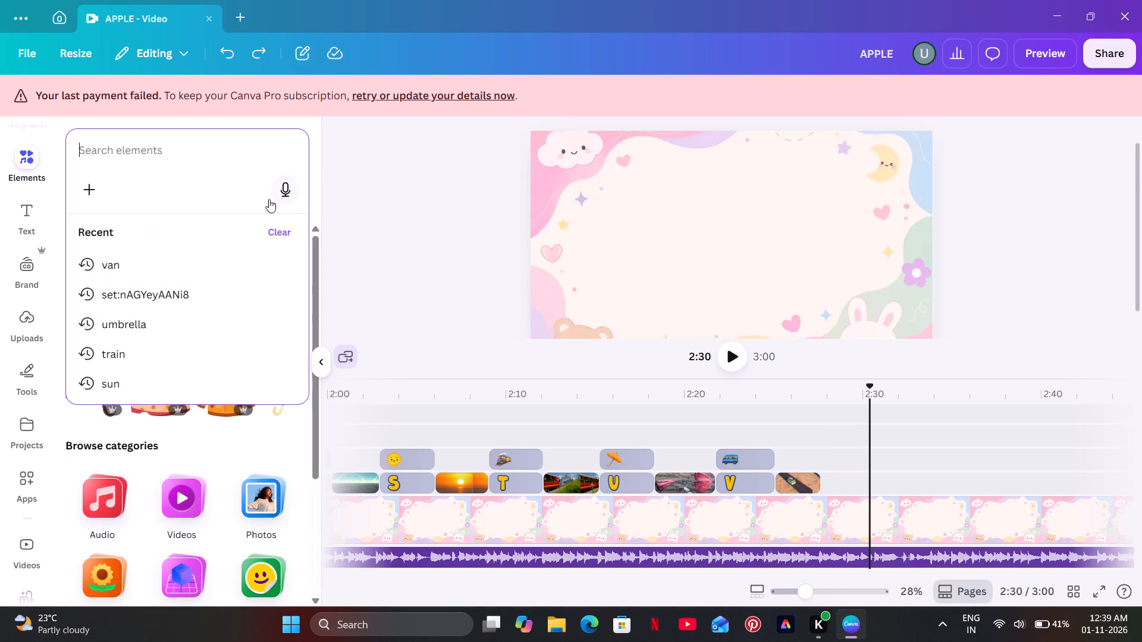
click(207, 287)
scroll(207, 287, down, 3)
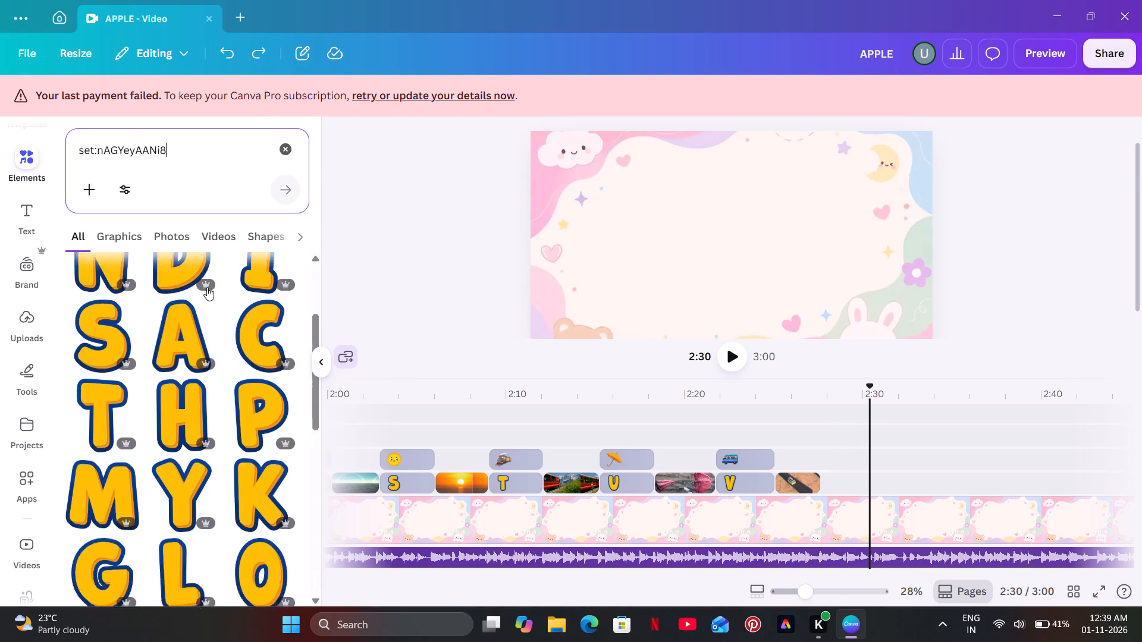
scroll(207, 287, down, 3)
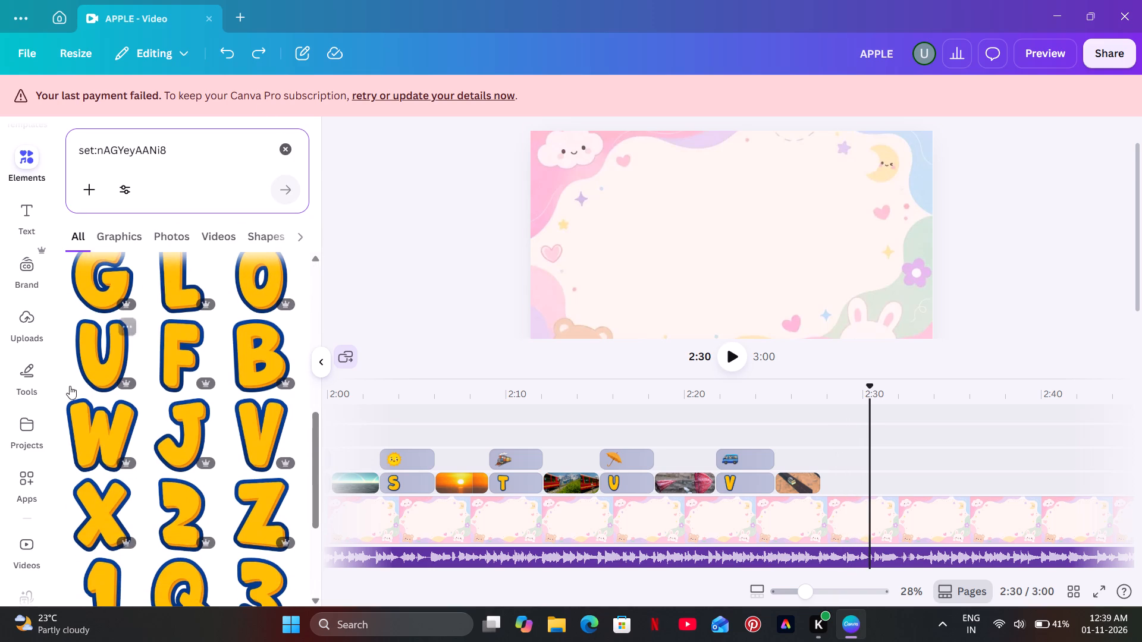
drag(82, 421, 580, 212)
drag(656, 279, 622, 241)
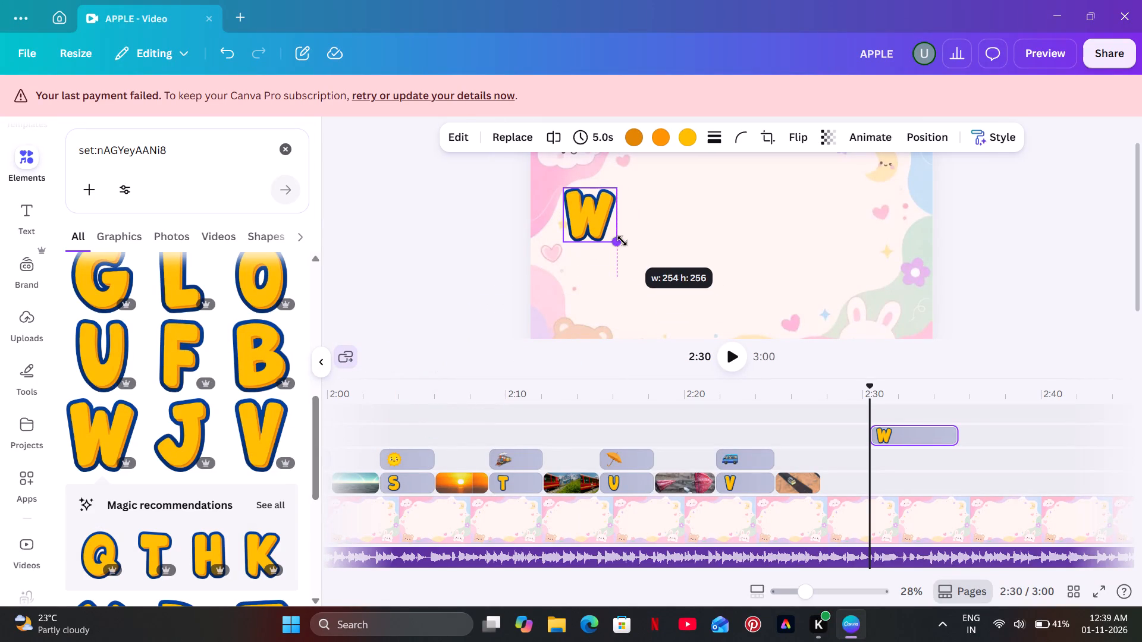
drag(622, 241, 632, 253)
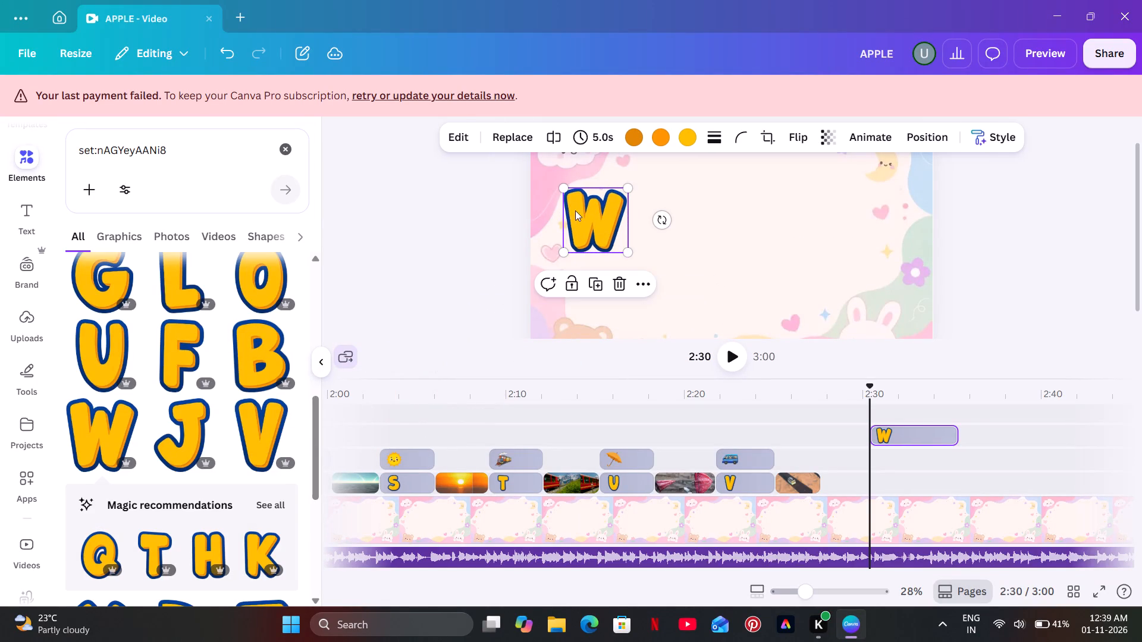
drag(588, 215, 617, 231)
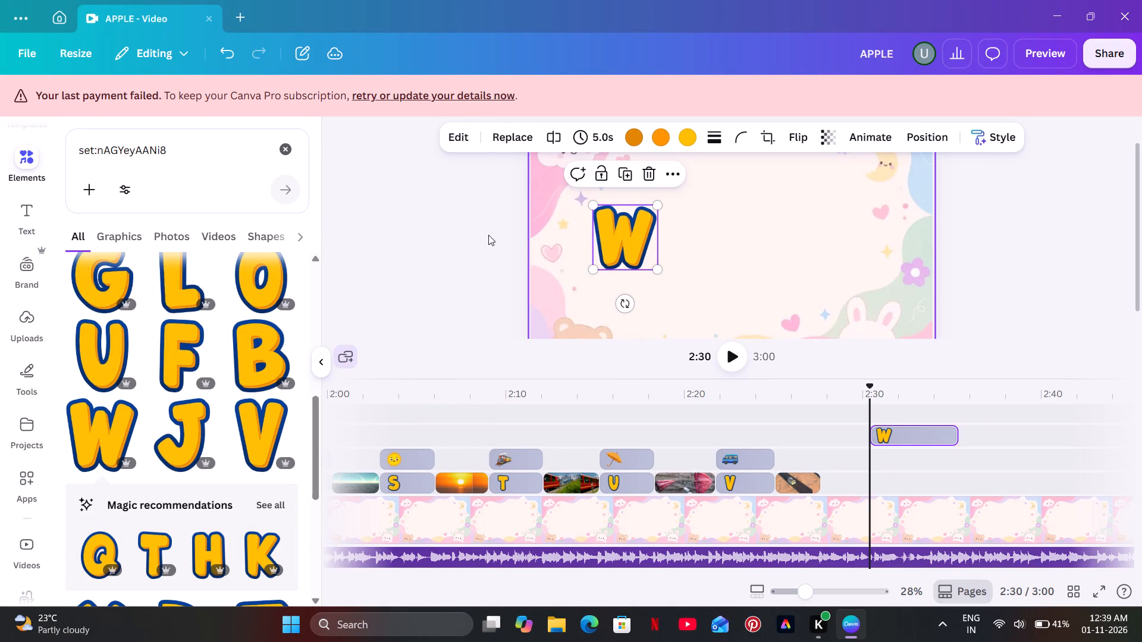
click(486, 236)
Move the W clip directly behind the van road video and trim it to 3.1 seconds.
drag(912, 434, 890, 474)
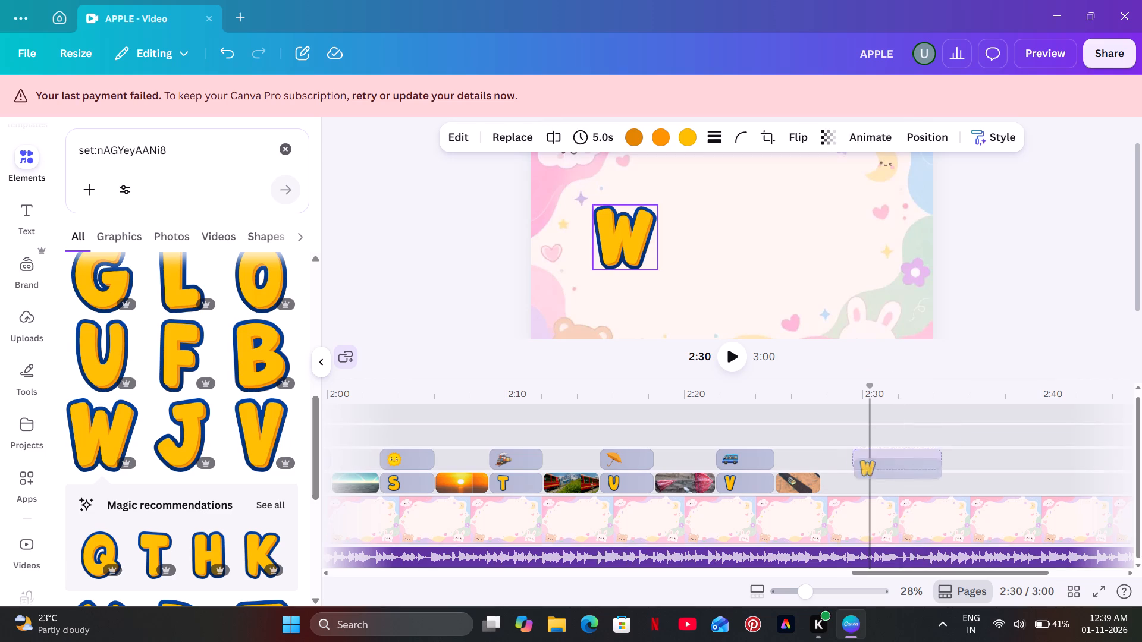
drag(890, 474, 870, 482)
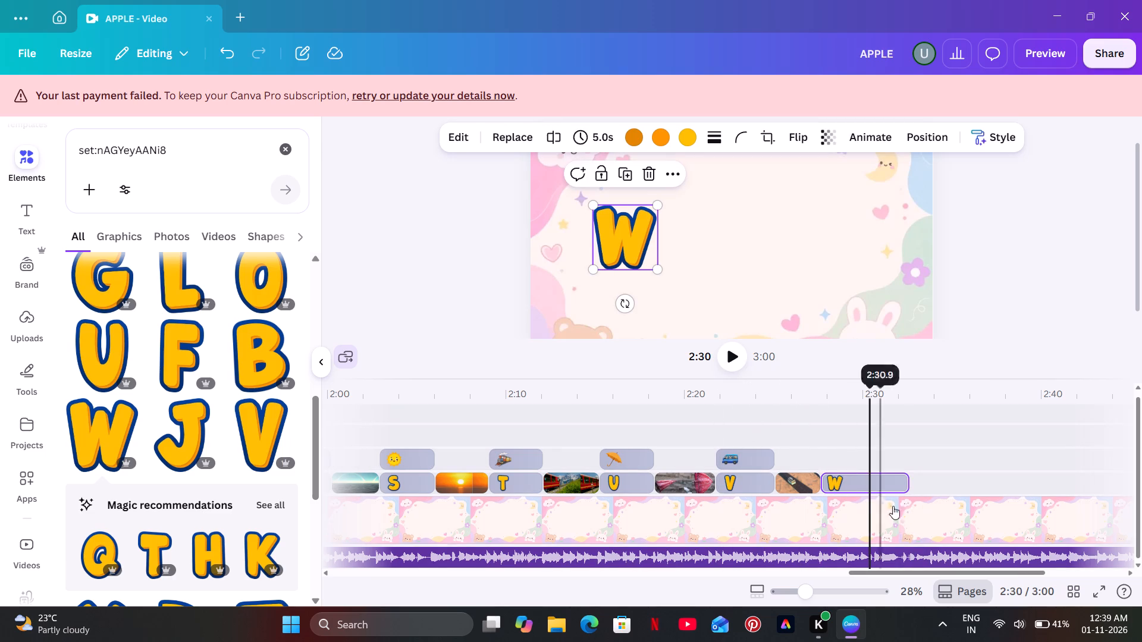
drag(906, 486, 863, 487)
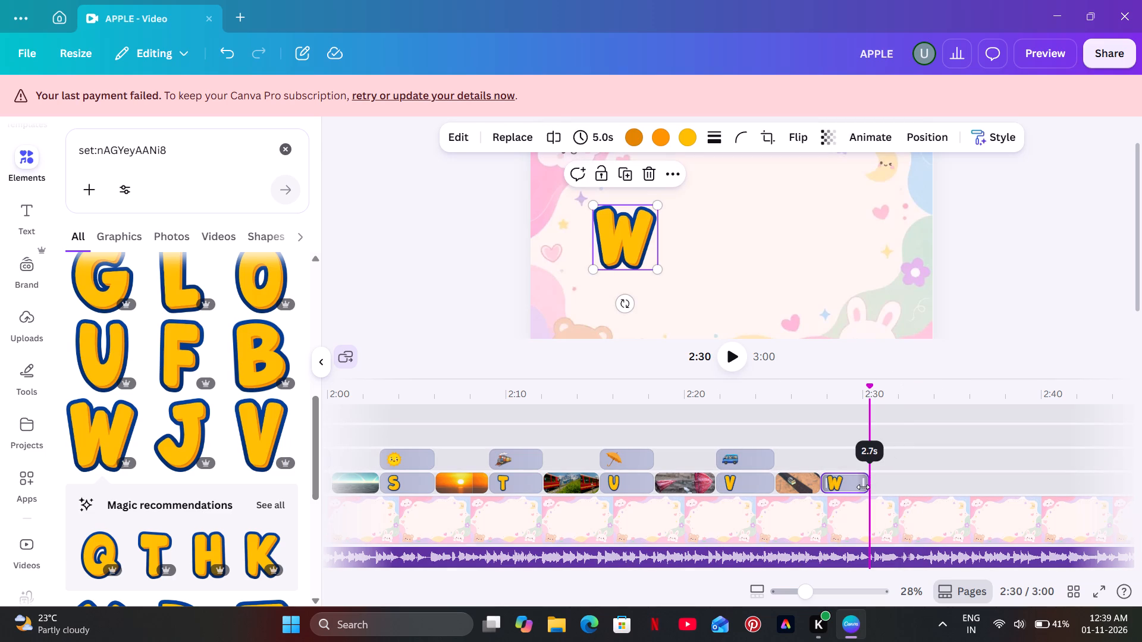
drag(863, 487, 873, 484)
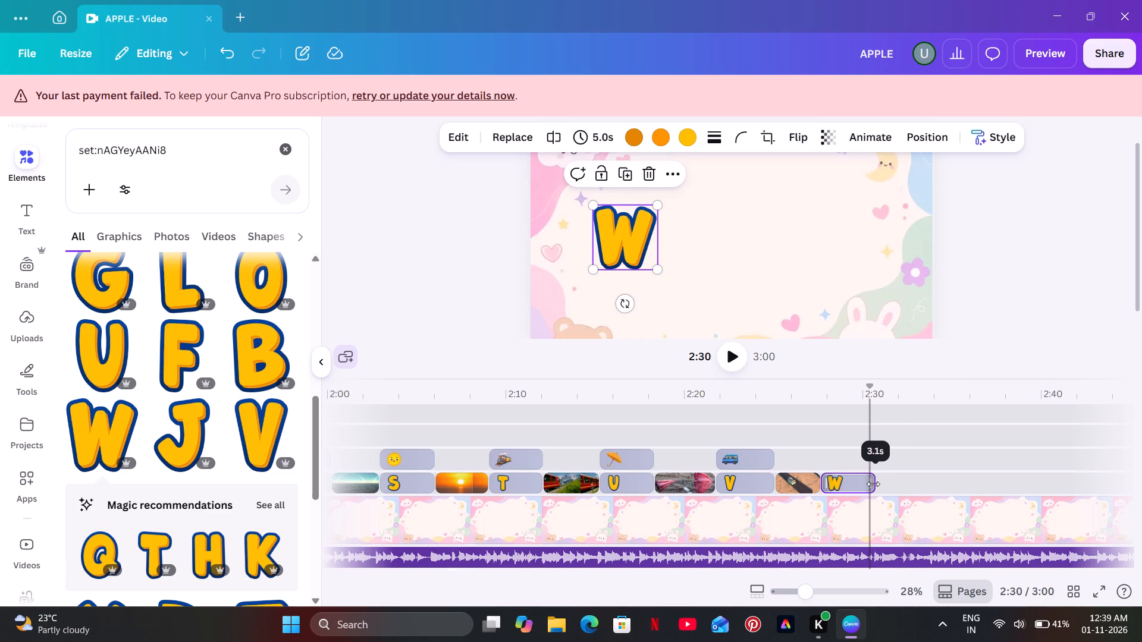
Search the elements for "whale" and add the blue cartoon whale with the raised tail.
click(283, 141)
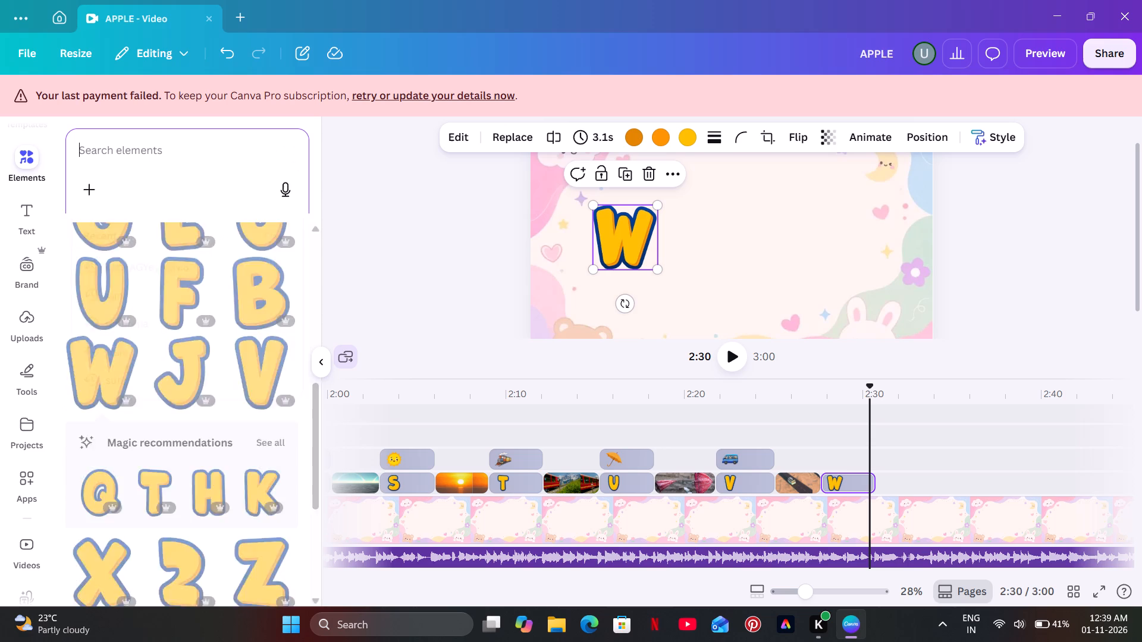
text(whale)
key(Return)
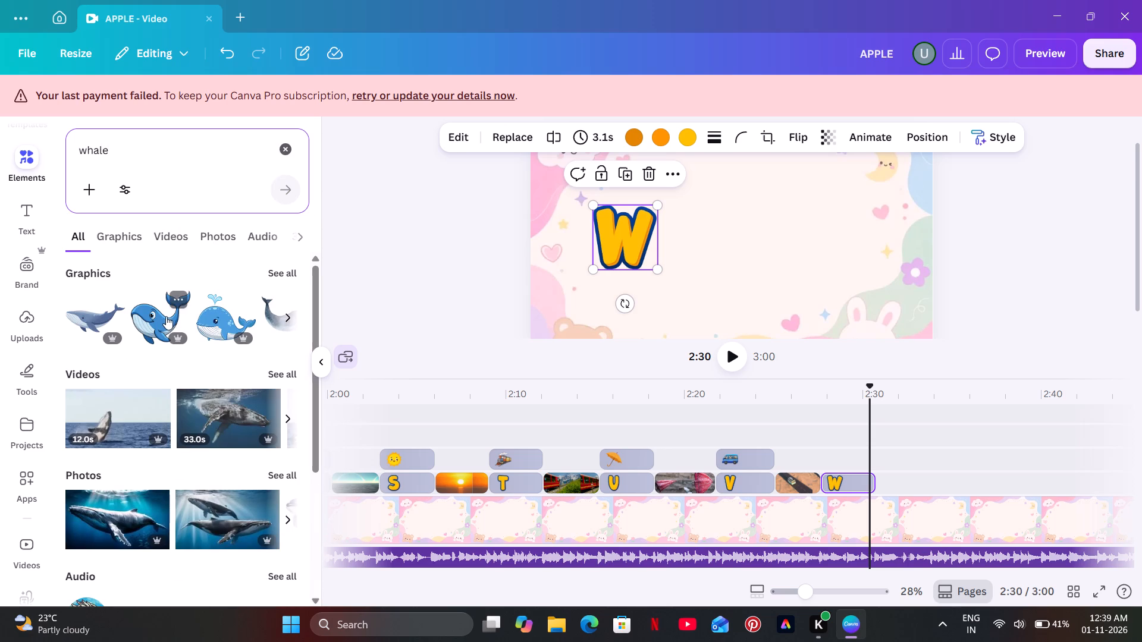
click(163, 318)
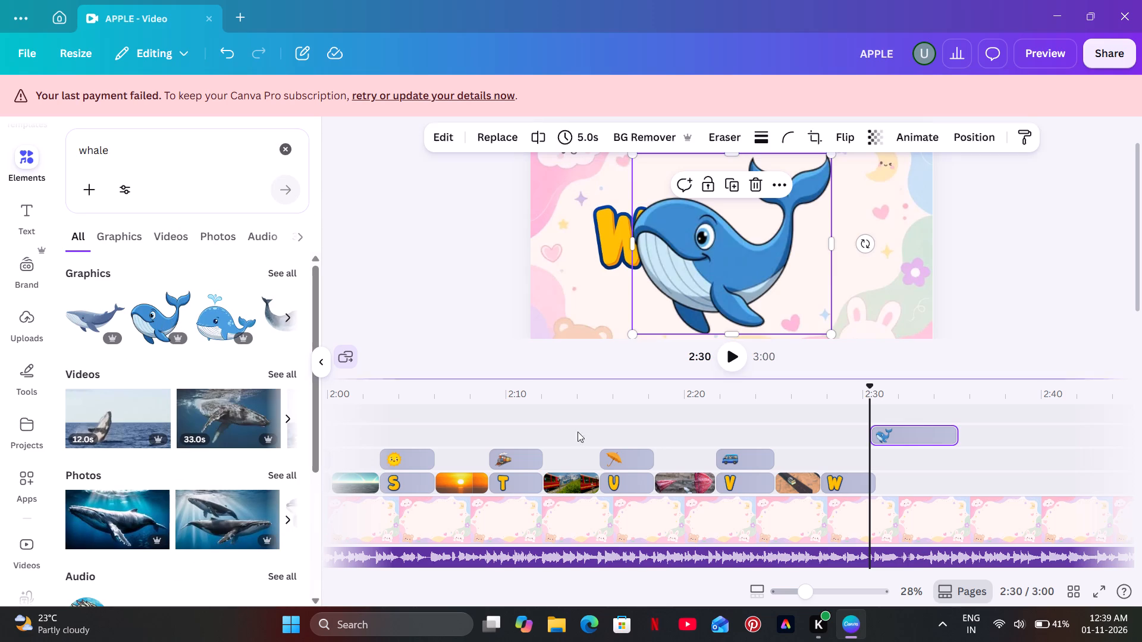
Move the whale graphic's clip directly above the W clip and trim it to 3.1 seconds.
drag(917, 429, 892, 445)
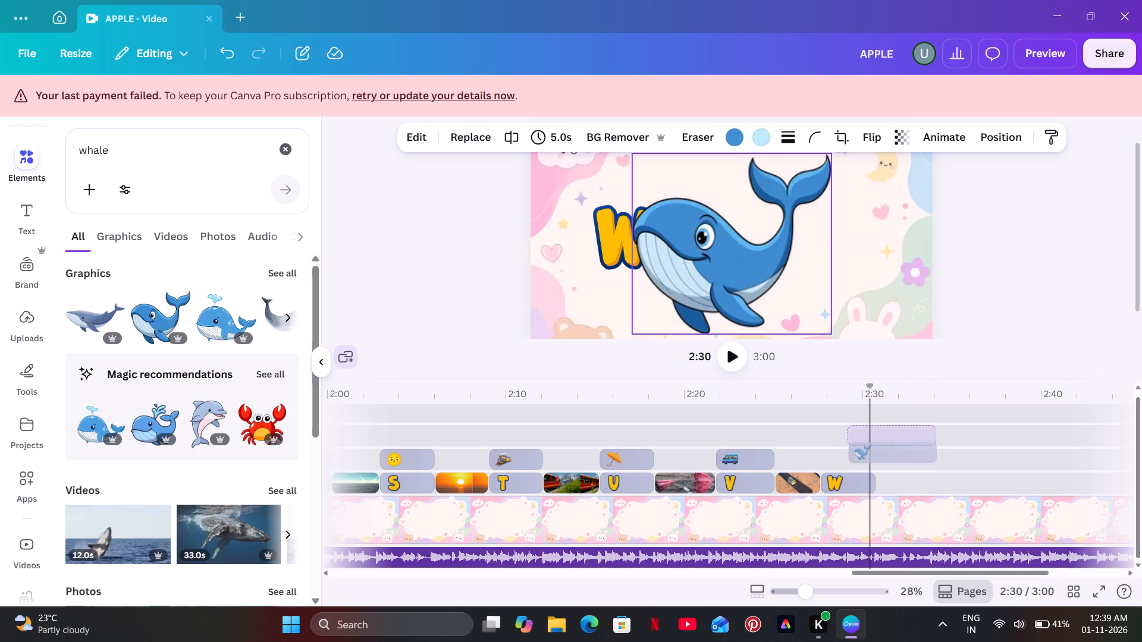
drag(892, 445, 871, 454)
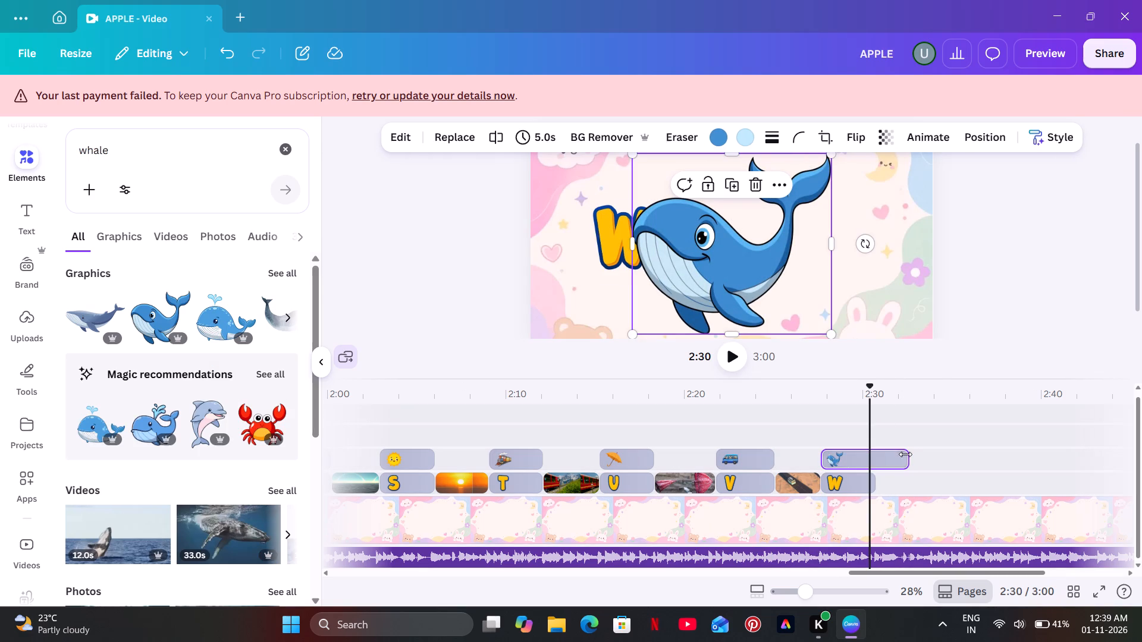
drag(905, 454, 876, 462)
Shrink the whale graphic to about the size of the W and place it opposite the letter, near the page's right edge.
click(838, 433)
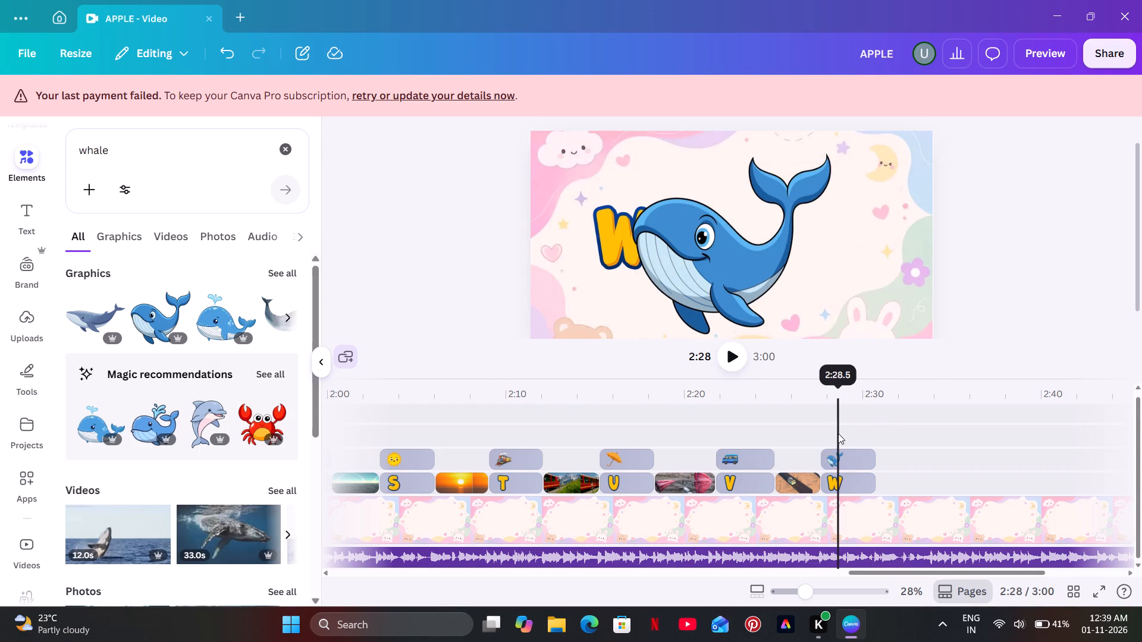
click(727, 267)
drag(830, 333, 799, 305)
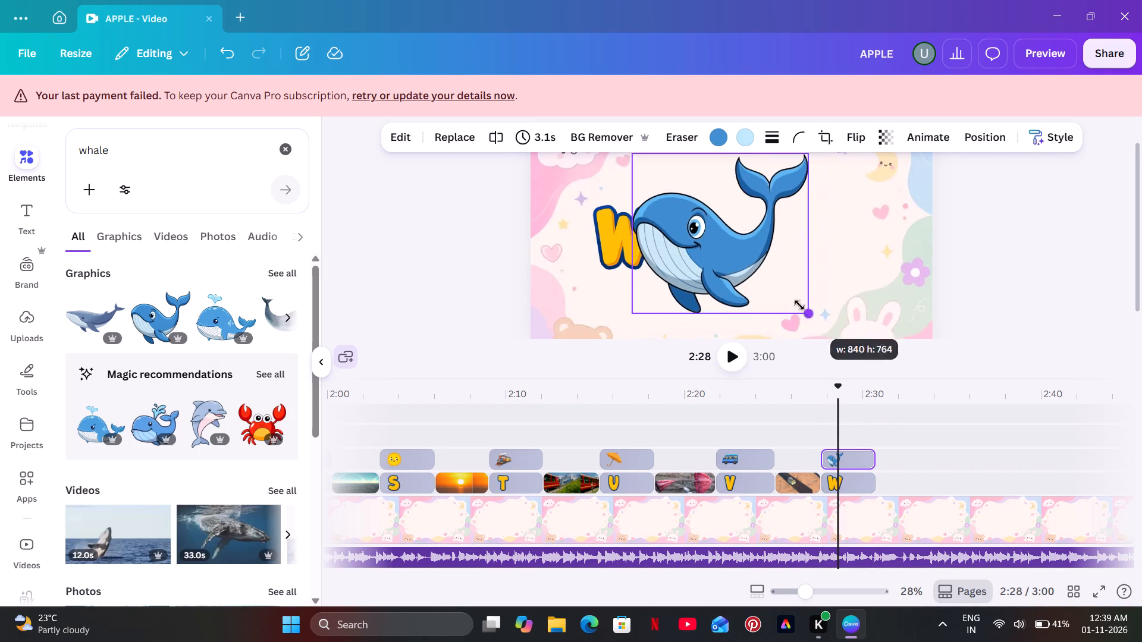
drag(799, 305, 702, 219)
drag(669, 193, 862, 246)
click(893, 269)
drag(880, 250, 880, 250)
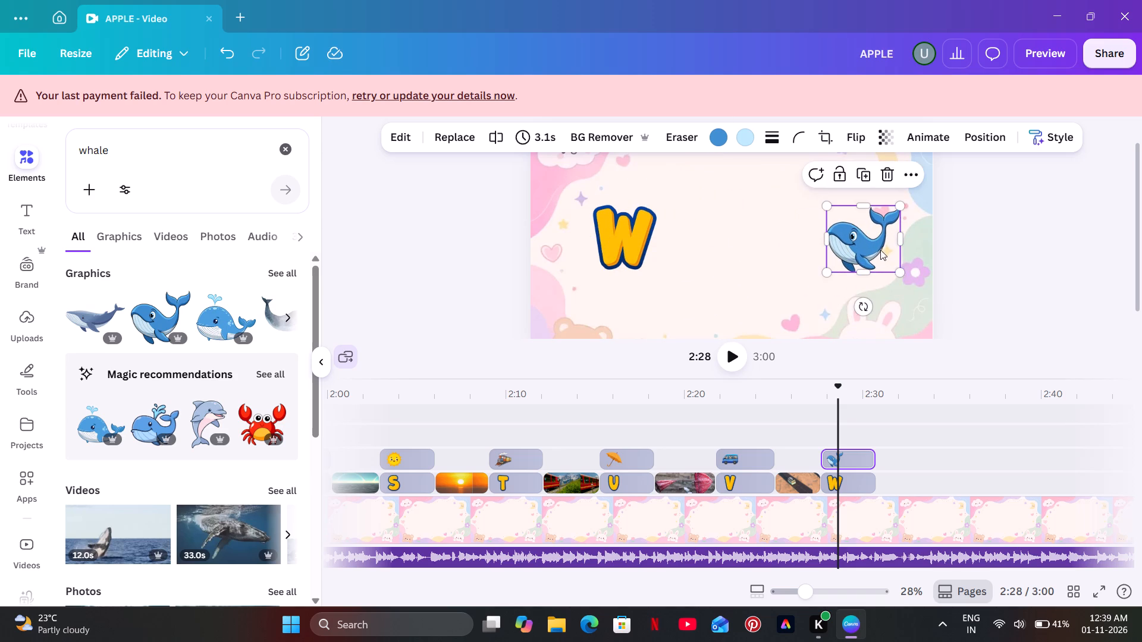
drag(880, 250, 876, 244)
click(835, 250)
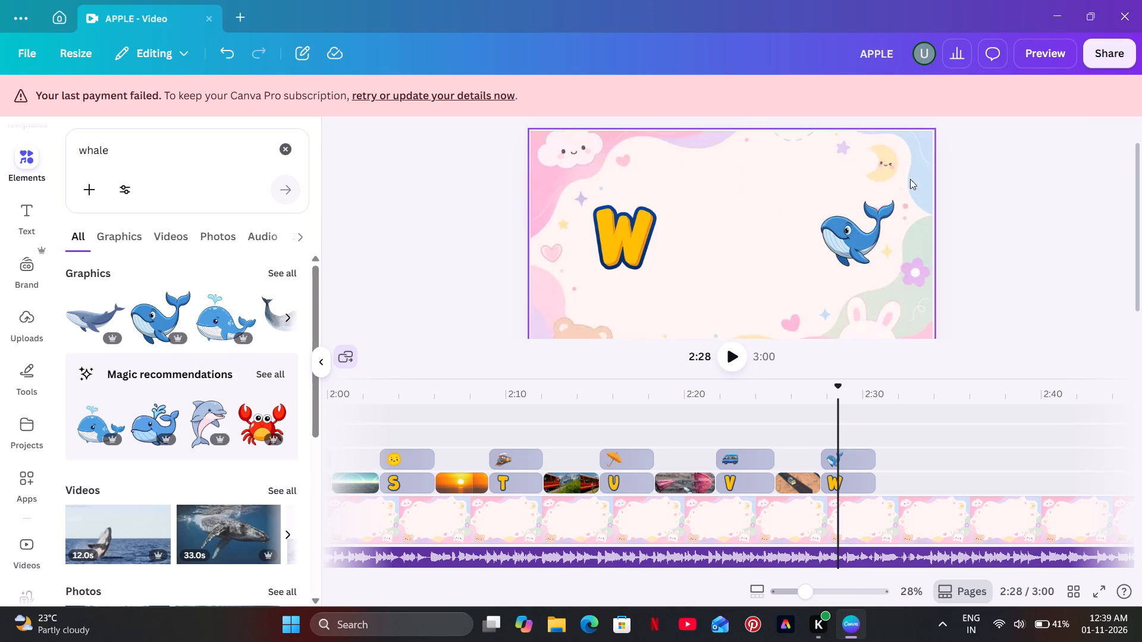
Animate the W and the whale together with Tumble plus the Pulse effect at the lowest intensity.
drag(909, 171, 636, 234)
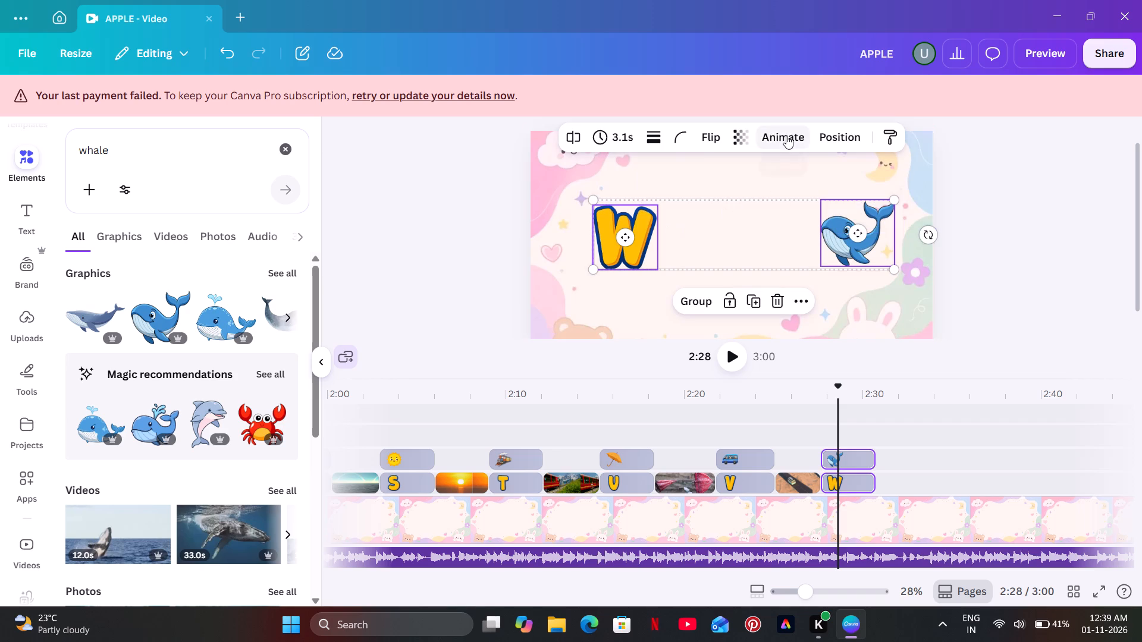
click(786, 136)
scroll(65, 325, down, 4)
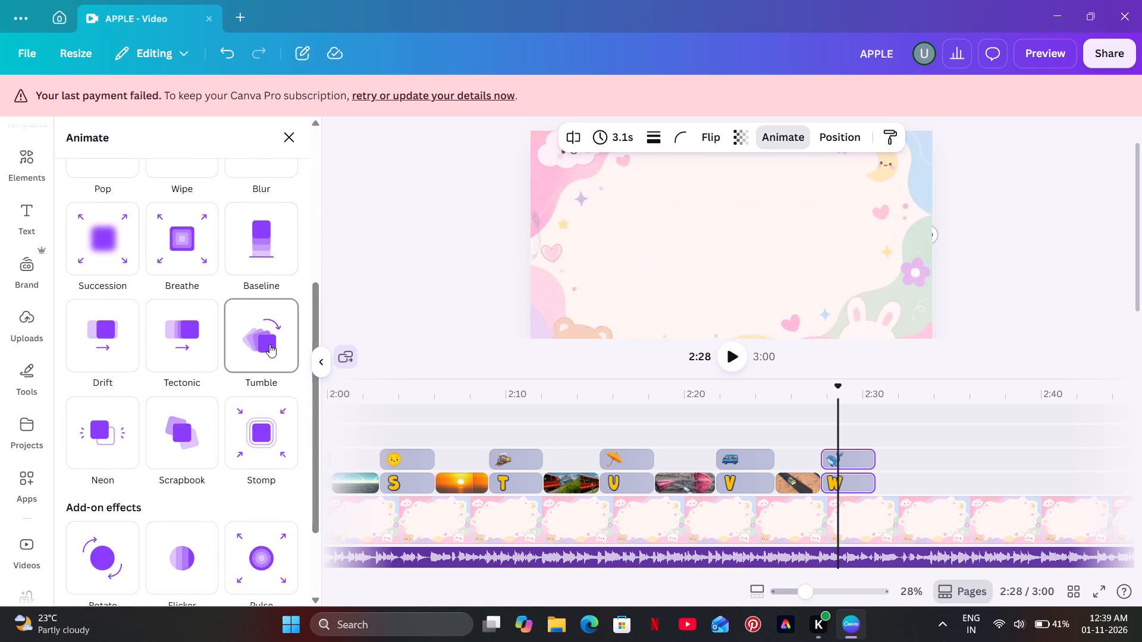
click(269, 344)
scroll(269, 344, down, 3)
scroll(248, 454, down, 4)
click(237, 413)
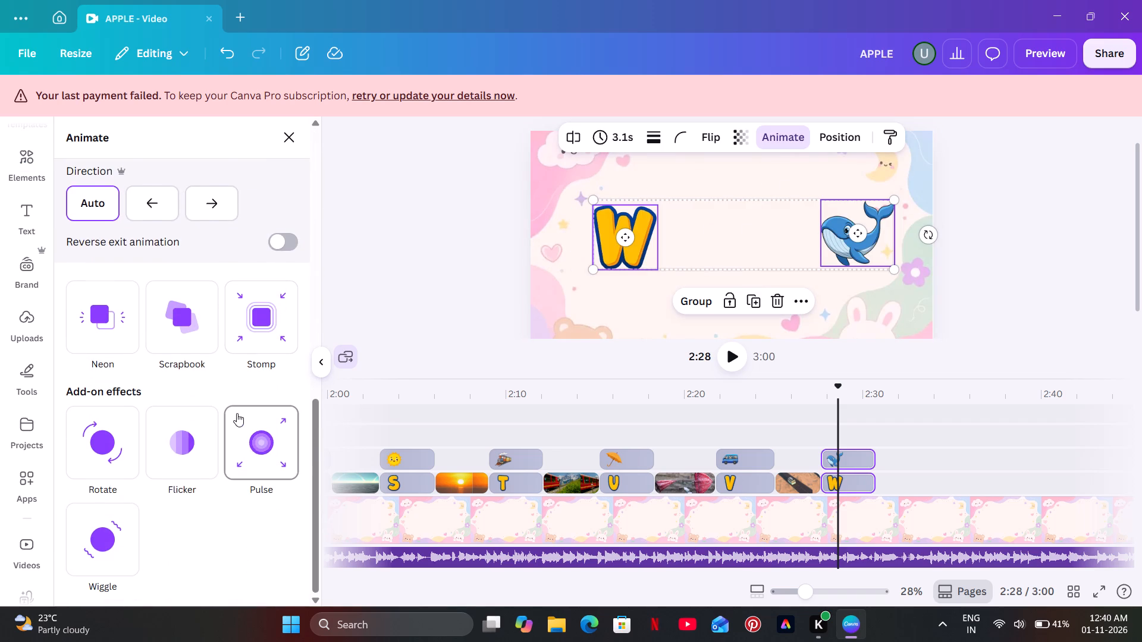
scroll(239, 413, down, 3)
drag(186, 407, 102, 411)
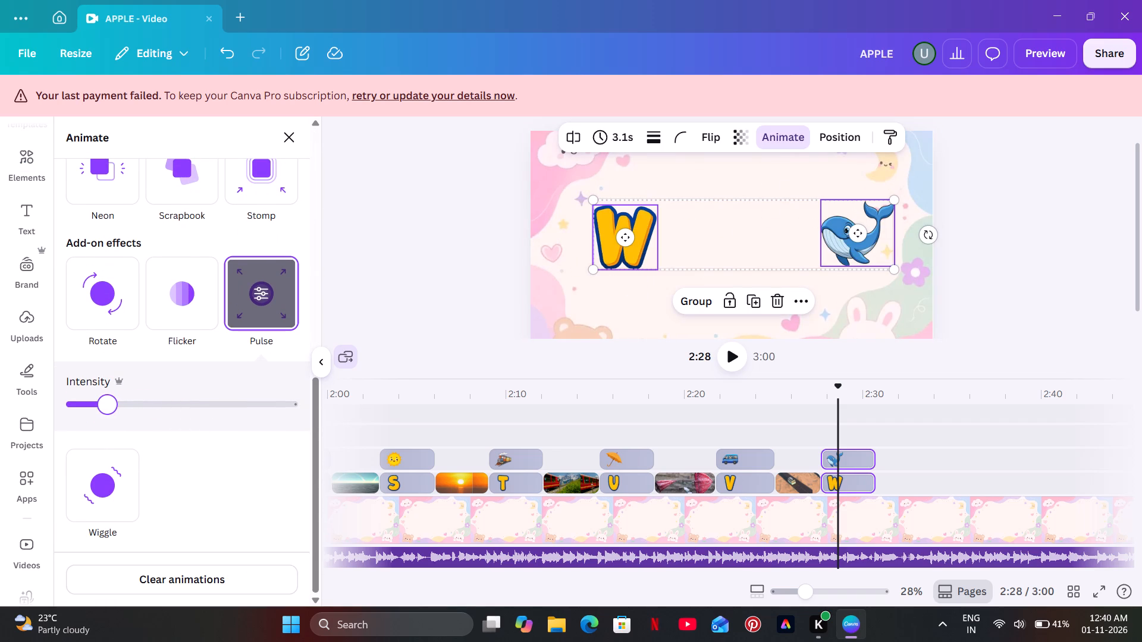
drag(102, 411, 74, 413)
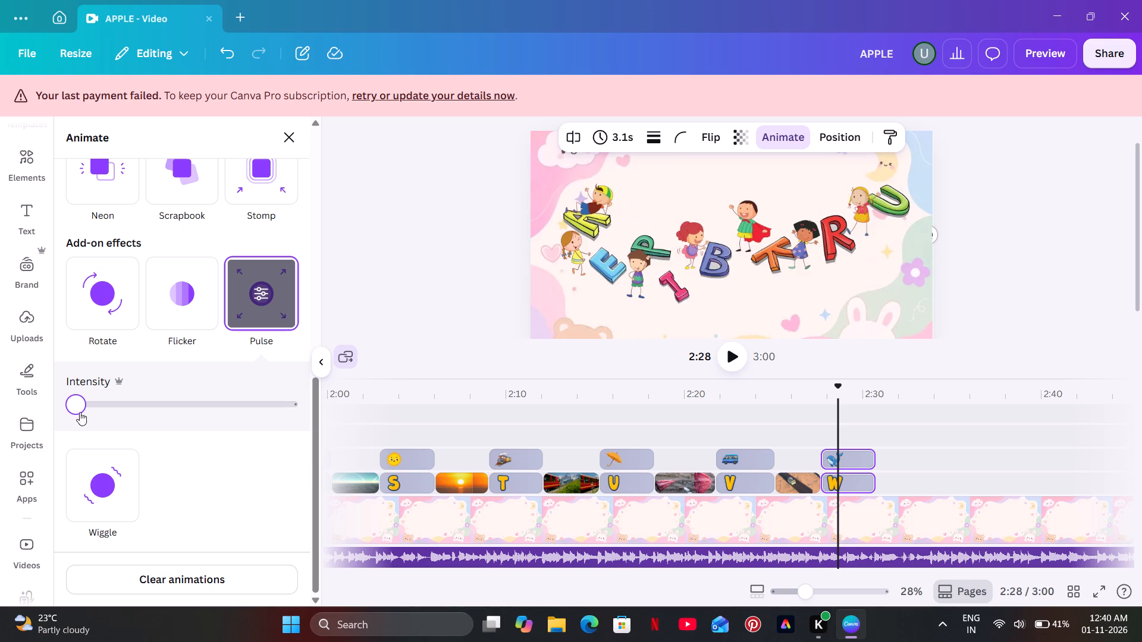
click(394, 240)
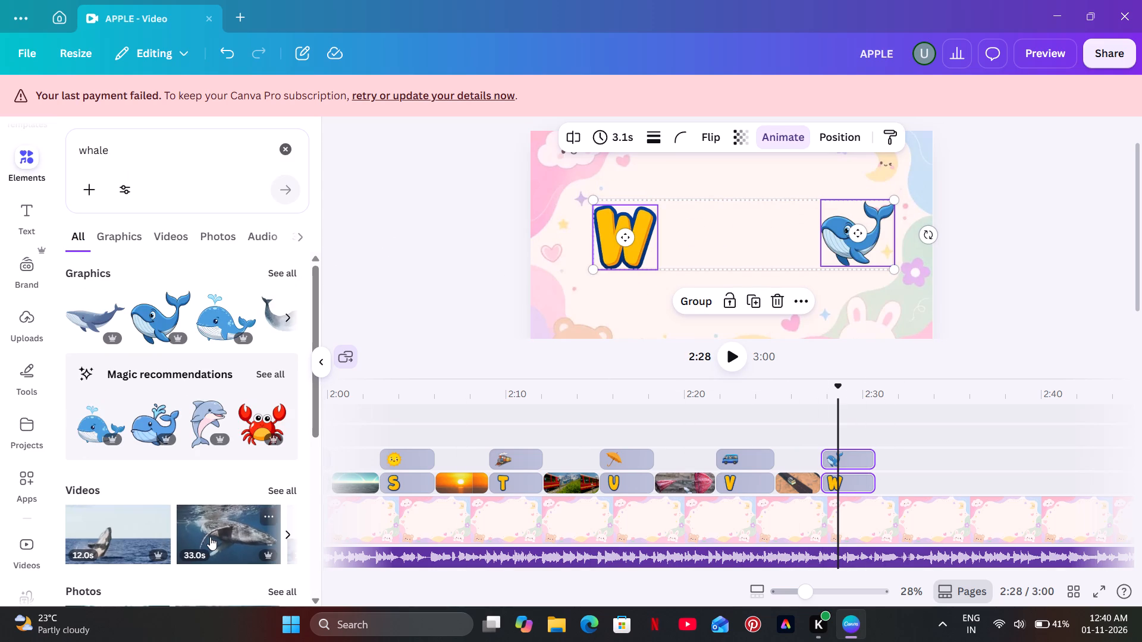
Add the 9-second underwater whale video directly behind the W clip and trim its end to leave about 4 seconds.
click(287, 532)
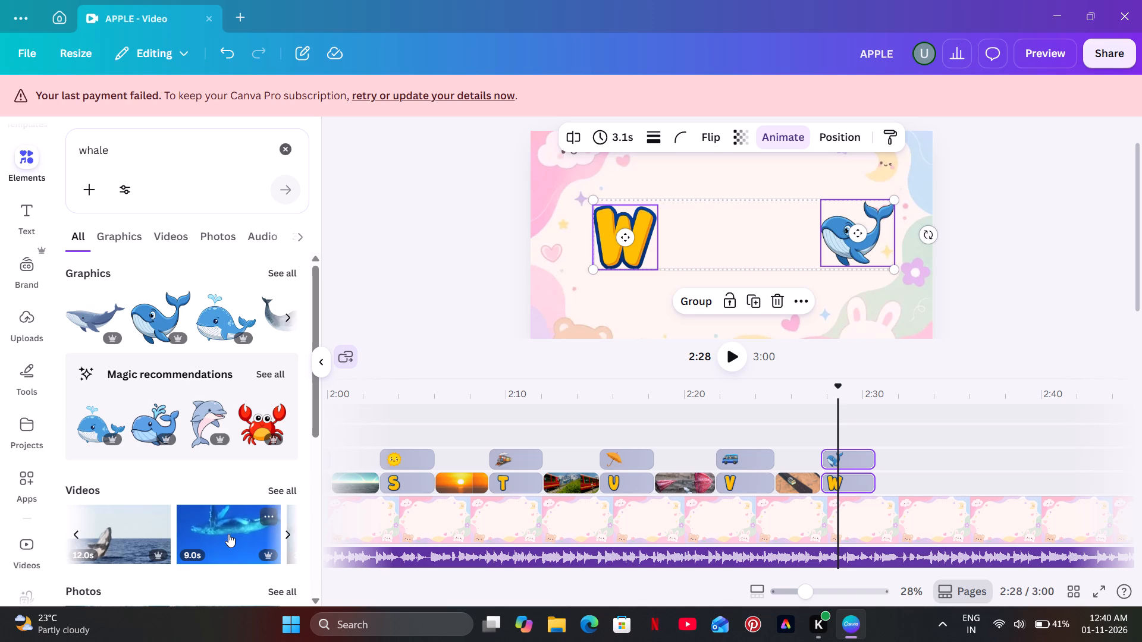
drag(217, 531, 217, 531)
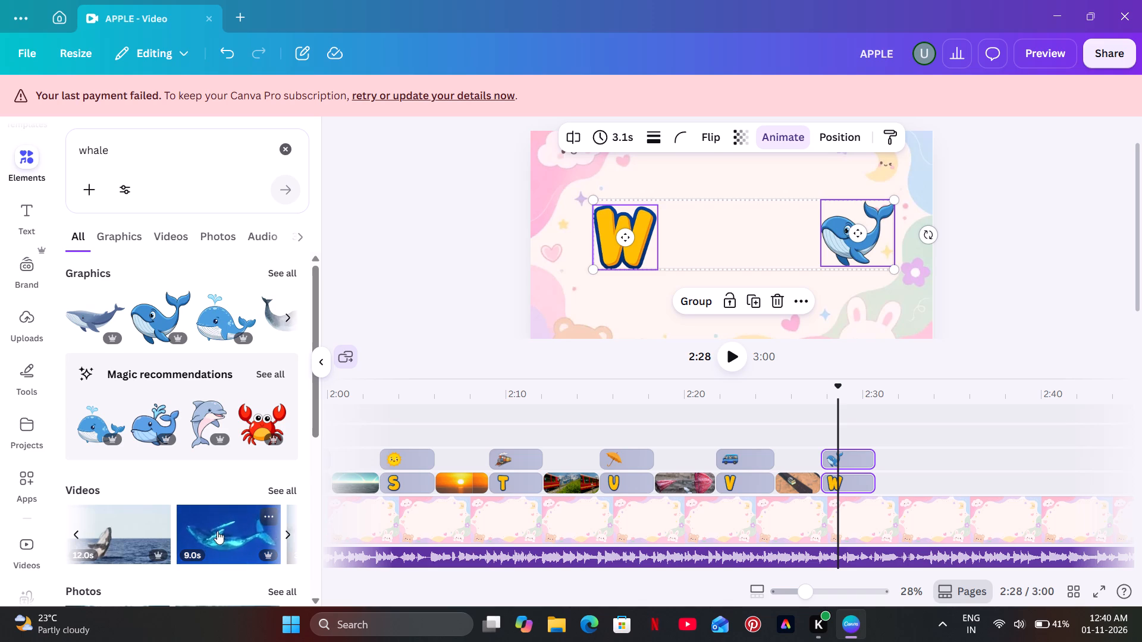
drag(217, 531, 924, 477)
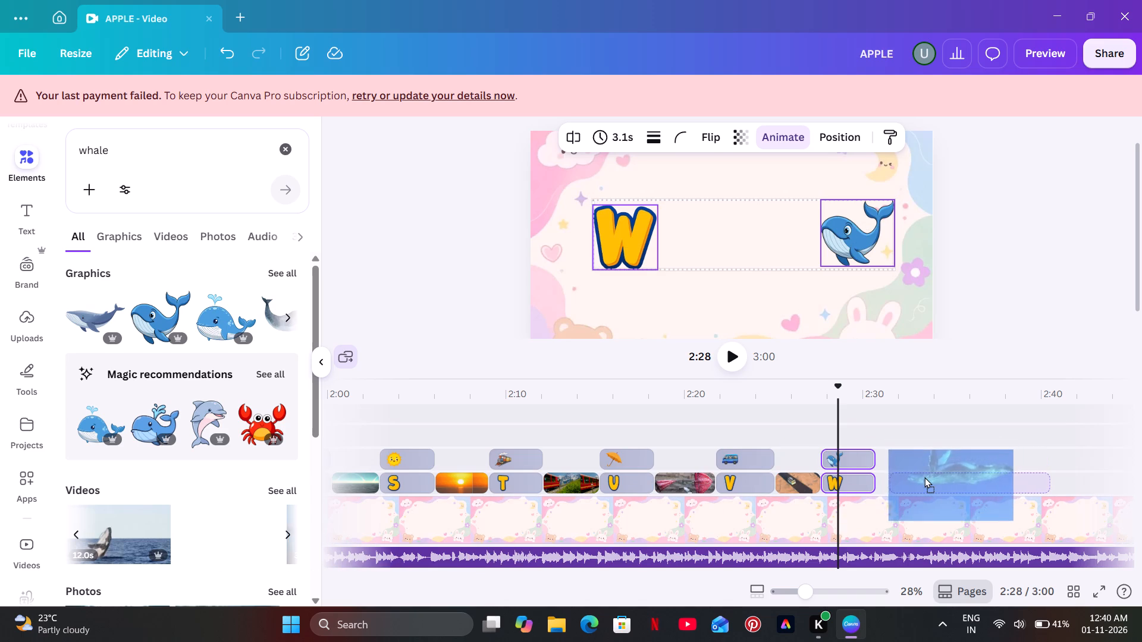
drag(924, 477, 917, 477)
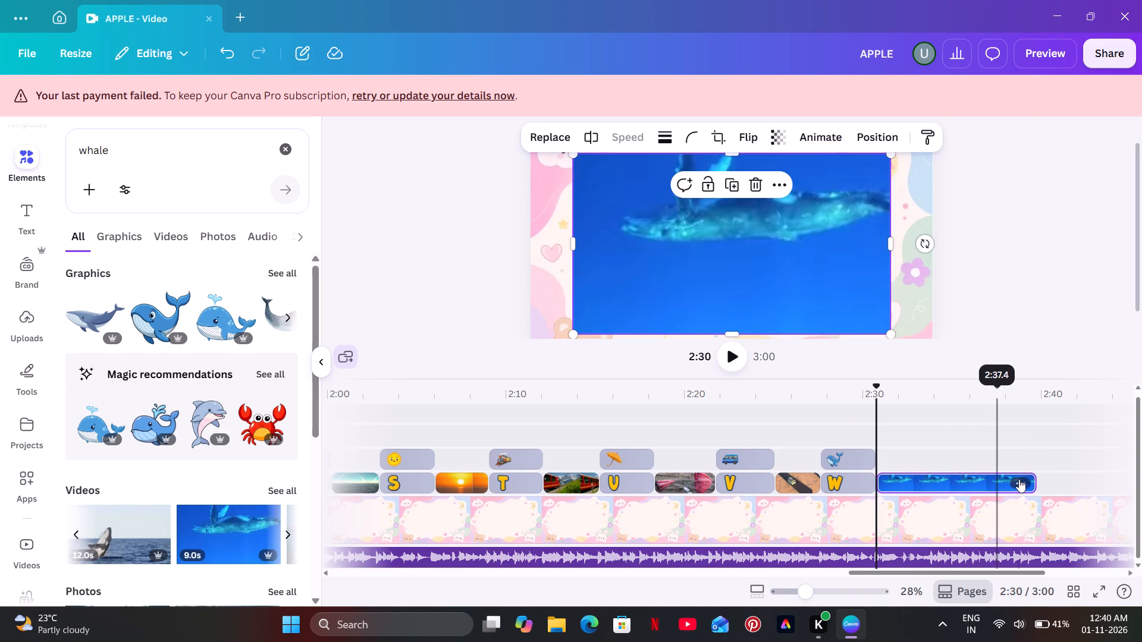
drag(1031, 479, 918, 483)
Play through the W section and trim the end of the underwater whale video to 3.4 seconds.
click(789, 424)
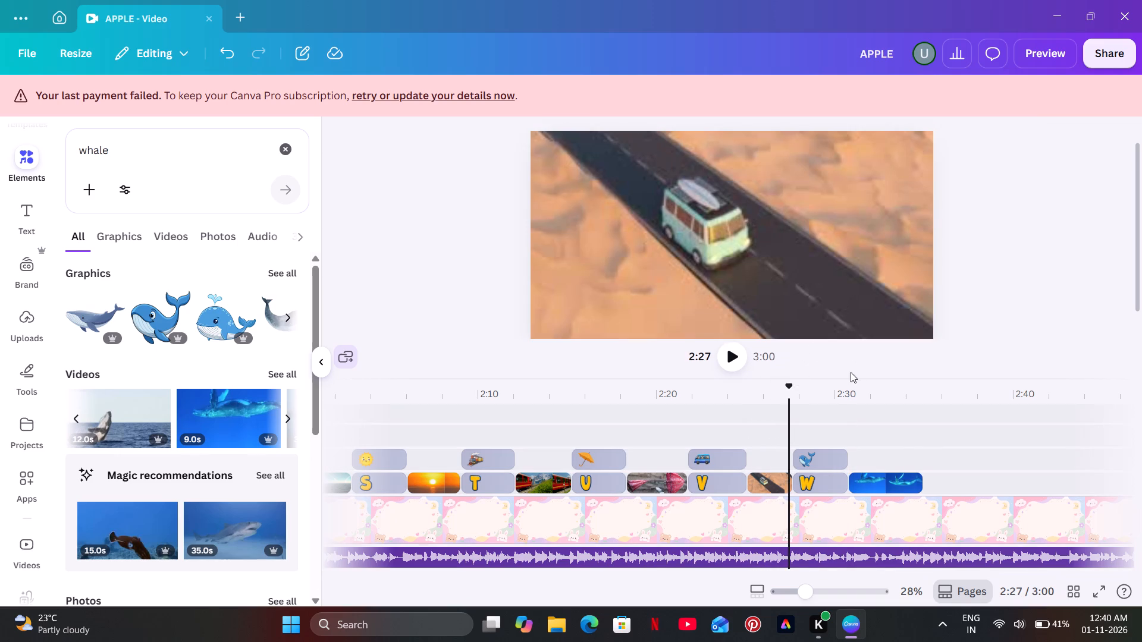
click(836, 418)
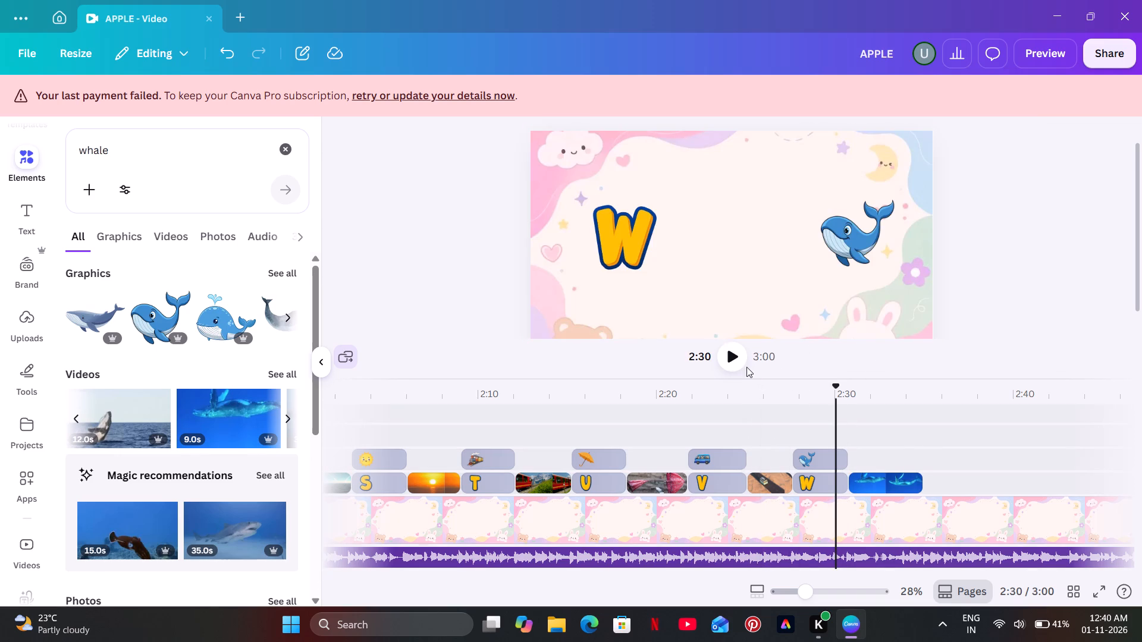
click(743, 364)
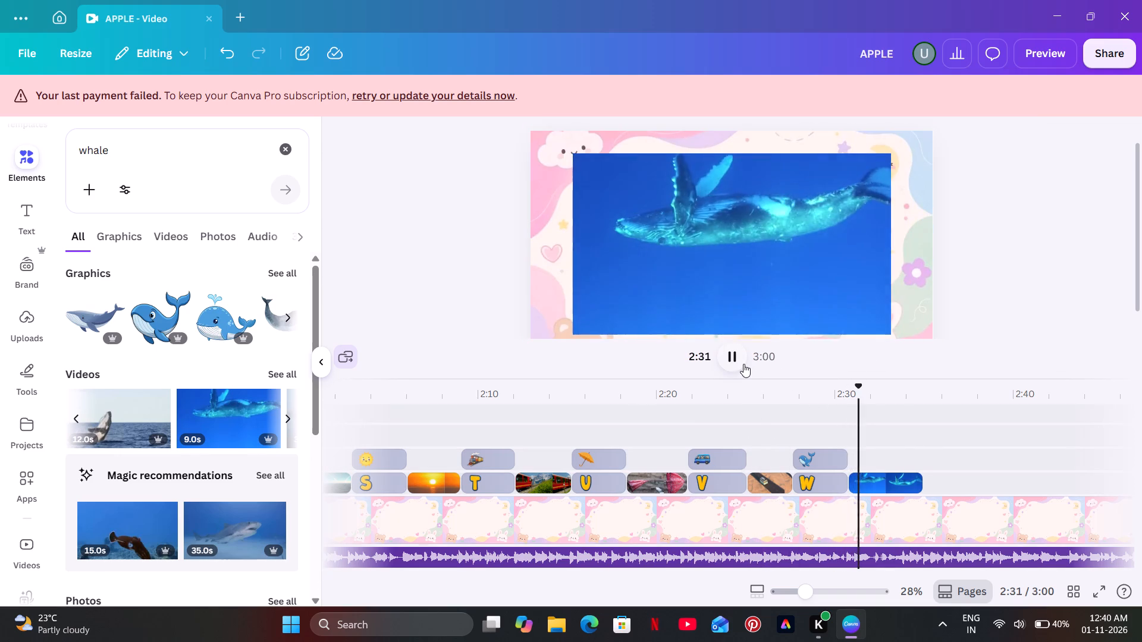
click(743, 364)
click(743, 364)
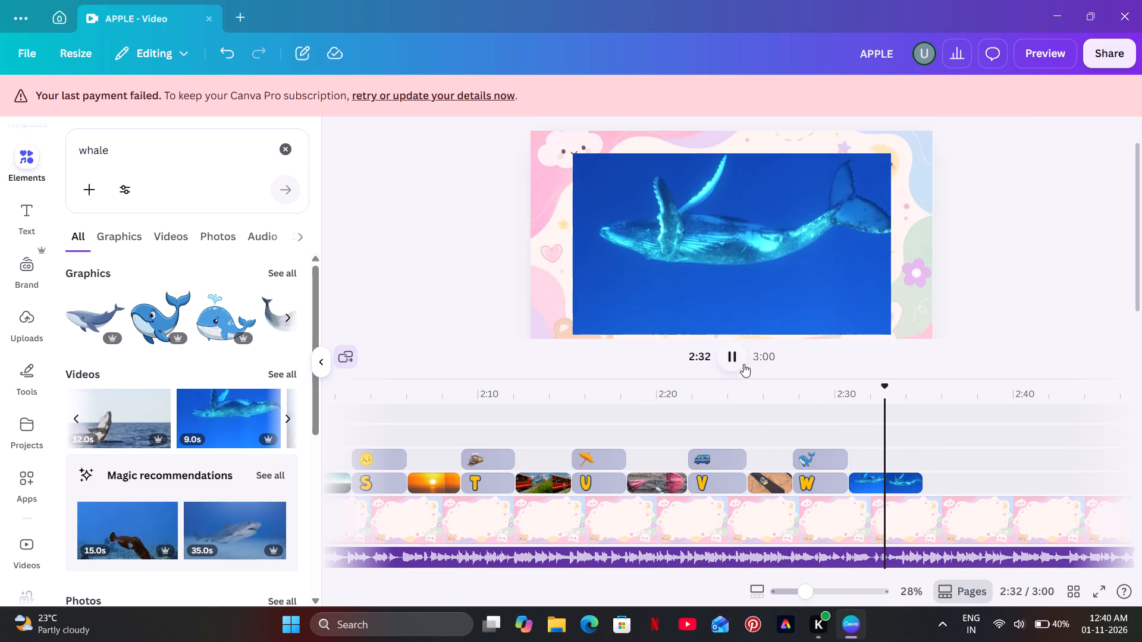
click(743, 364)
click(743, 364)
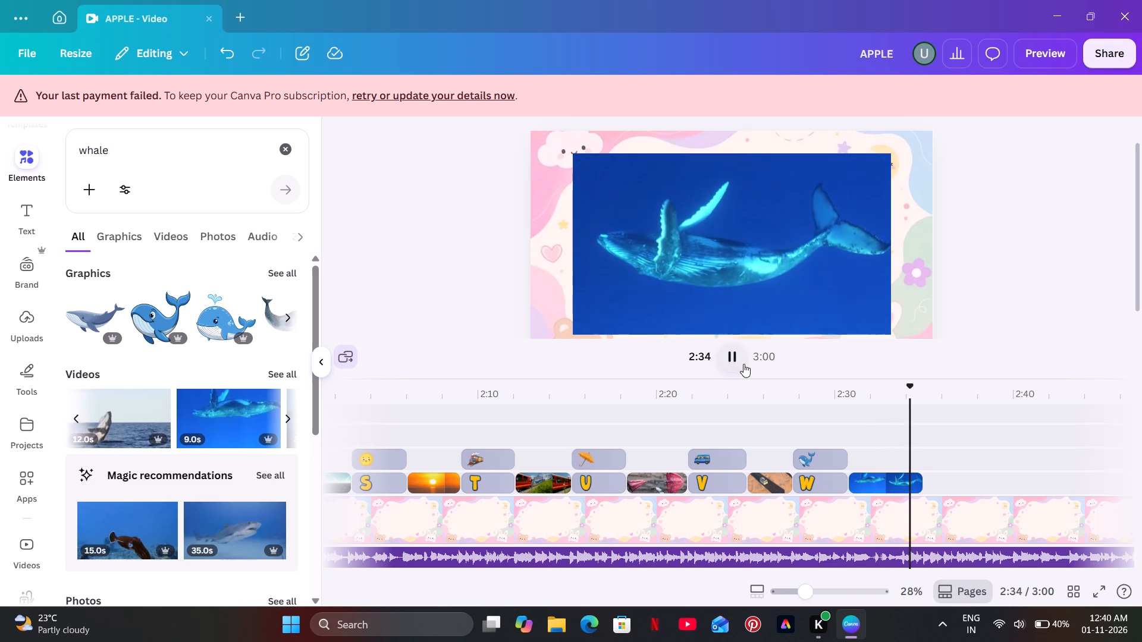
click(743, 364)
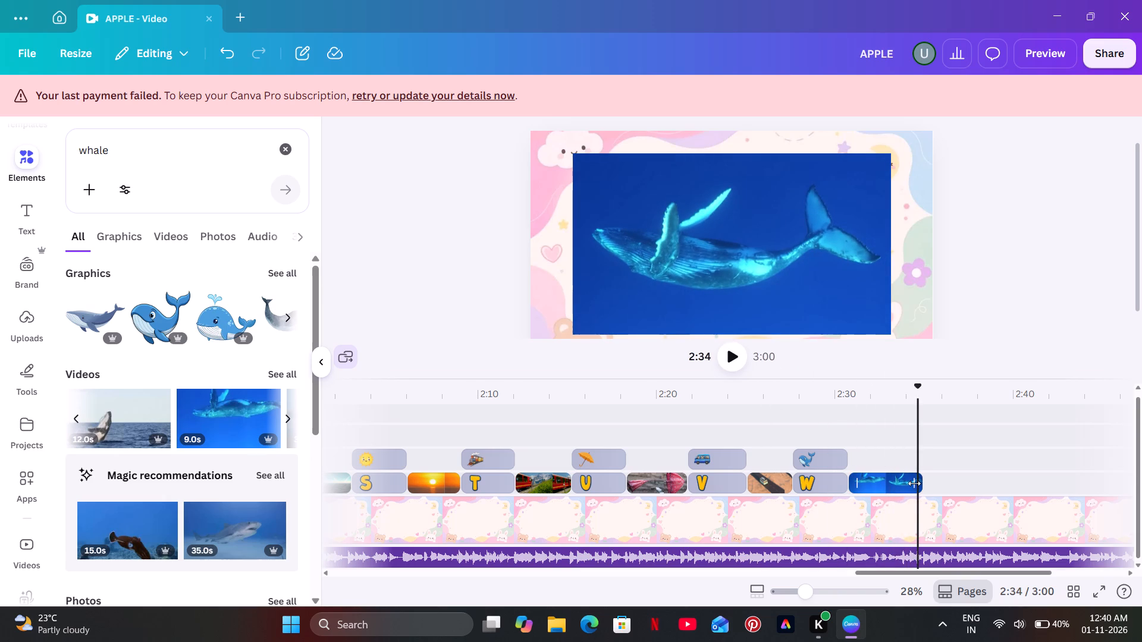
drag(914, 483, 901, 487)
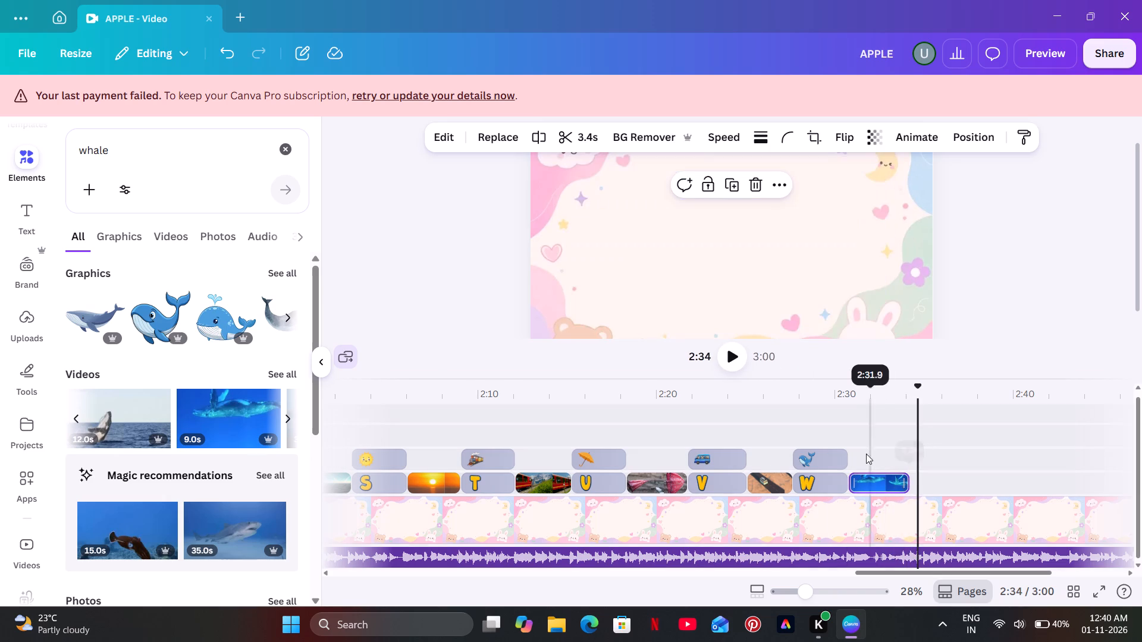
Enlarge and reposition the underwater whale video so it covers the whole page, and play it back to check.
click(830, 429)
click(866, 426)
click(864, 304)
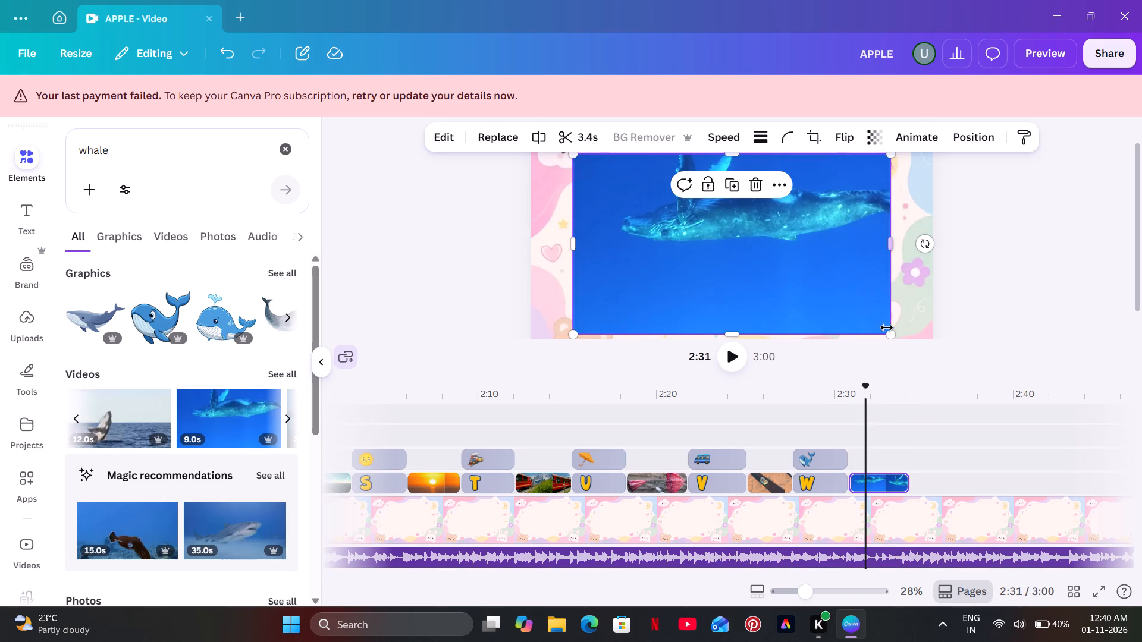
drag(888, 331, 938, 342)
drag(771, 279, 768, 270)
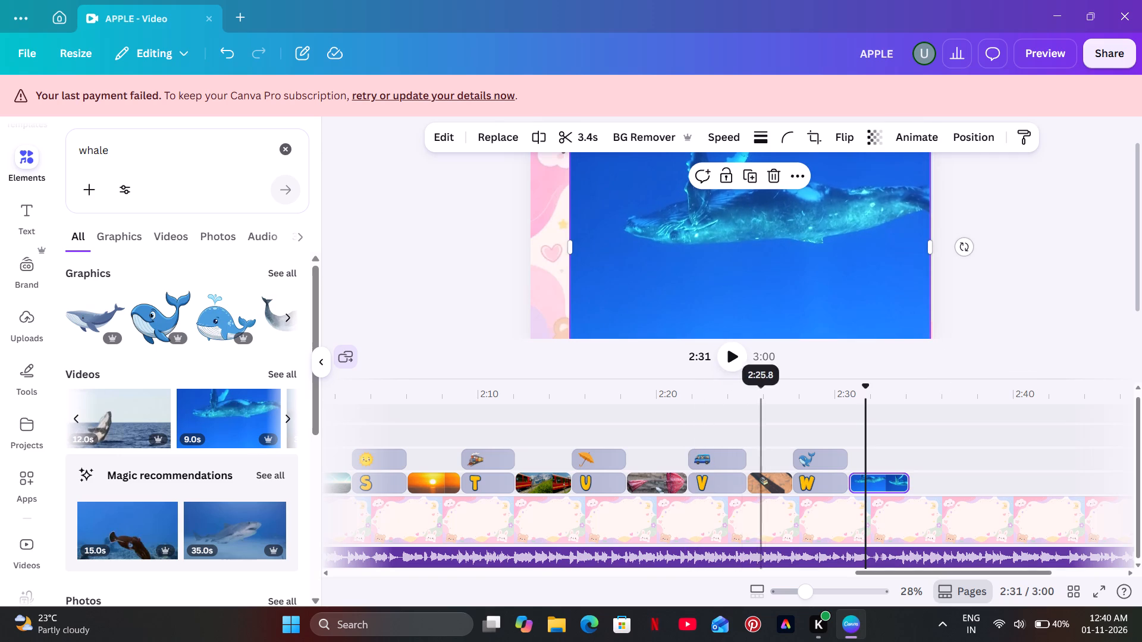
drag(807, 380, 808, 411)
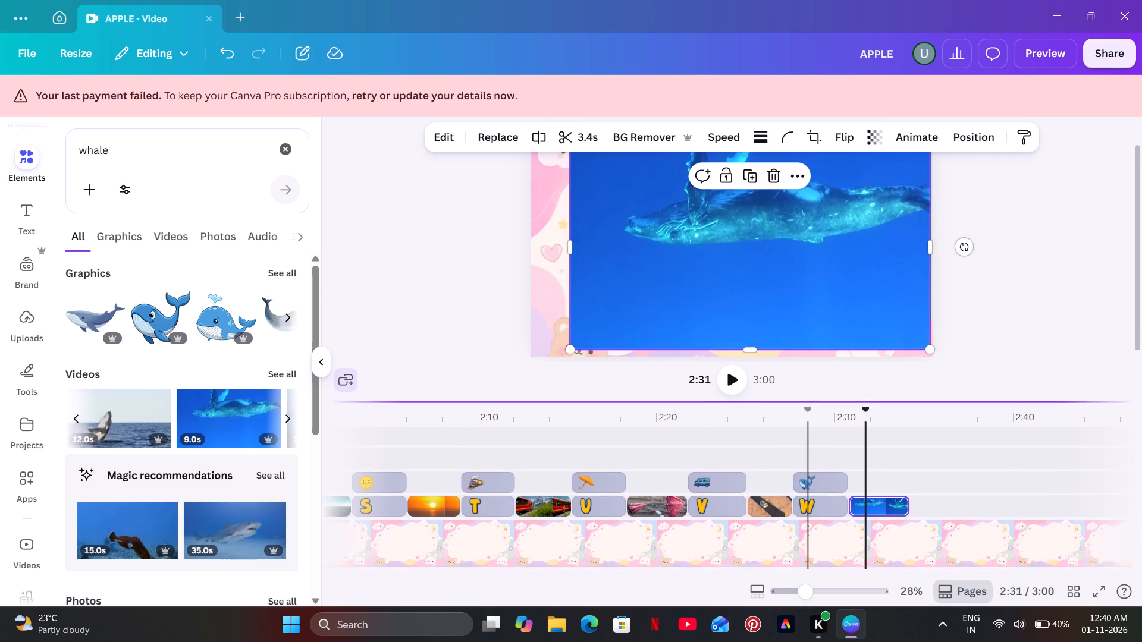
drag(808, 411, 808, 458)
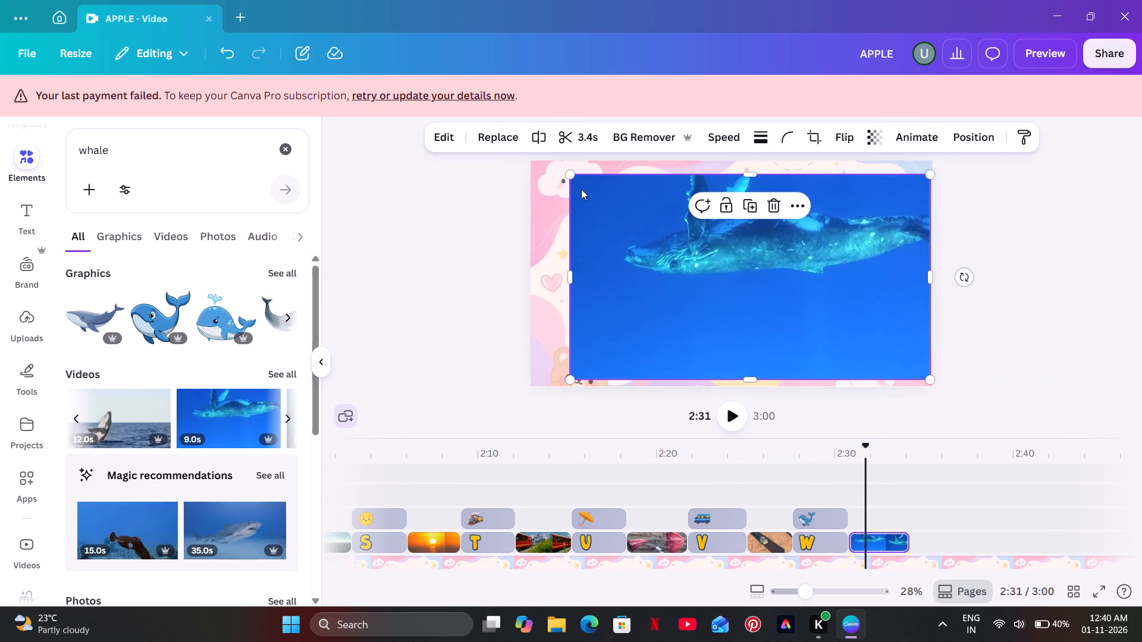
drag(568, 174, 513, 172)
drag(673, 263, 672, 278)
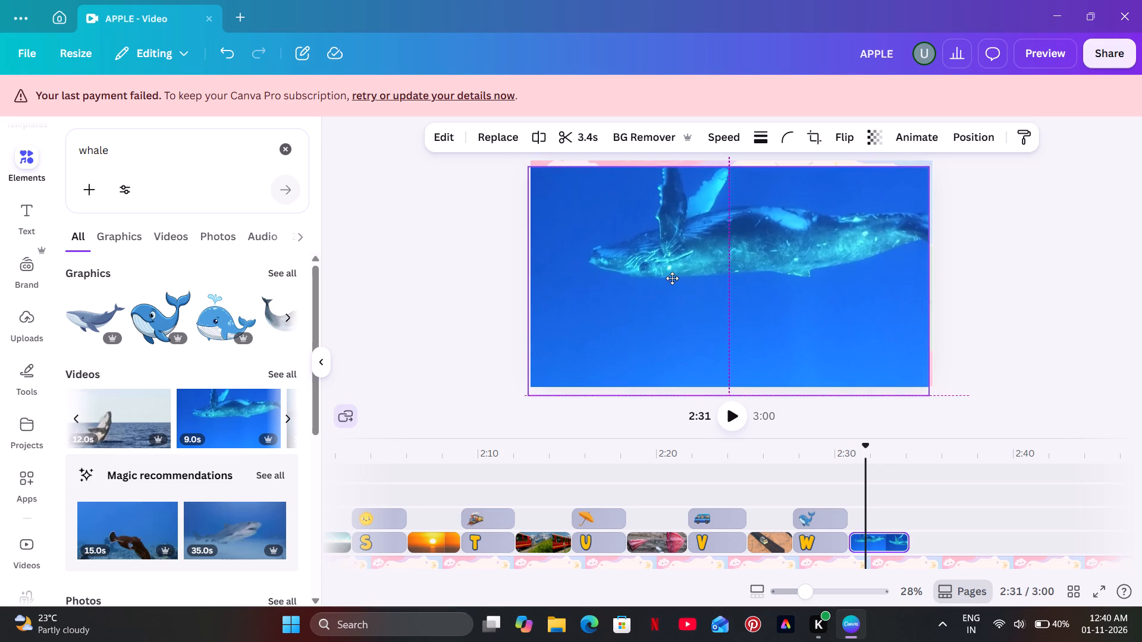
drag(672, 278, 672, 285)
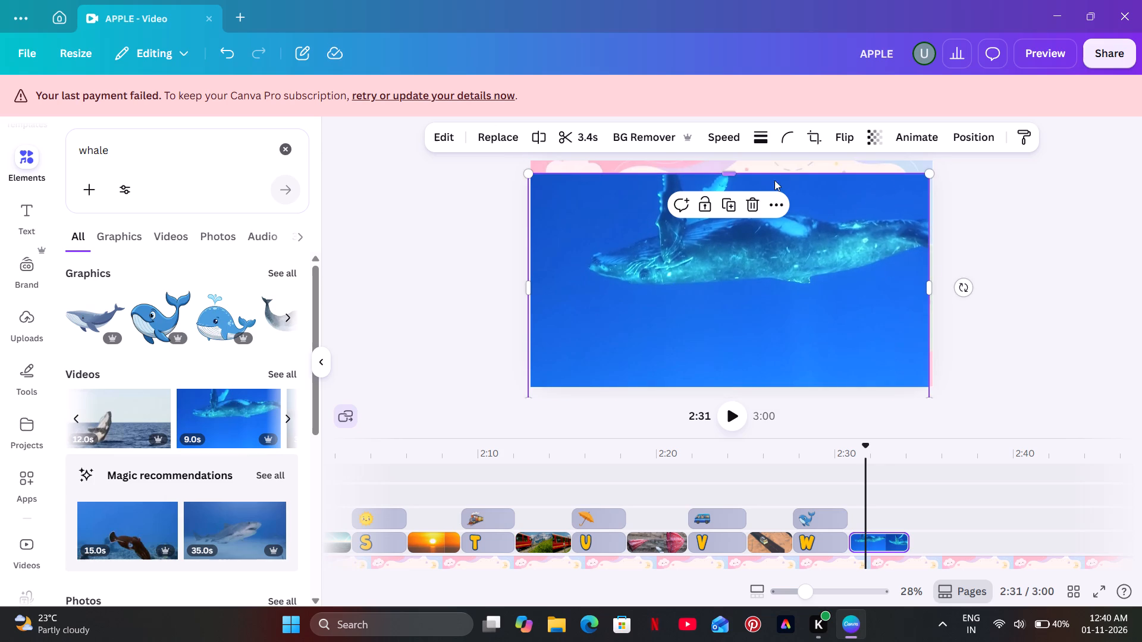
drag(729, 174, 725, 156)
click(733, 417)
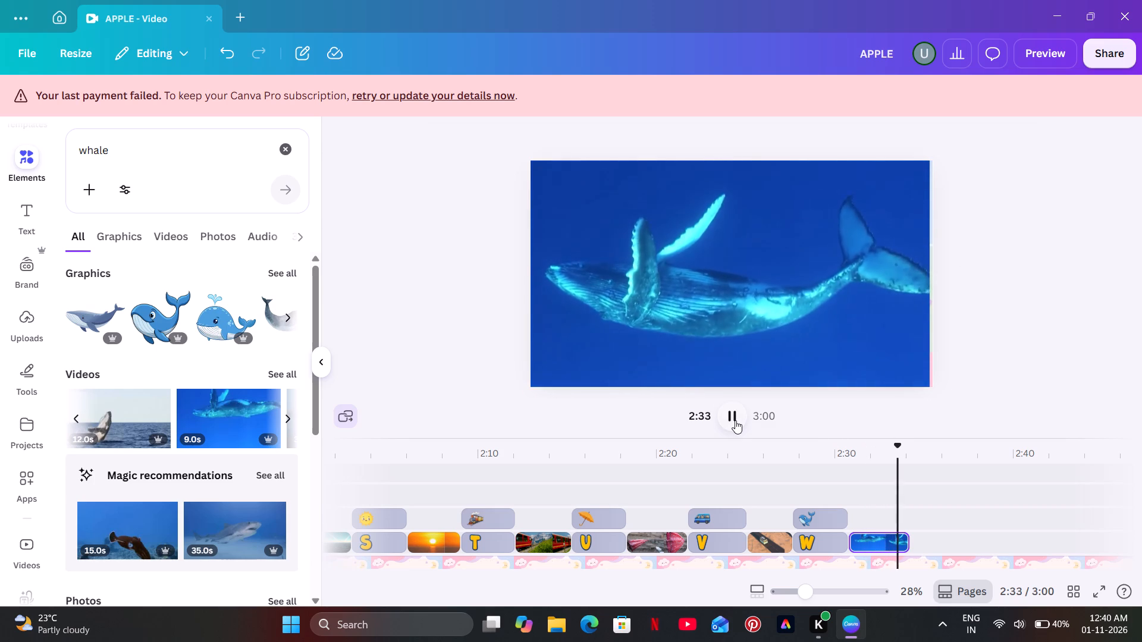
click(735, 420)
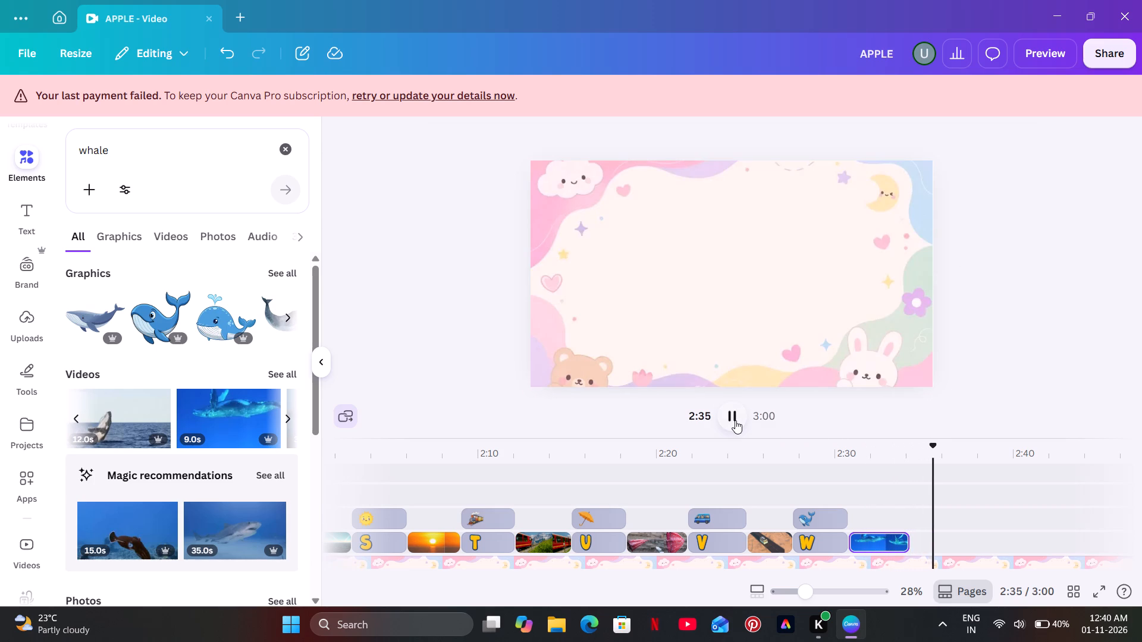
scroll(861, 531, down, 3)
scroll(858, 524, up, 1)
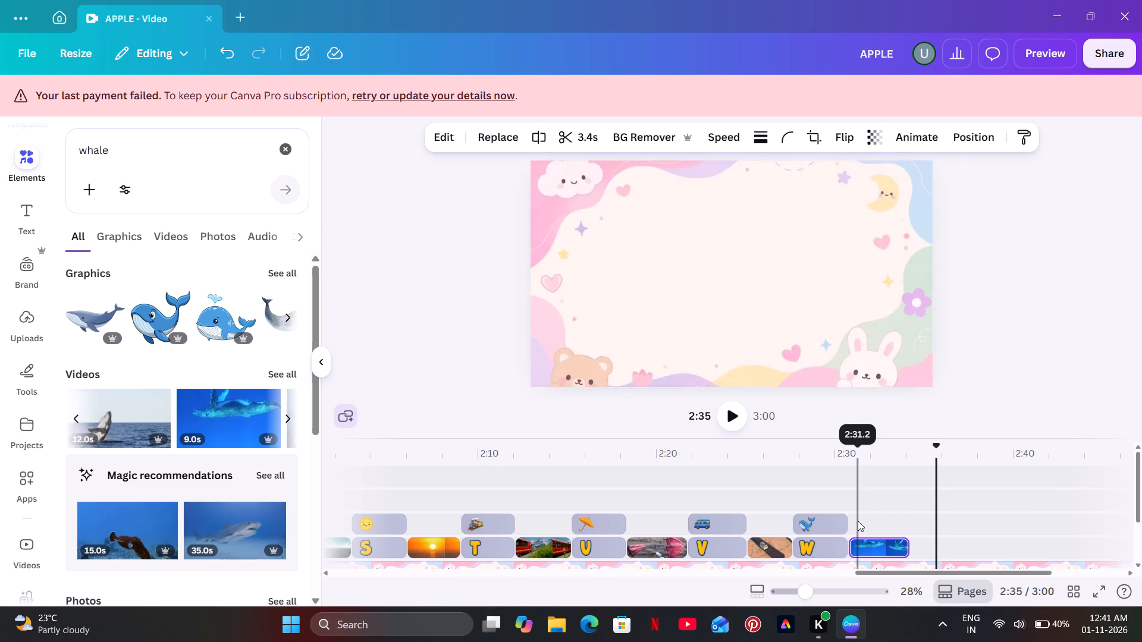
Add the yellow letter X from the set:nAGYeyAANi8 letter graphics and place its clip directly behind the whale video.
click(285, 143)
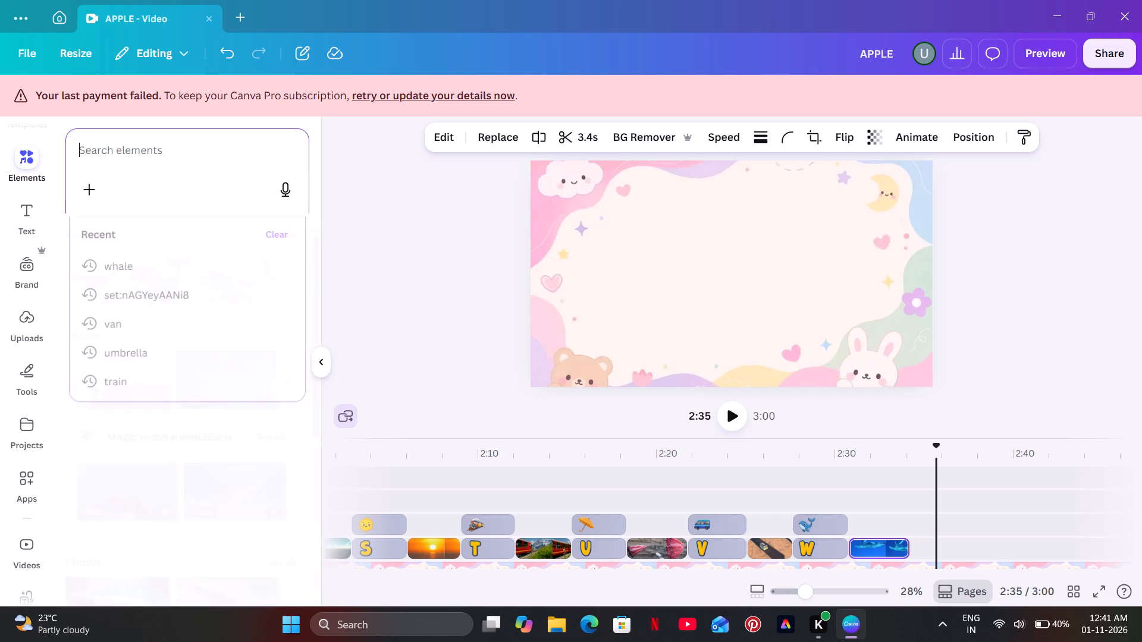
click(182, 297)
scroll(182, 297, down, 3)
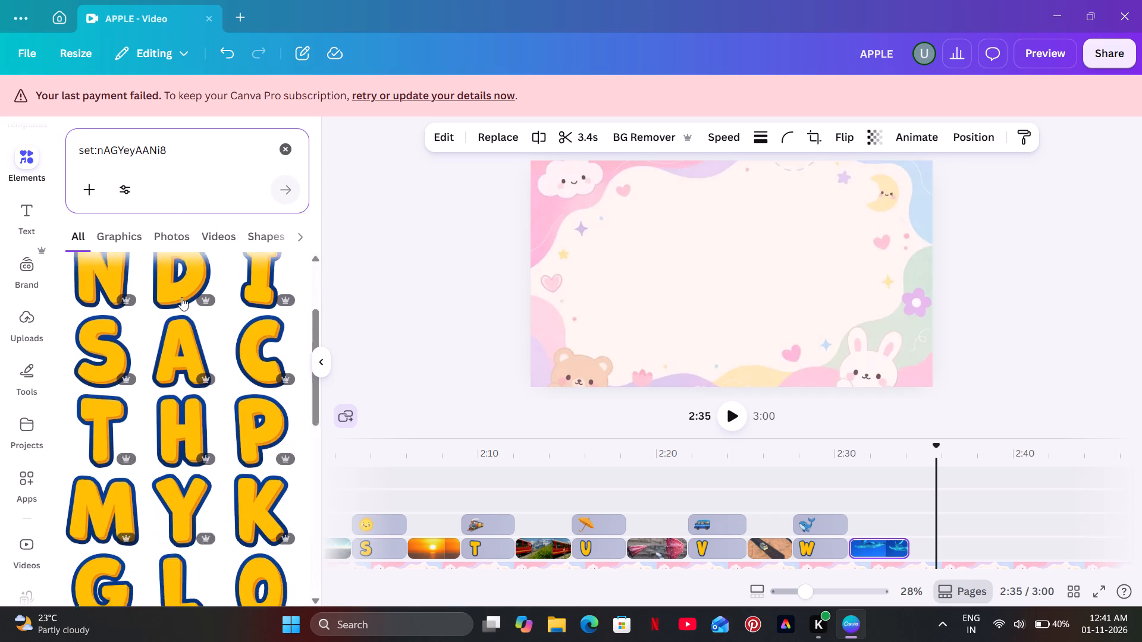
scroll(181, 297, down, 4)
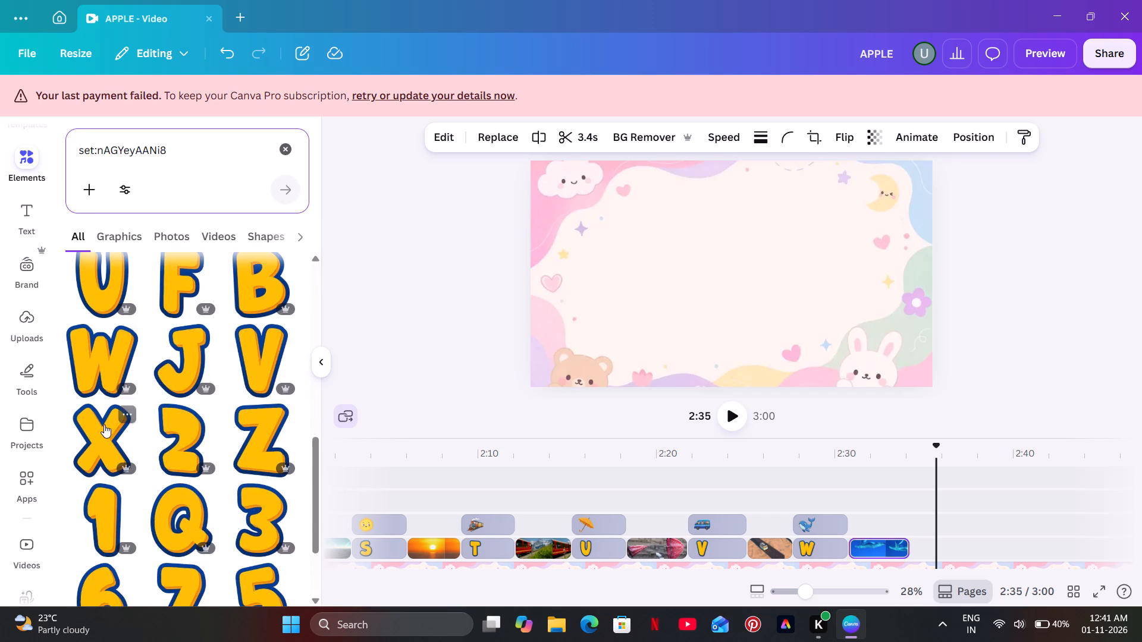
click(101, 431)
drag(101, 431, 246, 369)
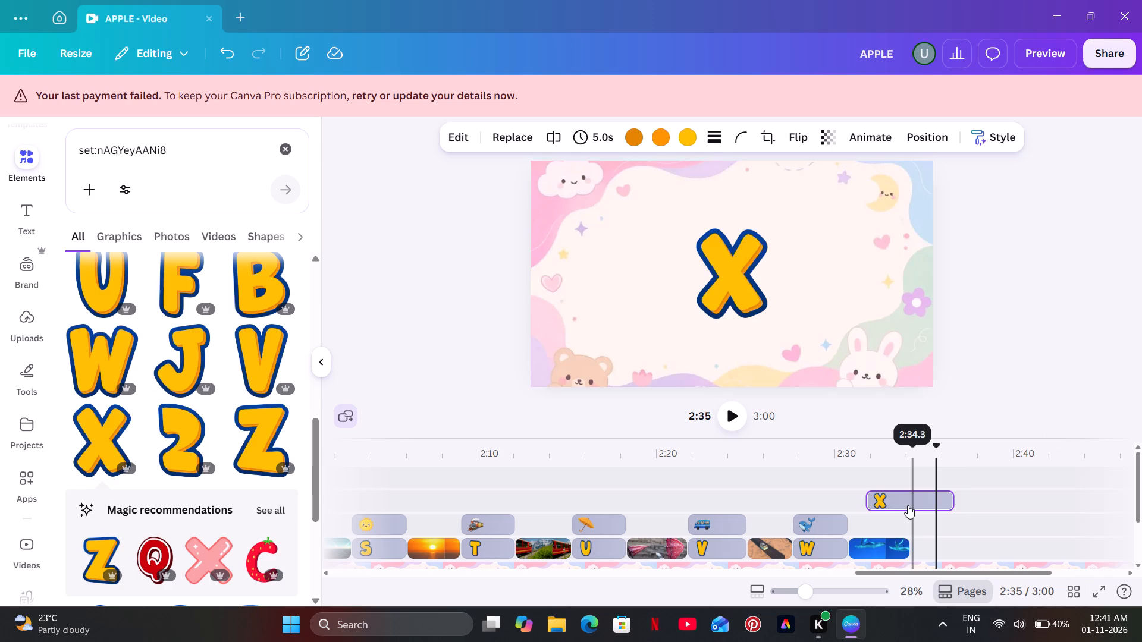
drag(908, 505, 962, 514)
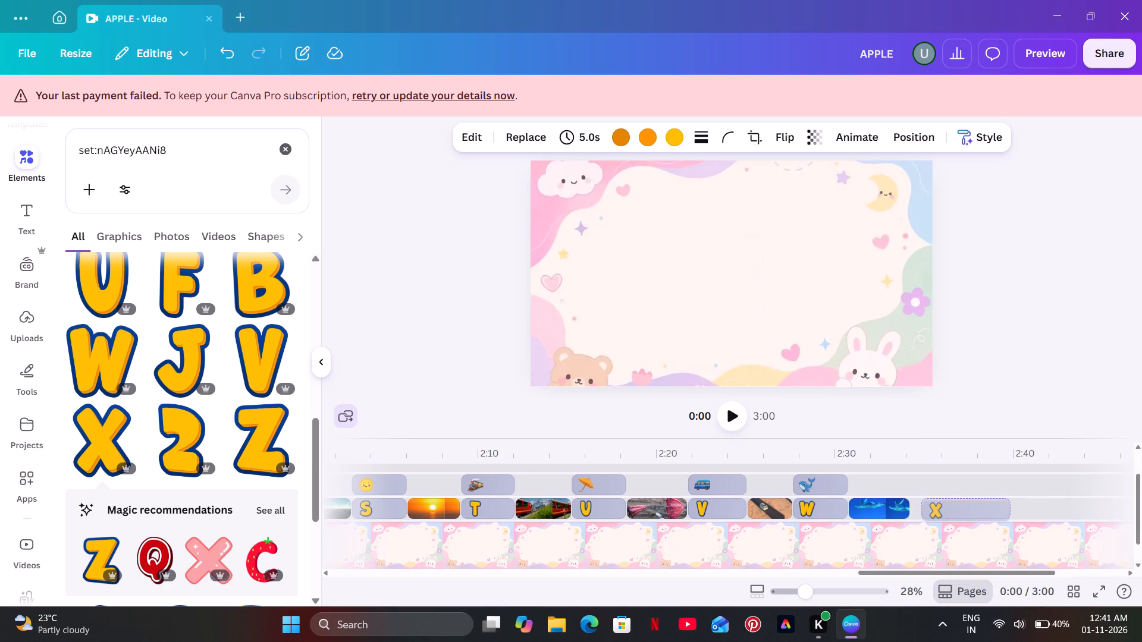
drag(962, 514, 955, 513)
Shrink the X to about the size of the earlier letters and place it in the left half of the page.
click(945, 483)
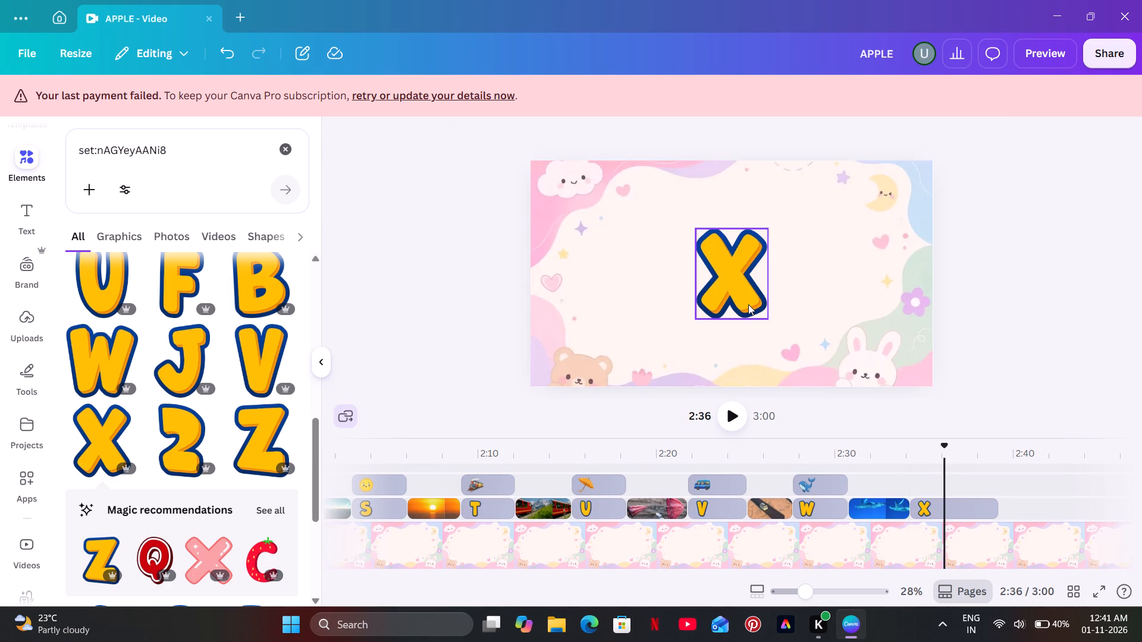
click(748, 304)
drag(767, 319, 741, 297)
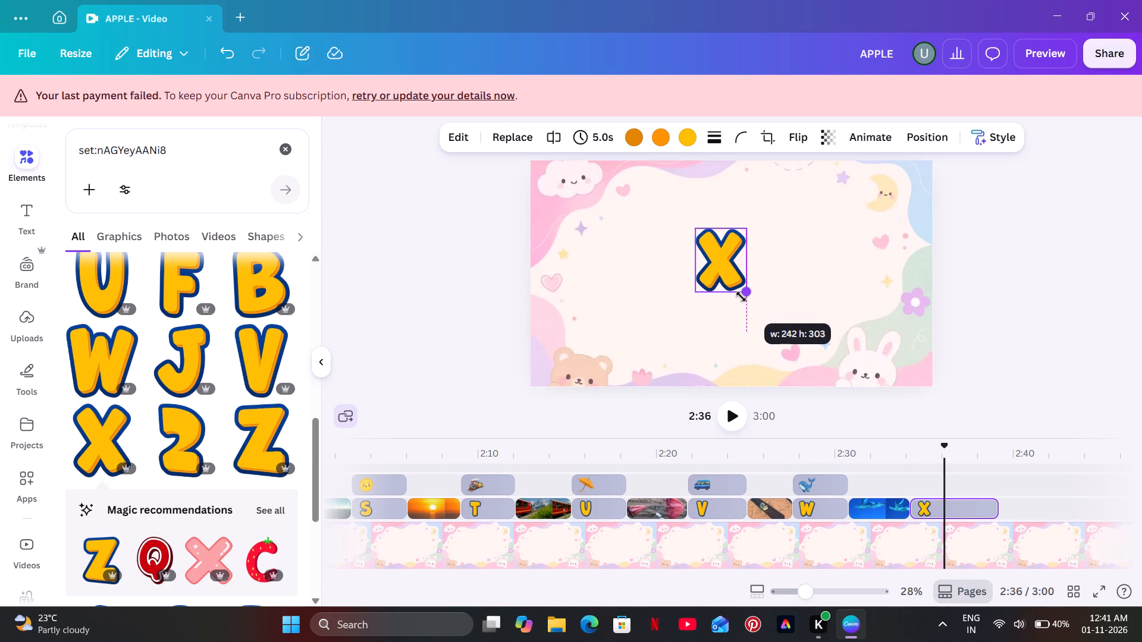
drag(741, 297, 738, 292)
drag(726, 266, 630, 275)
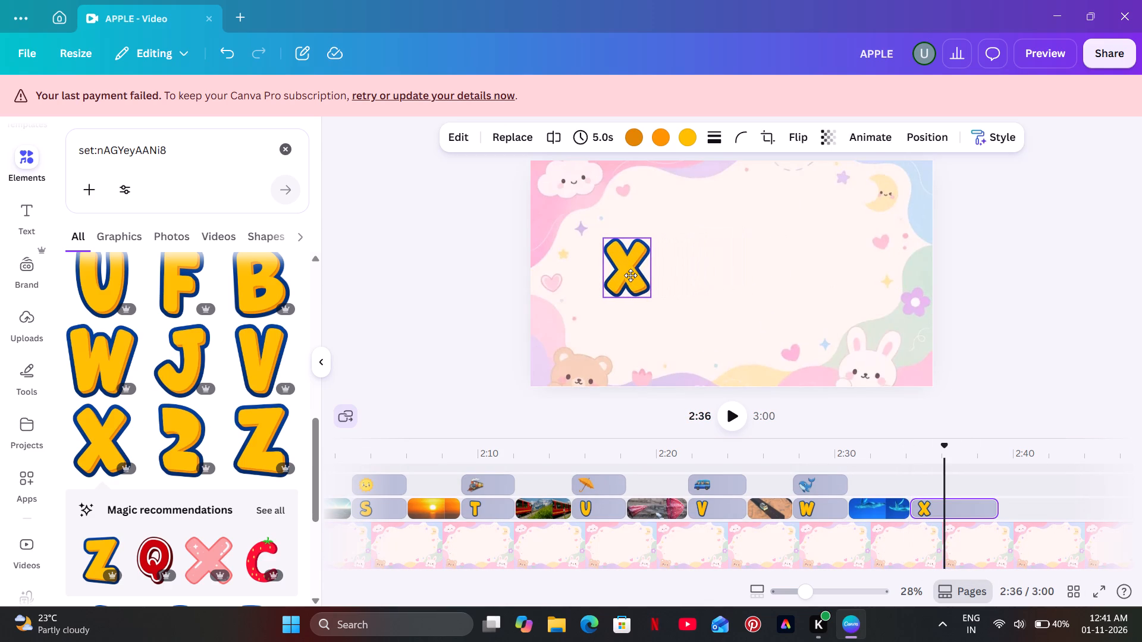
drag(630, 275, 636, 275)
click(657, 296)
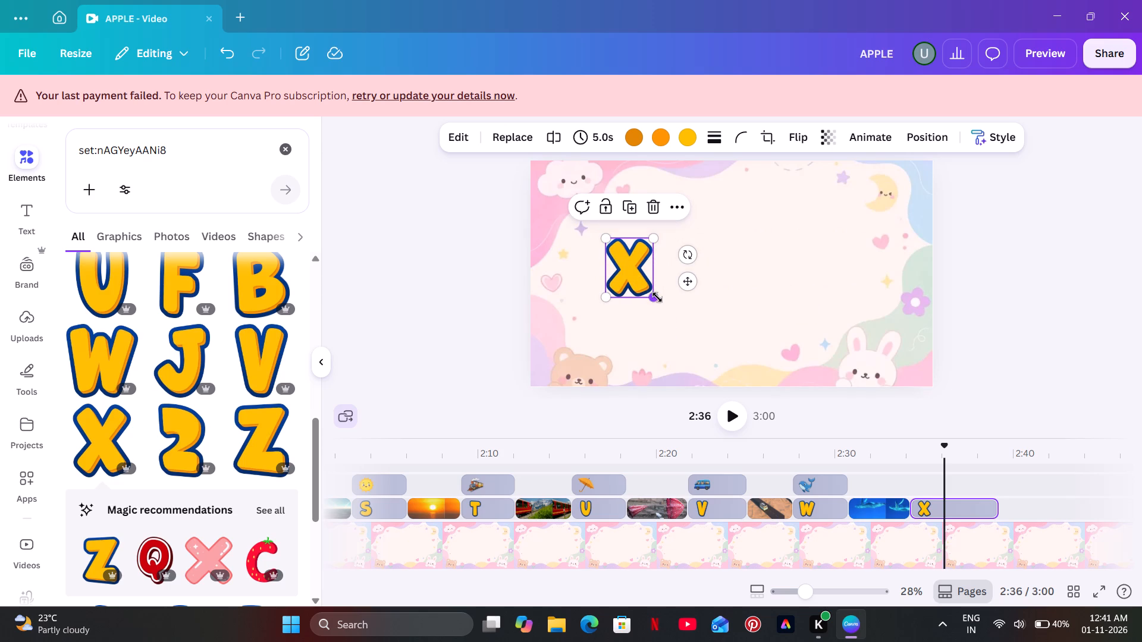
click(548, 294)
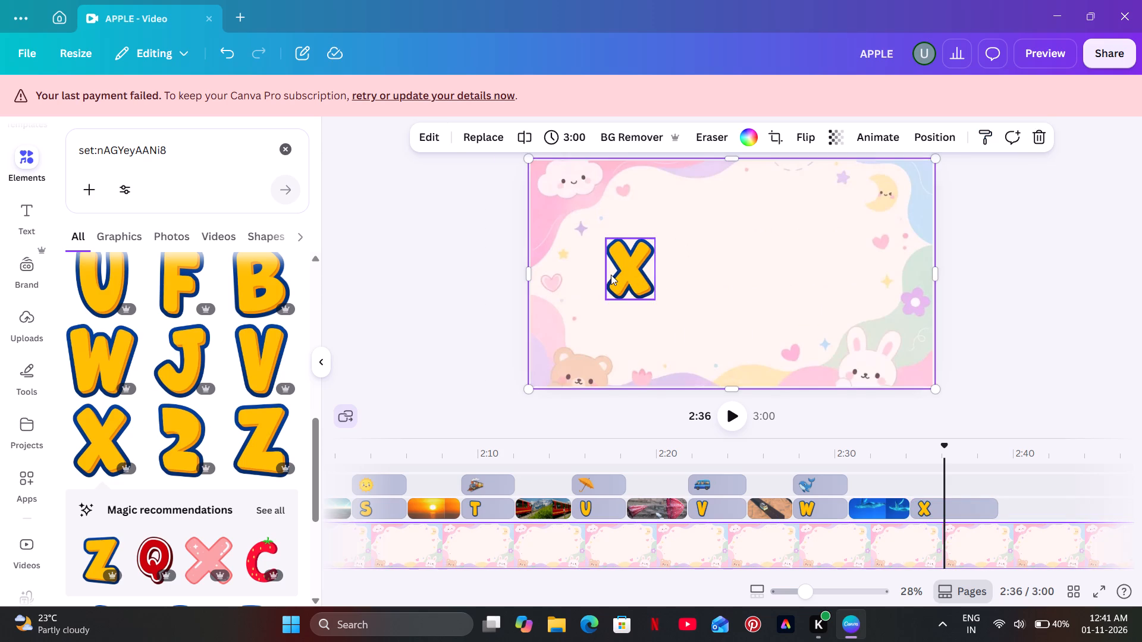
Search the elements for xylophone and add the smiling rainbow xylophone graphic with two mallets.
click(300, 150)
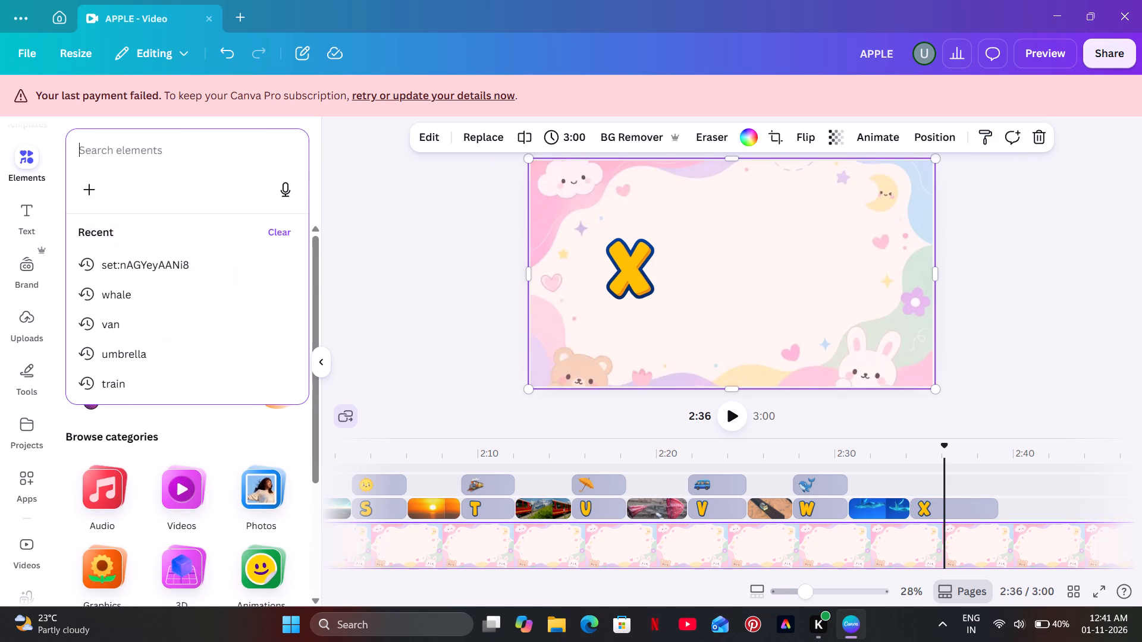
key(x)
key(y)
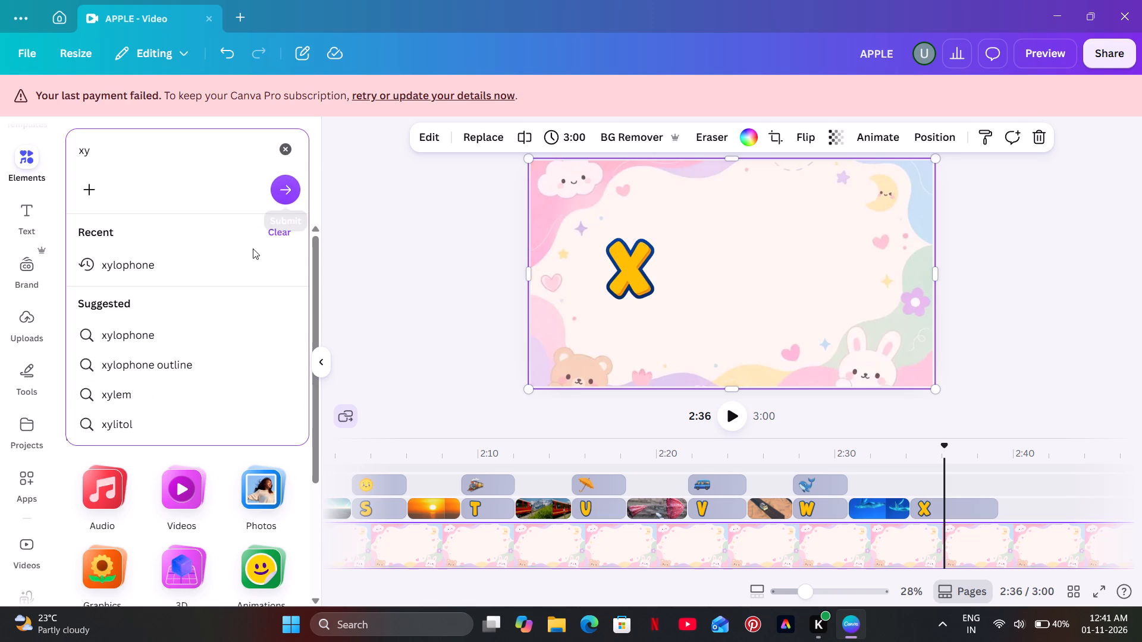
click(253, 248)
click(255, 266)
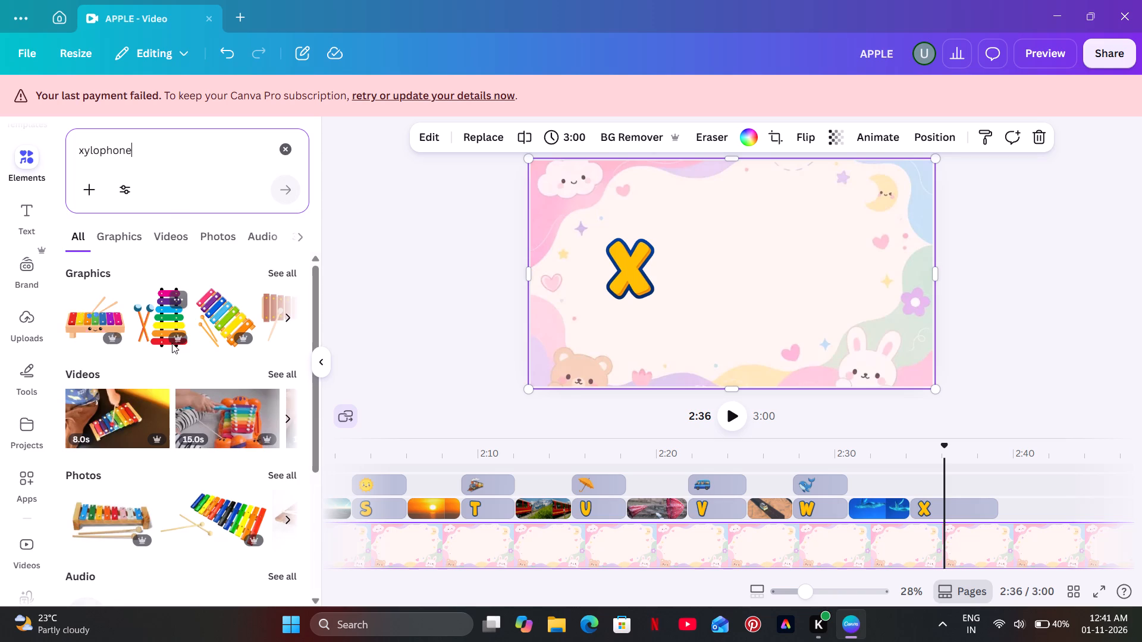
click(92, 317)
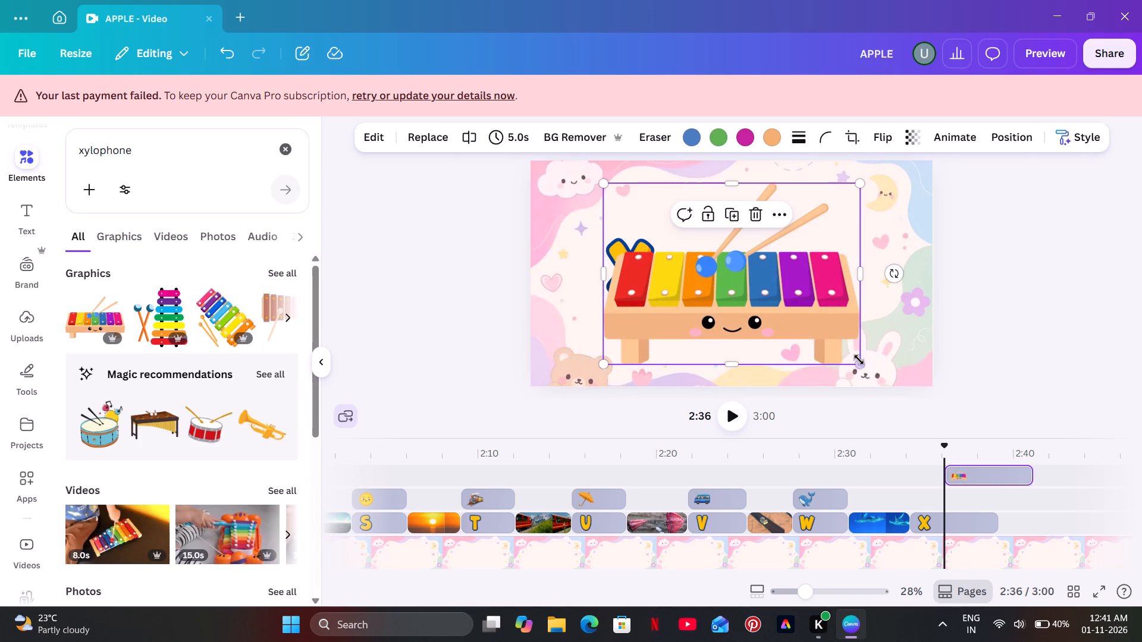
click(855, 356)
click(866, 367)
click(827, 342)
drag(856, 364, 701, 277)
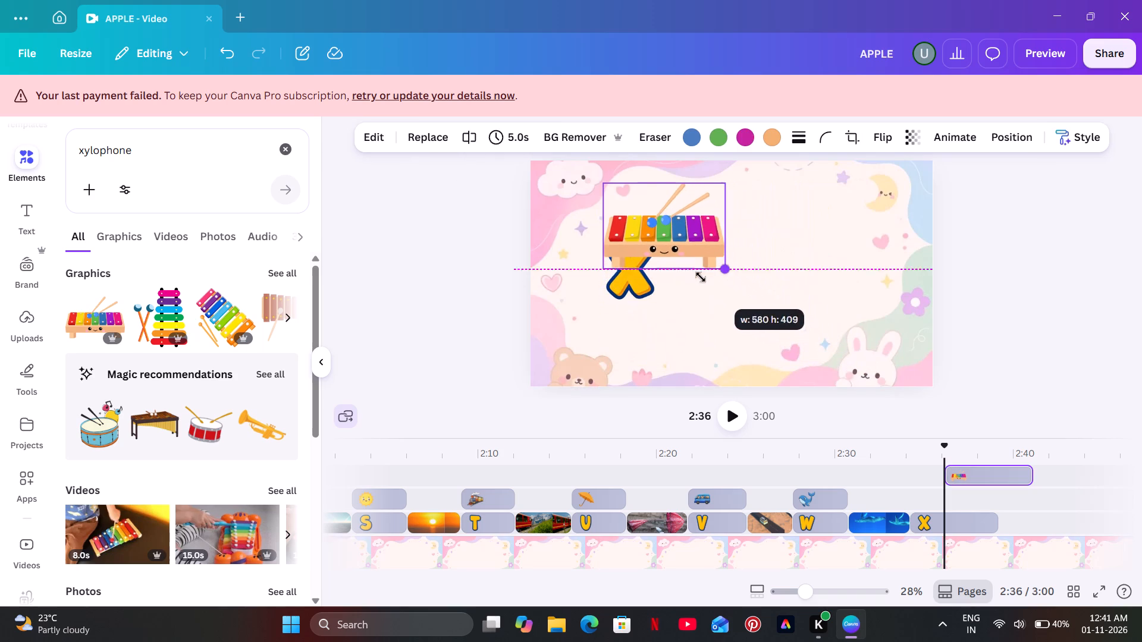
drag(701, 277, 690, 272)
drag(662, 230, 868, 280)
drag(908, 305, 899, 297)
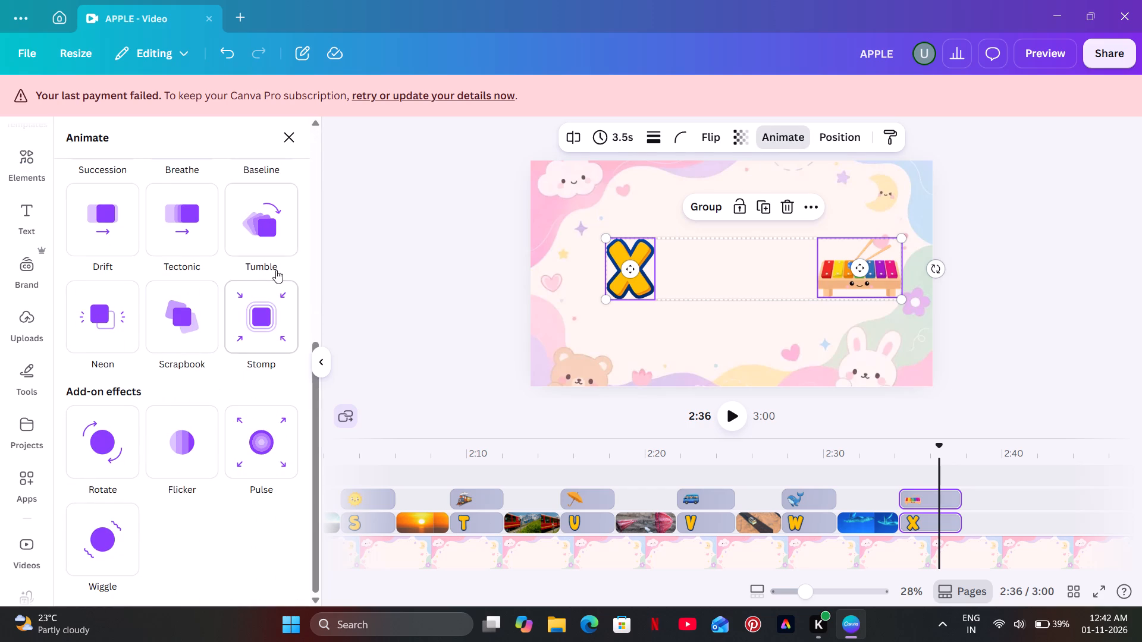
click(276, 229)
scroll(277, 265, down, 6)
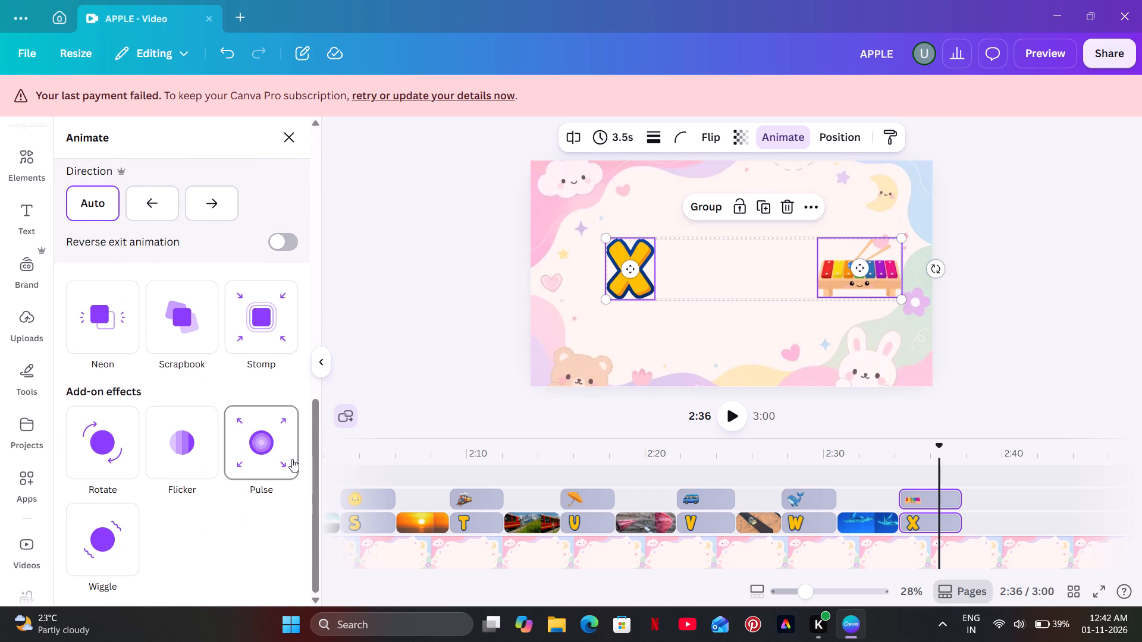
click(290, 458)
scroll(275, 429, down, 3)
drag(186, 416, 180, 417)
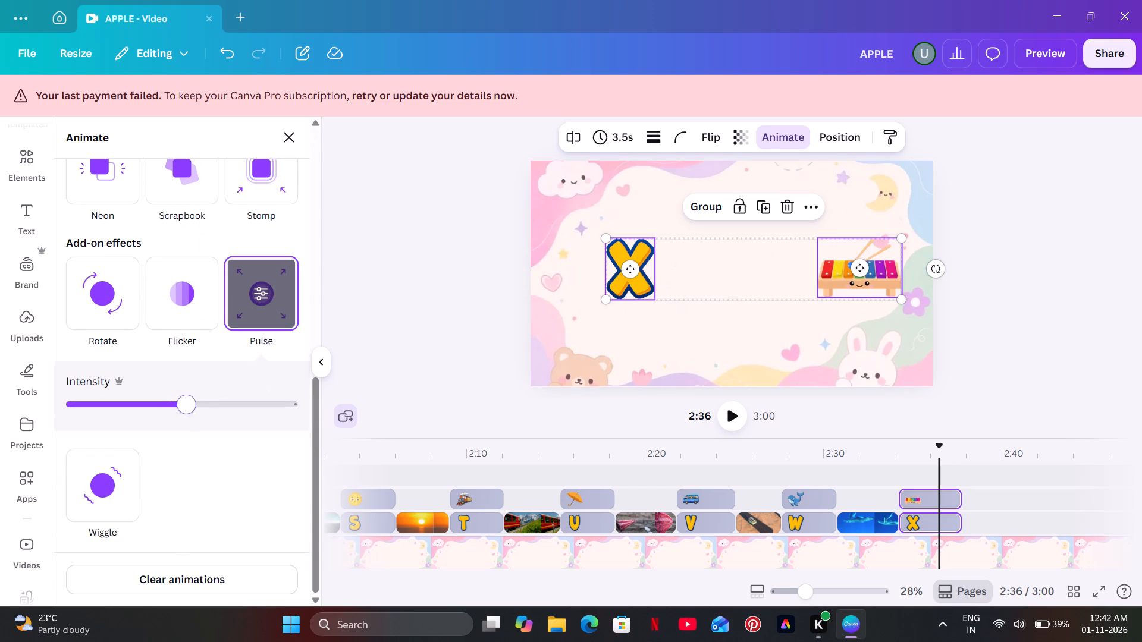
drag(180, 417, 76, 418)
click(492, 156)
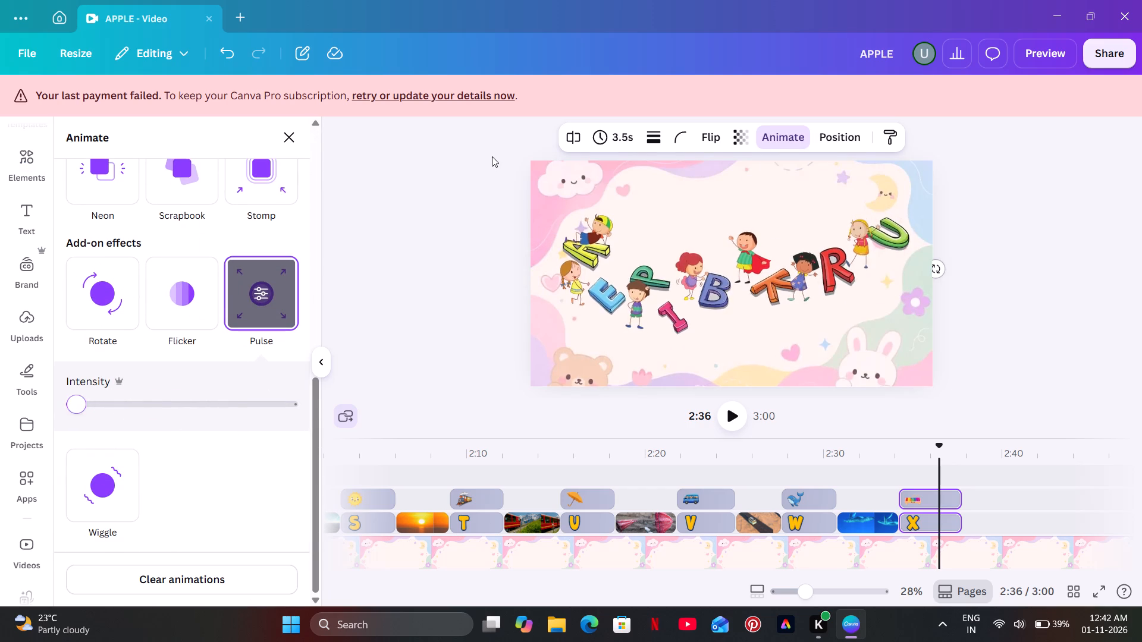
Find xylophone videos and place the 8.0 s clip of a child playing a rainbow xylophone directly behind the X clip.
click(288, 275)
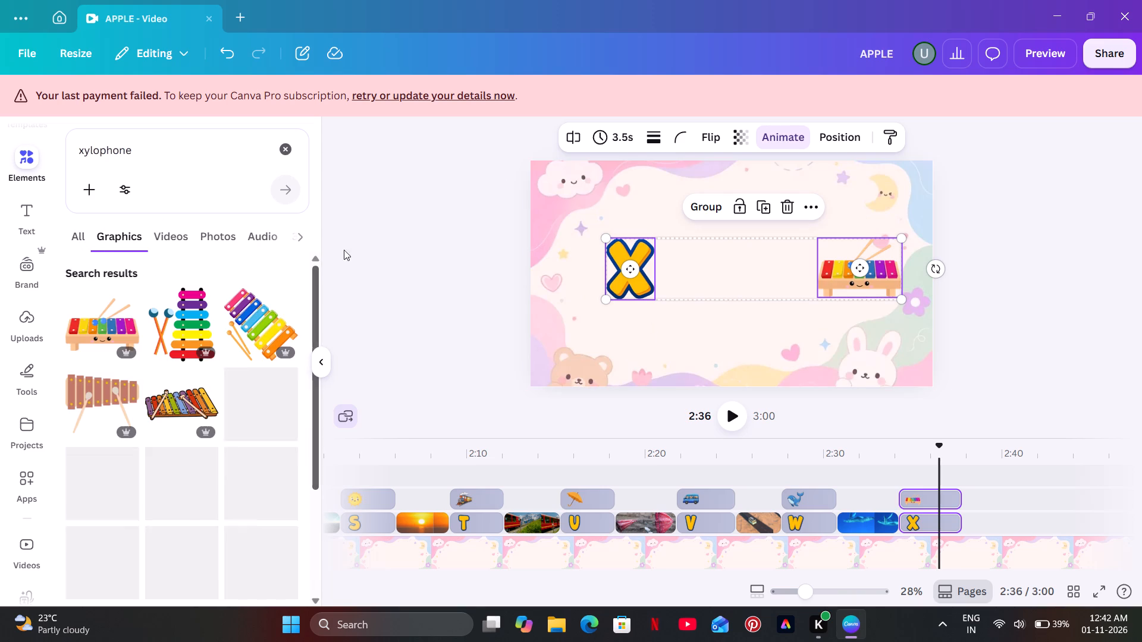
click(372, 234)
scroll(200, 353, down, 2)
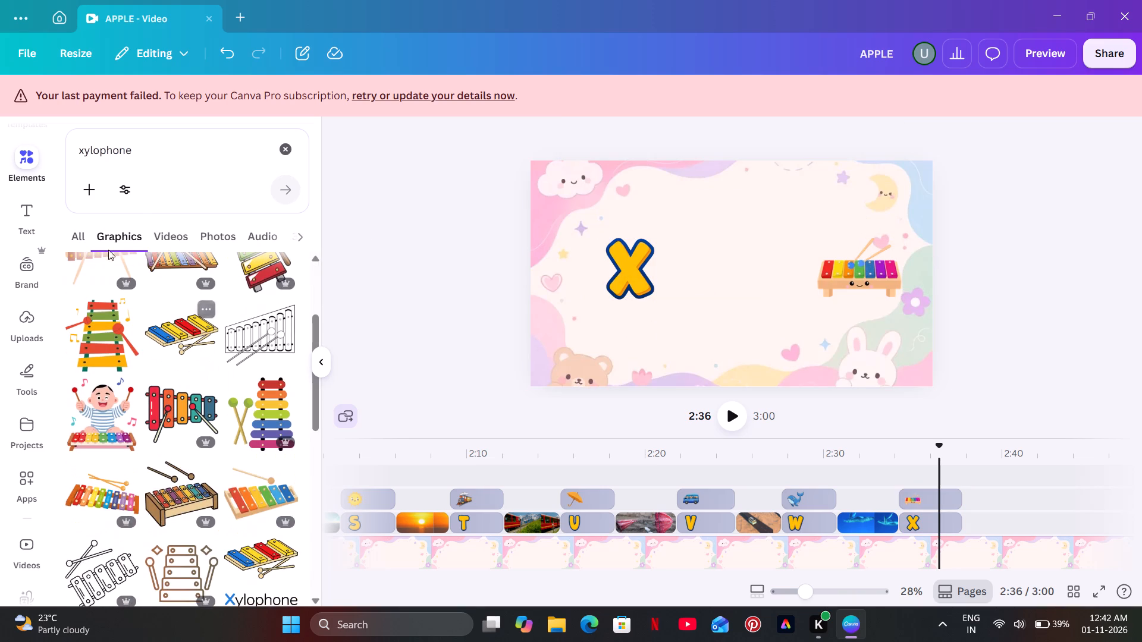
click(174, 237)
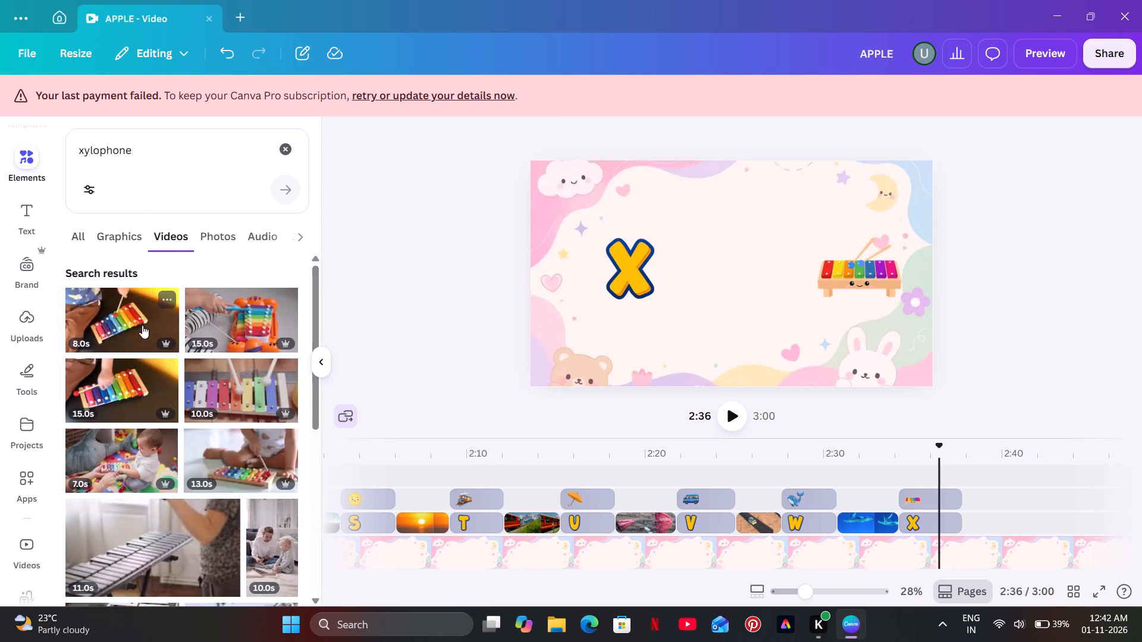
drag(142, 324, 147, 324)
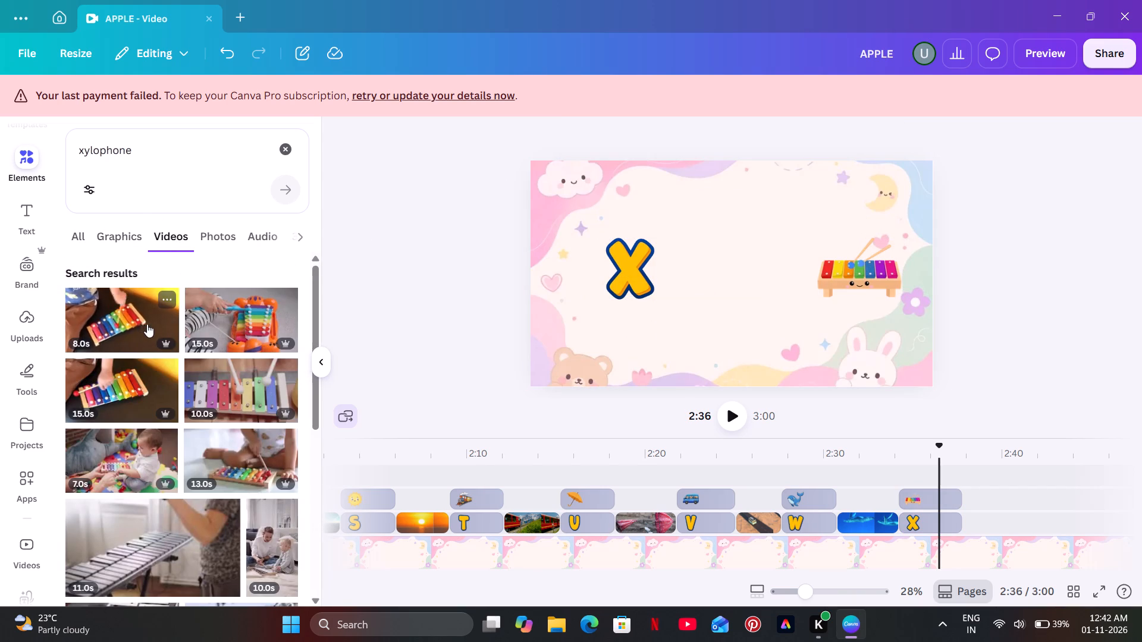
drag(147, 324, 969, 515)
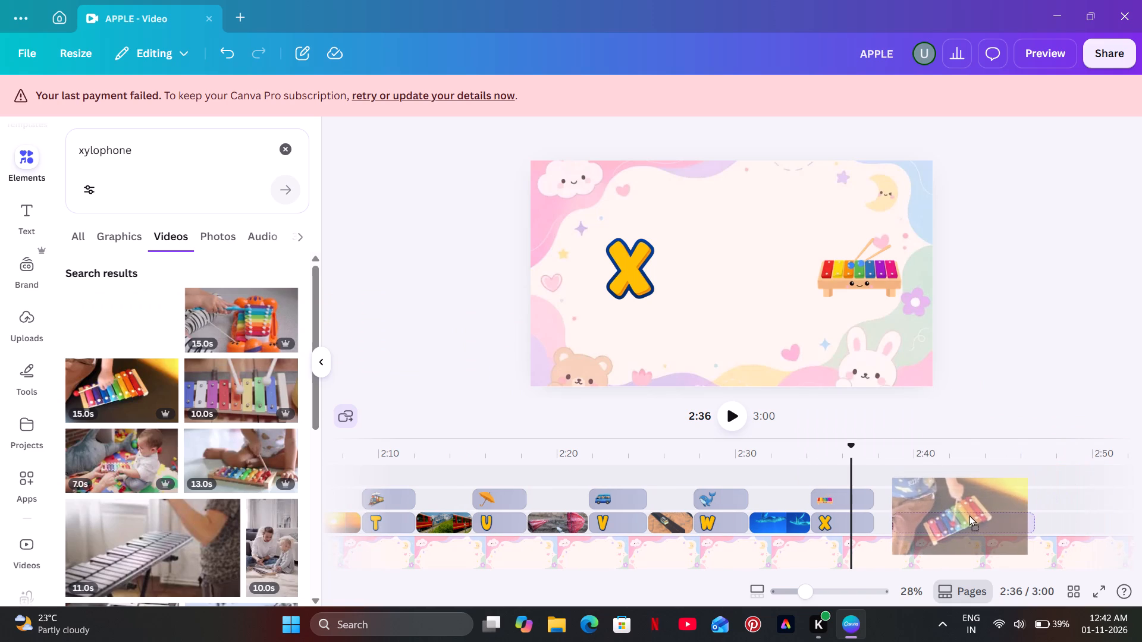
drag(969, 515, 959, 516)
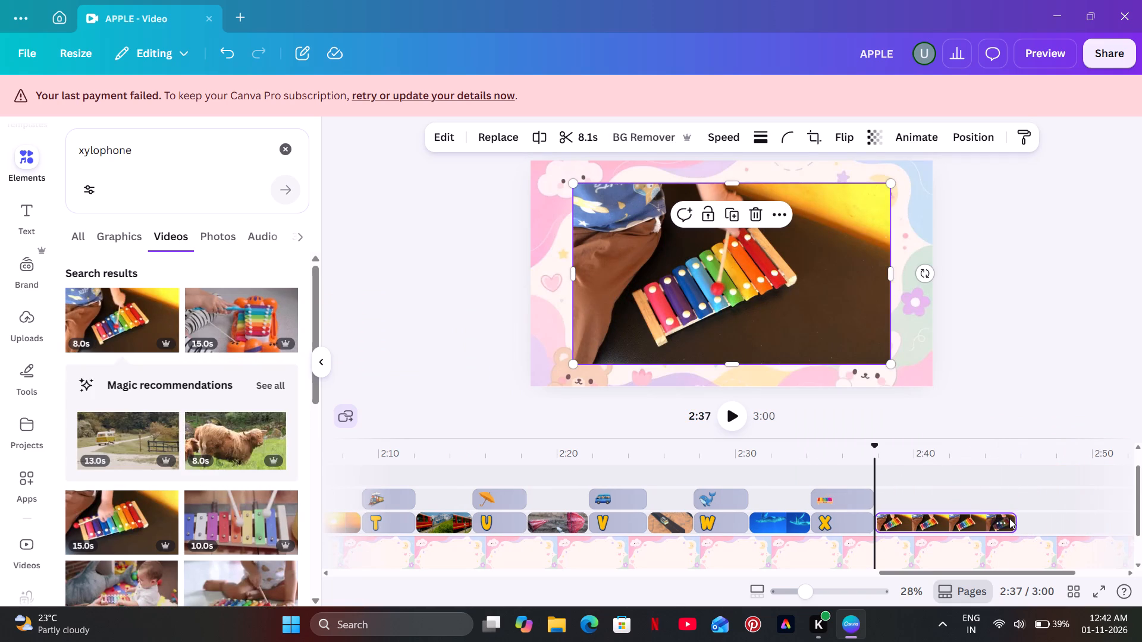
Trim the xylophone video to 2.9 s, playing back the X section to judge its timing.
drag(1012, 520, 957, 525)
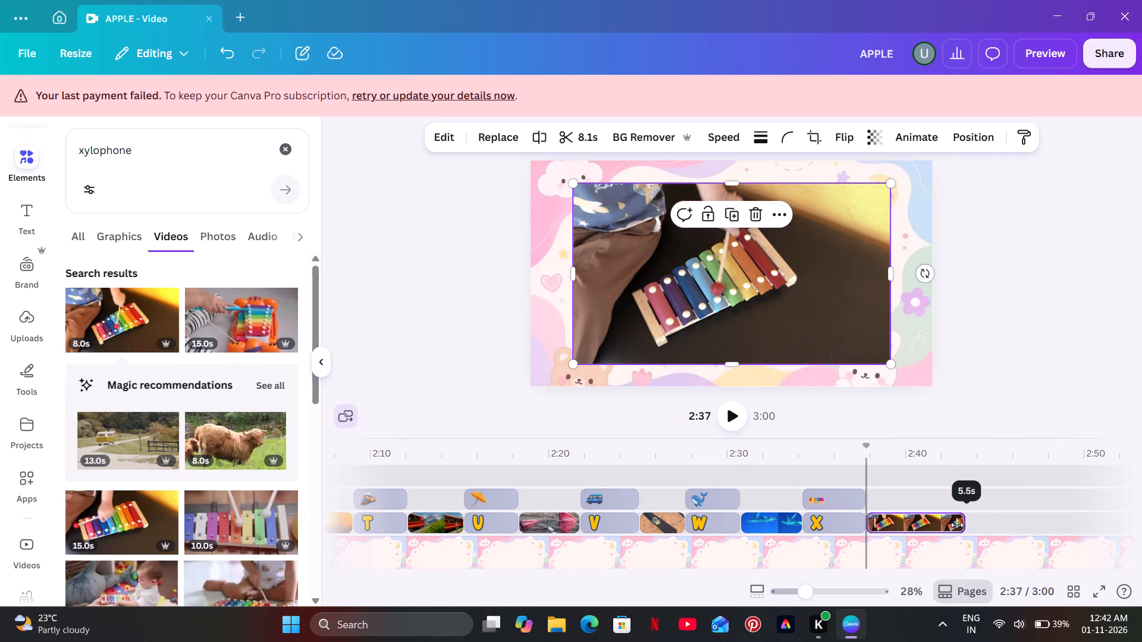
drag(957, 525, 937, 527)
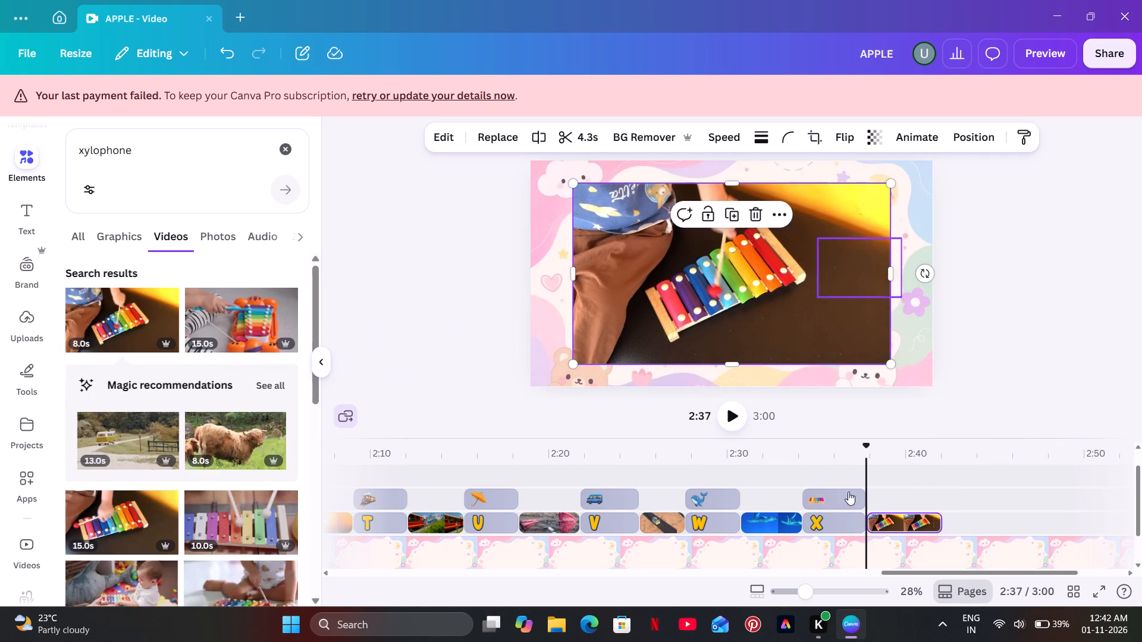
click(807, 476)
click(736, 414)
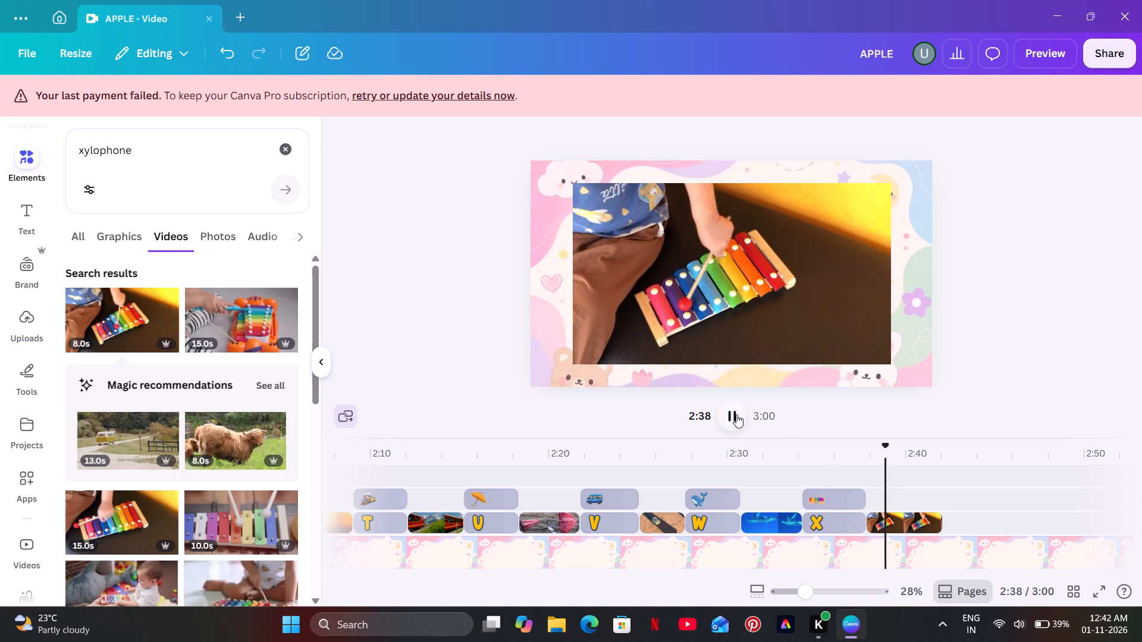
click(736, 414)
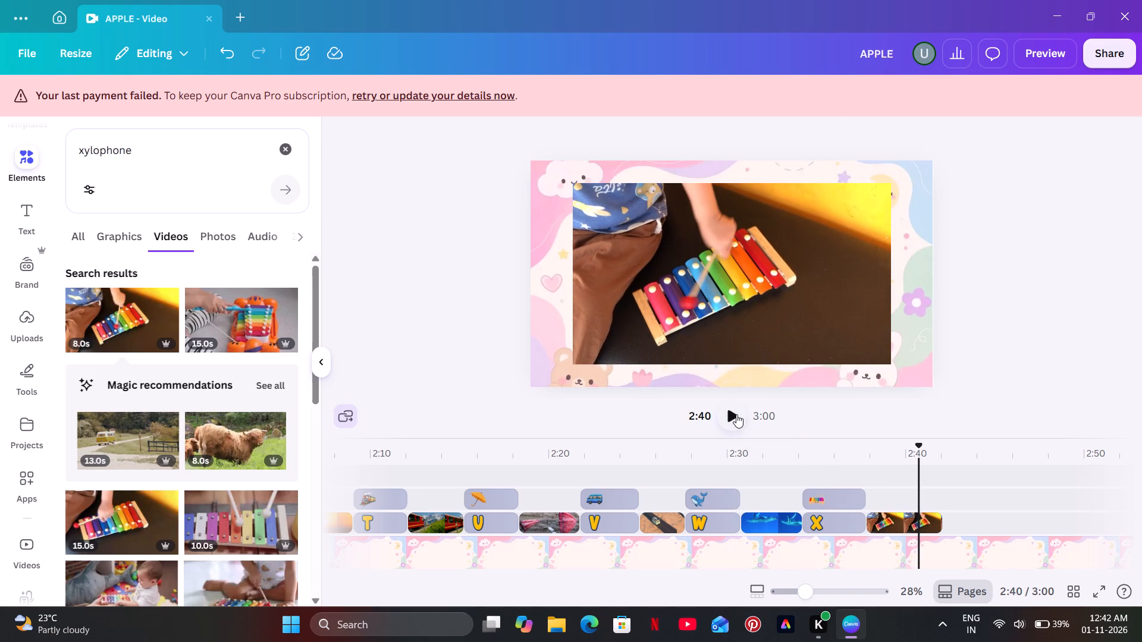
drag(933, 518, 915, 520)
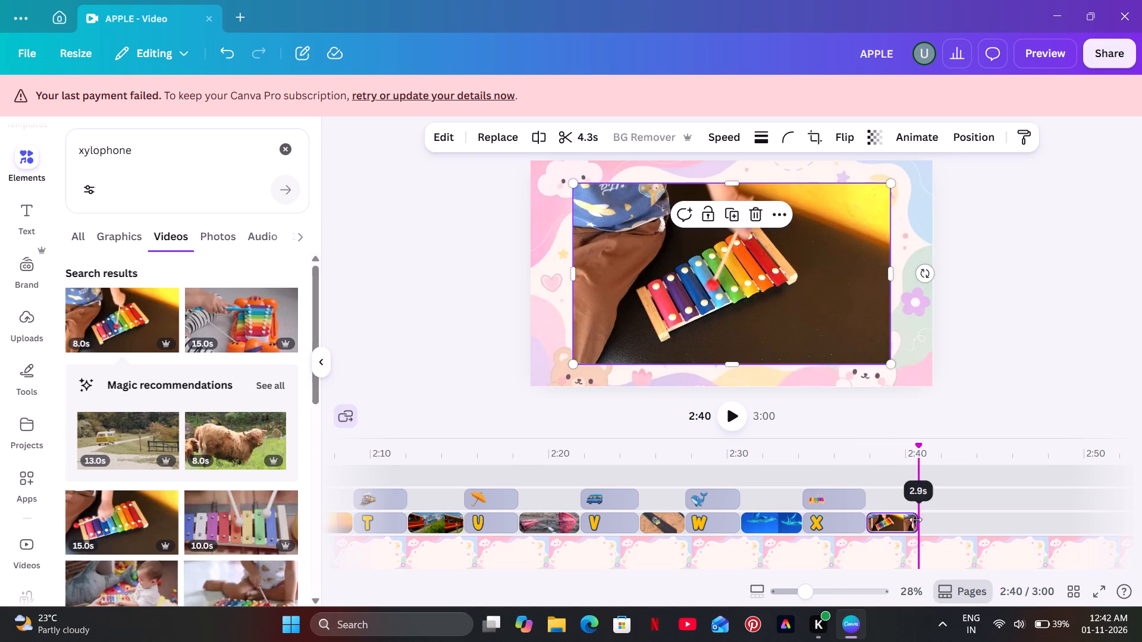
drag(915, 520, 912, 521)
Enlarge the xylophone video from opposite corners so it fills the whole page.
click(832, 467)
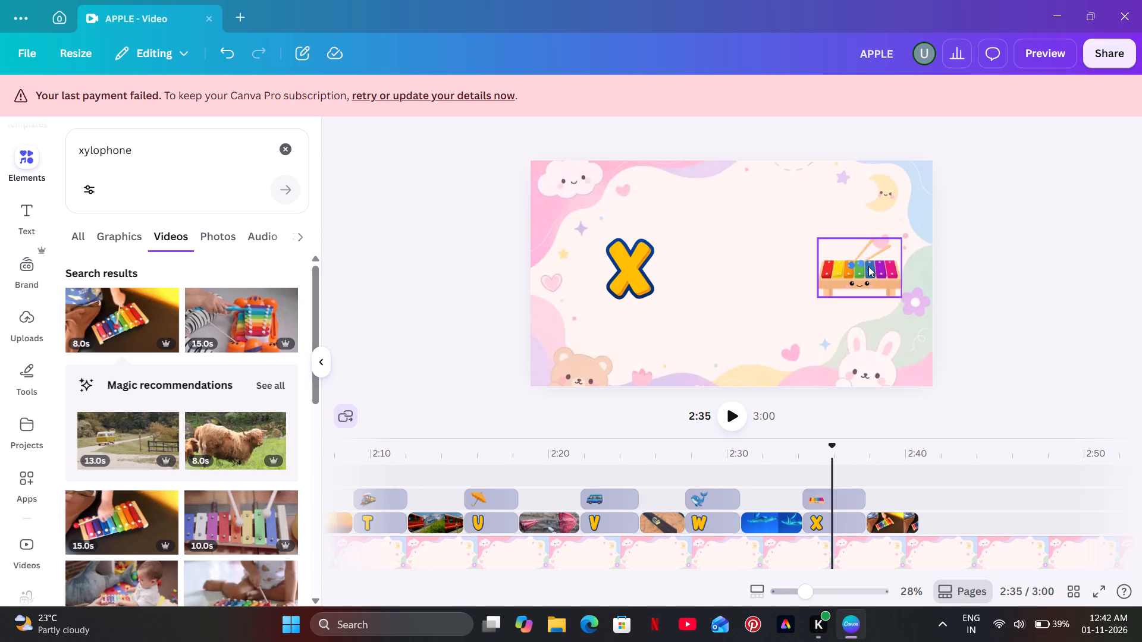
click(903, 487)
click(872, 332)
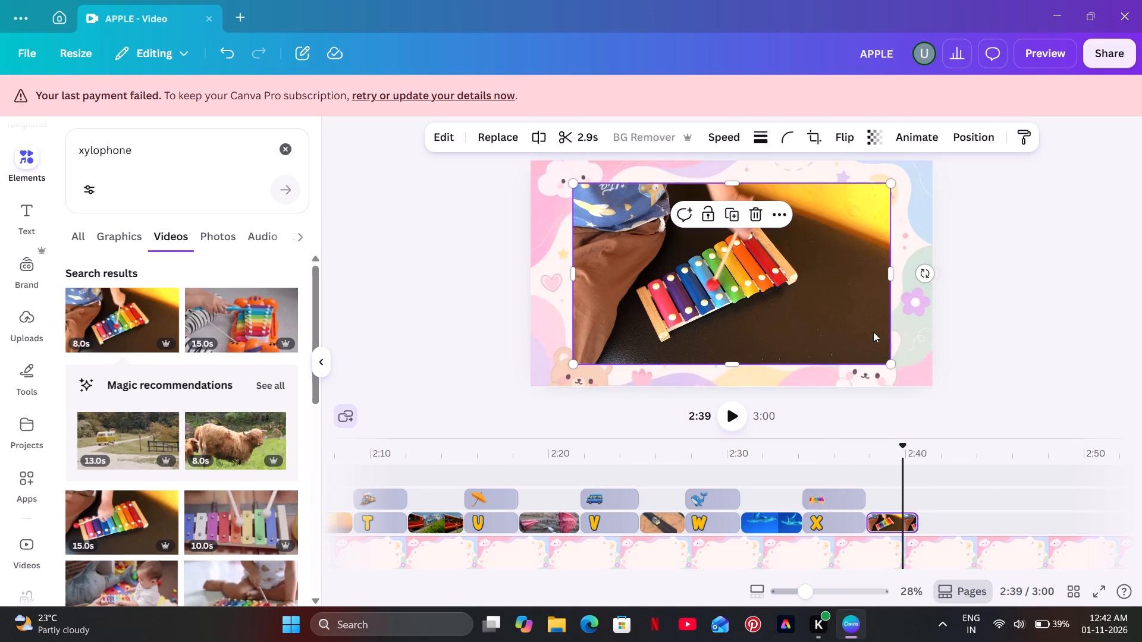
drag(892, 365, 940, 381)
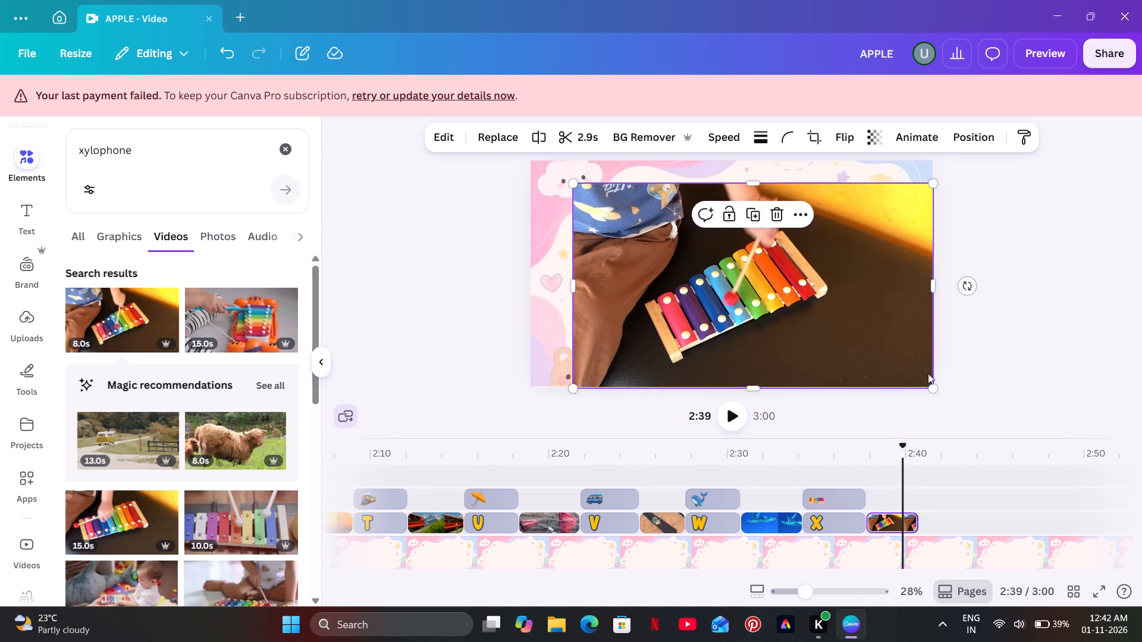
drag(569, 186, 534, 166)
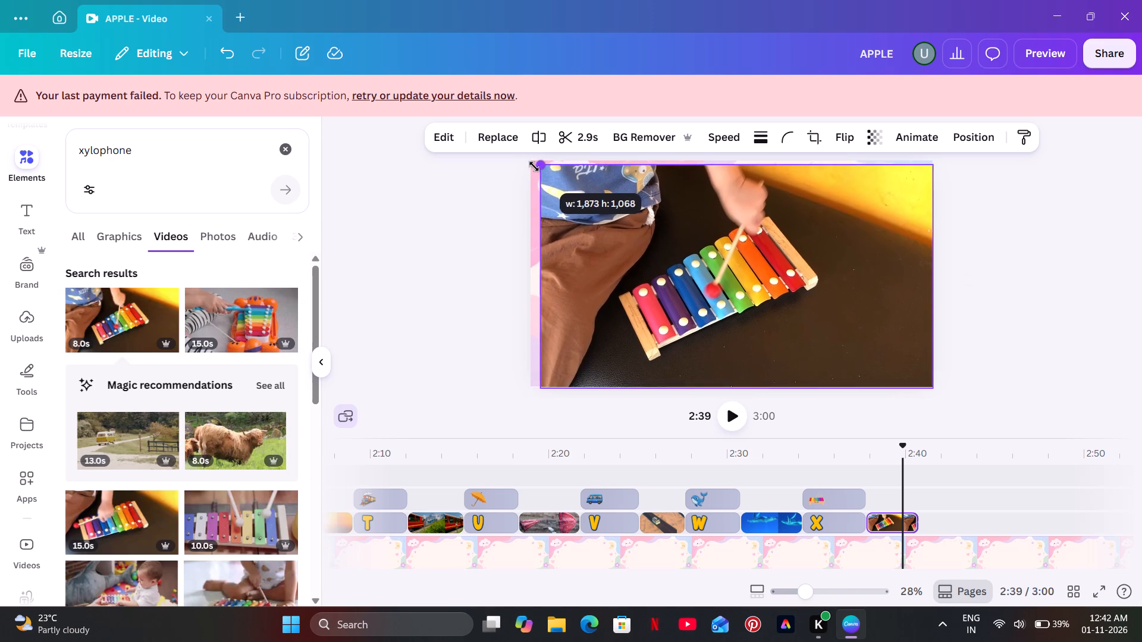
drag(534, 166, 525, 163)
click(472, 185)
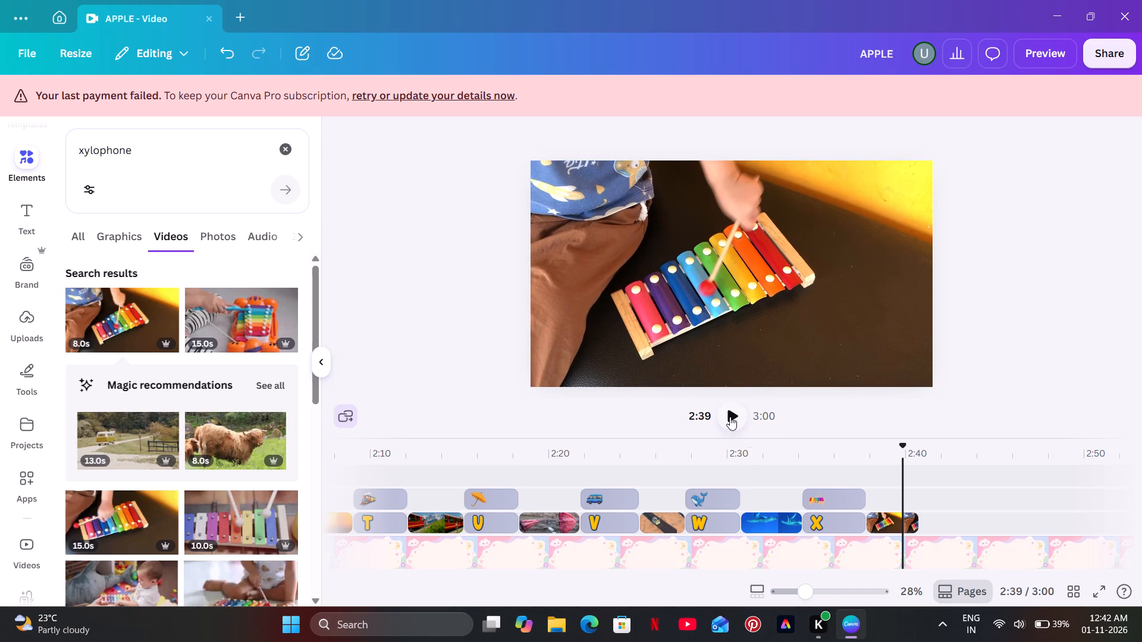
Add the yellow letter Y from the set:nAGYeyAANi8 letter graphics and place its clip directly behind the xylophone video.
click(730, 417)
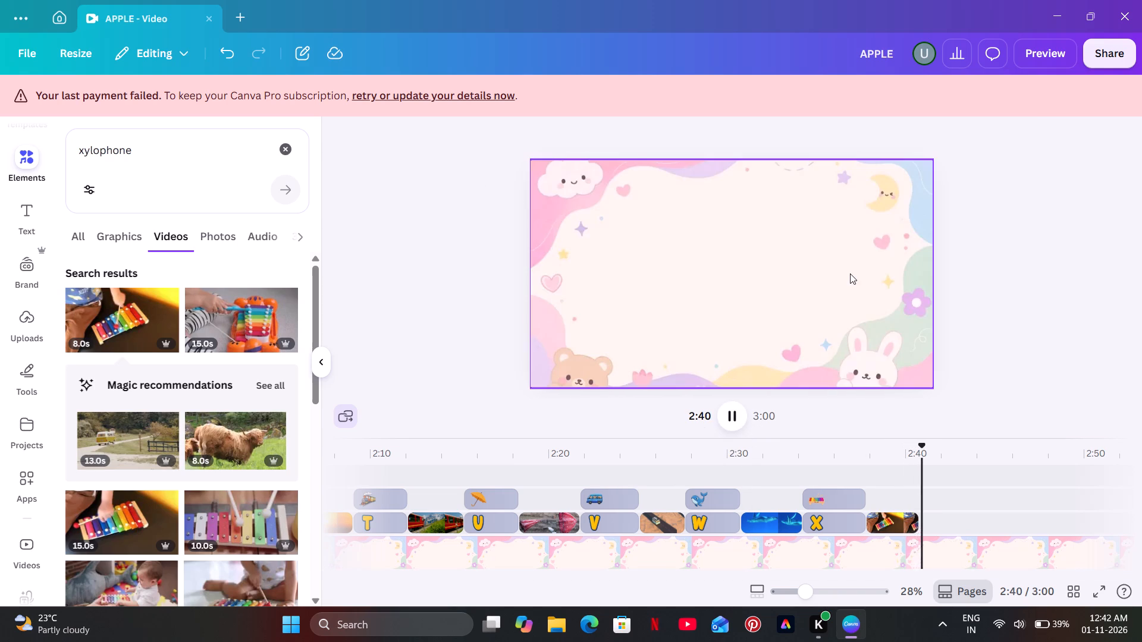
scroll(850, 273, up, 2)
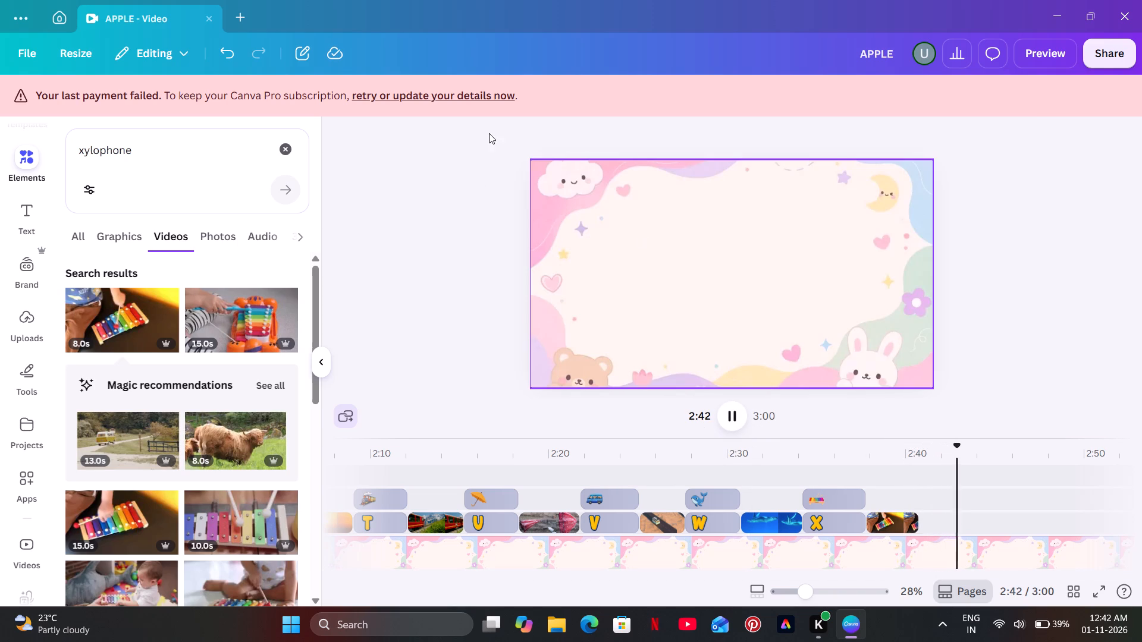
click(291, 147)
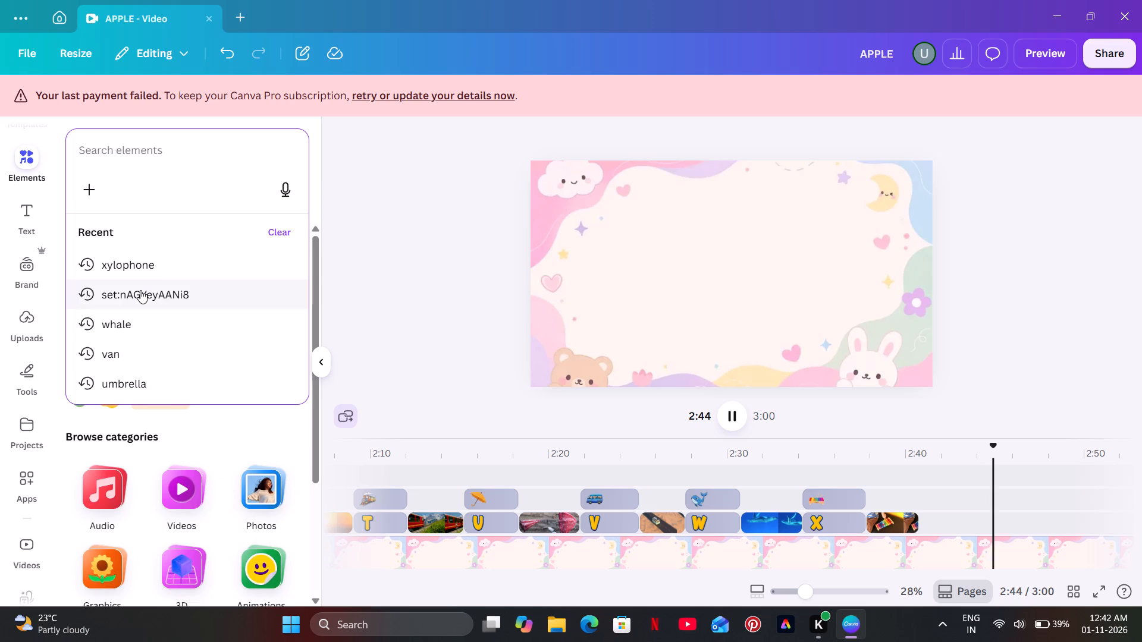
click(140, 290)
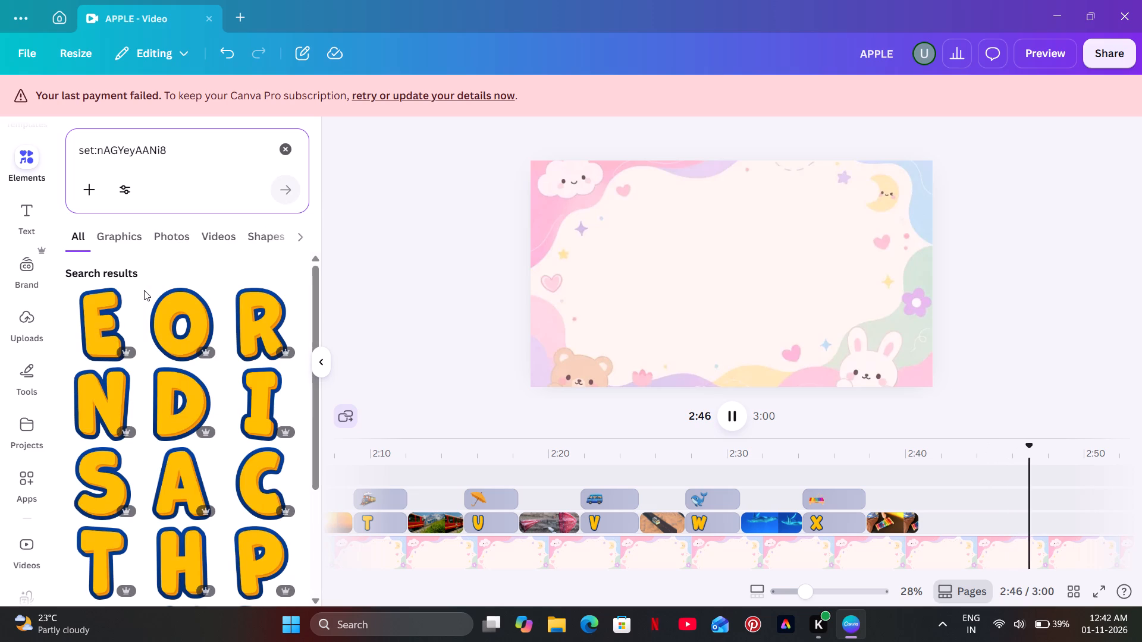
click(733, 417)
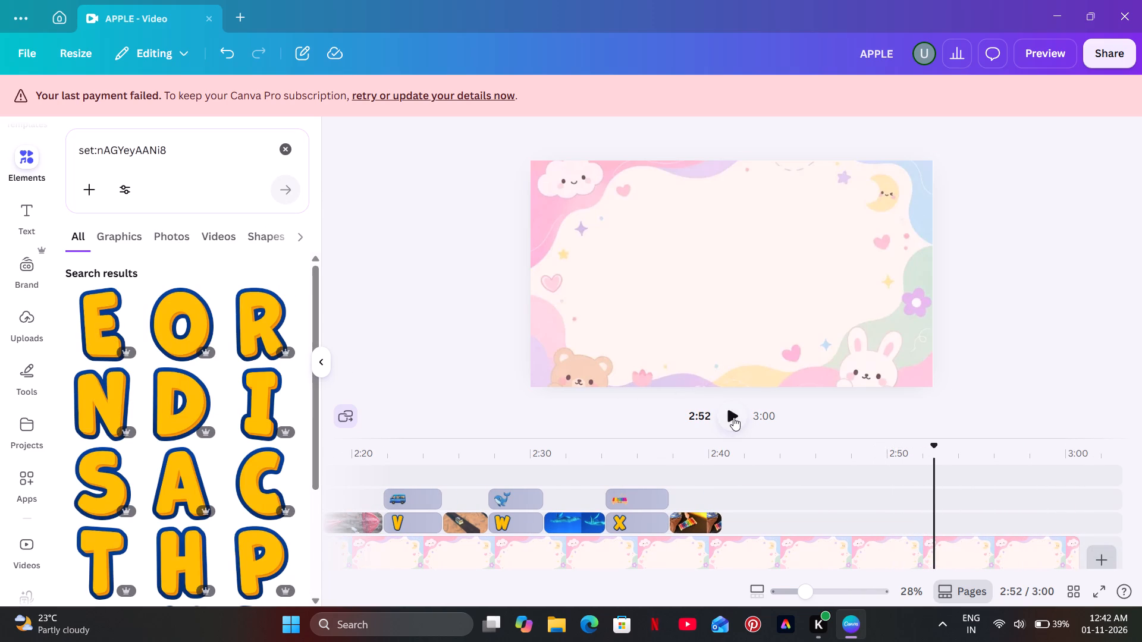
click(733, 417)
click(733, 417)
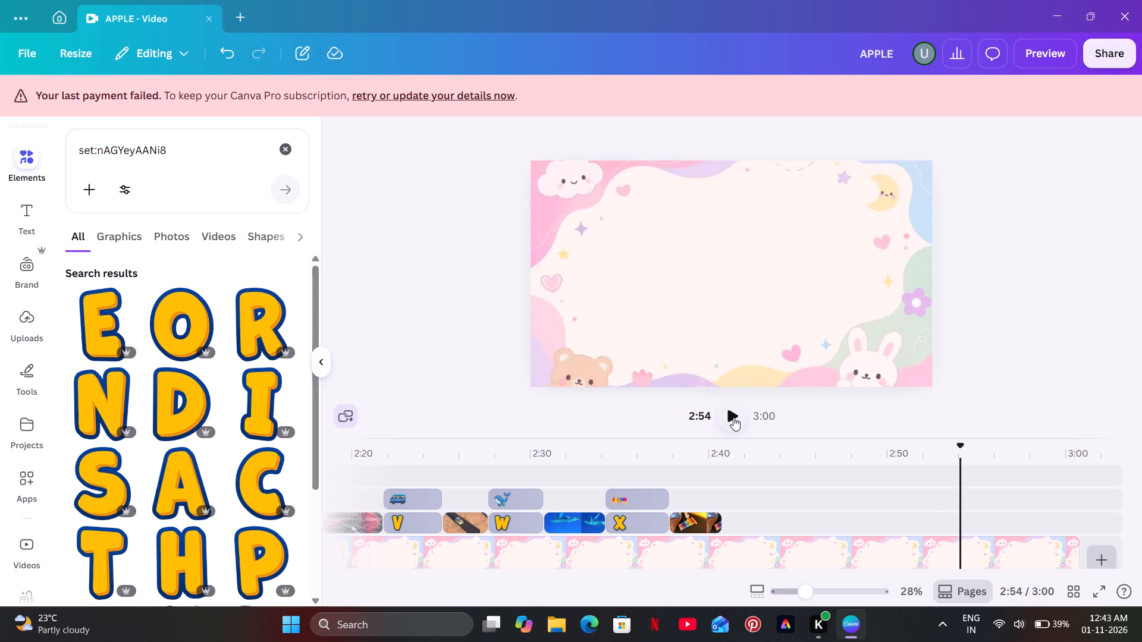
scroll(198, 474, down, 9)
scroll(199, 443, up, 3)
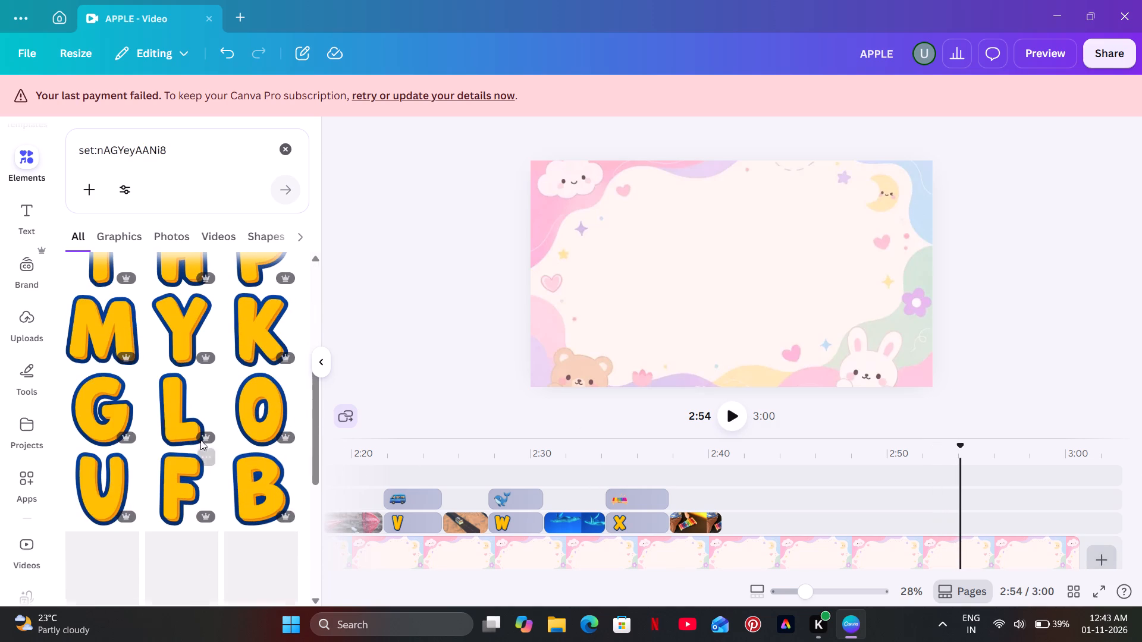
drag(173, 328, 824, 510)
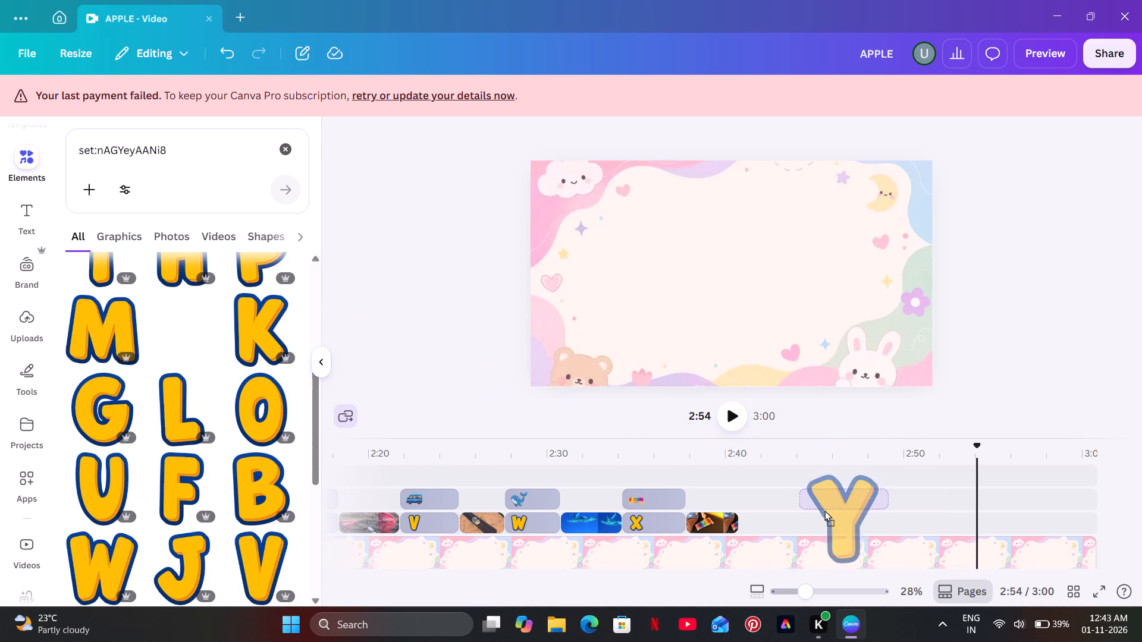
drag(824, 510, 767, 520)
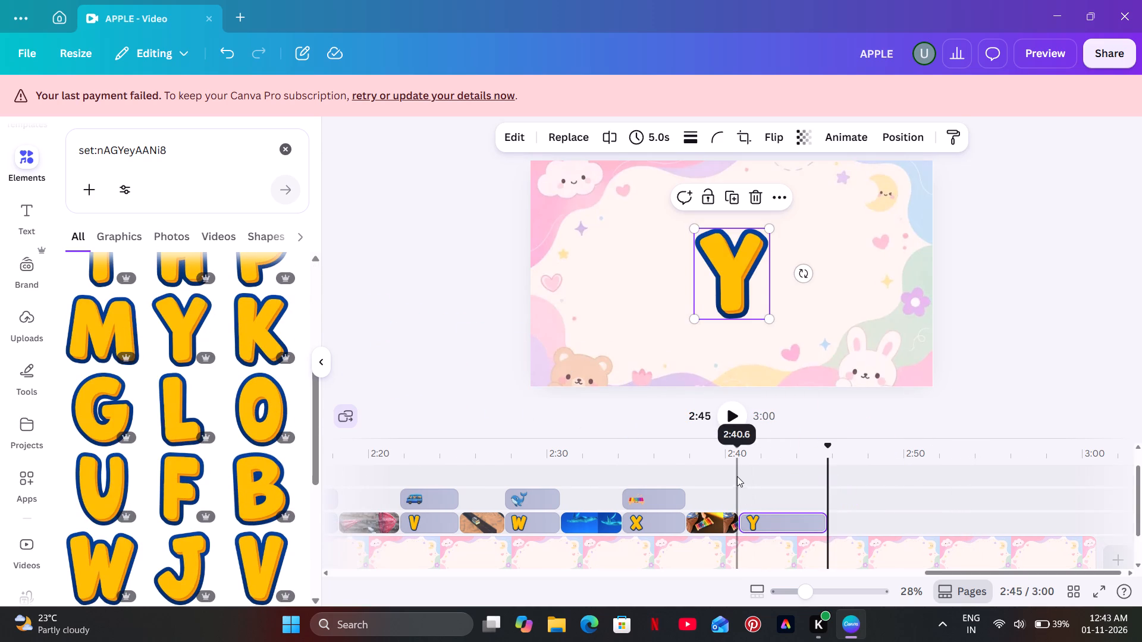
Shrink the letter Y and move it to the left half of the page, around mid-height.
drag(694, 226, 708, 241)
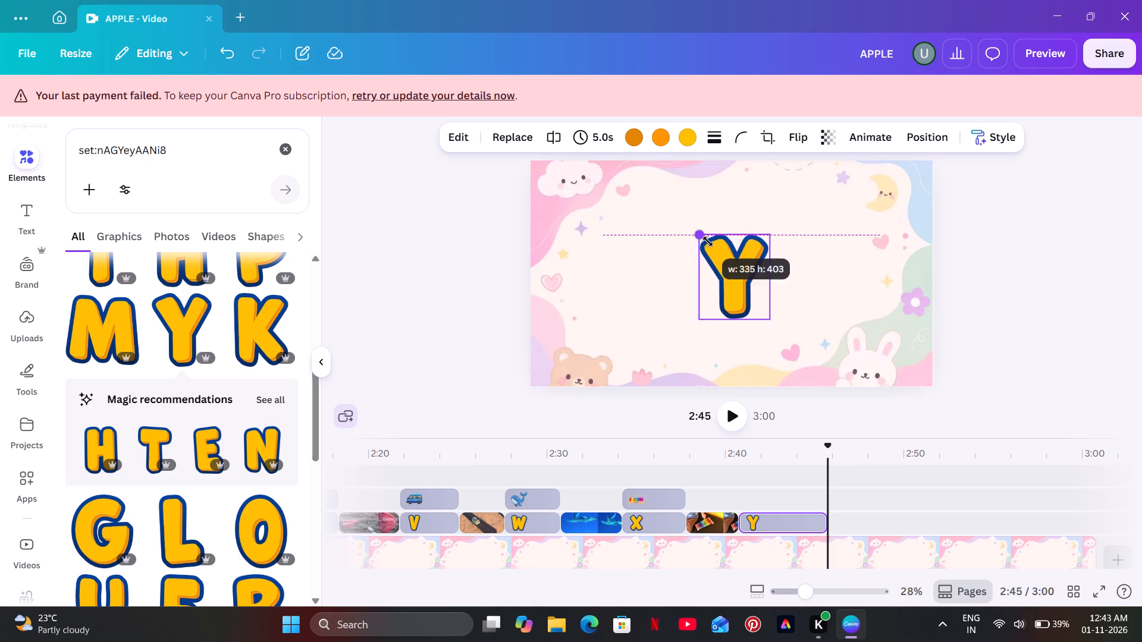
drag(708, 241, 714, 250)
drag(743, 295, 688, 280)
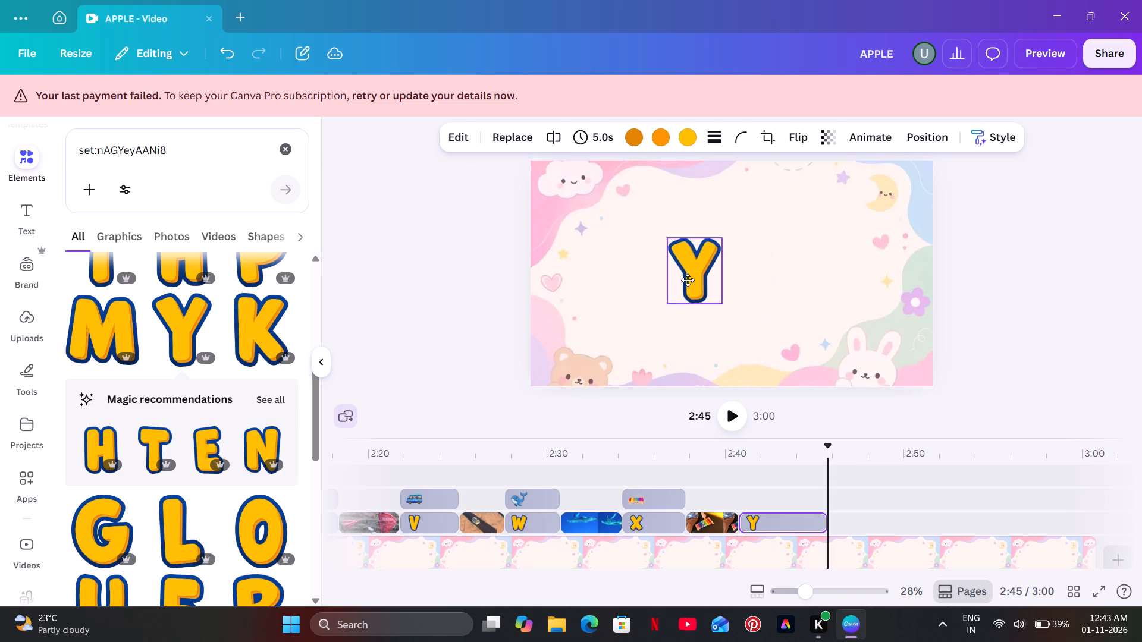
drag(688, 280, 637, 279)
click(571, 292)
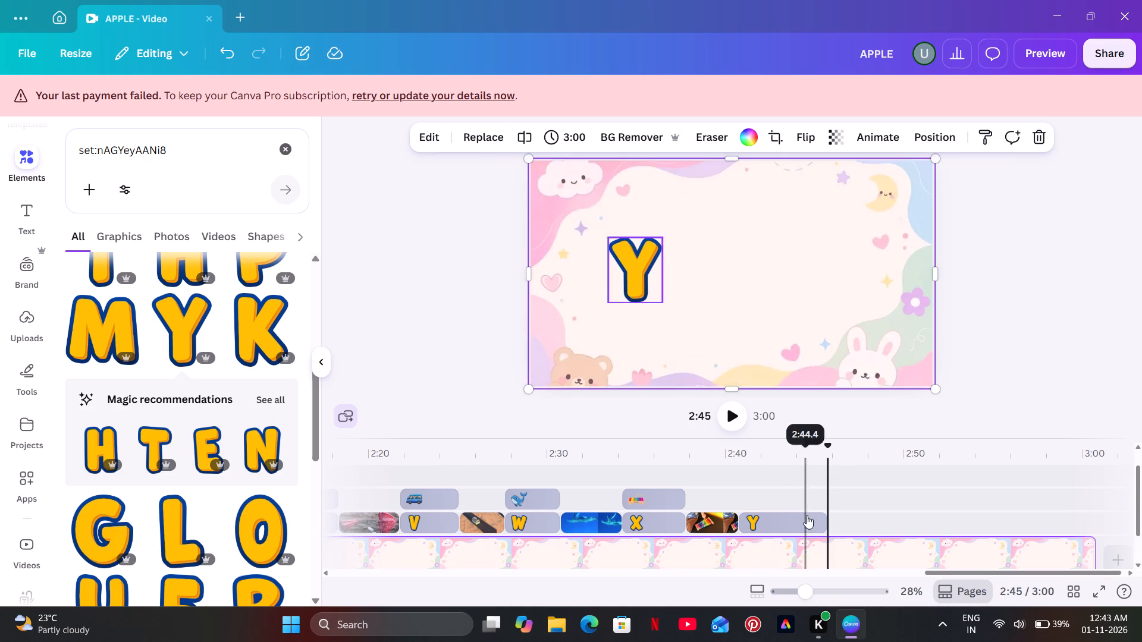
Play back the Y section to judge its timing and trim the Y clip to 3.3 s.
click(716, 490)
click(738, 418)
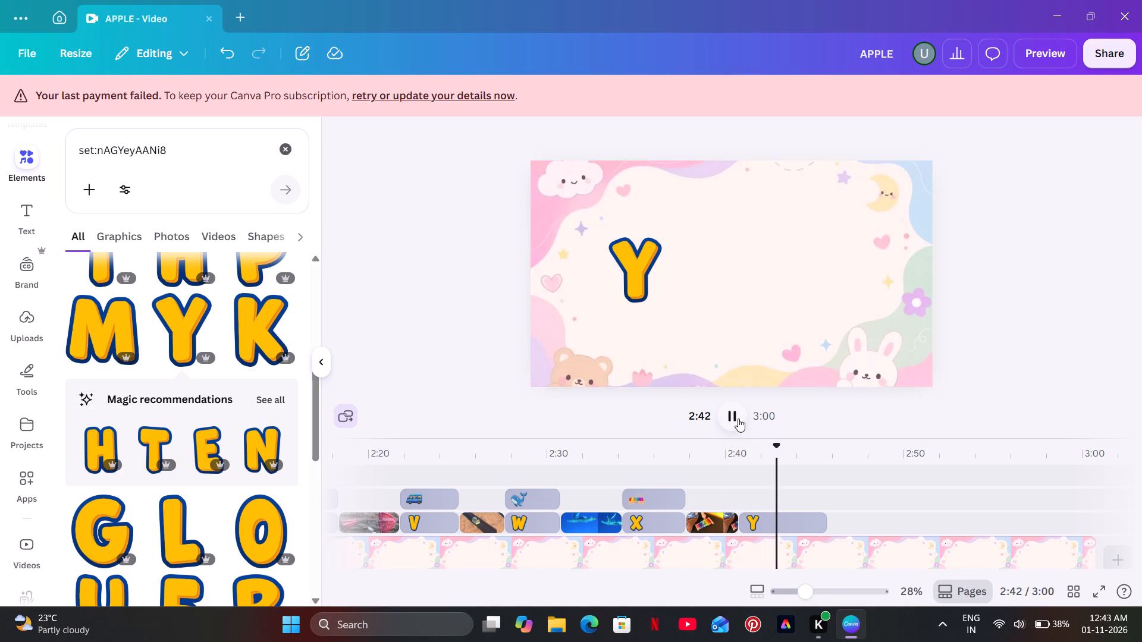
click(738, 418)
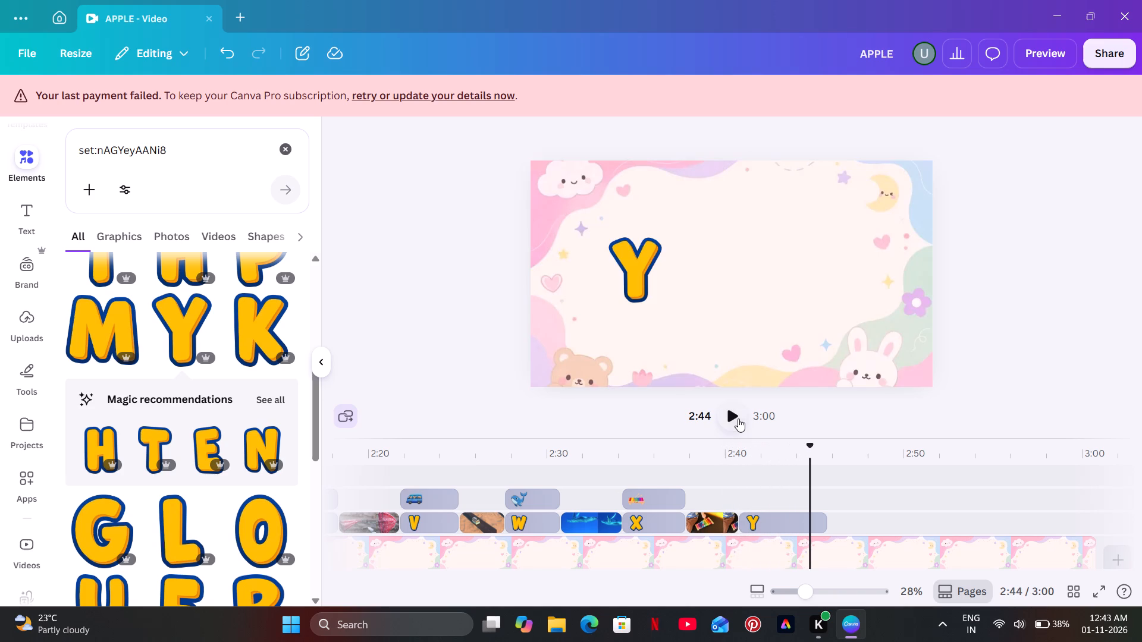
drag(824, 522, 795, 527)
Search elements for yoyo, place the black-outlined red yoyo with a star above the Y clip, and trim it to 3.3 s.
click(291, 150)
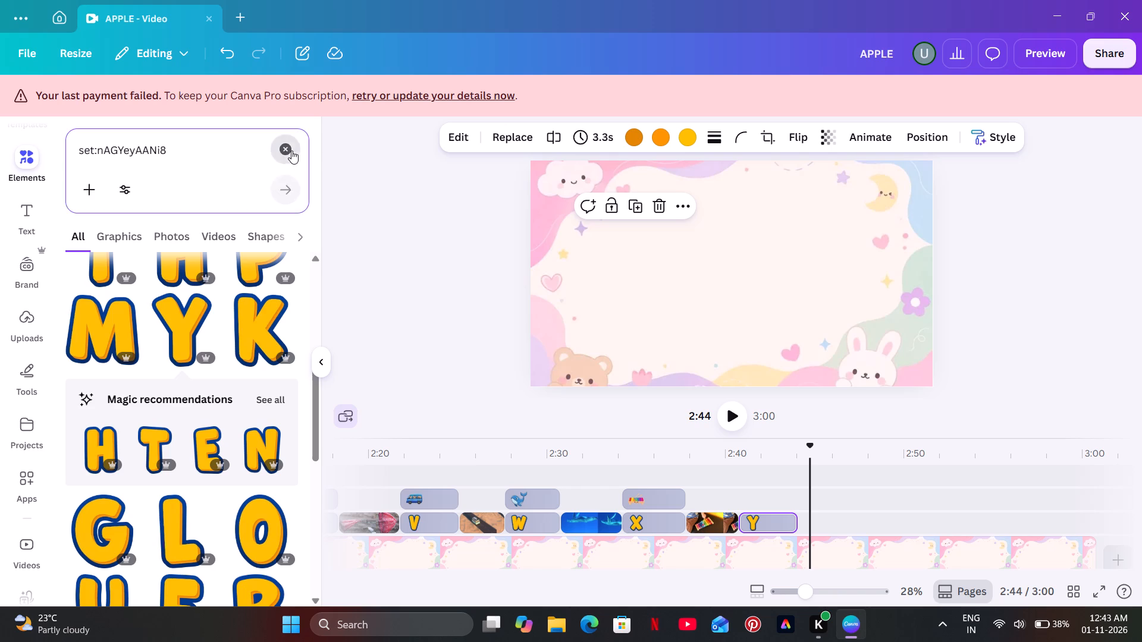
text(ypyp)
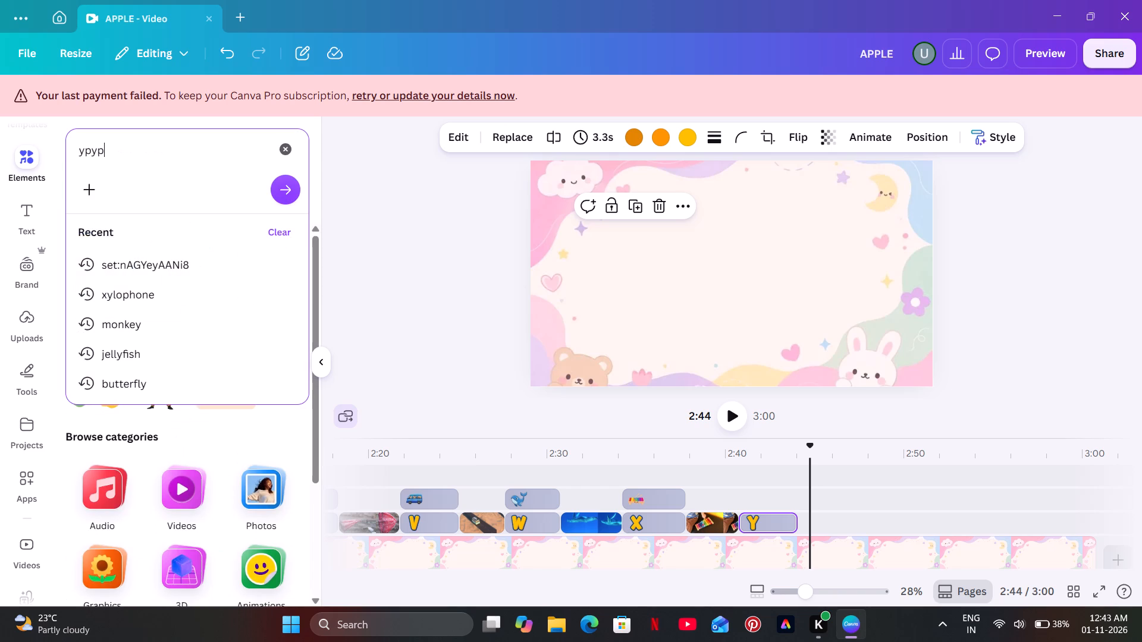
key(BackSpace)
key(BackSpace)
key(BackSpace)
text(oyo)
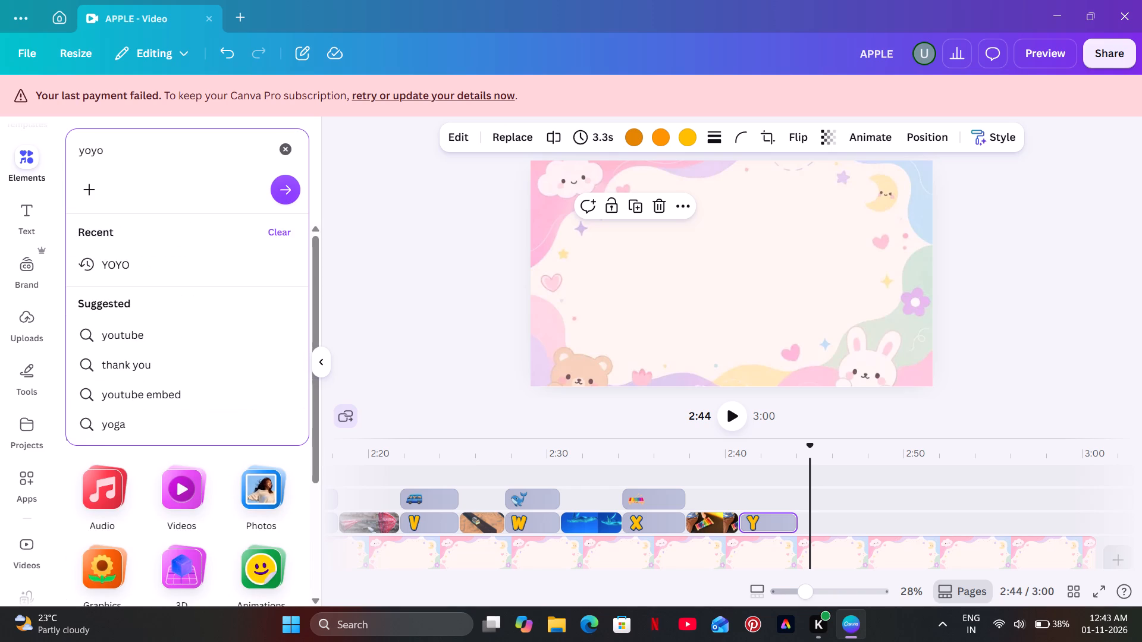
key(Return)
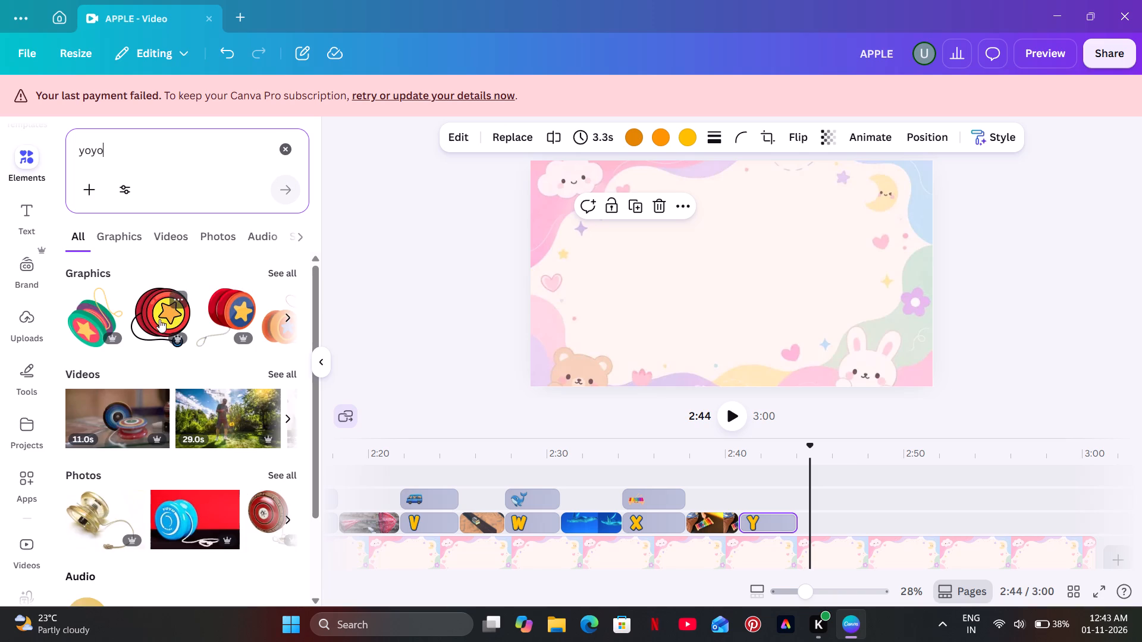
drag(139, 317, 218, 321)
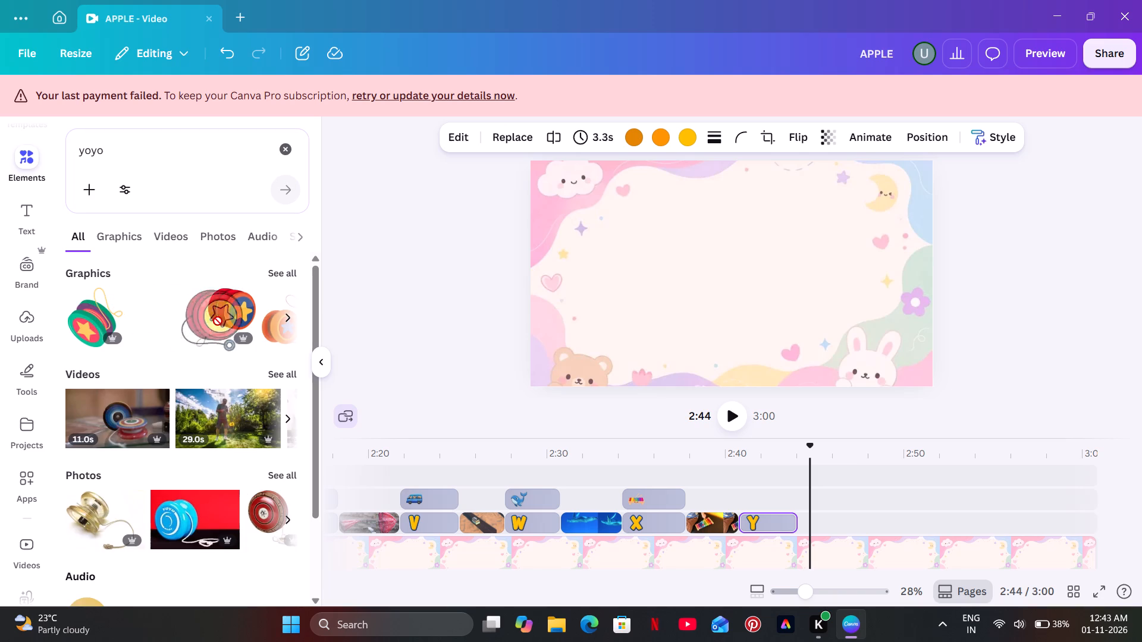
drag(218, 321, 748, 498)
drag(824, 497, 823, 499)
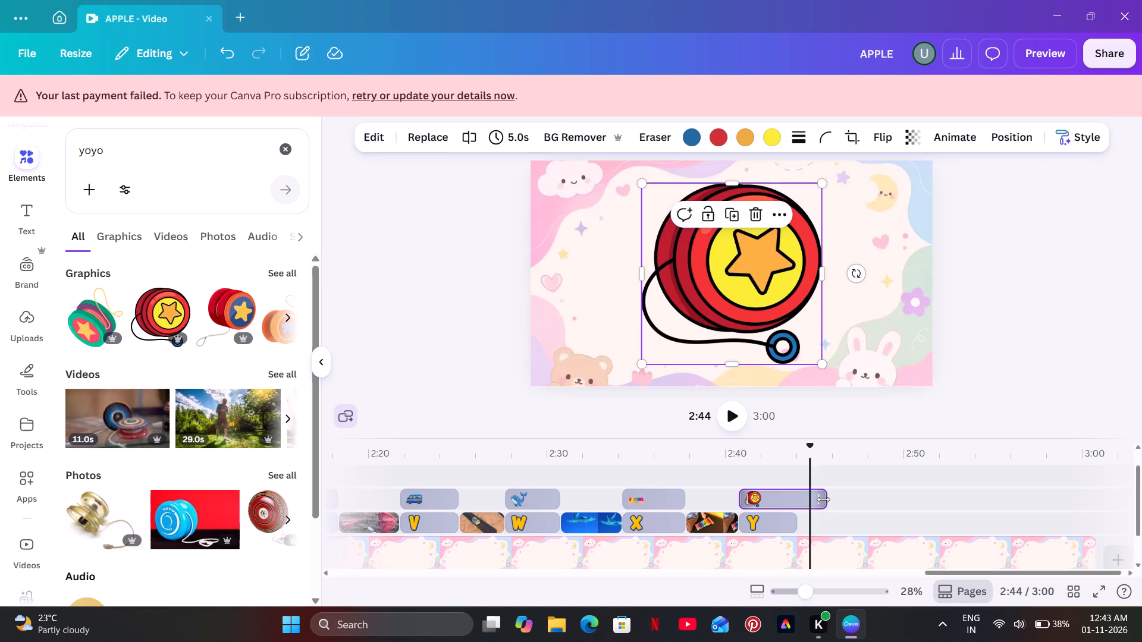
drag(823, 499, 799, 508)
Shrink the yoyo graphic and move it to the right side of the page, level with the letter Y.
click(770, 474)
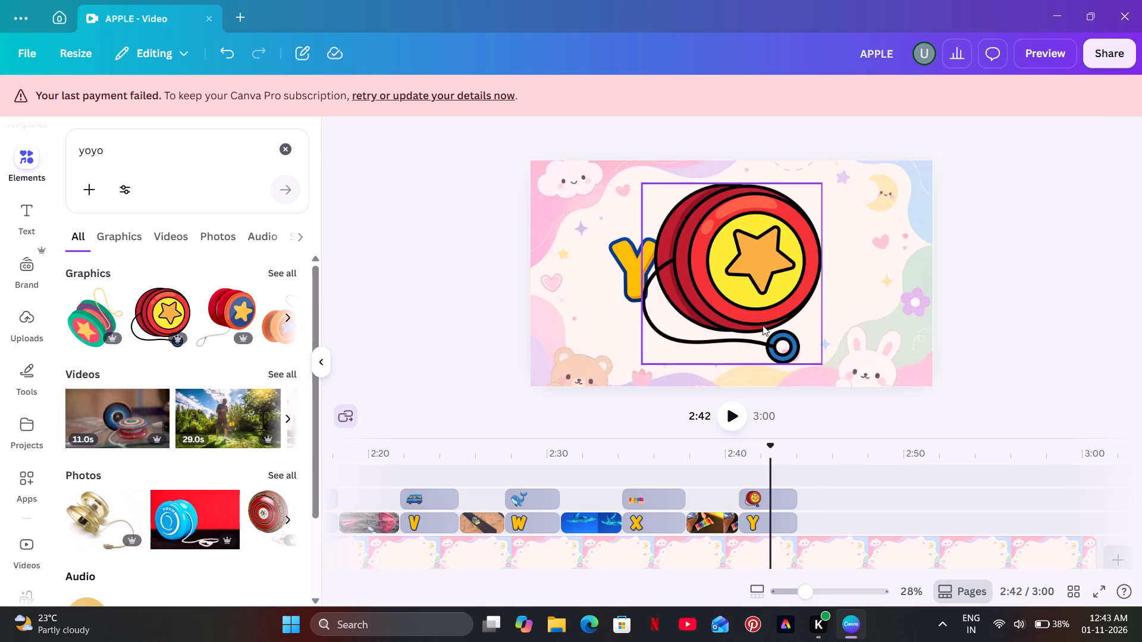
click(745, 297)
drag(825, 363, 749, 277)
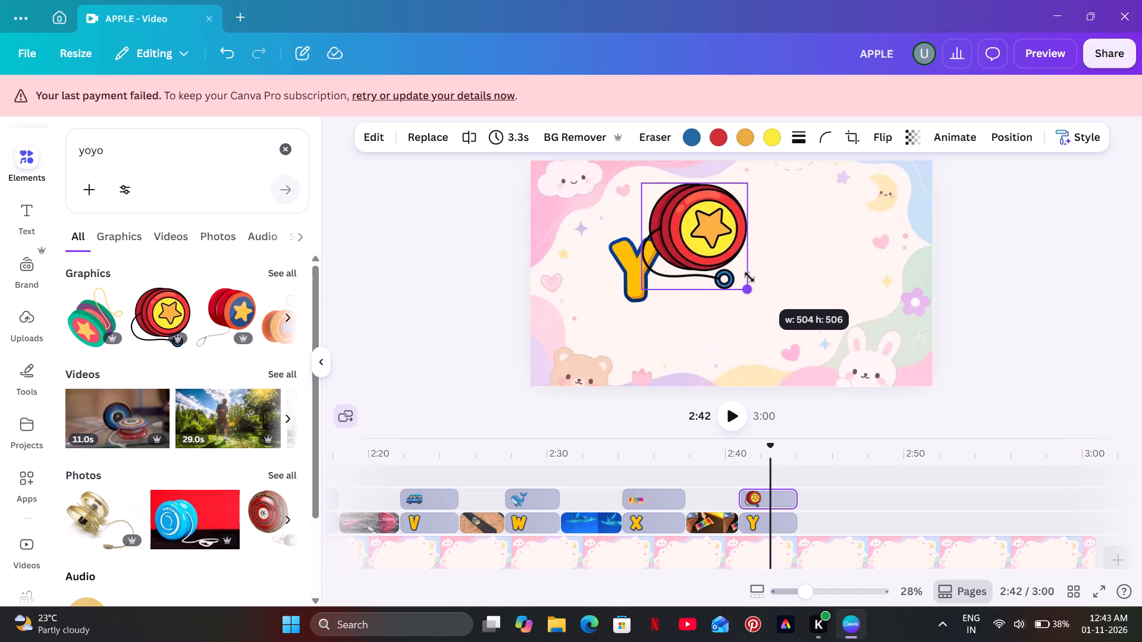
drag(749, 277, 712, 248)
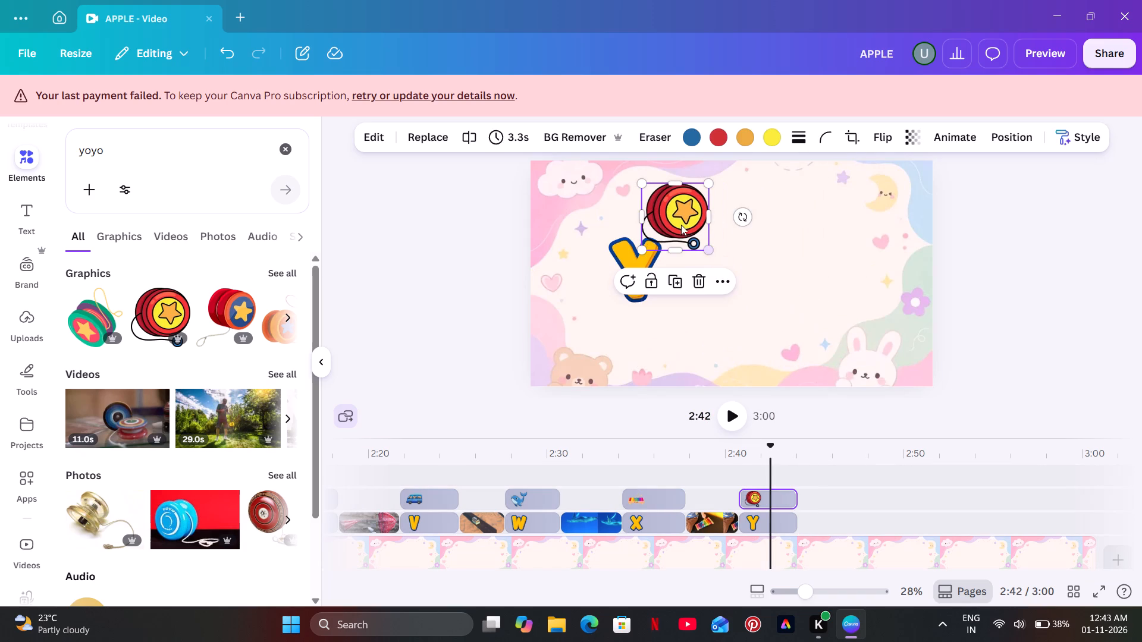
drag(680, 224, 870, 281)
click(771, 298)
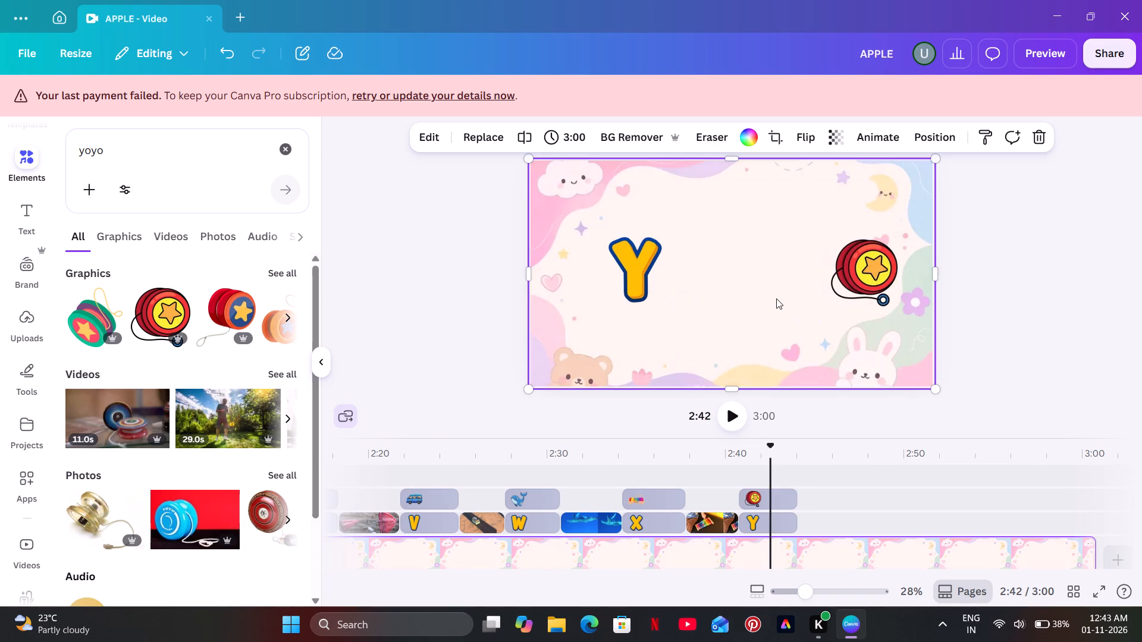
Animate the Y and the yoyo together with Tumble plus the Pulse add-on effect at minimum intensity.
drag(887, 194, 679, 276)
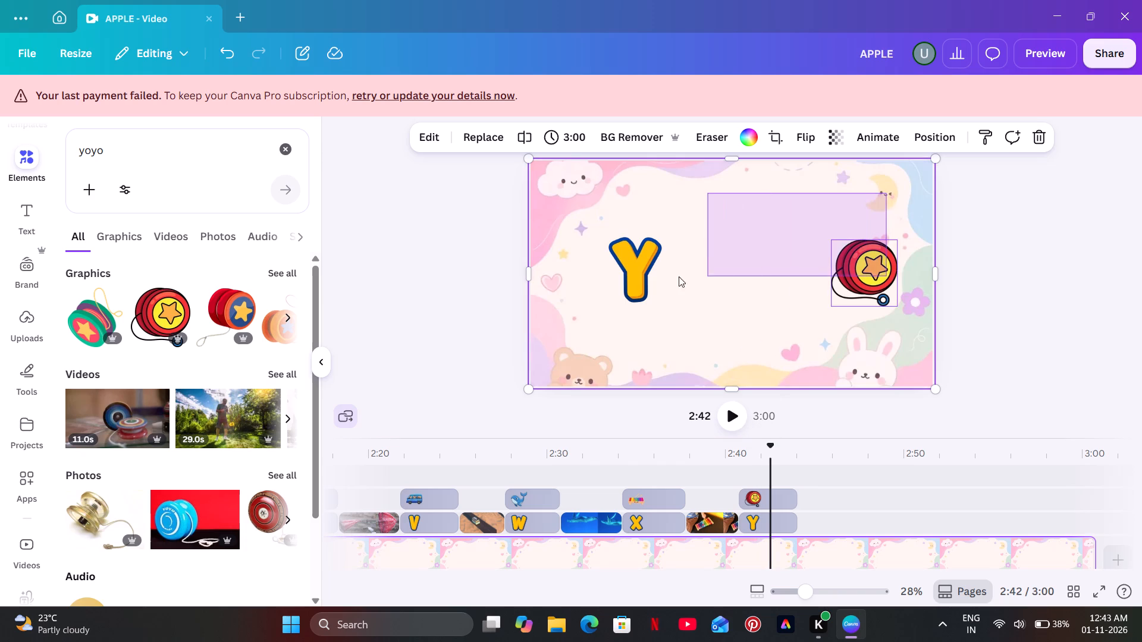
drag(679, 276, 607, 276)
click(806, 138)
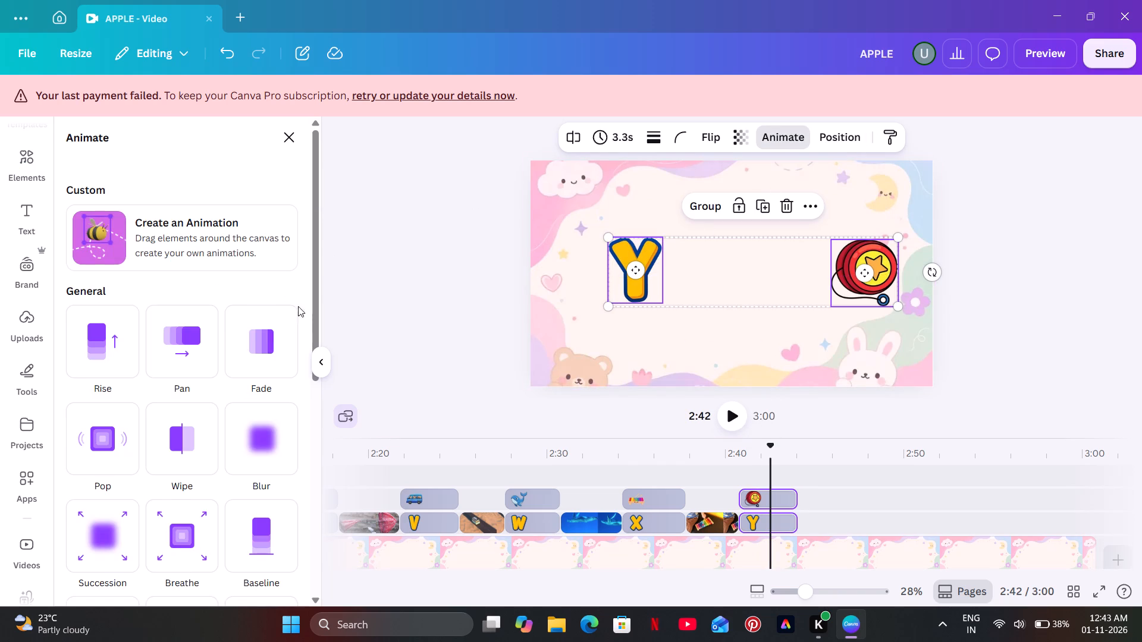
scroll(264, 334, down, 2)
click(240, 449)
scroll(243, 405, down, 2)
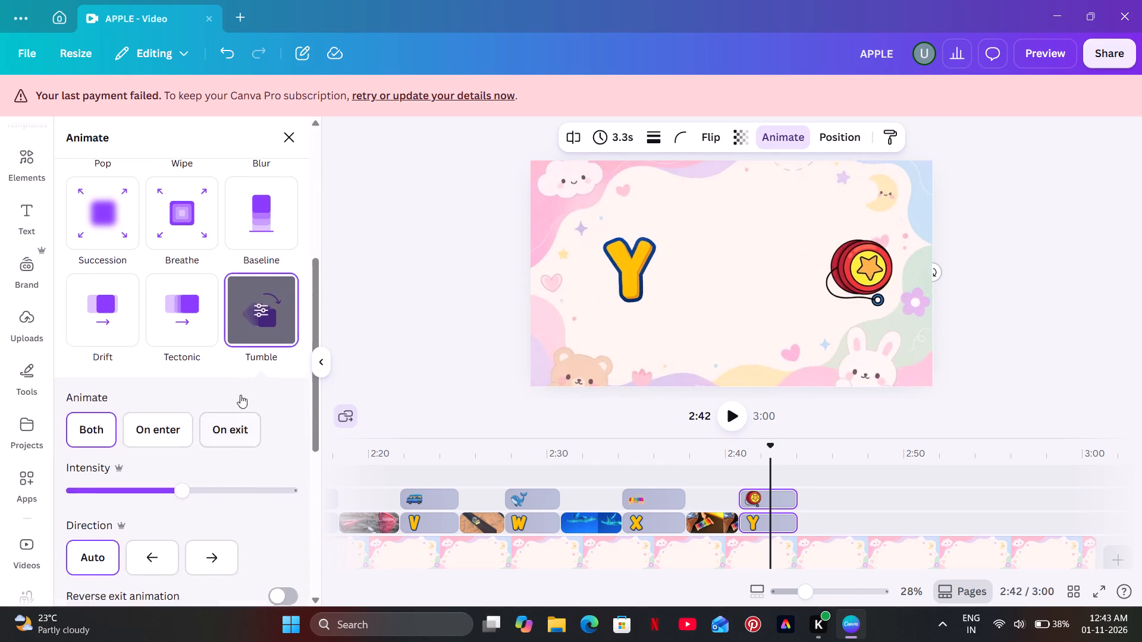
scroll(240, 395, down, 3)
click(249, 436)
scroll(243, 431, down, 3)
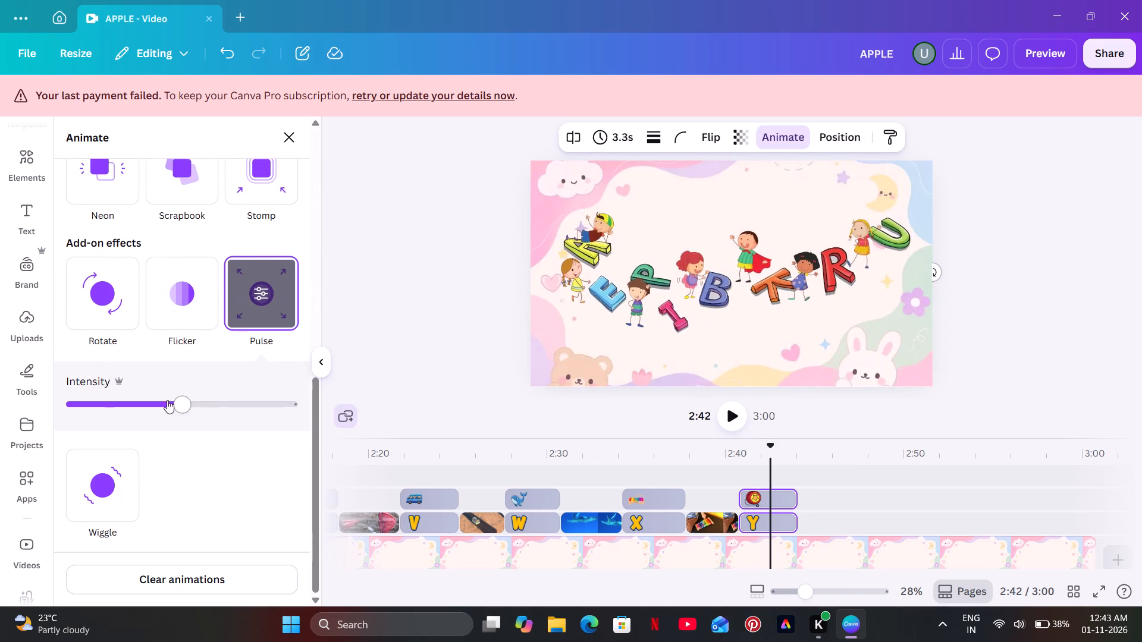
drag(185, 411, 71, 414)
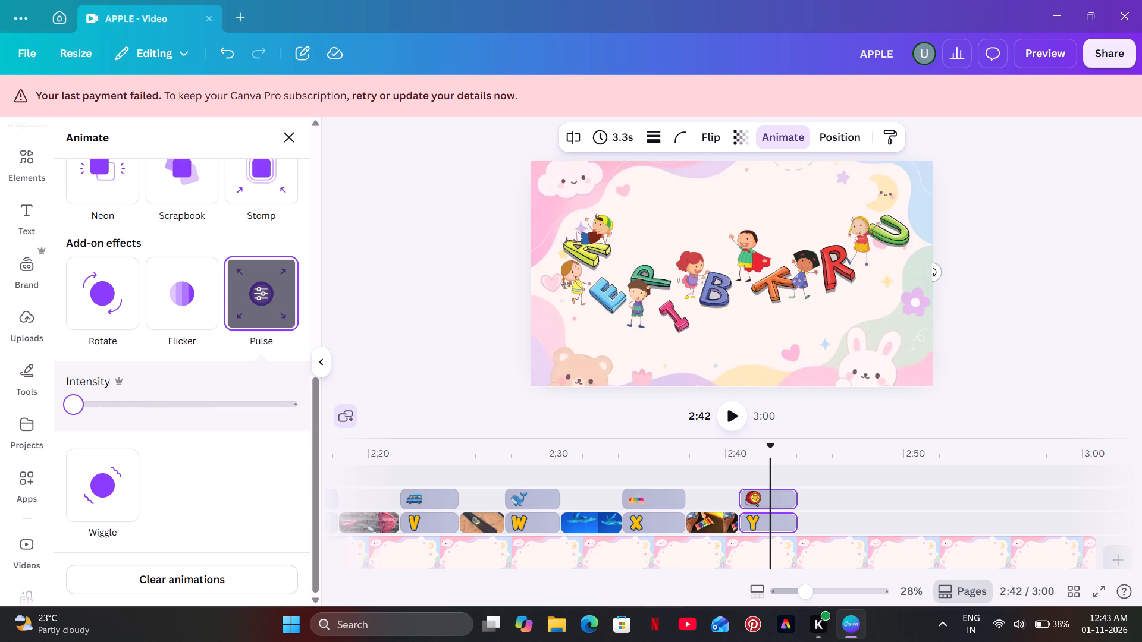
click(443, 198)
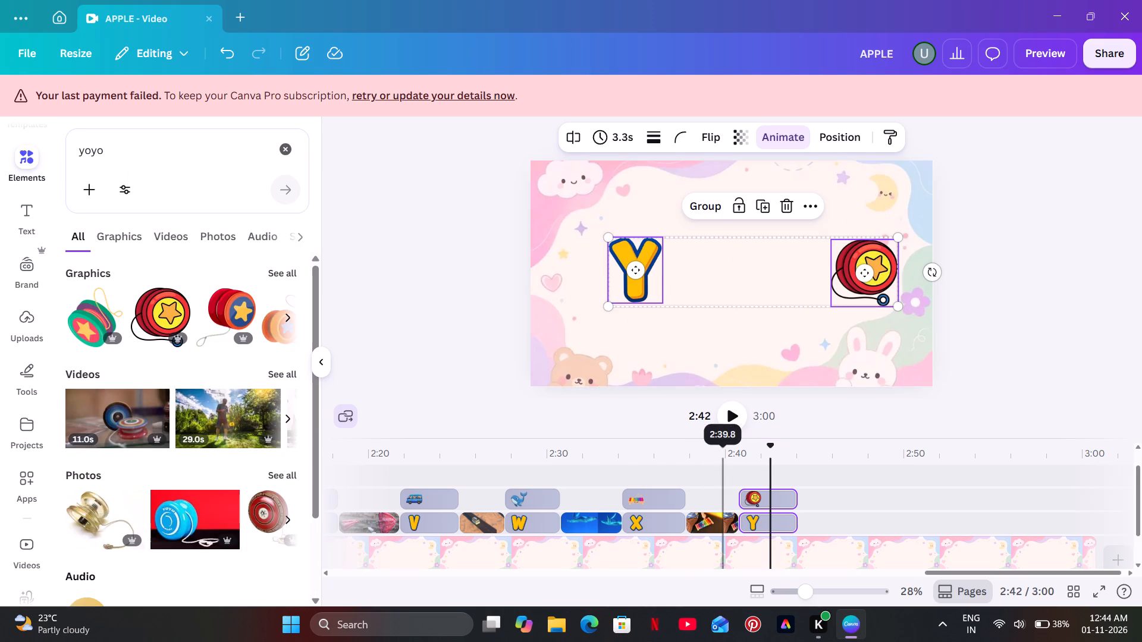
Play back the Y section, browse the yoyo videos and place the 11.0 s wooden yoyo clip directly behind the Y clip.
click(723, 462)
click(734, 413)
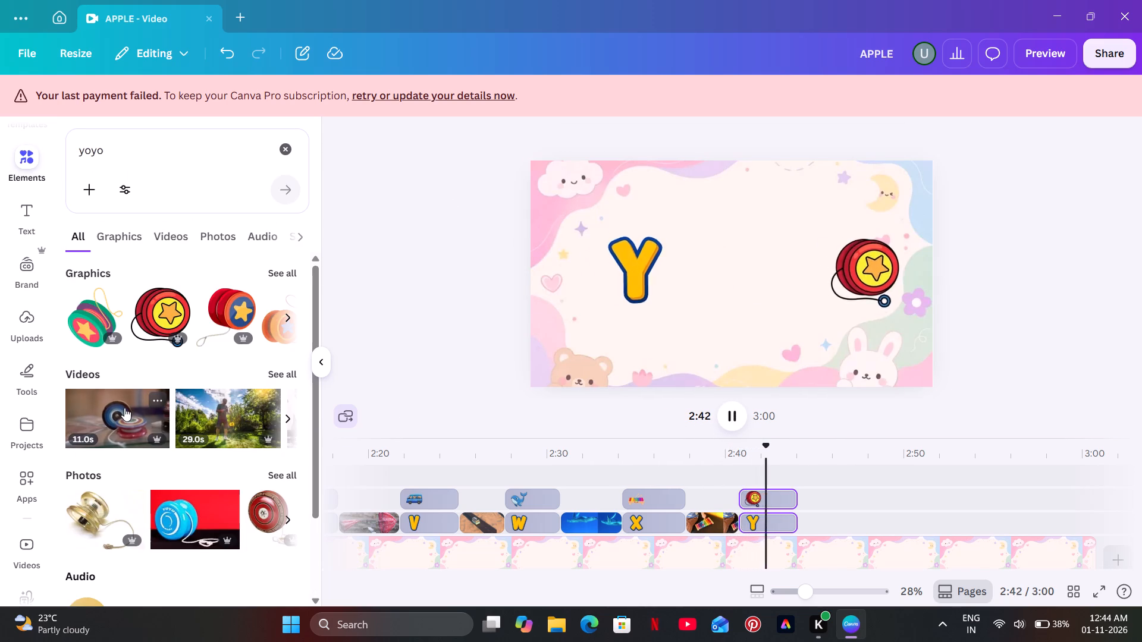
click(283, 419)
click(283, 419)
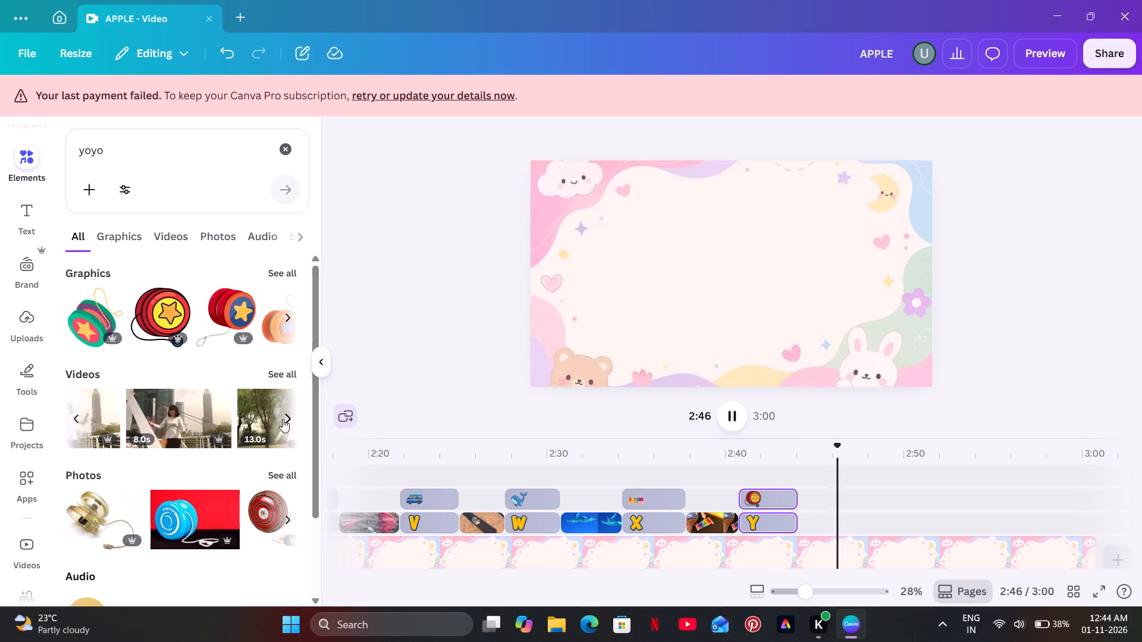
click(283, 419)
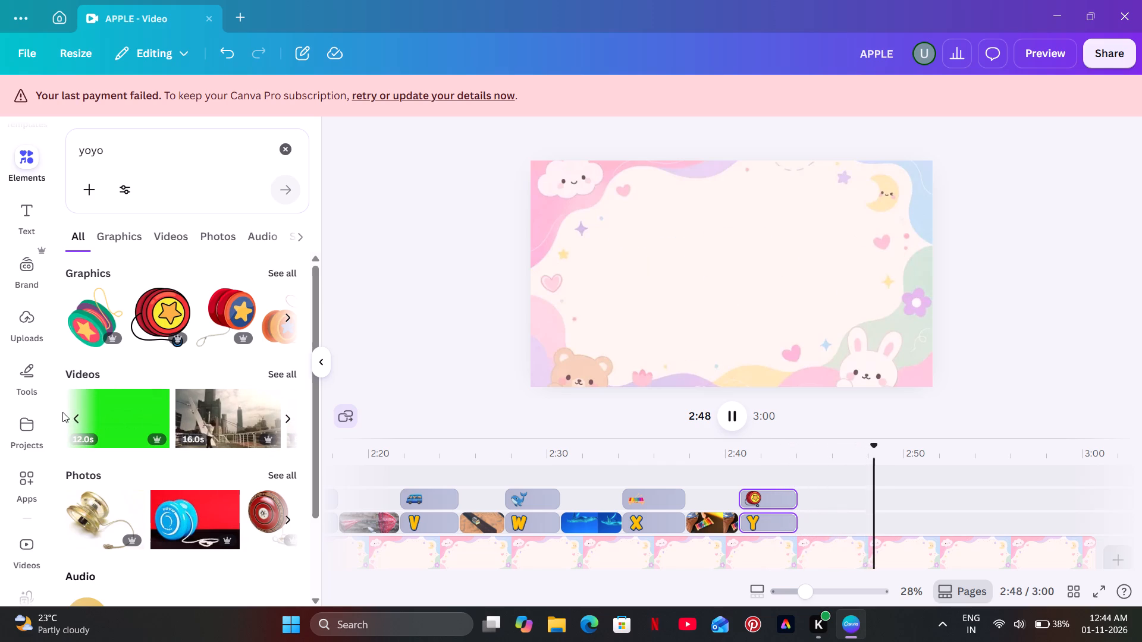
click(81, 417)
click(81, 417)
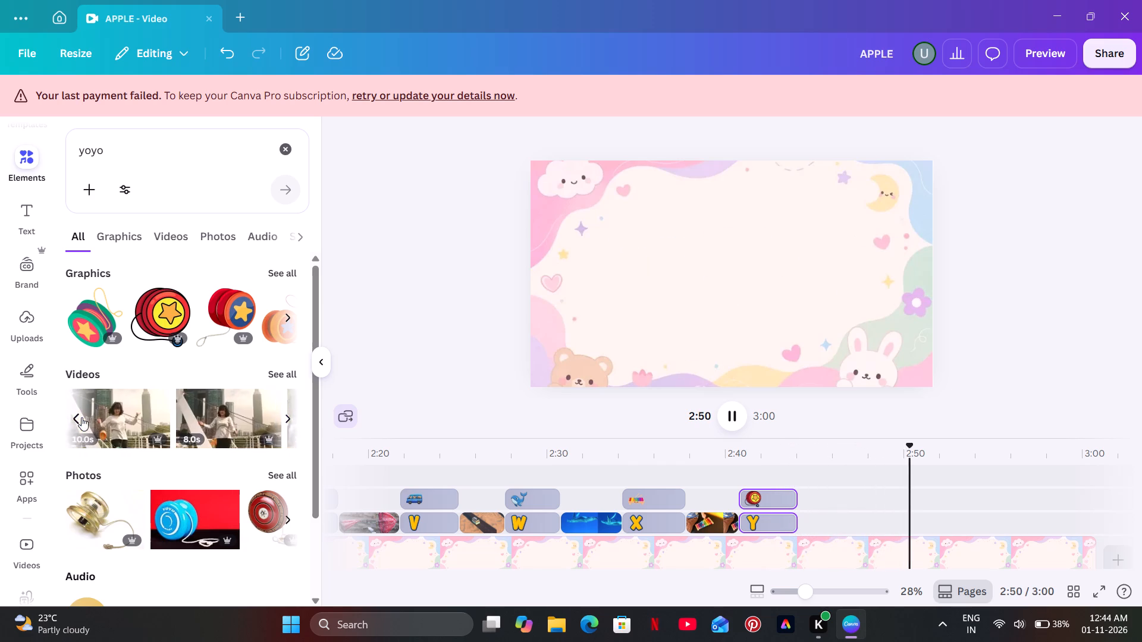
click(81, 417)
click(79, 418)
drag(101, 418, 114, 418)
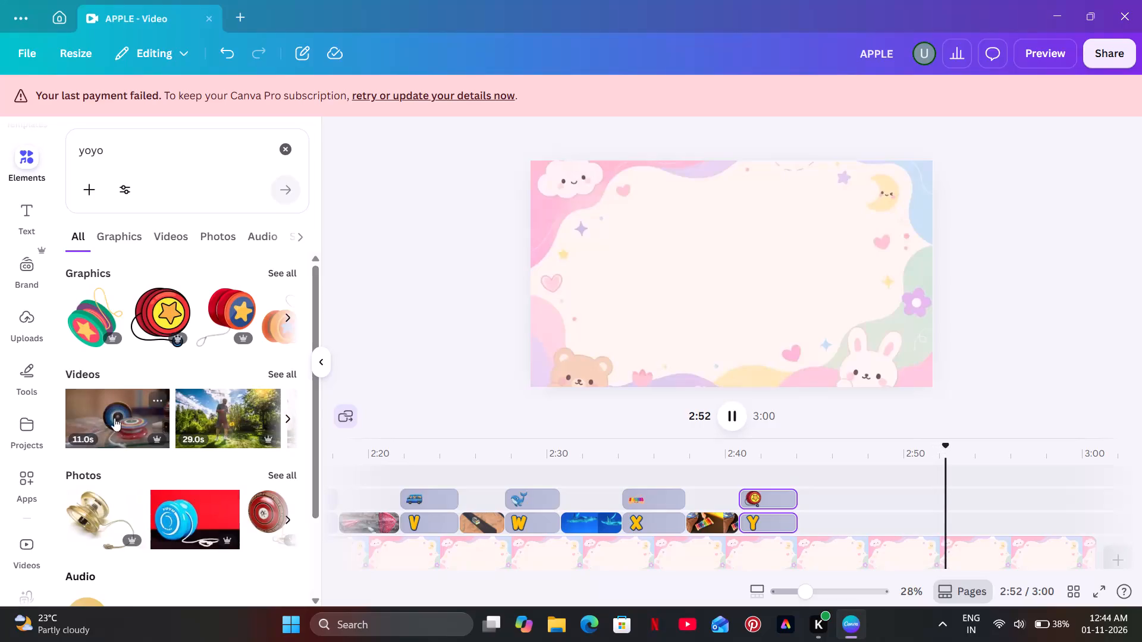
drag(114, 418, 840, 517)
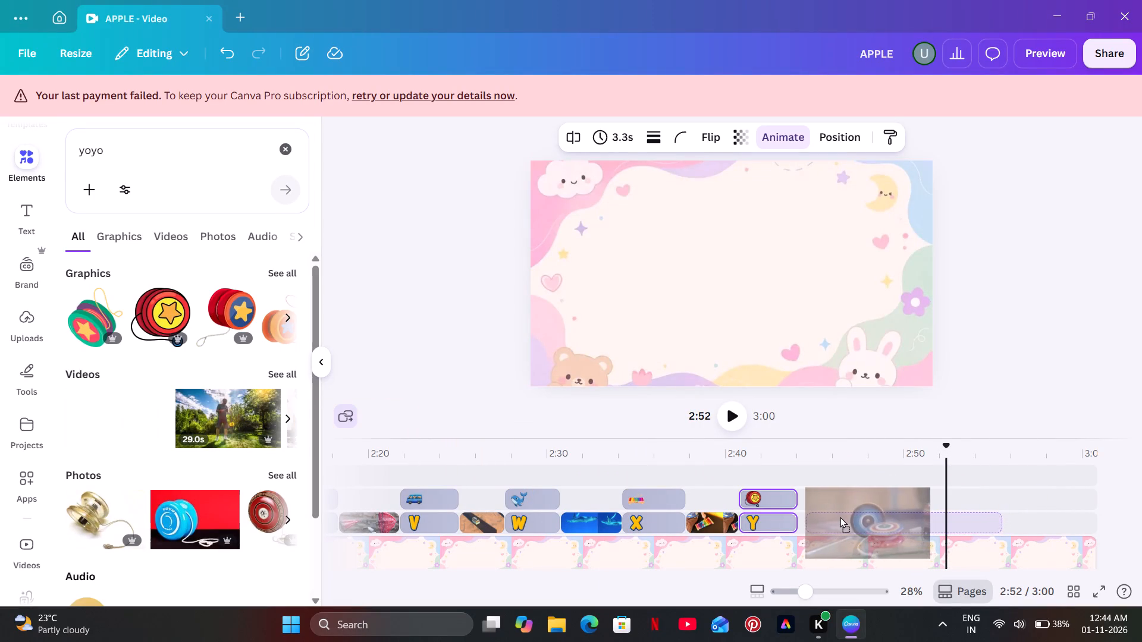
drag(840, 517, 837, 517)
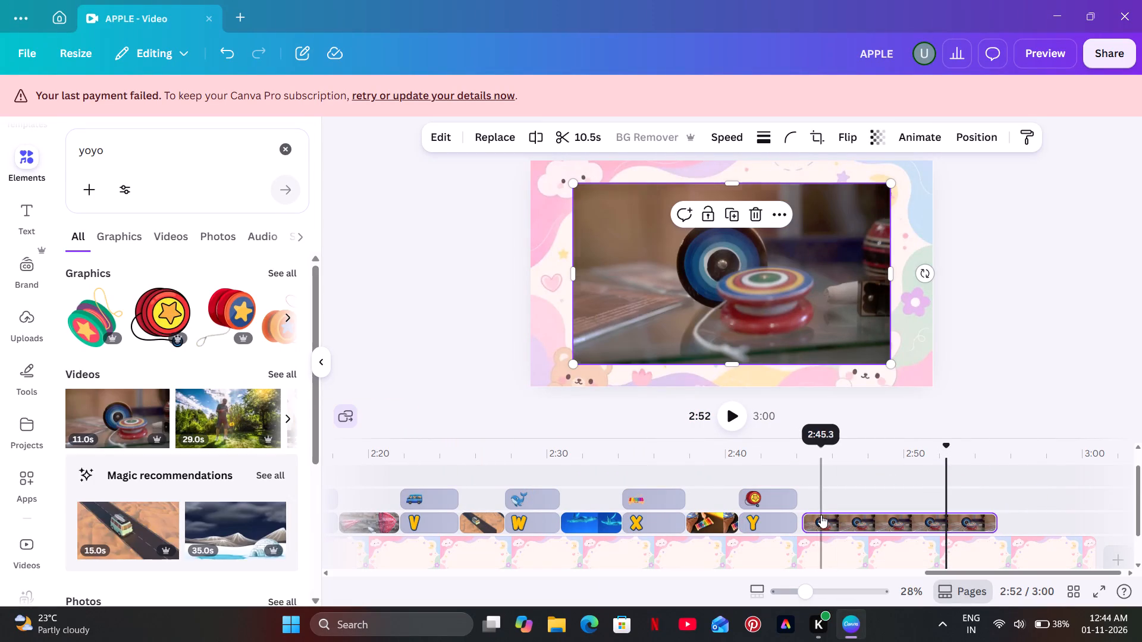
click(824, 517)
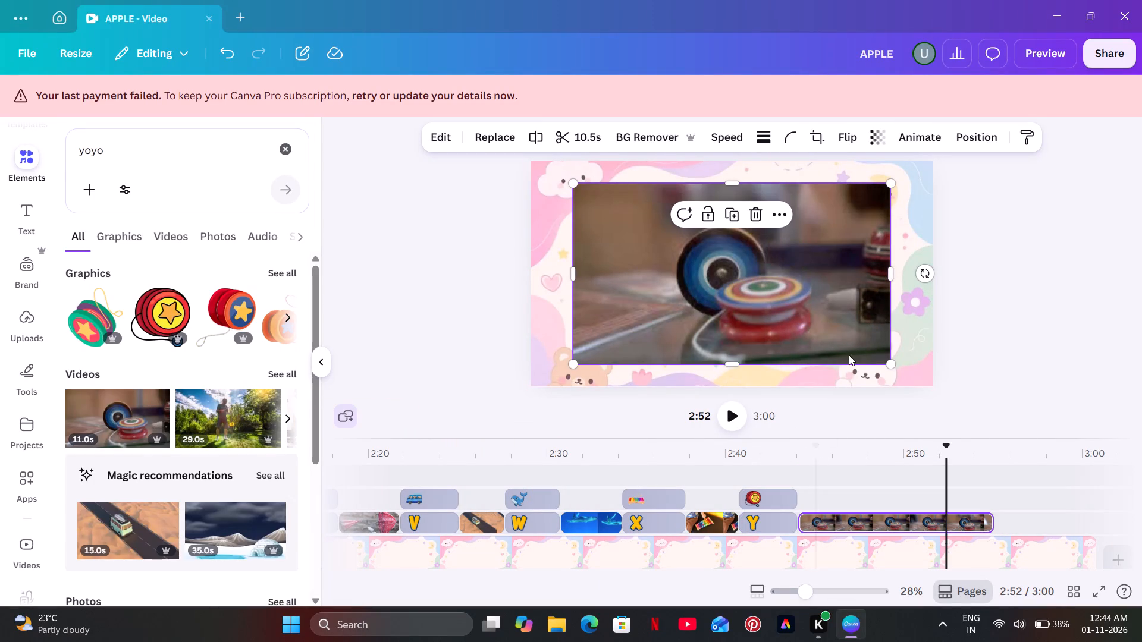
Enlarge the yoyo video from opposite corners so it fills the whole page.
drag(886, 361, 929, 380)
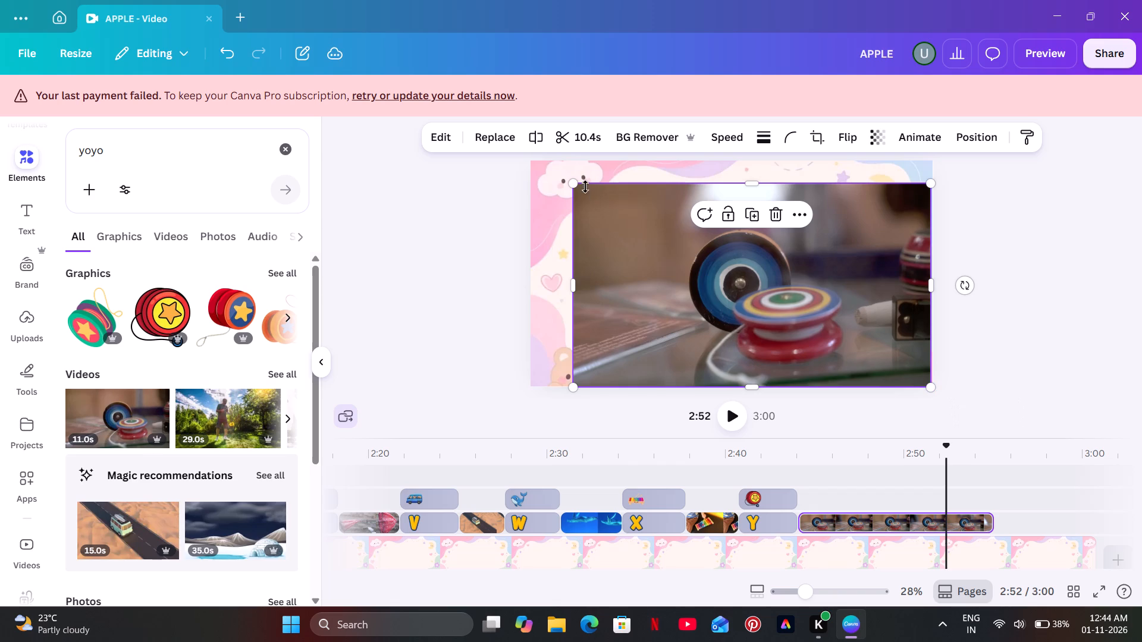
drag(577, 187, 536, 162)
click(478, 200)
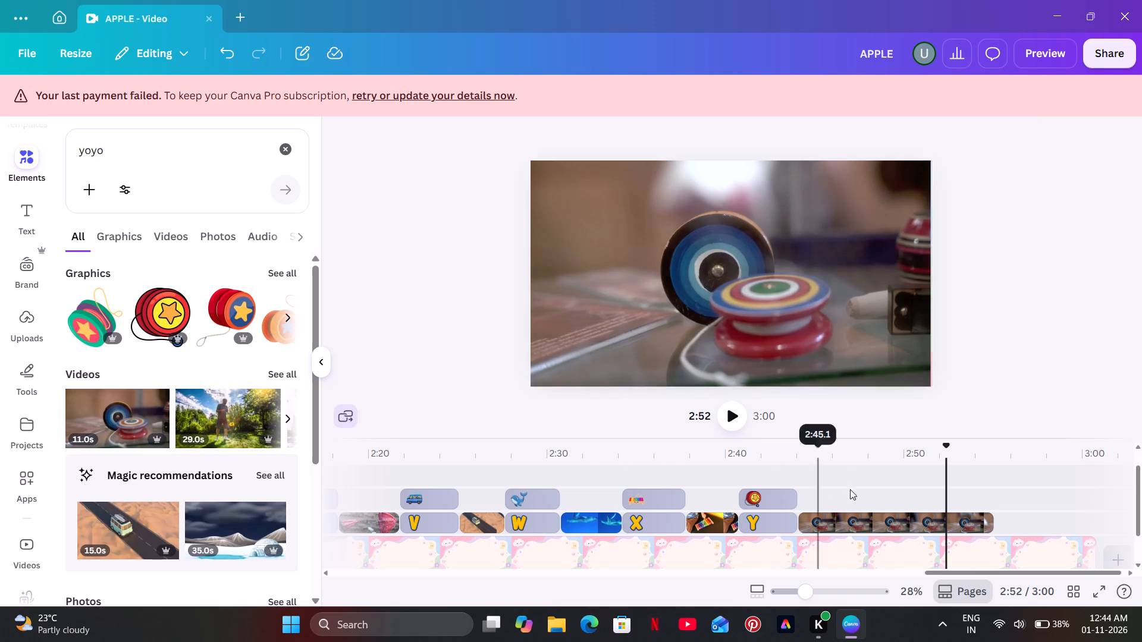
Shorten the yoyo video clip on the timeline, checking it in playback, so that it ends at about 2:46.
drag(990, 525, 933, 526)
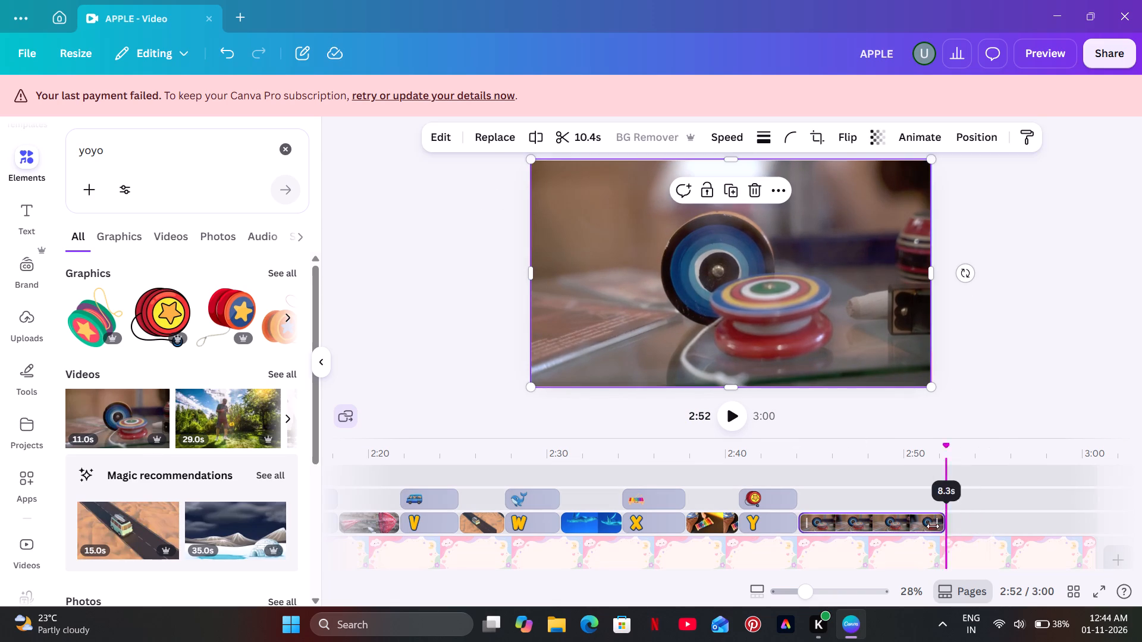
drag(933, 526, 892, 526)
click(959, 571)
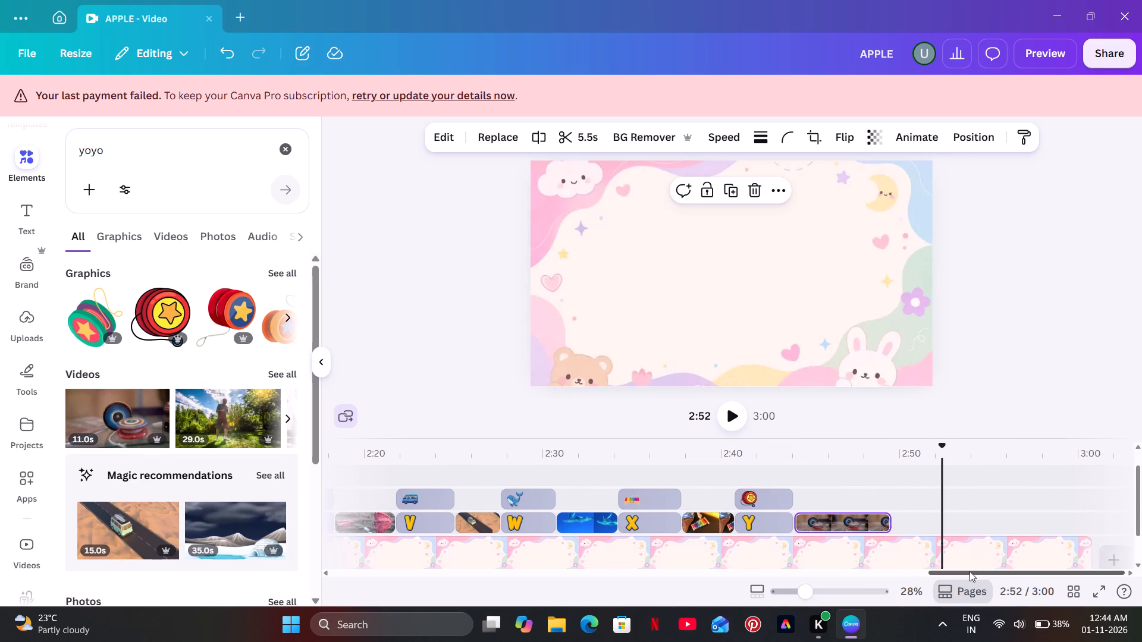
click(782, 470)
click(740, 418)
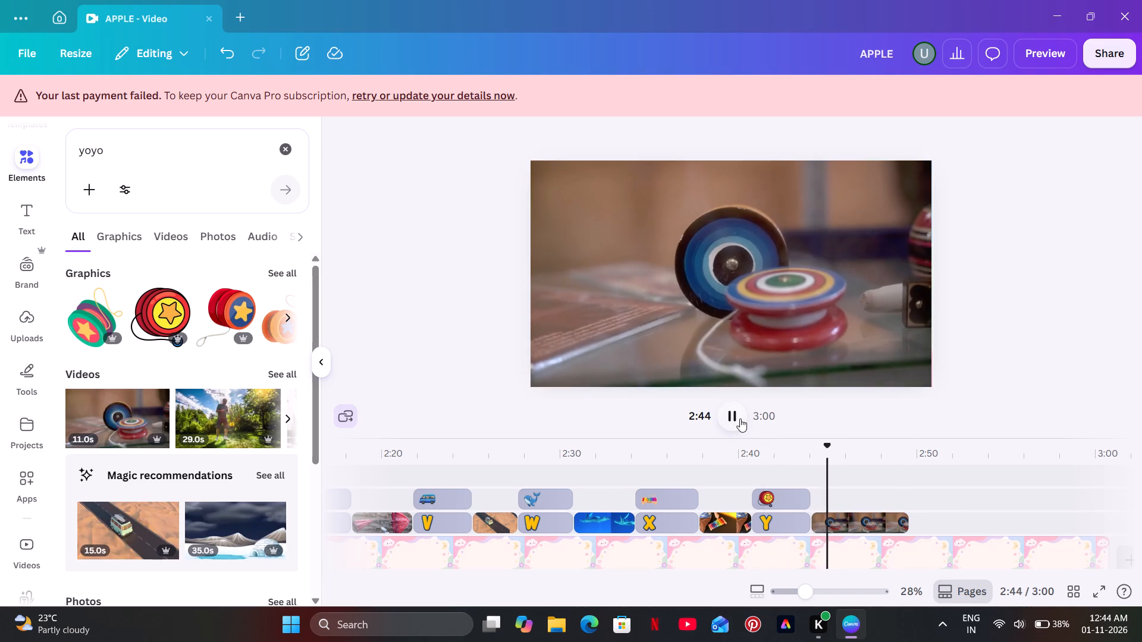
click(740, 418)
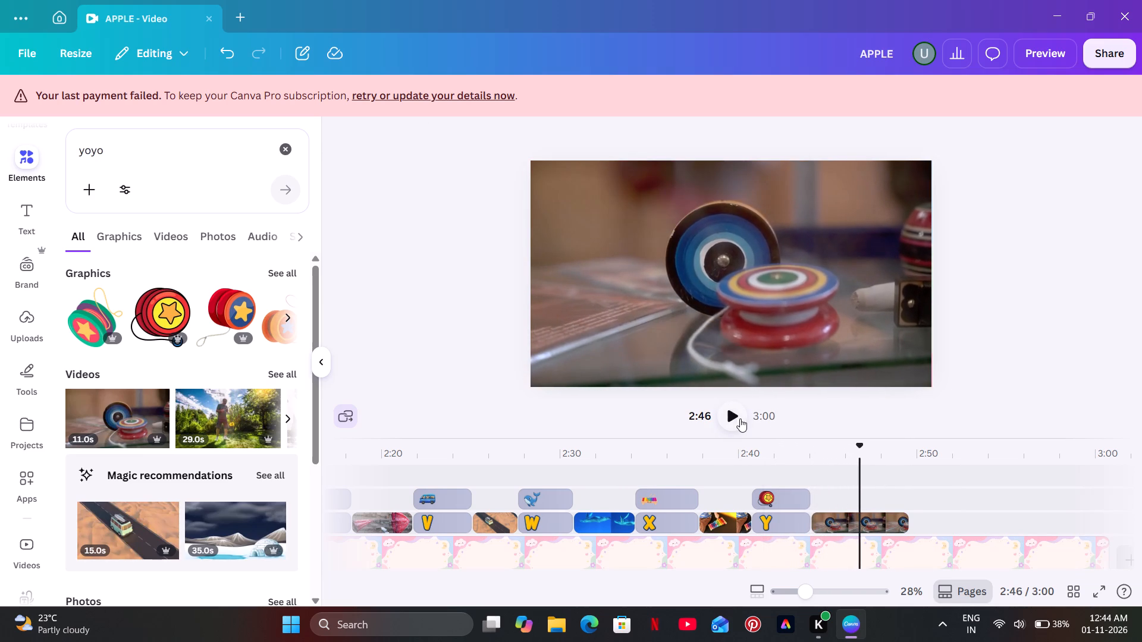
drag(900, 518, 868, 528)
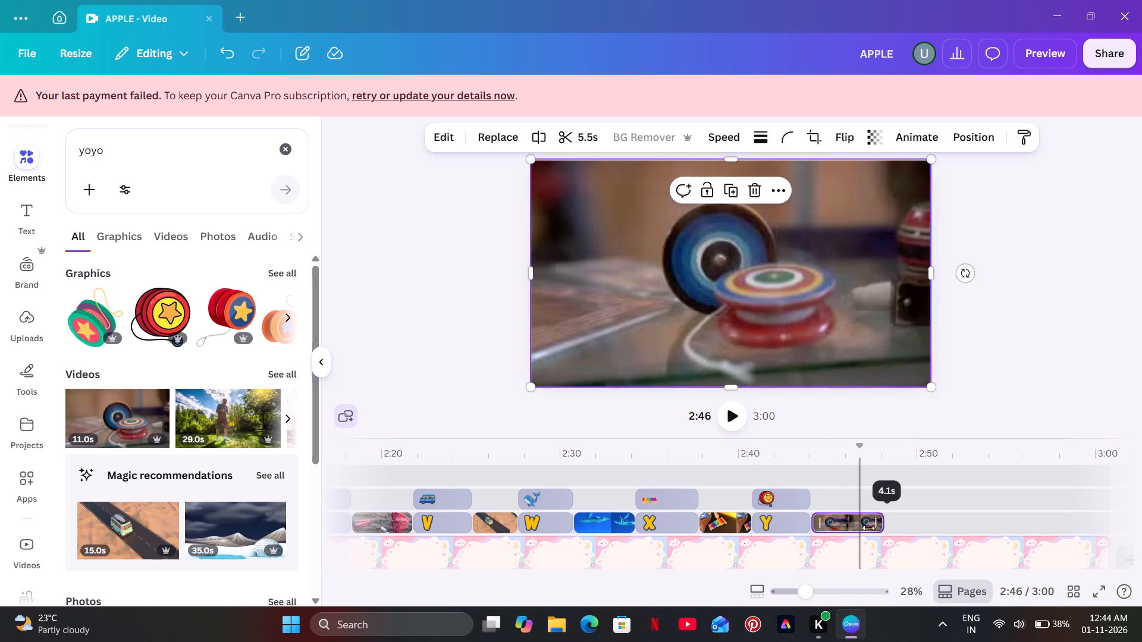
drag(868, 528, 854, 530)
Play back the Y section and the trimmed yoyo video through to the empty stretch to check the audio timing.
click(843, 505)
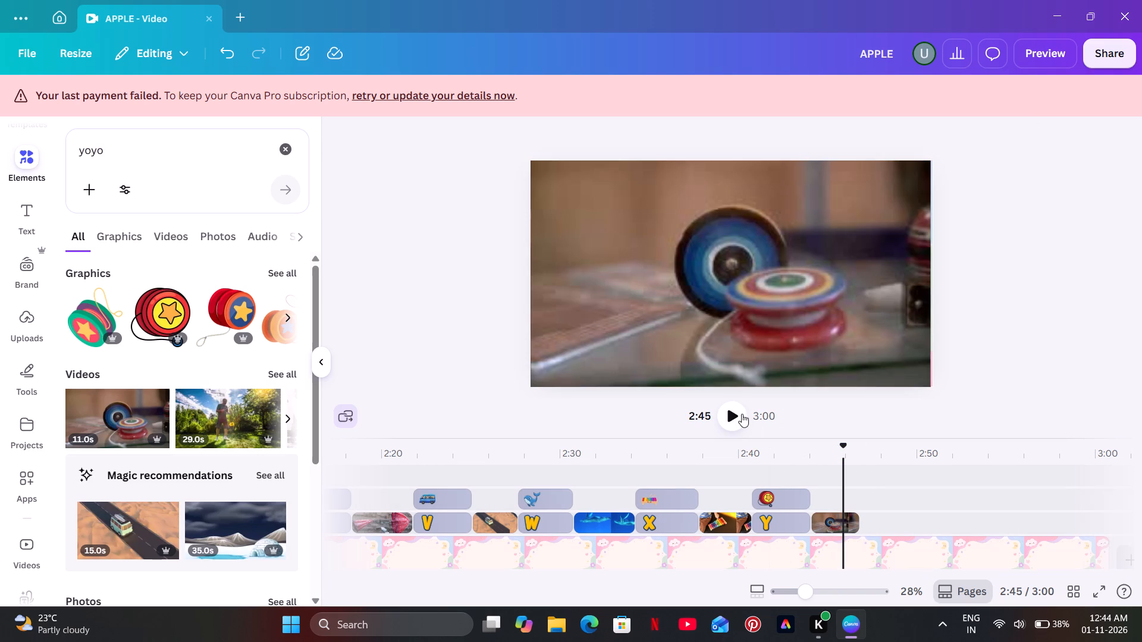
click(742, 414)
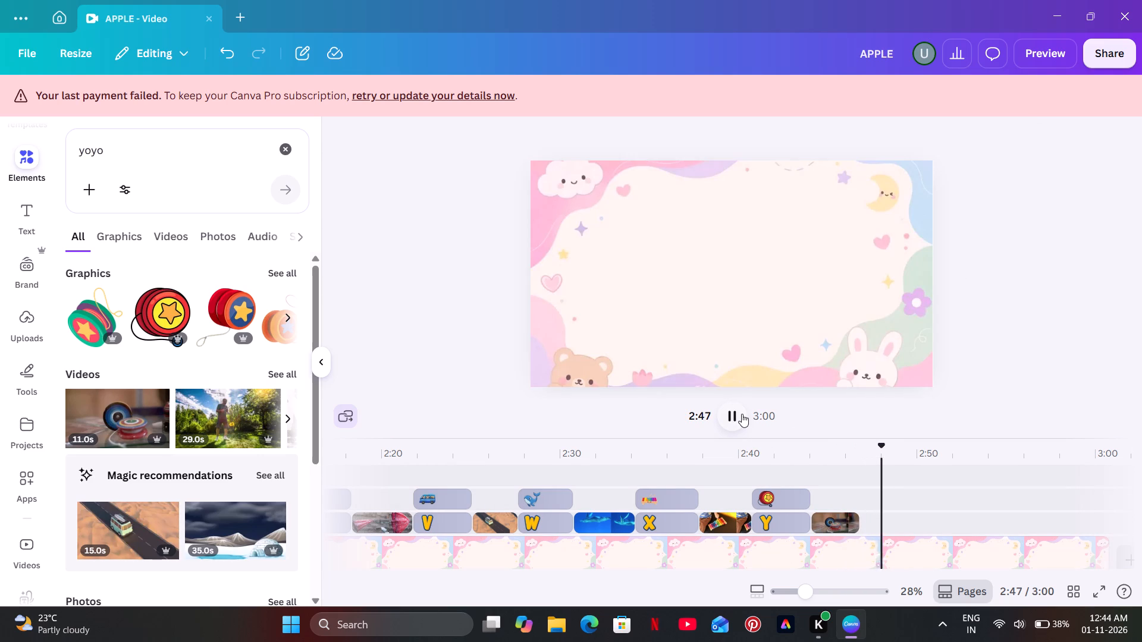
click(742, 414)
click(767, 470)
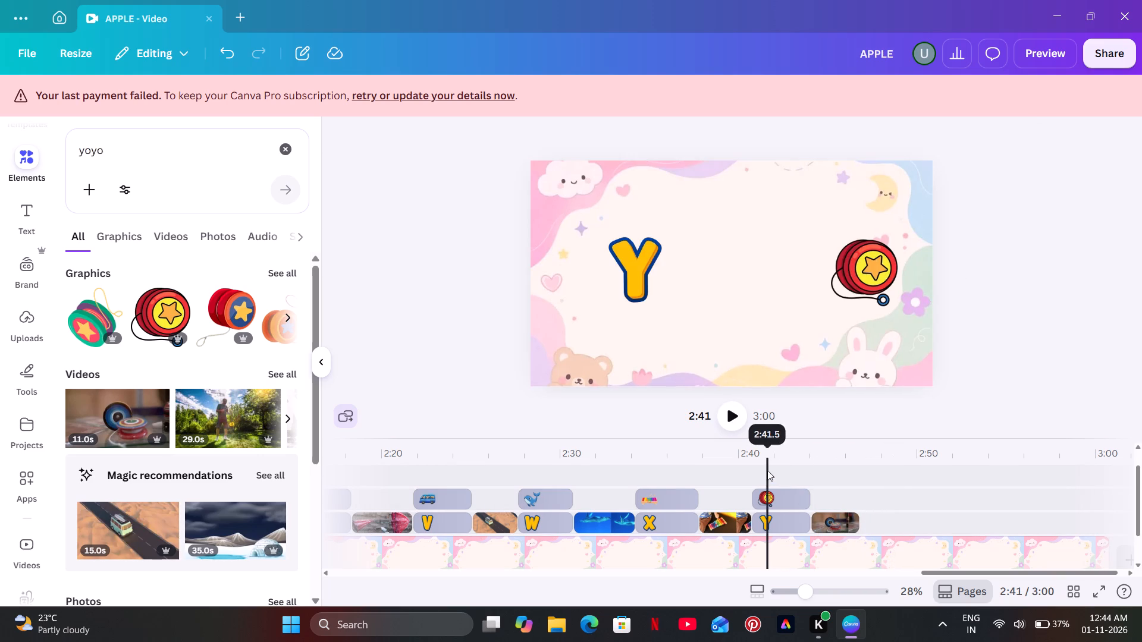
click(732, 421)
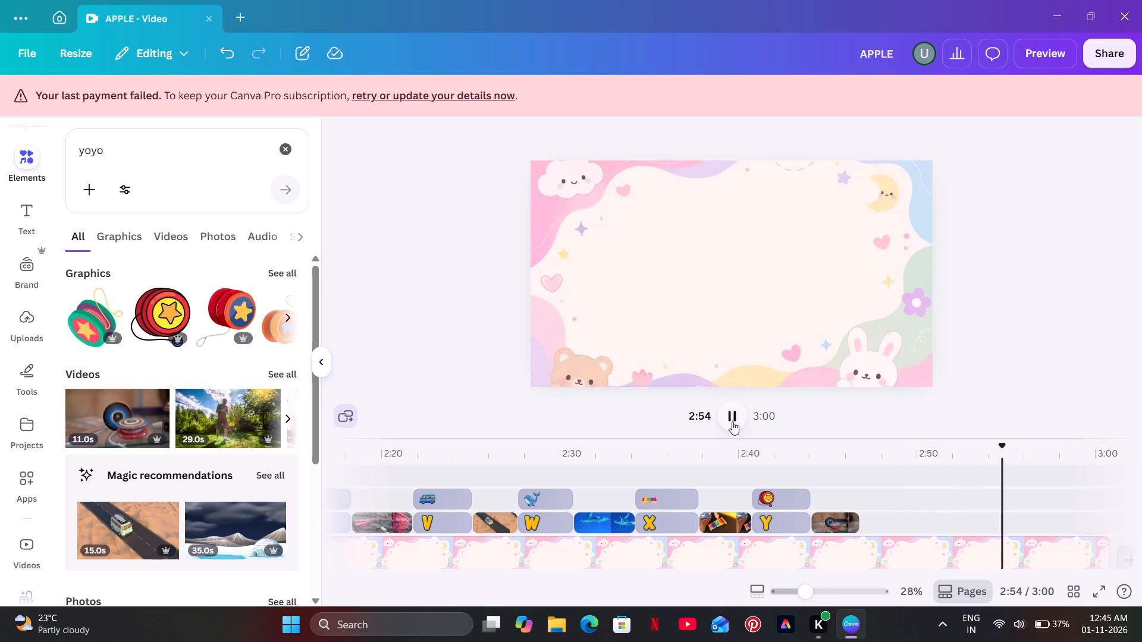
click(735, 422)
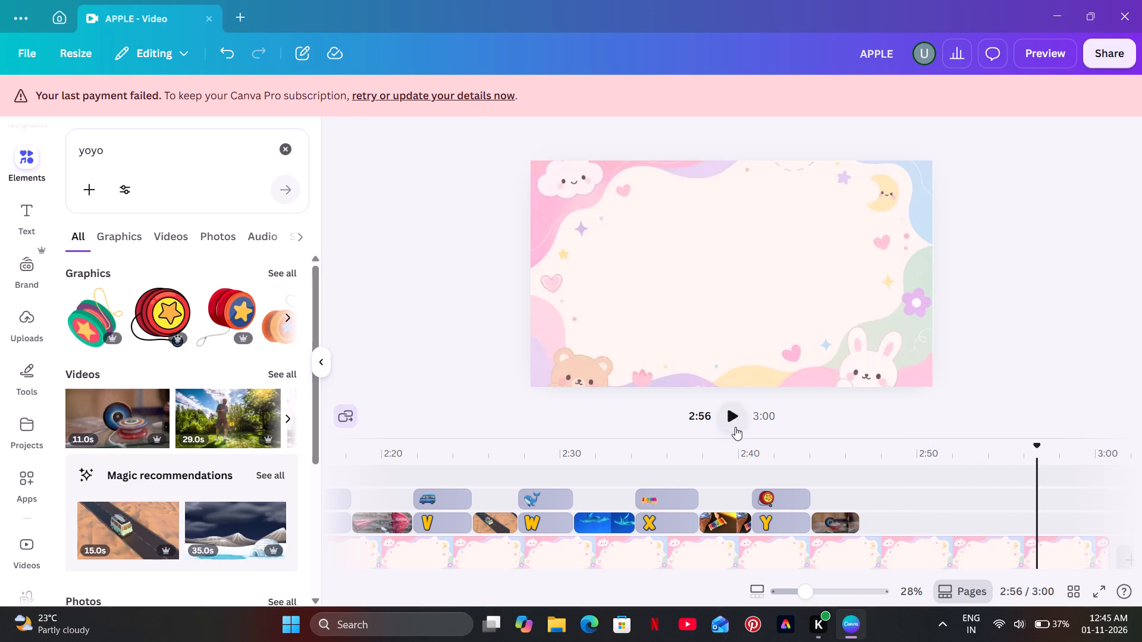
click(839, 465)
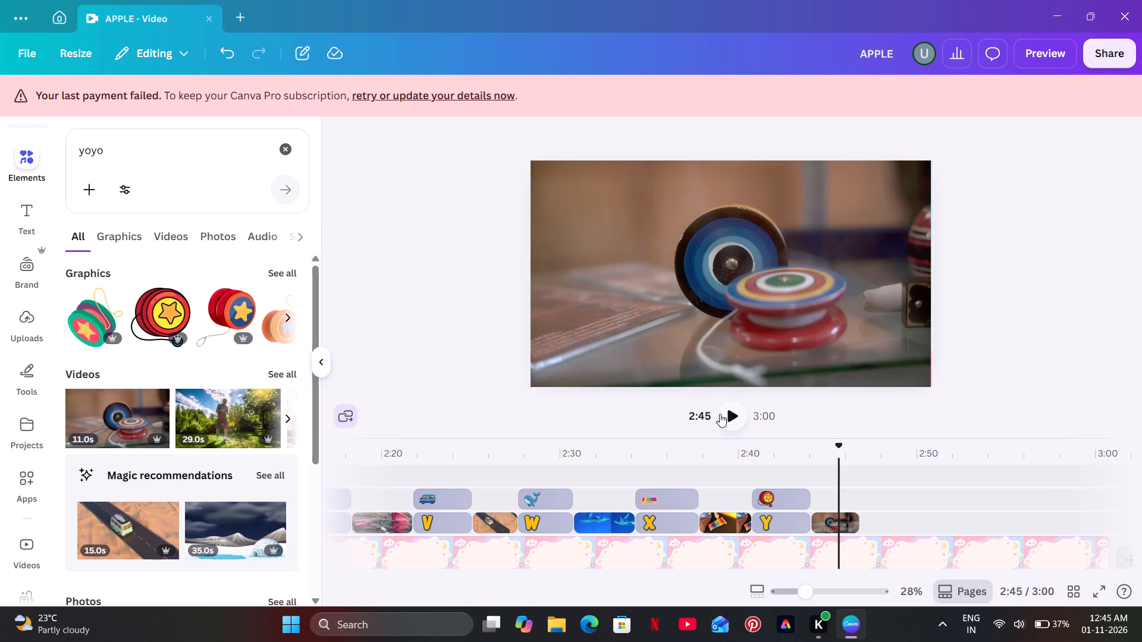
click(720, 414)
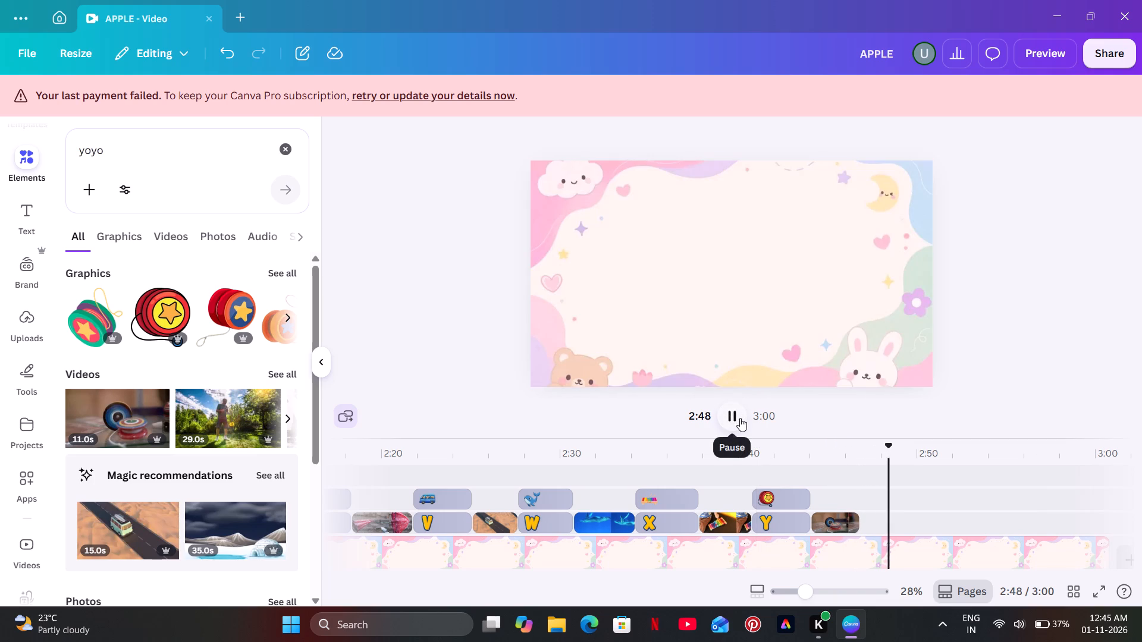
click(735, 404)
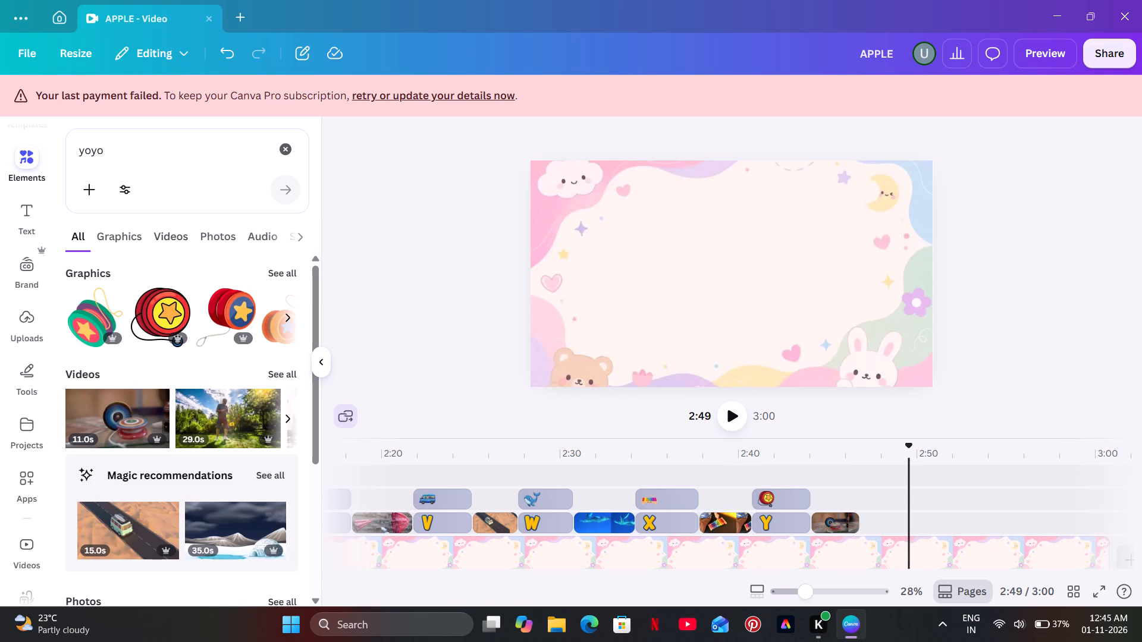
Search the elements for zebra.
click(276, 147)
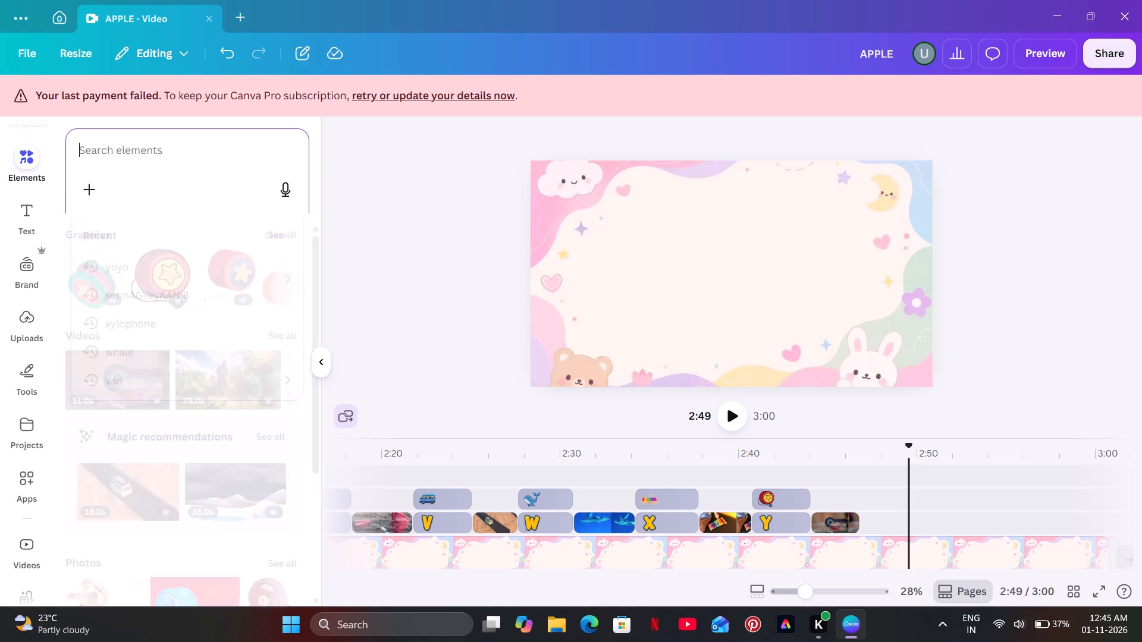
text(ze)
text(bra)
key(Return)
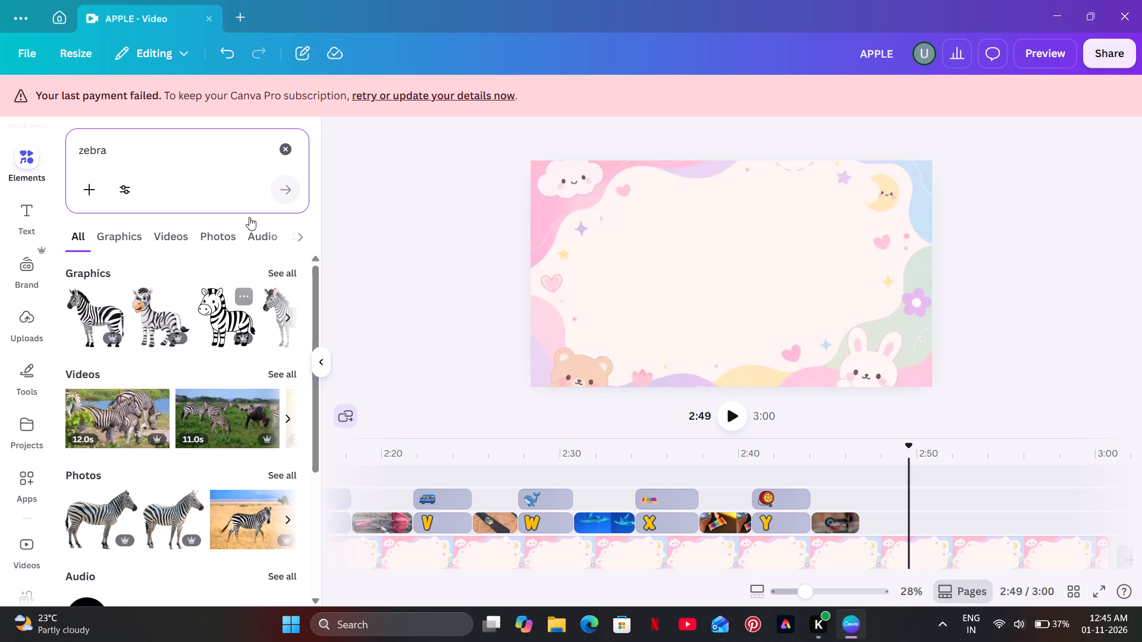
Add the yellow letter Z from the set:nAGYeyAANi8 graphics and place its clip directly behind the yoyo video.
click(283, 155)
click(145, 323)
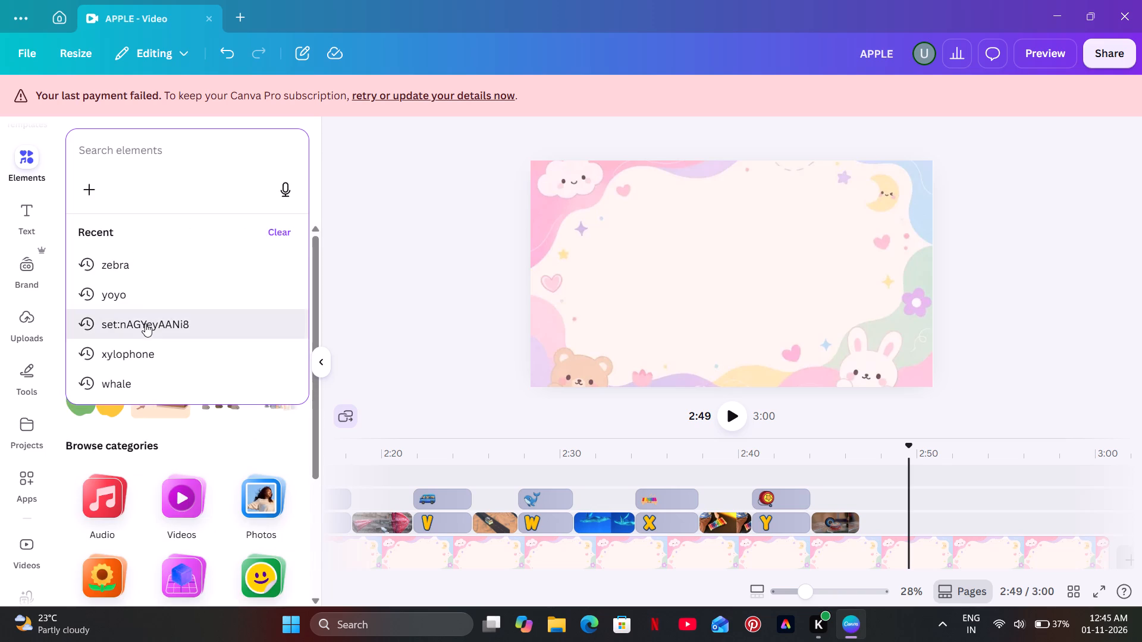
scroll(159, 391, down, 6)
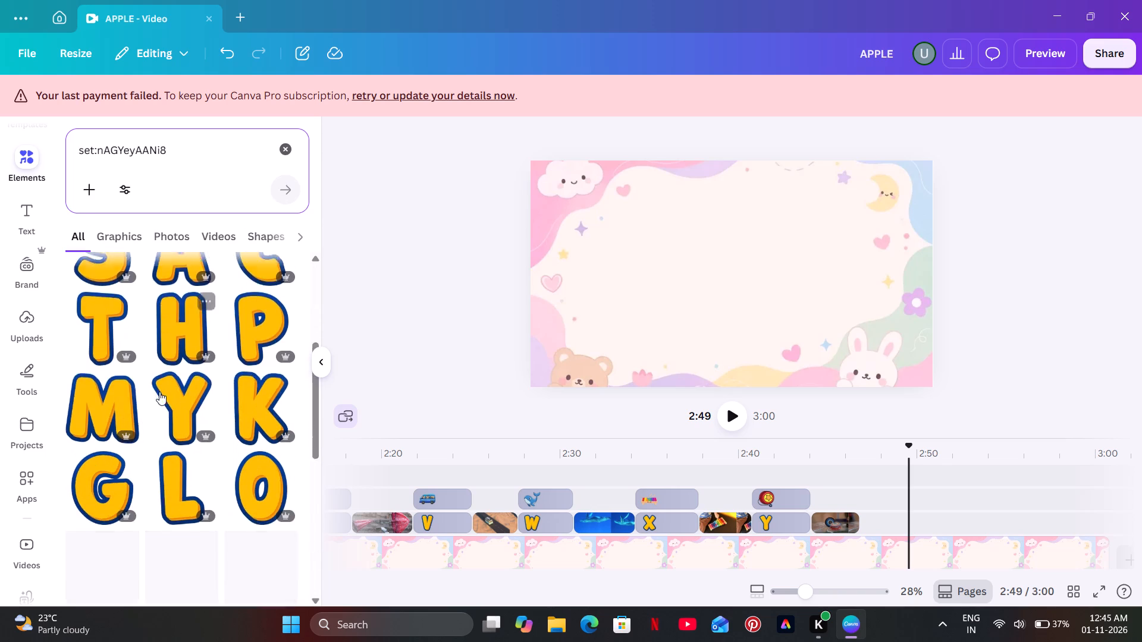
scroll(159, 392, down, 3)
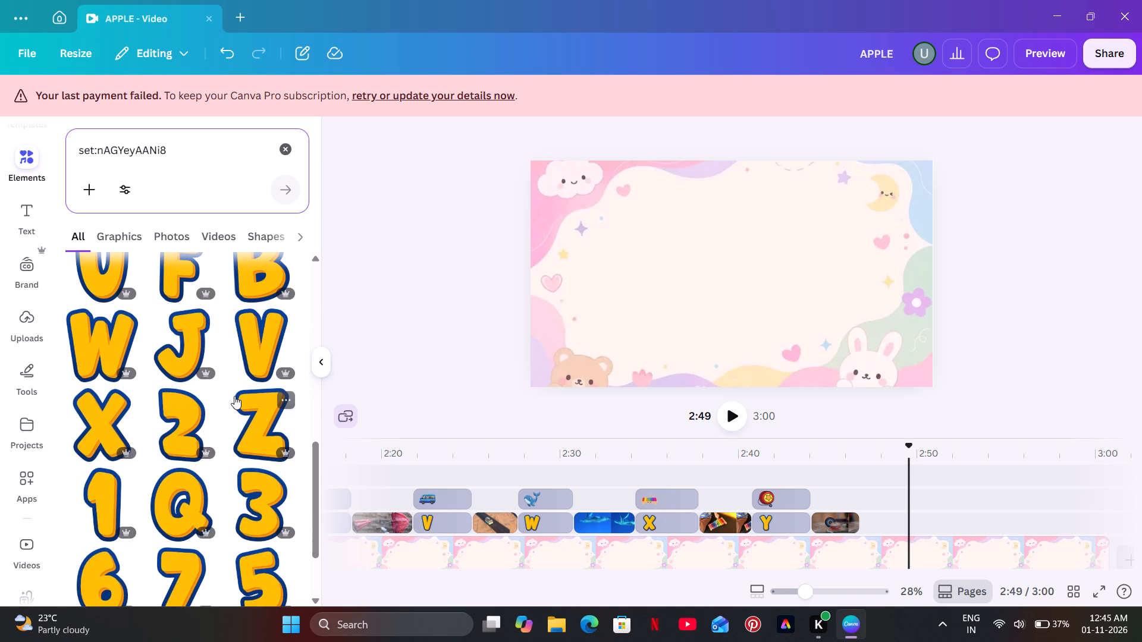
drag(249, 424, 613, 270)
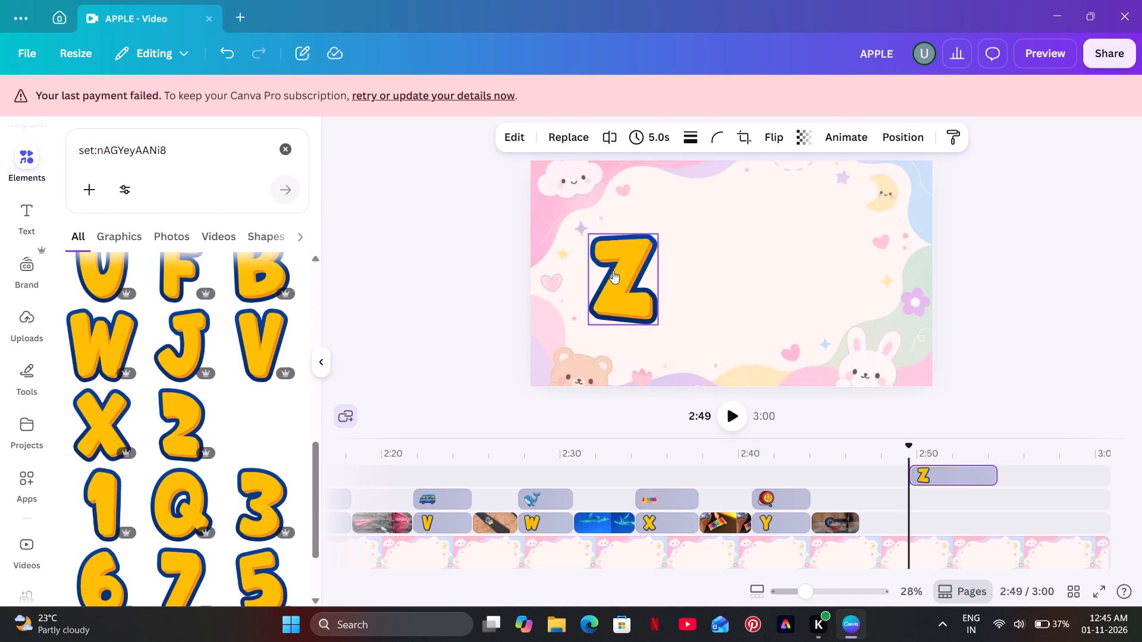
drag(967, 477, 930, 519)
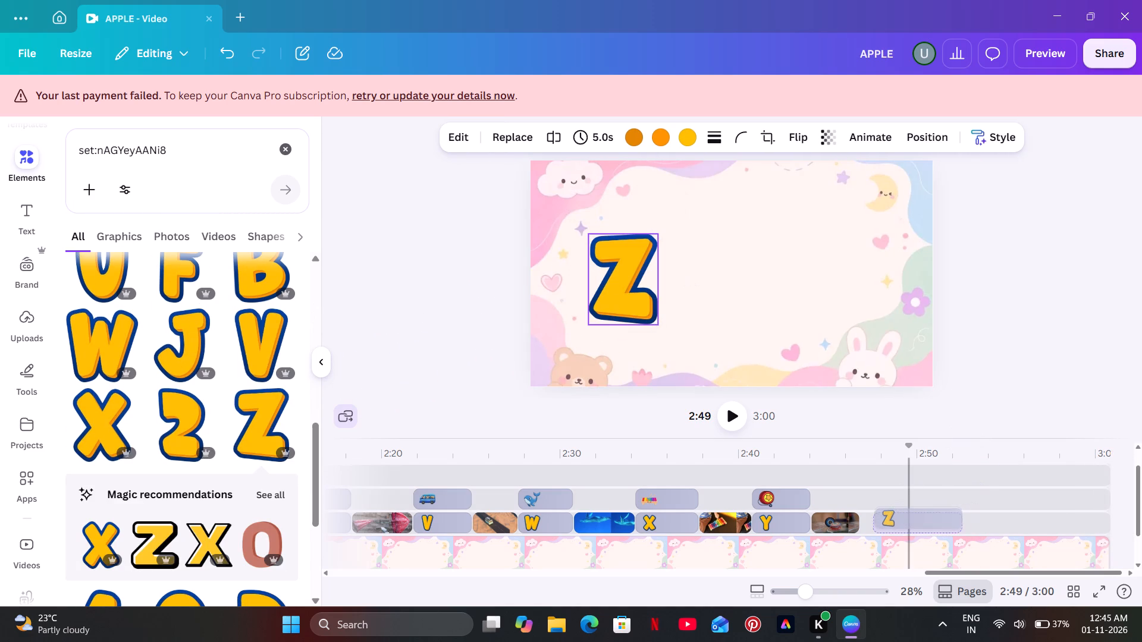
drag(930, 519, 920, 520)
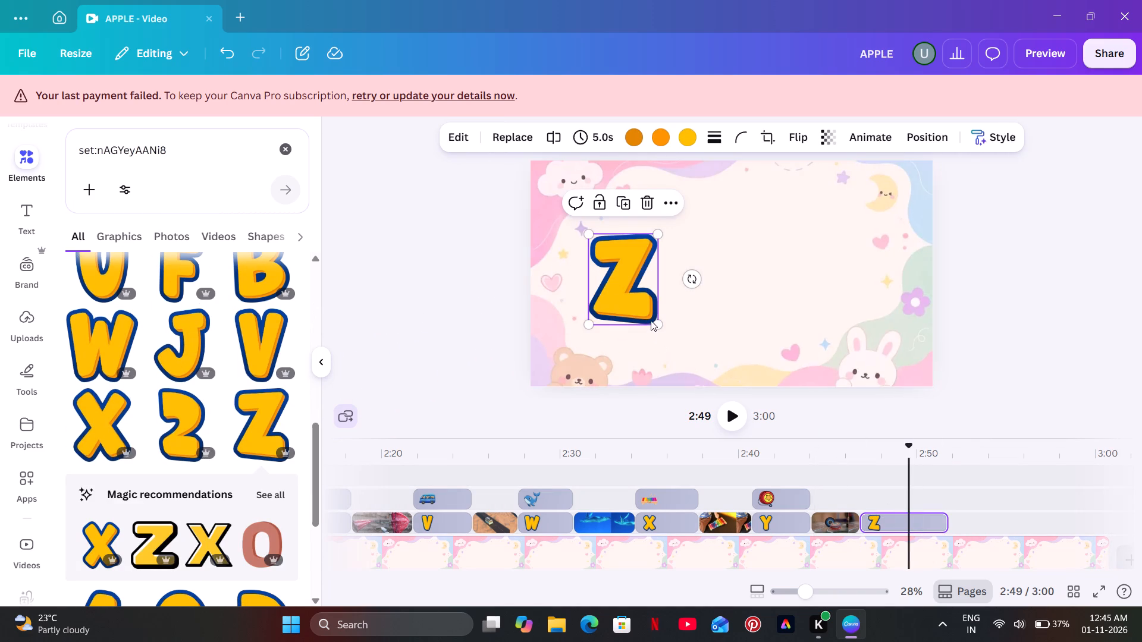
Shrink the Z graphic and adjust its position in the left half of the page.
drag(652, 320, 637, 308)
drag(616, 280, 622, 278)
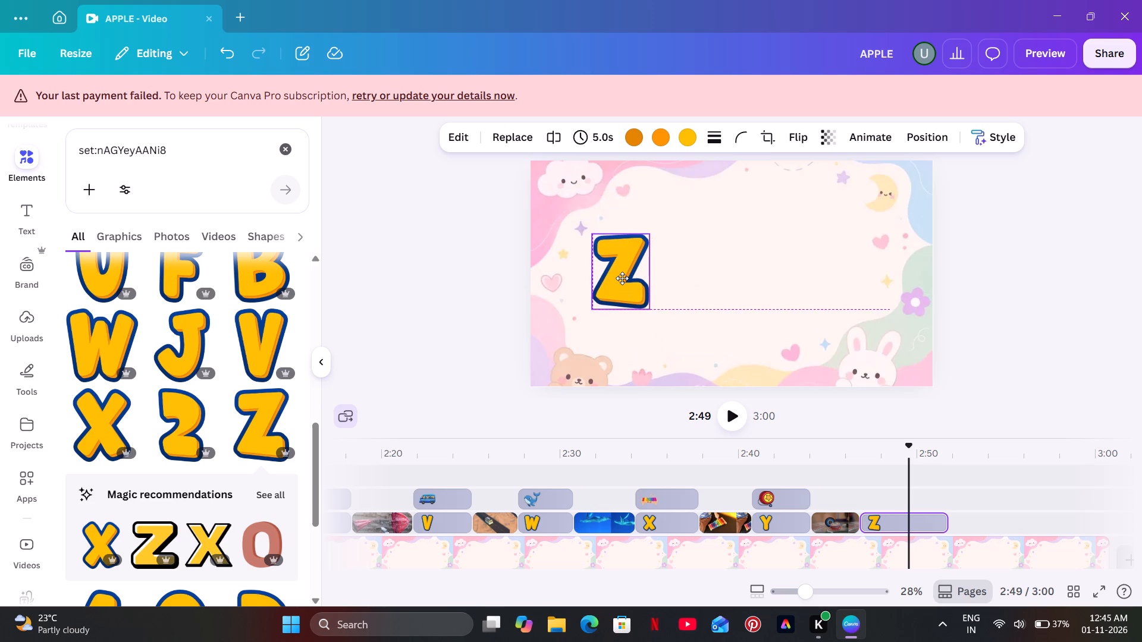
drag(622, 278, 623, 282)
drag(652, 310, 649, 304)
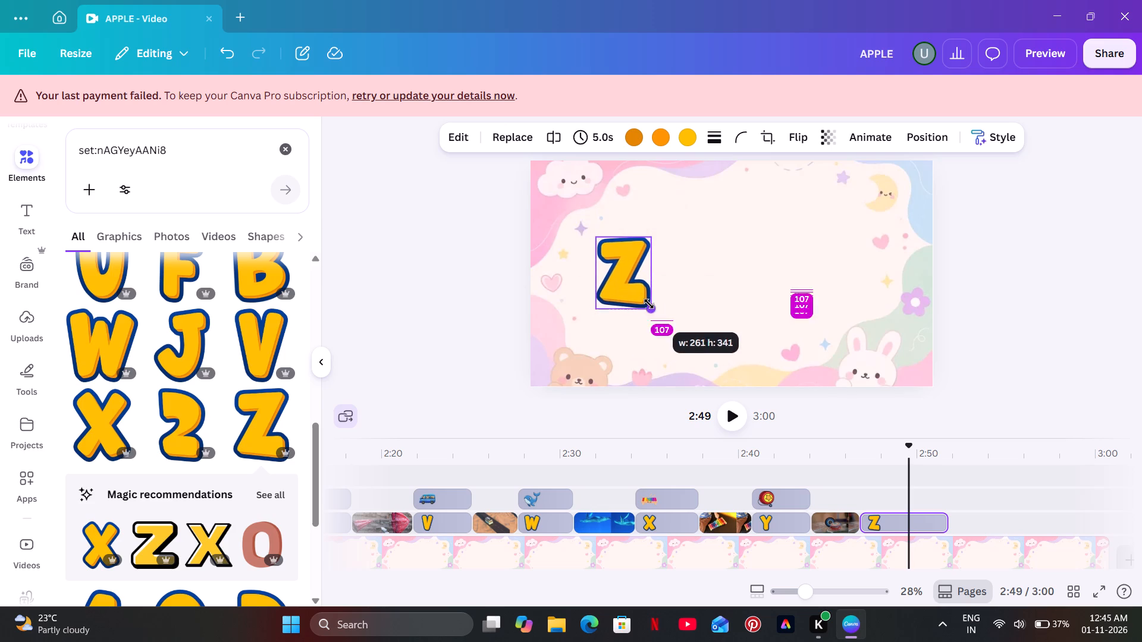
drag(649, 304, 648, 301)
click(649, 308)
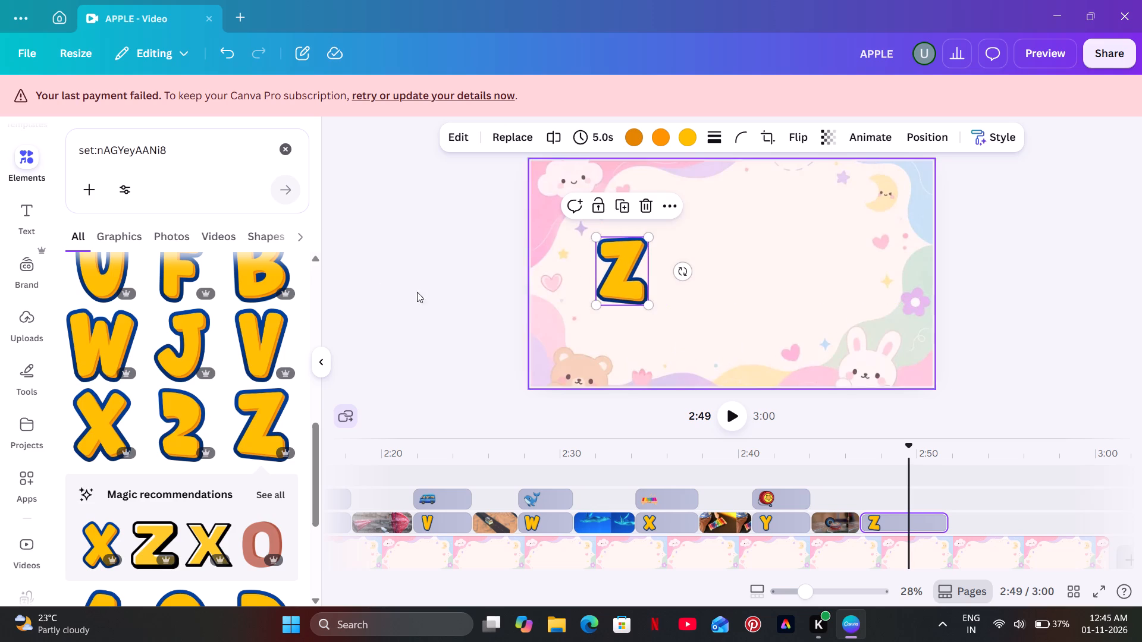
Add the realistic standing zebra graphic from the zebra results, shrink it and move it to the right side of the page, level with the Z.
click(296, 150)
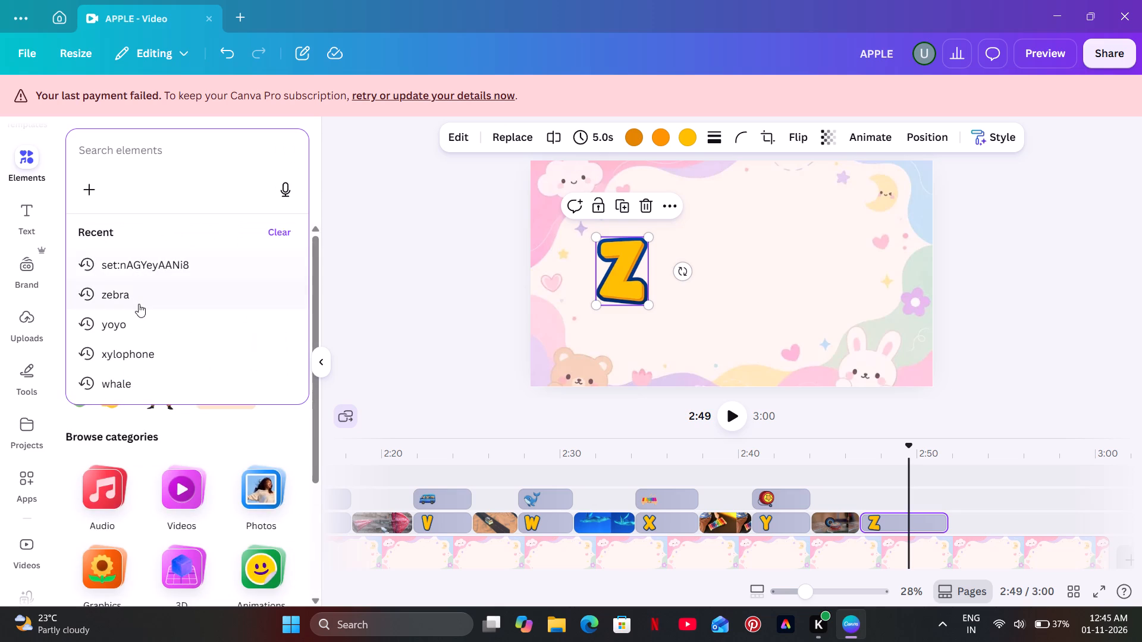
click(139, 304)
scroll(139, 304, down, 1)
scroll(139, 304, up, 1)
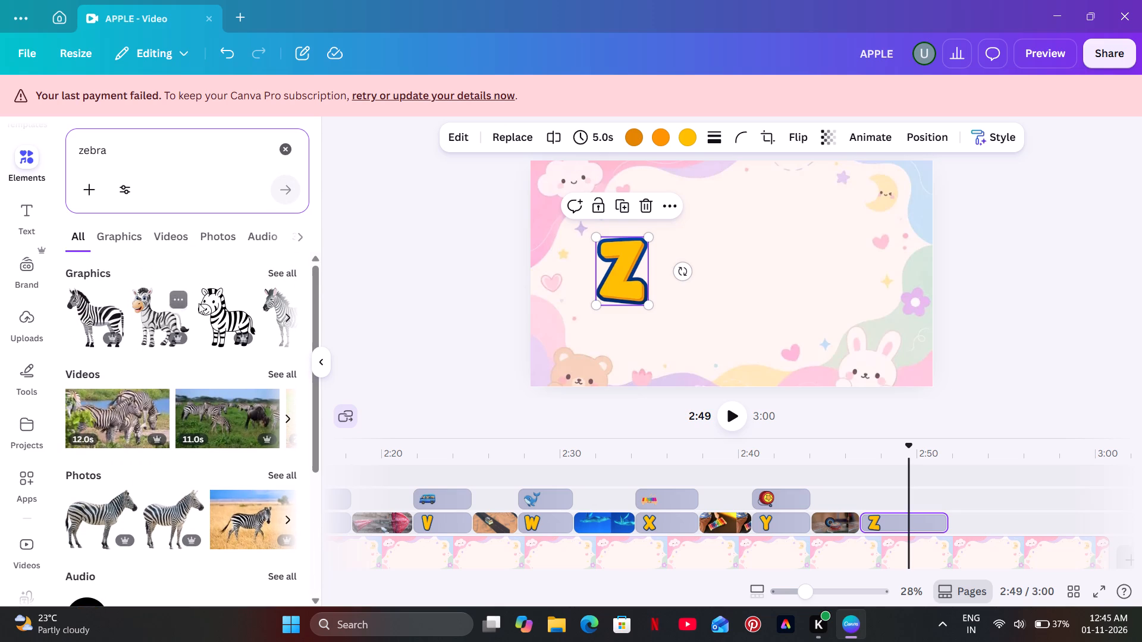
click(111, 311)
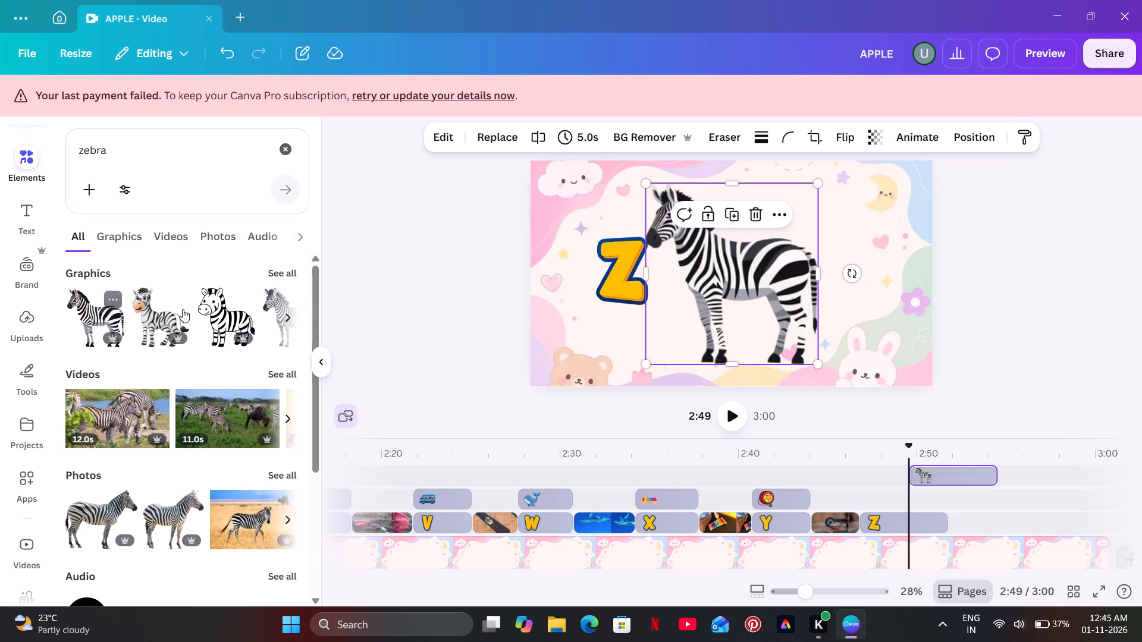
drag(648, 184, 743, 300)
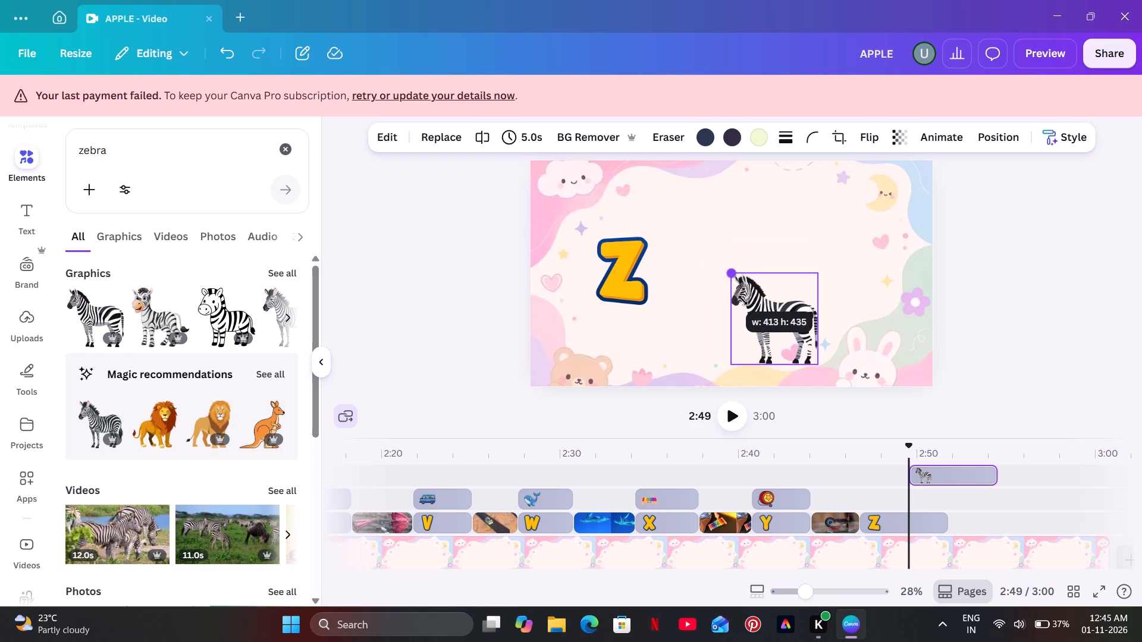
drag(743, 300, 748, 298)
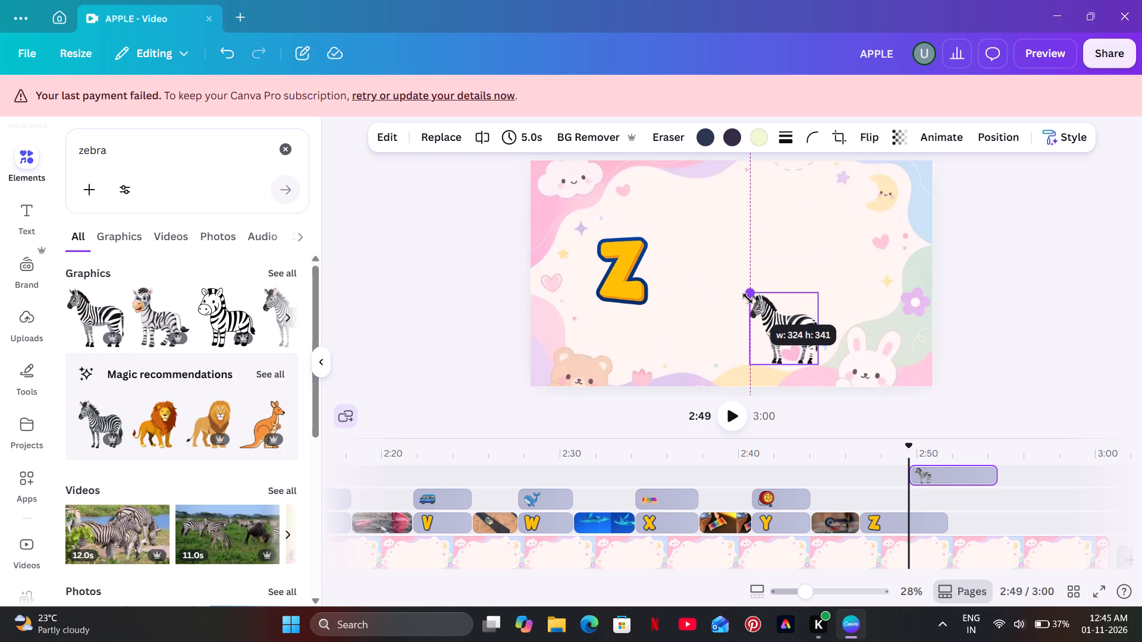
drag(748, 298, 751, 304)
drag(782, 328, 855, 265)
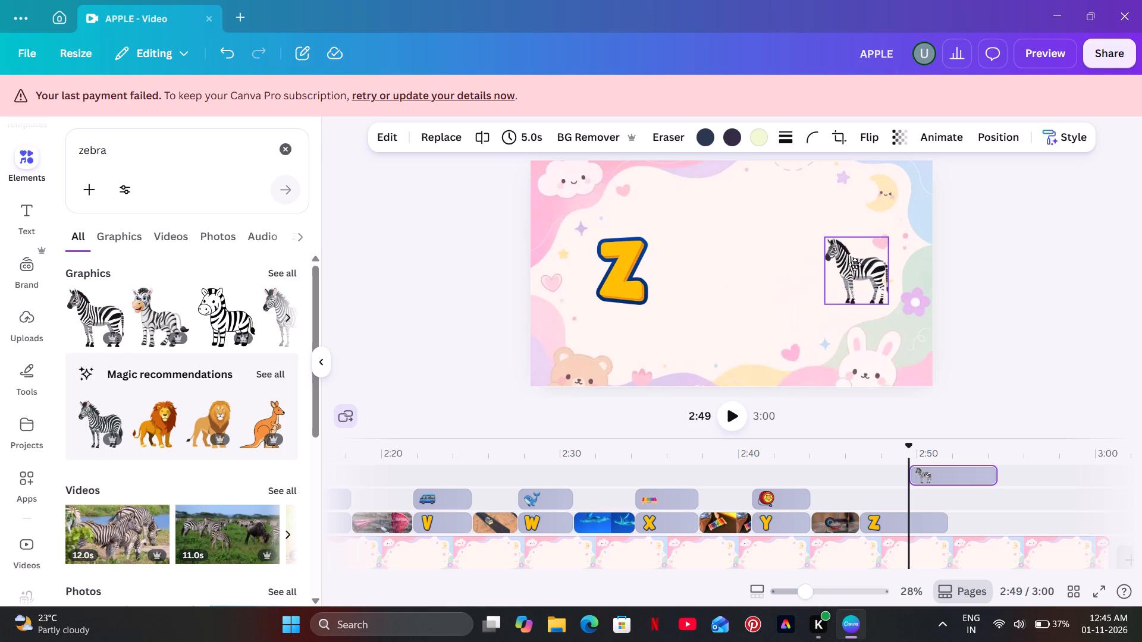
drag(855, 265, 876, 266)
click(766, 276)
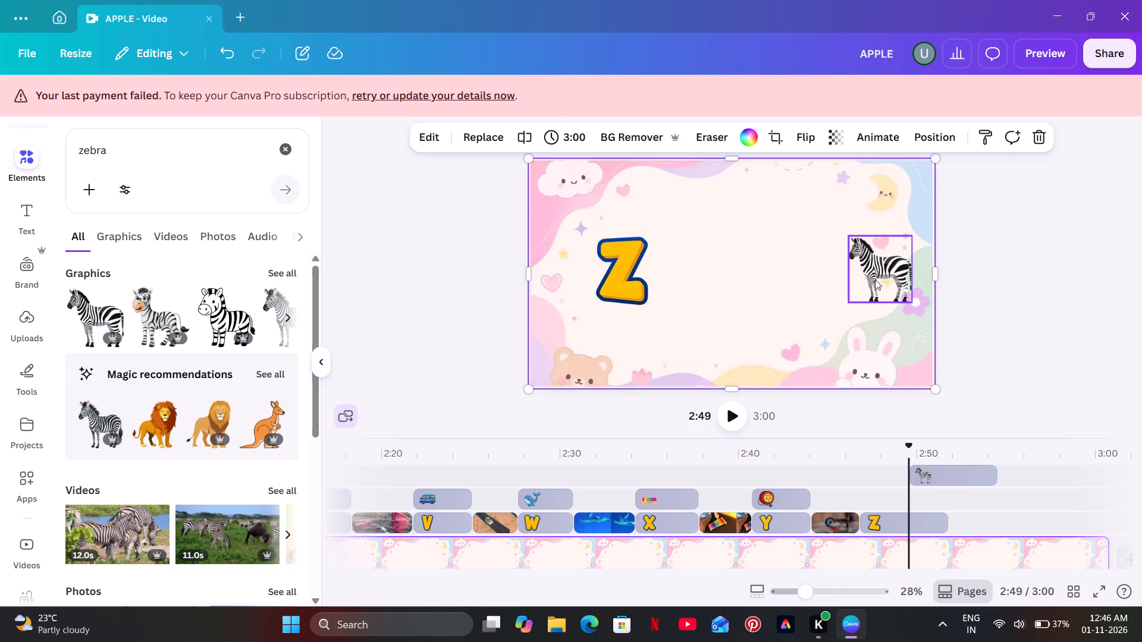
drag(876, 279, 867, 279)
click(774, 284)
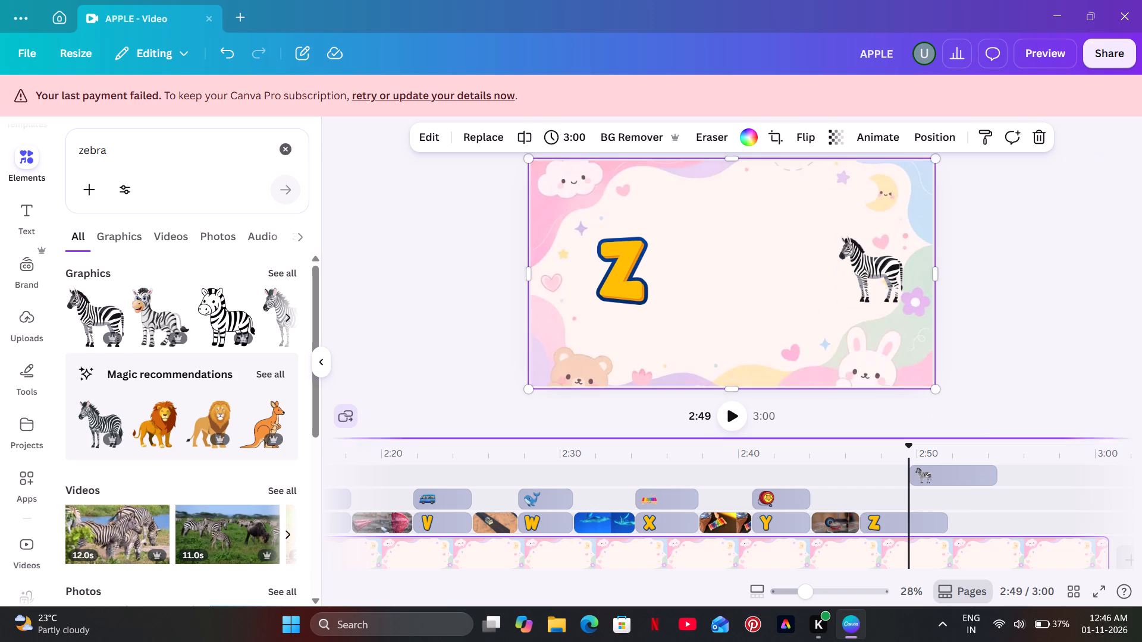
Move the zebra graphic's clip directly above the Z clip on the timeline so both cover the same time span.
drag(965, 473, 920, 503)
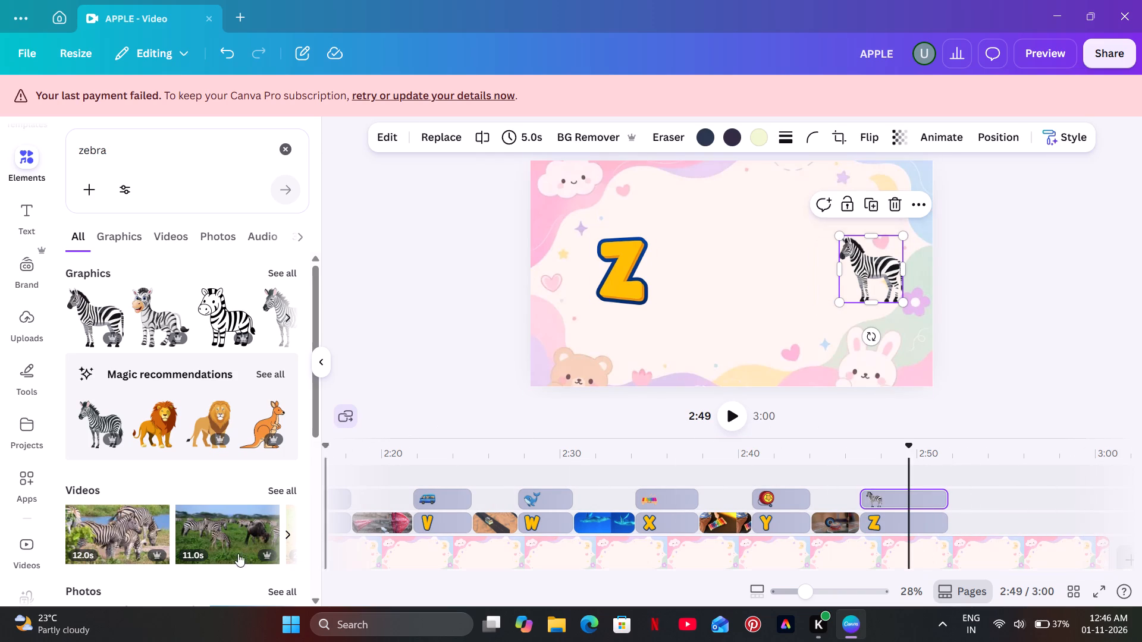
Place the 12.0 s zebra video on the timeline behind the Z clip, in the same track.
drag(124, 528, 1040, 514)
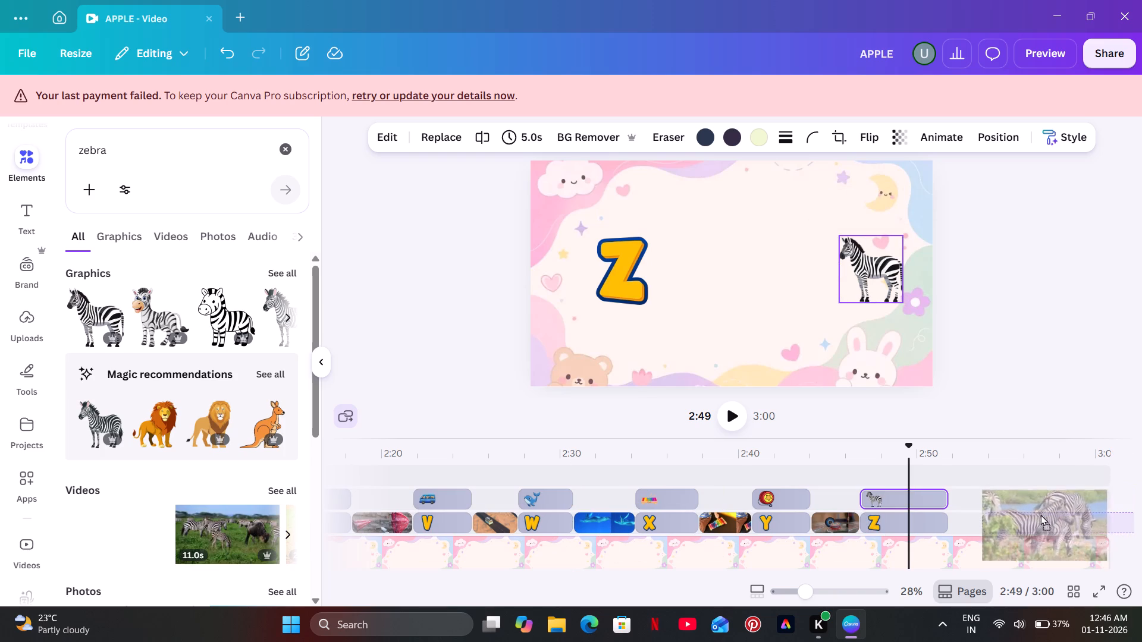
drag(1040, 514, 1017, 516)
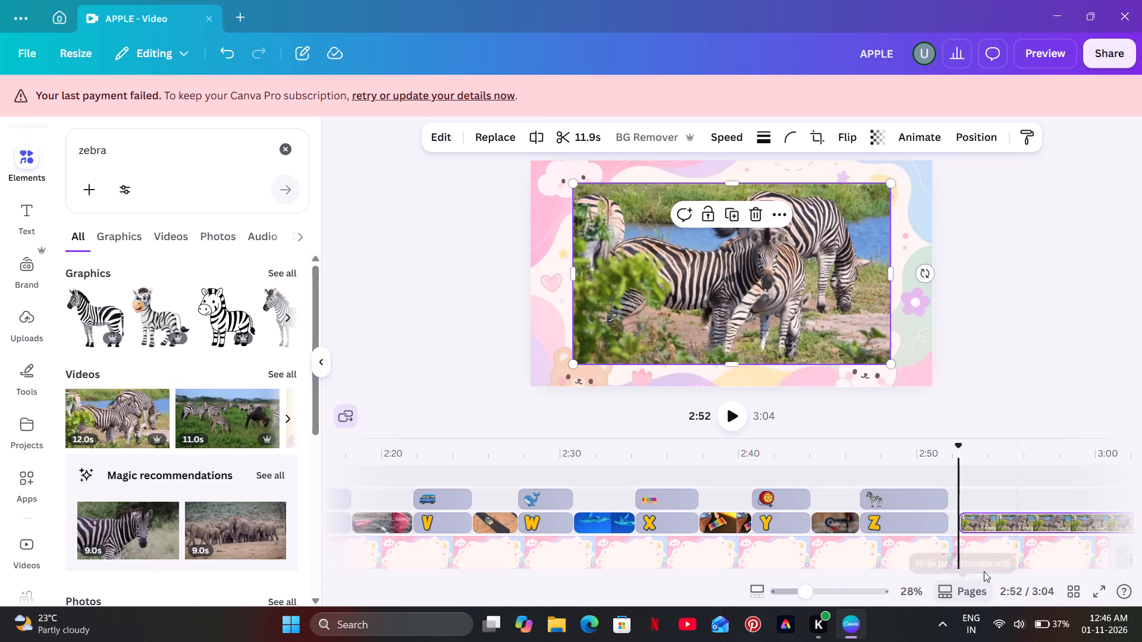
Close the gap between the Z clip and the zebra video on the timeline, and trim the video's end to 9.0 s.
drag(986, 569, 1033, 569)
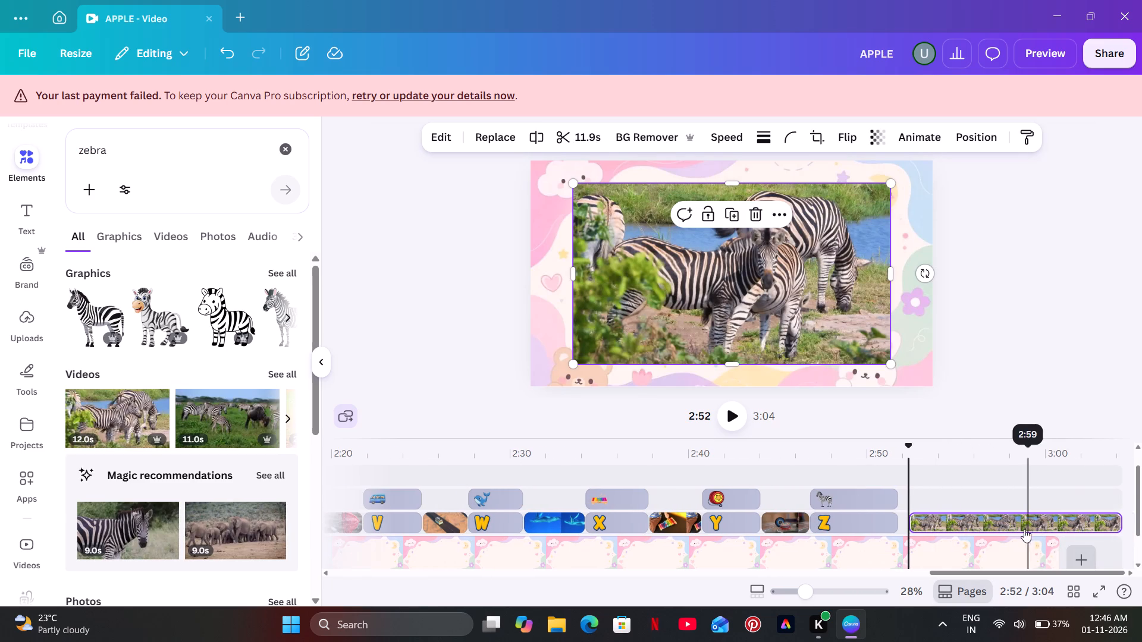
drag(1024, 521, 1015, 521)
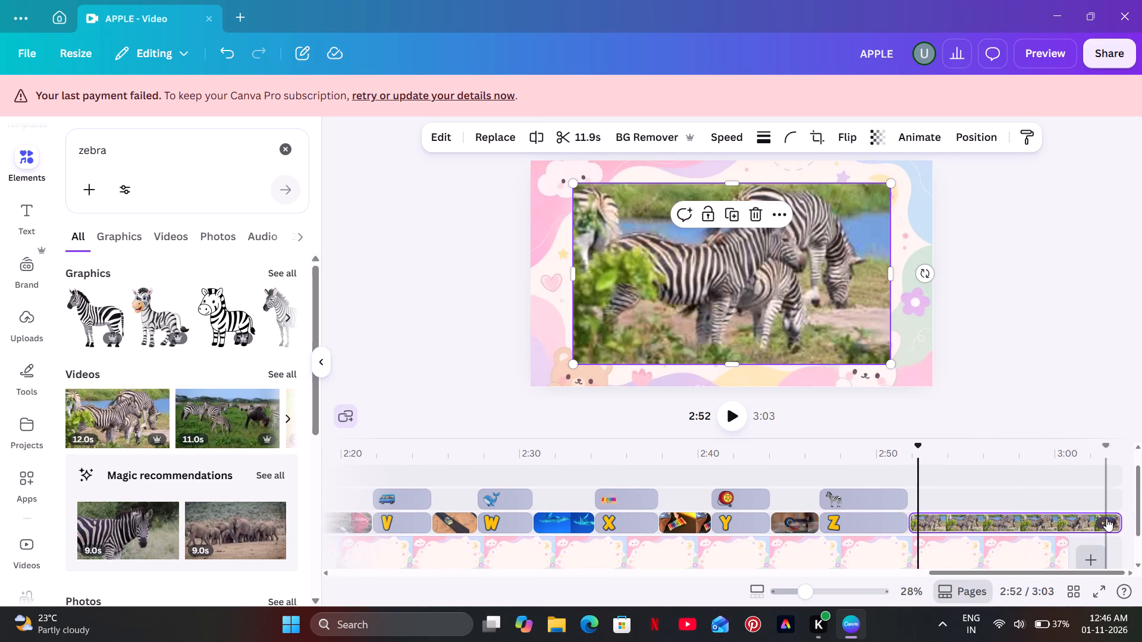
drag(1116, 518, 1069, 523)
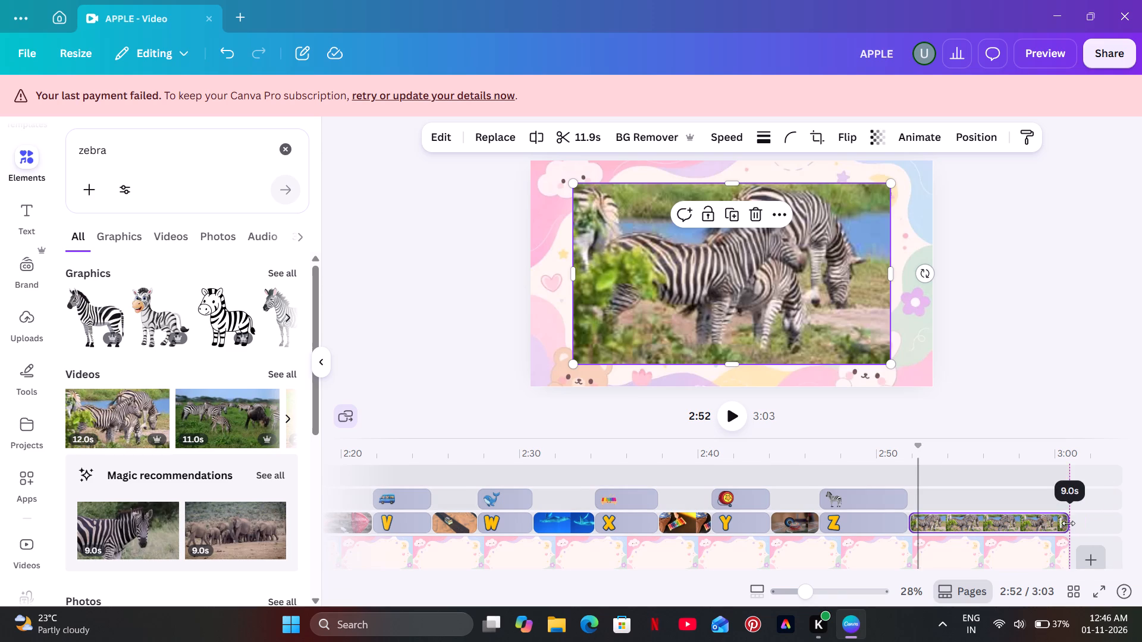
click(871, 472)
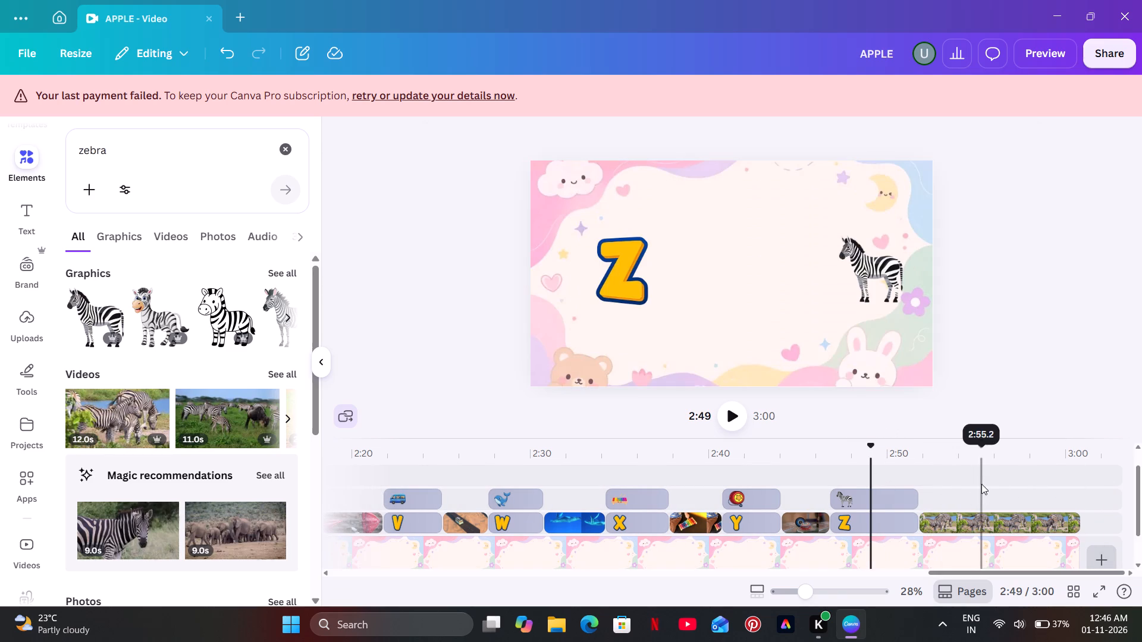
Enlarge the zebra video on the canvas so it fills the whole page.
click(981, 484)
click(852, 338)
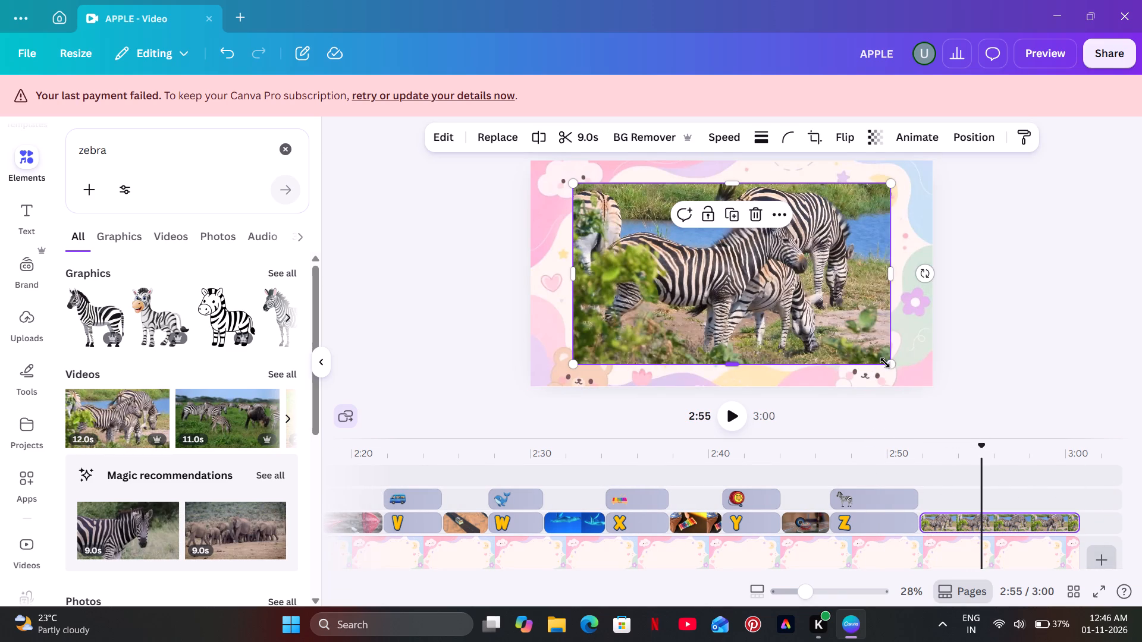
drag(886, 363, 945, 374)
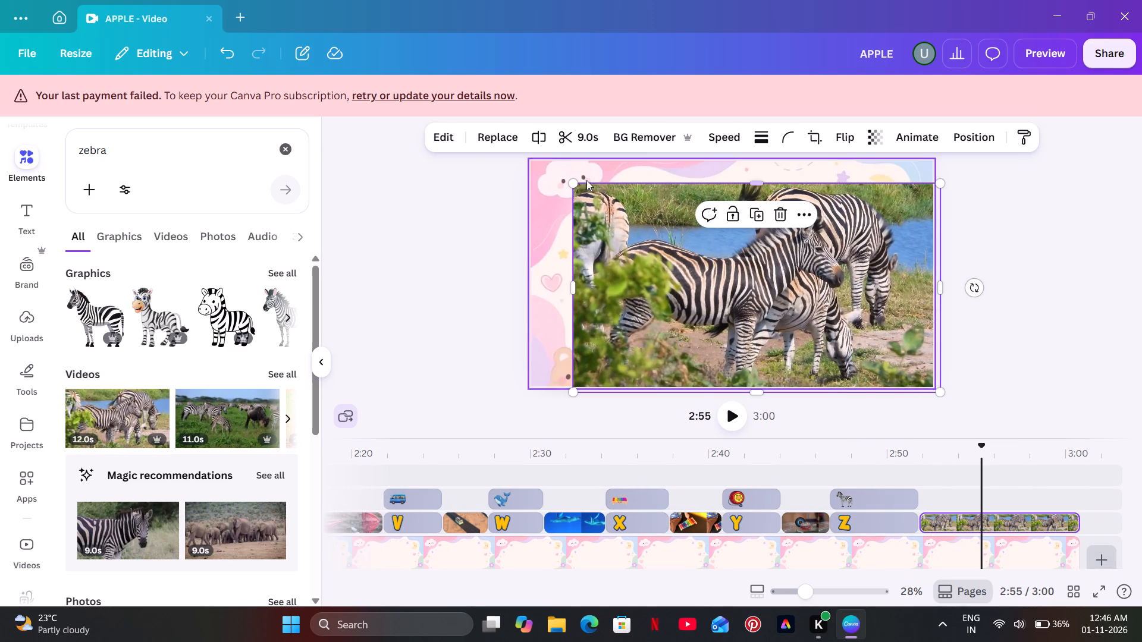
drag(574, 184, 526, 163)
click(456, 207)
Play back the Z section from just before the Z clip through the zebra video to check the timing.
click(821, 474)
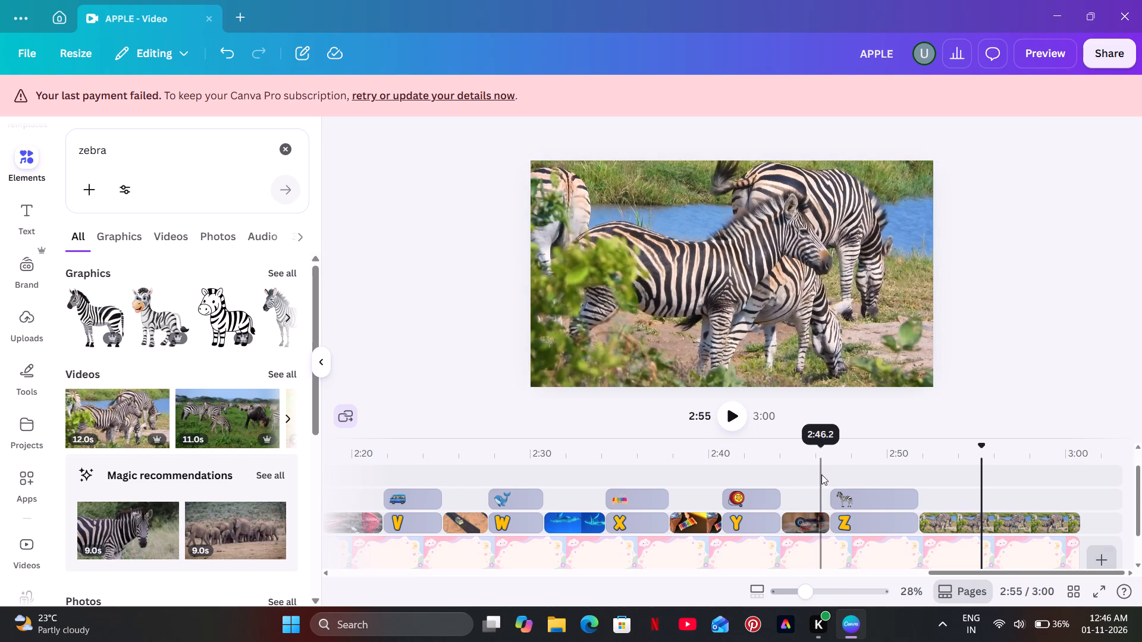
click(741, 418)
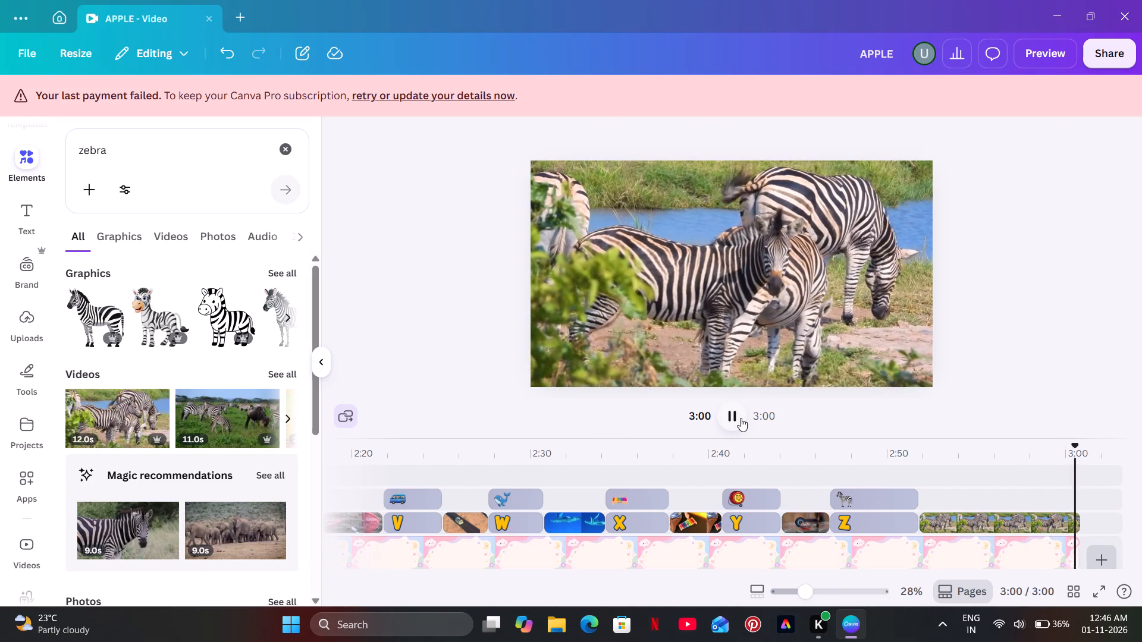
click(741, 418)
Animate the Z and zebra graphics together with Tumble on both enter and exit, plus the Pulse effect at minimum intensity.
click(888, 474)
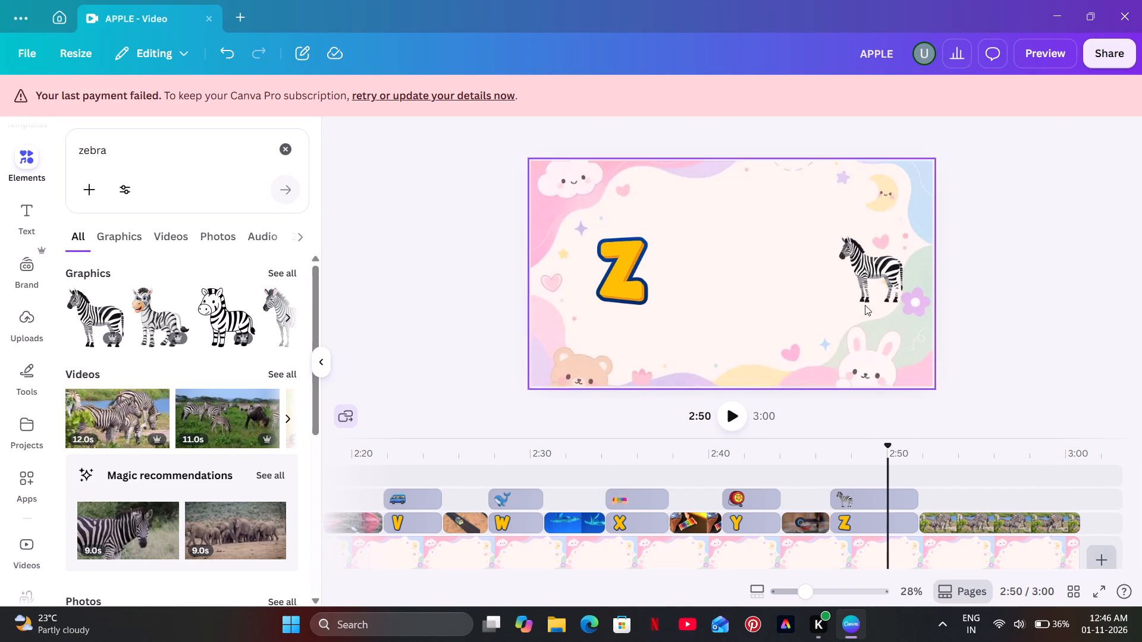
drag(870, 203, 605, 289)
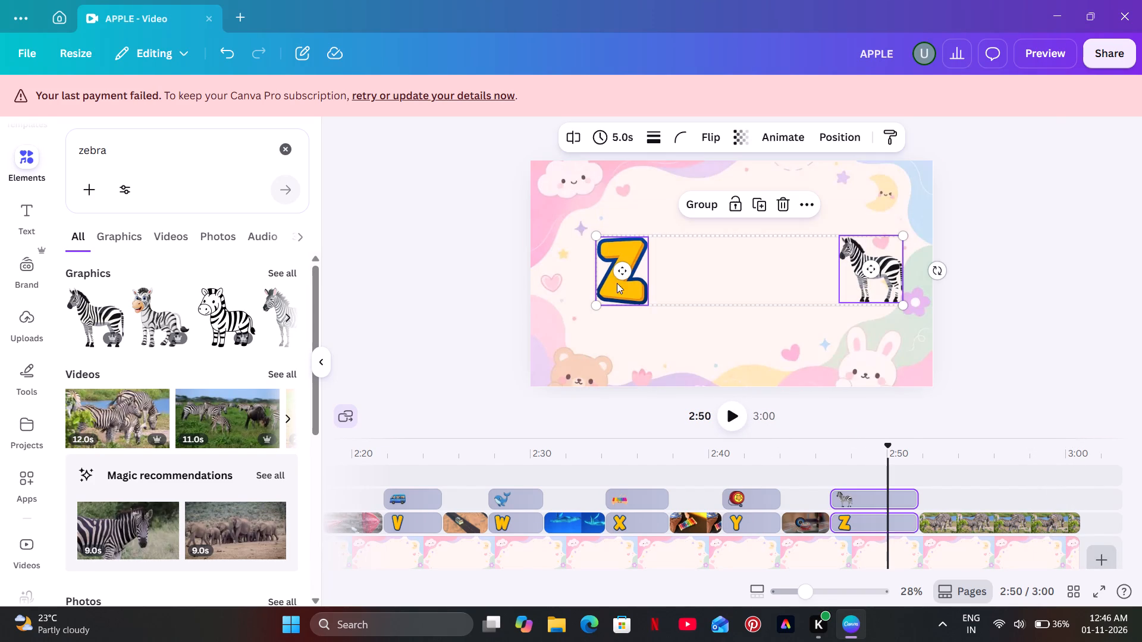
click(782, 131)
scroll(319, 372, down, 4)
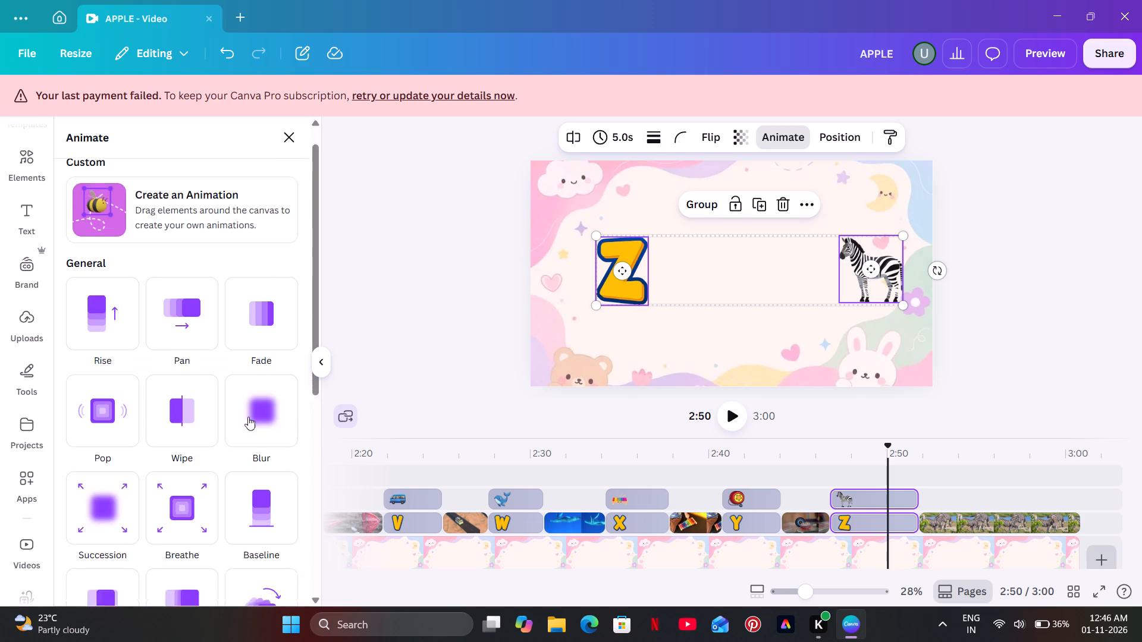
scroll(248, 417, down, 3)
click(243, 221)
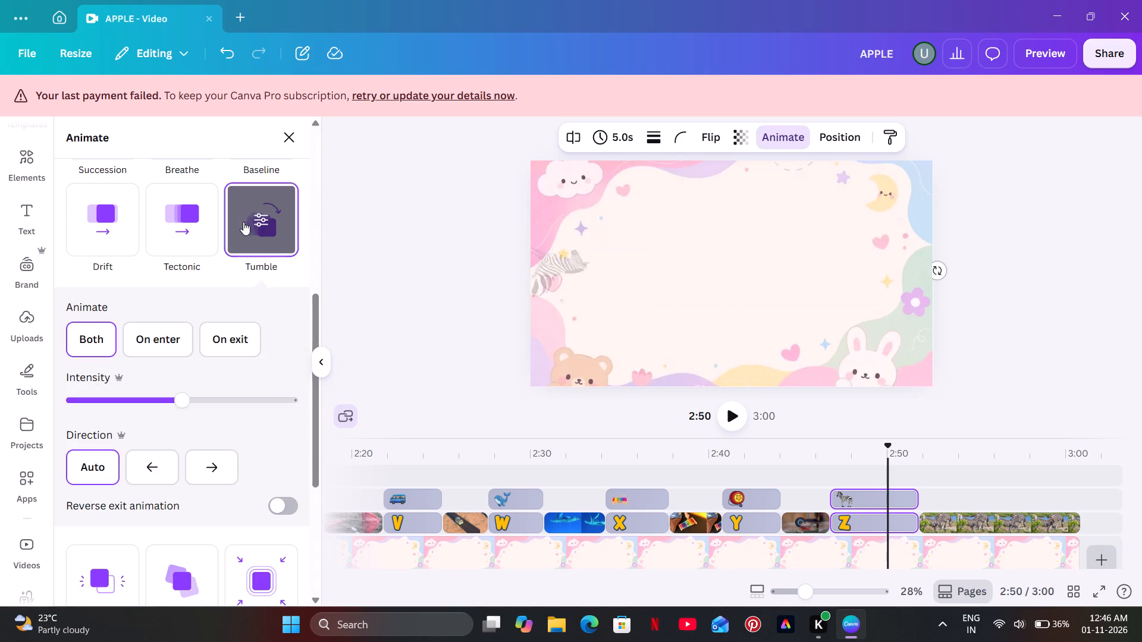
scroll(250, 336, down, 6)
click(261, 432)
scroll(261, 432, down, 3)
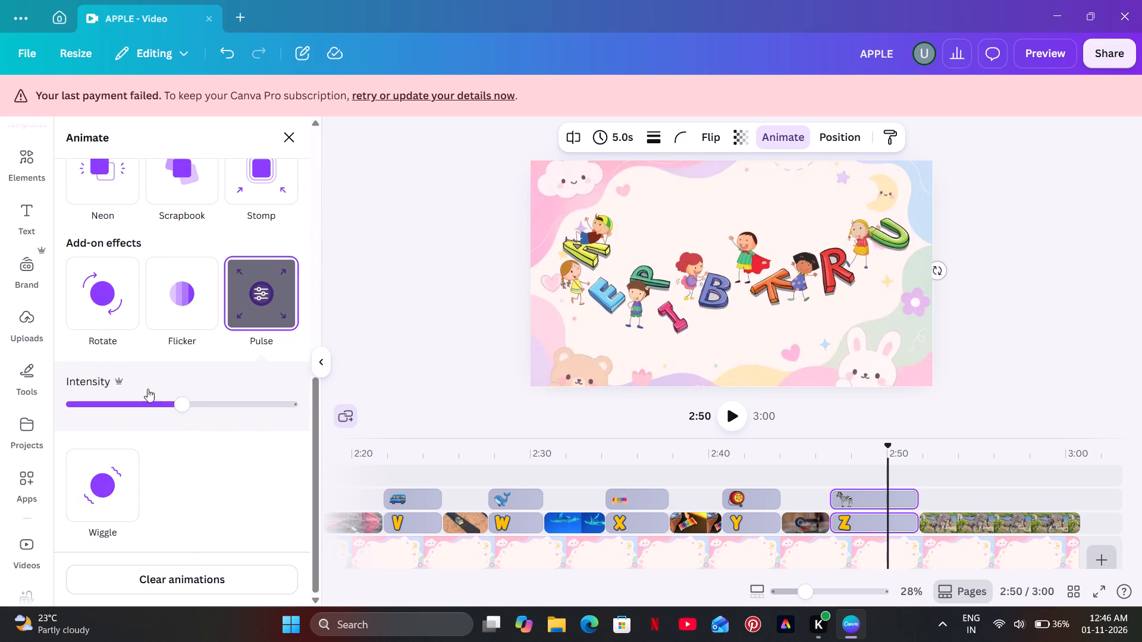
drag(178, 408, 76, 408)
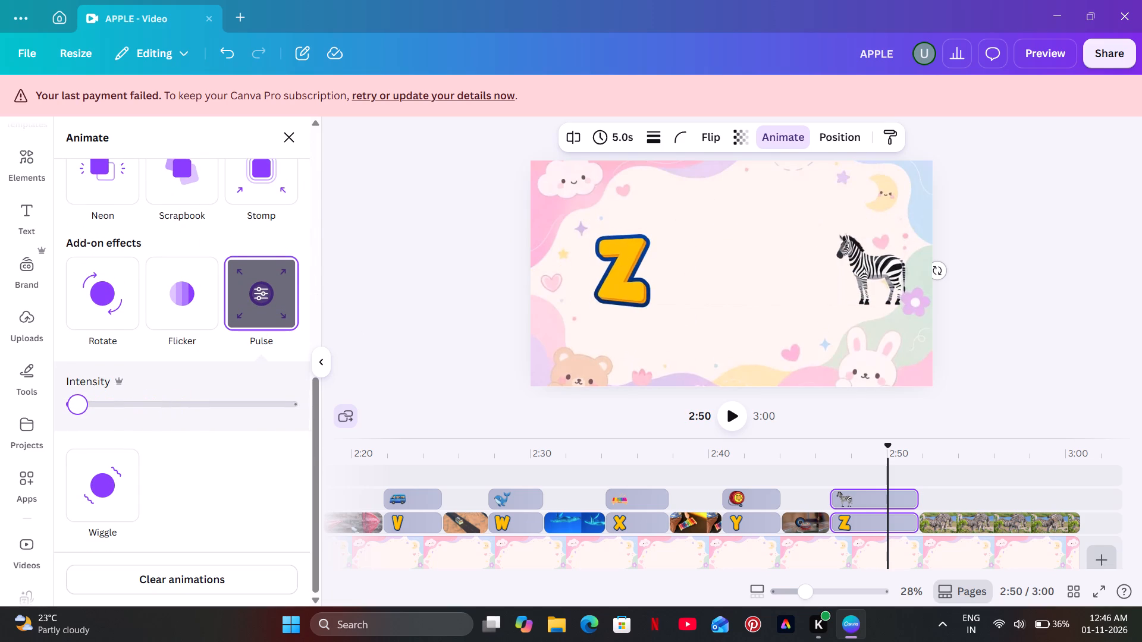
drag(76, 408, 73, 408)
click(371, 273)
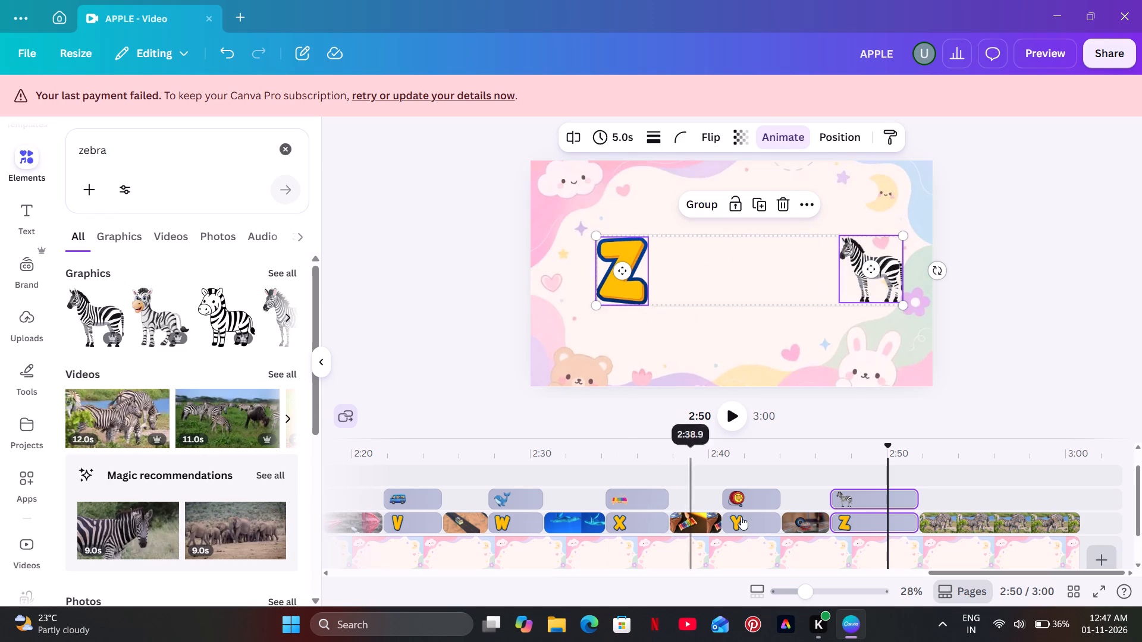
Duplicate the DOG text and place the copy on the text track above the elephant clip, matching the E clip's time span.
drag(963, 575, 783, 581)
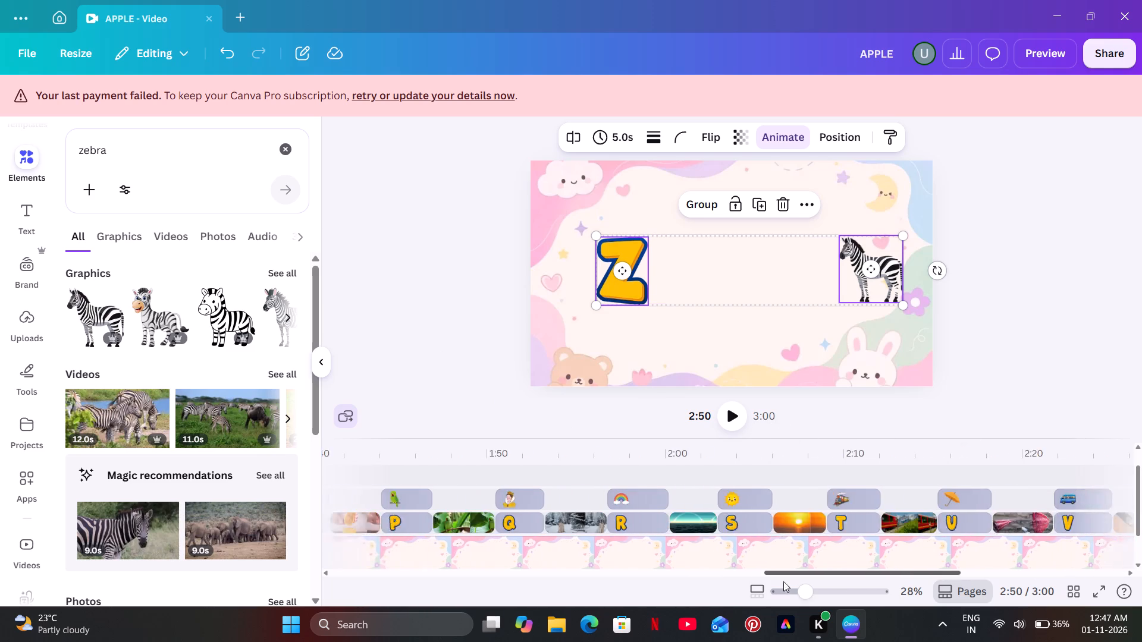
drag(783, 581, 564, 578)
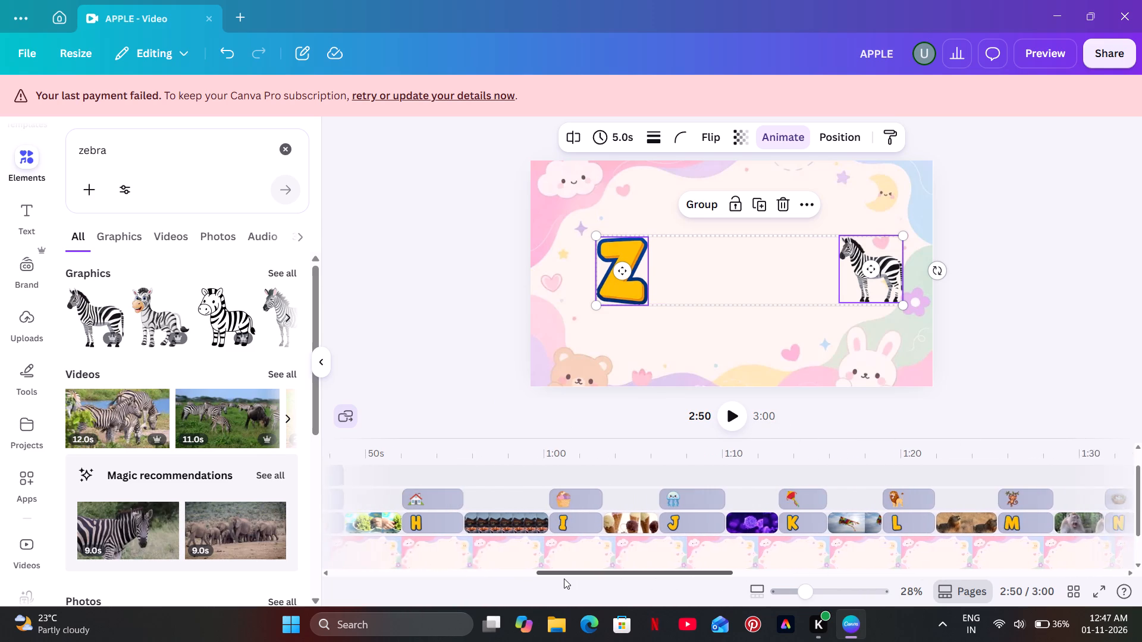
drag(564, 578, 442, 578)
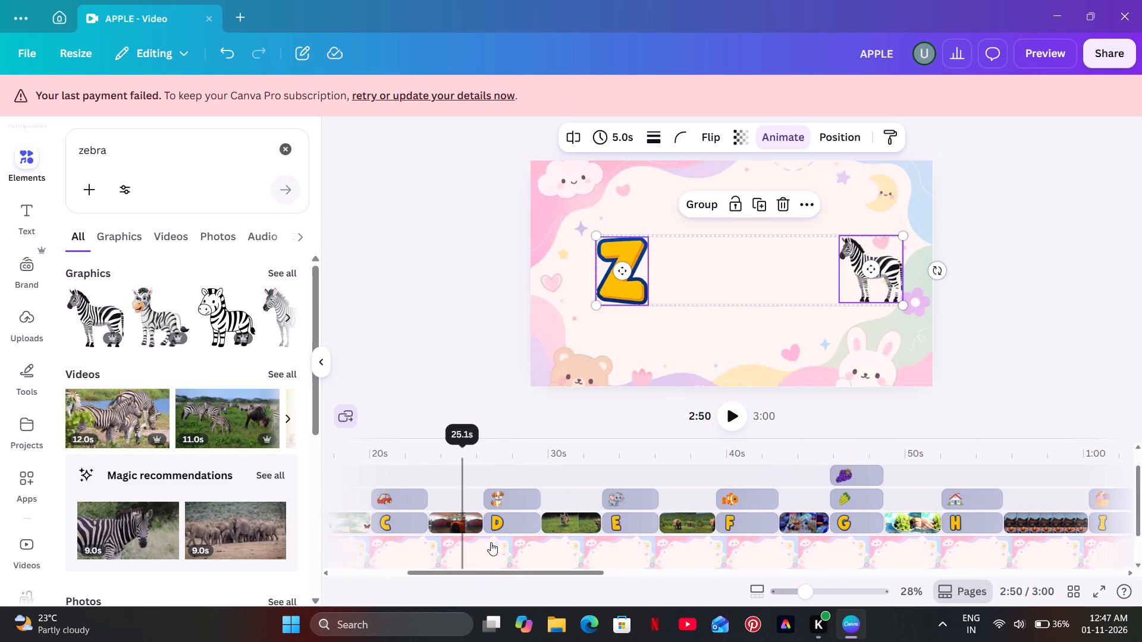
scroll(498, 523, down, 1)
scroll(498, 523, up, 3)
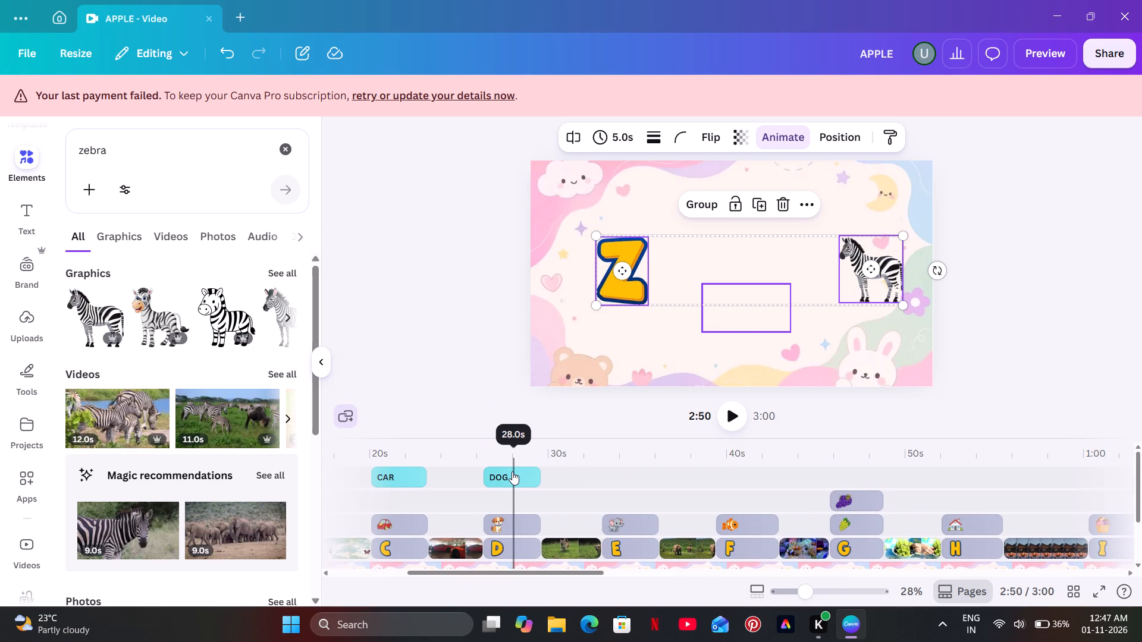
click(512, 471)
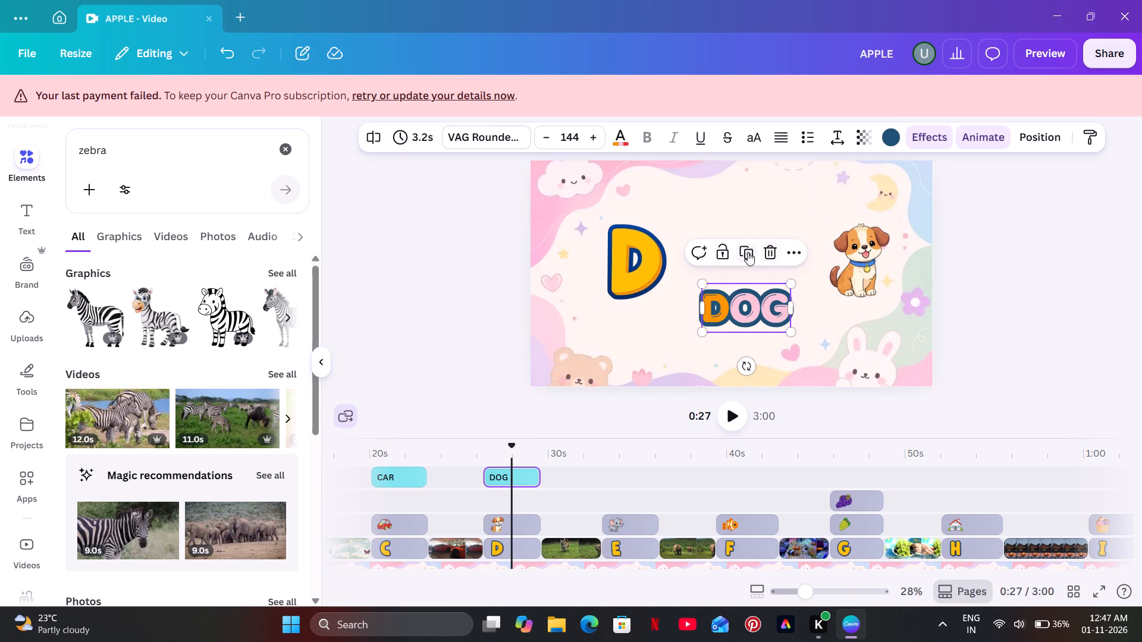
click(748, 252)
drag(516, 477, 563, 480)
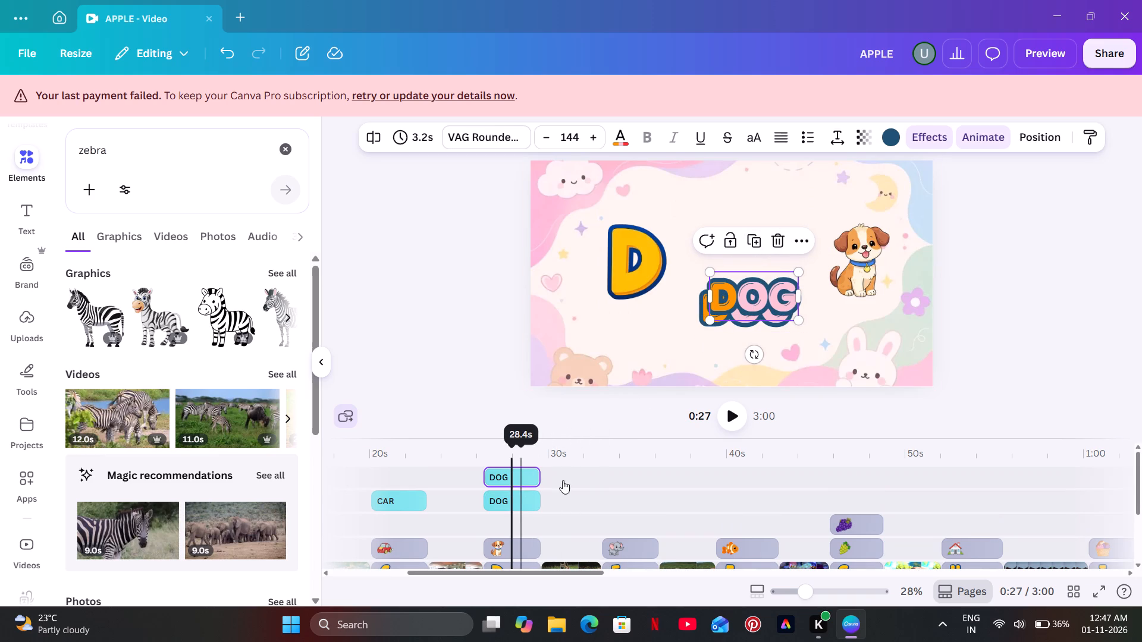
drag(563, 480, 634, 501)
drag(654, 477, 662, 477)
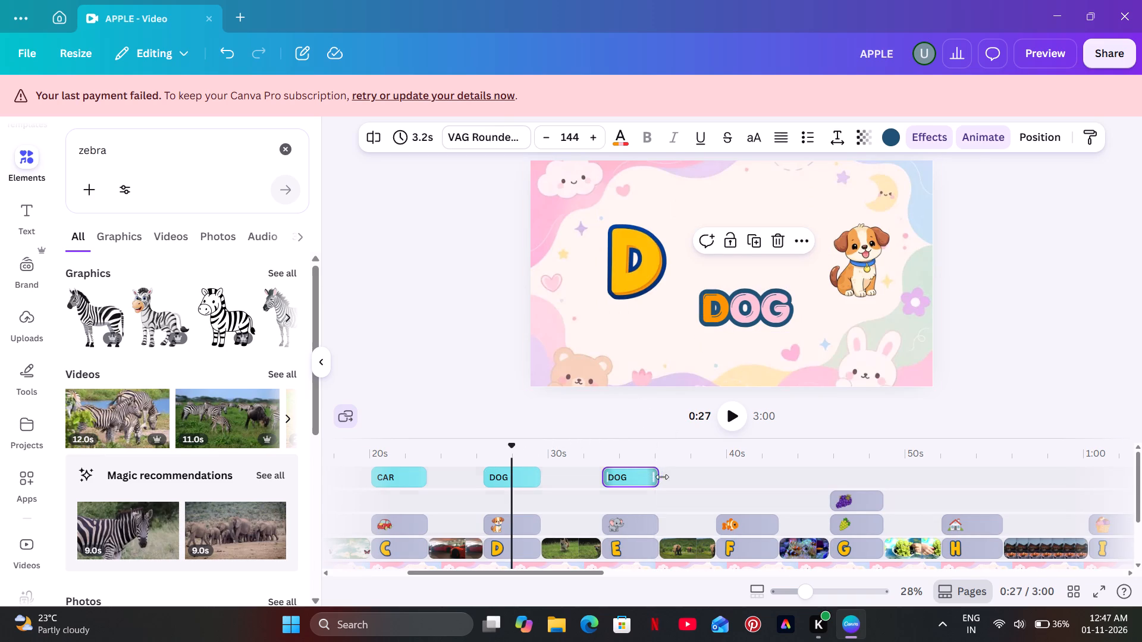
drag(662, 477, 659, 484)
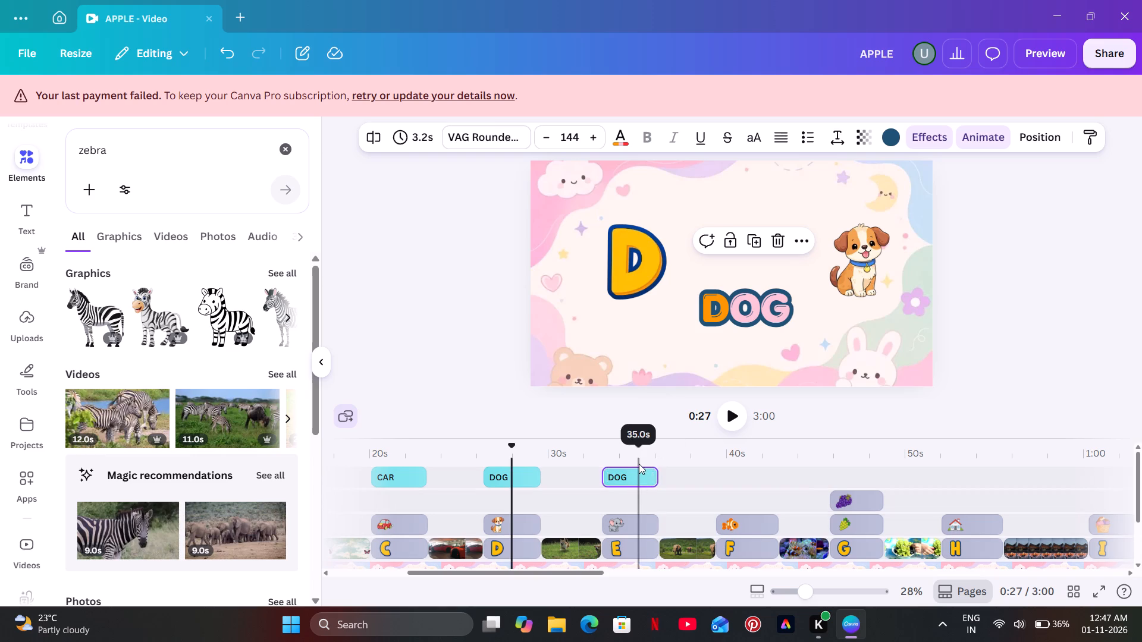
Shift the copied DOG text slightly toward the E and replace its wording with ELEPHANT.
click(639, 464)
click(758, 304)
drag(757, 297, 740, 301)
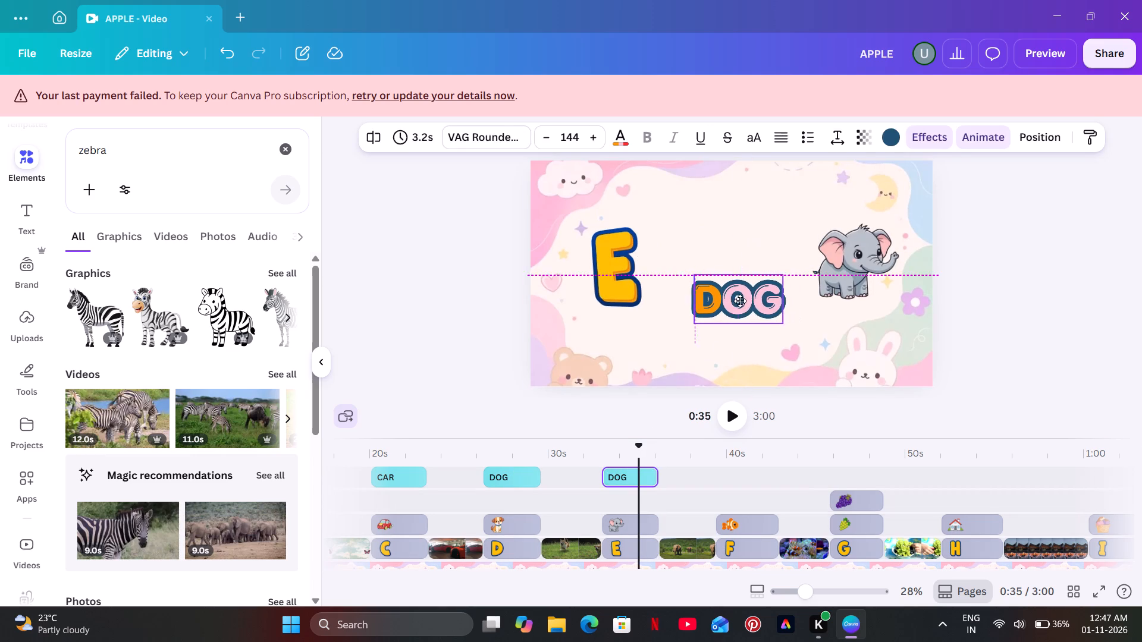
drag(740, 301, 741, 308)
click(741, 308)
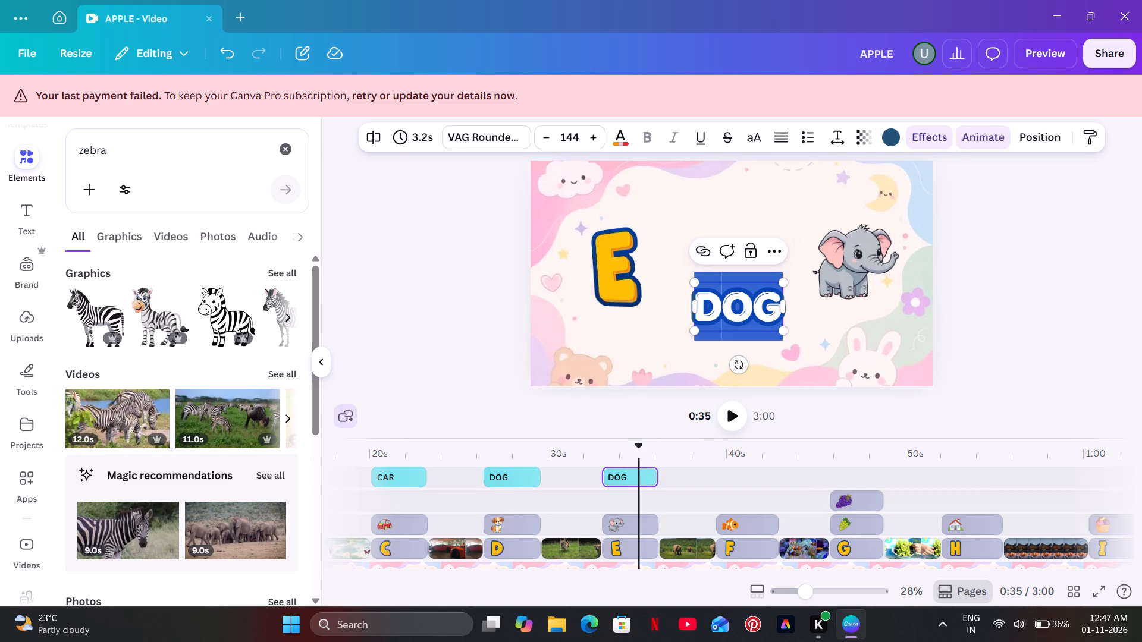
key(BackSpace)
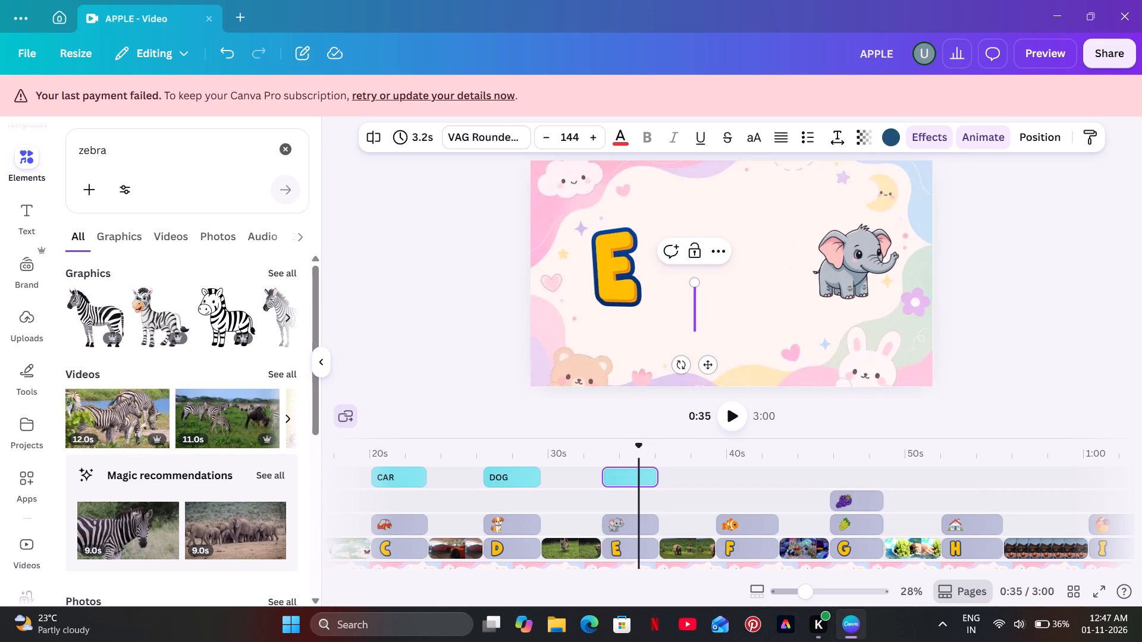
text(ELE)
text(PHANT)
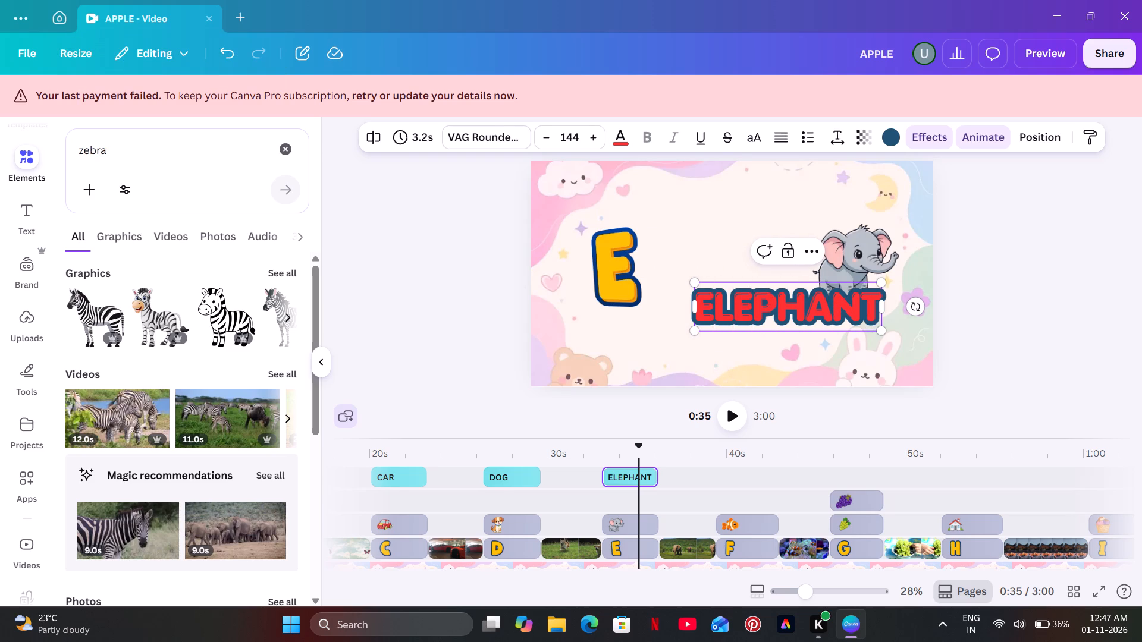
Shrink the ELEPHANT text to size 129 and center it on the page, below the E and the elephant graphic.
click(792, 347)
click(923, 377)
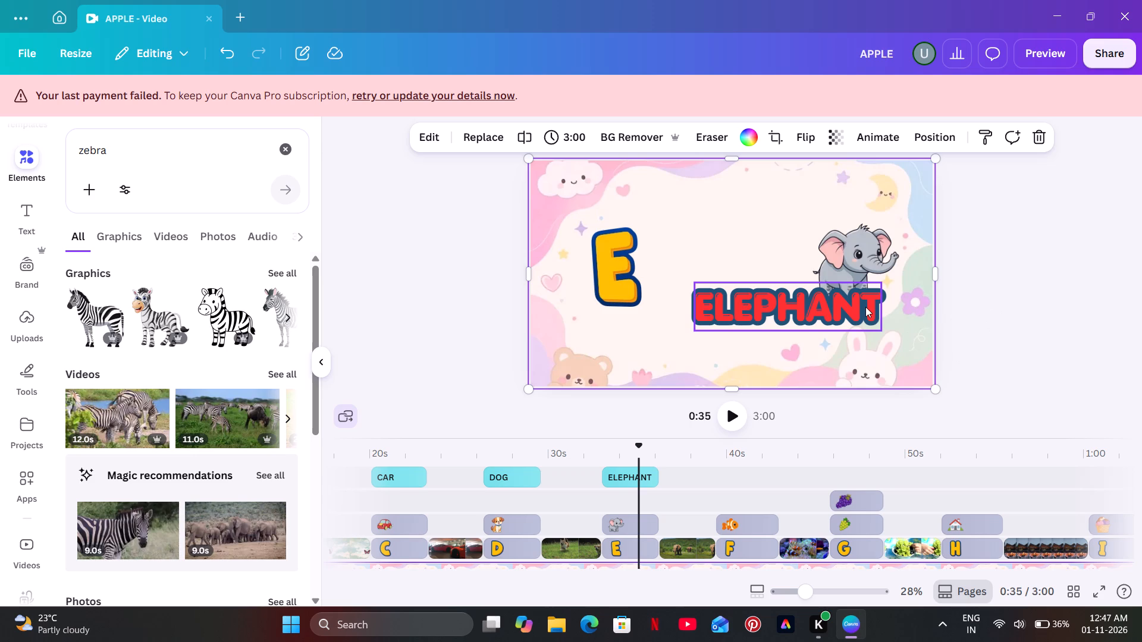
drag(836, 307, 778, 312)
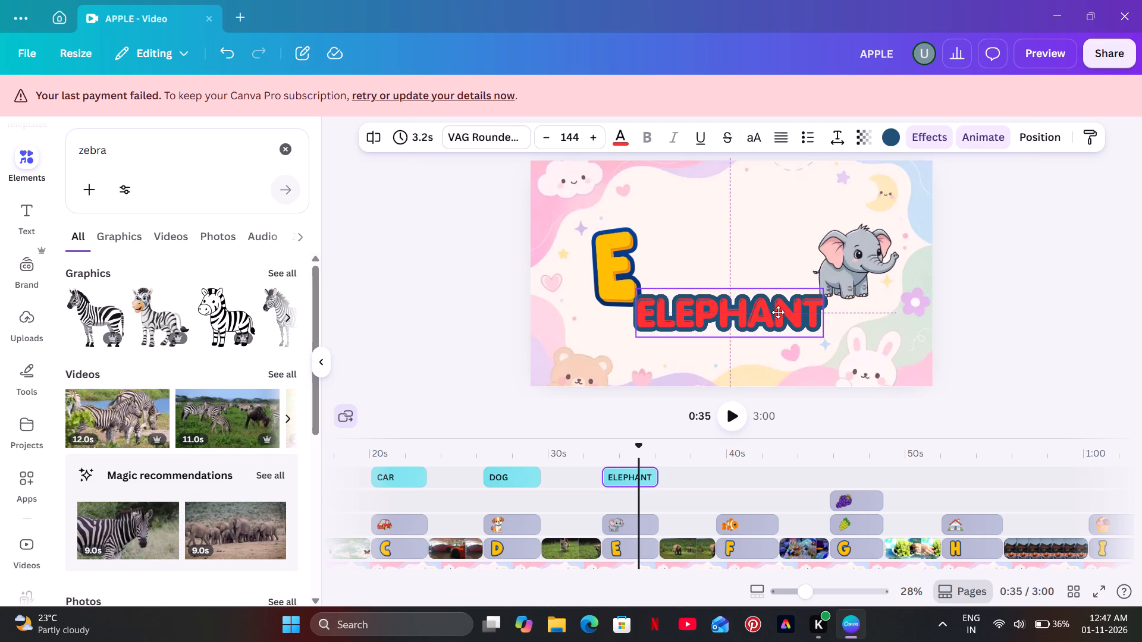
drag(778, 312, 785, 331)
drag(831, 356, 818, 348)
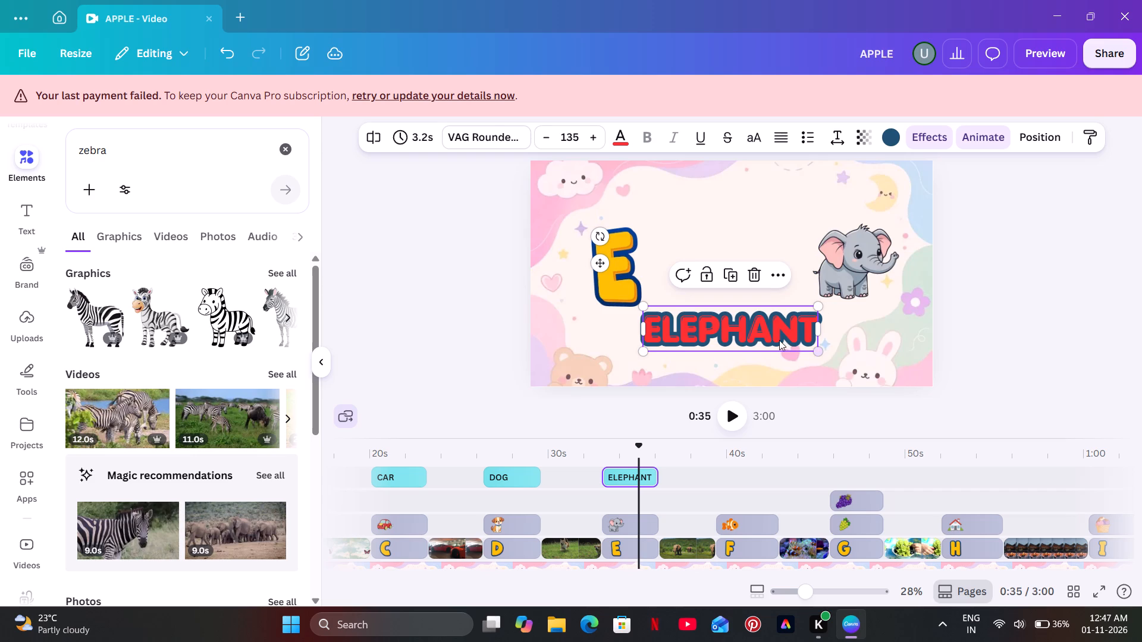
click(757, 332)
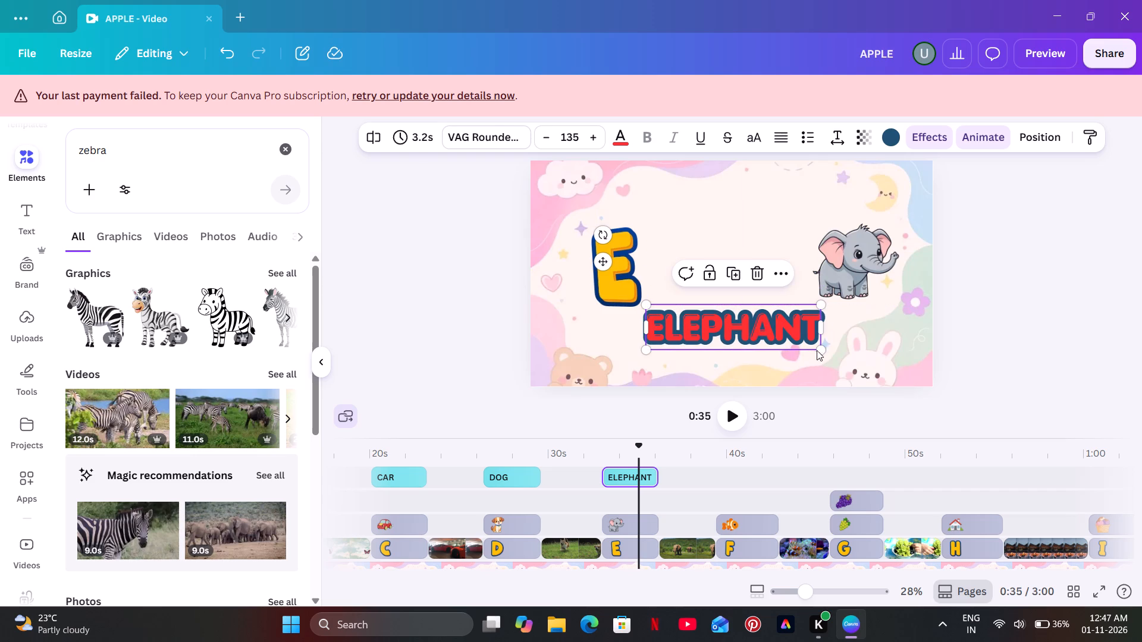
drag(818, 350, 809, 342)
click(760, 328)
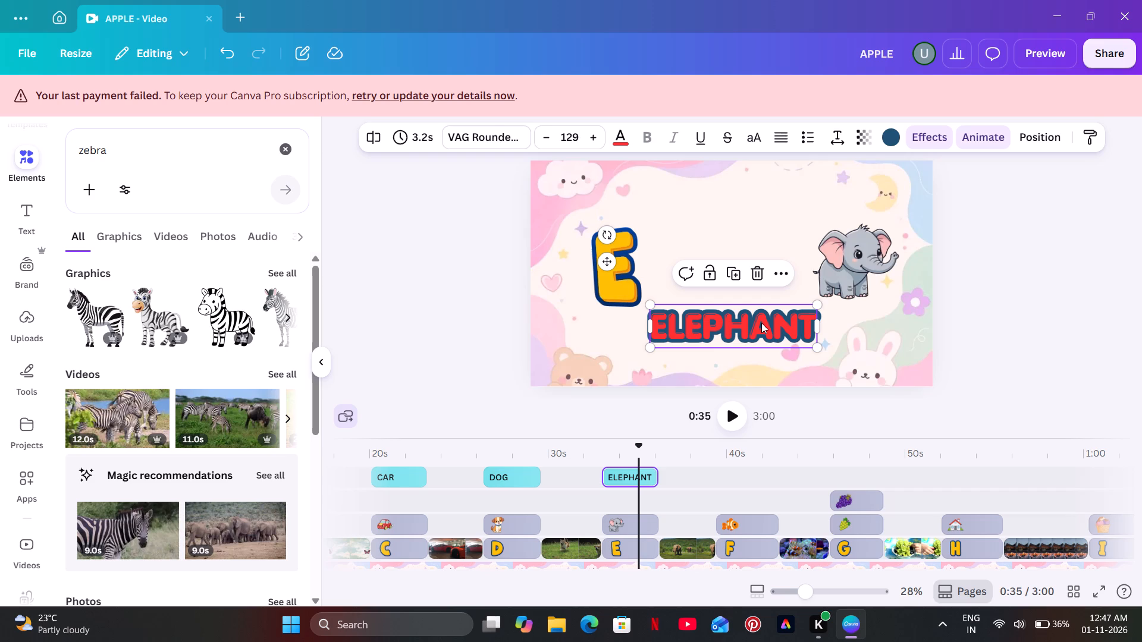
click(856, 306)
click(804, 320)
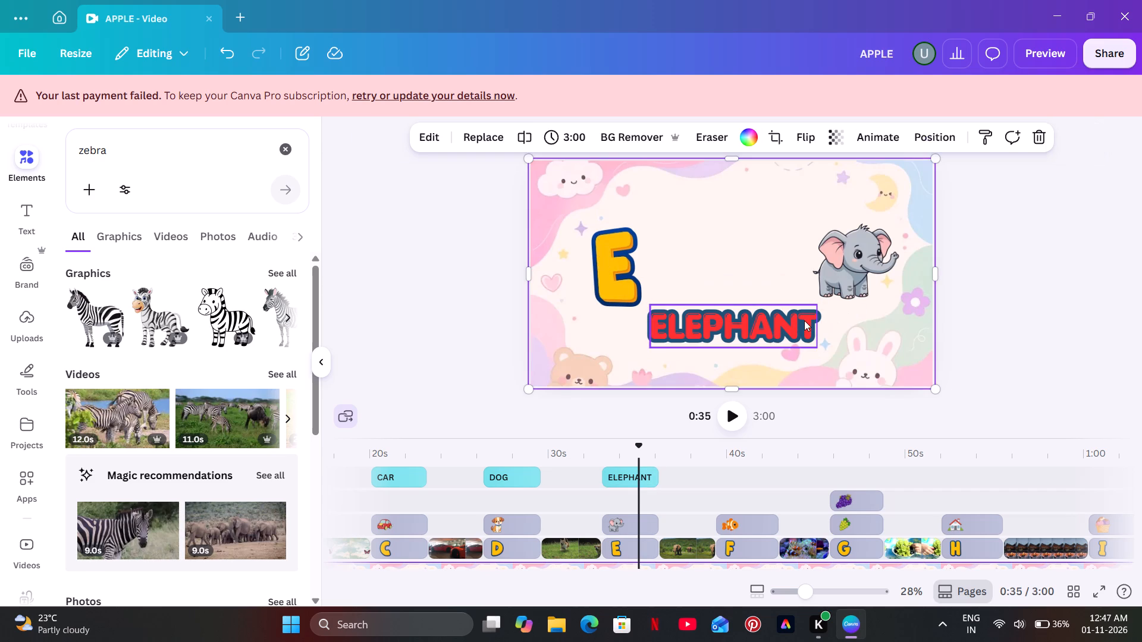
click(673, 322)
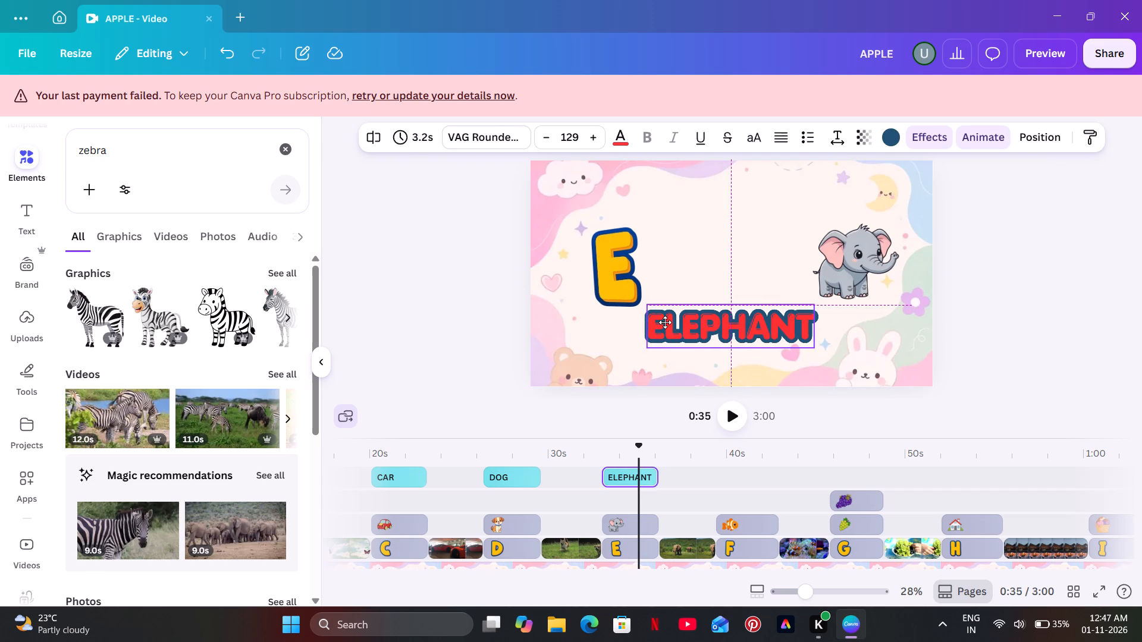
click(666, 328)
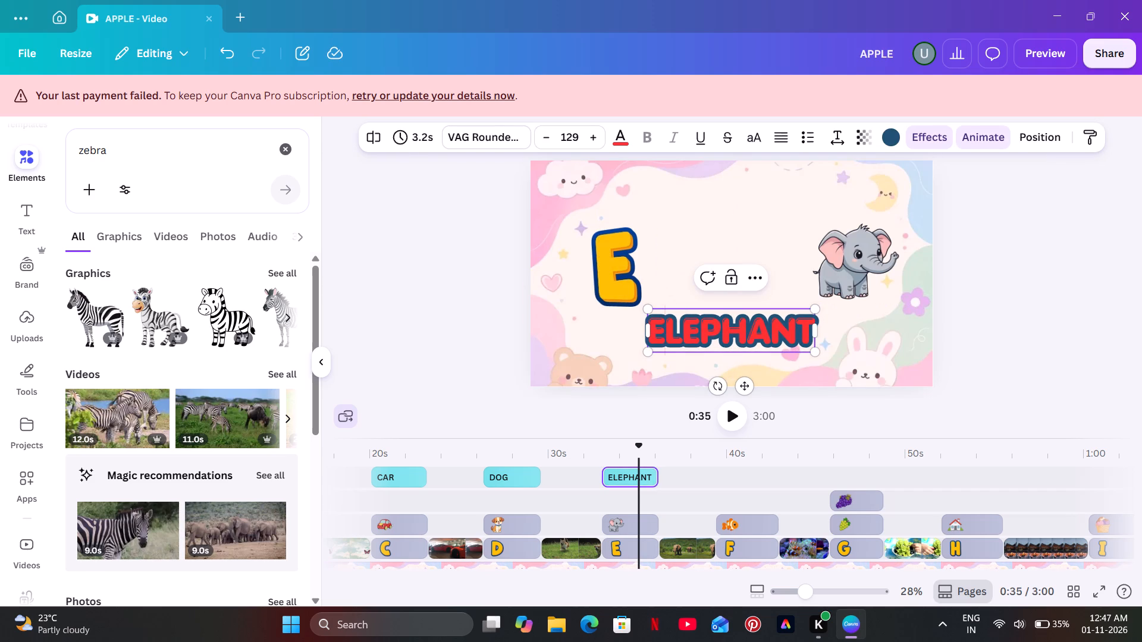
Color the first letter E of the ELEPHANT text pink.
drag(665, 328, 650, 332)
click(616, 137)
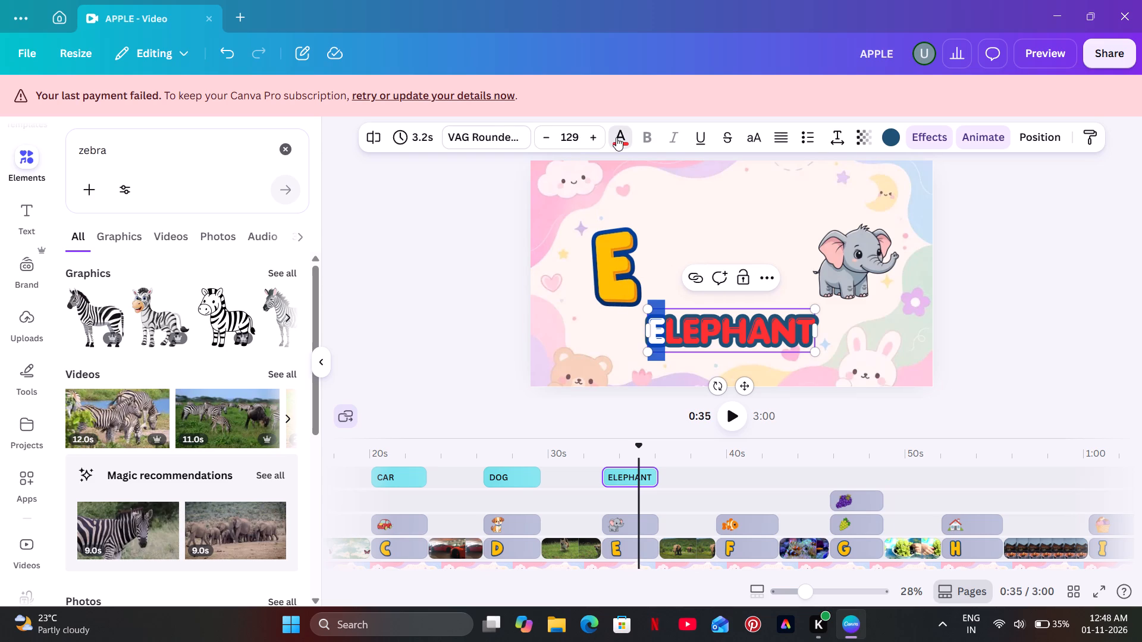
click(189, 254)
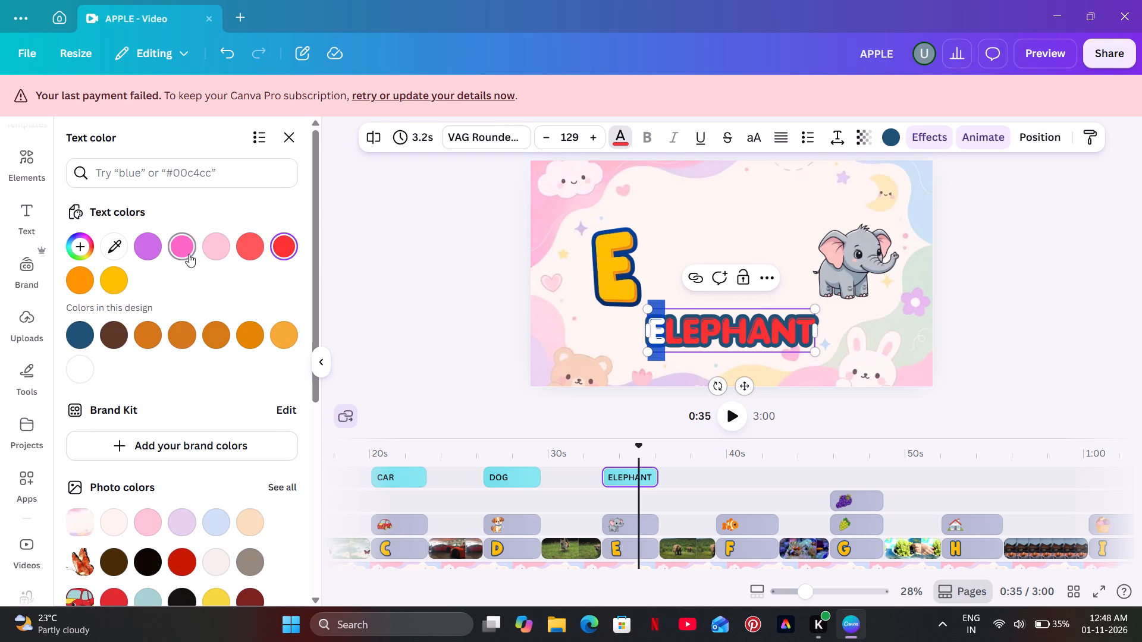
double_click(385, 209)
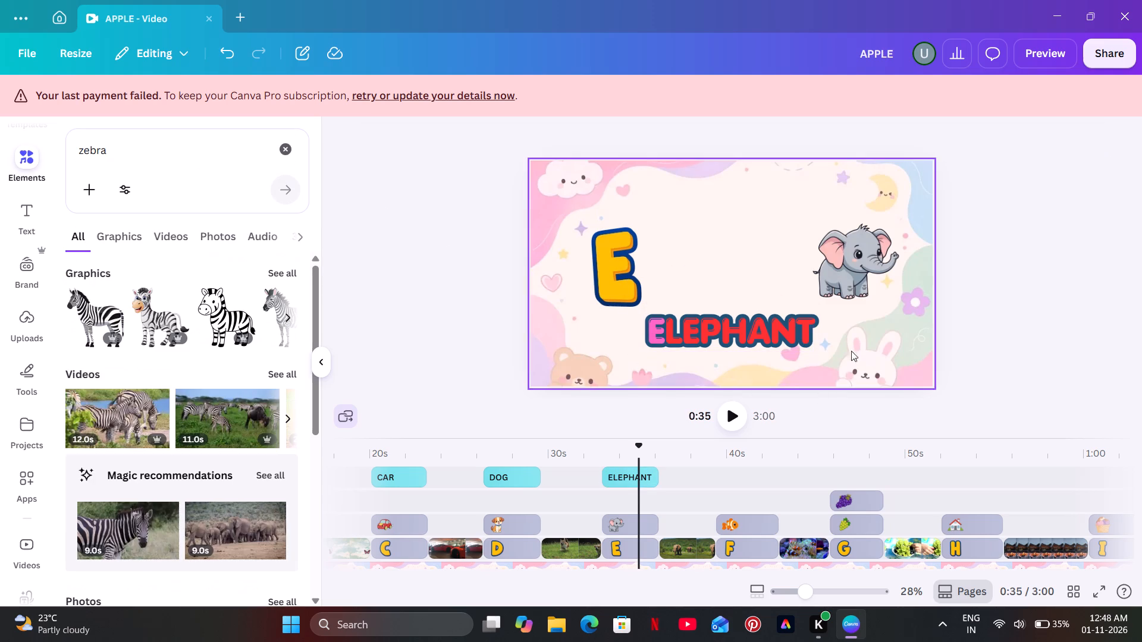
Color the remaining letters LEPHANT of the ELEPHANT text yellow.
click(808, 329)
click(807, 326)
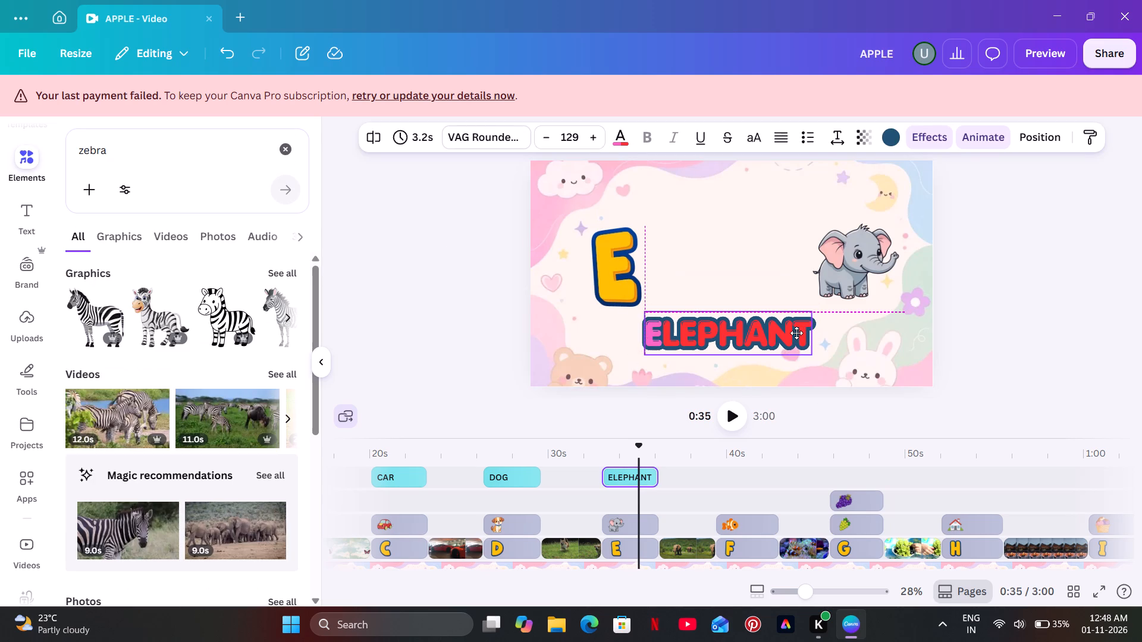
click(805, 326)
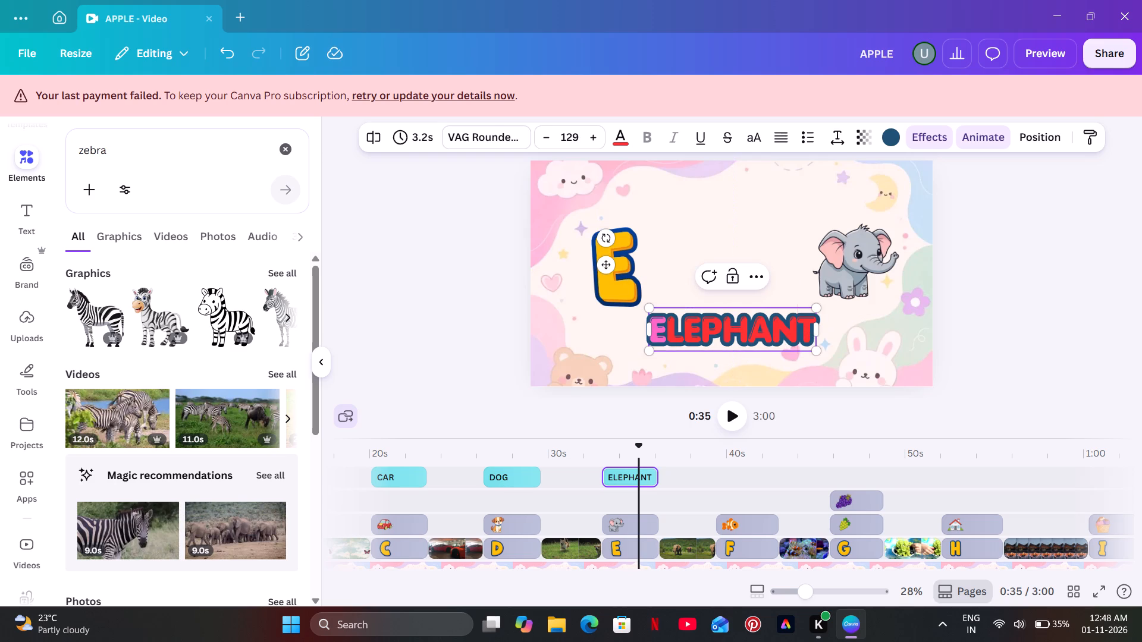
click(810, 326)
drag(810, 326, 728, 333)
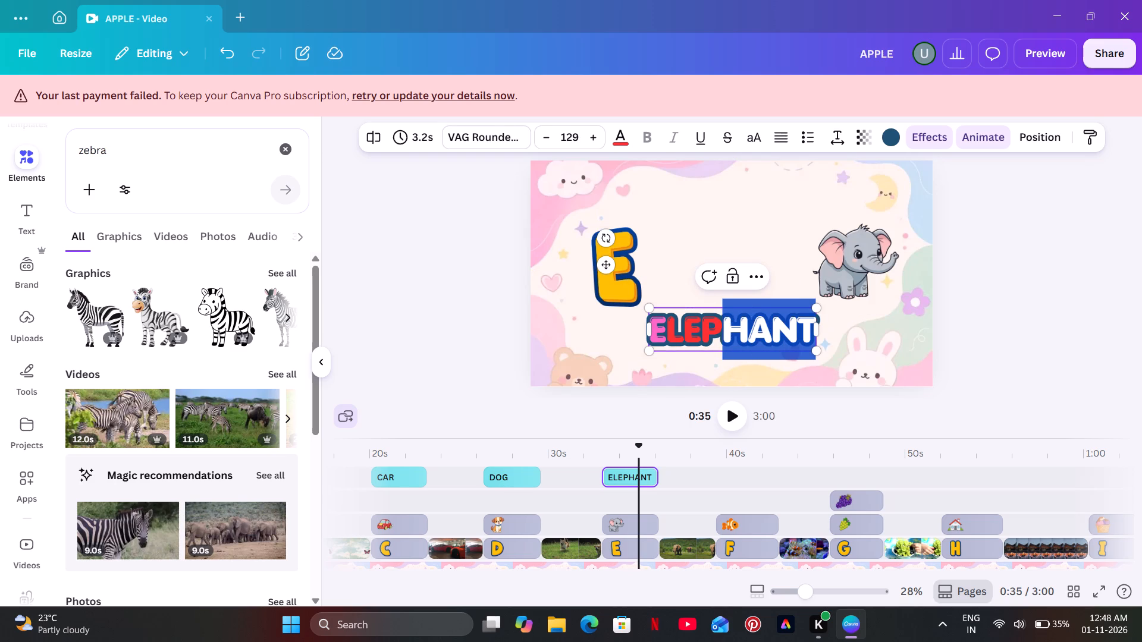
drag(728, 333, 676, 338)
drag(676, 338, 670, 338)
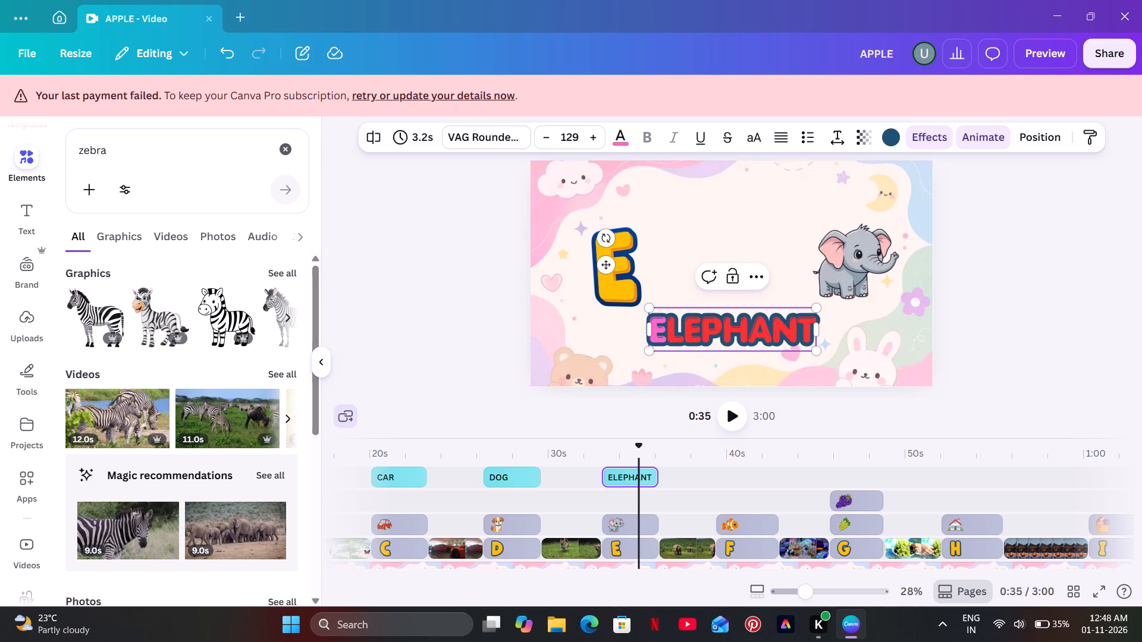
drag(808, 327, 674, 330)
click(617, 138)
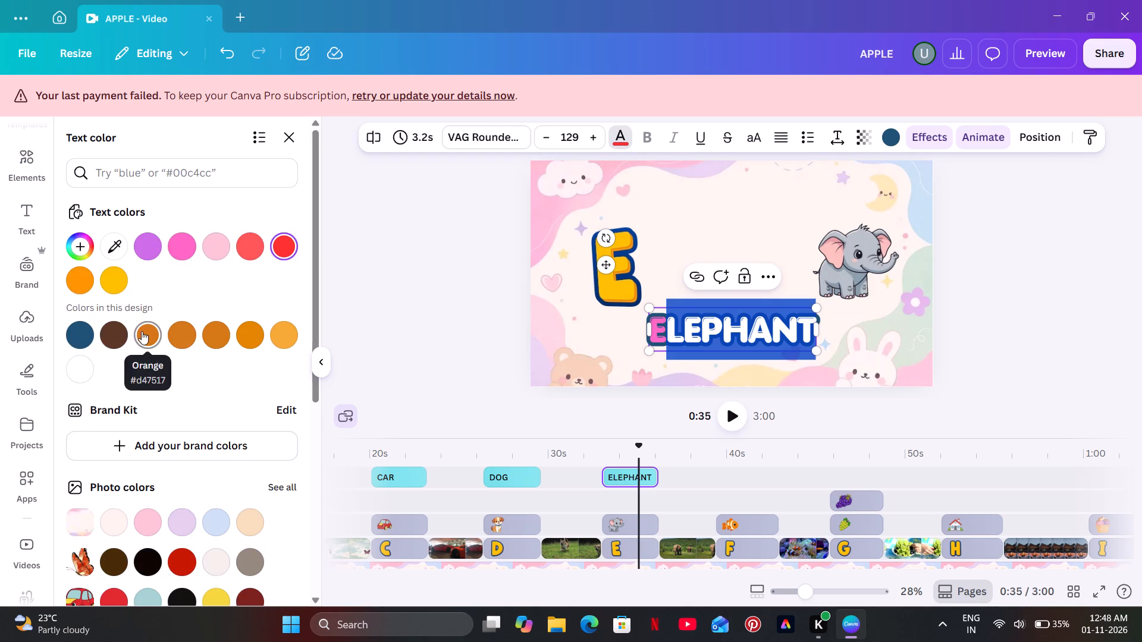
click(108, 281)
double_click(448, 186)
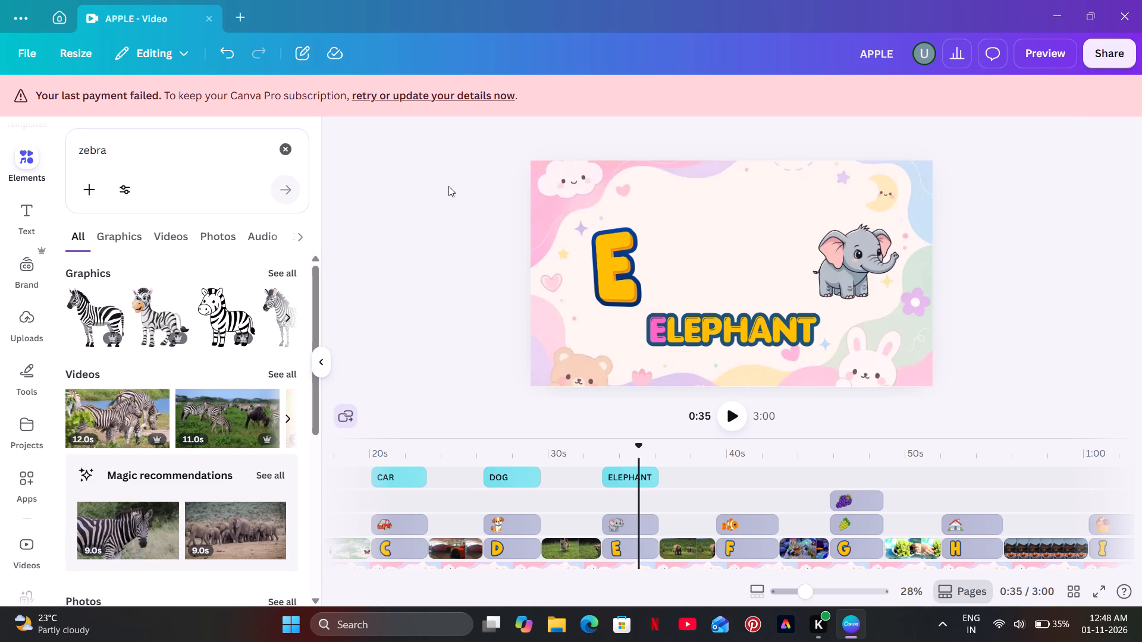
Shift the ELEPHANT text slightly toward the elephant graphic.
drag(719, 329, 728, 329)
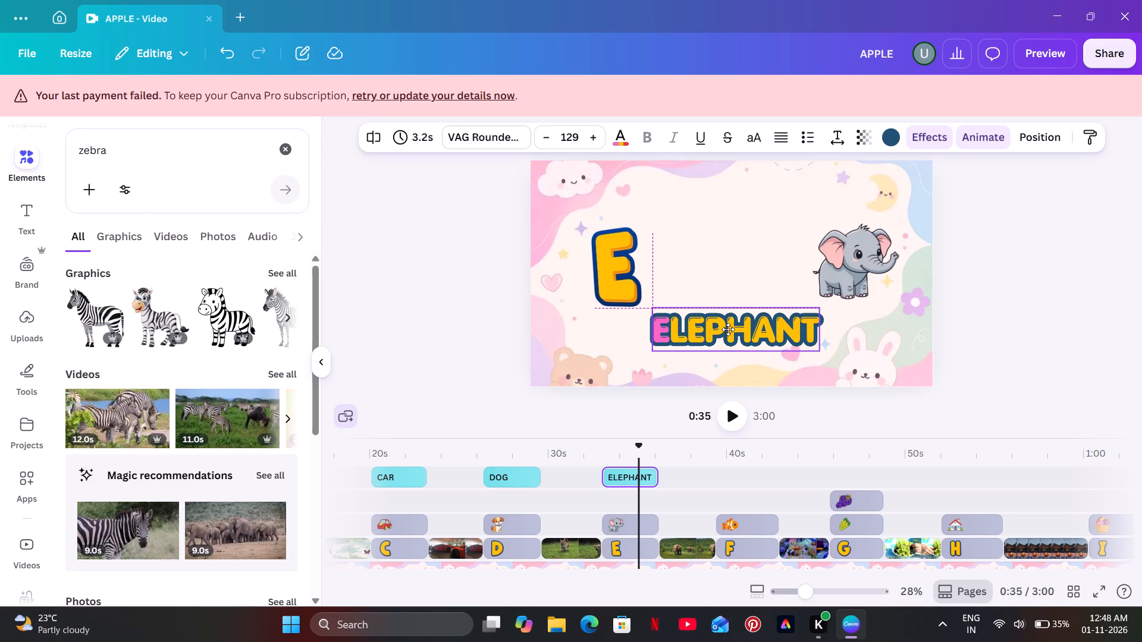
drag(728, 329, 726, 329)
click(476, 311)
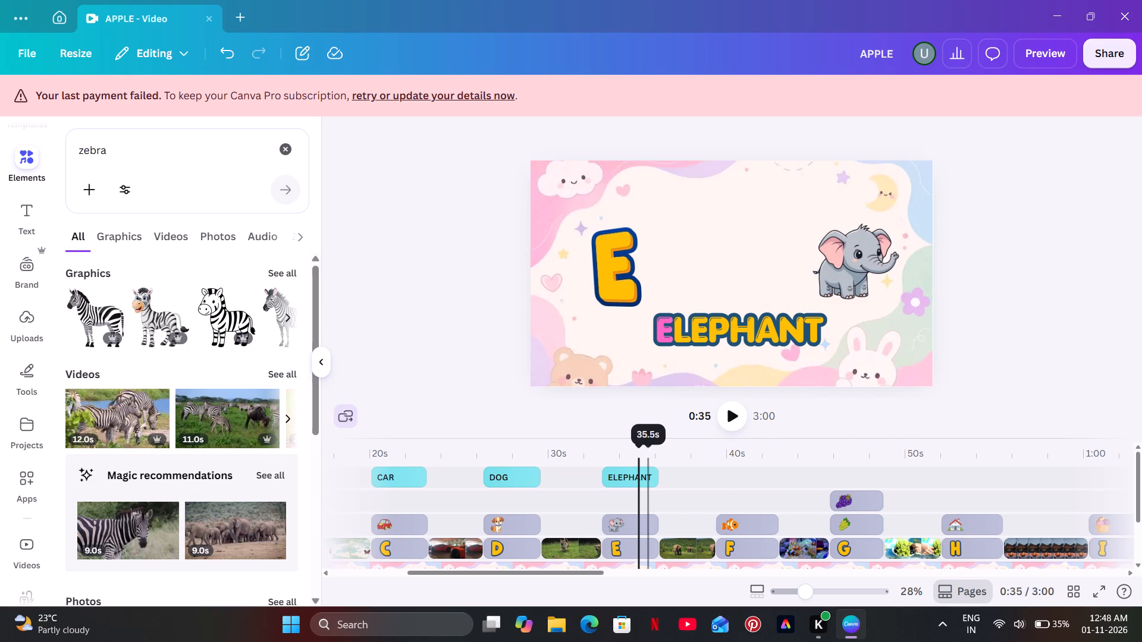
Duplicate the ELEPHANT text and place the copy on the text track above the fish clip, extending it to 3.5 s to match the F clip.
click(646, 481)
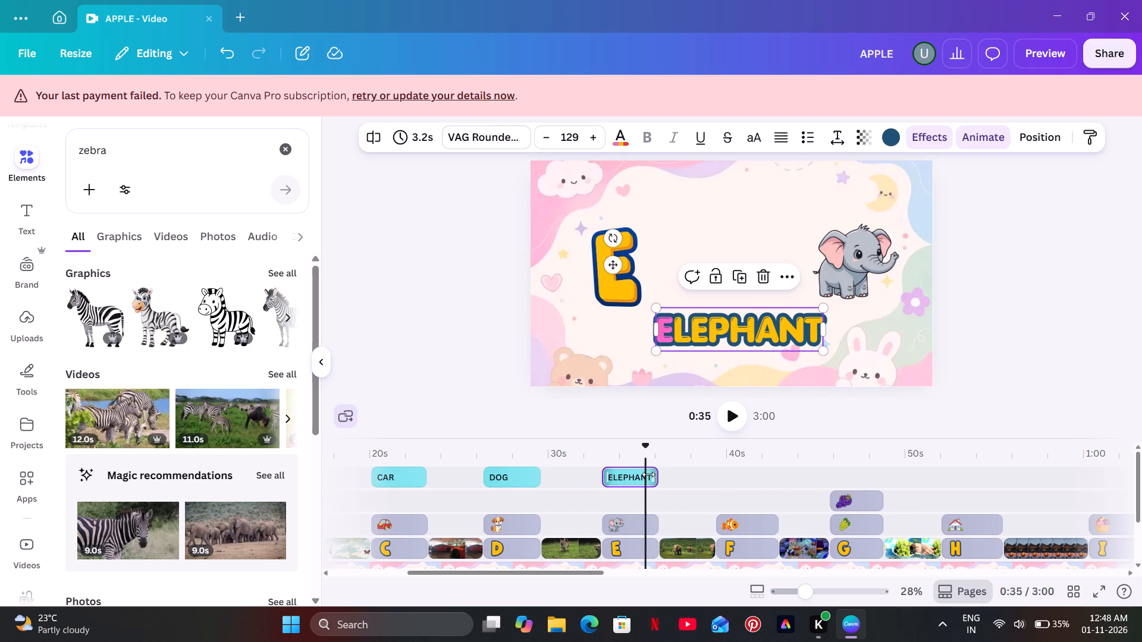
click(738, 281)
drag(635, 471, 664, 472)
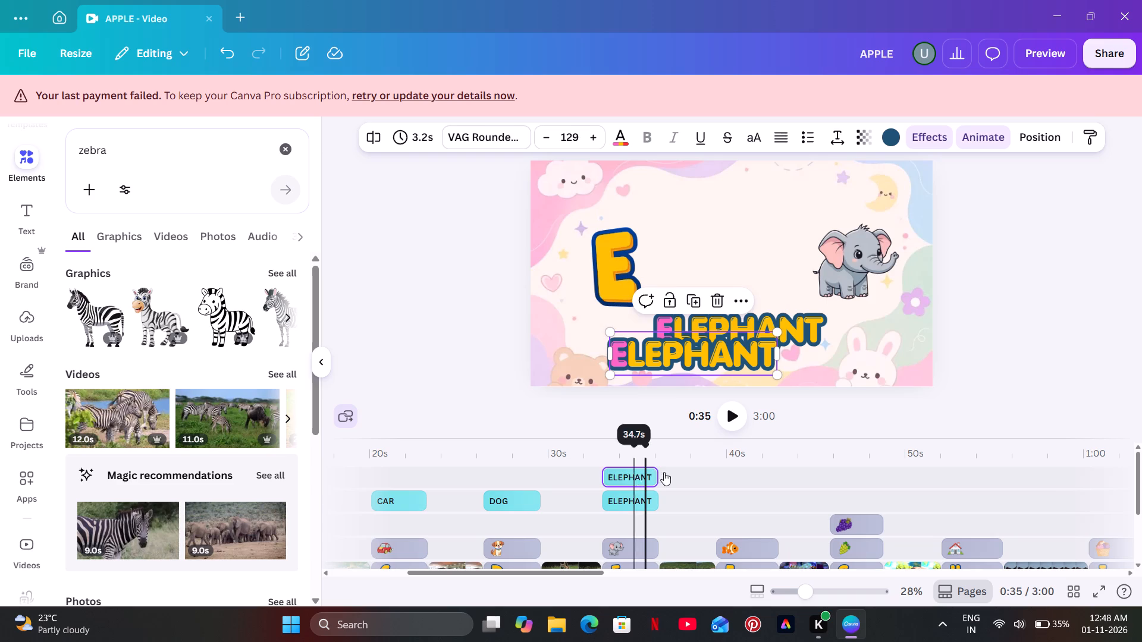
drag(664, 472, 759, 493)
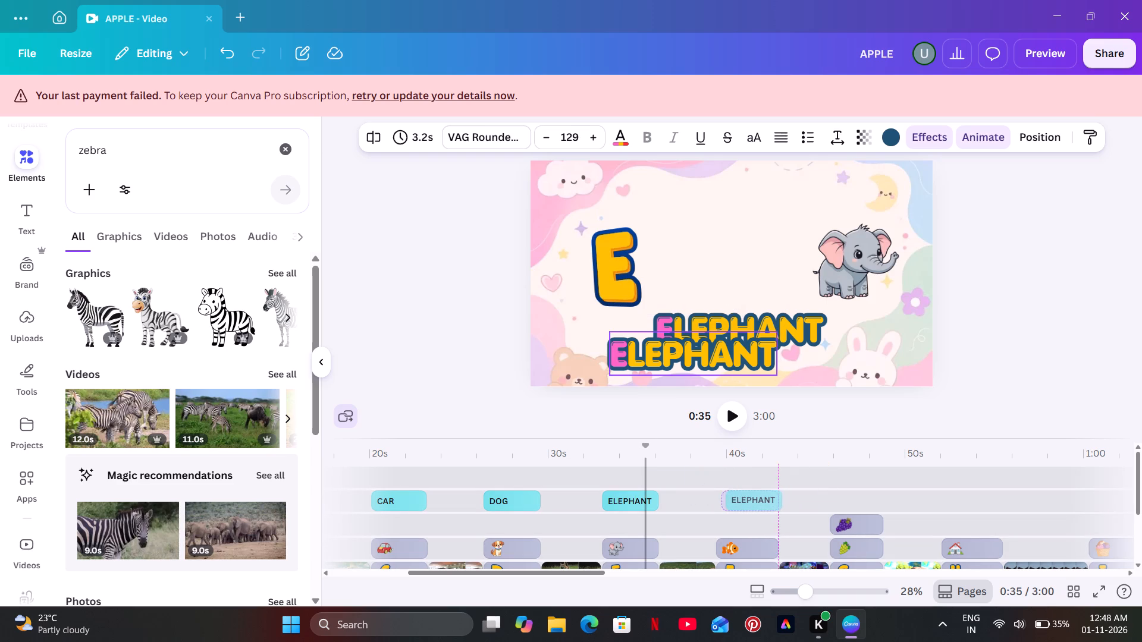
drag(759, 493, 754, 493)
drag(767, 478, 779, 478)
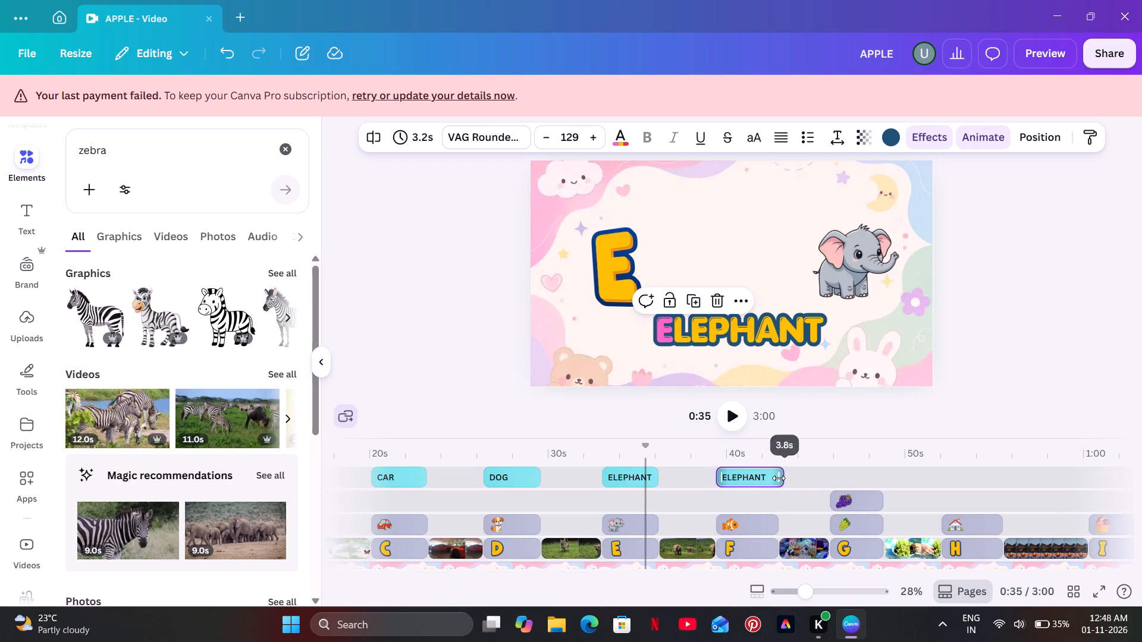
drag(779, 478, 779, 483)
Move the copied ELEPHANT text below and between the F and the fish graphic and replace its wording with FISH.
click(746, 454)
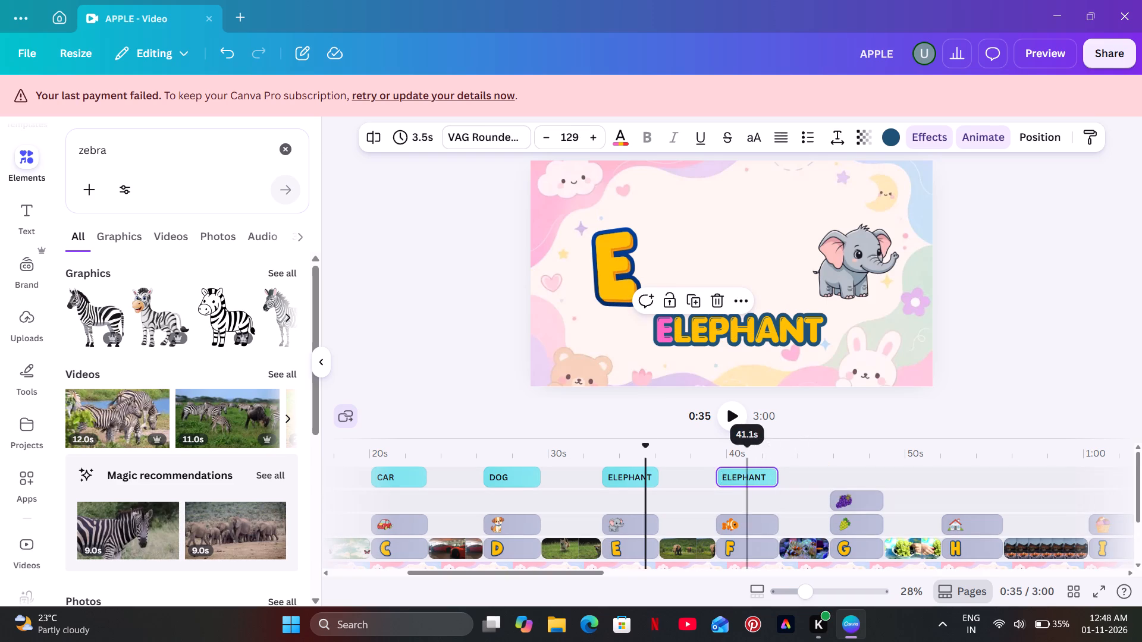
drag(716, 355, 775, 328)
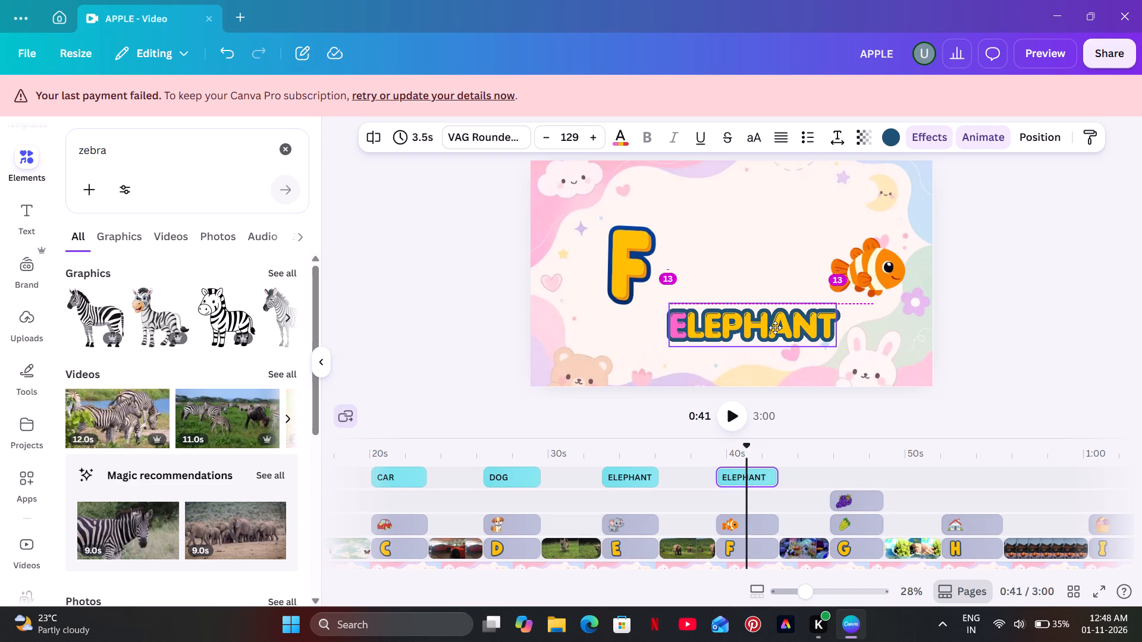
drag(775, 328, 764, 331)
click(764, 331)
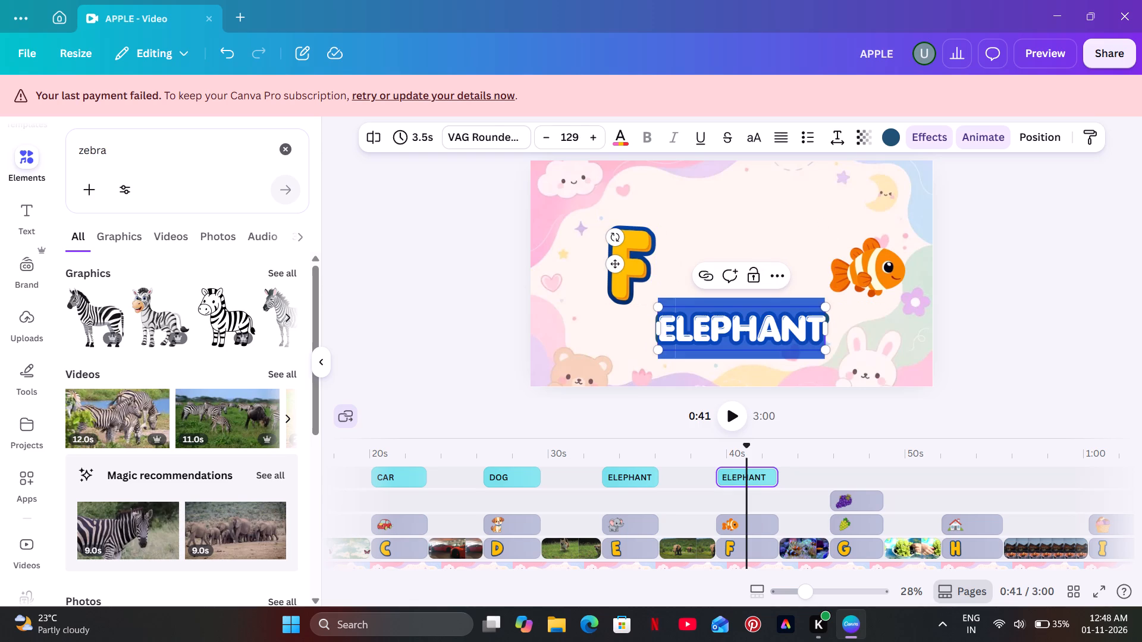
key(BackSpace)
text(FISH)
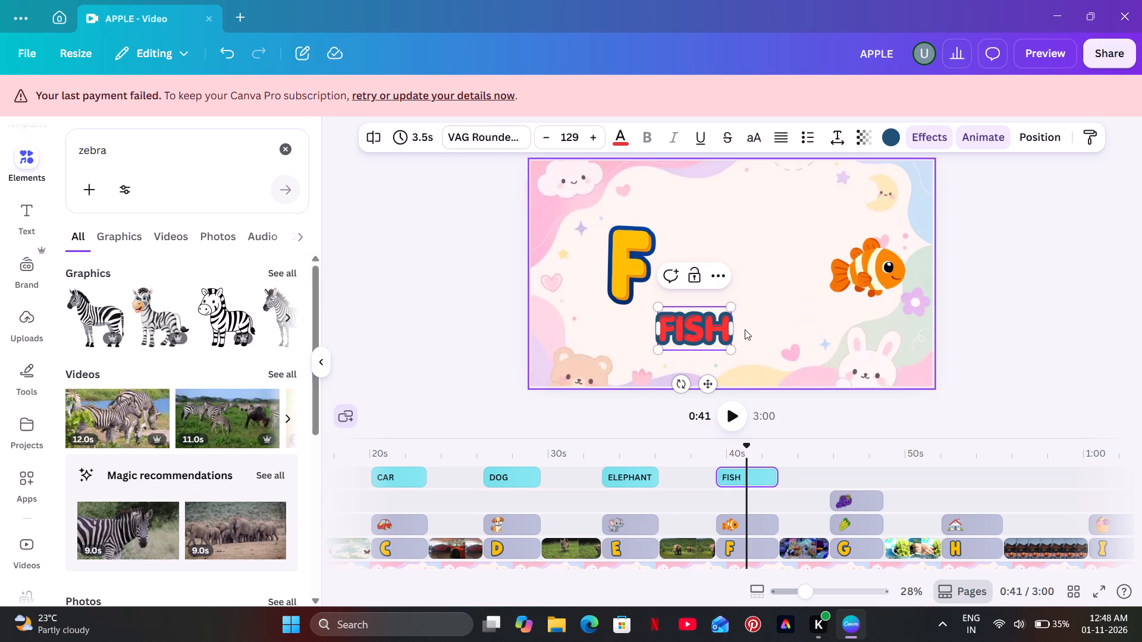
Widen the DOG text box on both sides of the word and center-align the text inside it.
click(631, 468)
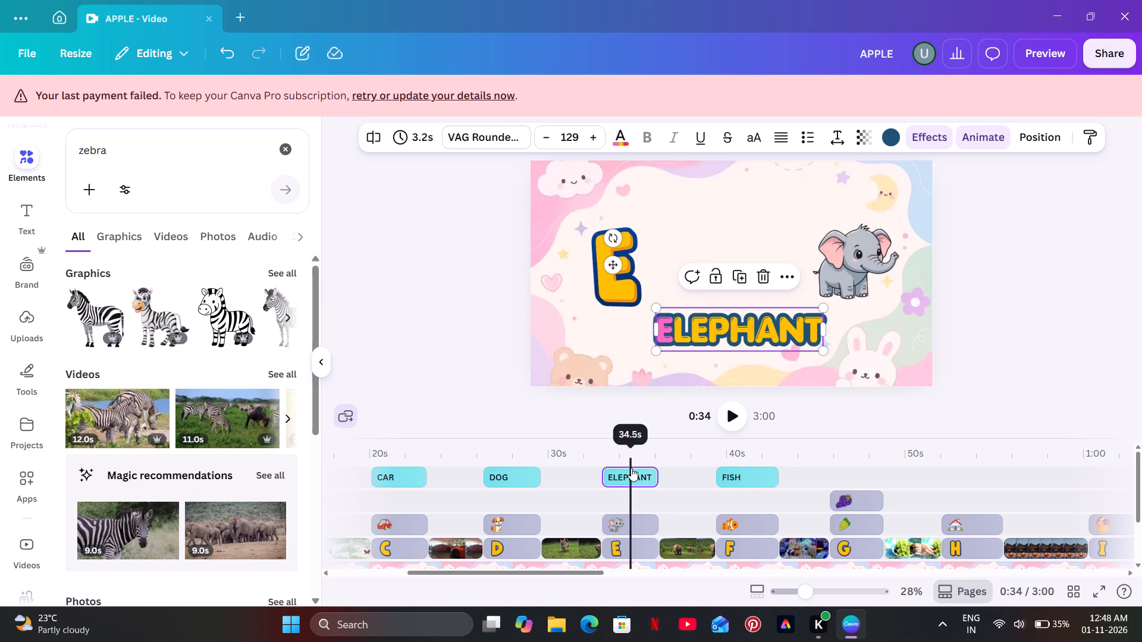
click(513, 446)
click(761, 310)
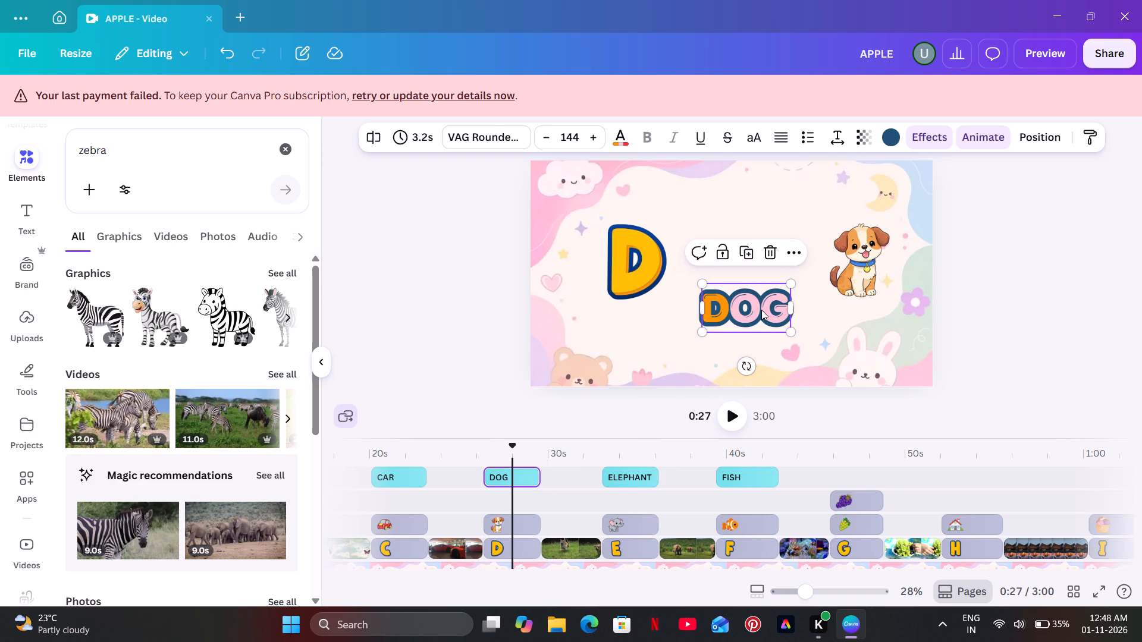
click(789, 304)
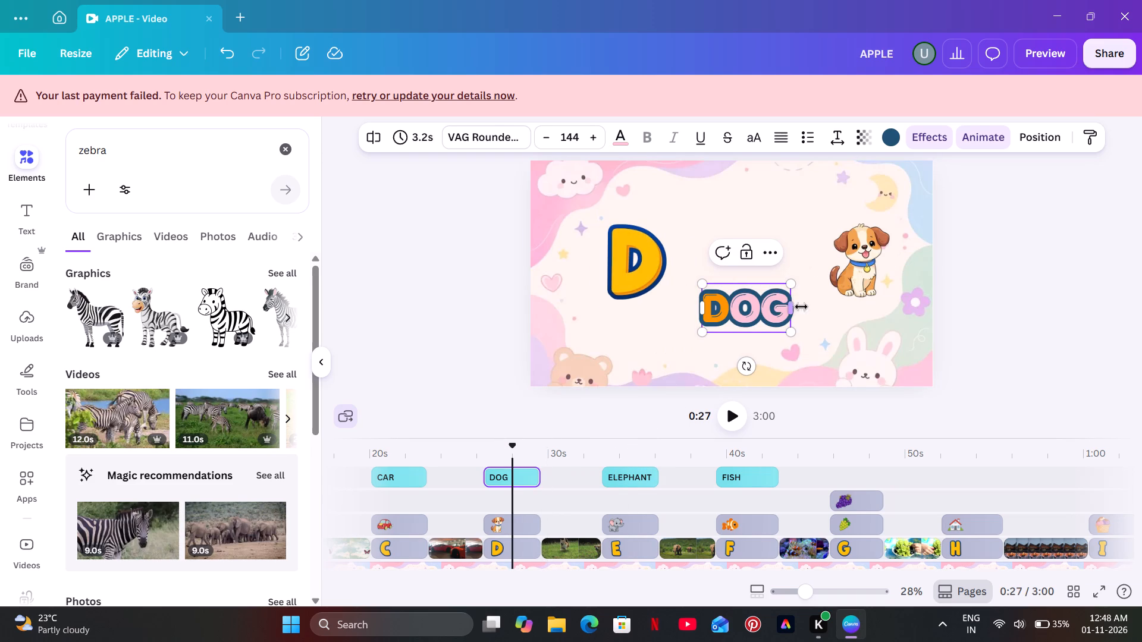
drag(794, 307, 847, 309)
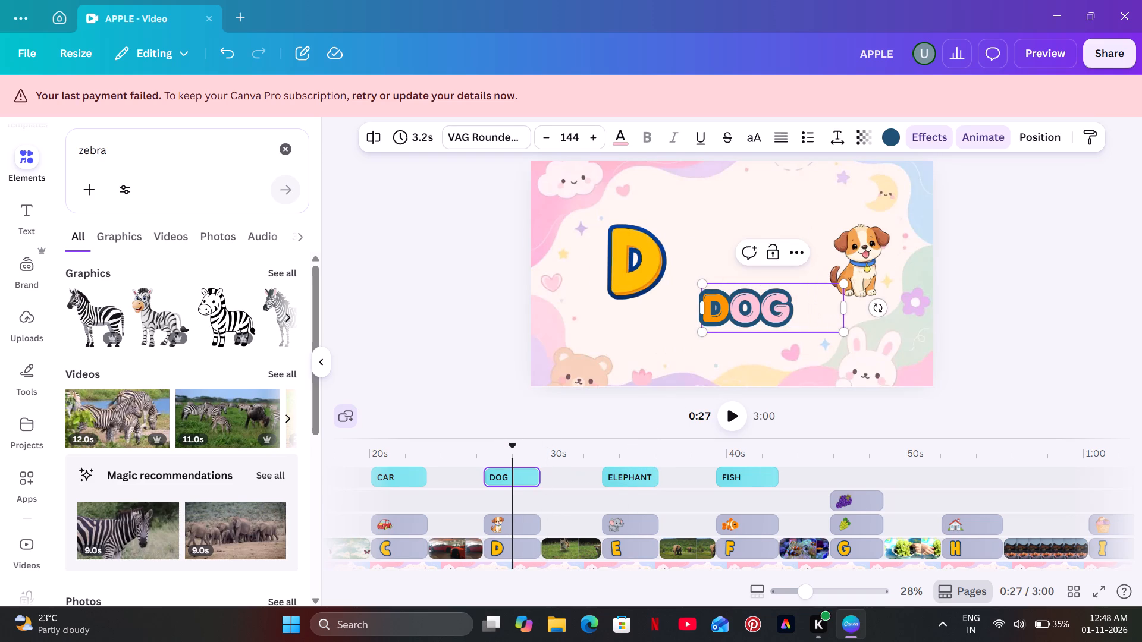
drag(698, 305, 636, 304)
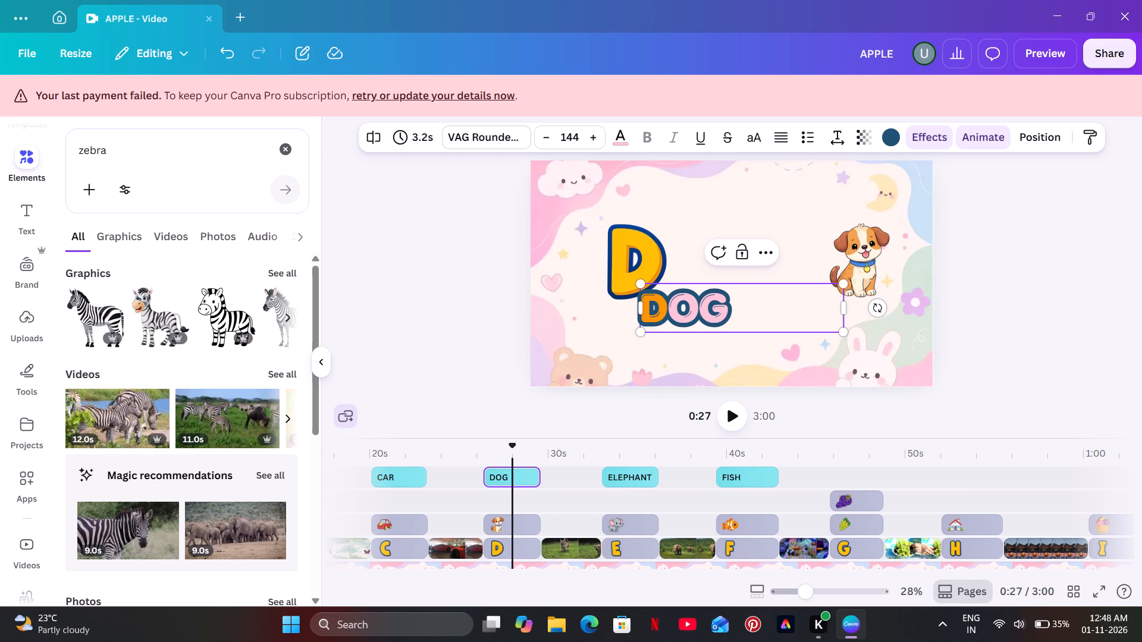
click(777, 129)
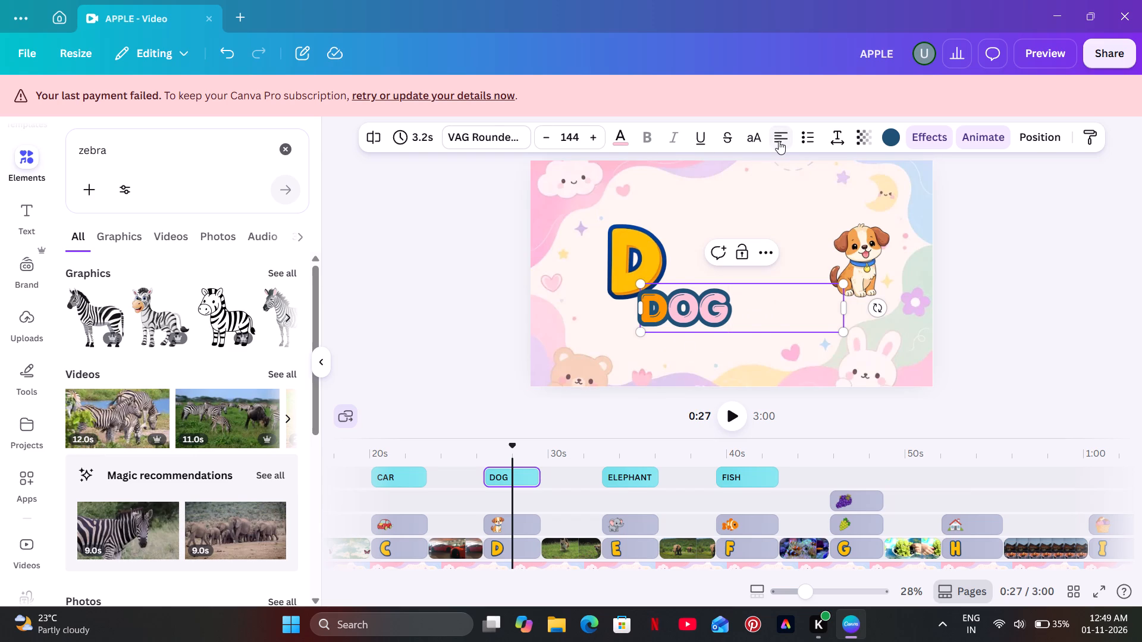
click(779, 141)
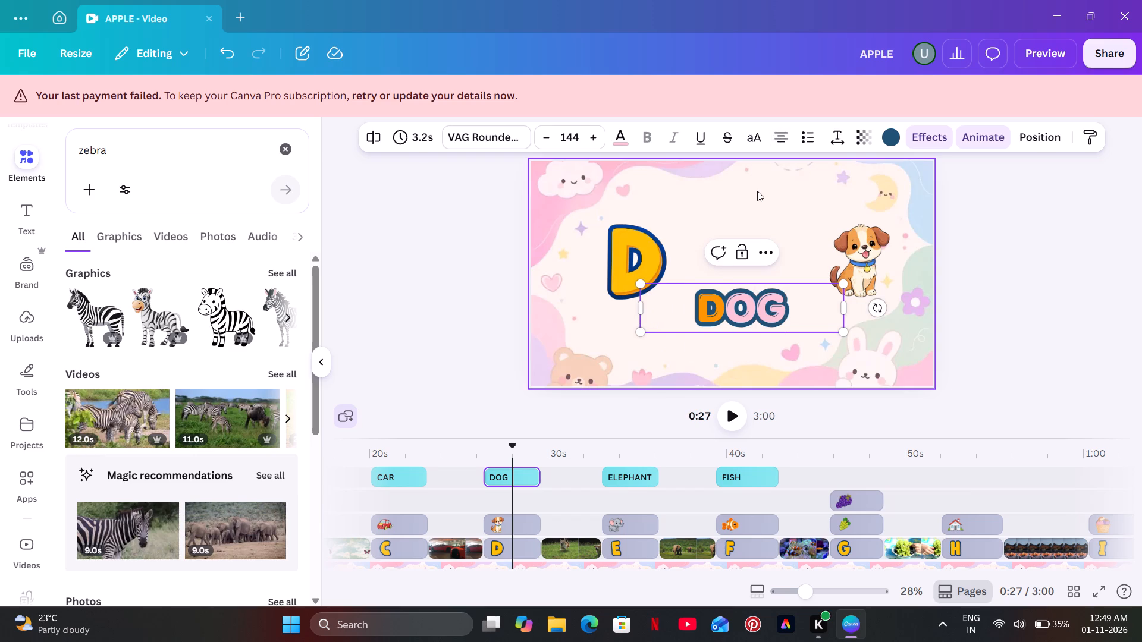
Center-align the CAR text and widen its text box on both sides of the word.
click(391, 454)
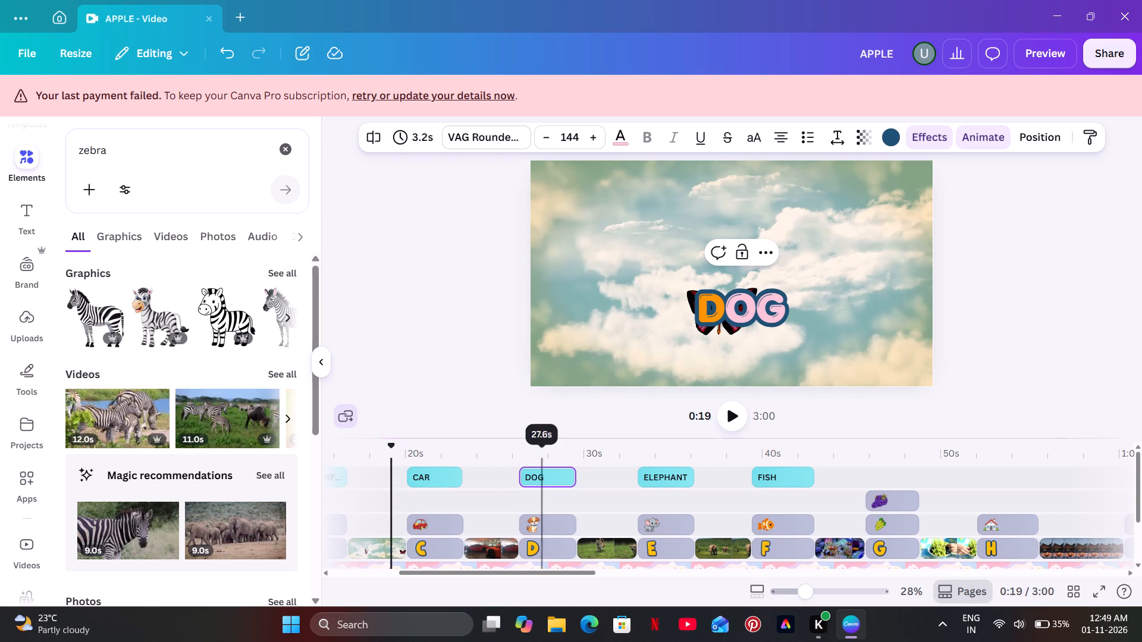
click(438, 445)
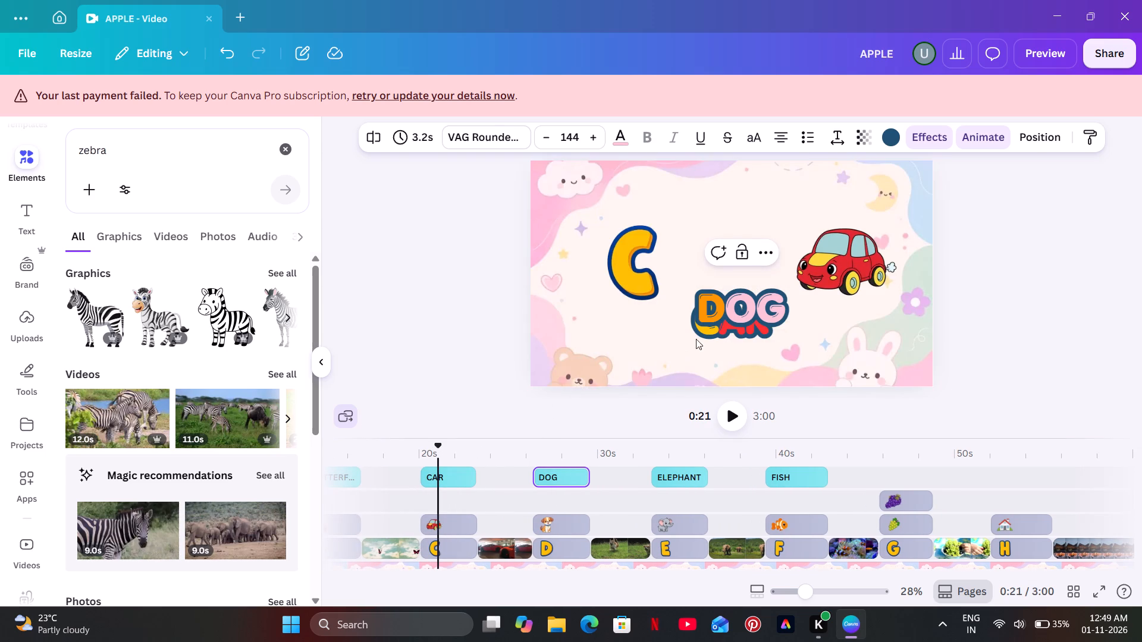
click(455, 473)
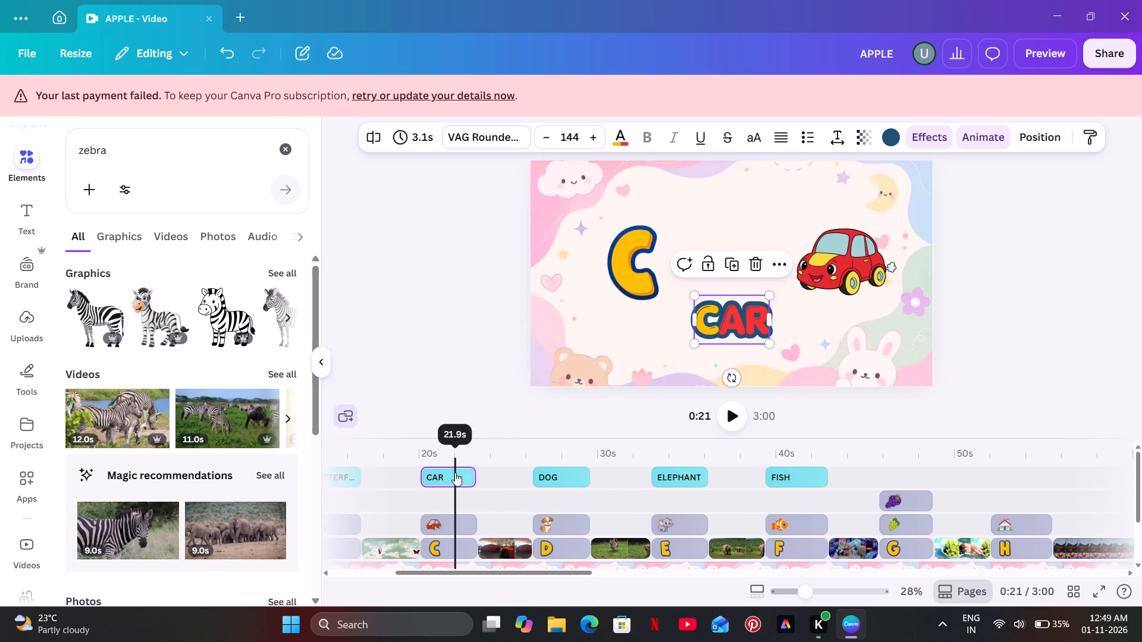
click(558, 486)
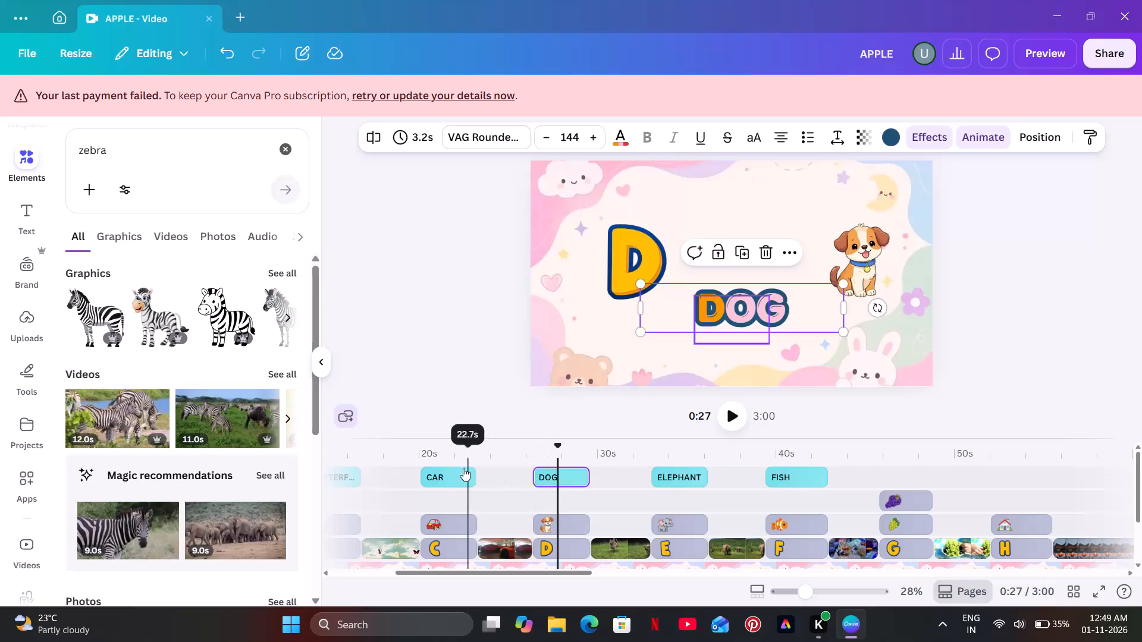
click(463, 468)
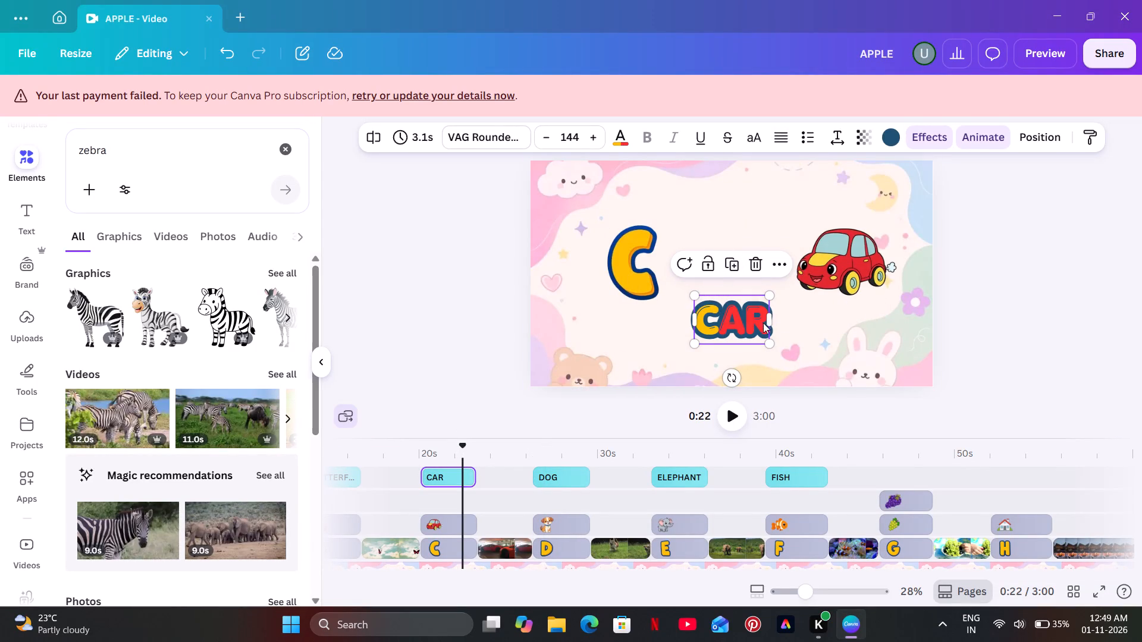
click(777, 136)
click(777, 136)
click(768, 317)
click(774, 319)
click(768, 319)
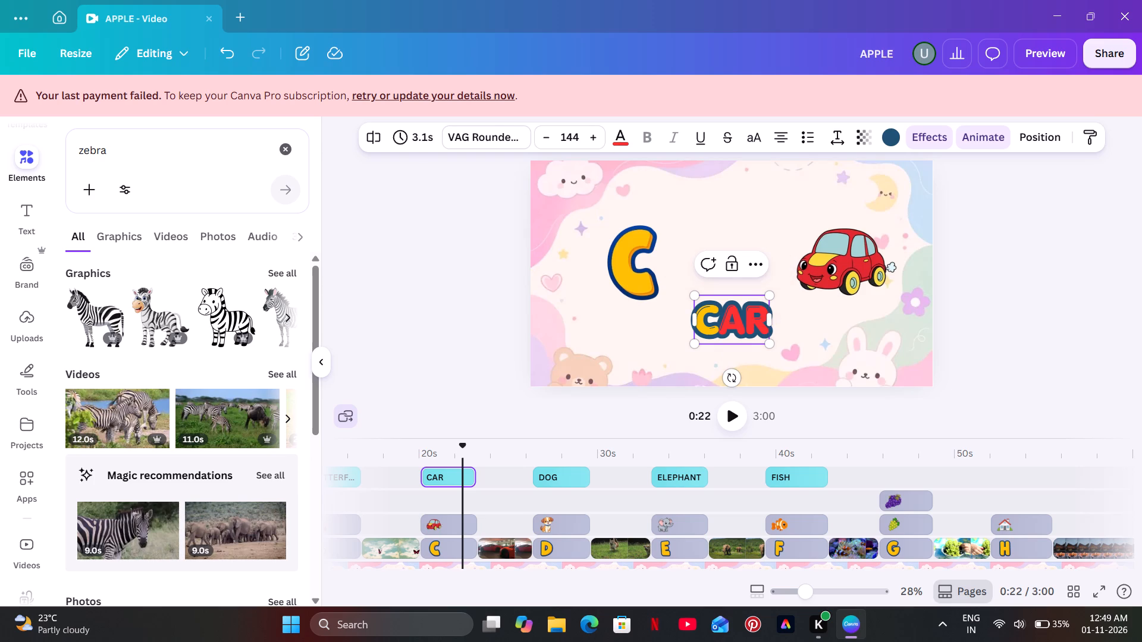
drag(773, 321, 832, 317)
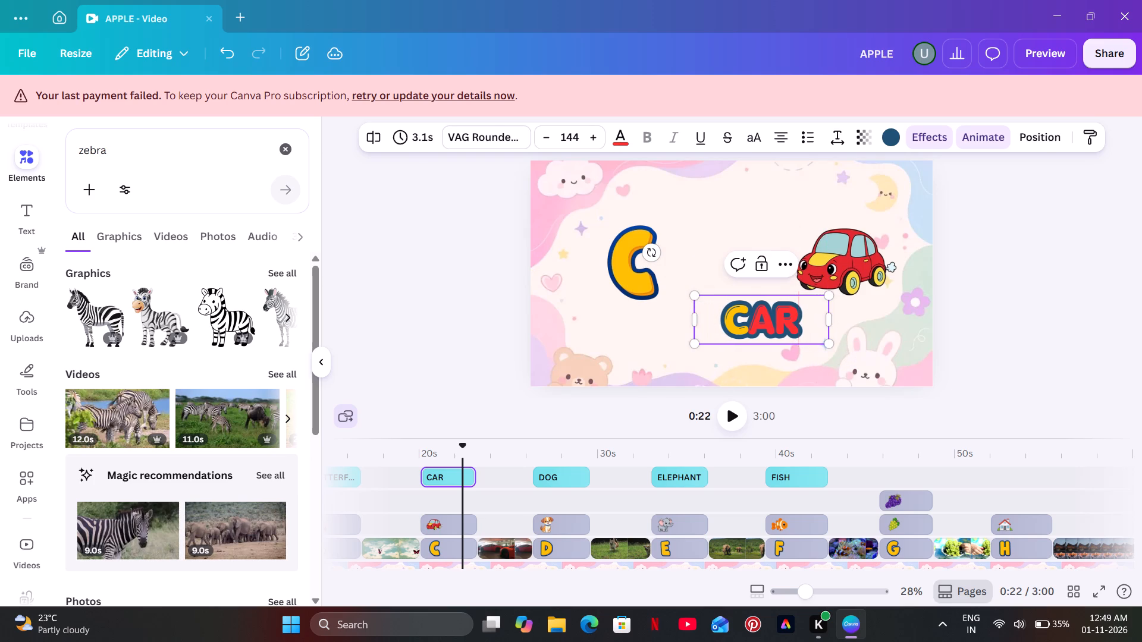
click(695, 319)
drag(693, 321, 646, 321)
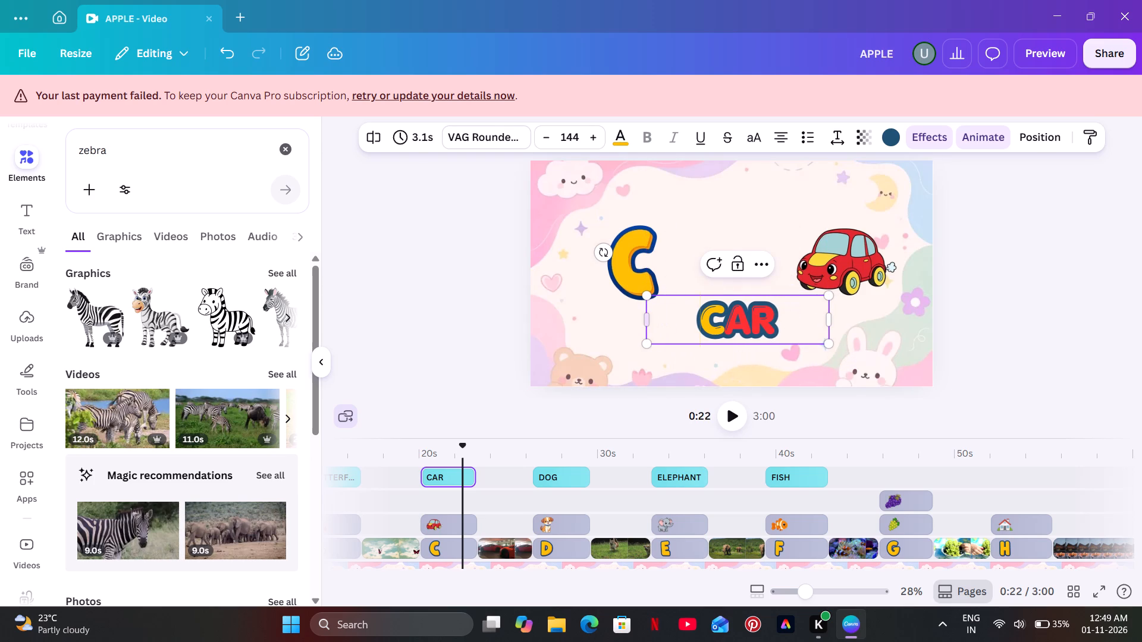
click(620, 326)
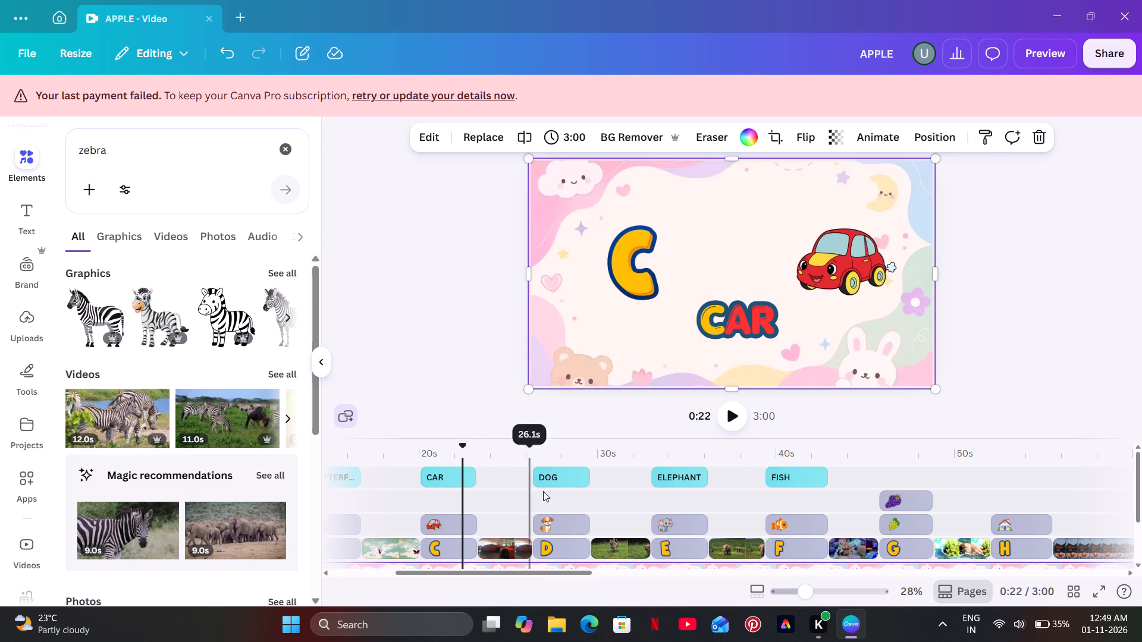
Widen the BUTTERFLY text box on both sides of the word and center-align the text inside it.
click(537, 577)
drag(537, 571, 496, 570)
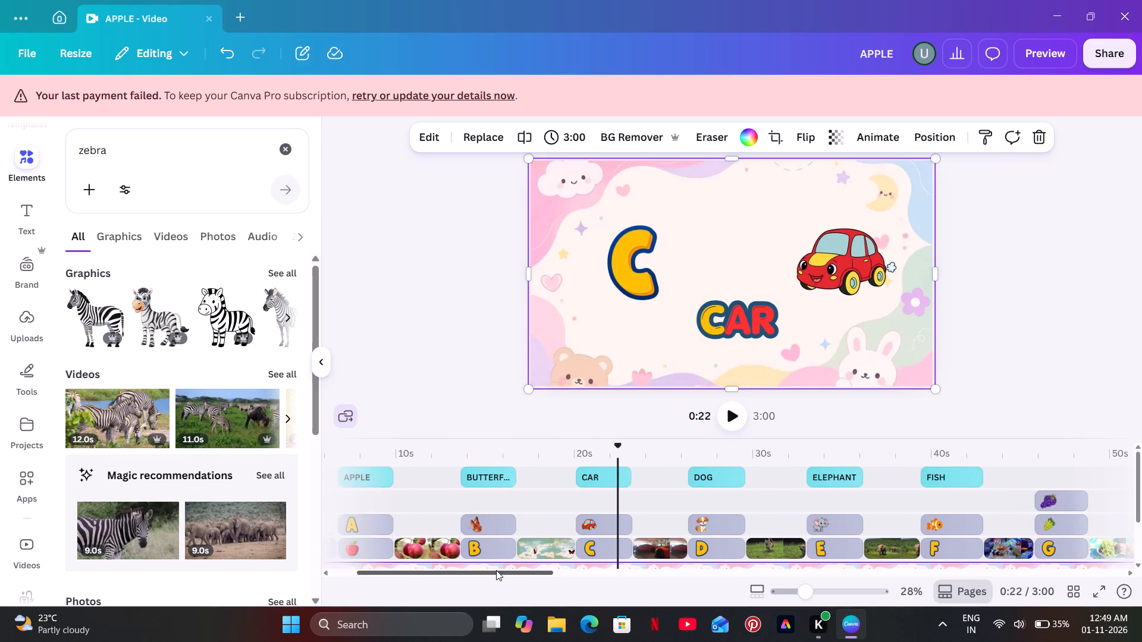
drag(496, 570, 448, 559)
click(605, 458)
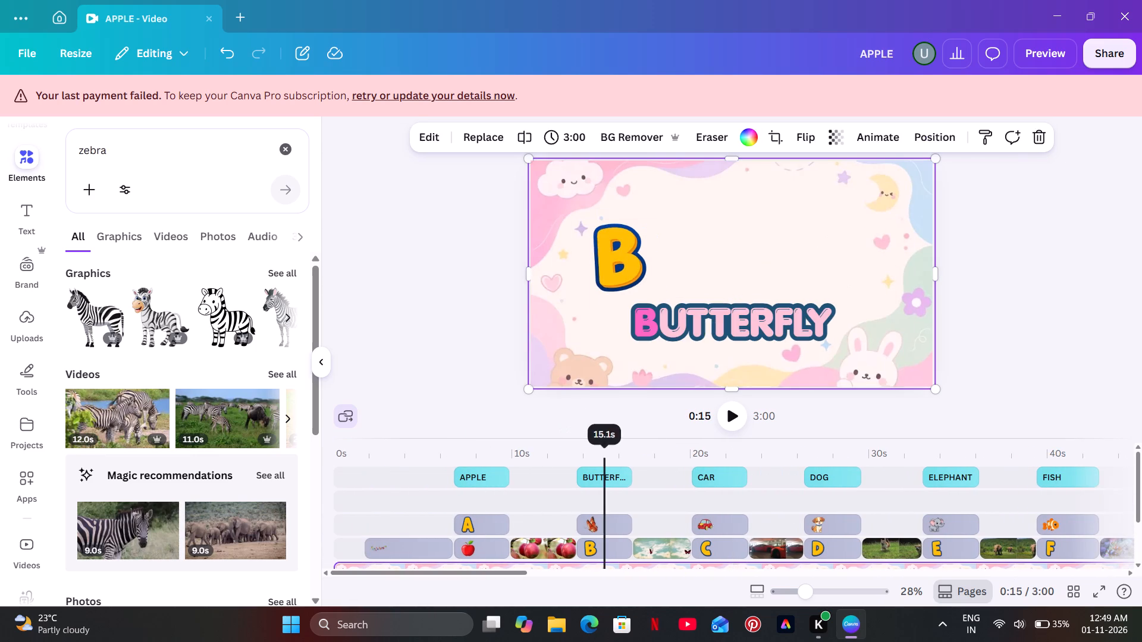
click(773, 326)
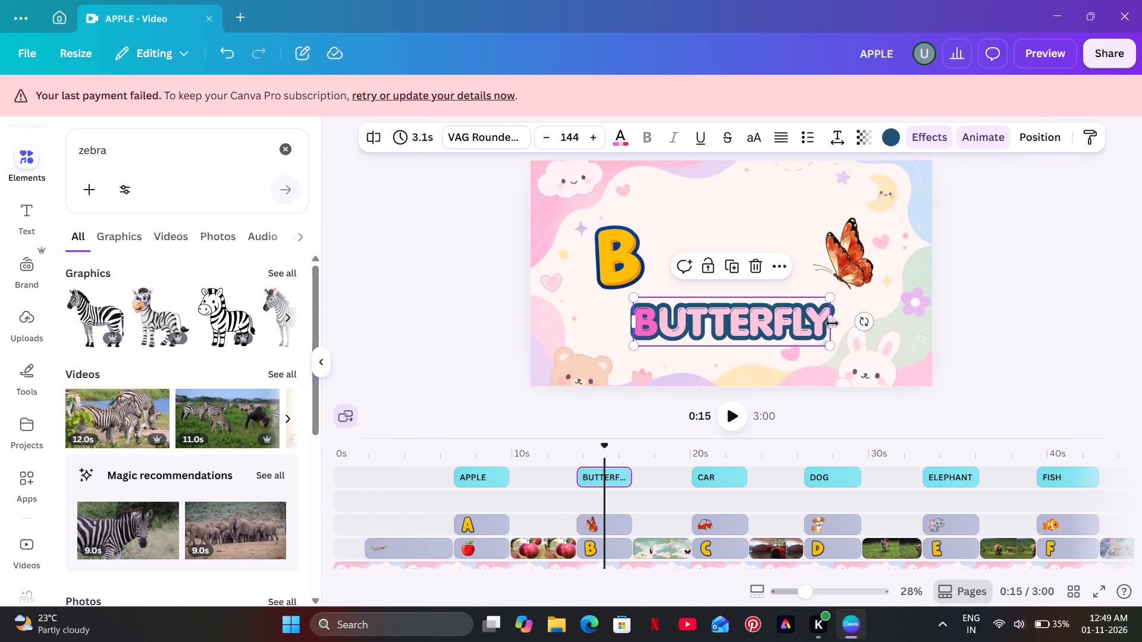
drag(832, 323, 888, 322)
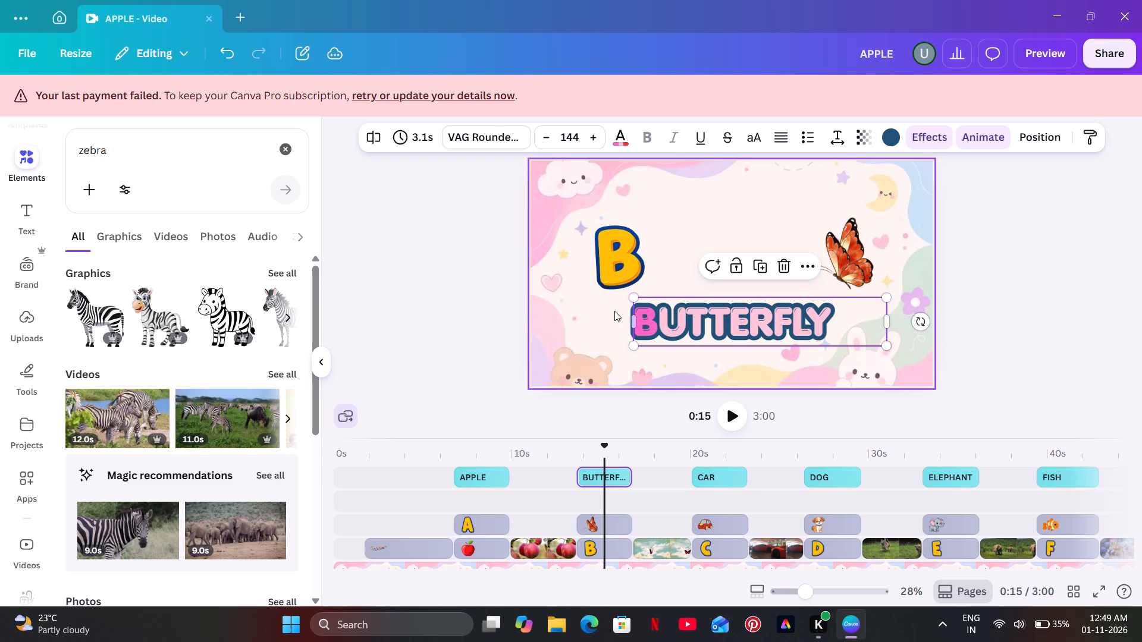
drag(635, 323, 649, 322)
click(649, 322)
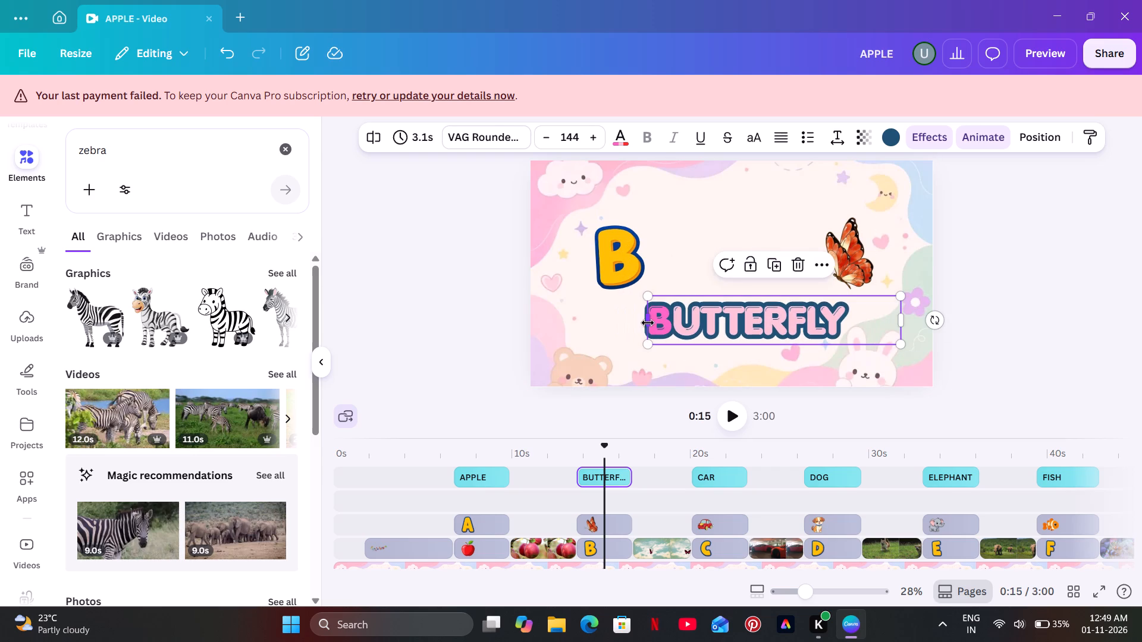
click(785, 138)
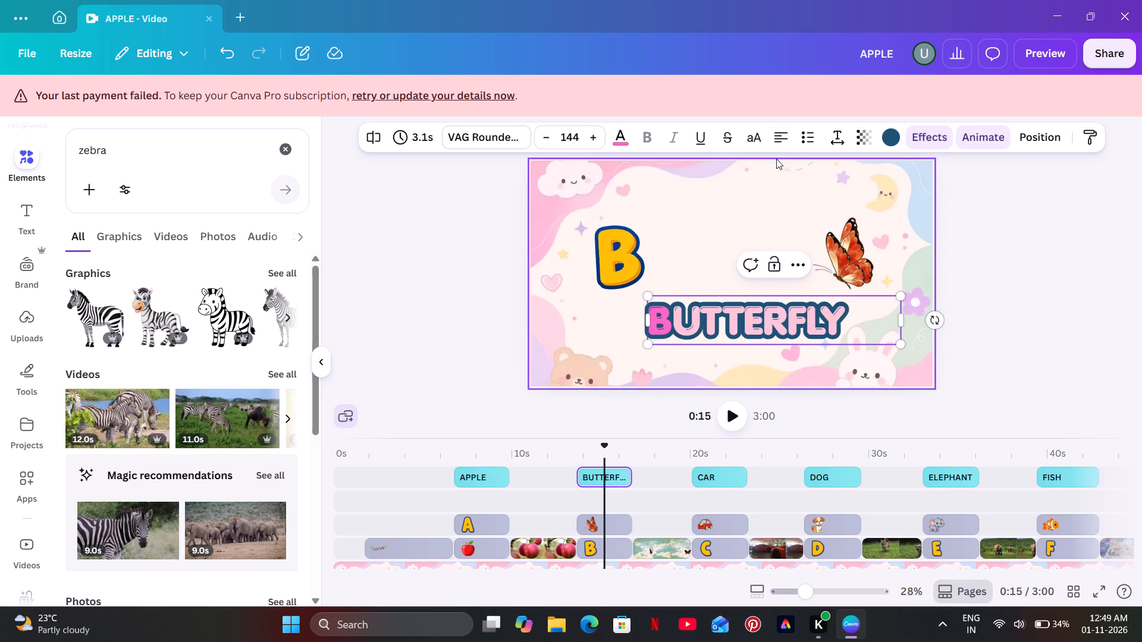
click(780, 136)
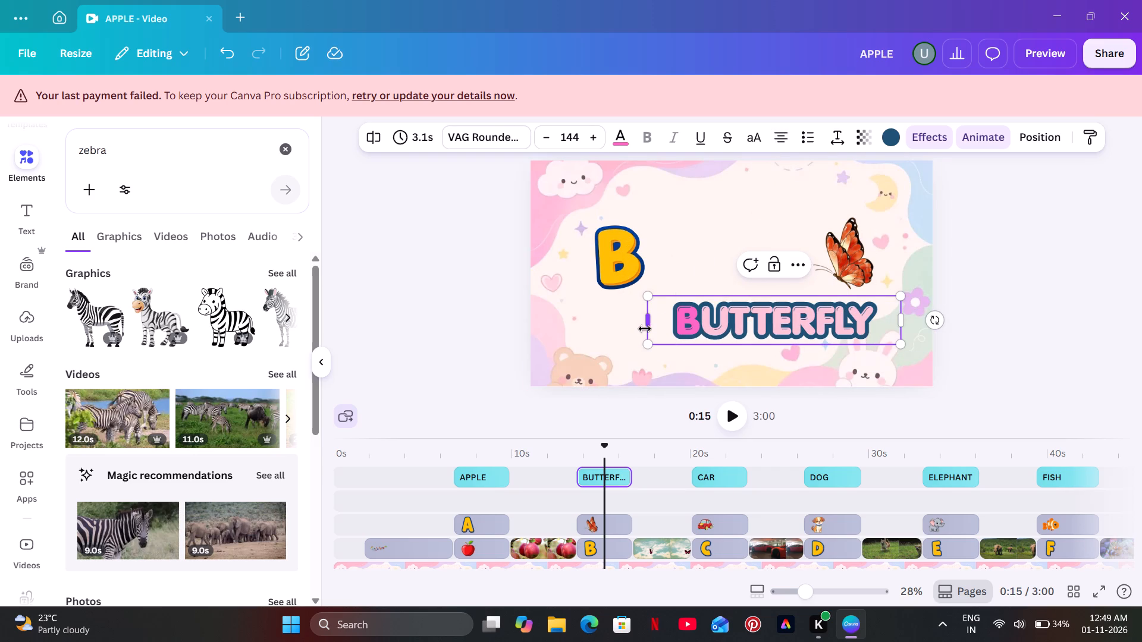
click(648, 326)
drag(646, 326, 615, 326)
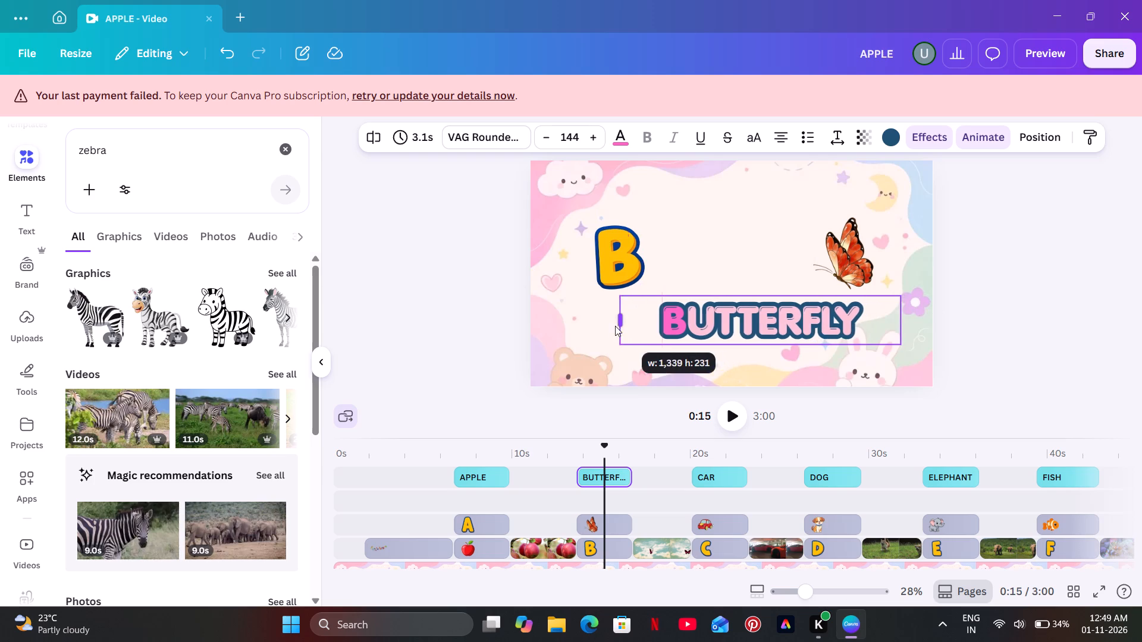
drag(615, 326, 601, 326)
click(832, 387)
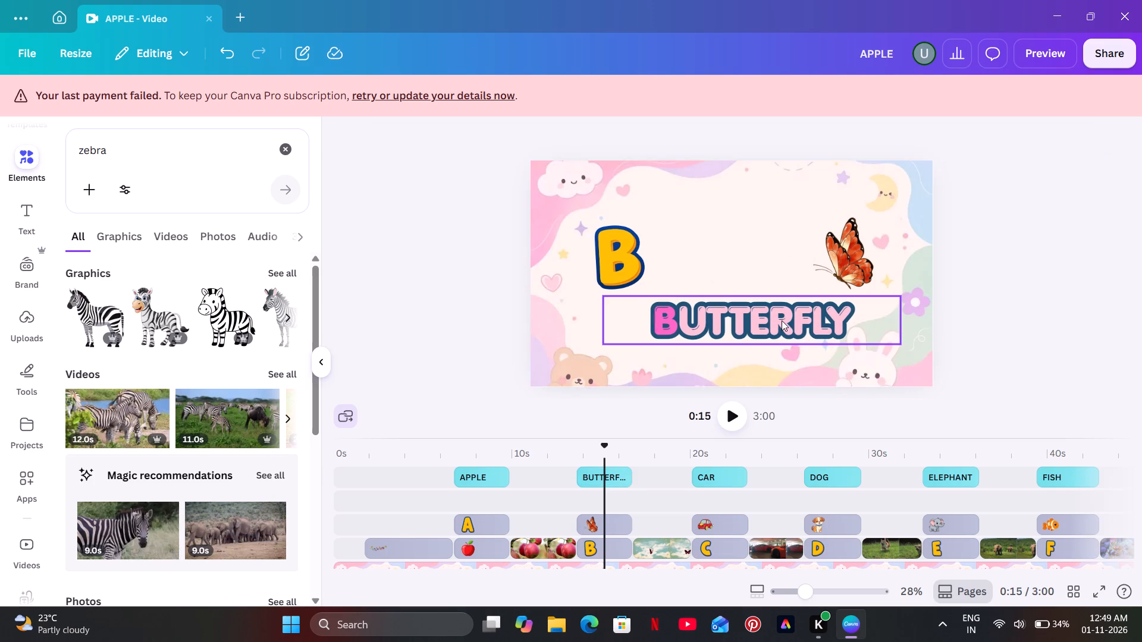
Shift the BUTTERFLY text slightly toward the letter B so it sits below and between the B and the butterfly.
click(782, 320)
drag(782, 320, 767, 322)
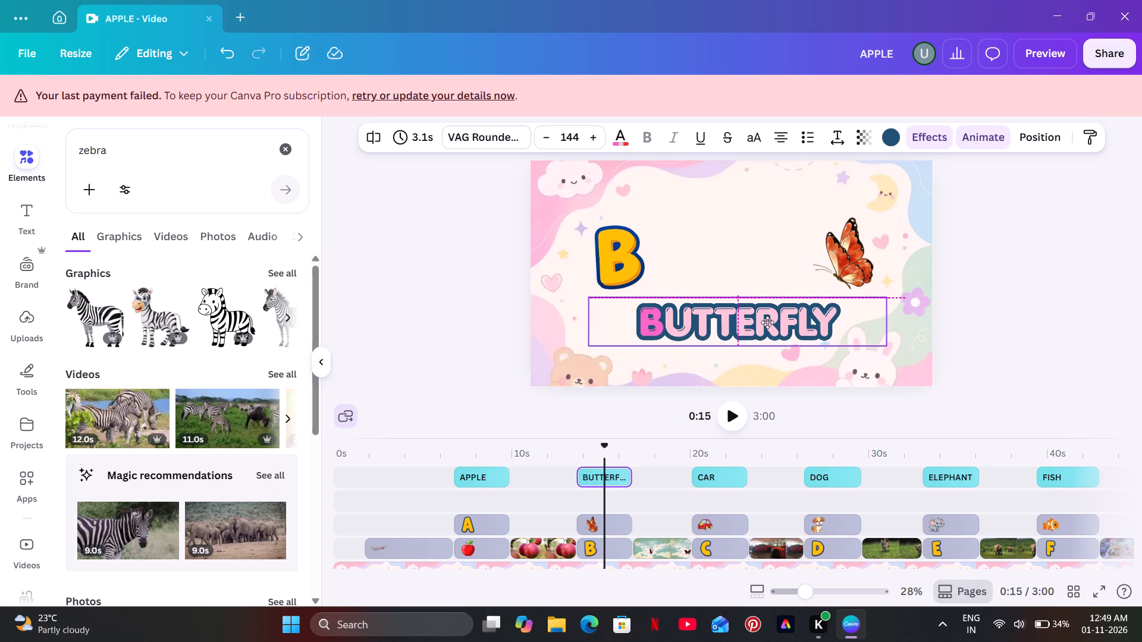
drag(767, 322, 767, 325)
Move the APPLE text slightly lower, beneath the letter A and the apple graphic.
click(497, 459)
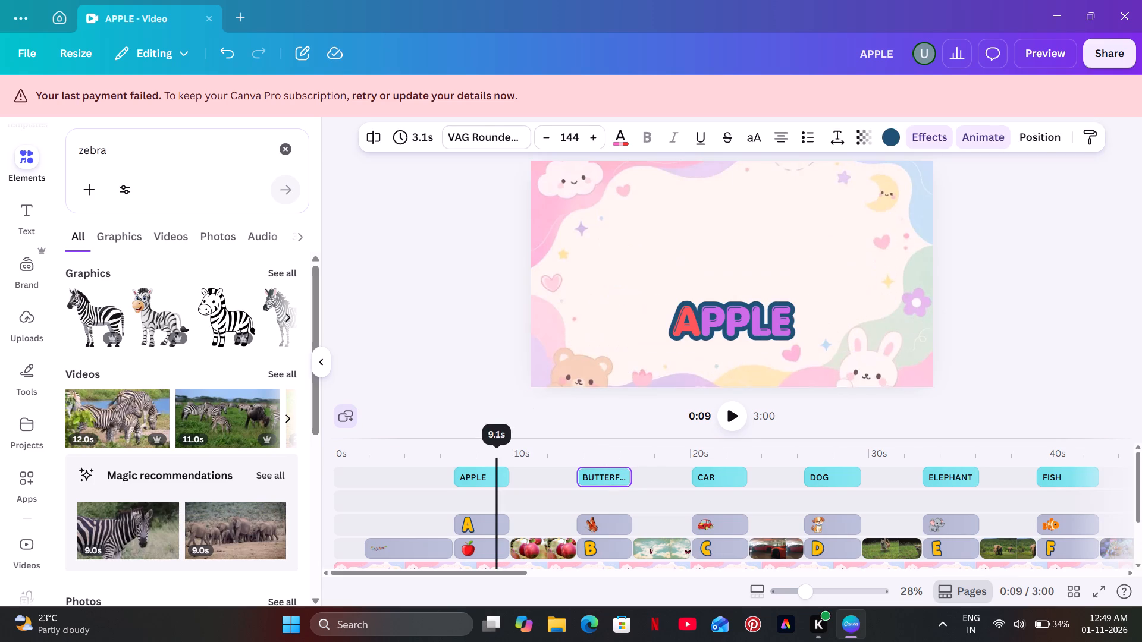
click(735, 338)
drag(742, 311, 742, 322)
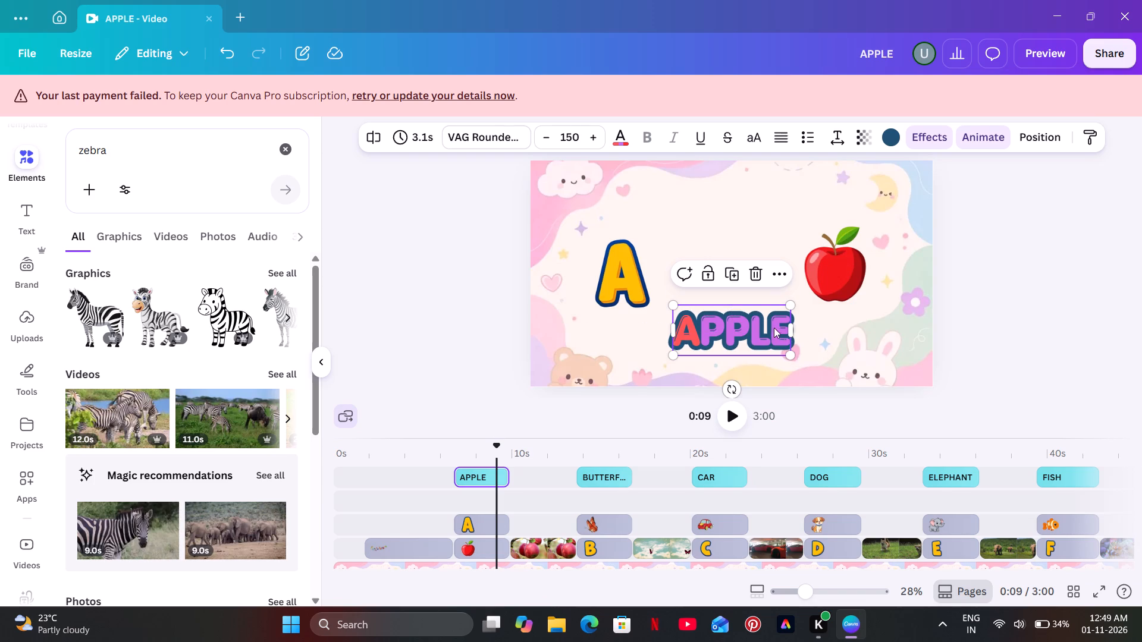
click(789, 328)
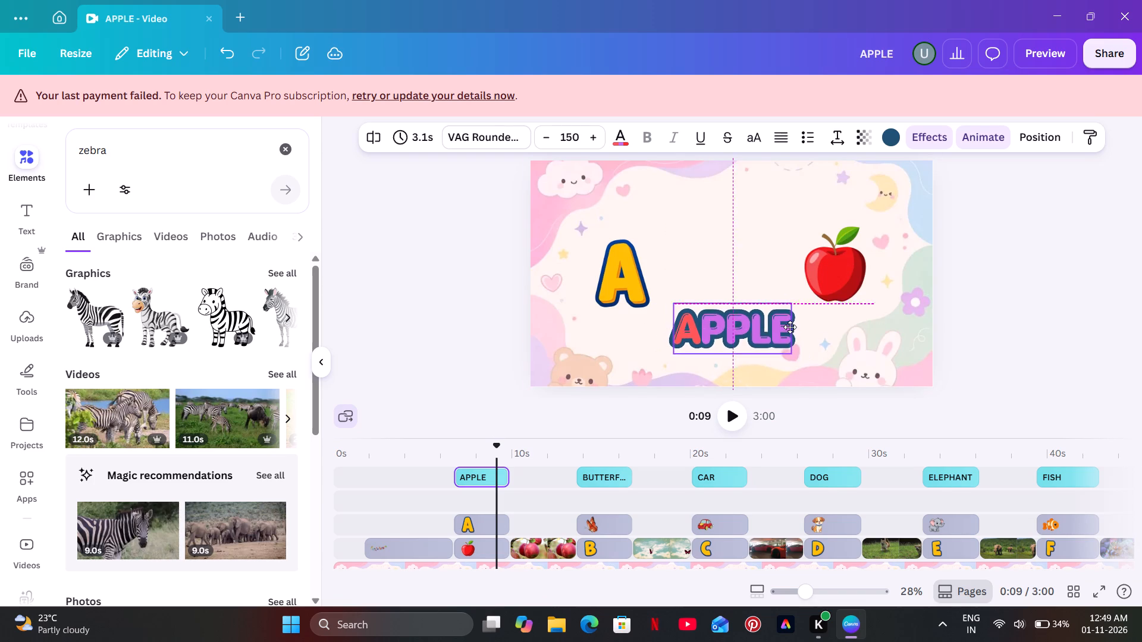
Widen the APPLE text box on both sides of the word and center-align the text inside it.
click(790, 137)
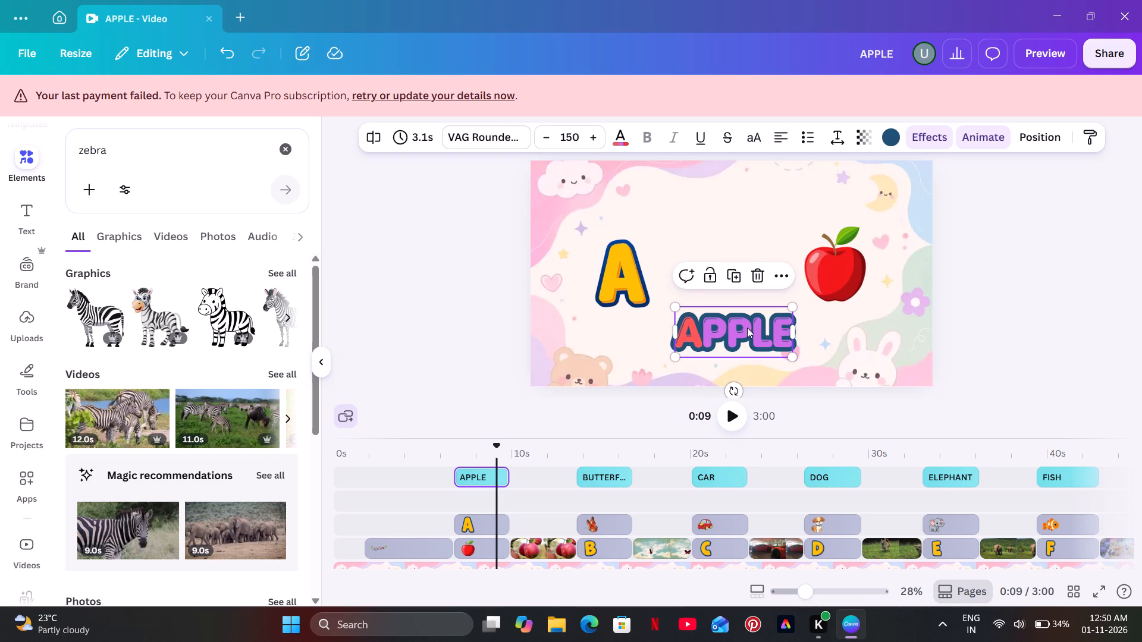
drag(795, 332, 857, 335)
drag(672, 329, 661, 329)
click(781, 135)
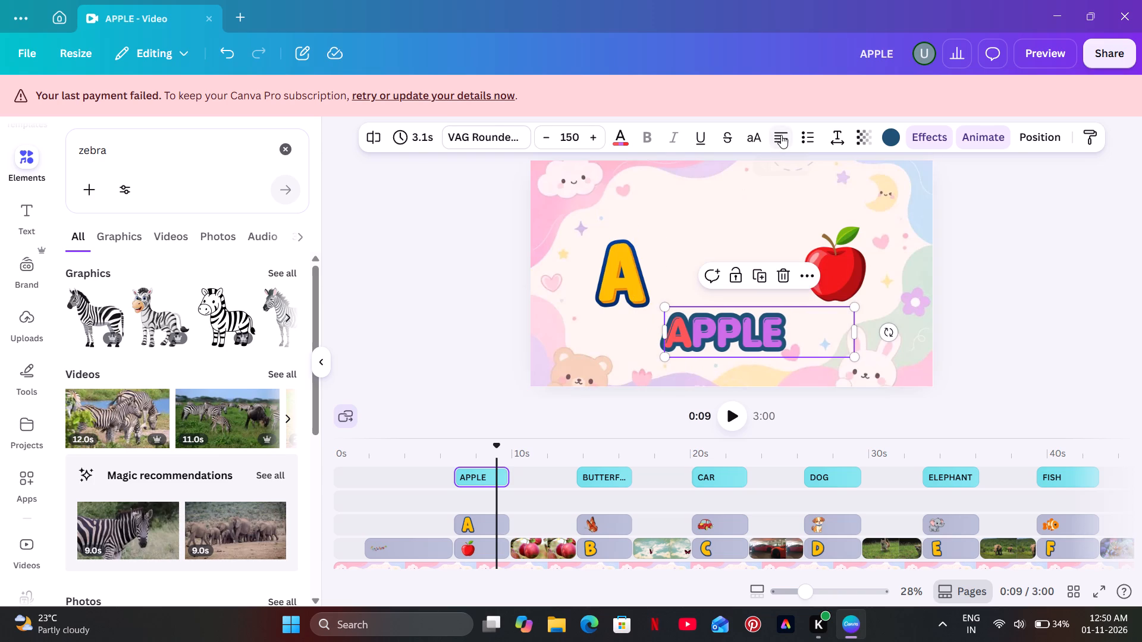
drag(666, 329, 644, 331)
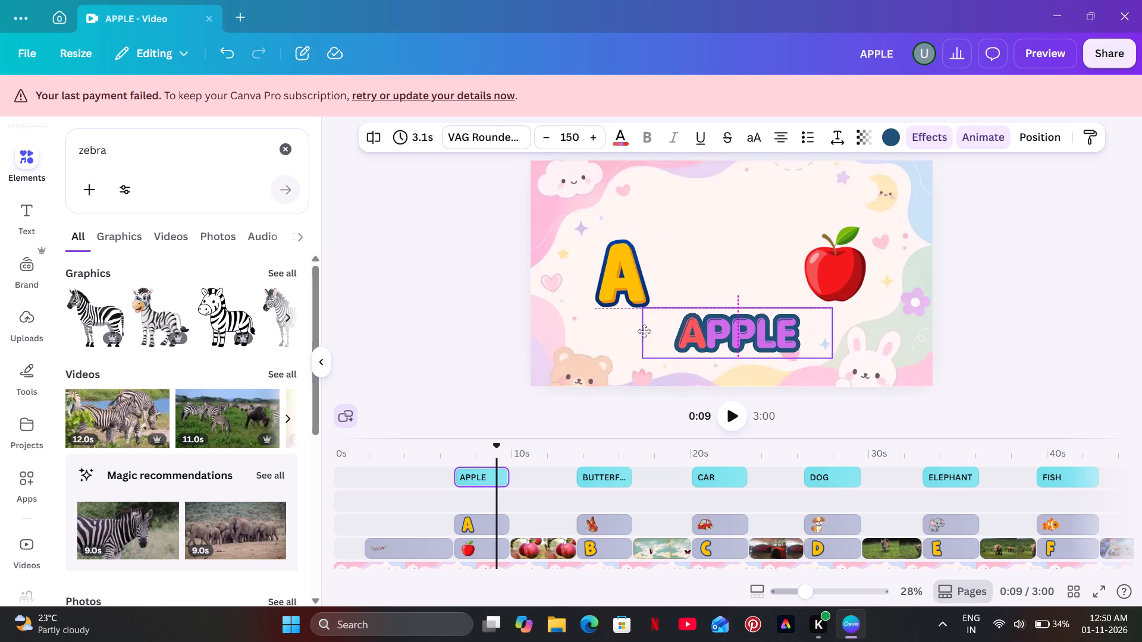
drag(644, 331, 644, 331)
drag(636, 333, 597, 334)
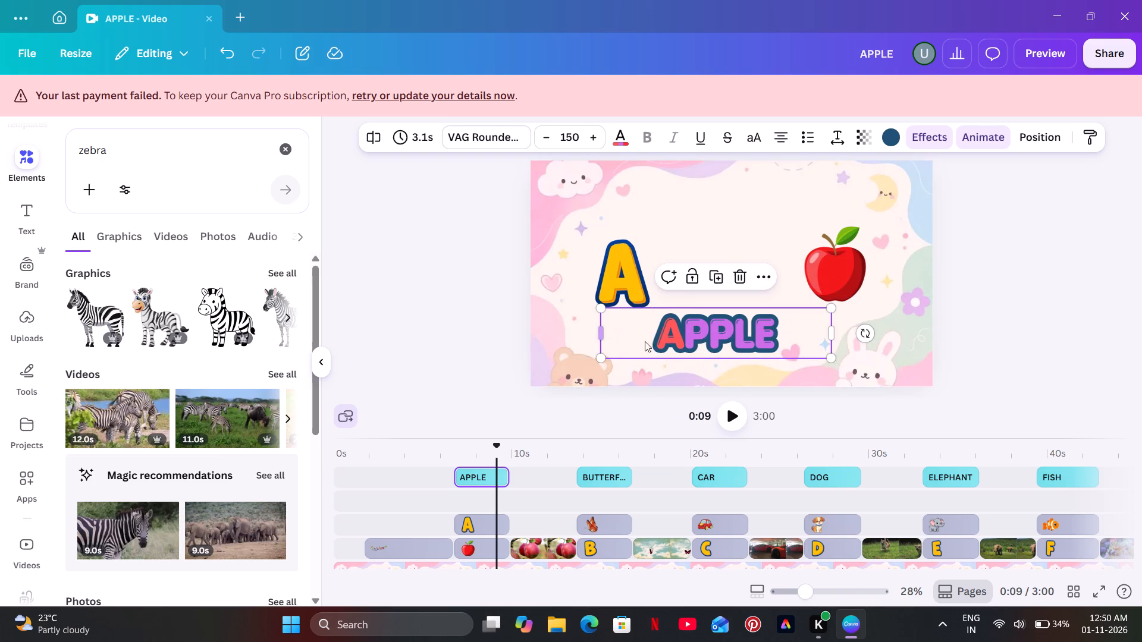
Shift the widened APPLE text slightly toward the apple graphic so it sits midway between the A and the apple.
drag(713, 331, 730, 334)
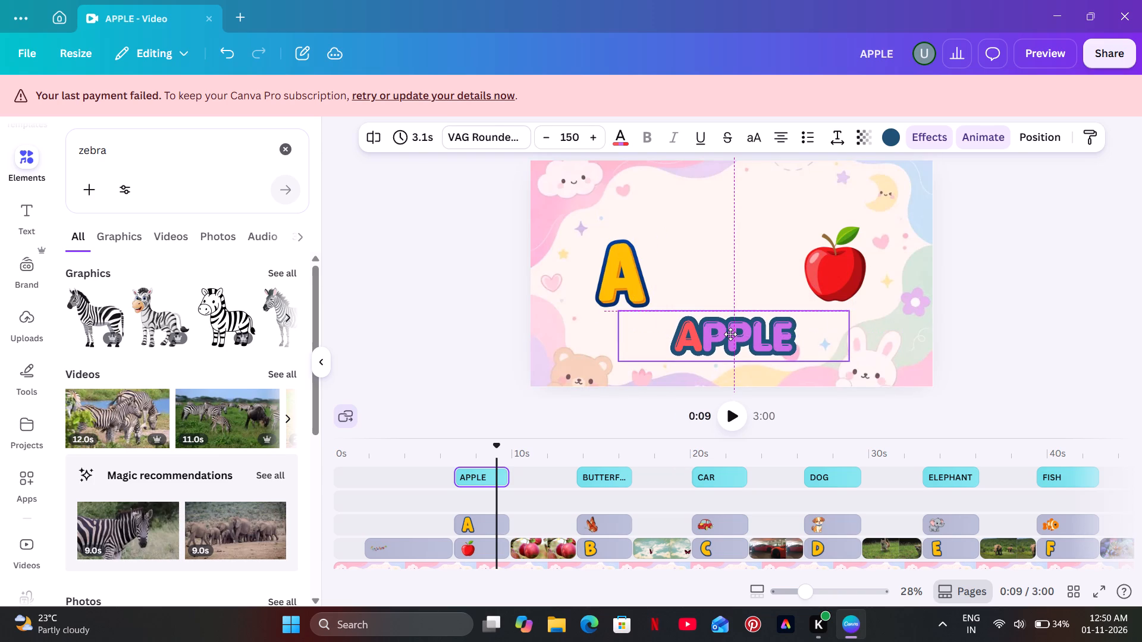
drag(730, 334, 732, 329)
click(1053, 250)
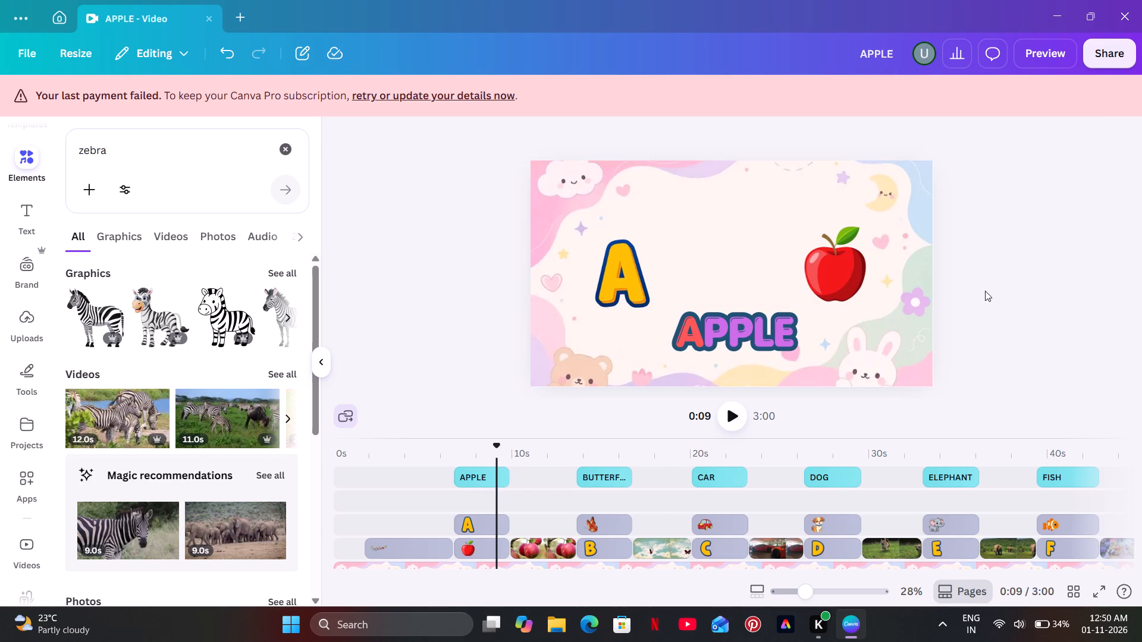
Widen the ELEPHANT text box on both sides of the word and center-align the text inside it.
click(821, 456)
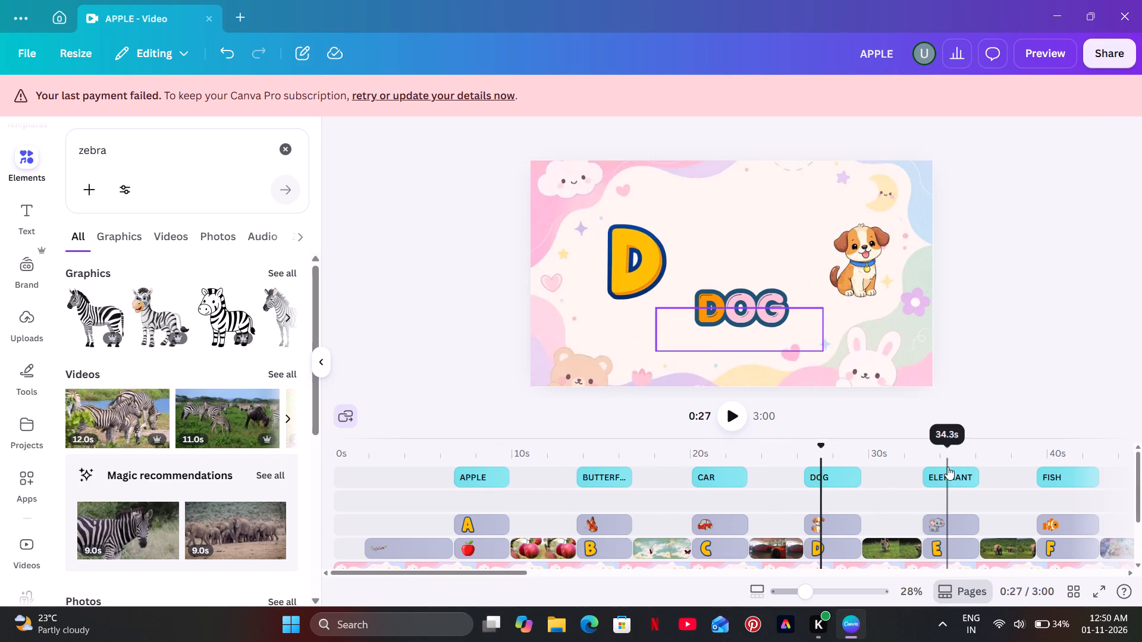
click(948, 467)
drag(824, 332, 831, 330)
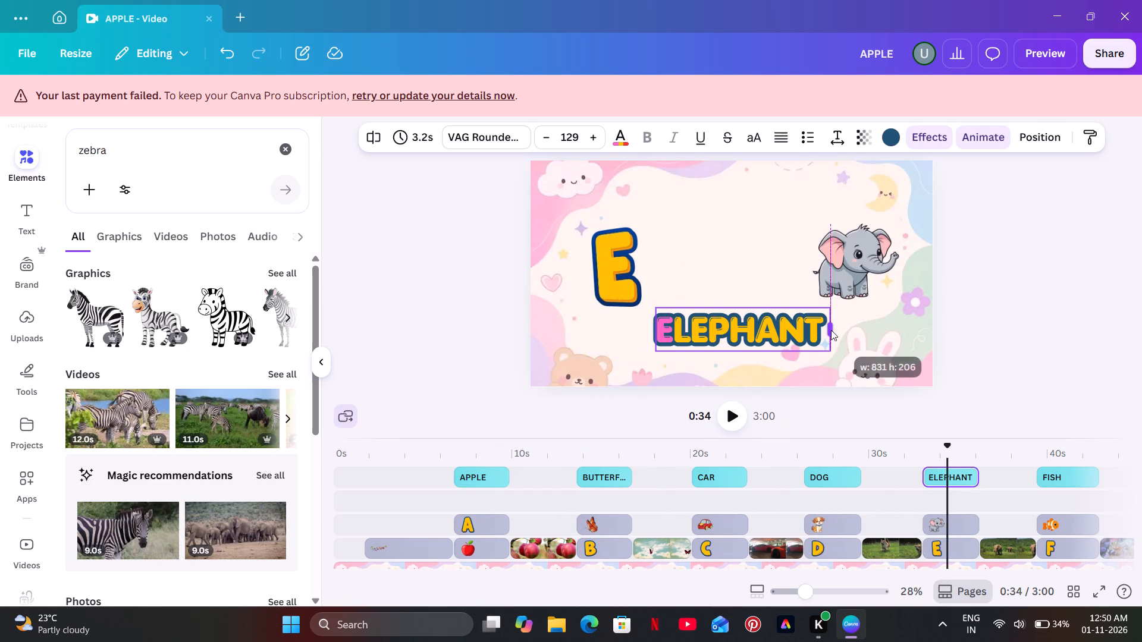
drag(831, 330, 859, 330)
click(787, 141)
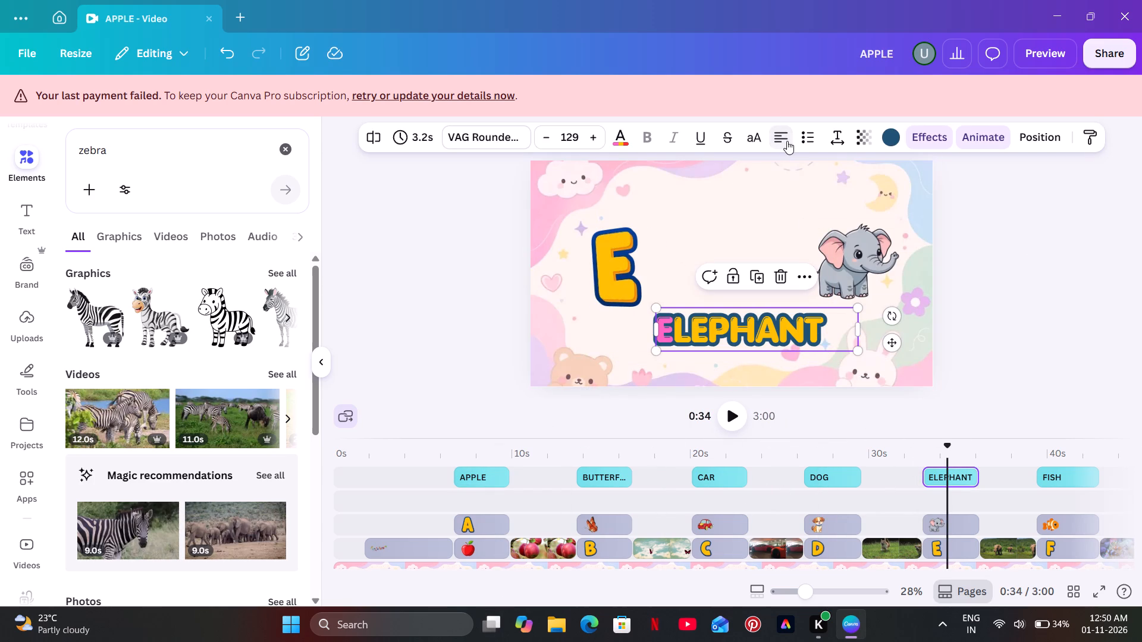
click(787, 141)
click(658, 326)
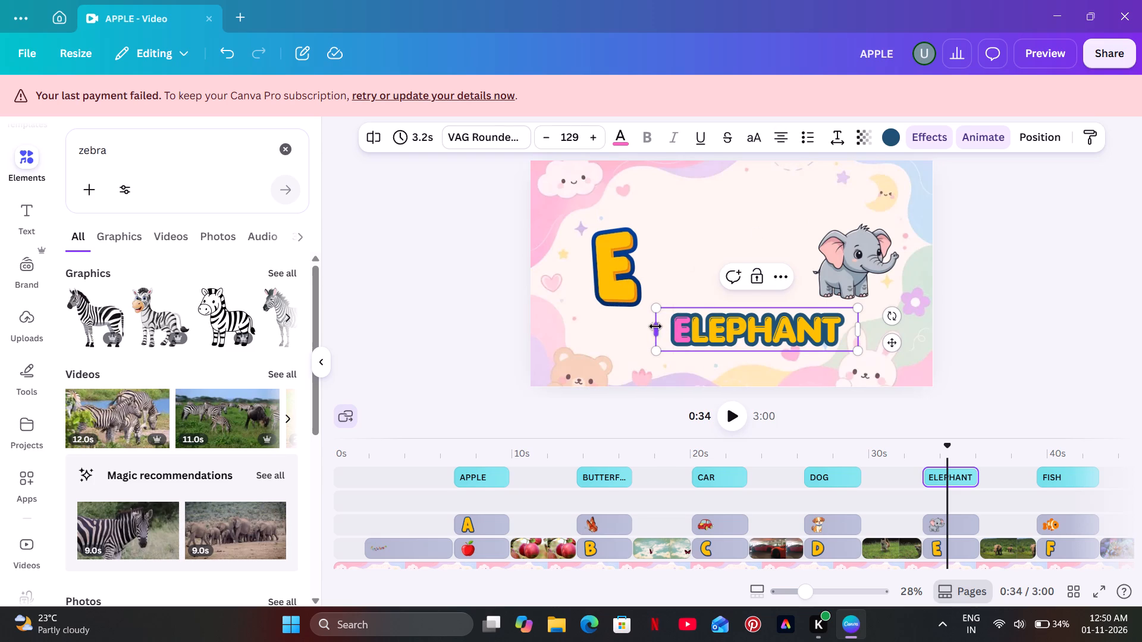
drag(656, 329, 614, 338)
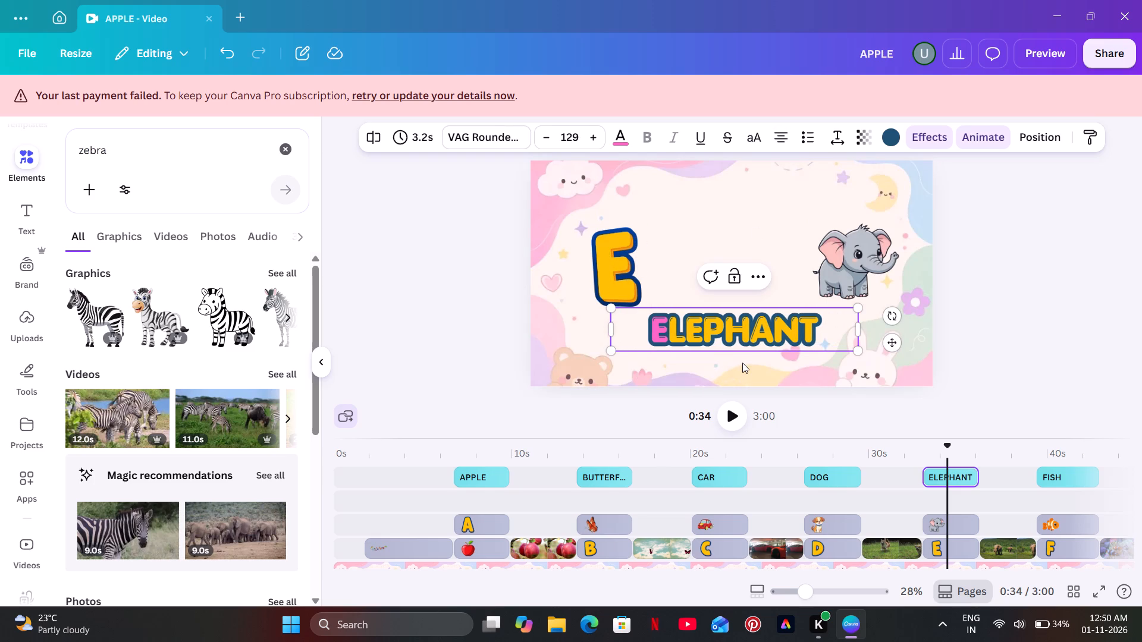
Nudge the ELEPHANT text slightly upward beneath the letter E and the elephant graphic.
click(742, 363)
click(955, 289)
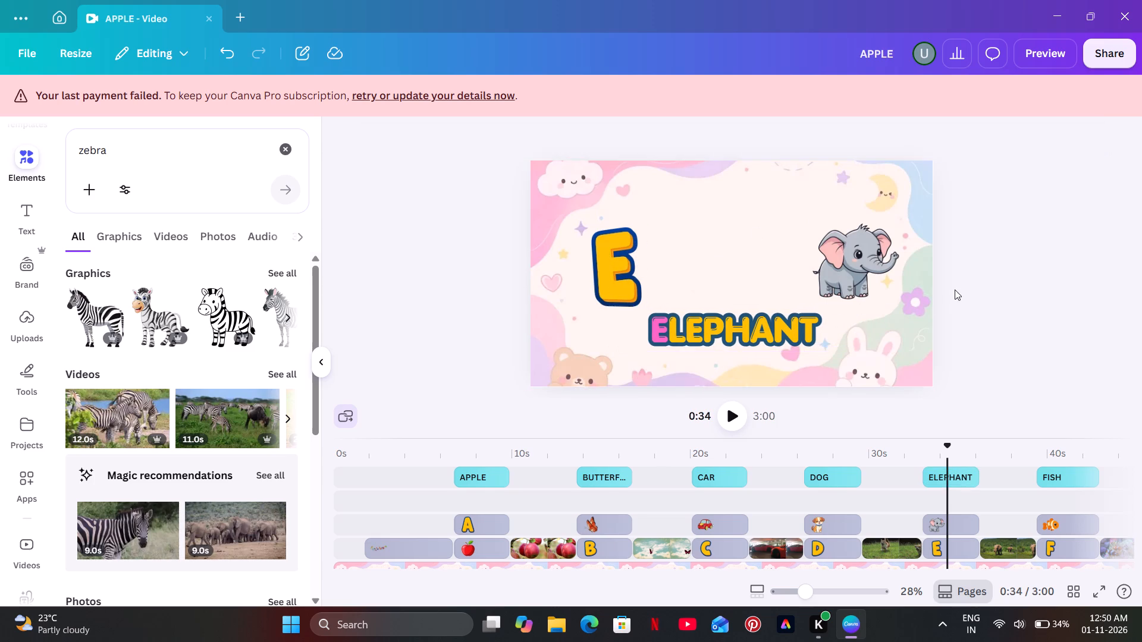
click(797, 324)
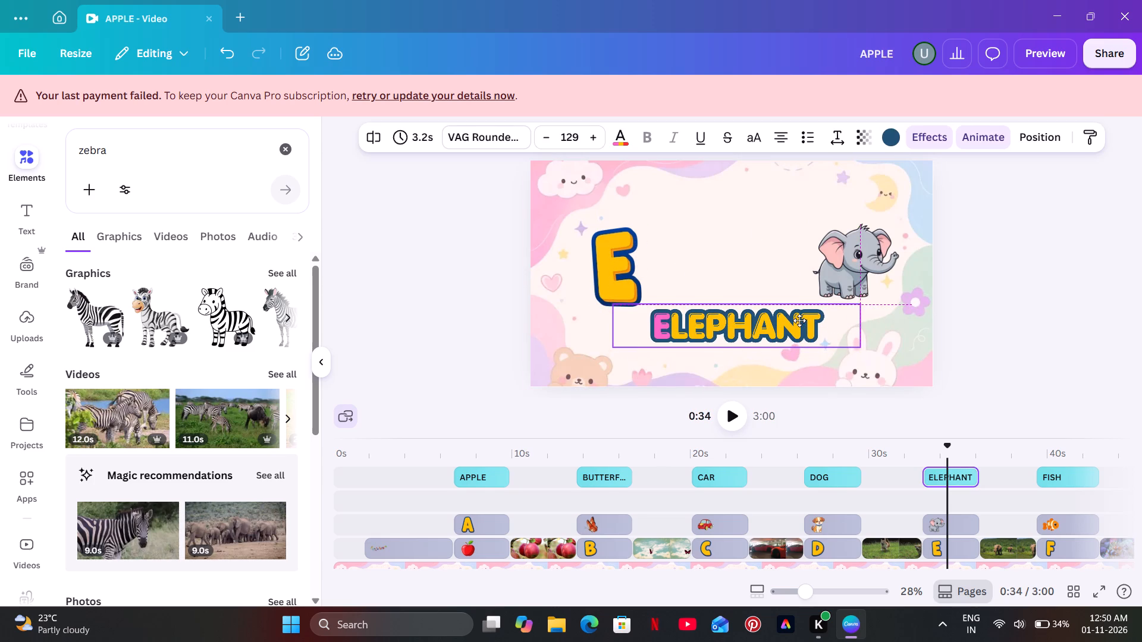
Move the FISH text toward the fish graphic and center-align the text inside its box.
click(1055, 472)
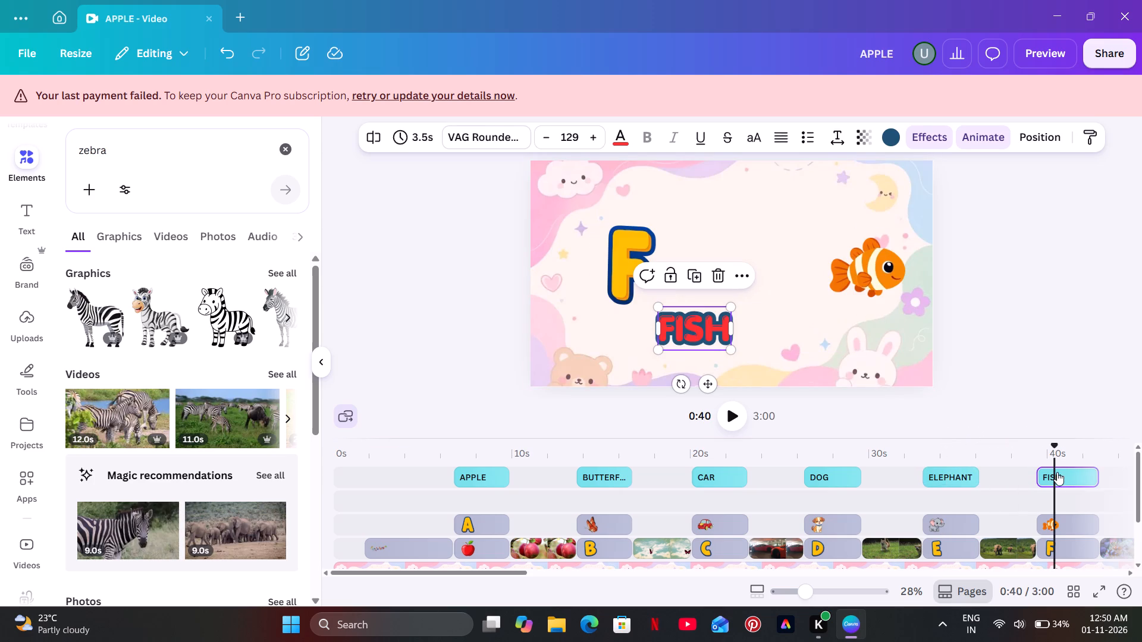
drag(696, 326, 741, 316)
click(776, 132)
click(776, 132)
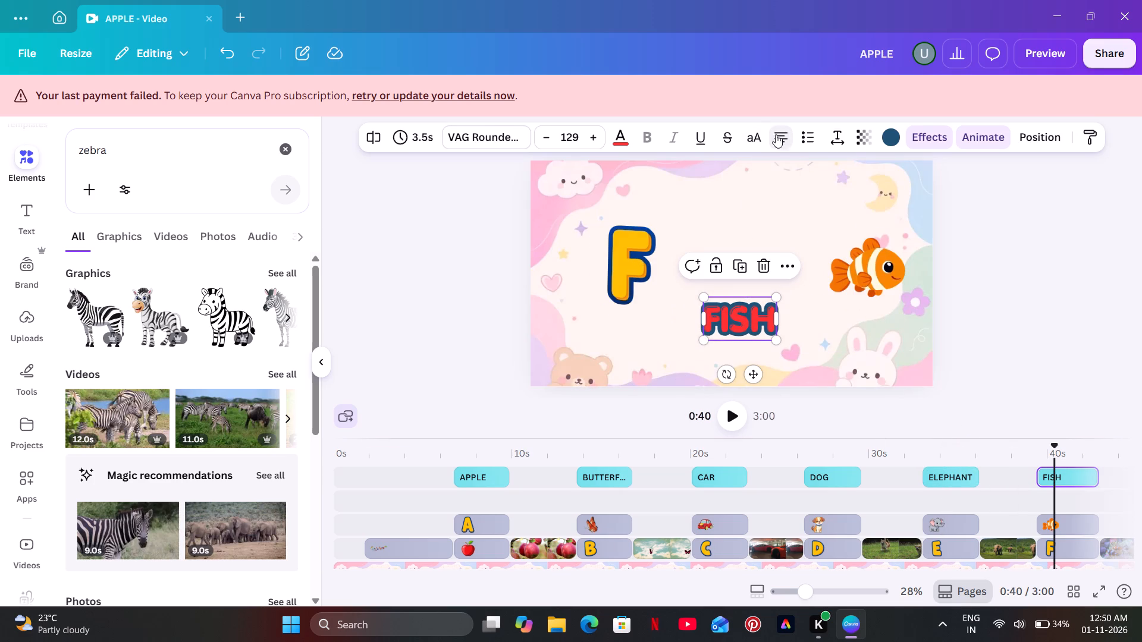
Widen the FISH text box well beyond the word and place it midway between the letter F and the fish graphic.
drag(776, 318, 819, 317)
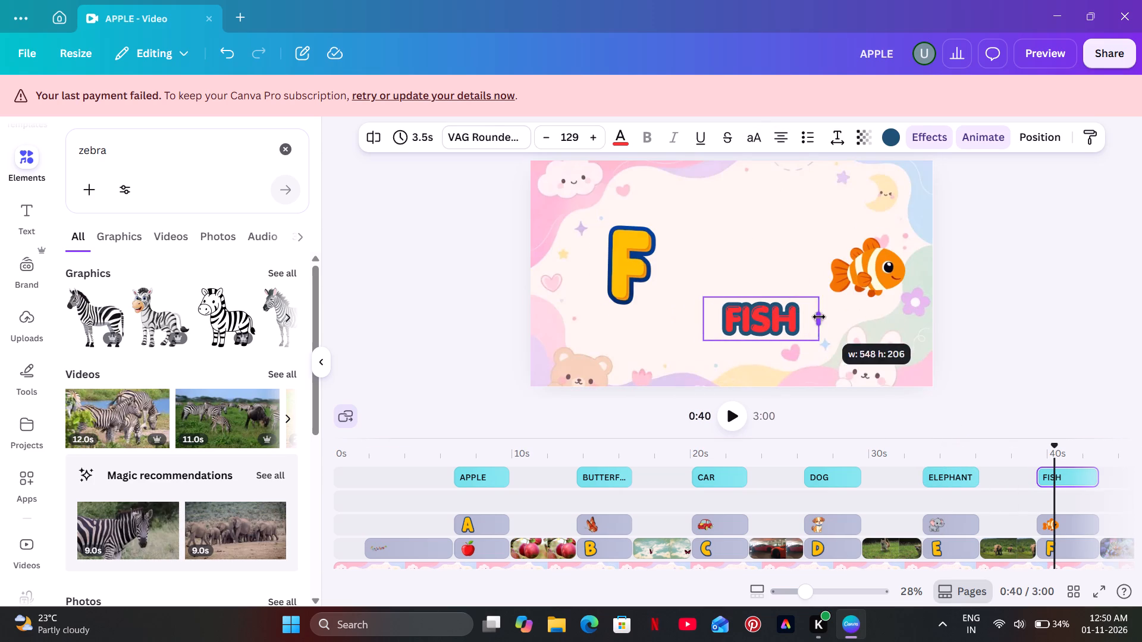
click(820, 317)
drag(820, 318, 827, 317)
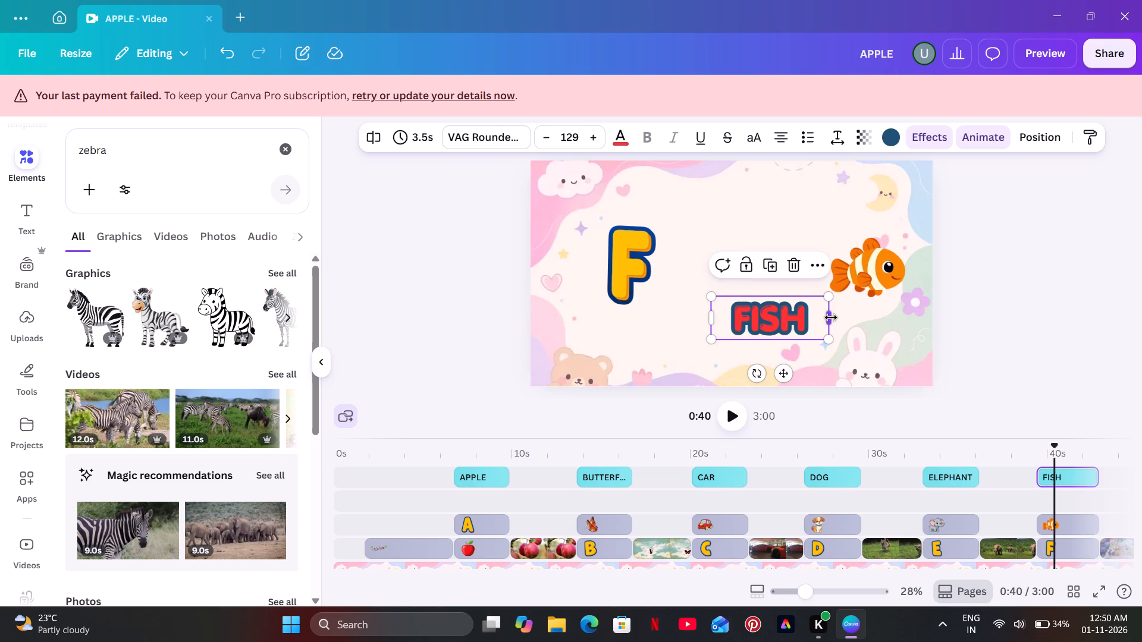
drag(831, 317, 890, 320)
drag(815, 321, 762, 323)
click(789, 322)
click(786, 320)
drag(786, 320, 780, 320)
click(751, 223)
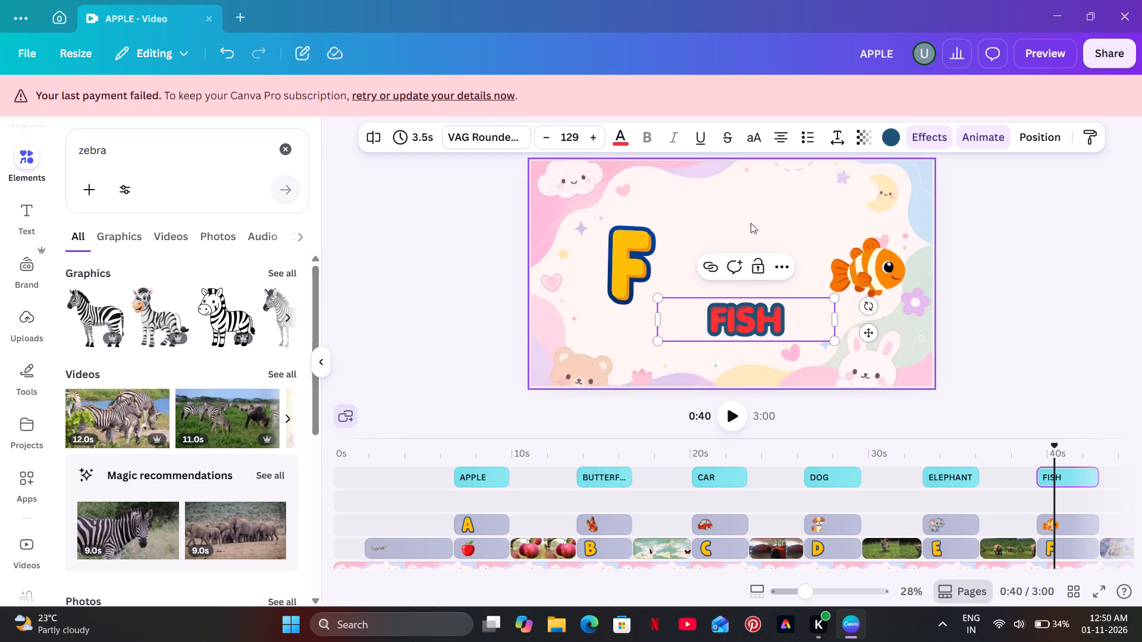
Colour the first letter F of the FISH text light pink.
click(724, 324)
click(721, 319)
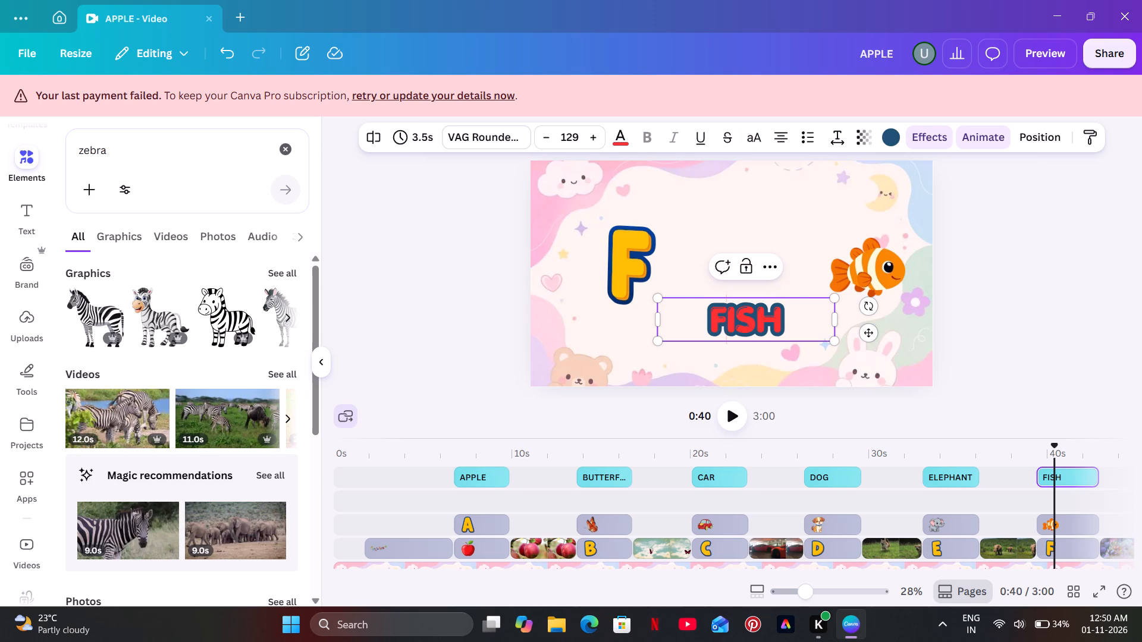
drag(722, 315, 707, 317)
click(620, 136)
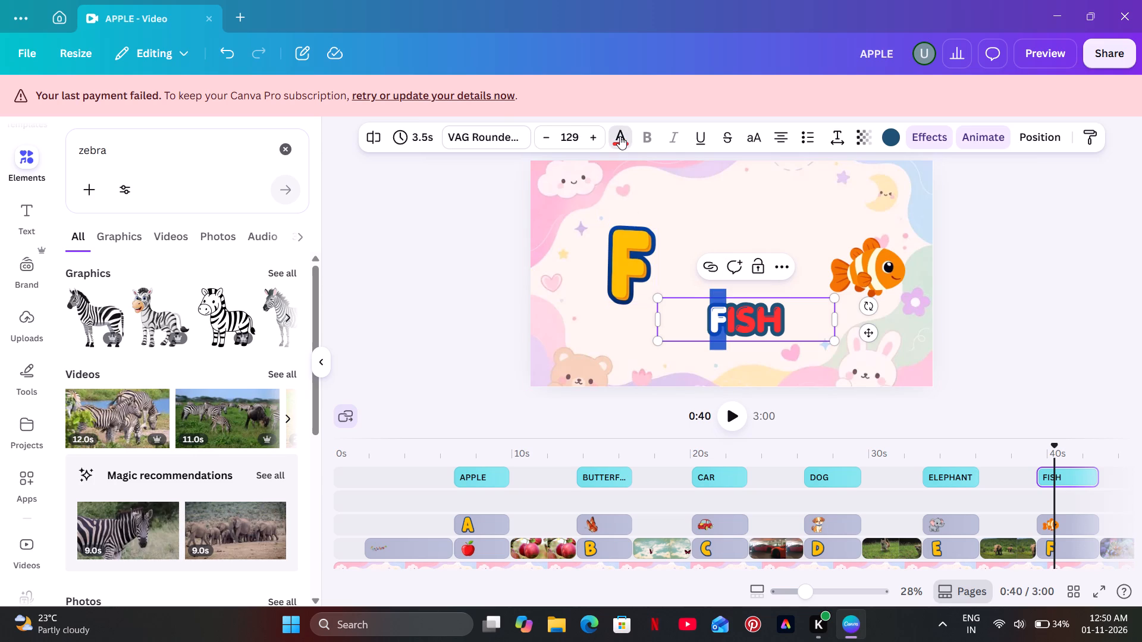
click(219, 257)
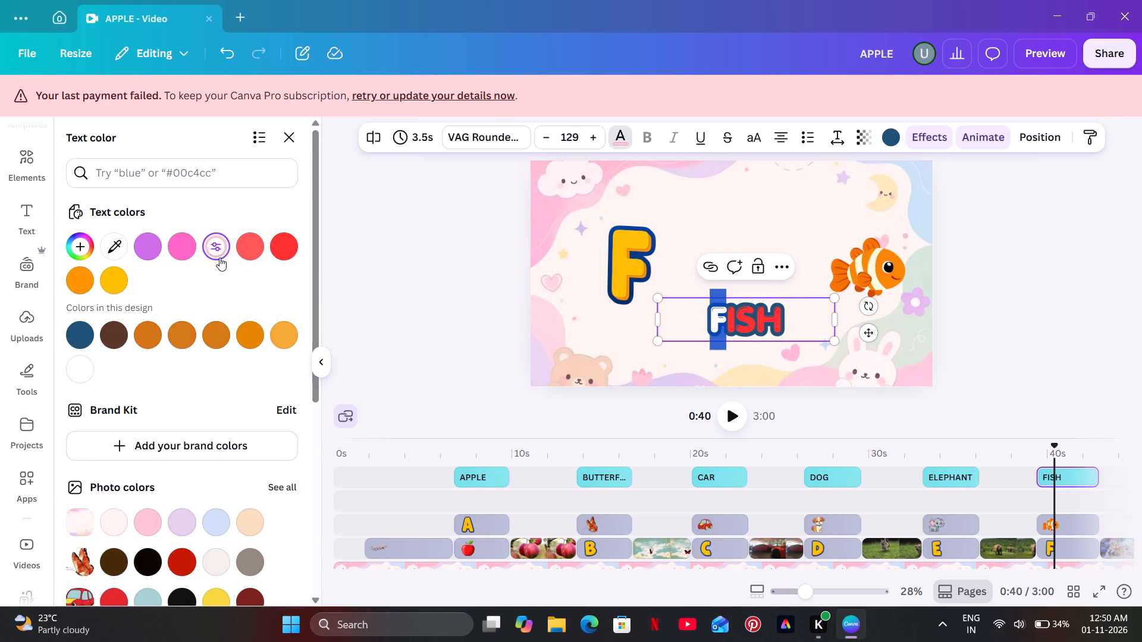
double_click(487, 270)
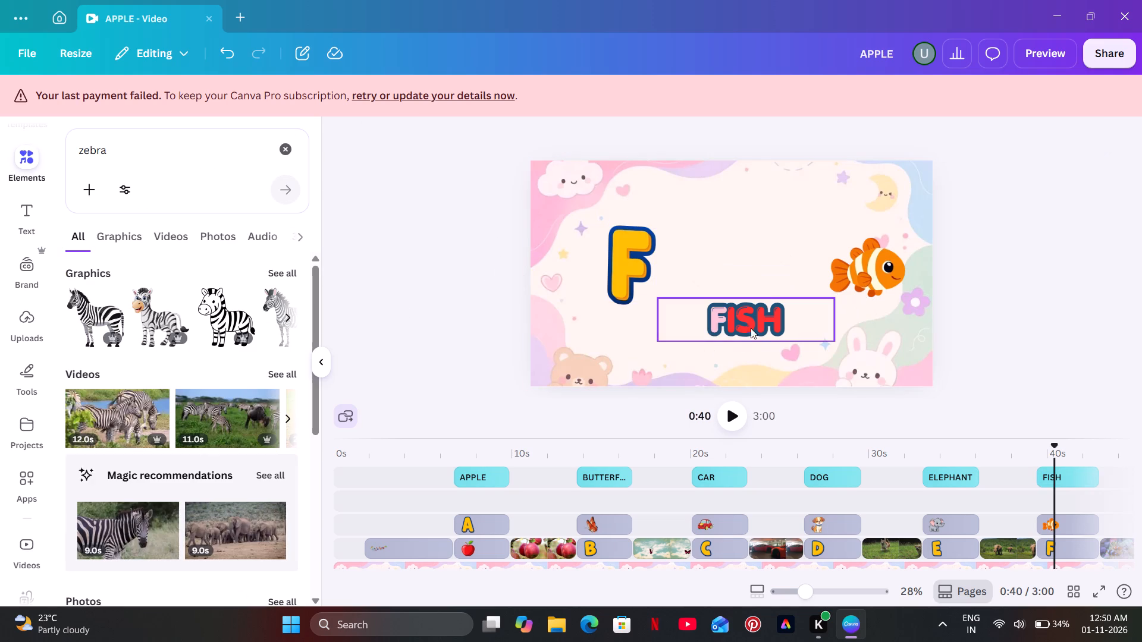
Colour the remaining letters ISH of the FISH text dark orange.
click(788, 313)
click(788, 313)
drag(788, 313, 760, 318)
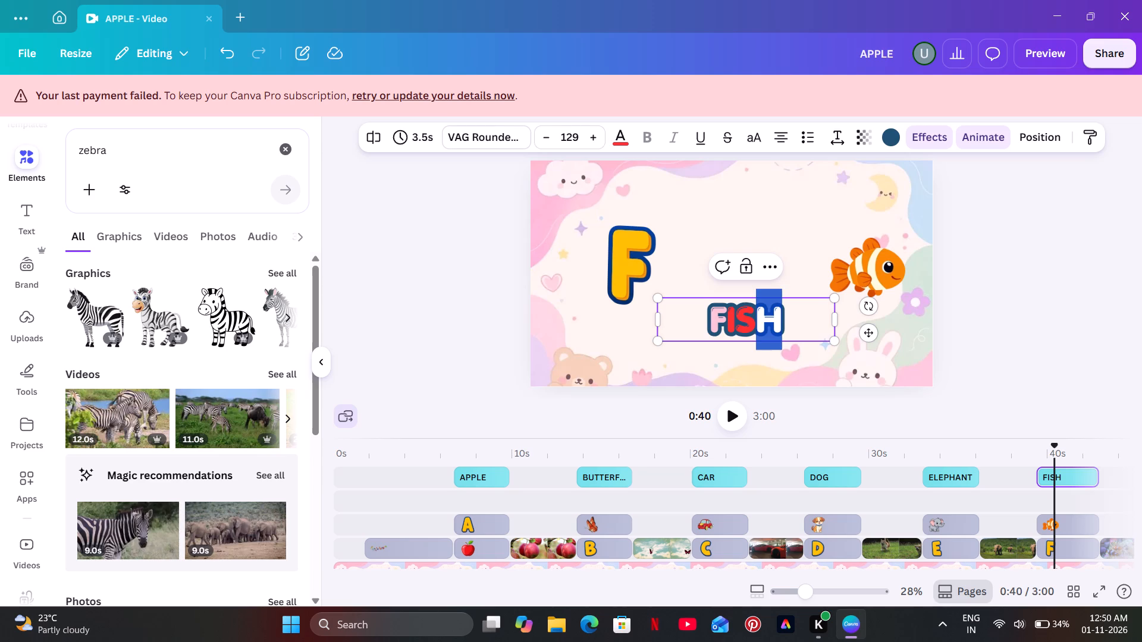
drag(760, 318, 733, 323)
drag(733, 323, 726, 323)
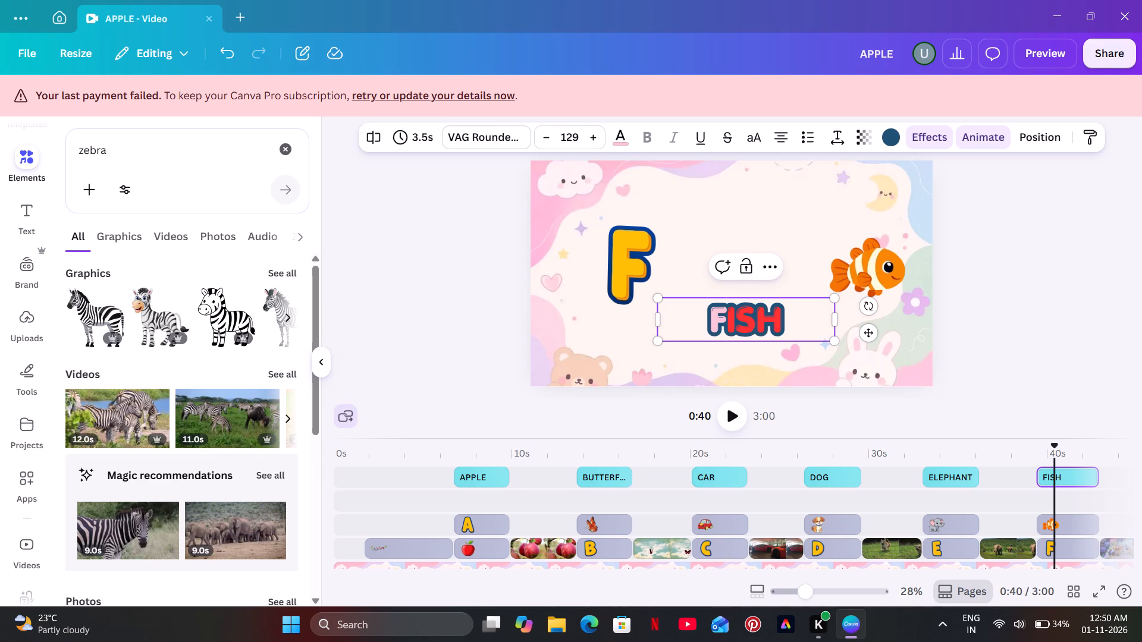
drag(785, 316, 726, 324)
click(619, 146)
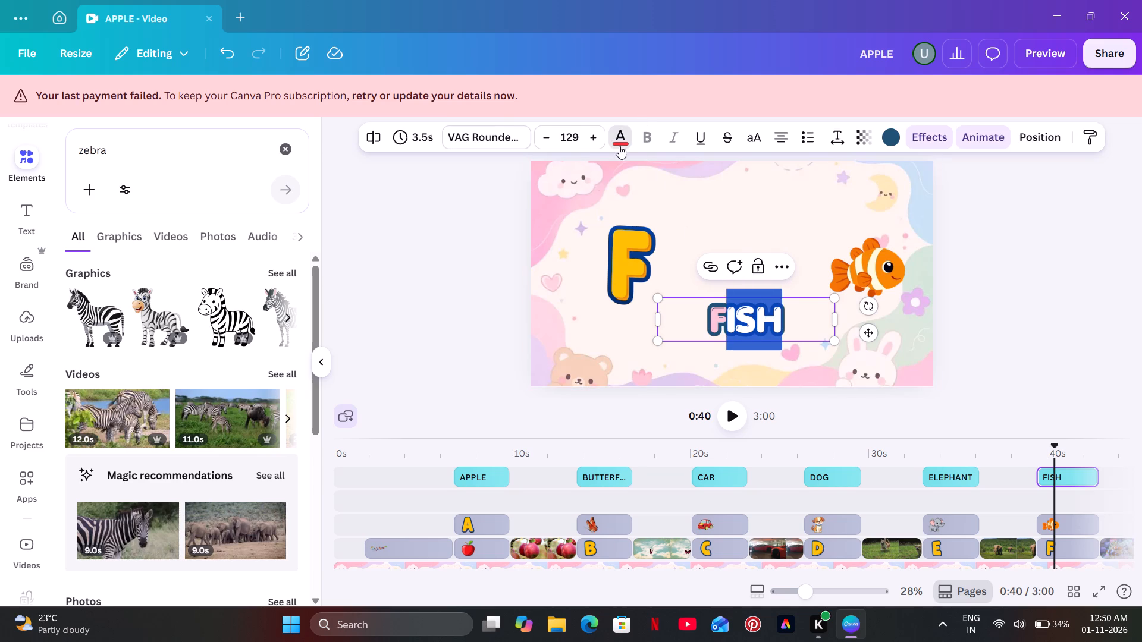
click(248, 335)
double_click(429, 194)
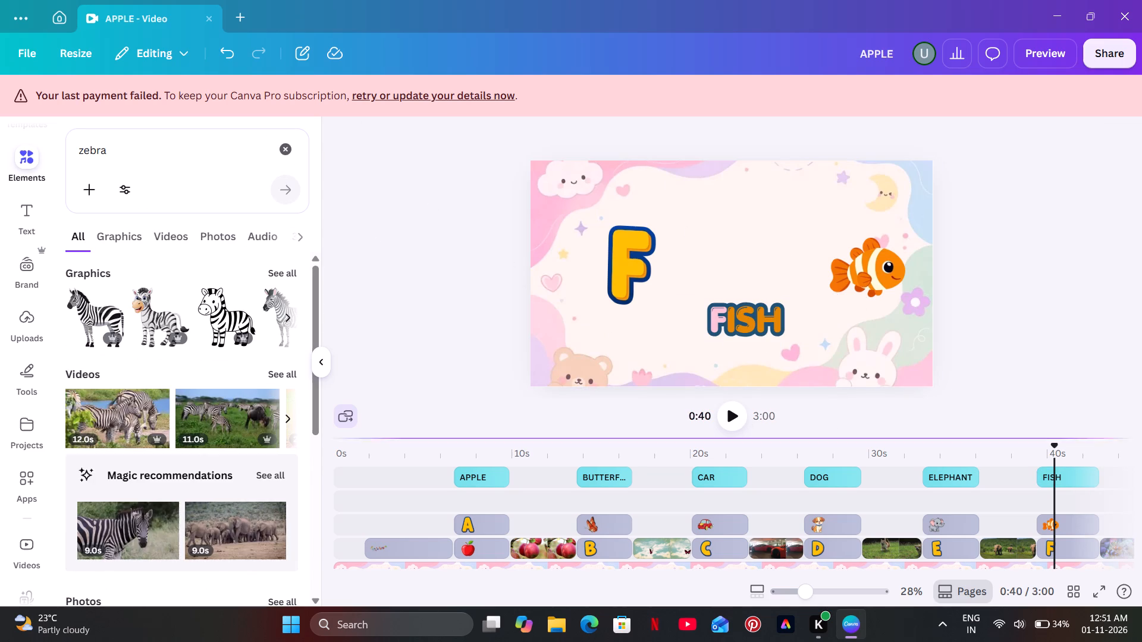
Duplicate the FISH text and place the copy on the timeline over the letter G section, starting with the grapes graphics.
drag(511, 575, 516, 575)
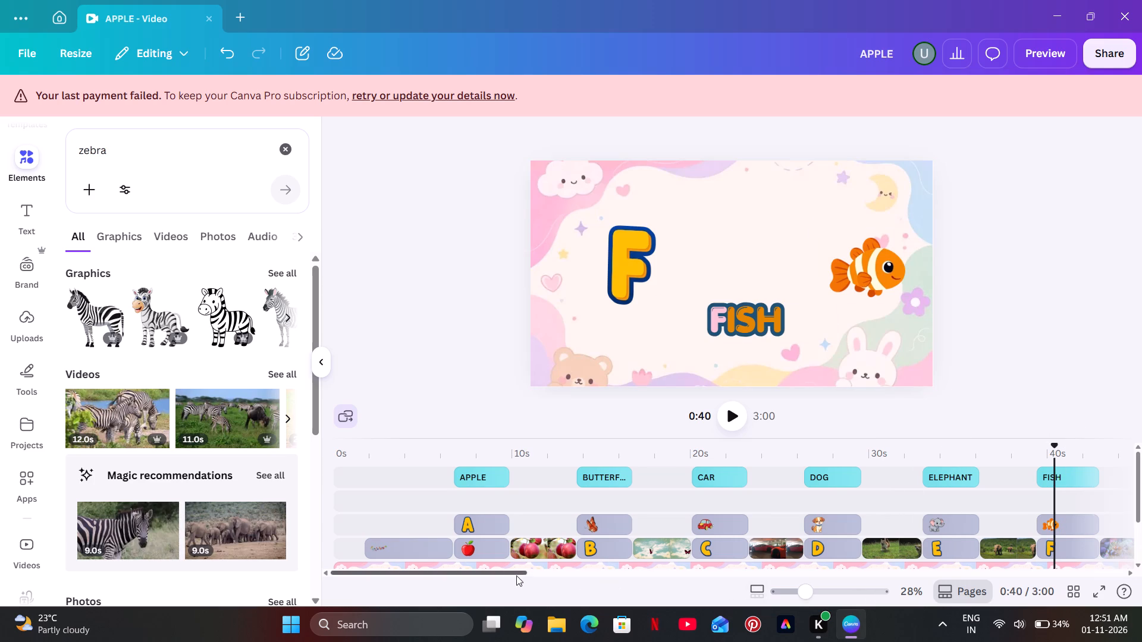
drag(516, 575, 638, 574)
click(542, 479)
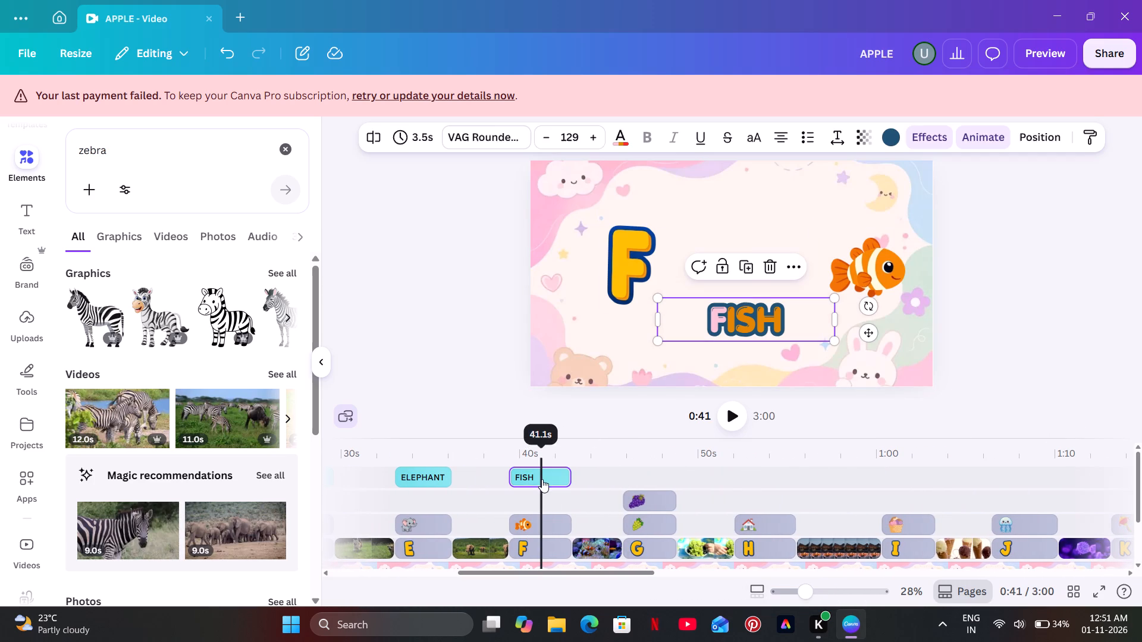
click(752, 263)
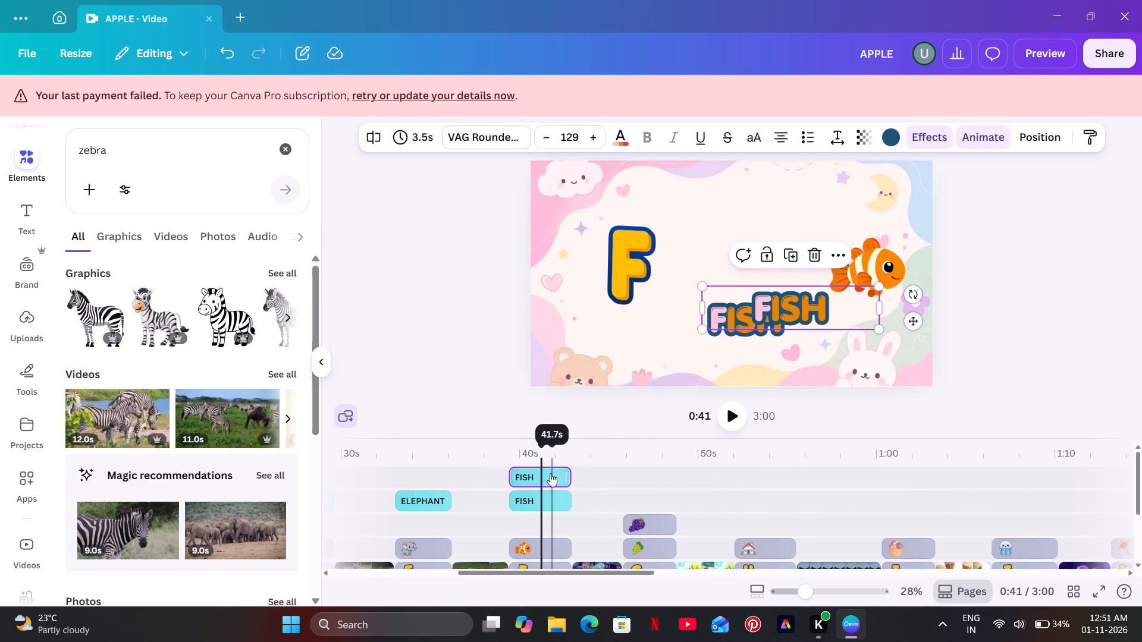
drag(548, 474, 663, 497)
click(660, 458)
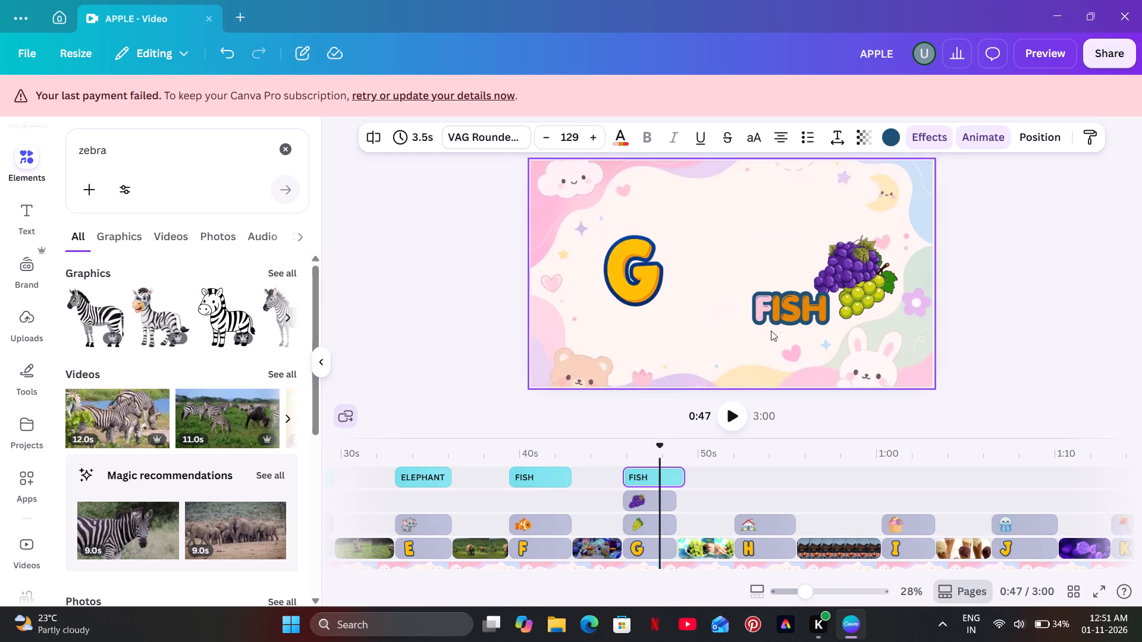
Move the copied FISH text to the space midway between the letter G and the grapes, slightly lower.
click(793, 303)
click(790, 373)
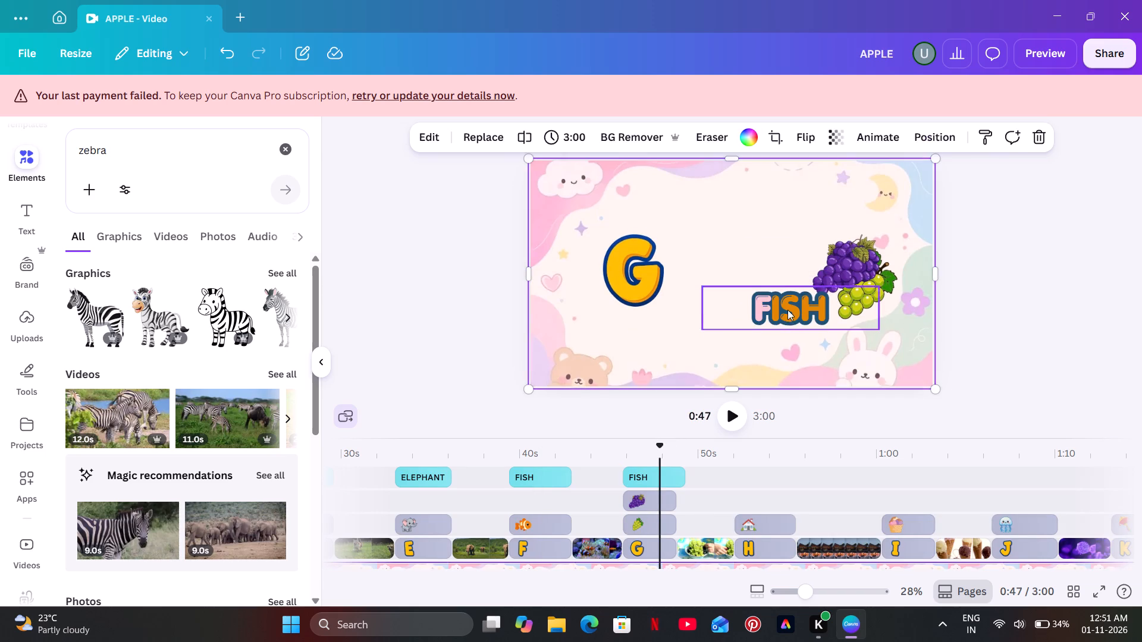
drag(788, 310, 740, 325)
Replace the copied label's text in the G section with GRAPES.
click(740, 325)
key(BackSpace)
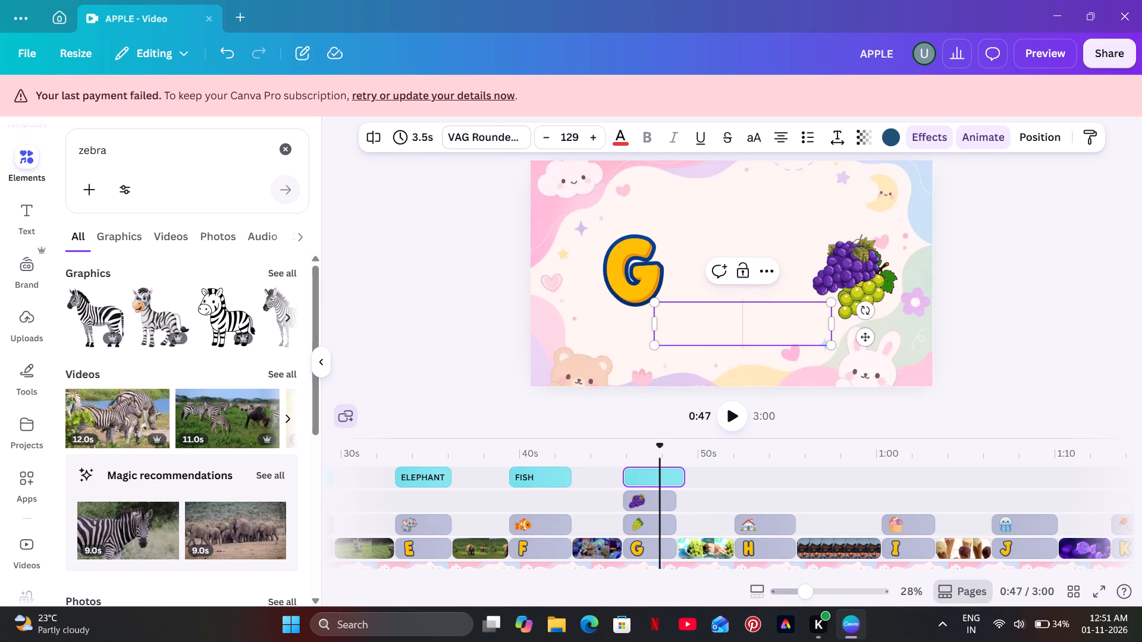
text(GR)
text(APES)
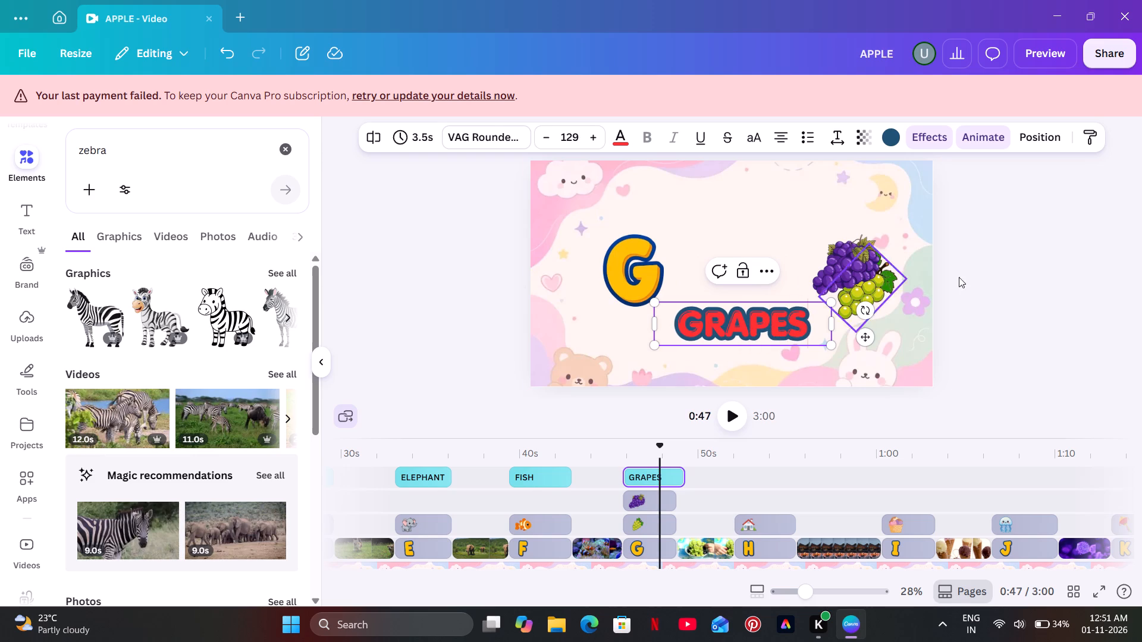
click(1083, 227)
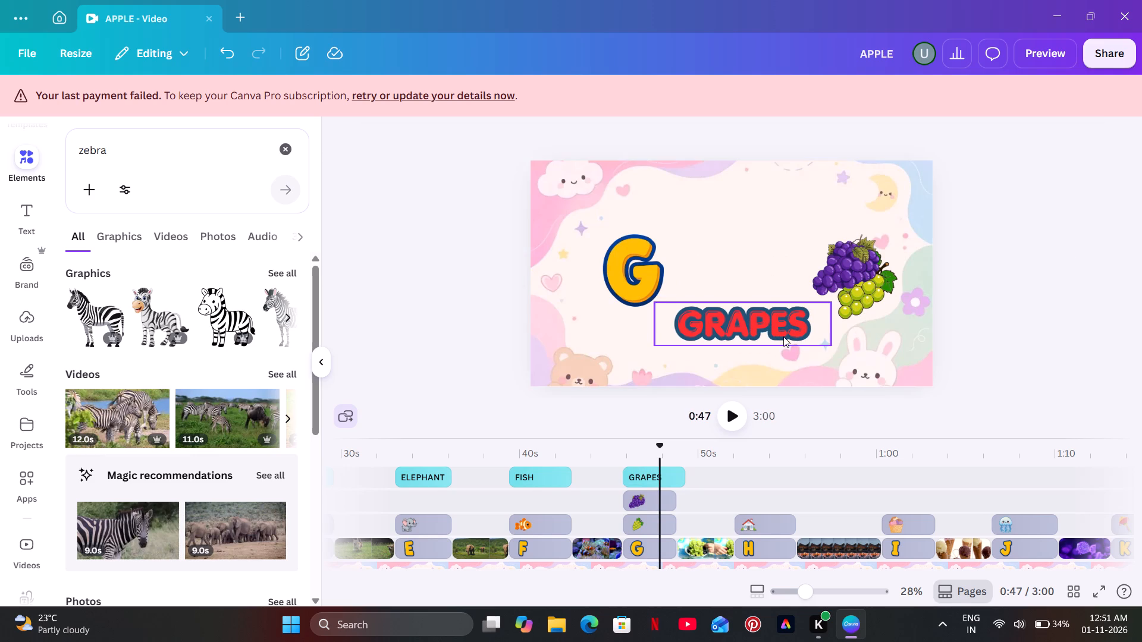
Nudge the GRAPES text slightly lower beneath the letter G and open it for text editing.
drag(783, 336, 783, 342)
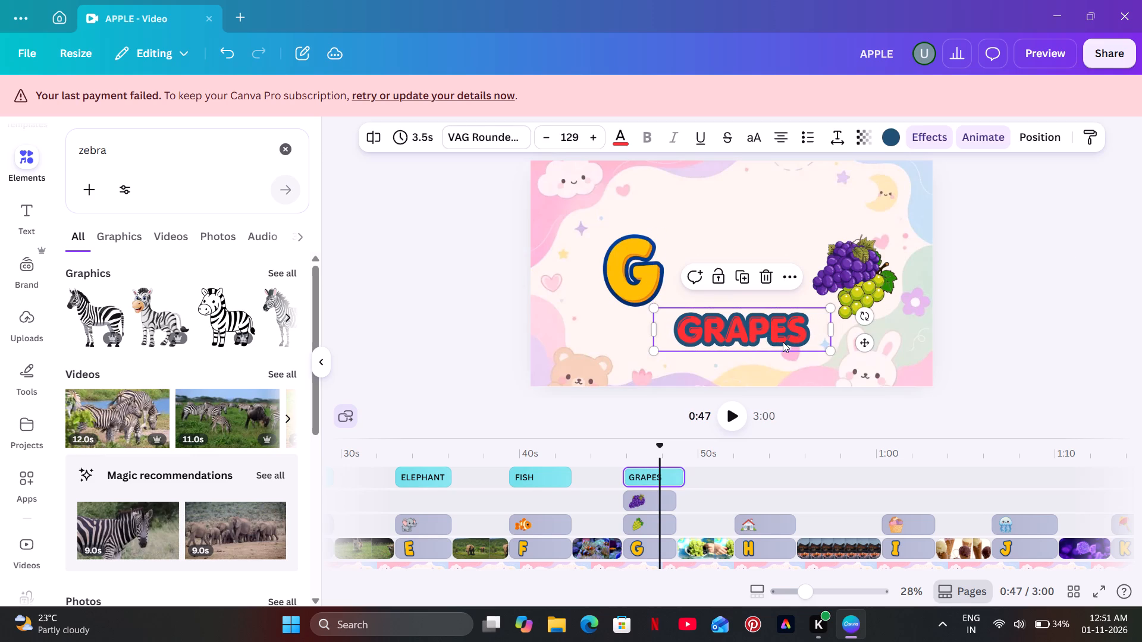
click(783, 342)
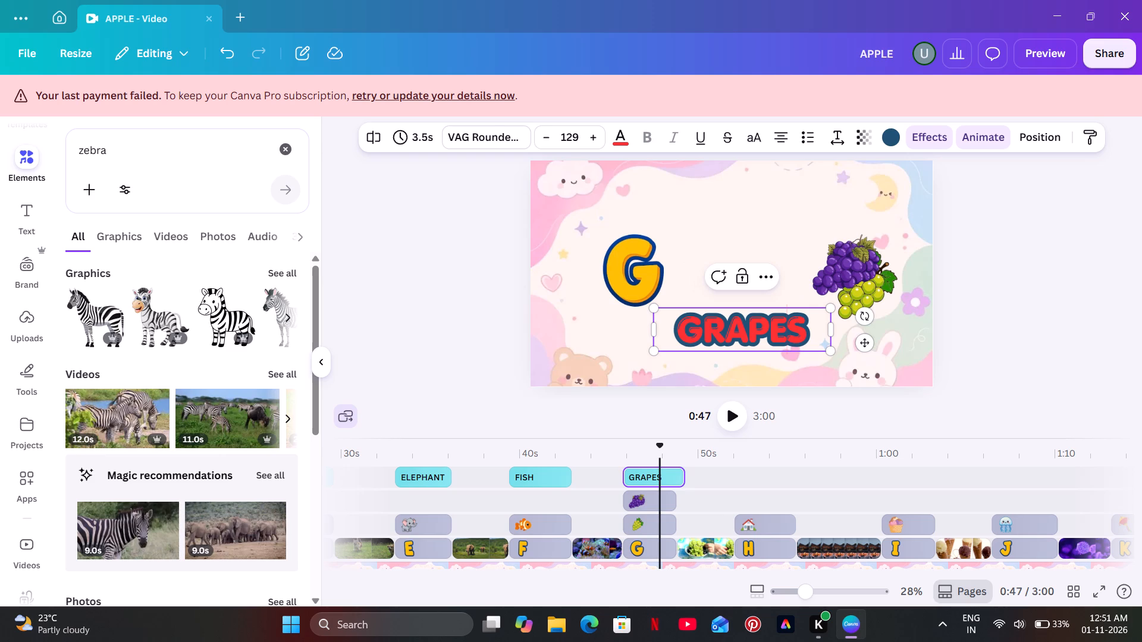
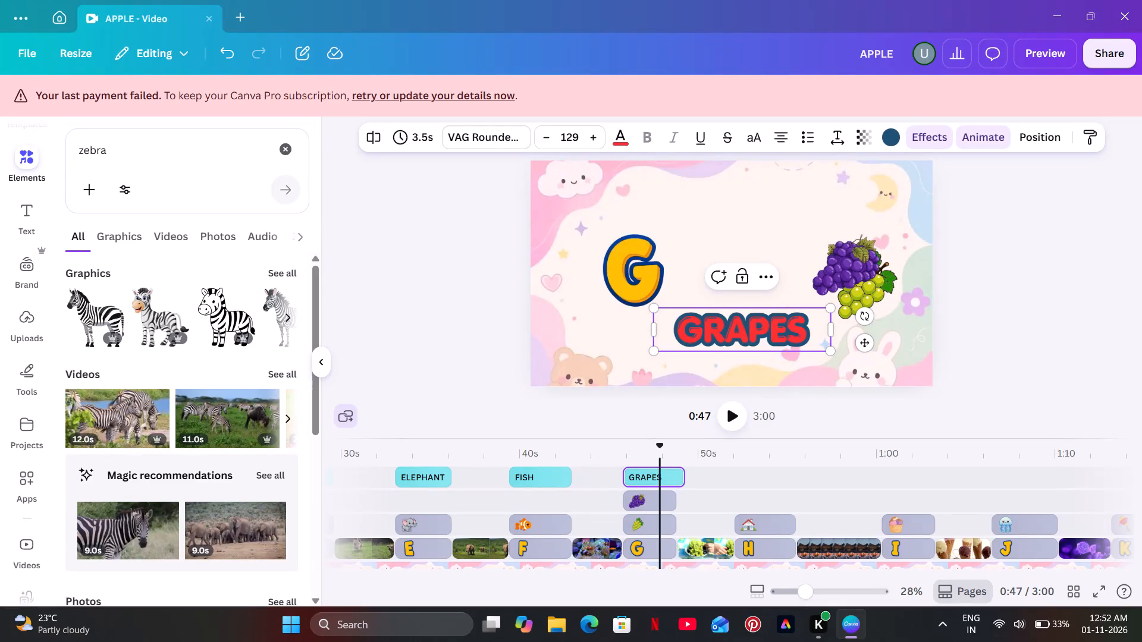
Recolour the letters RAPES of the GRAPES label light purple, leaving the initial G red.
drag(816, 335, 713, 348)
click(620, 140)
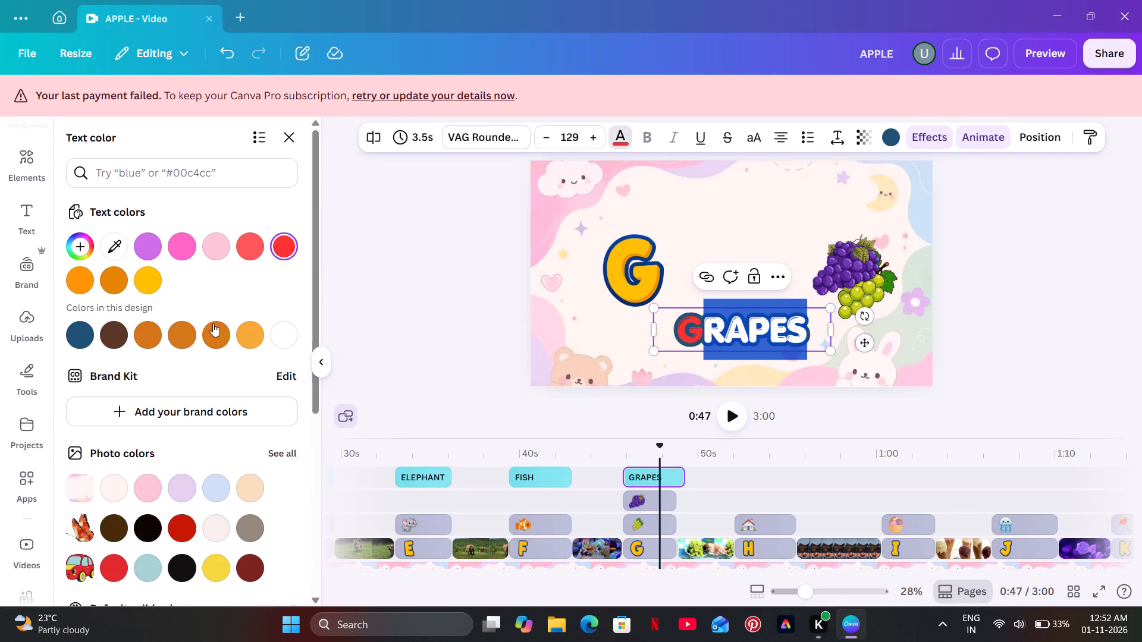
click(153, 252)
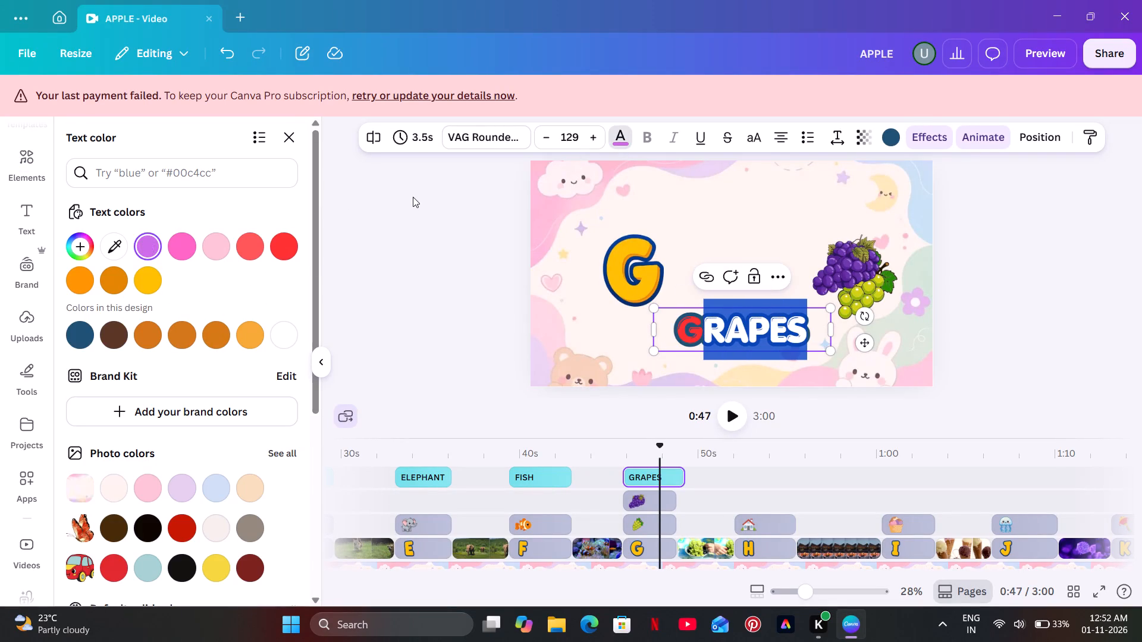
double_click(416, 196)
click(695, 326)
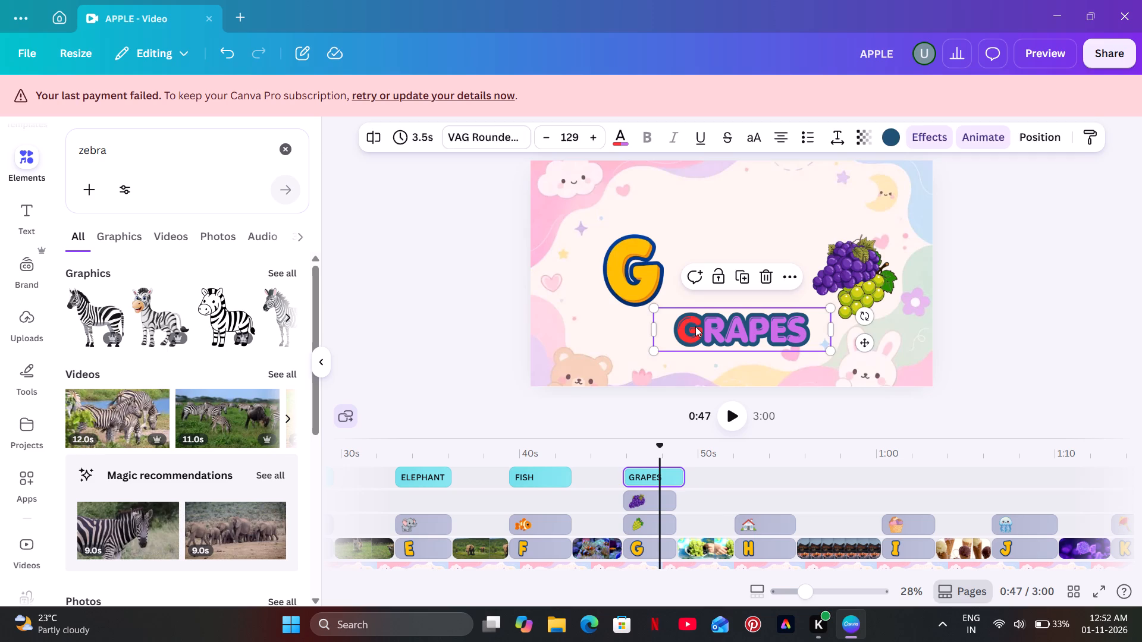
click(980, 229)
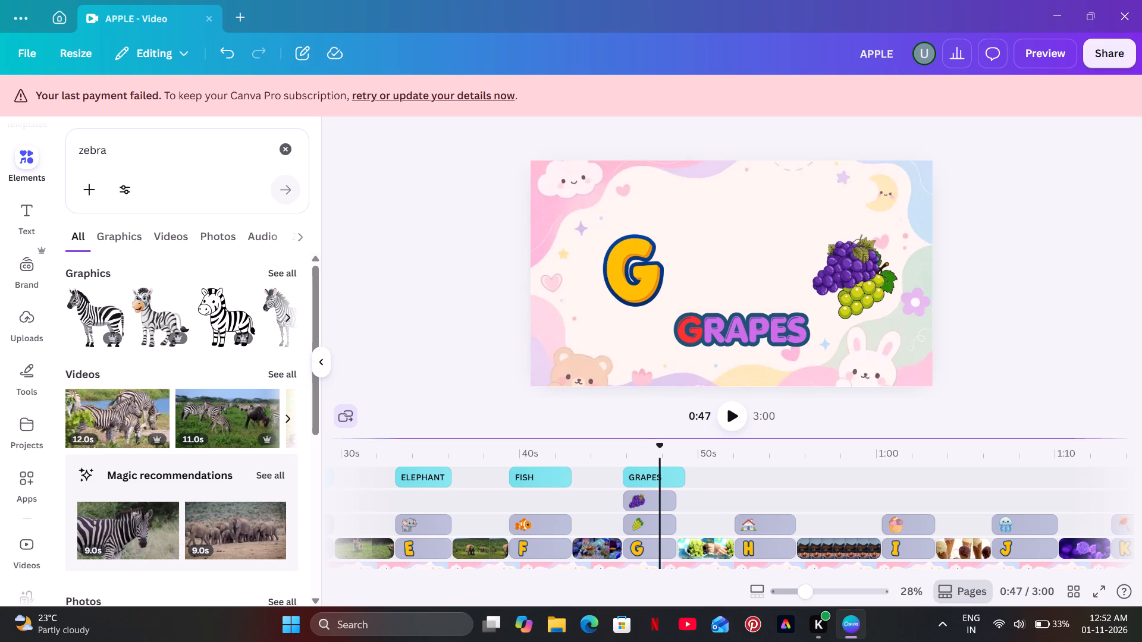
Shorten the GRAPES text clip to 3.0 s, ending with the grapes graphics, and play back from letter G into letter H.
click(681, 476)
drag(681, 476, 680, 476)
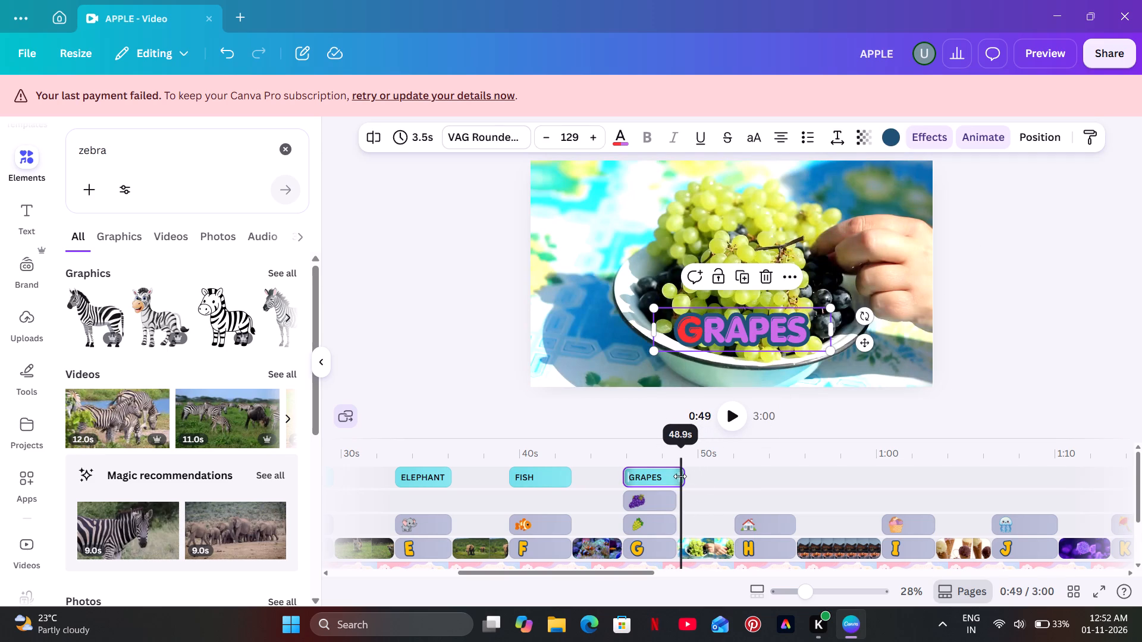
drag(680, 476, 663, 483)
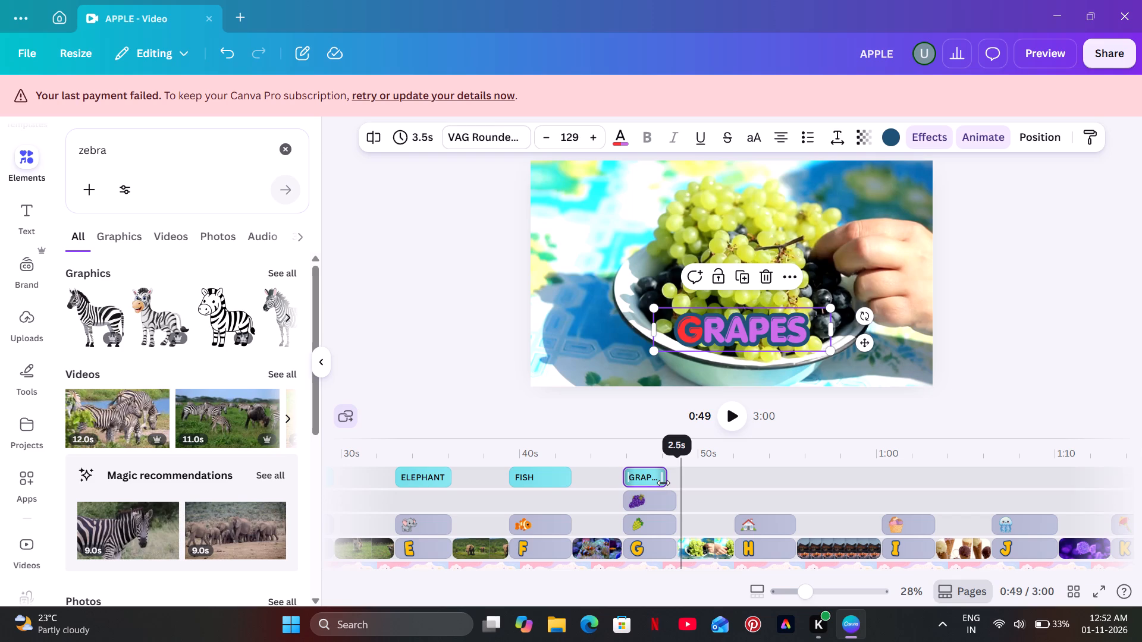
drag(663, 483, 665, 483)
click(650, 458)
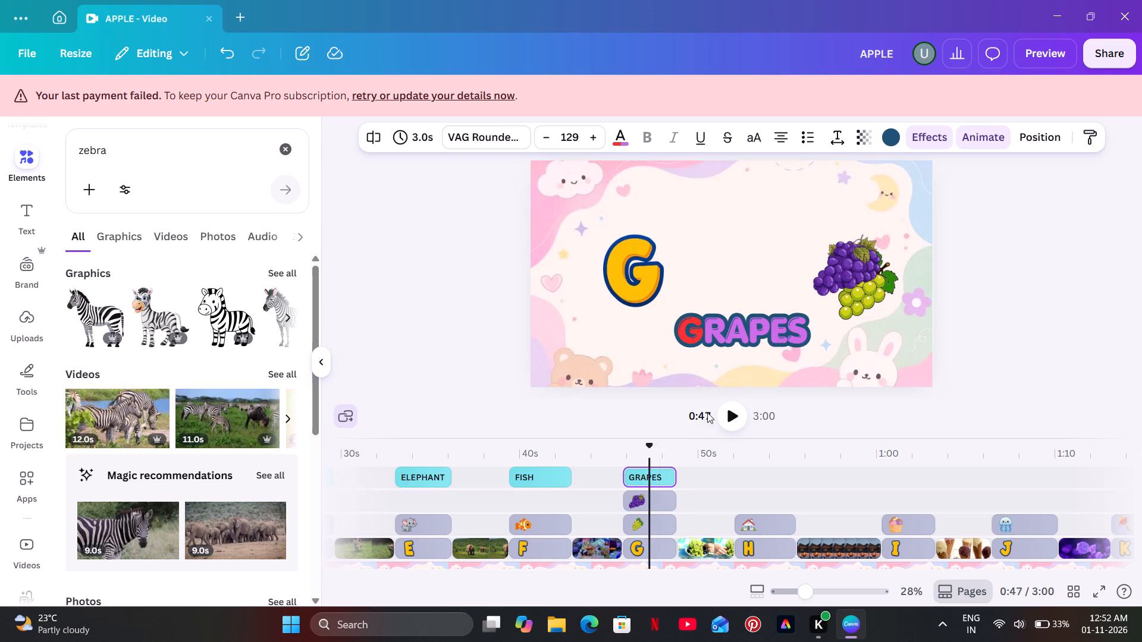
click(724, 406)
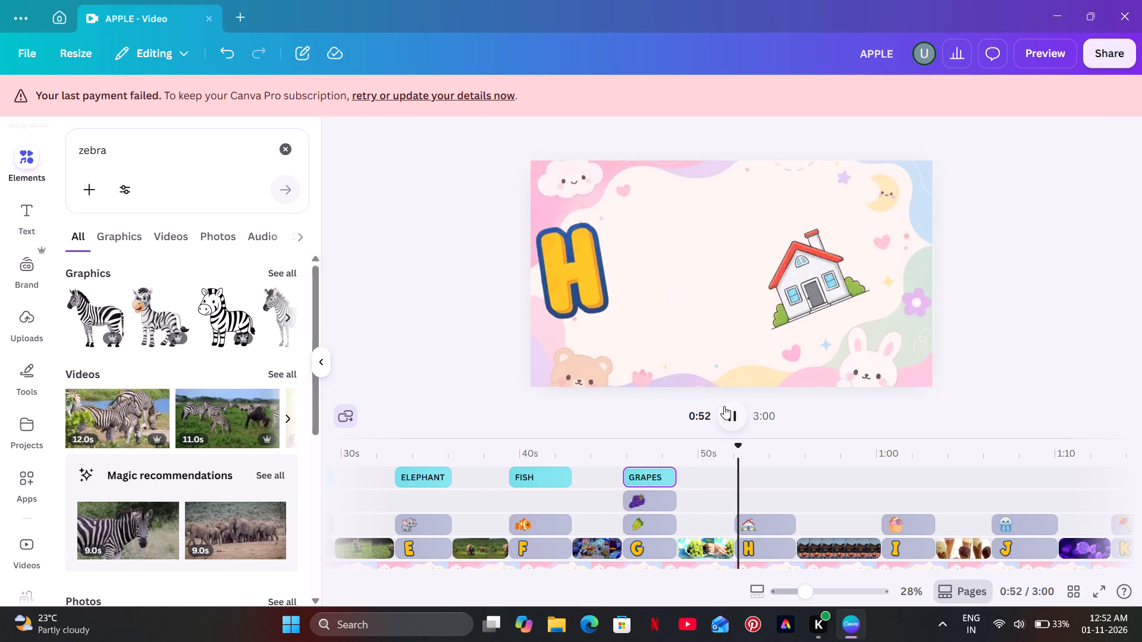
click(724, 406)
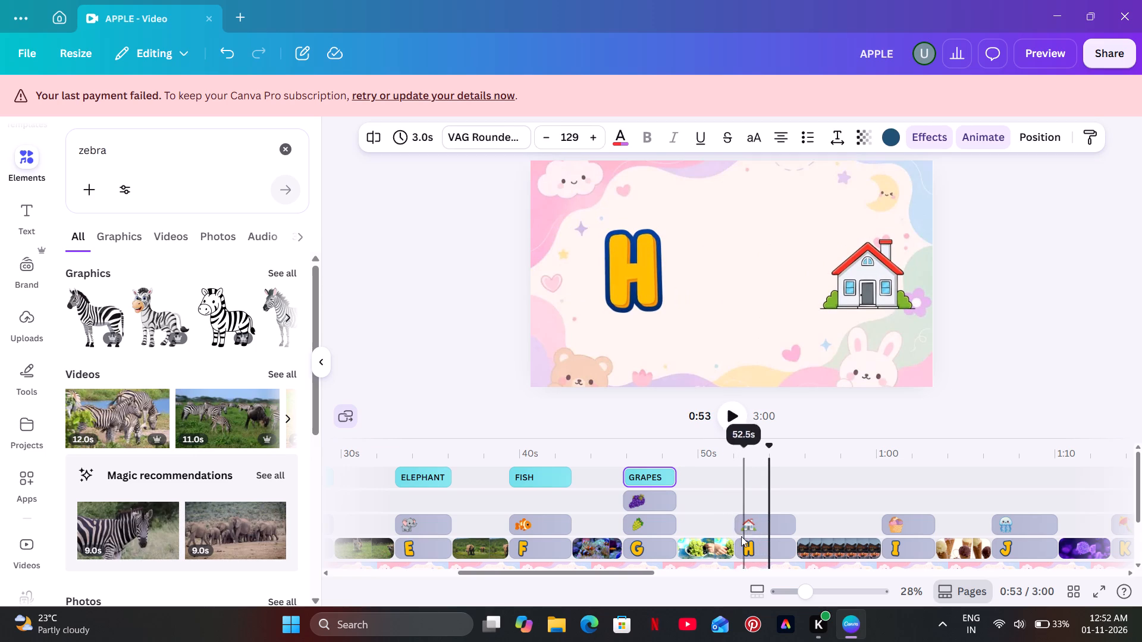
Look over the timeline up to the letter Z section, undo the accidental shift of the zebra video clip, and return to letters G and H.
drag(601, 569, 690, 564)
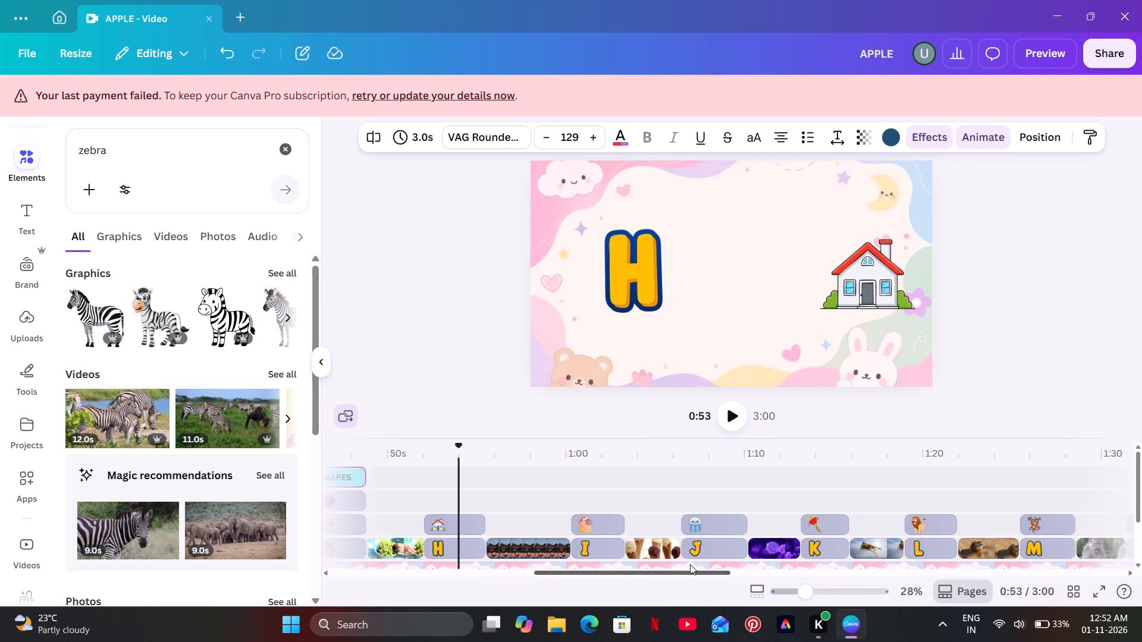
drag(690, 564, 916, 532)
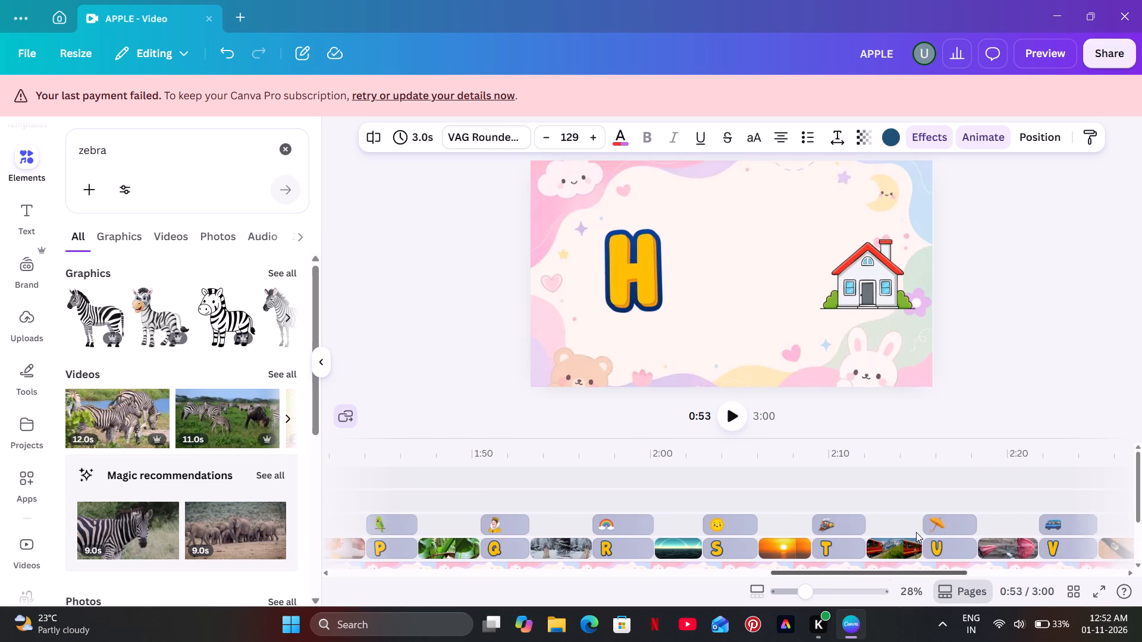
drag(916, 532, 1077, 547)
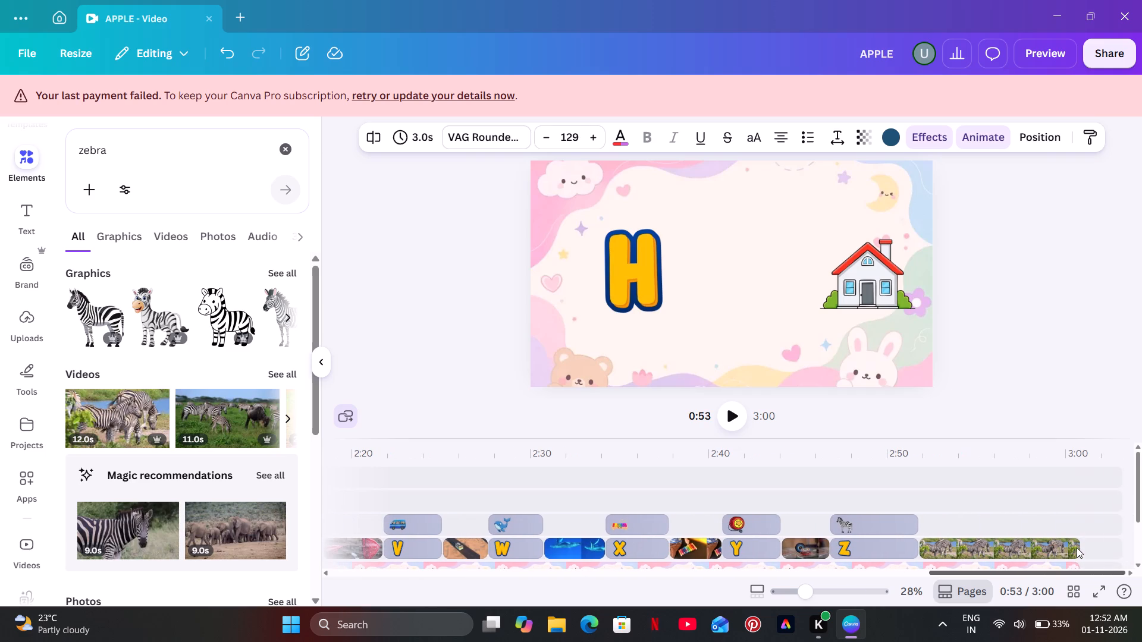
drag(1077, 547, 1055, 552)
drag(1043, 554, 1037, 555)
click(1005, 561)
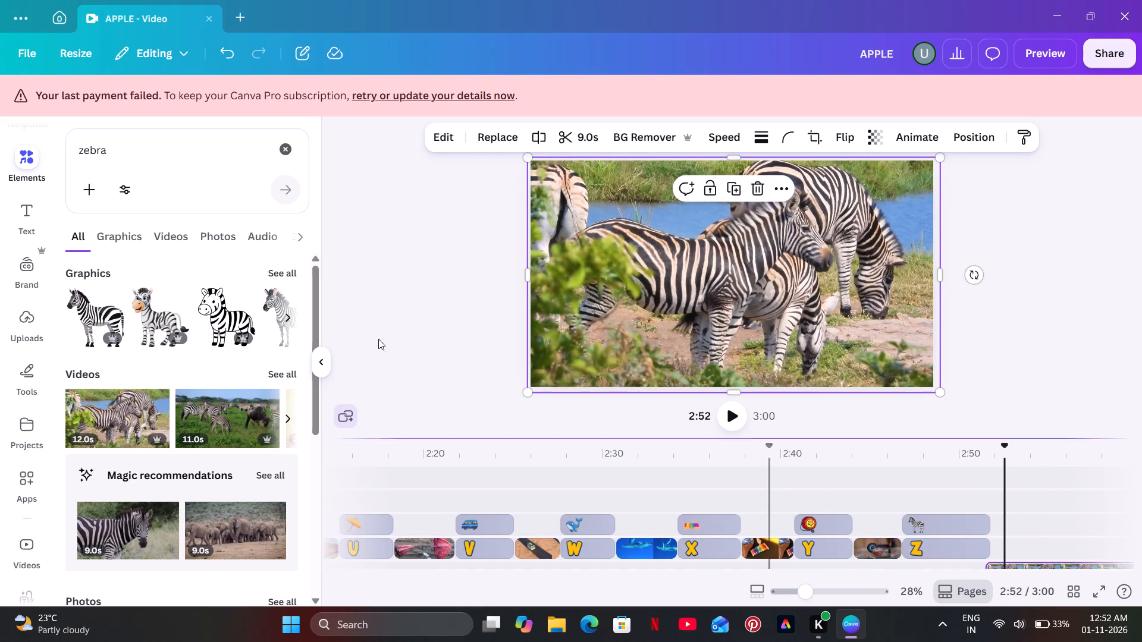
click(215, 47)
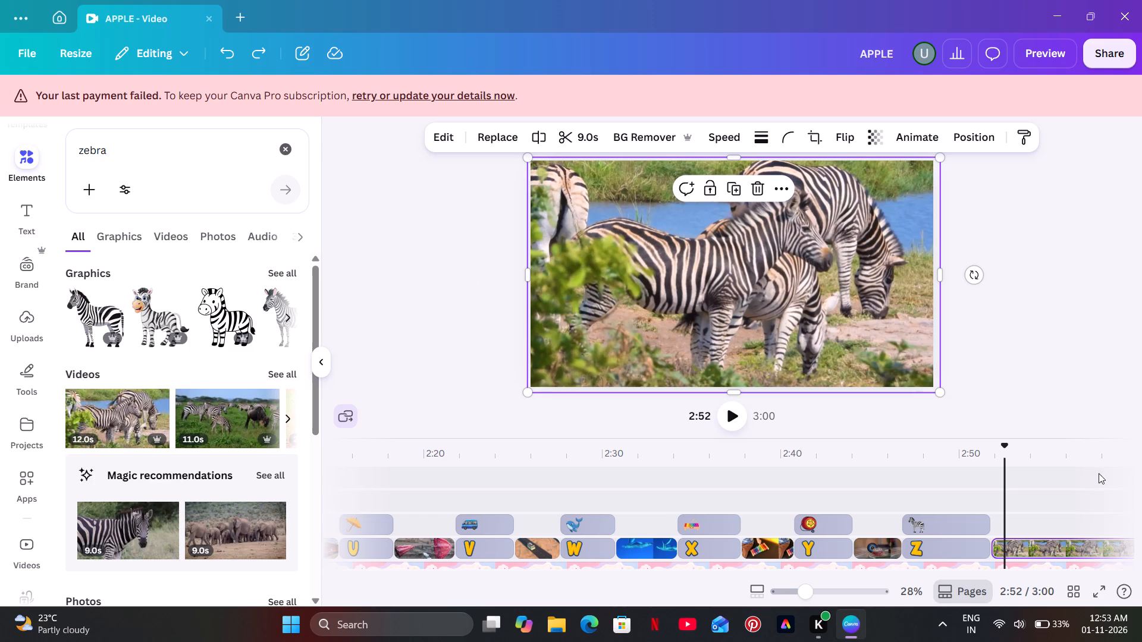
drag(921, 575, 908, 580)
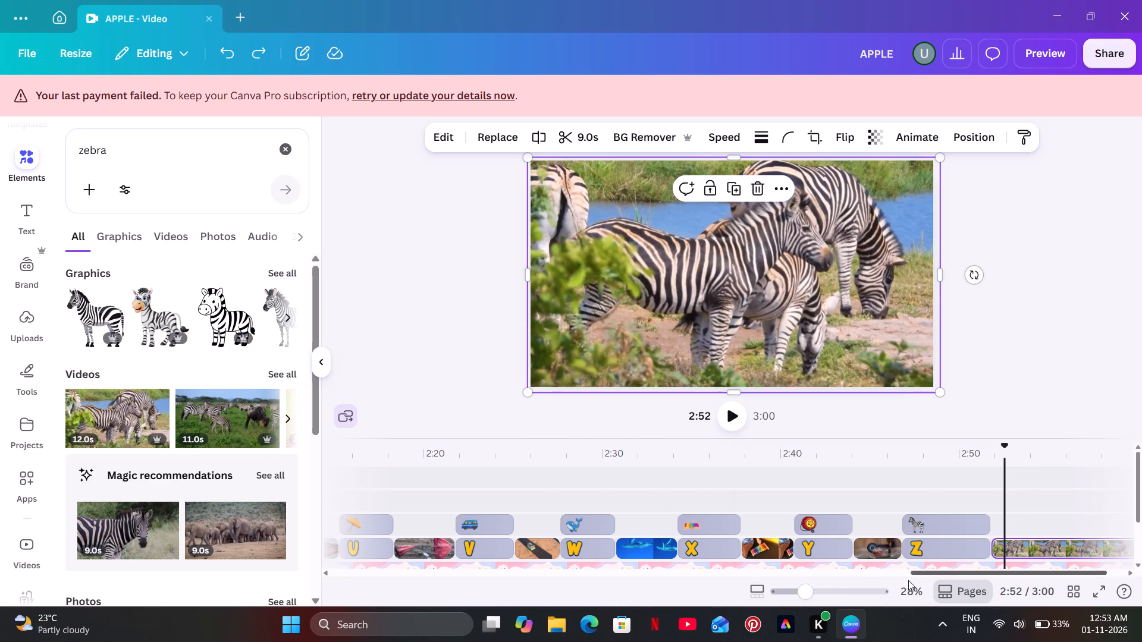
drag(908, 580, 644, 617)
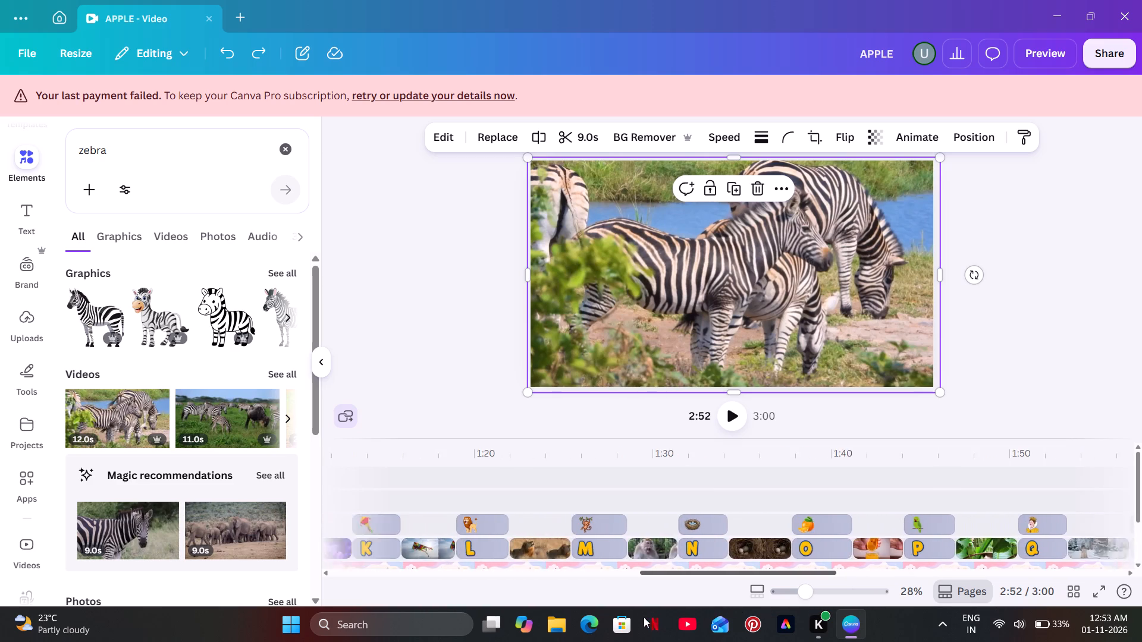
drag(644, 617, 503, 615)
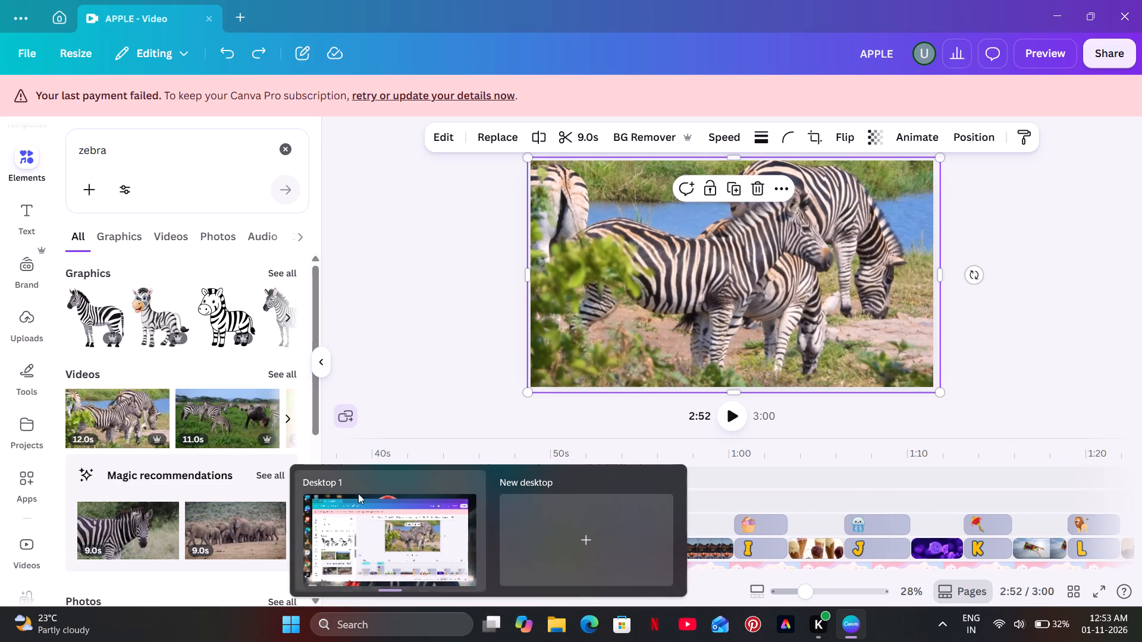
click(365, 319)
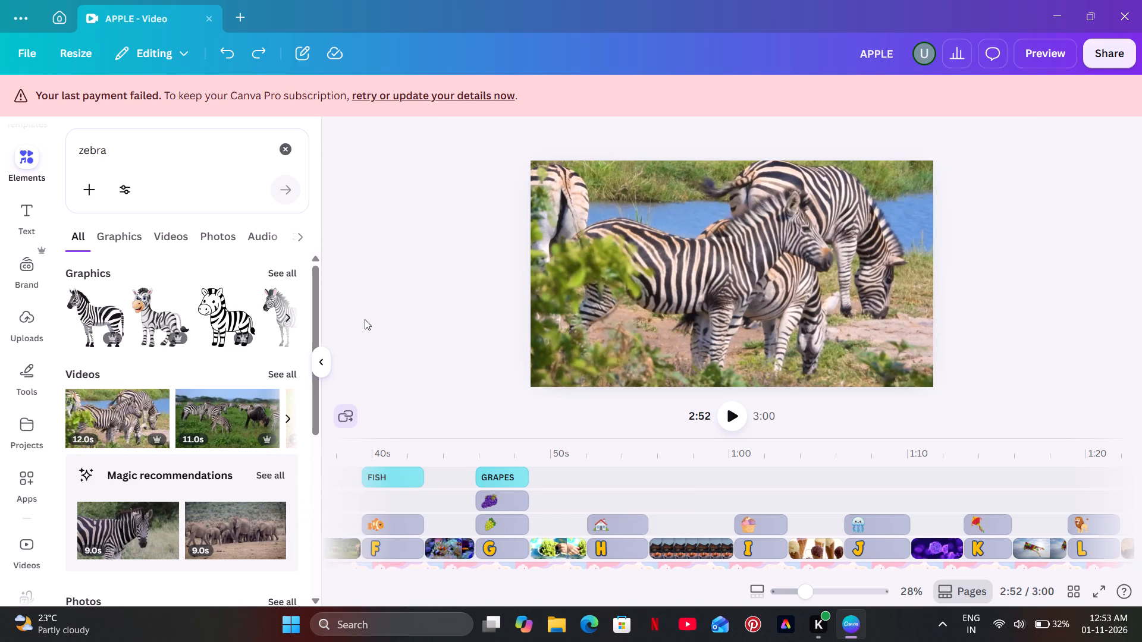
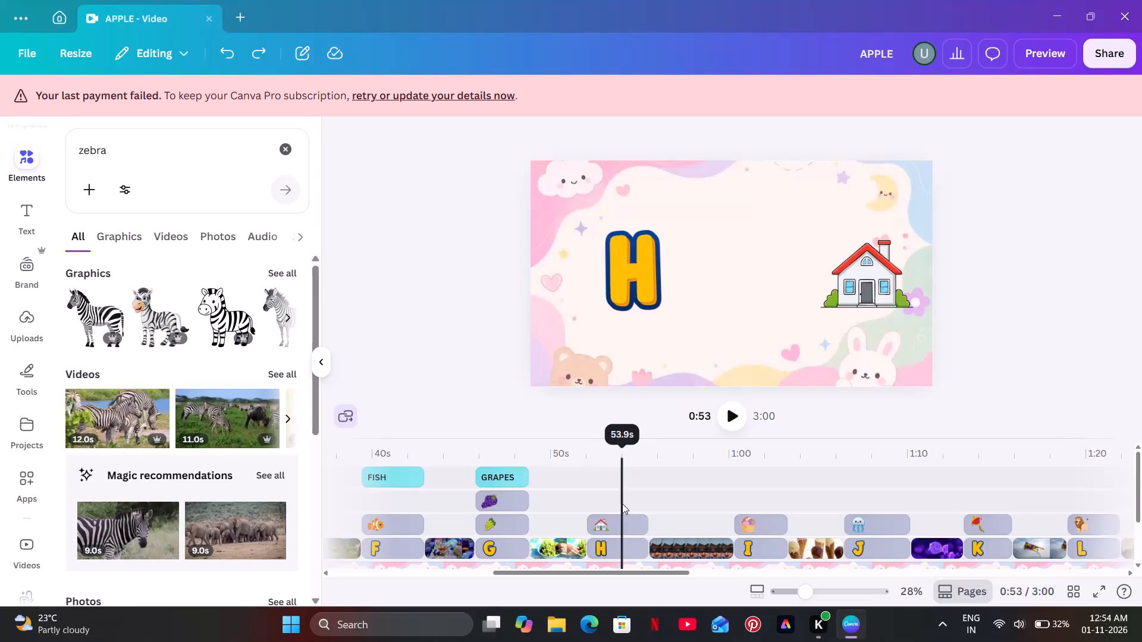
Duplicate the GRAPES text clip, place the copy at the start of the letter H section, and extend it to 3.5 s.
click(513, 472)
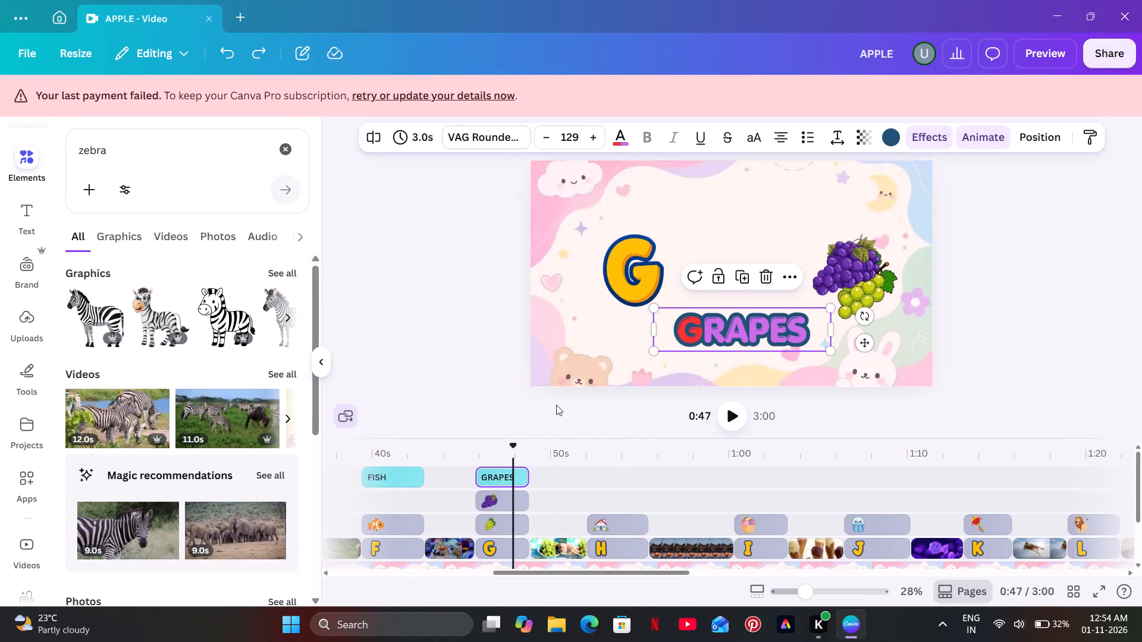
click(747, 284)
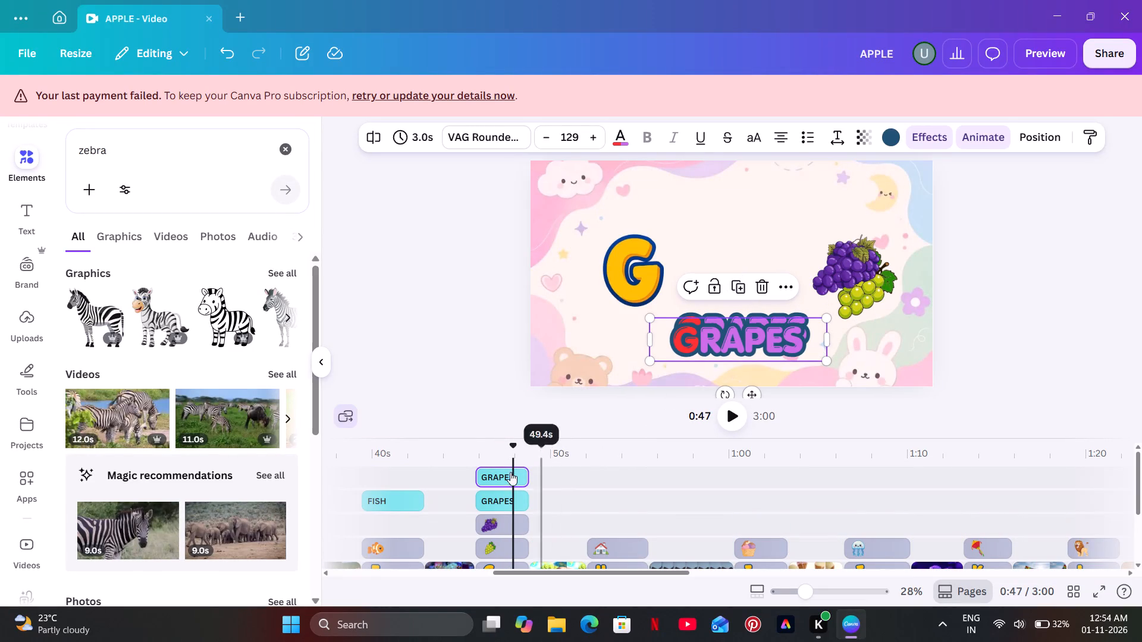
drag(502, 474, 619, 502)
click(618, 464)
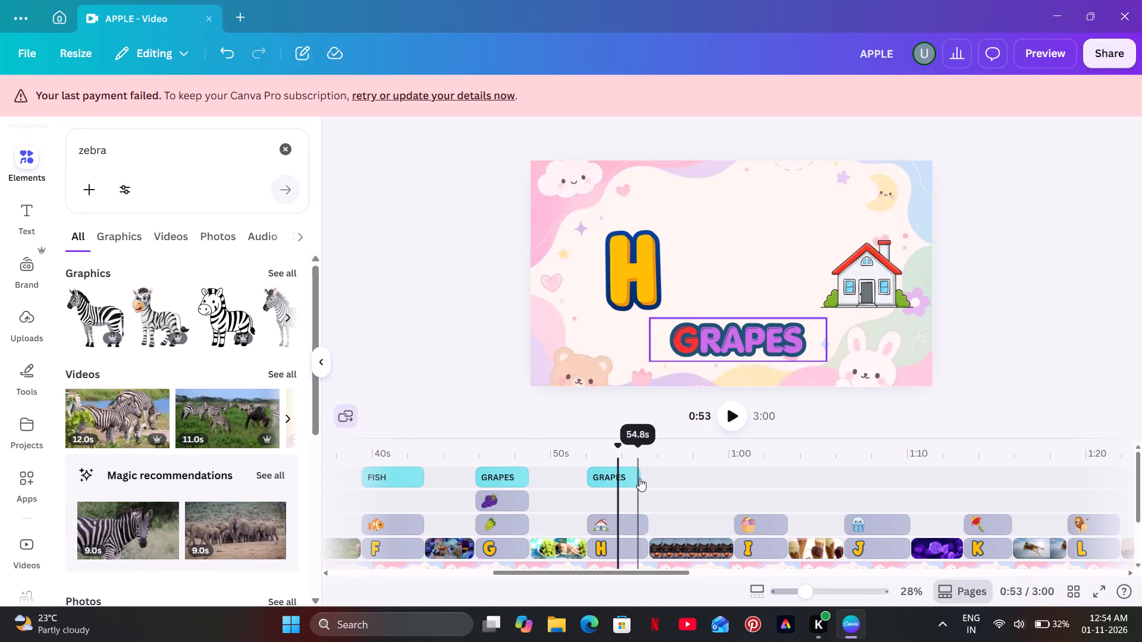
click(639, 477)
drag(638, 477, 651, 474)
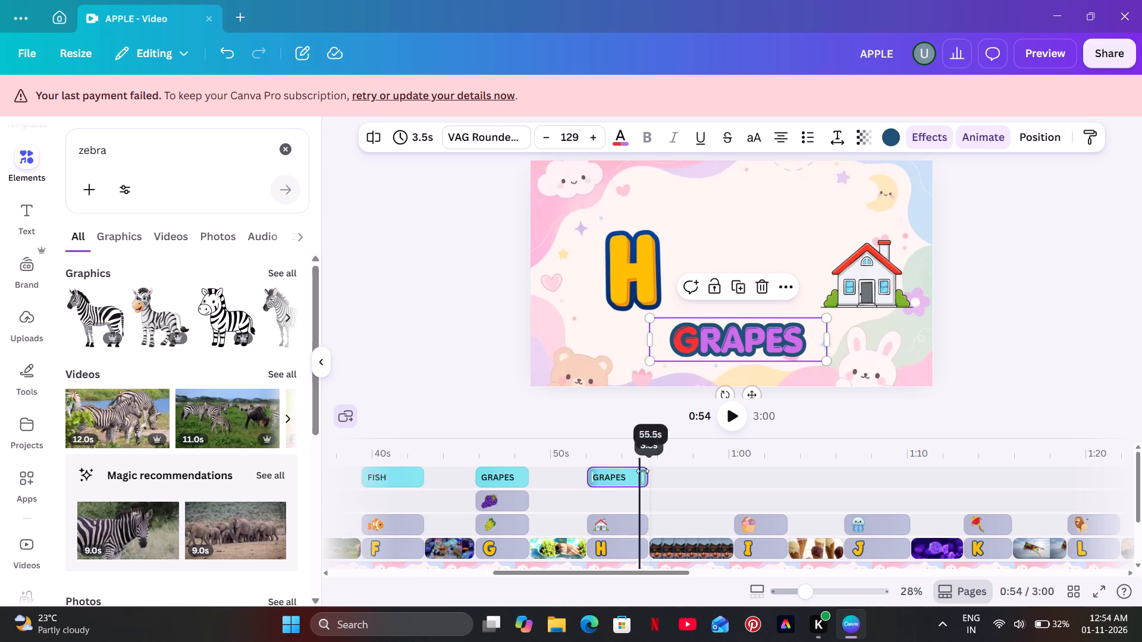
click(628, 460)
Replace the copied label's text under the letter H with HOUSE.
click(723, 353)
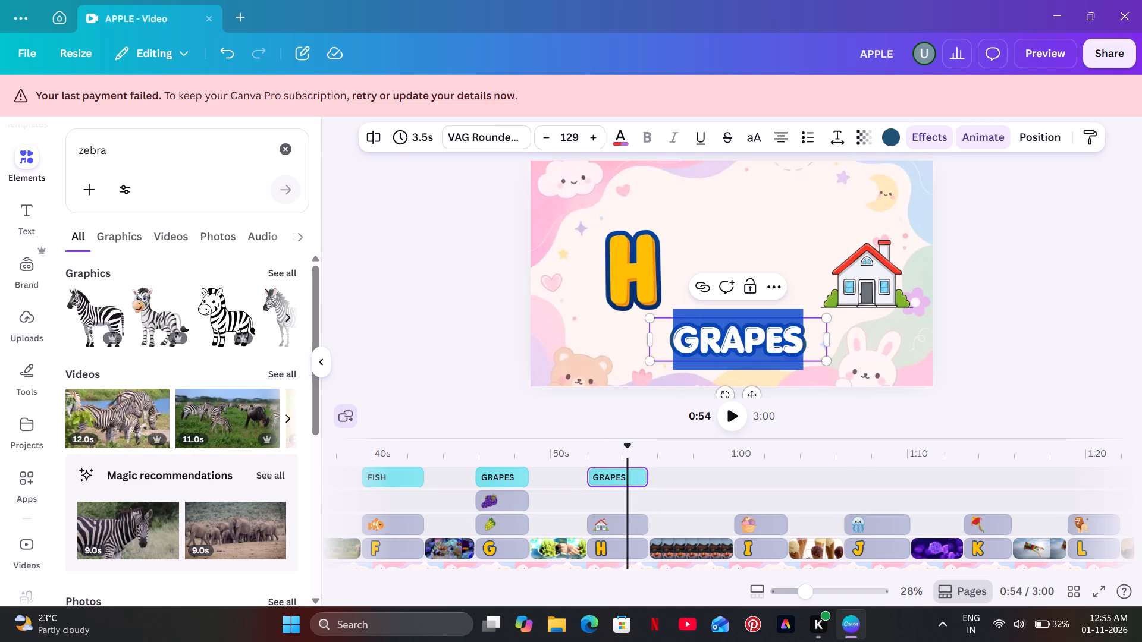
key(BackSpace)
text(HO)
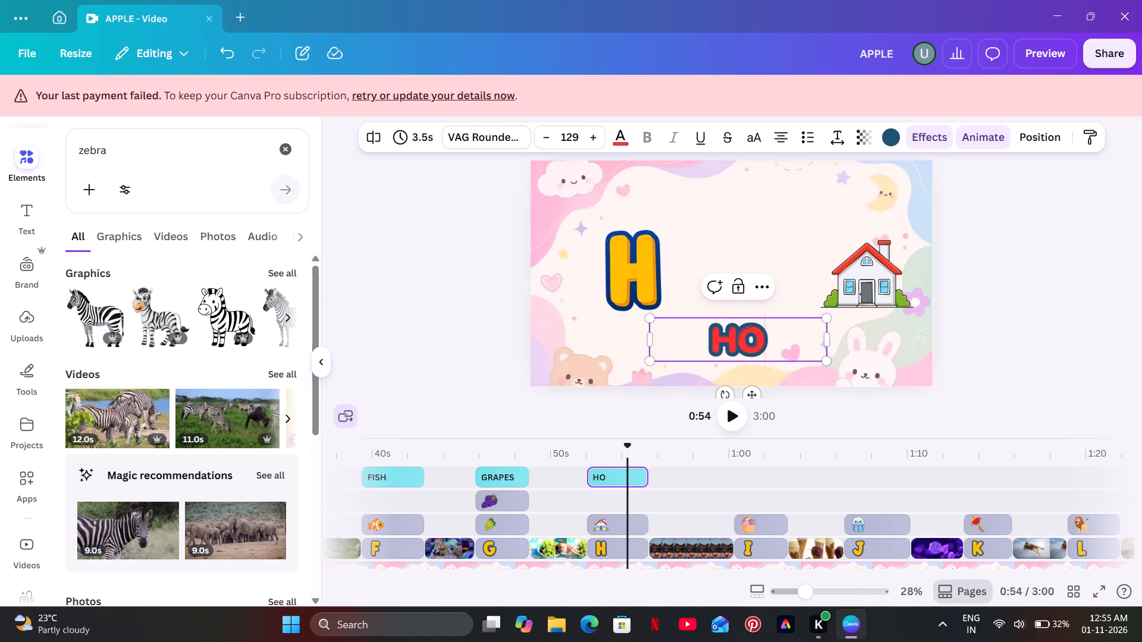
text(USE)
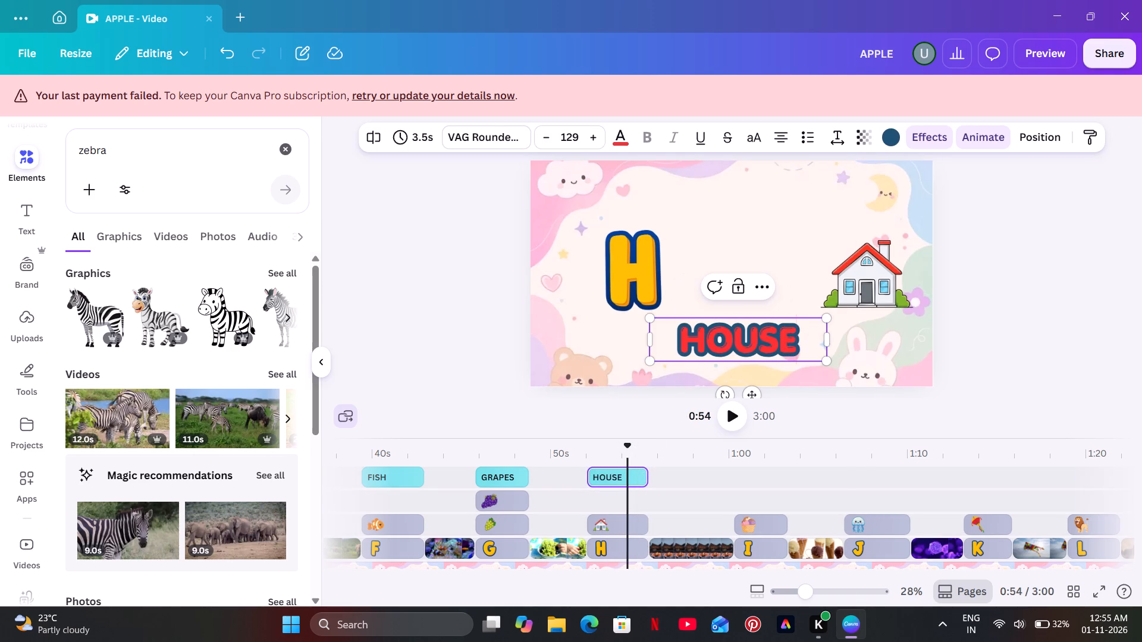
click(1141, 275)
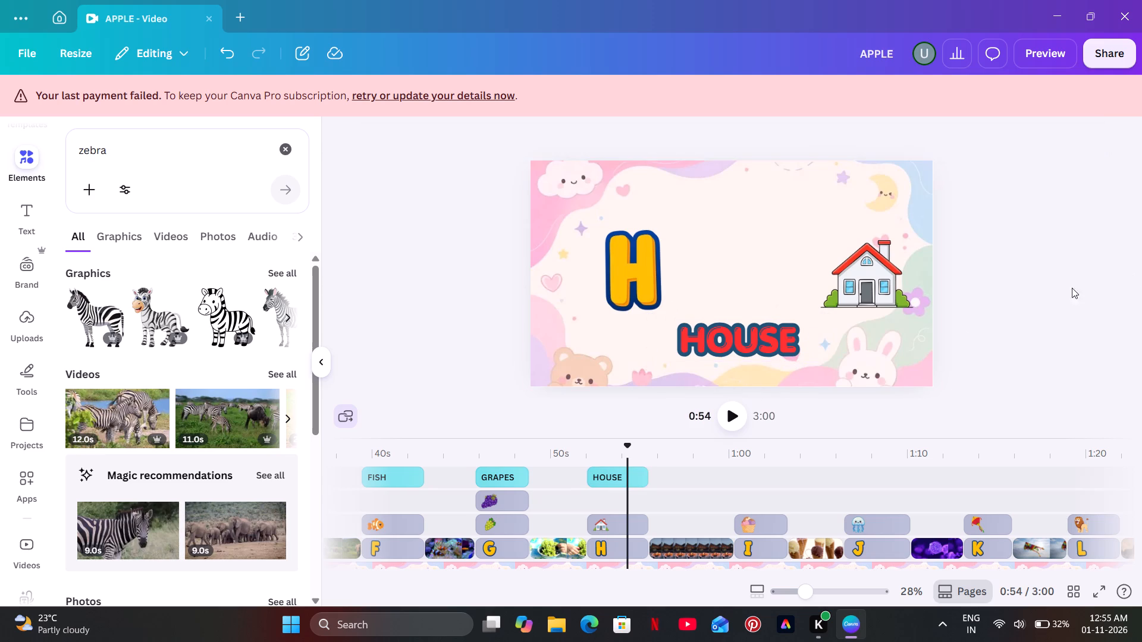
Move the HOUSE label slightly higher and across so it sits where the GRAPES label does.
drag(761, 354, 761, 346)
click(773, 342)
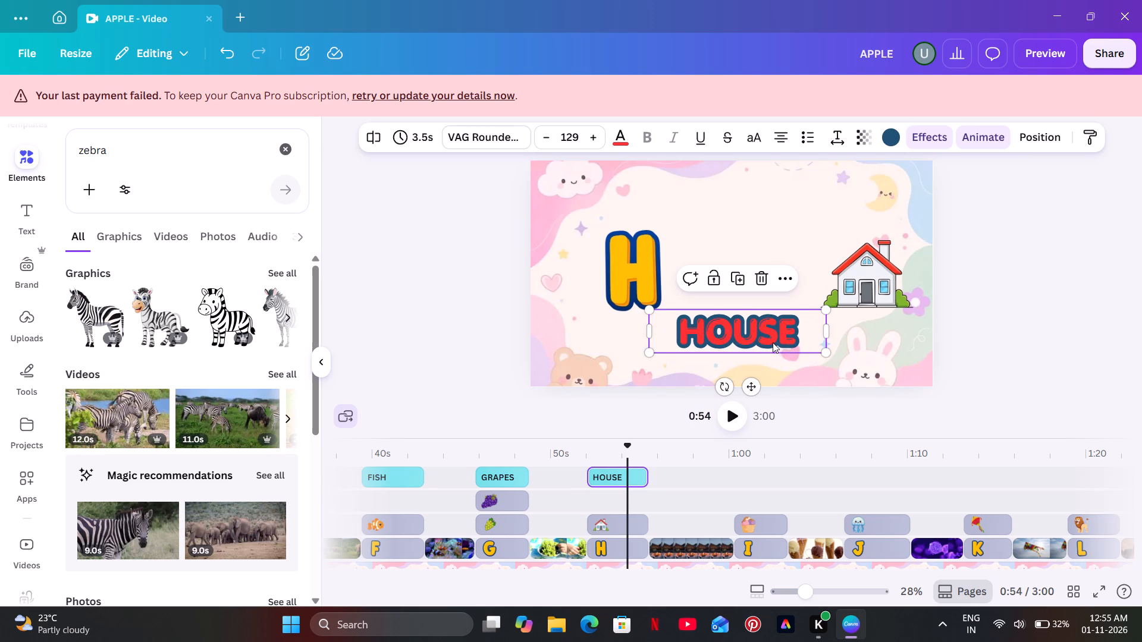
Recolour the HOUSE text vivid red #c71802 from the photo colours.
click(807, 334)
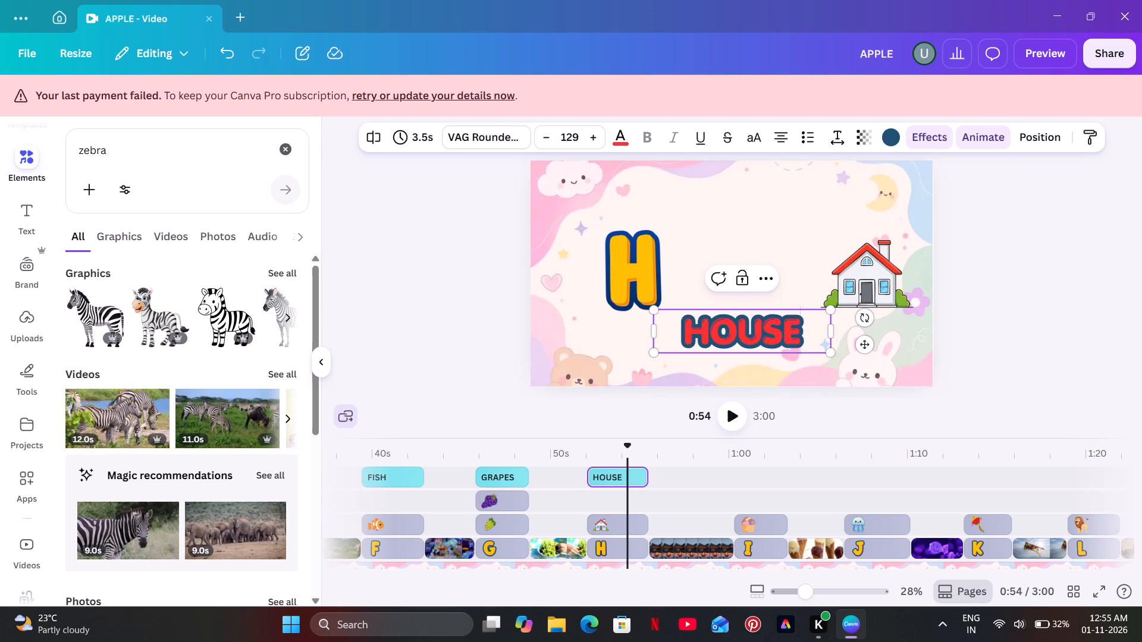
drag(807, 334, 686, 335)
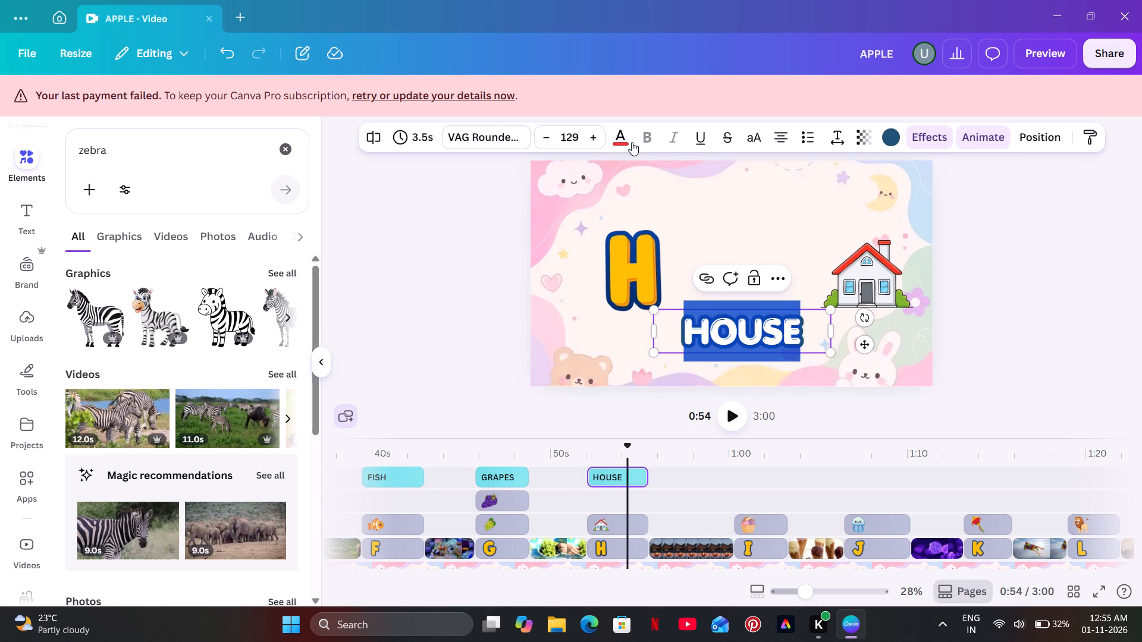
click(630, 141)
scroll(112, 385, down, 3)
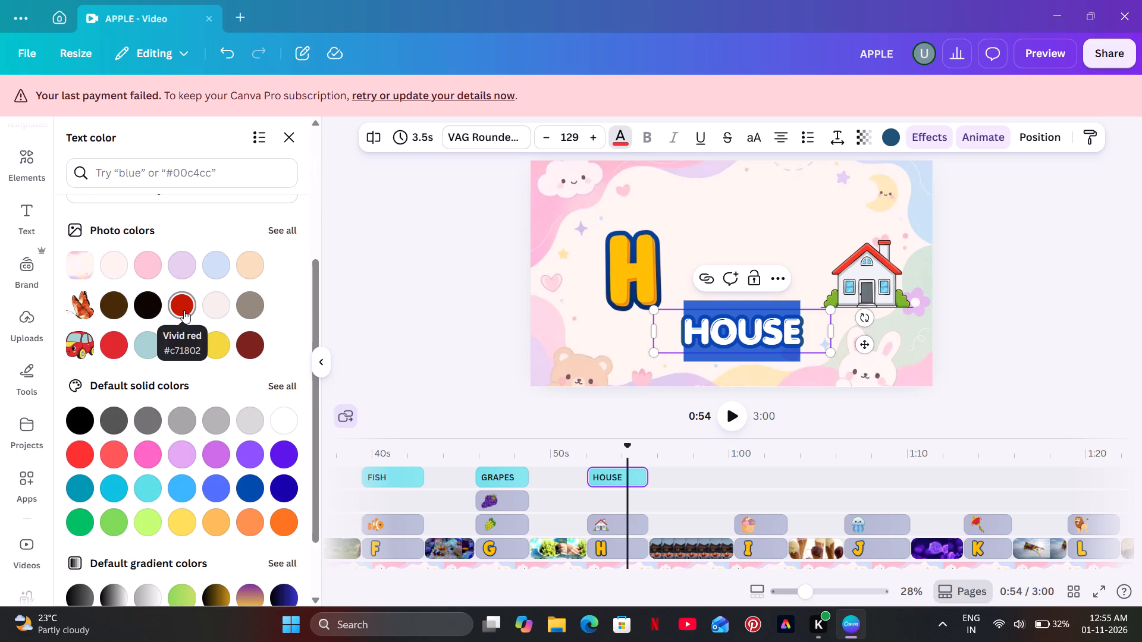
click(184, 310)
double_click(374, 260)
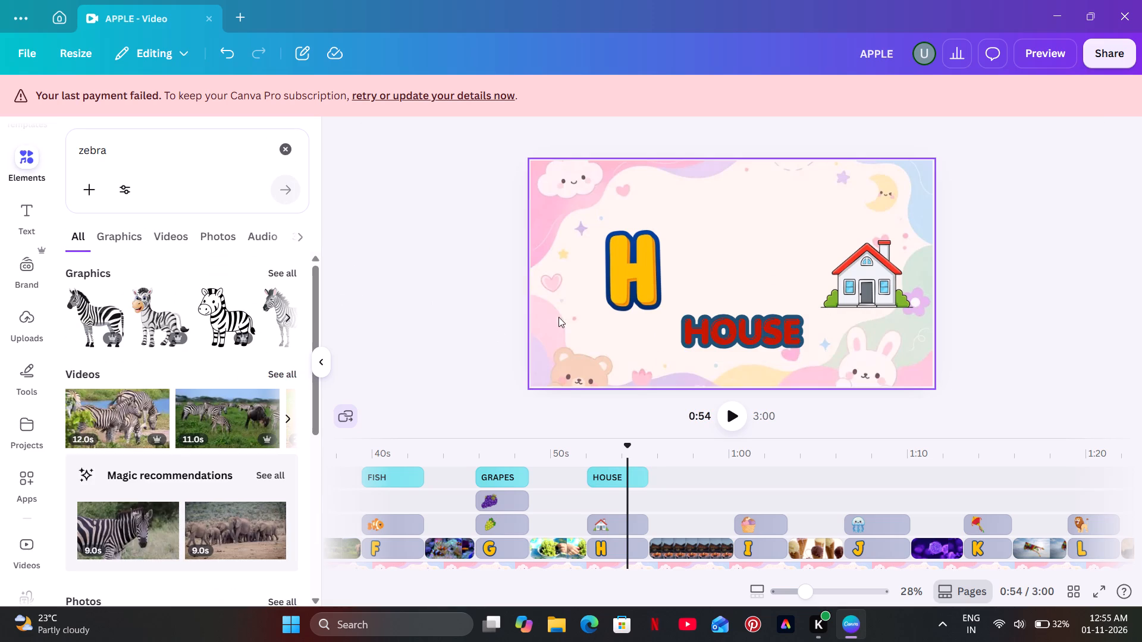
Try the car photo's red on the HOUSE label, and settle on light turquoise from the default solid colours.
click(706, 318)
click(625, 143)
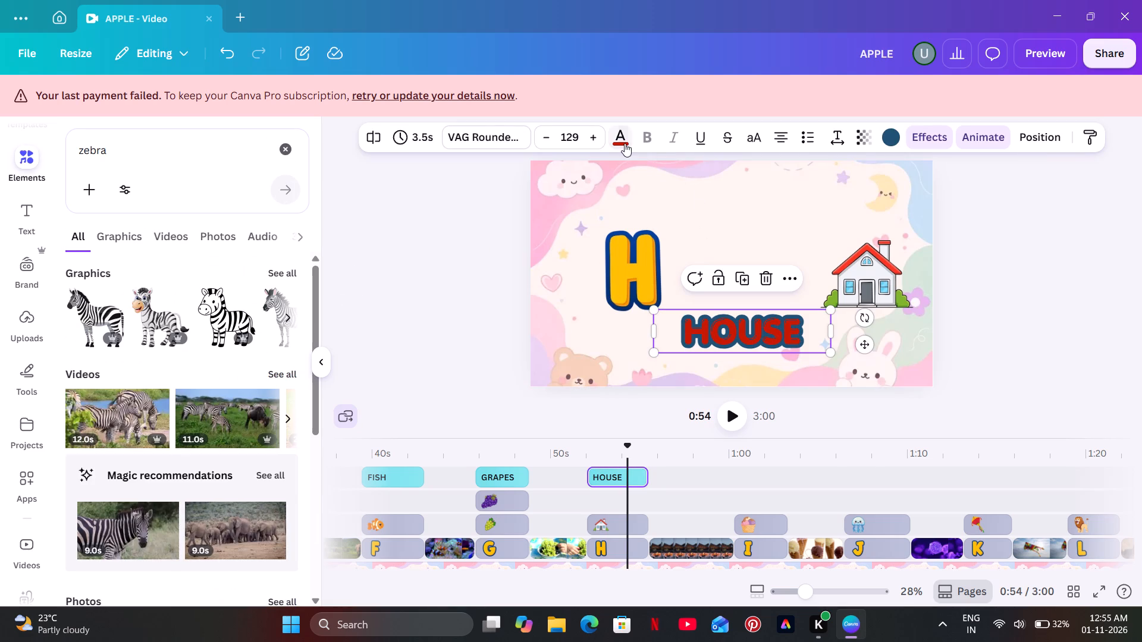
scroll(233, 462, down, 3)
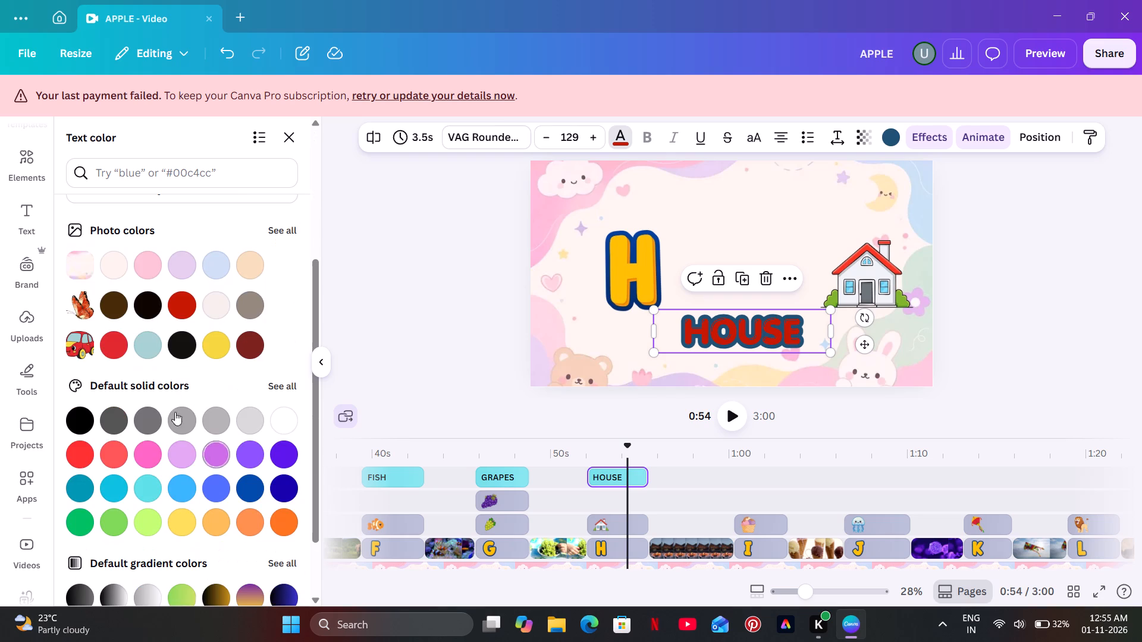
click(115, 342)
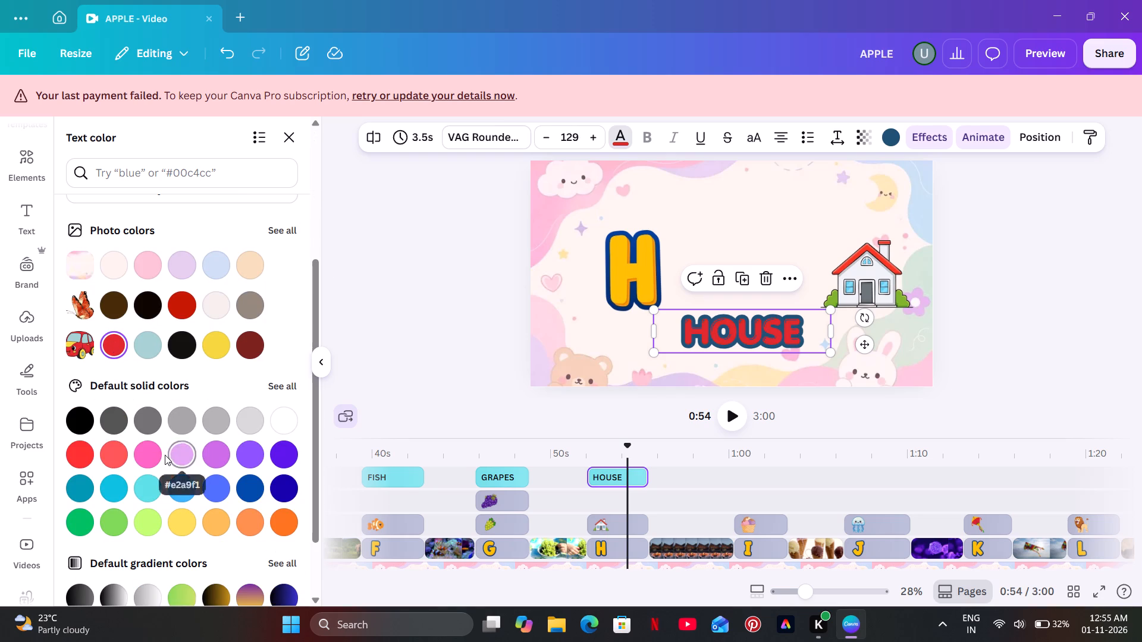
click(158, 489)
click(359, 326)
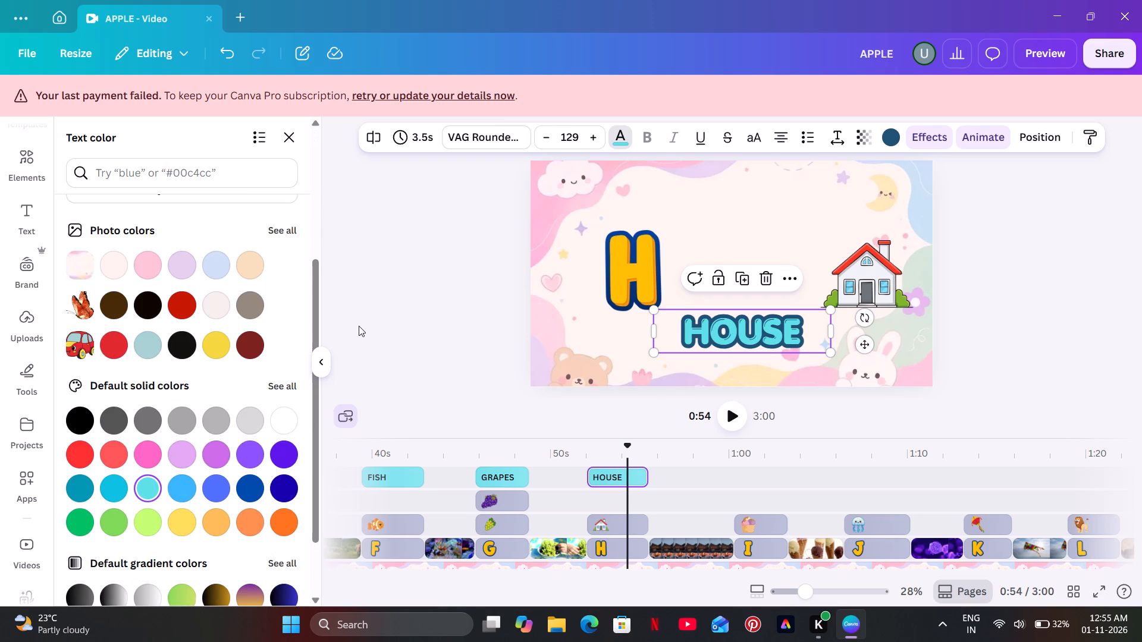
click(359, 326)
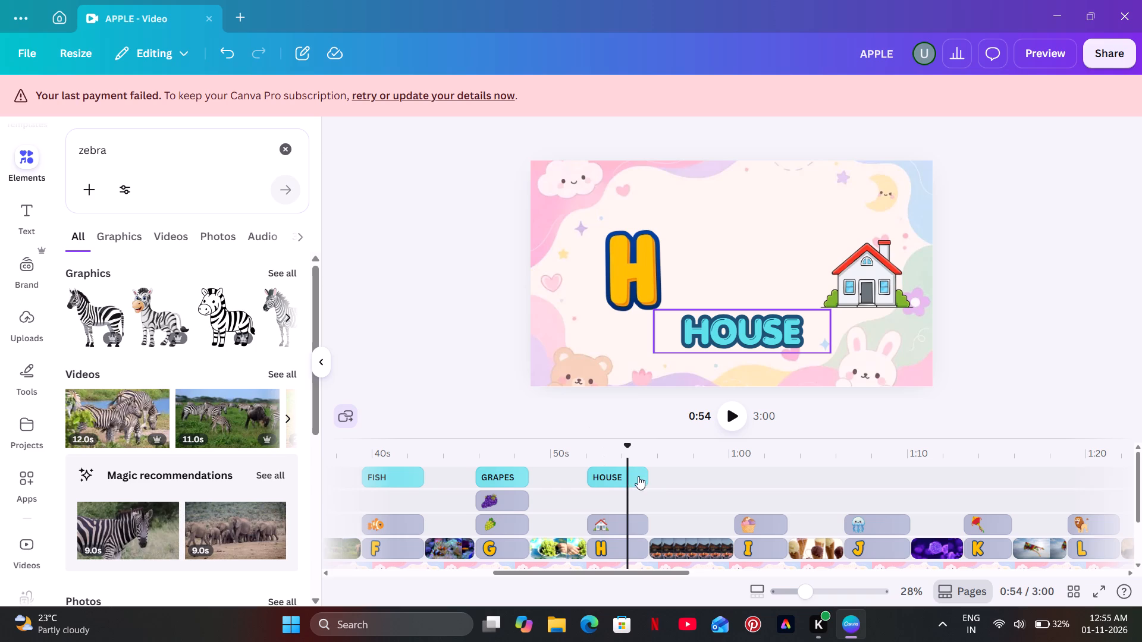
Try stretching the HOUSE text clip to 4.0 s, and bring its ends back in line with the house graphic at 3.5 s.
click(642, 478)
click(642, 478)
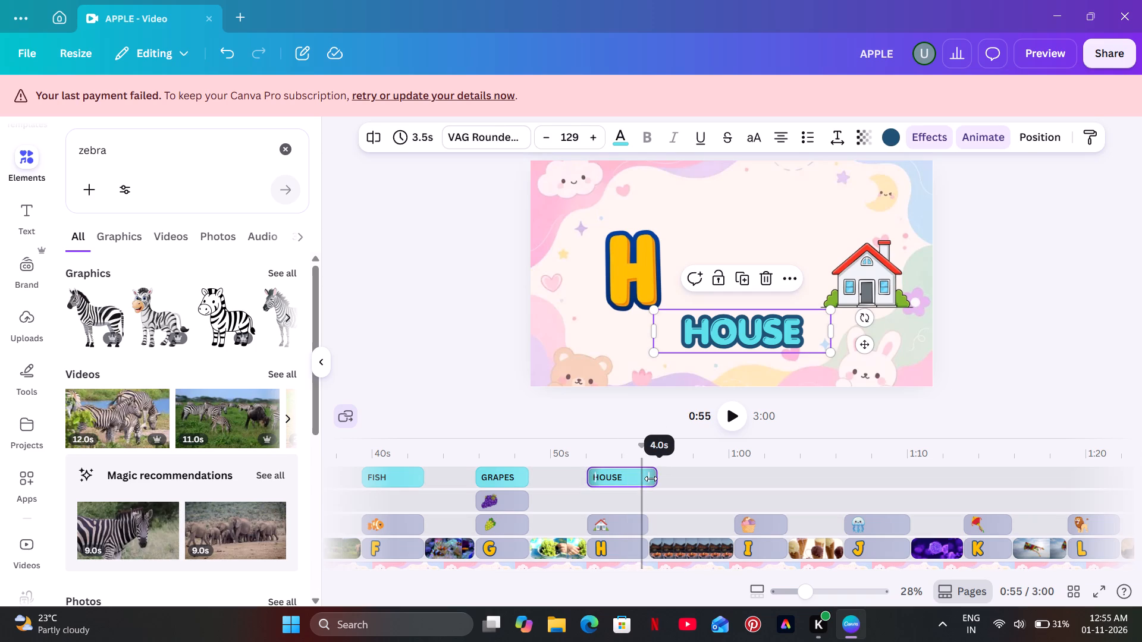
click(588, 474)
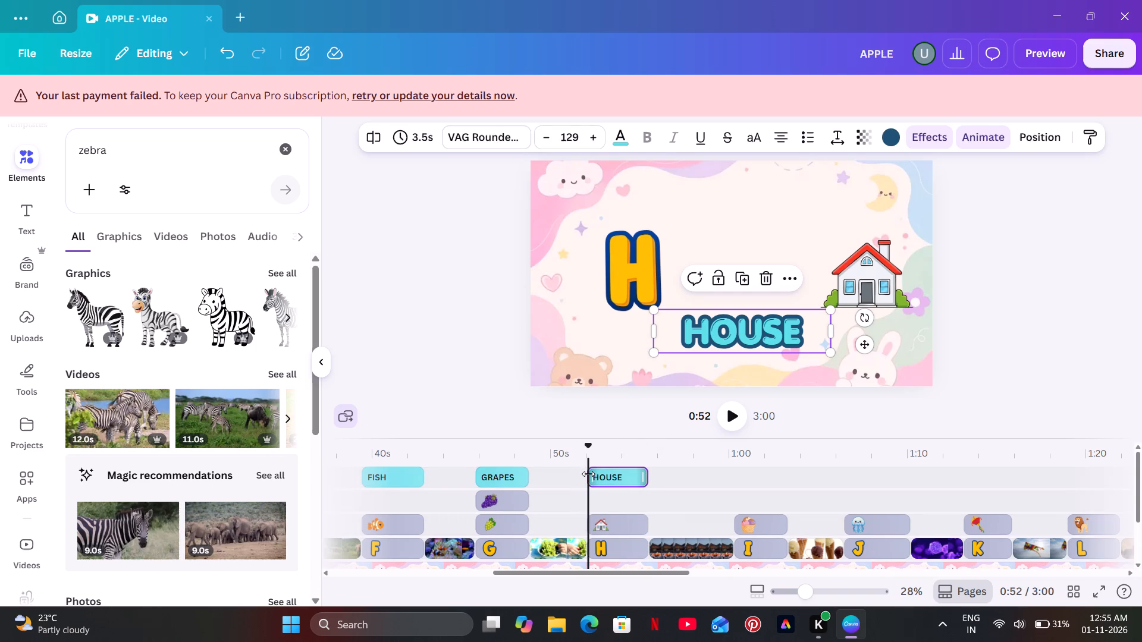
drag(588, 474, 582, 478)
Duplicate the HOUSE text clip and place the copy at the start of the letter I section.
click(616, 457)
click(741, 278)
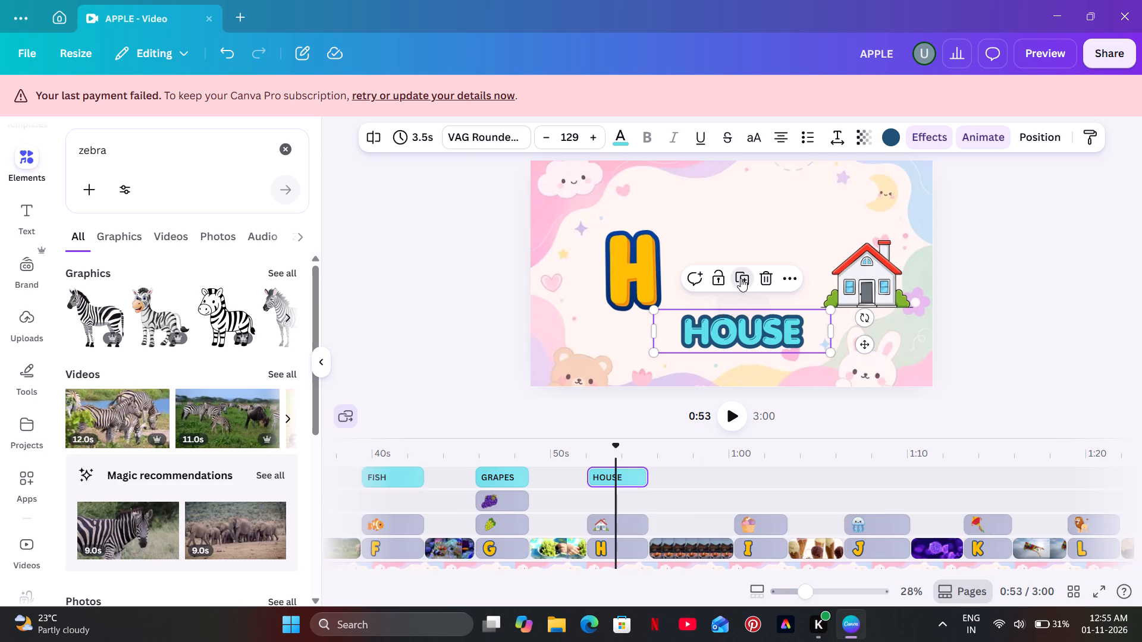
drag(623, 473, 694, 464)
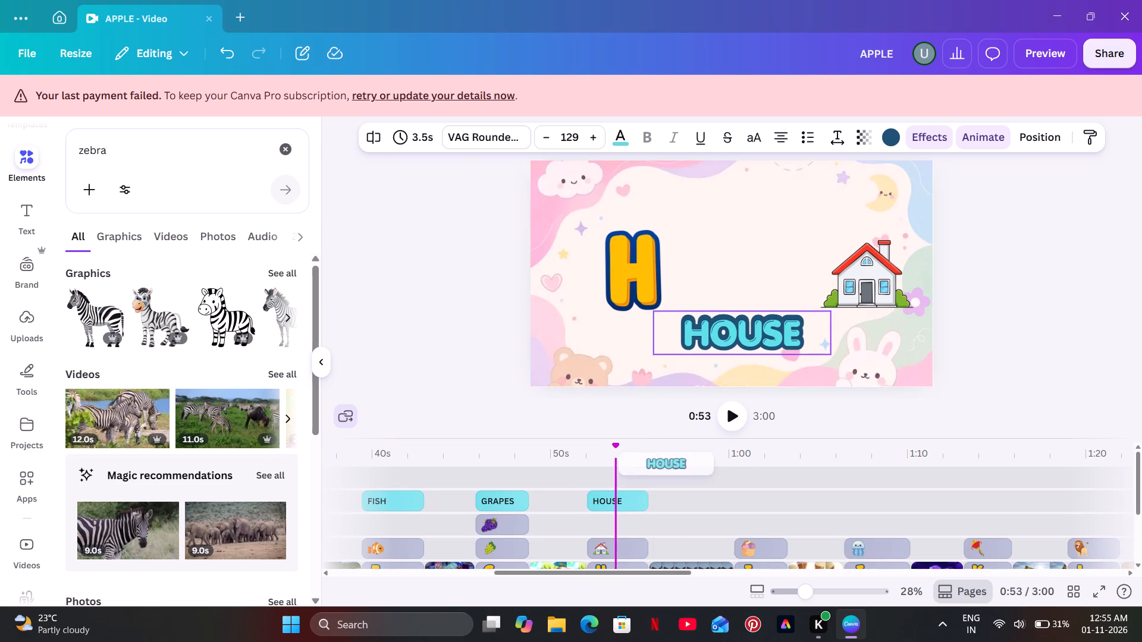
drag(694, 464, 772, 492)
click(764, 477)
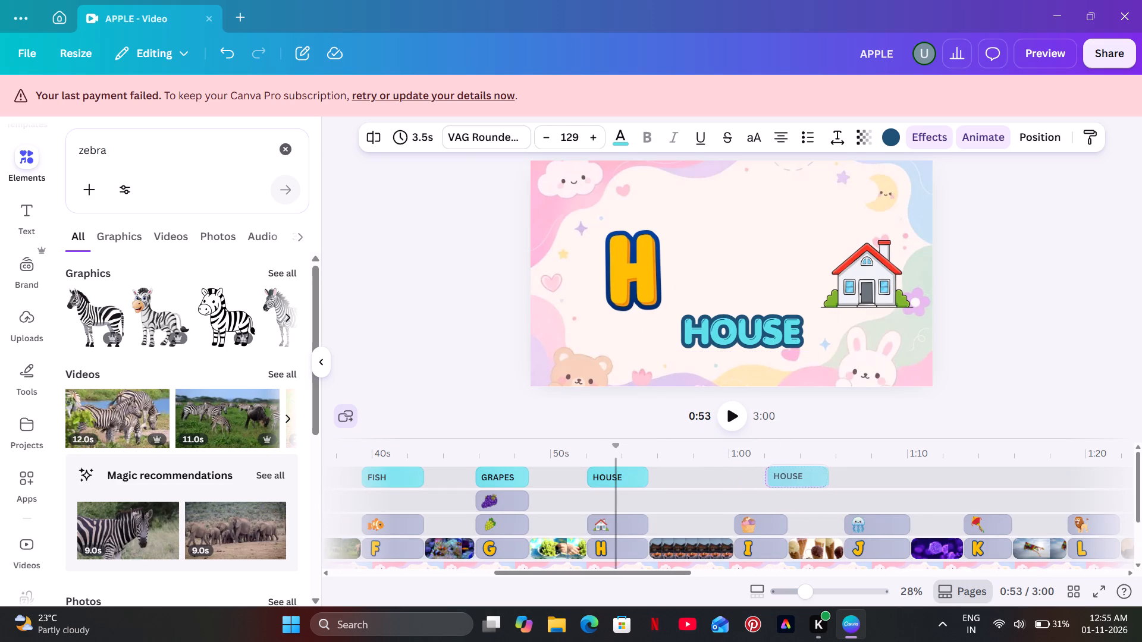
click(760, 465)
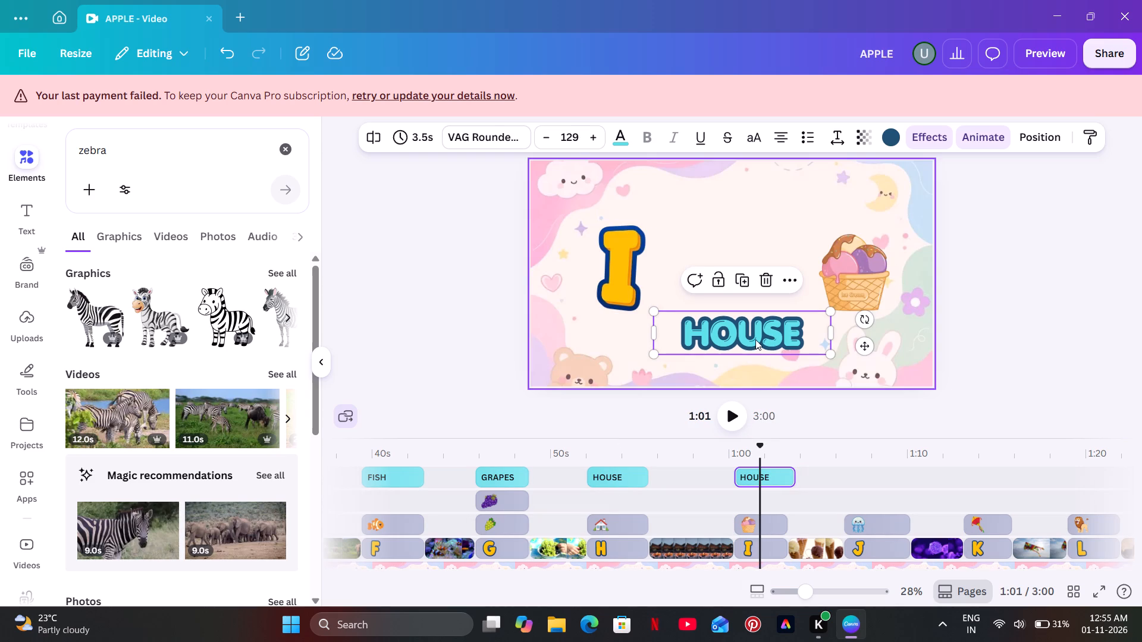
Replace the copied label's text under the letter I with ICE CREAM.
click(755, 339)
key(BackSpace)
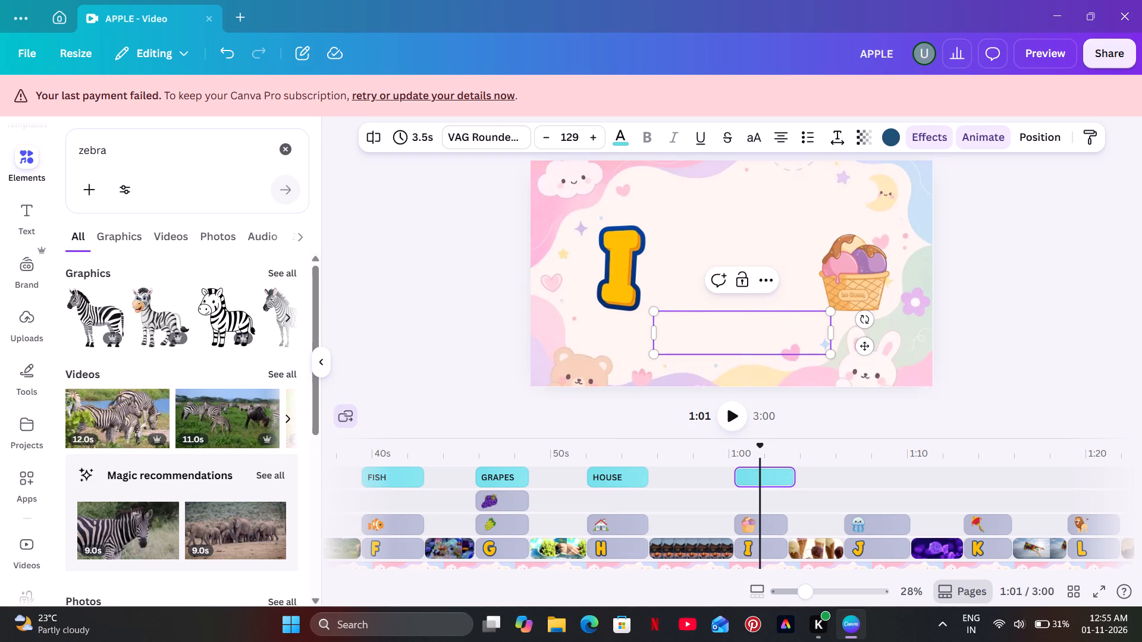
text(ICE)
key(space)
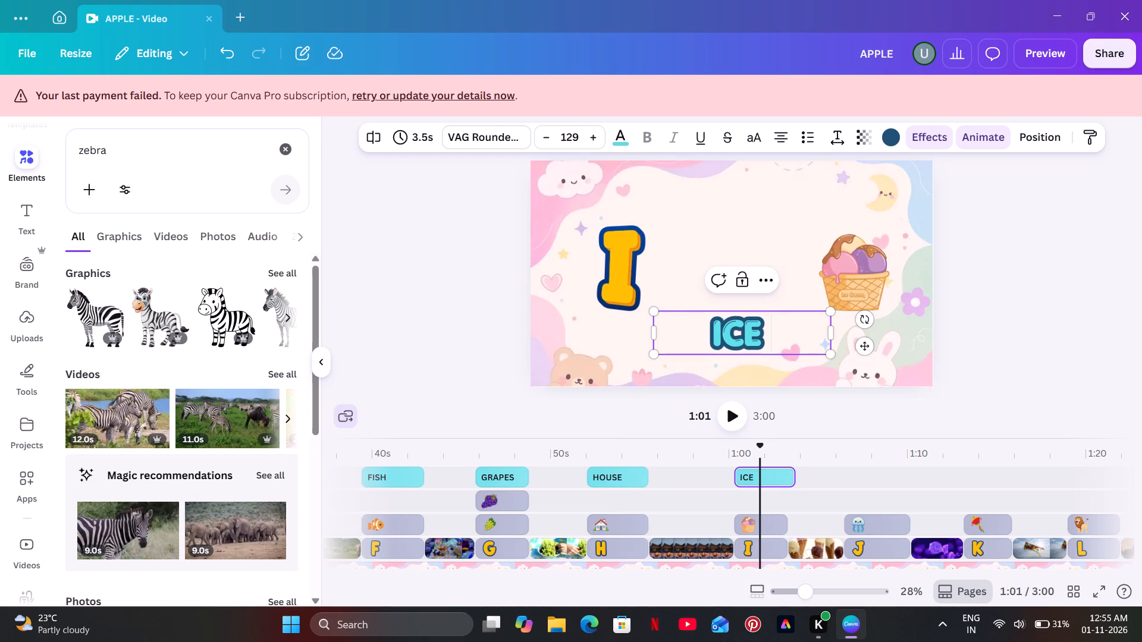
text(CREA)
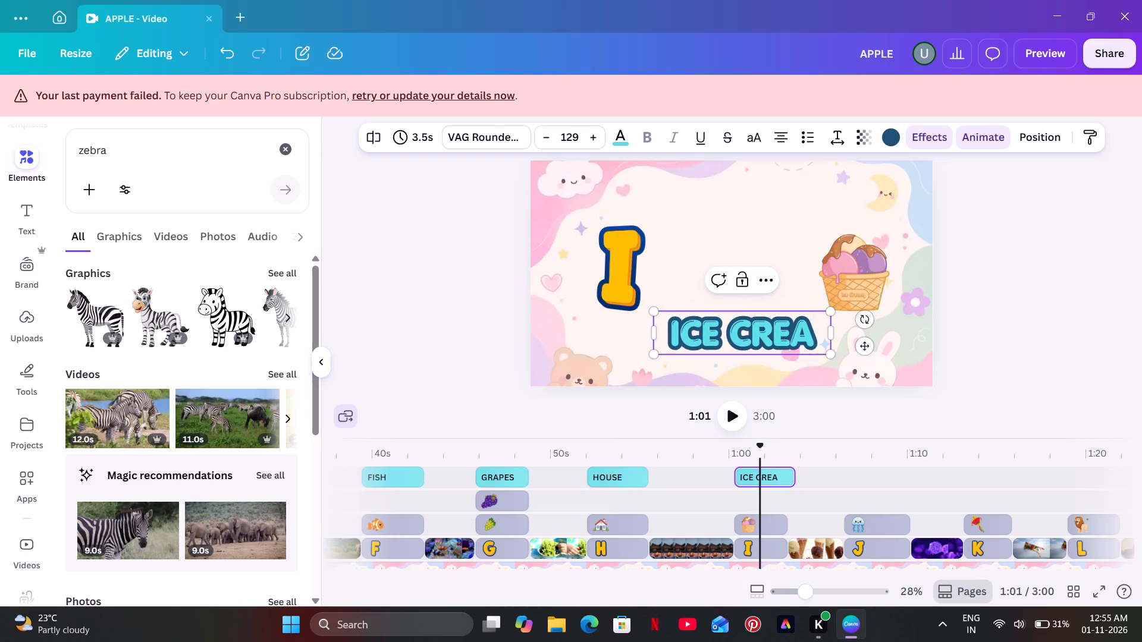
key(m)
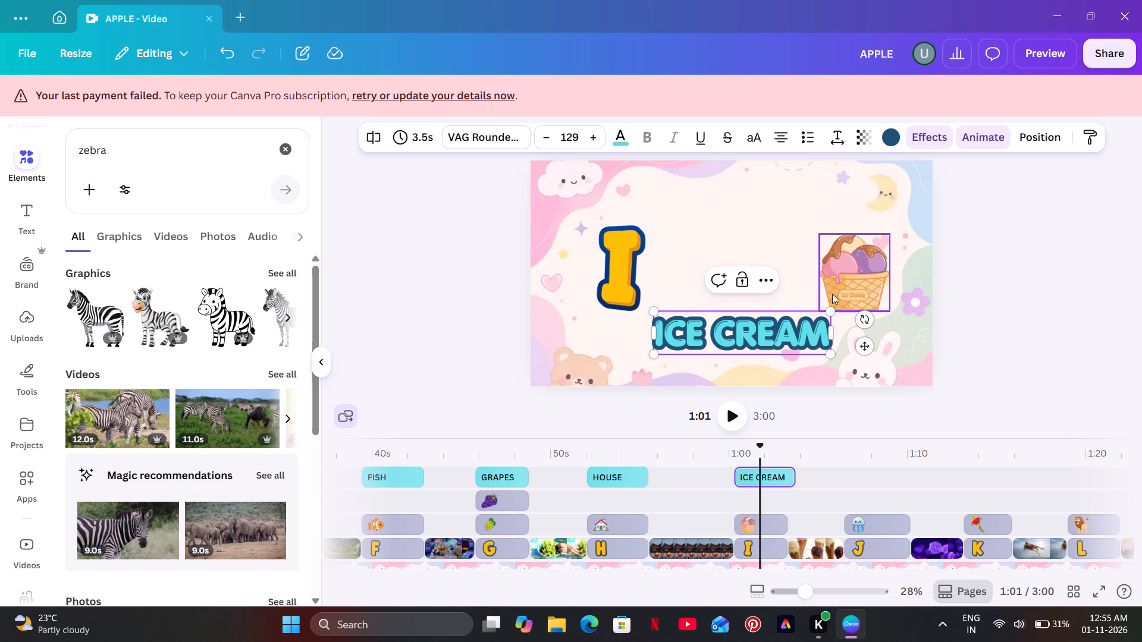
Widen the ICE CREAM text box and move the label to the centre below the letter I and the ice cream picture.
drag(833, 337, 856, 338)
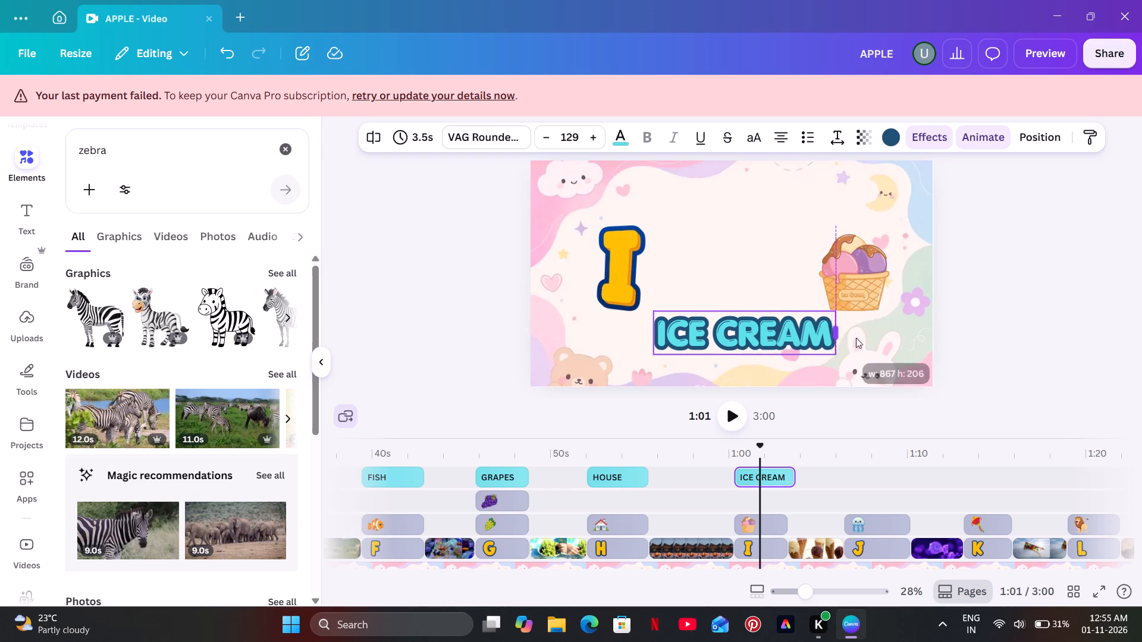
drag(856, 338, 889, 332)
drag(922, 350, 893, 351)
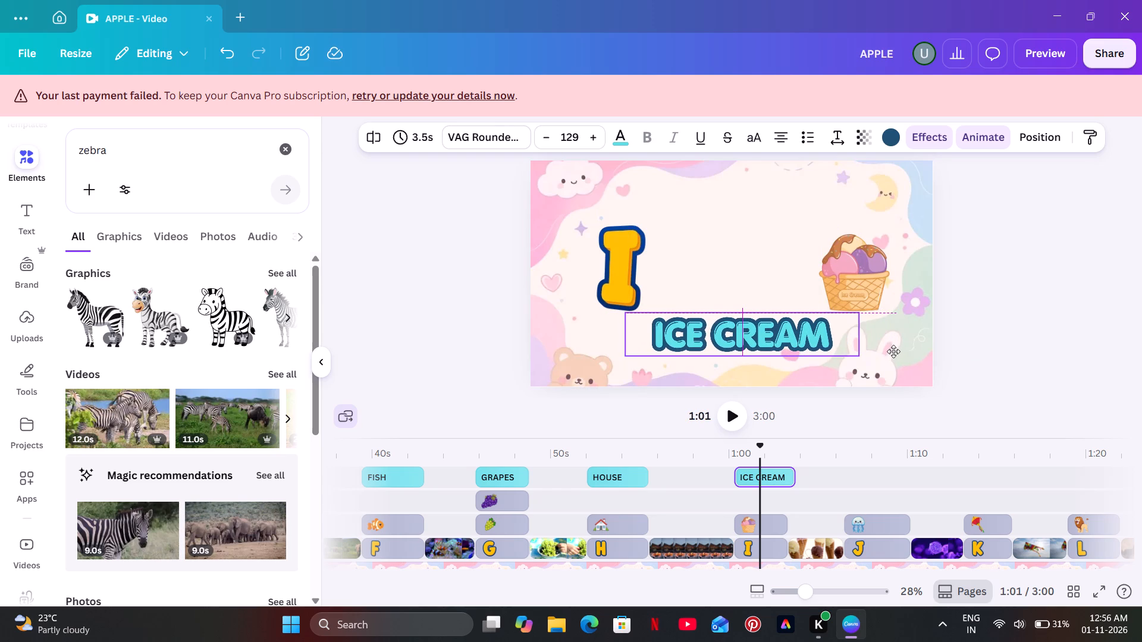
drag(893, 351, 887, 355)
click(1050, 256)
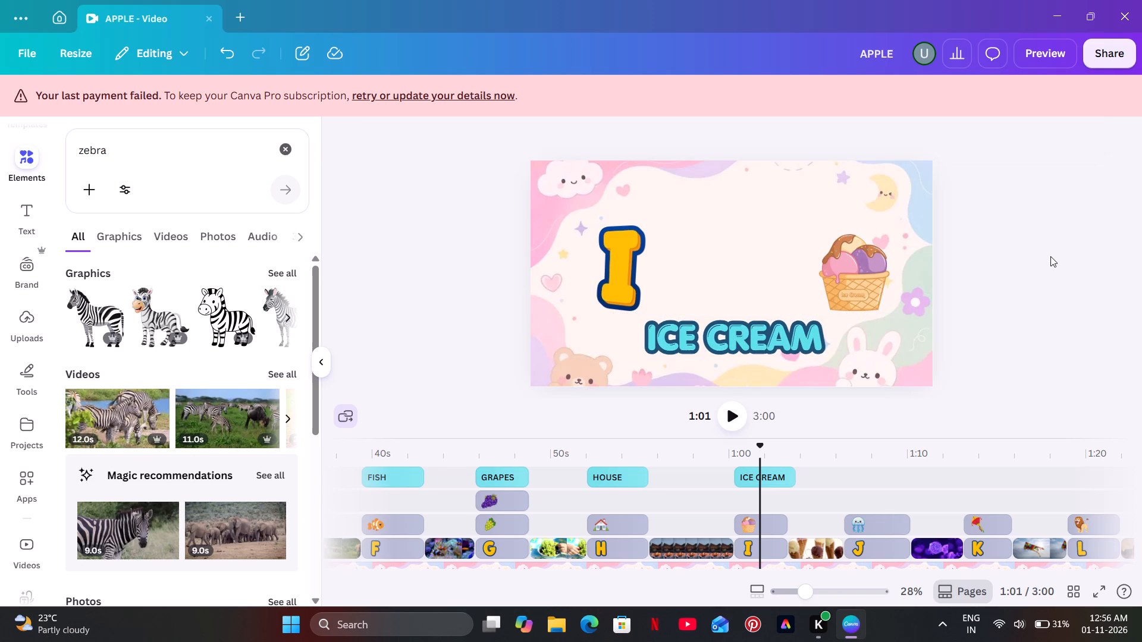
Shorten the ICE CREAM text clip to 3.0 s so it starts and ends with the ice cream graphic.
click(792, 480)
drag(795, 477, 784, 481)
drag(741, 473, 726, 475)
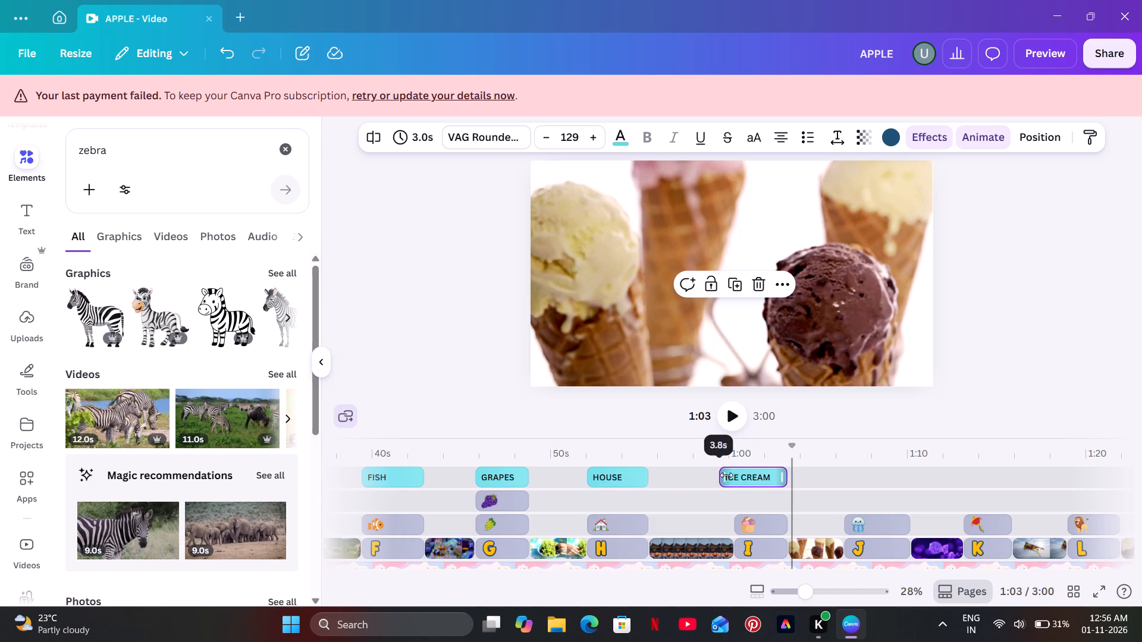
drag(726, 475, 735, 476)
Duplicate the ICE CREAM text clip and place the copy at the start of the letter J section.
click(758, 462)
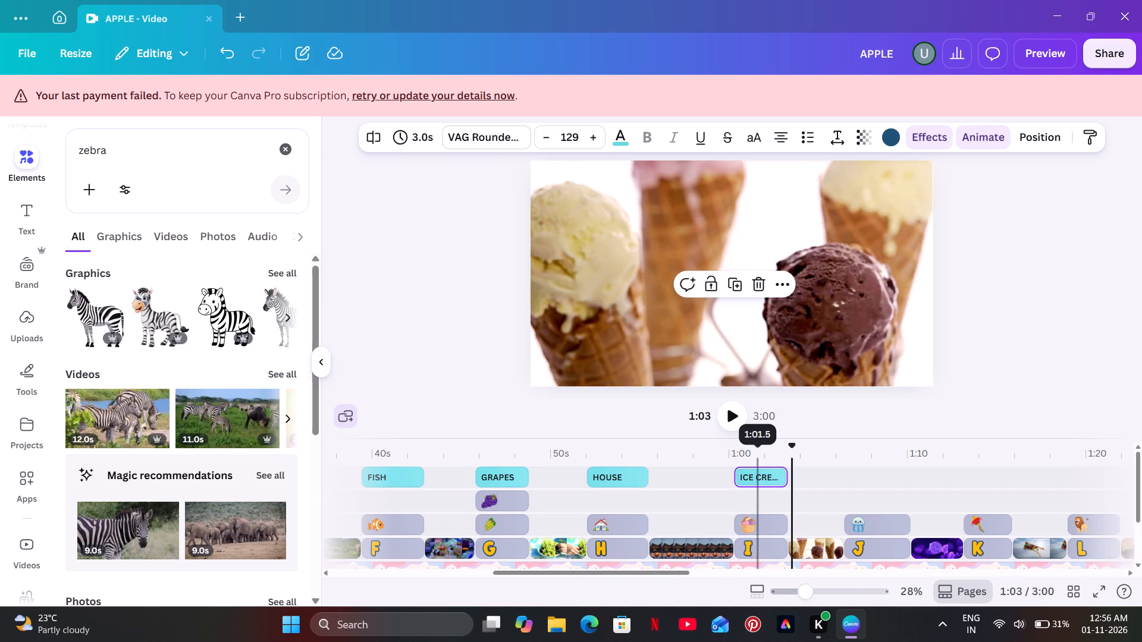
click(770, 350)
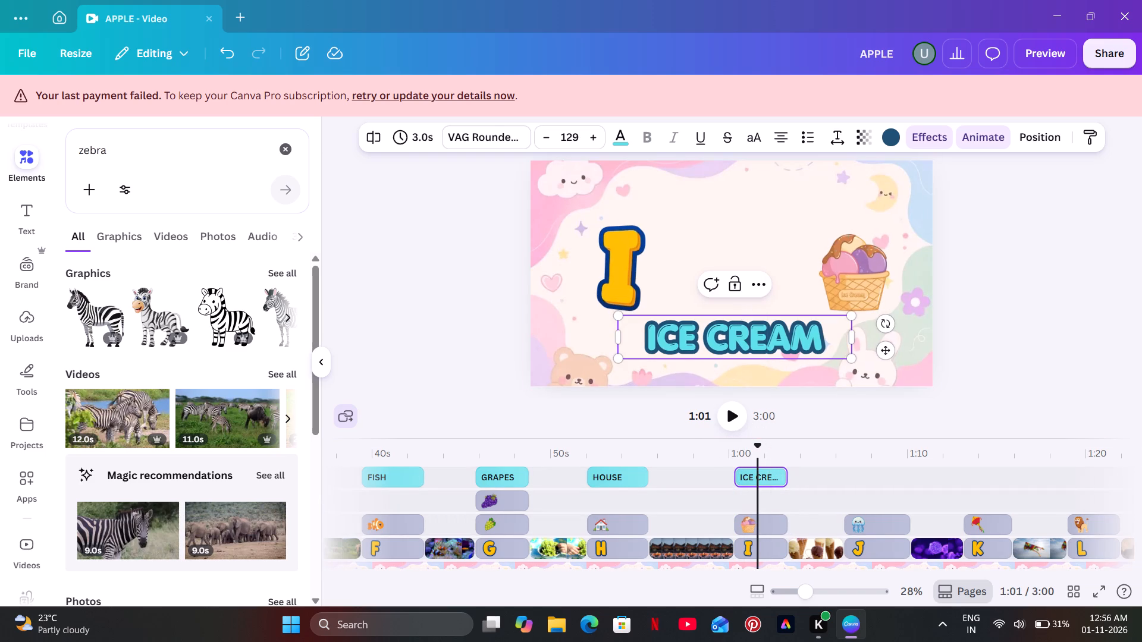
click(751, 346)
click(1141, 291)
click(766, 350)
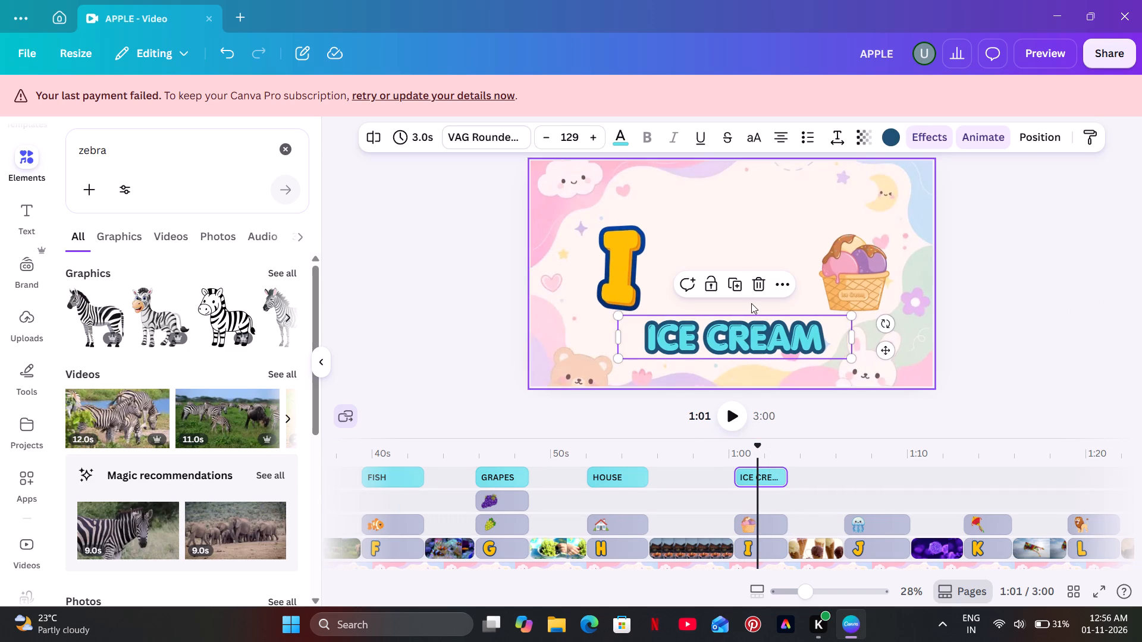
click(738, 294)
drag(752, 470, 866, 494)
Centre the copied label below the letter J and the jellyfish picture, and replace its text with JELLYFISH.
click(870, 467)
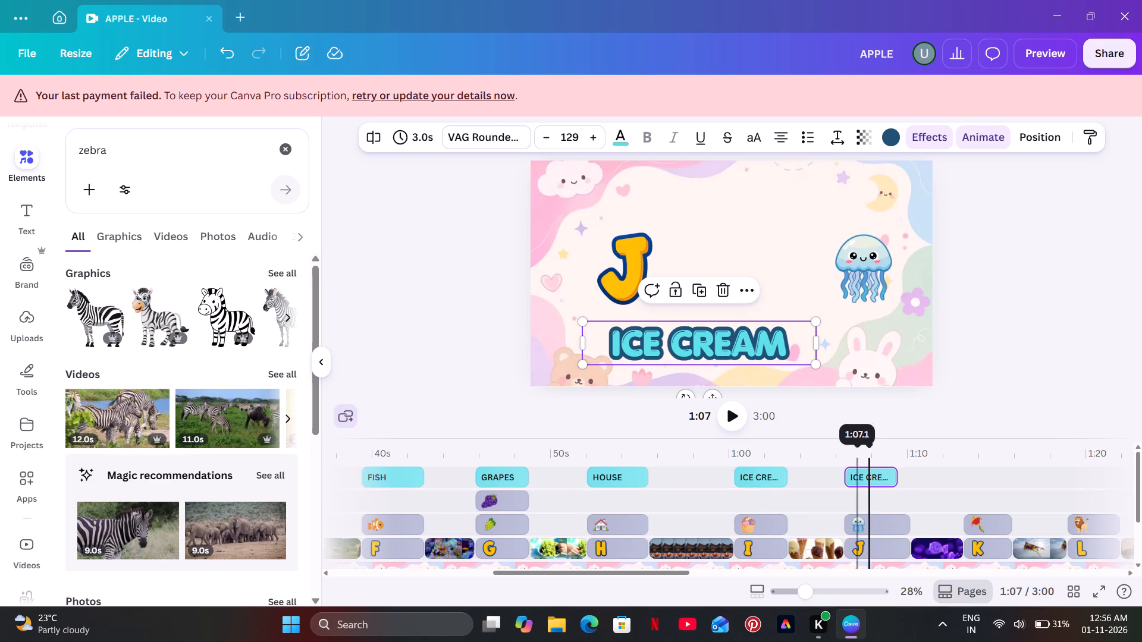
drag(719, 330, 763, 321)
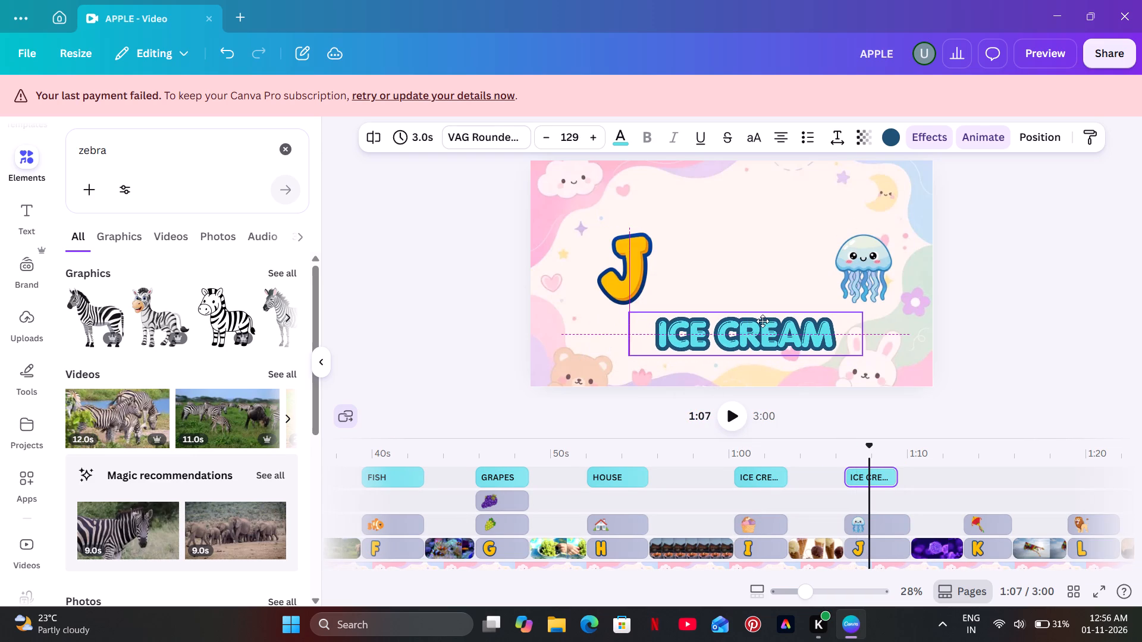
drag(763, 321, 764, 316)
click(764, 327)
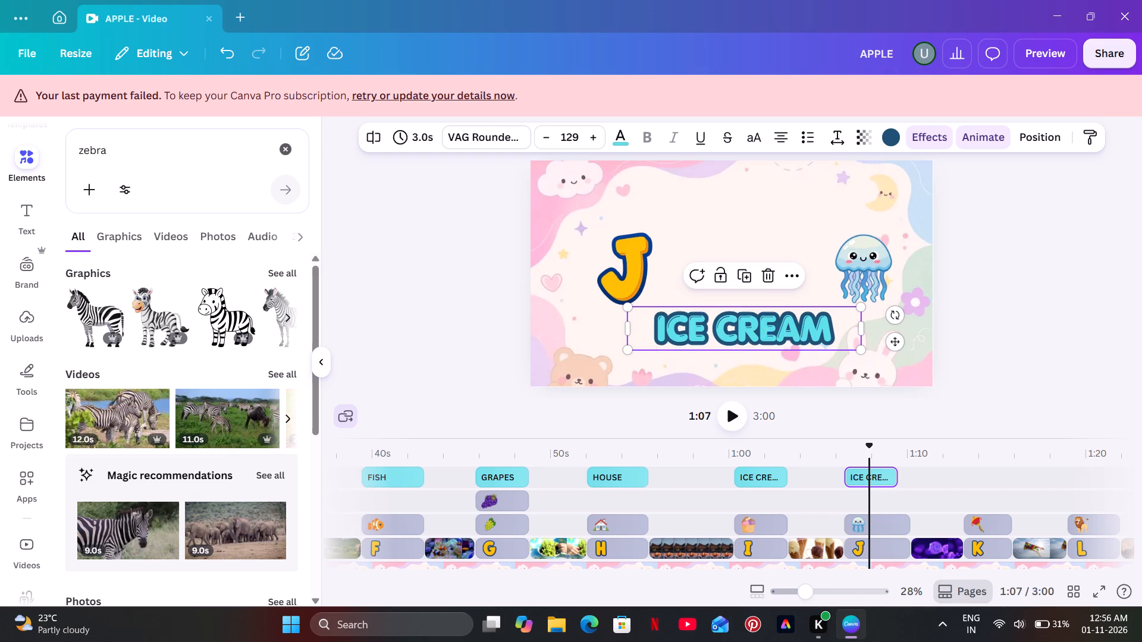
key(BackSpace)
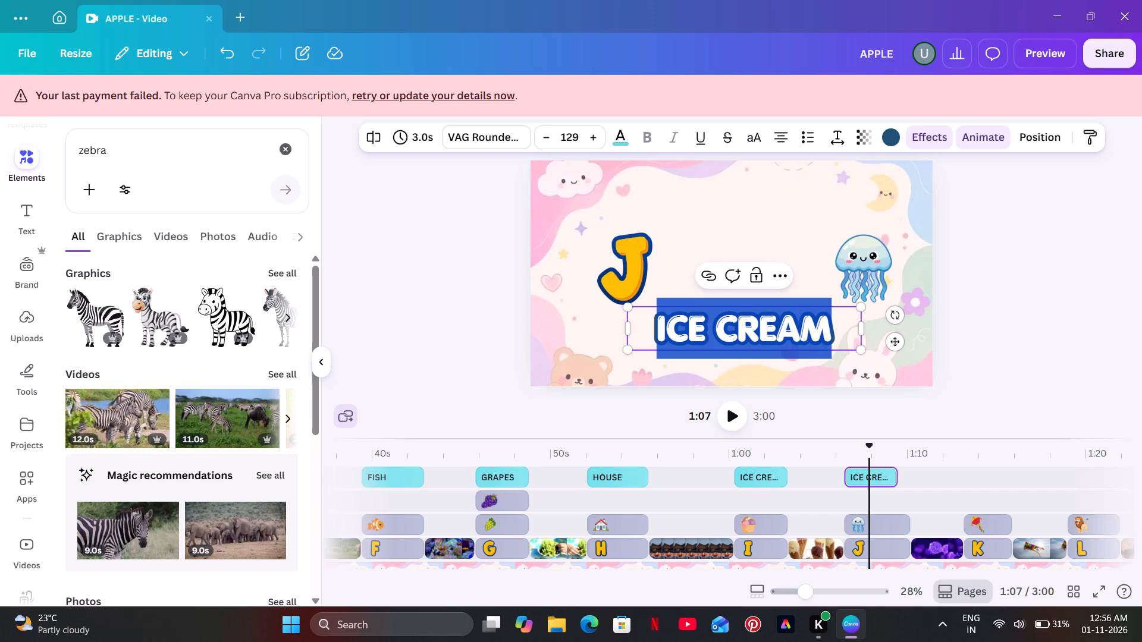
text(JE)
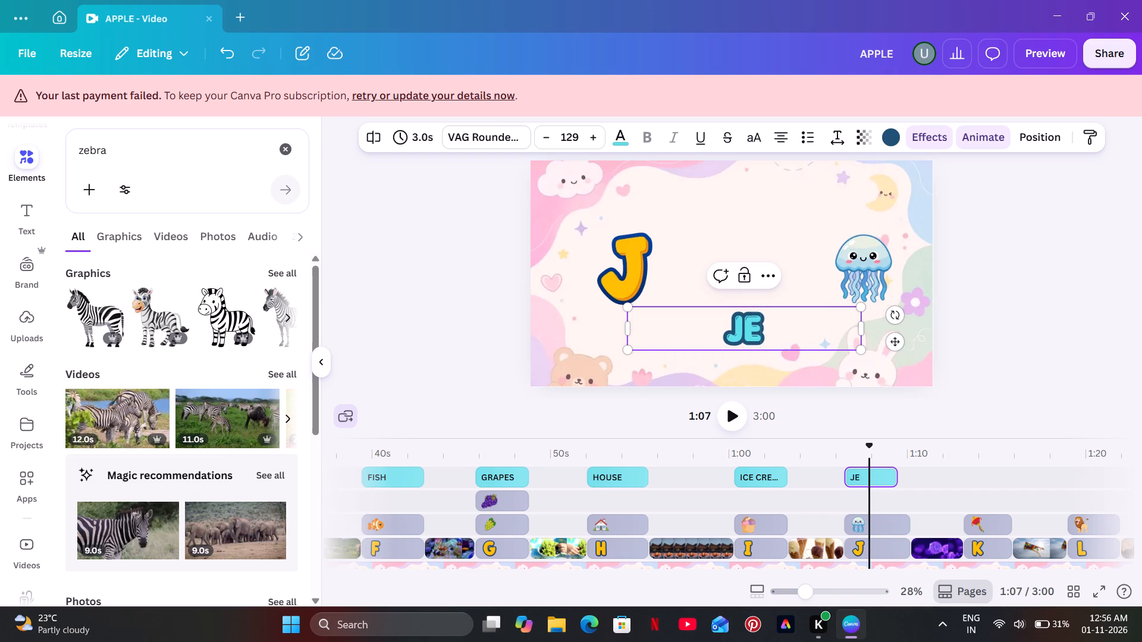
text(LLYFISH)
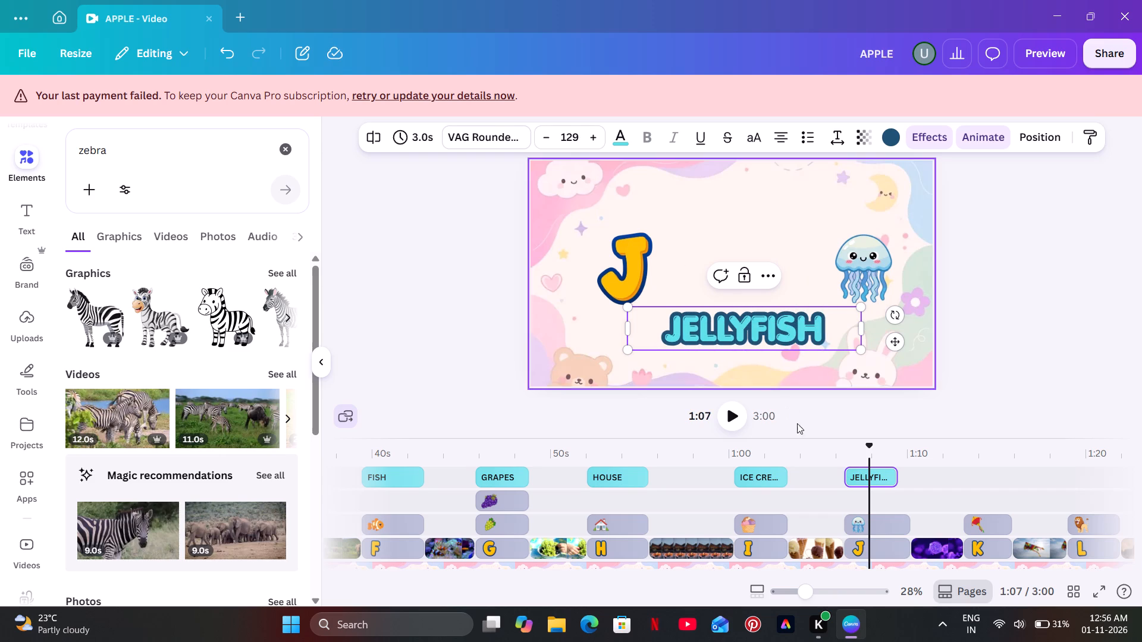
Extend the JELLYFISH text clip to 3.7 s so it starts and ends with the jellyfish graphic.
drag(889, 474, 923, 474)
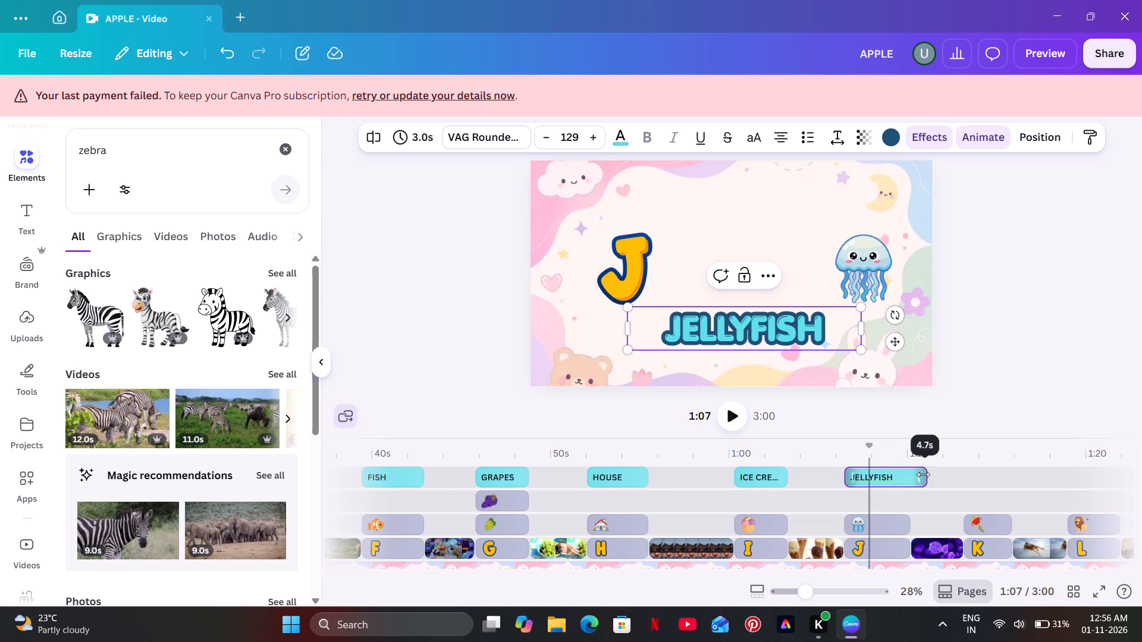
drag(923, 474, 909, 481)
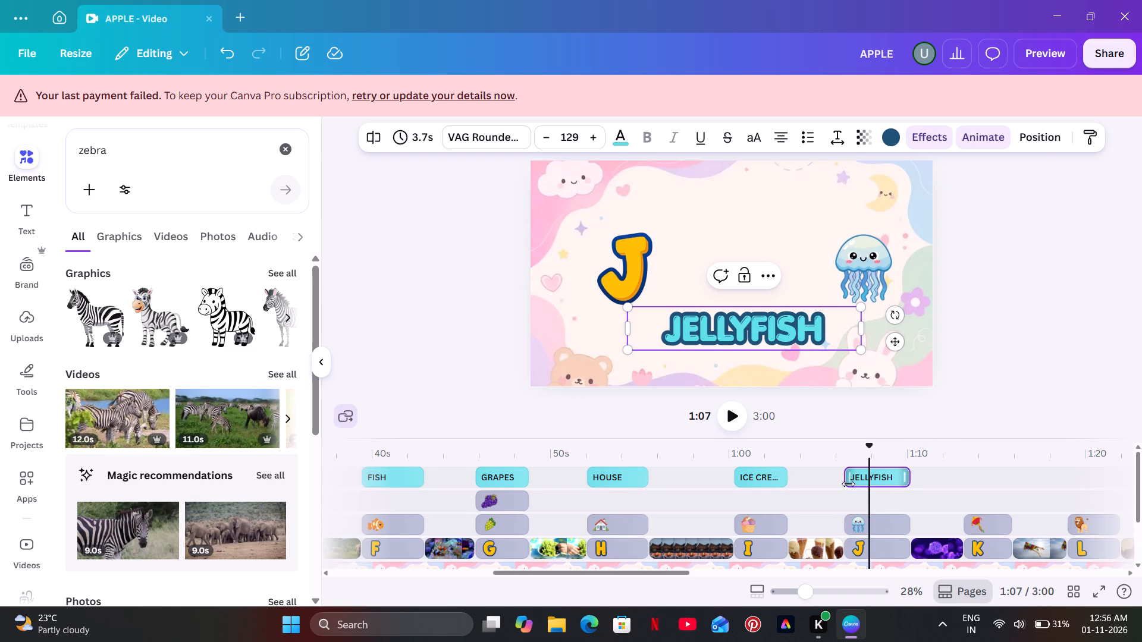
drag(846, 480, 840, 475)
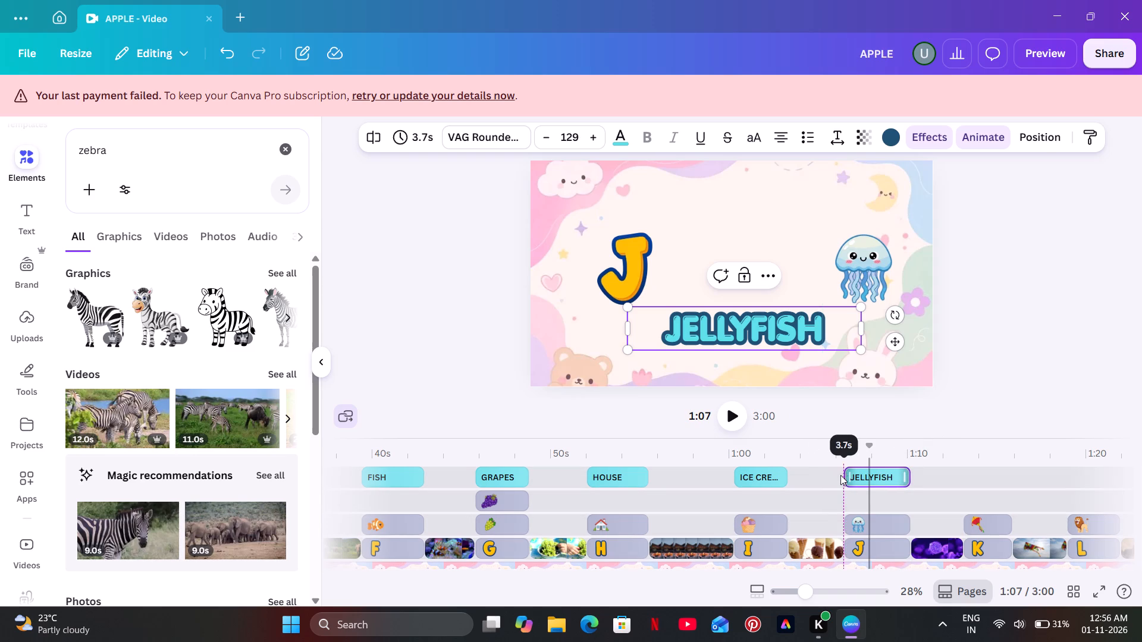
Duplicate the JELLYFISH text clip and place the copy at the start of the letter K section.
click(876, 451)
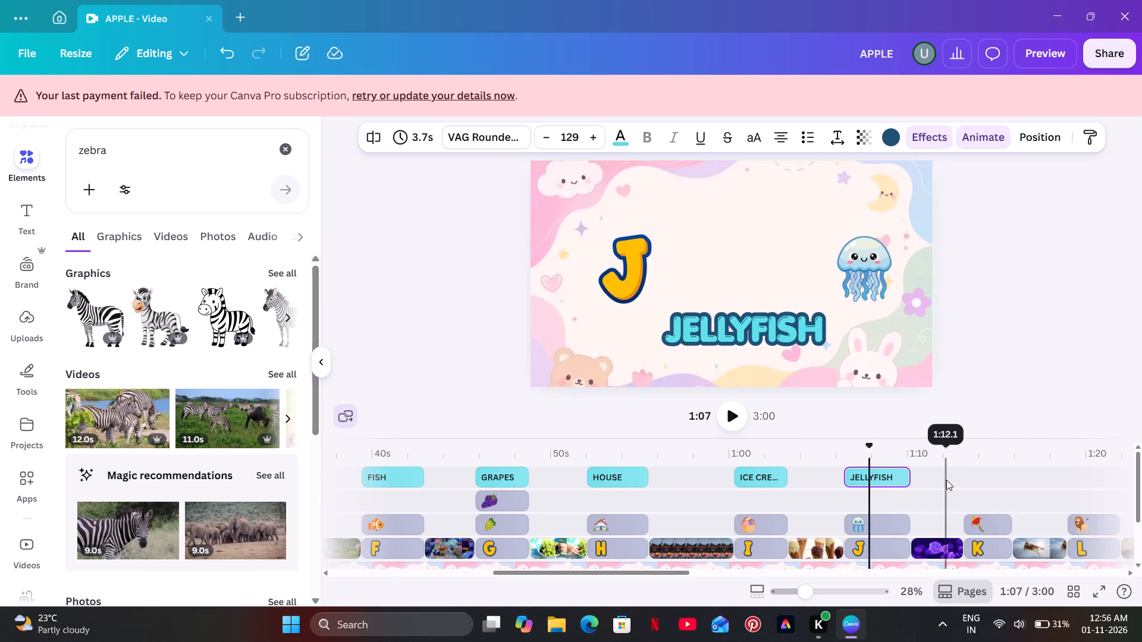
click(793, 333)
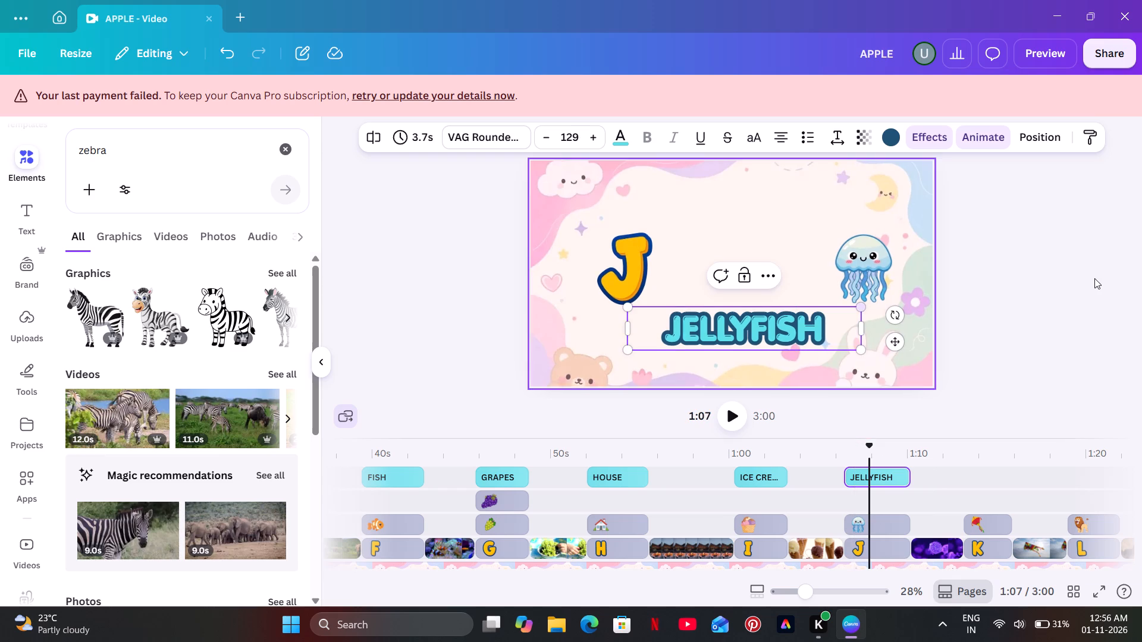
click(1094, 278)
click(805, 321)
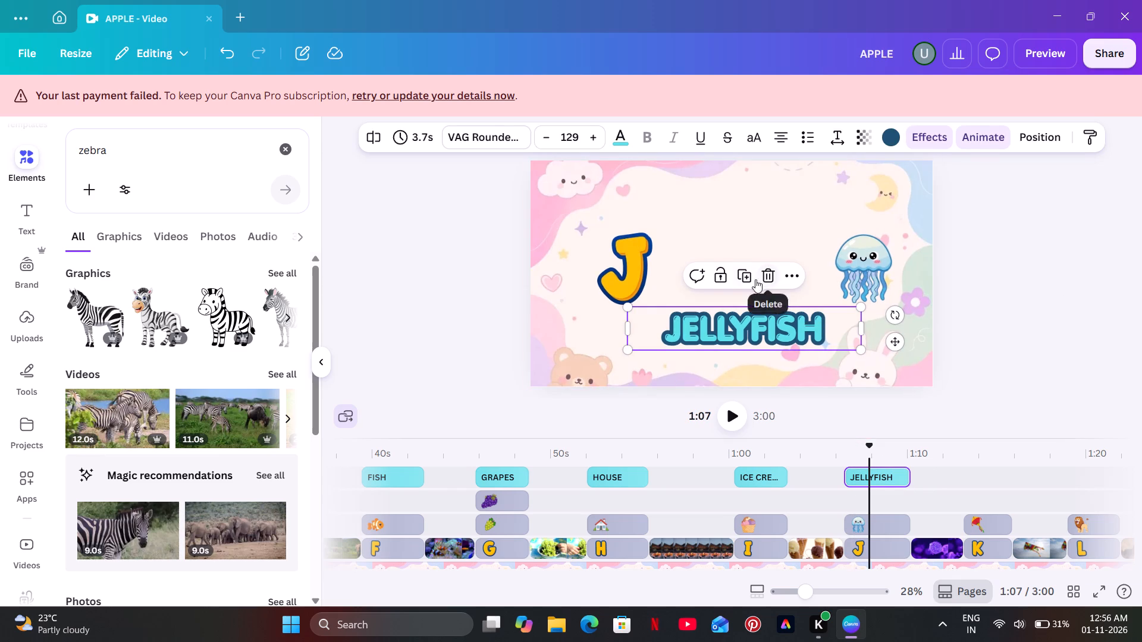
click(748, 279)
drag(883, 477, 982, 477)
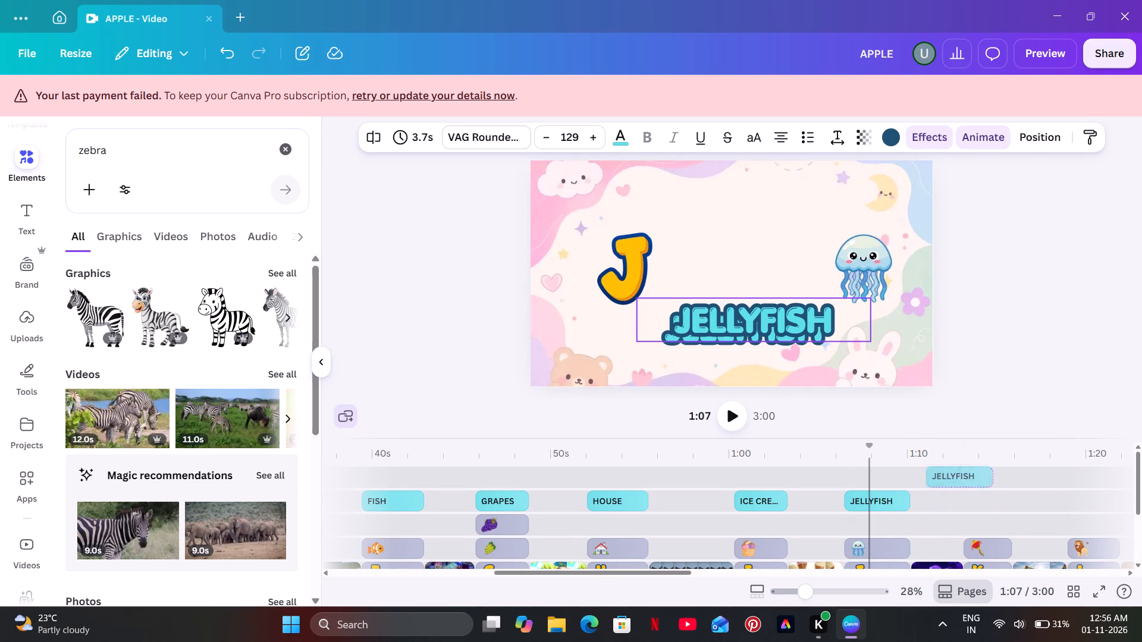
drag(982, 477, 926, 493)
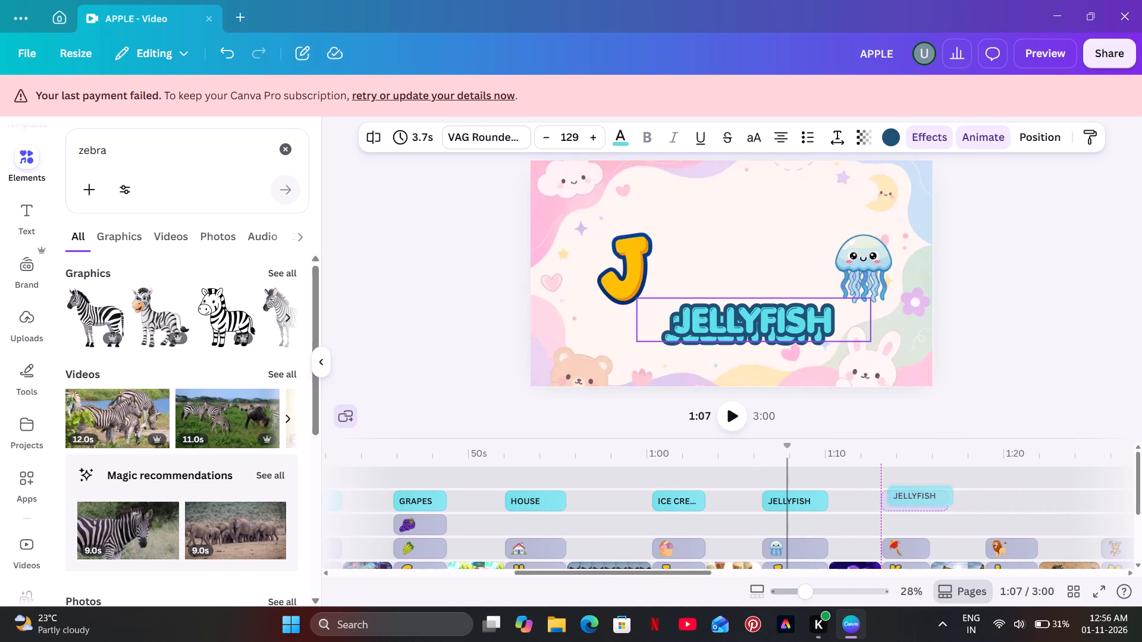
drag(926, 493, 924, 493)
Shorten the copied text clip in the letter K section to 2.7 s to match the kite graphic.
drag(941, 477, 930, 478)
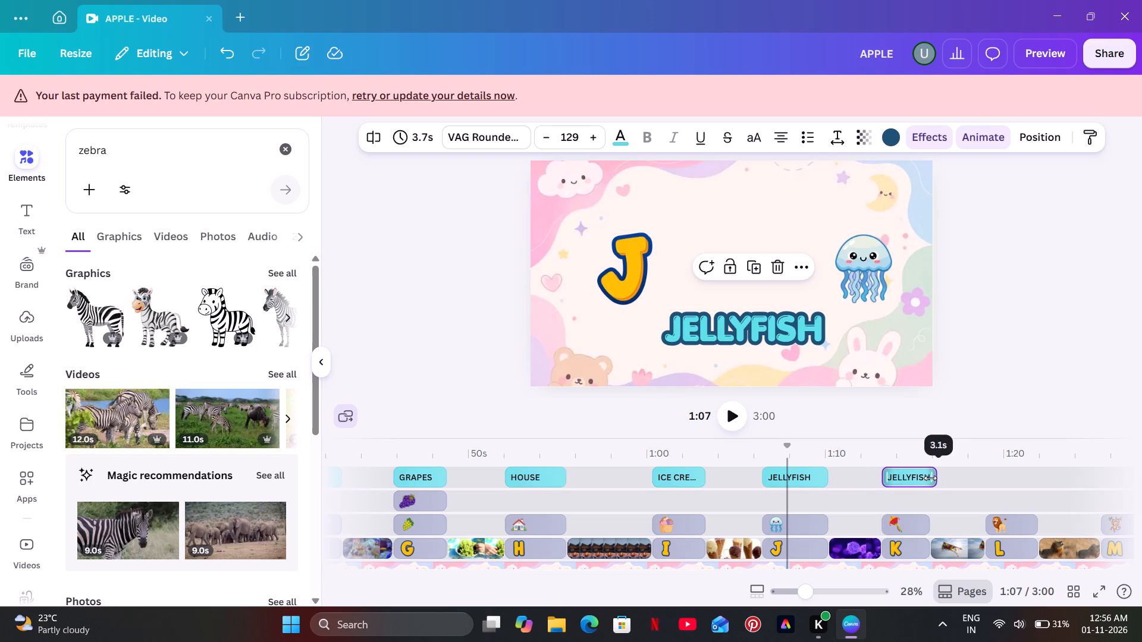
drag(930, 478, 929, 478)
drag(887, 477, 876, 479)
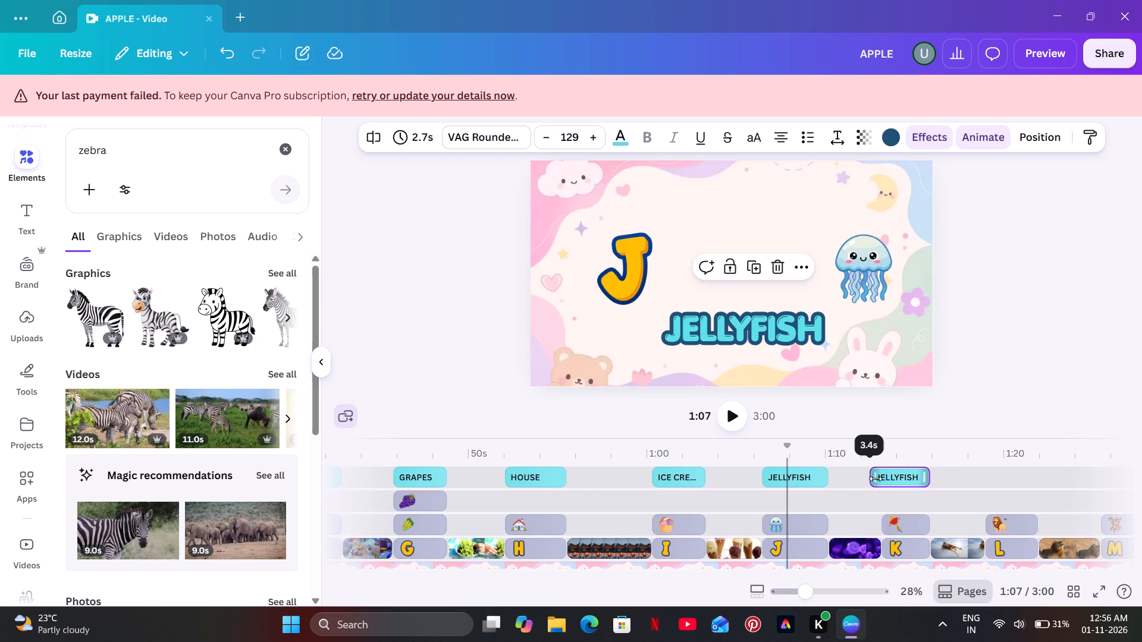
drag(876, 479, 881, 479)
click(881, 478)
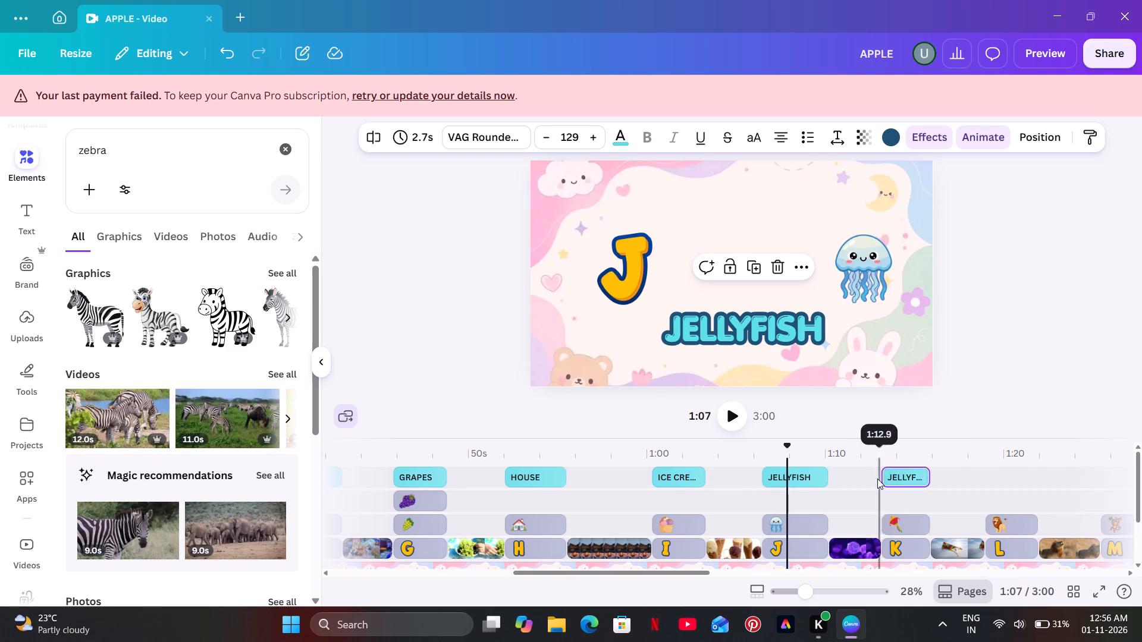
click(885, 474)
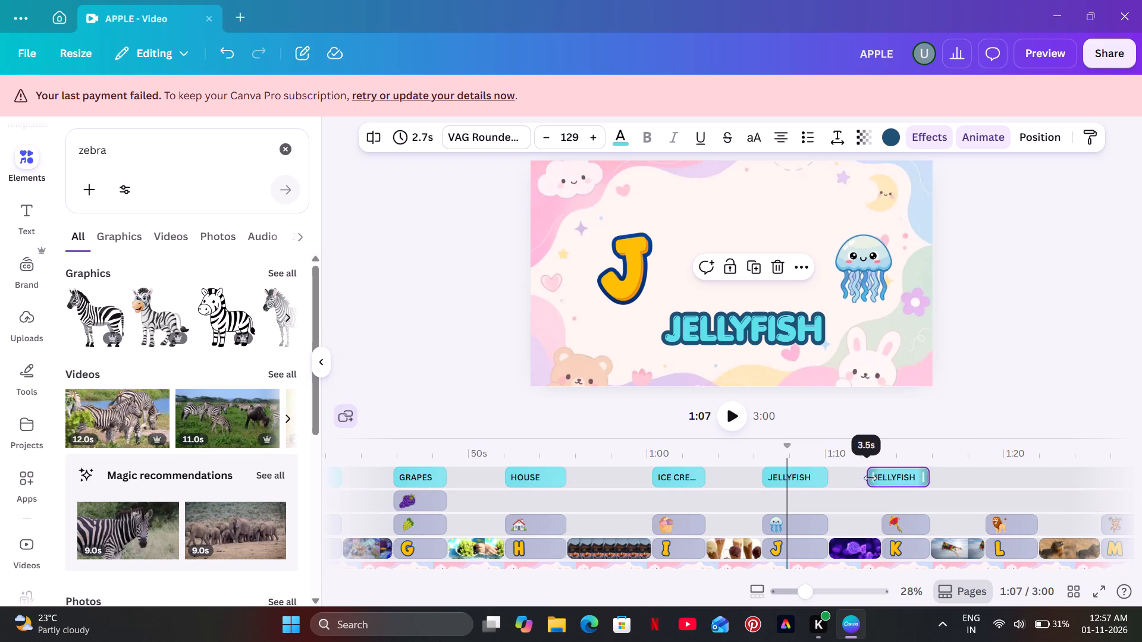
click(928, 478)
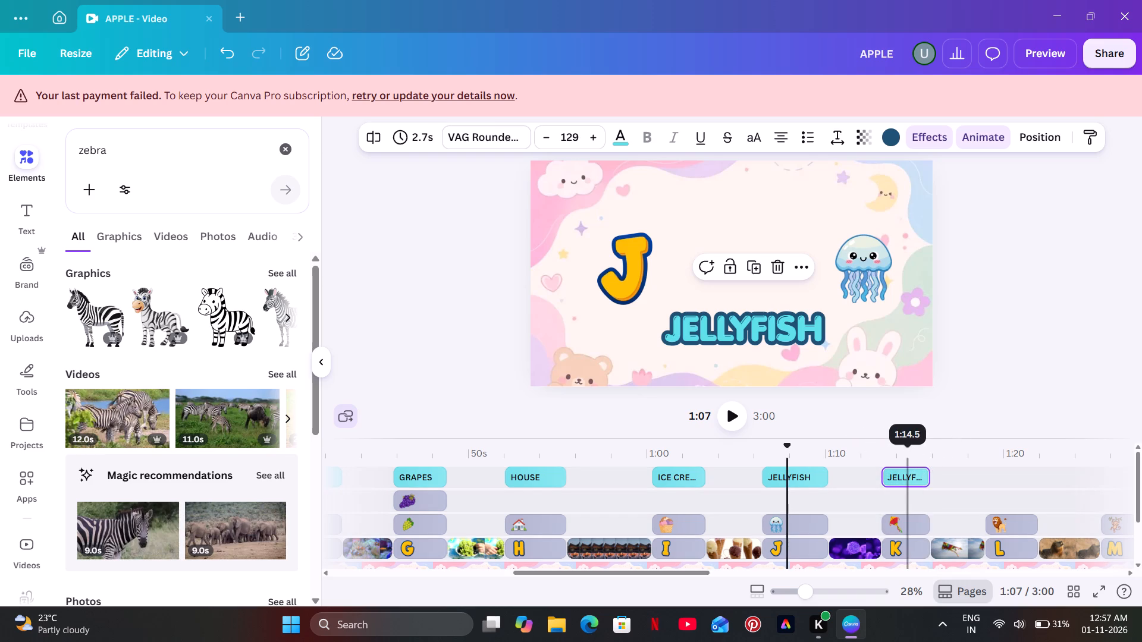
Replace the copied label's text under the letter K with KITE.
click(908, 463)
click(776, 331)
click(777, 328)
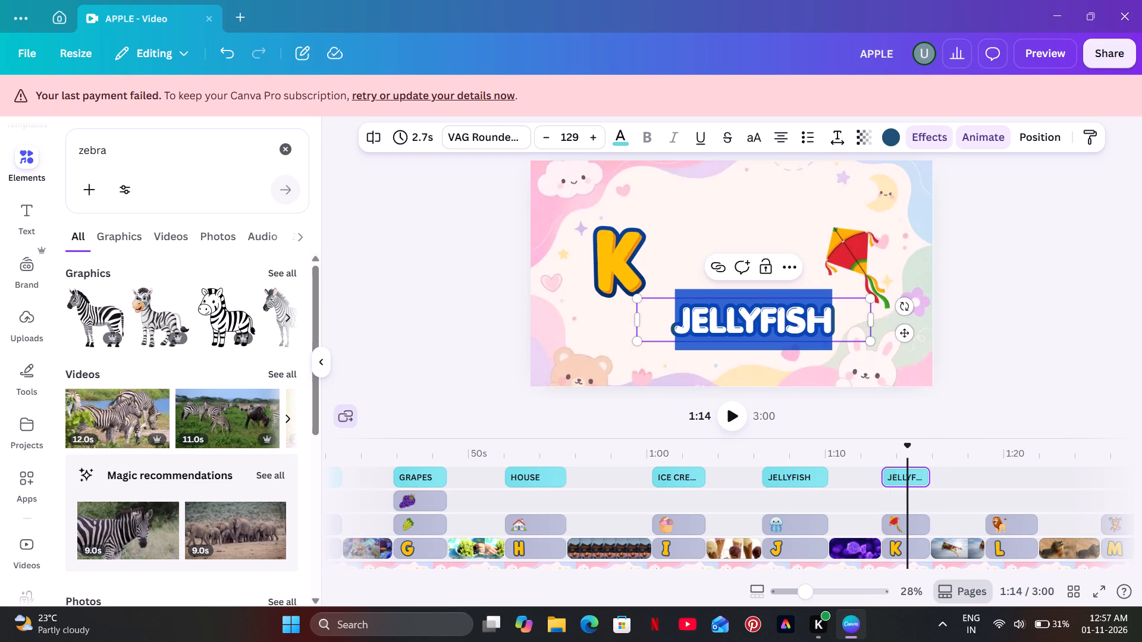
key(BackSpace)
text(KITE)
click(1065, 295)
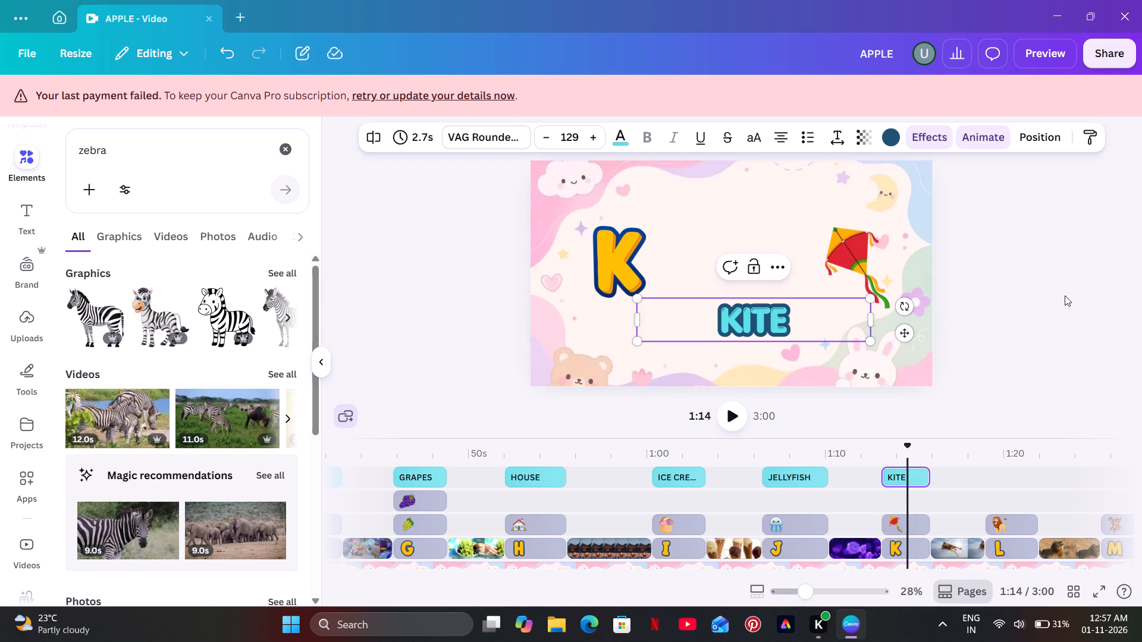
Shift the KITE label slightly left so it sits centred below the letter K and the kite picture.
click(780, 317)
drag(906, 335, 894, 336)
click(1065, 268)
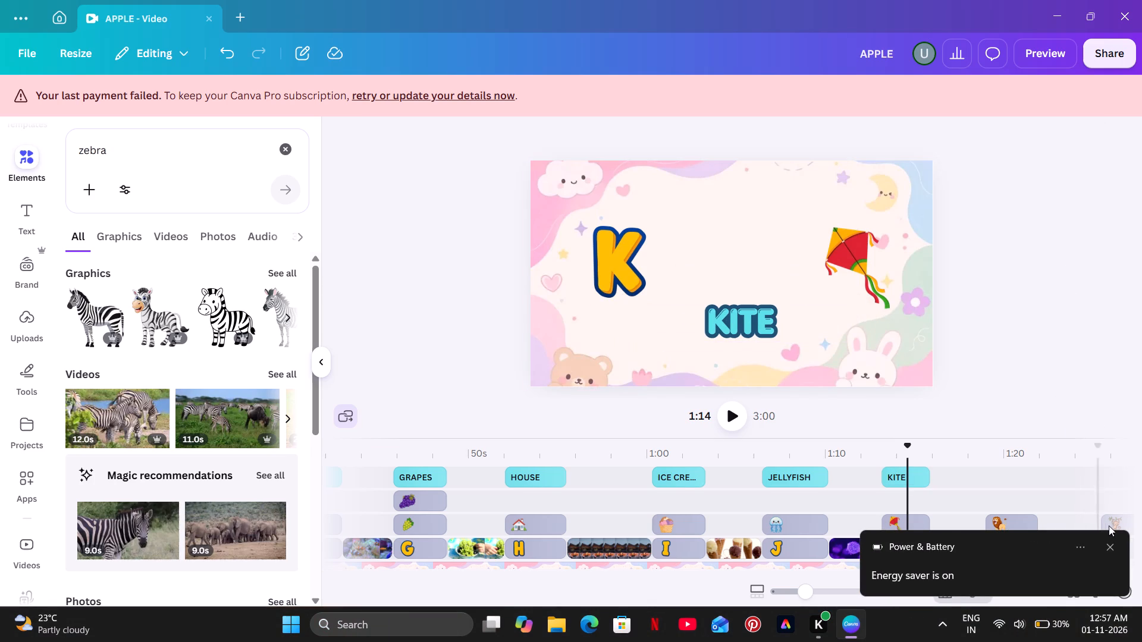
click(1109, 541)
Duplicate the KITE text clip and place the copy at the start of the letter L section.
click(730, 334)
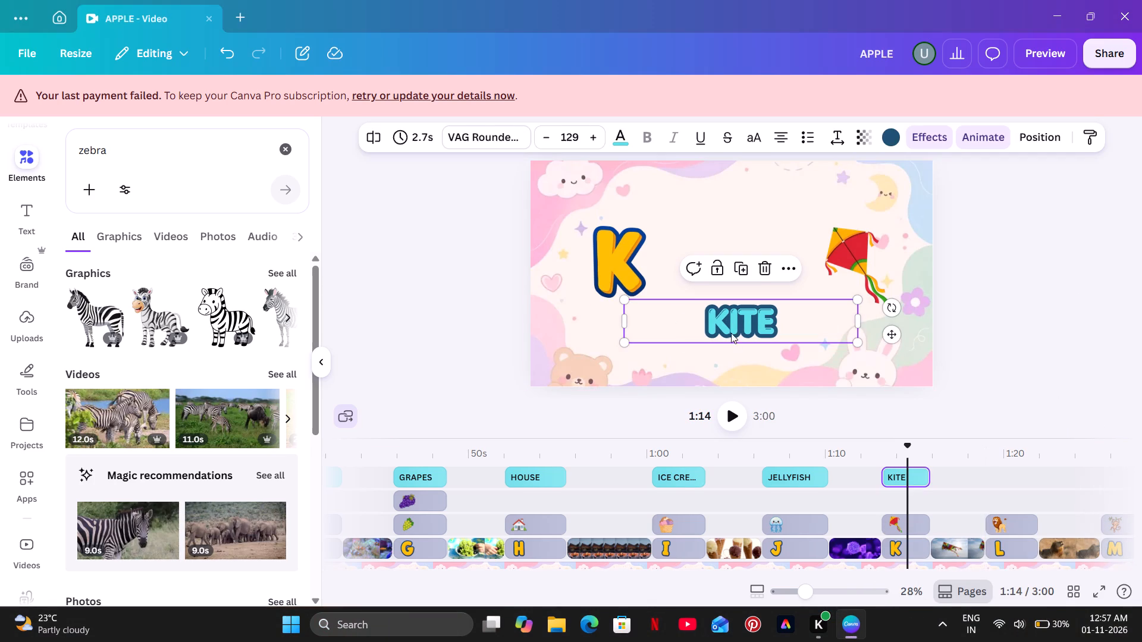
click(740, 269)
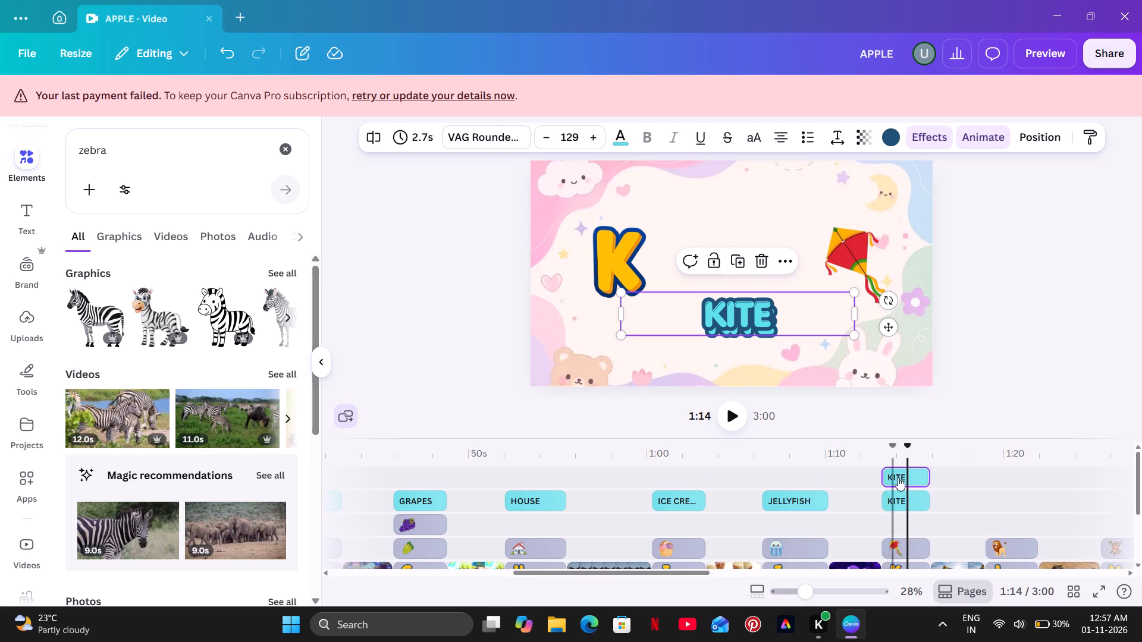
drag(901, 473, 961, 495)
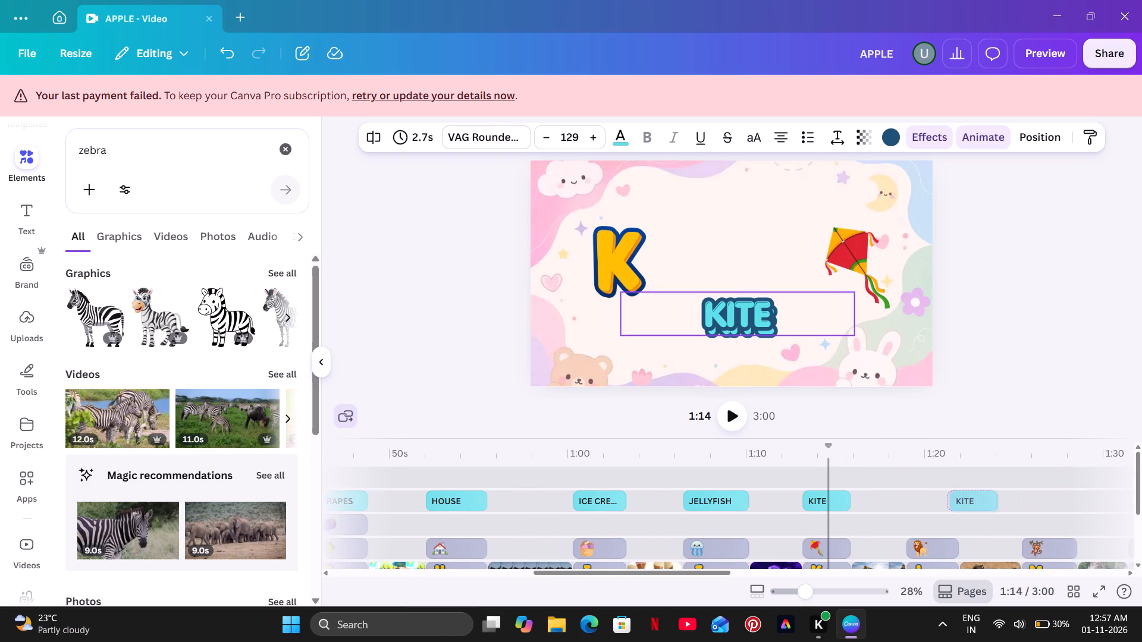
drag(961, 495, 927, 493)
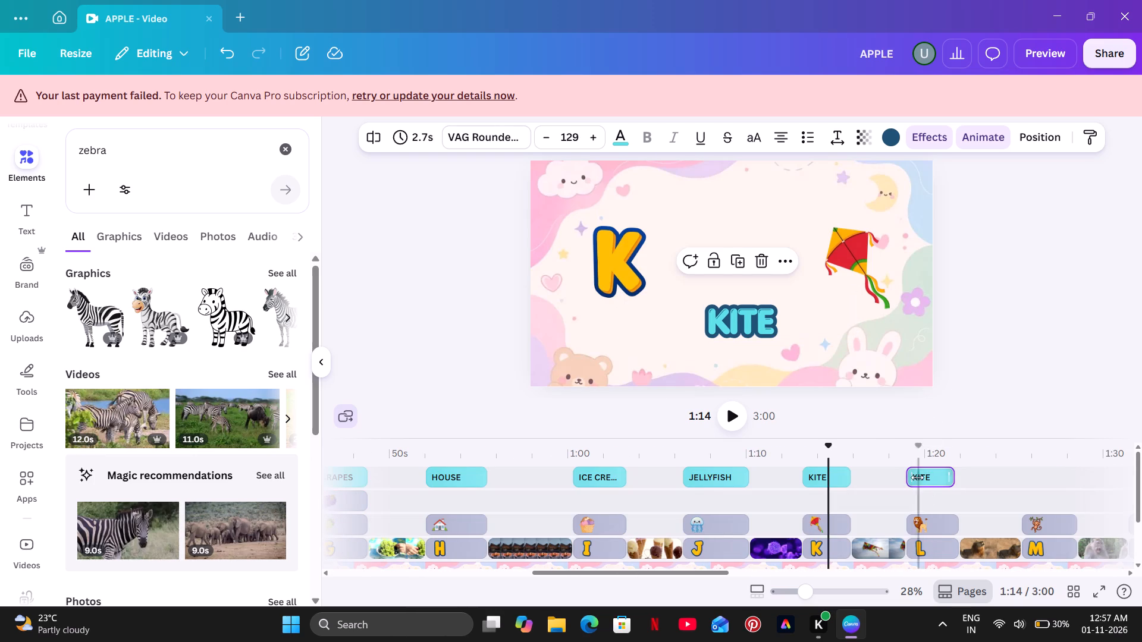
Extend the copied text clip in the letter L section to 3.0 s to match the lion graphic.
click(912, 477)
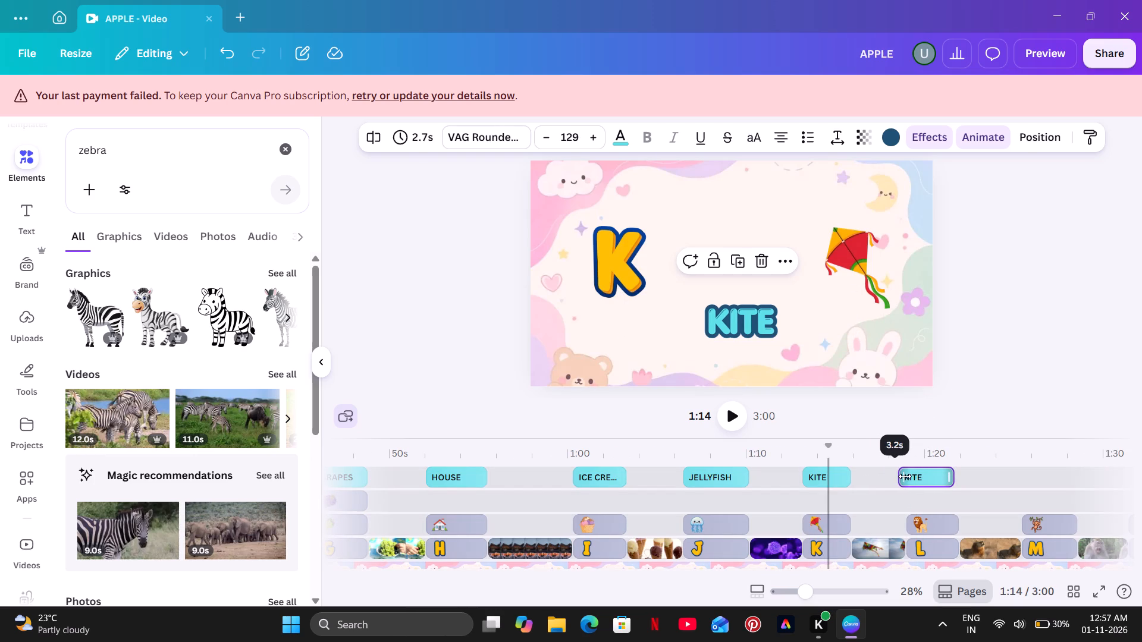
drag(948, 479, 974, 478)
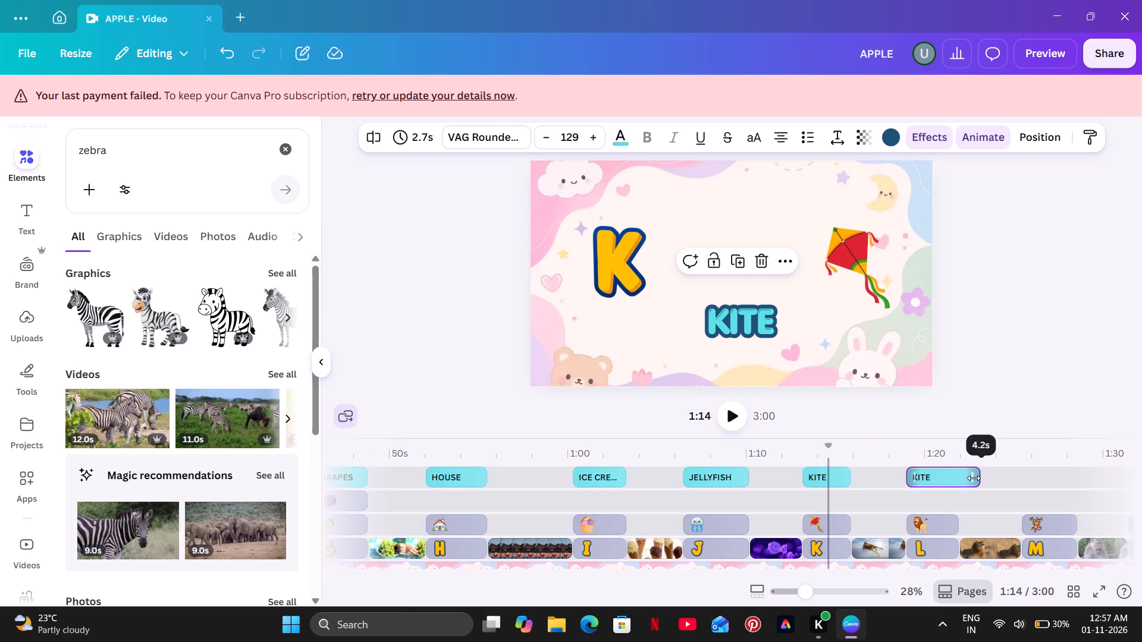
drag(974, 478, 957, 481)
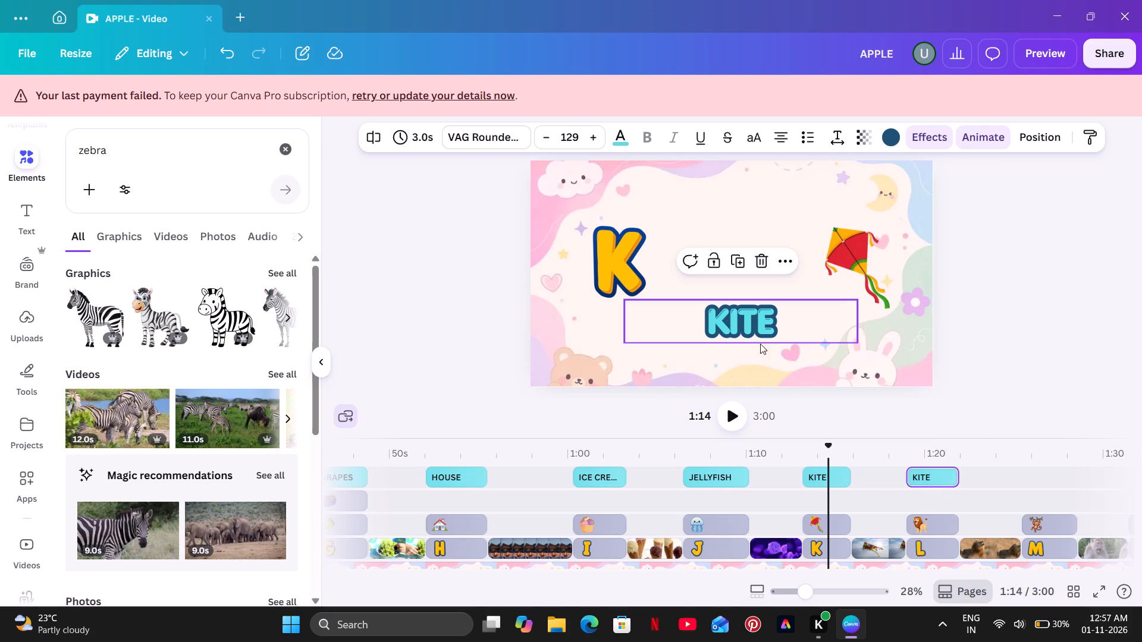
Move the copied label slightly down below the letter L and replace its text with LION.
click(752, 326)
click(933, 455)
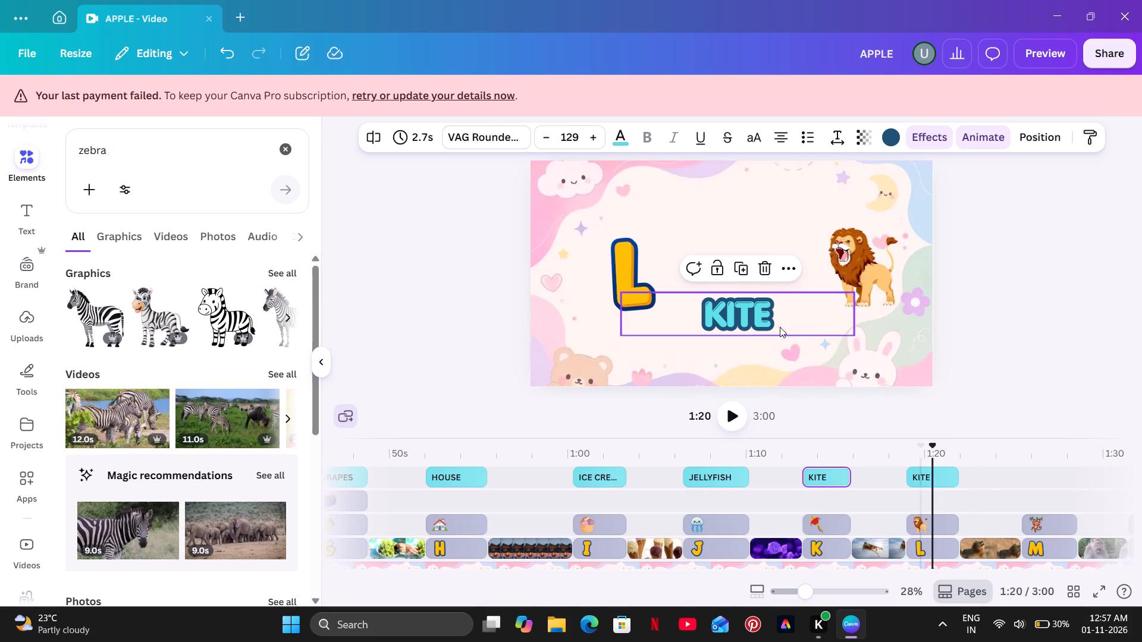
click(771, 310)
drag(758, 326, 764, 333)
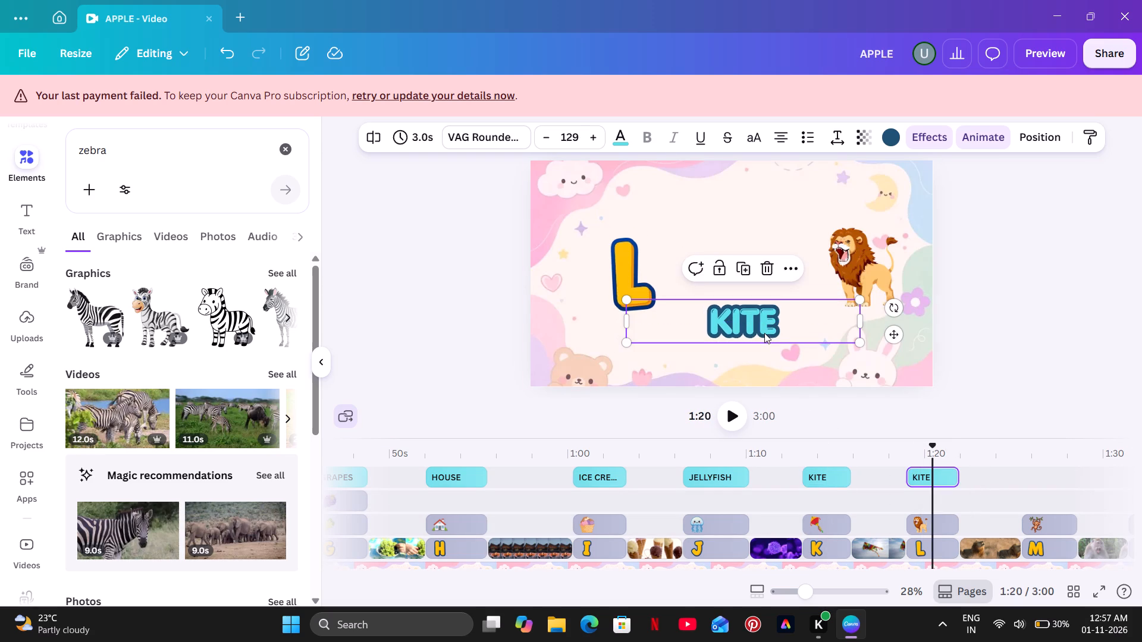
click(764, 333)
key(BackSpace)
text(LION)
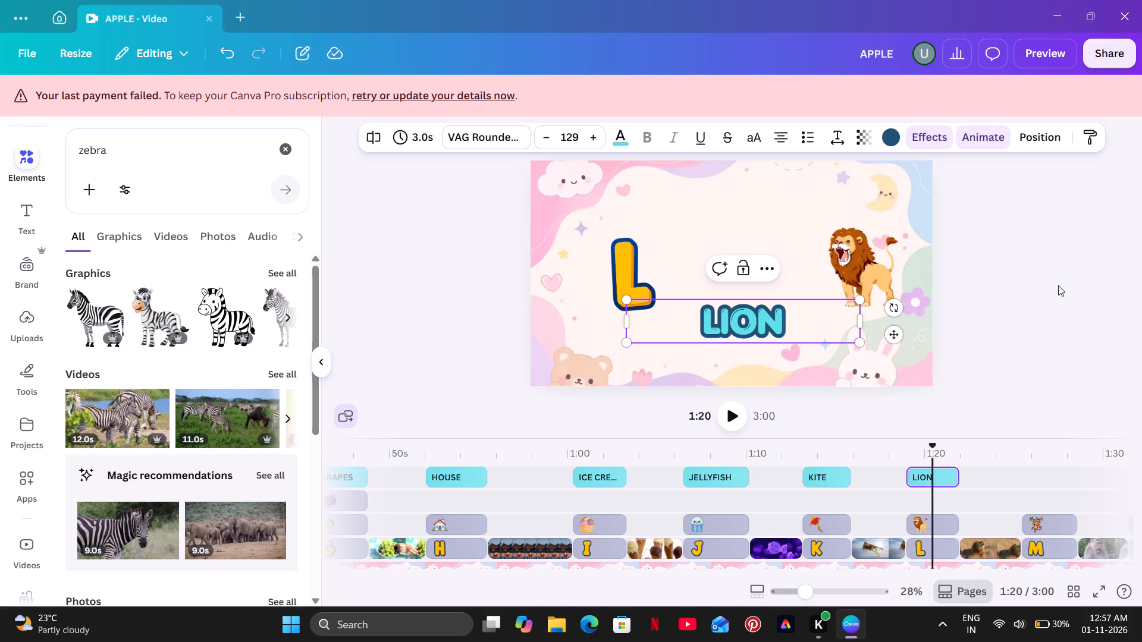
Duplicate the LION text clip, place the copy at the start of the letter M section and extend it to 3.1 s.
click(1063, 285)
click(777, 341)
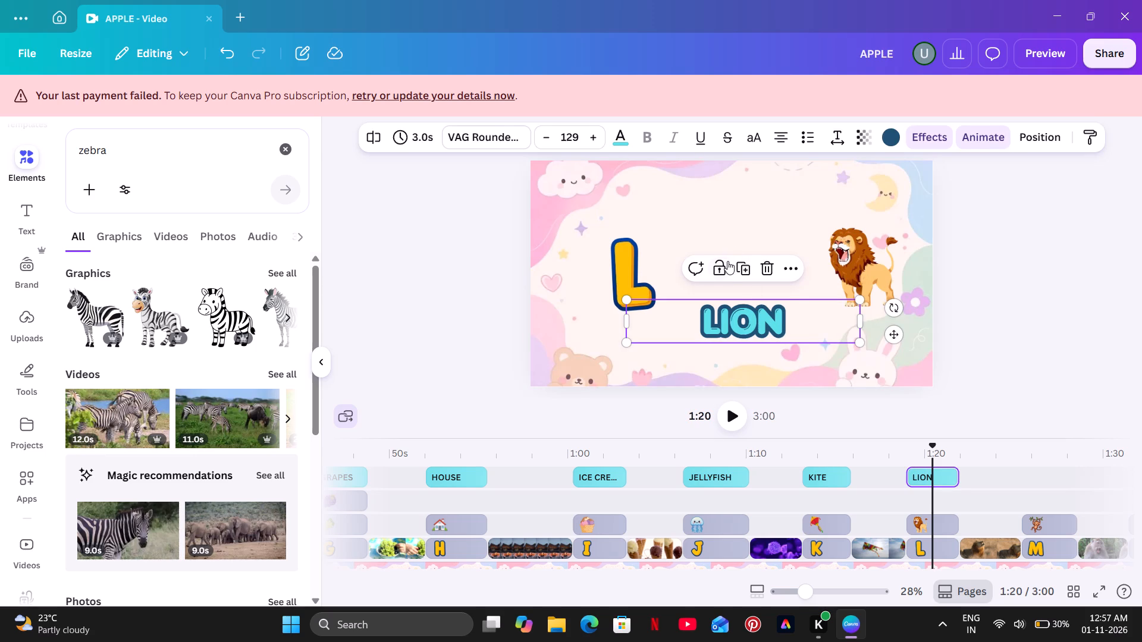
click(736, 266)
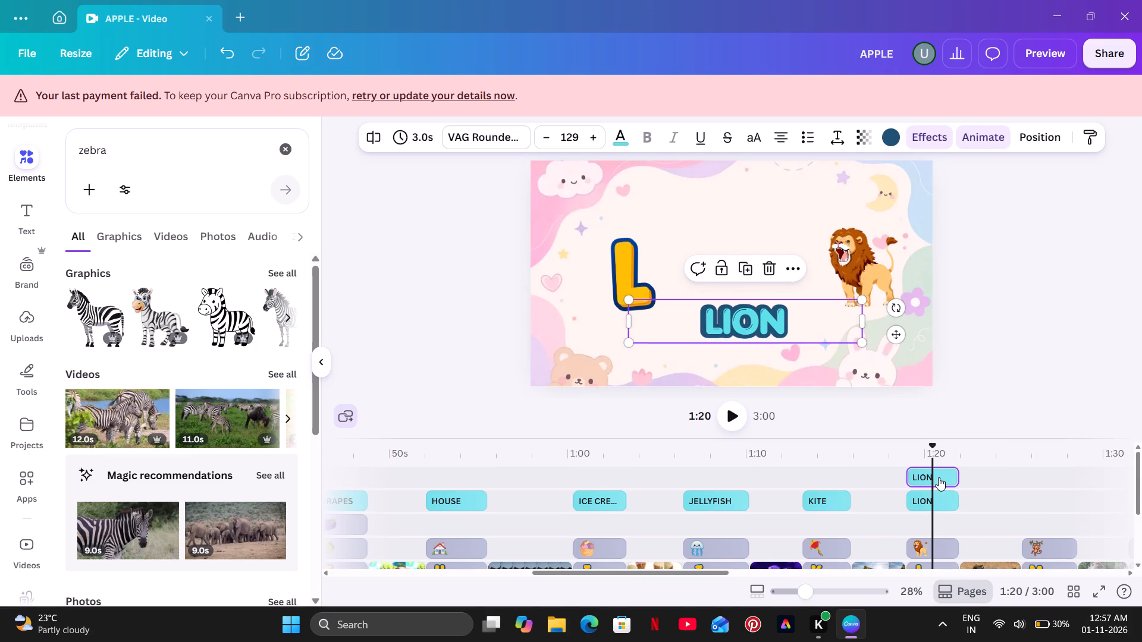
drag(939, 477, 862, 498)
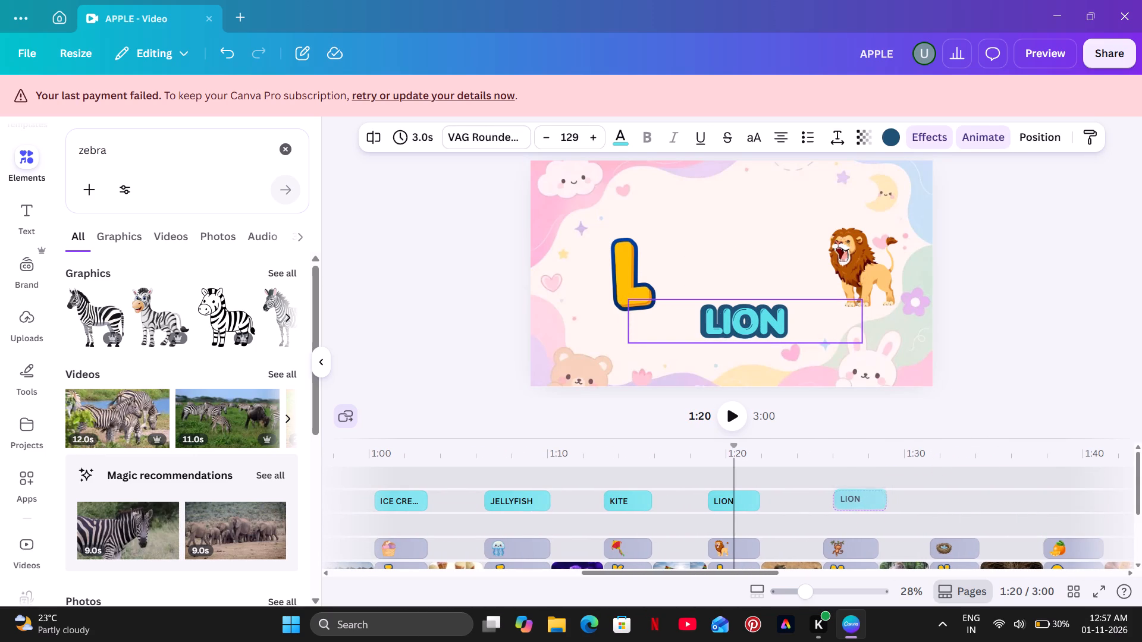
drag(862, 498, 861, 498)
drag(868, 476, 895, 476)
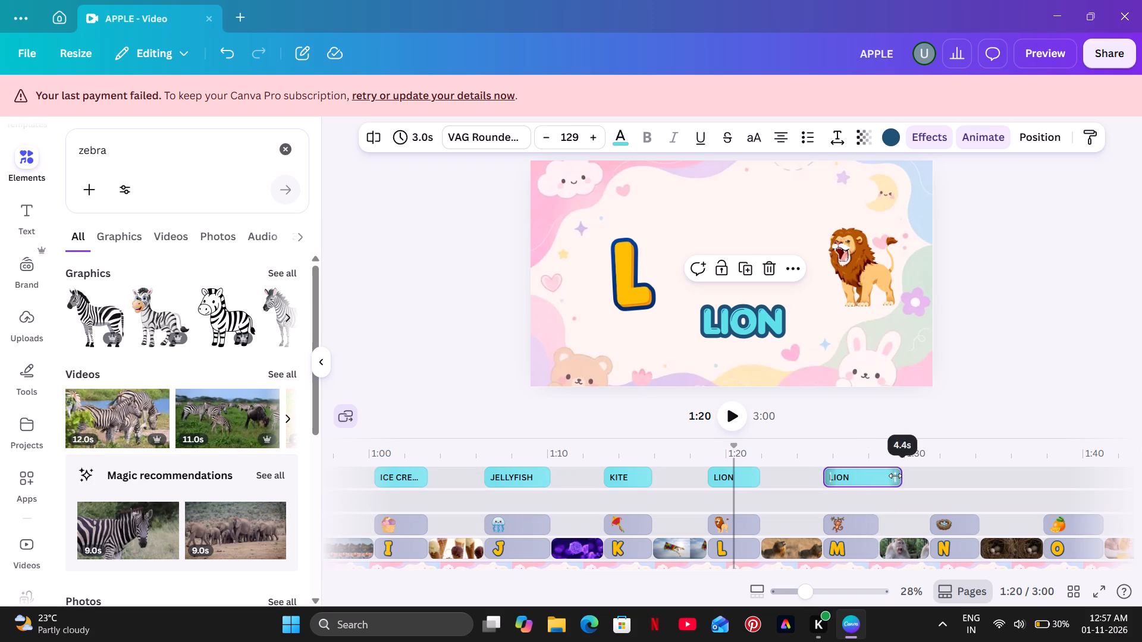
drag(895, 476, 876, 480)
click(823, 474)
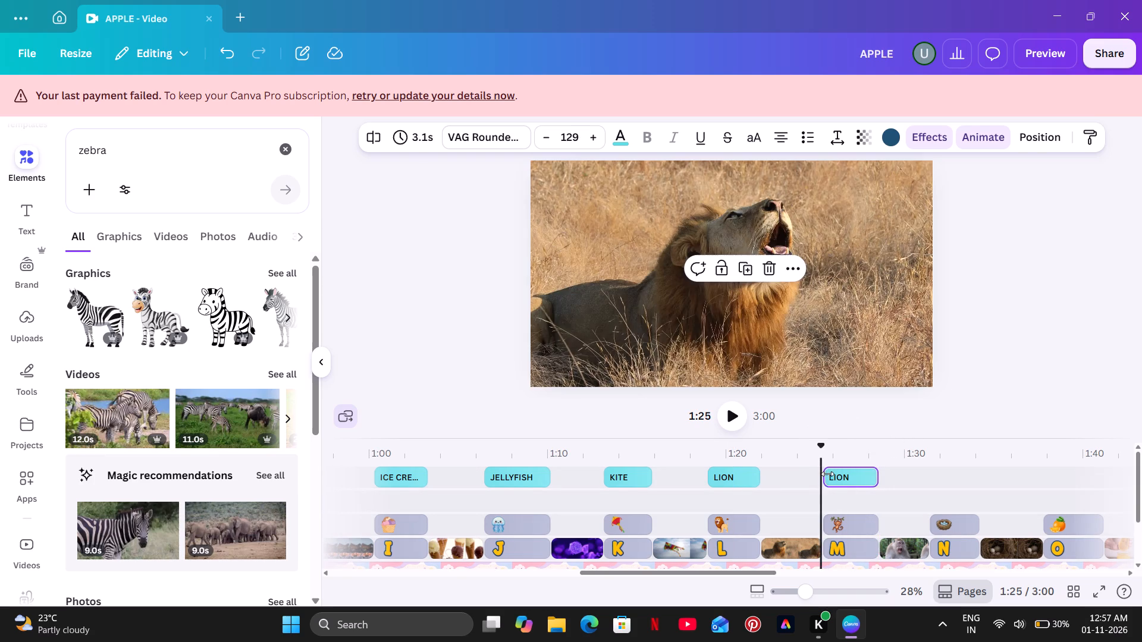
click(827, 474)
drag(827, 474, 821, 476)
Replace the copied label's text in the letter M section with MONKEY and move it slightly down below the letter.
click(843, 458)
click(767, 318)
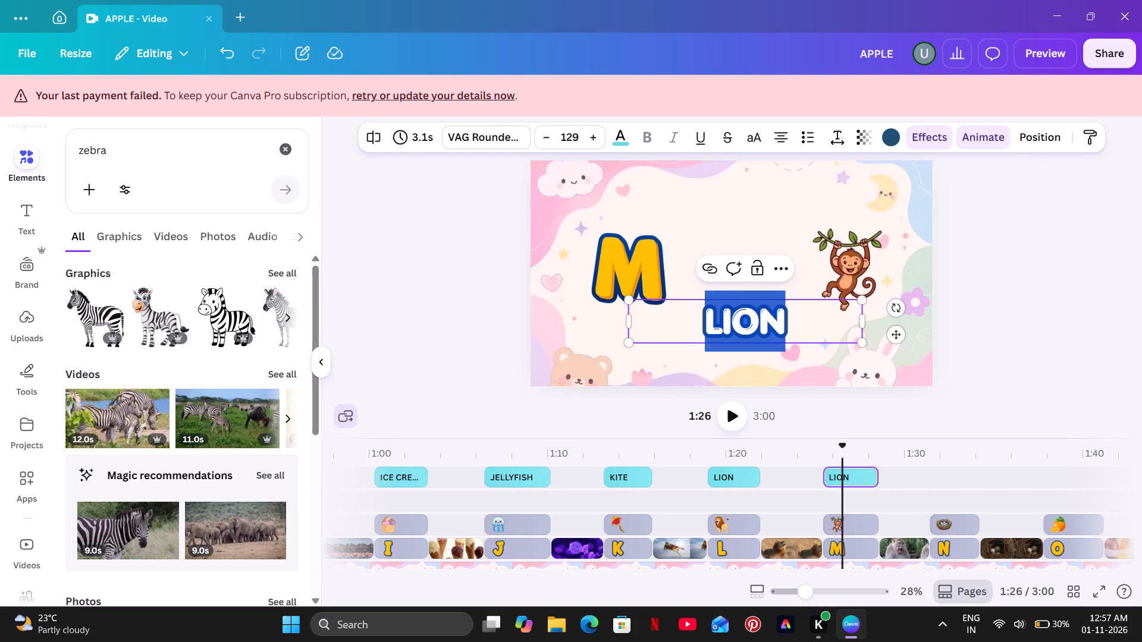
key(BackSpace)
text(MONKEY)
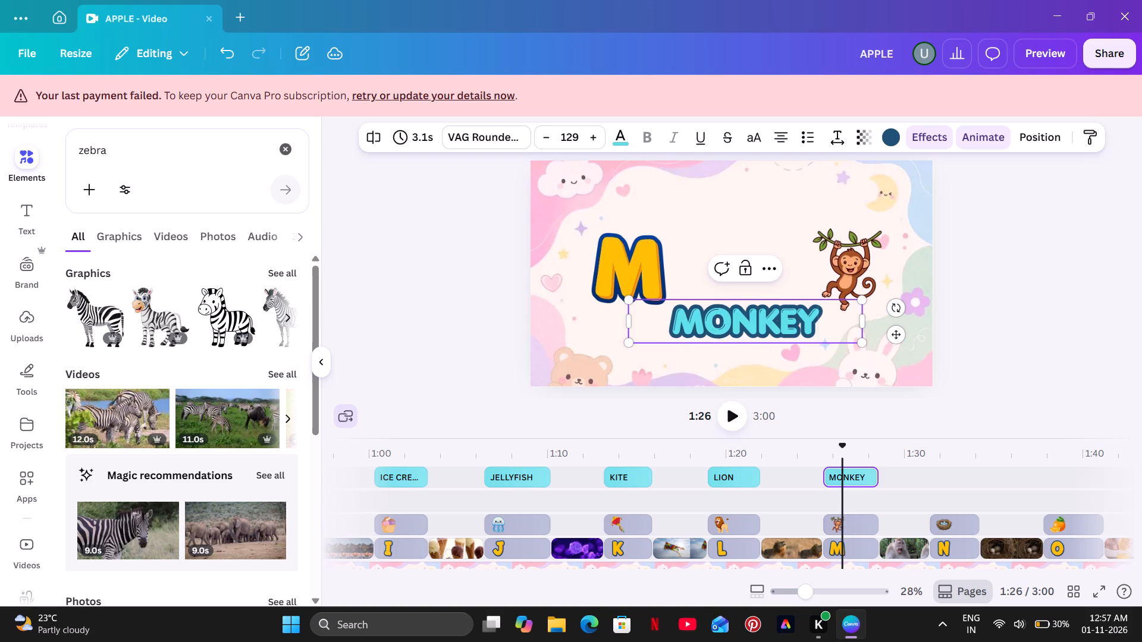
drag(894, 331, 893, 336)
drag(893, 336, 892, 342)
click(1000, 270)
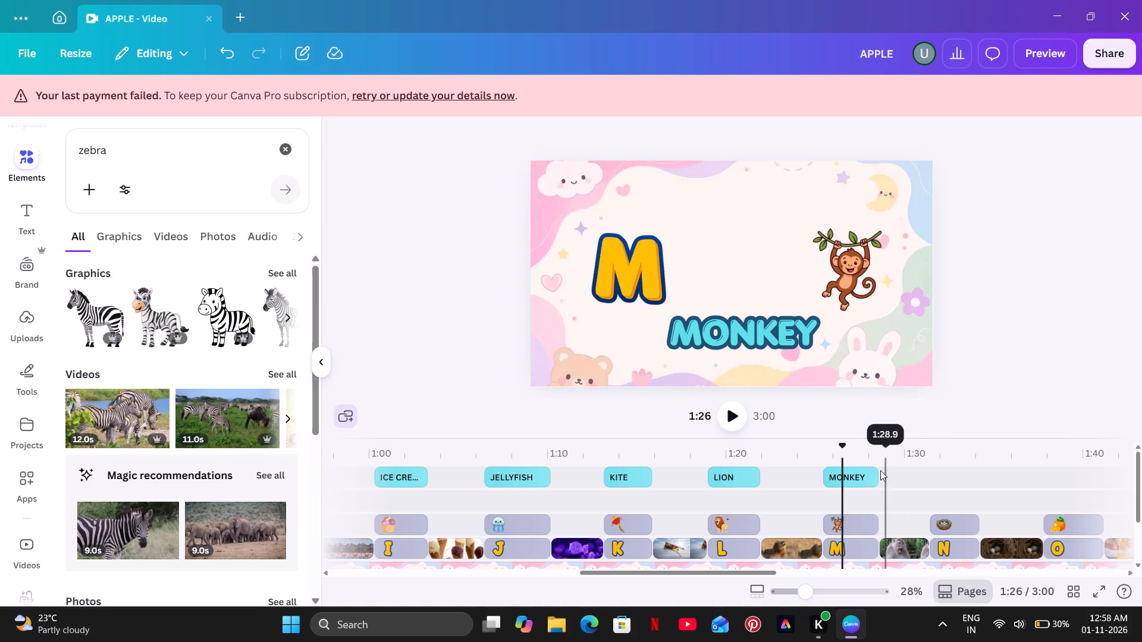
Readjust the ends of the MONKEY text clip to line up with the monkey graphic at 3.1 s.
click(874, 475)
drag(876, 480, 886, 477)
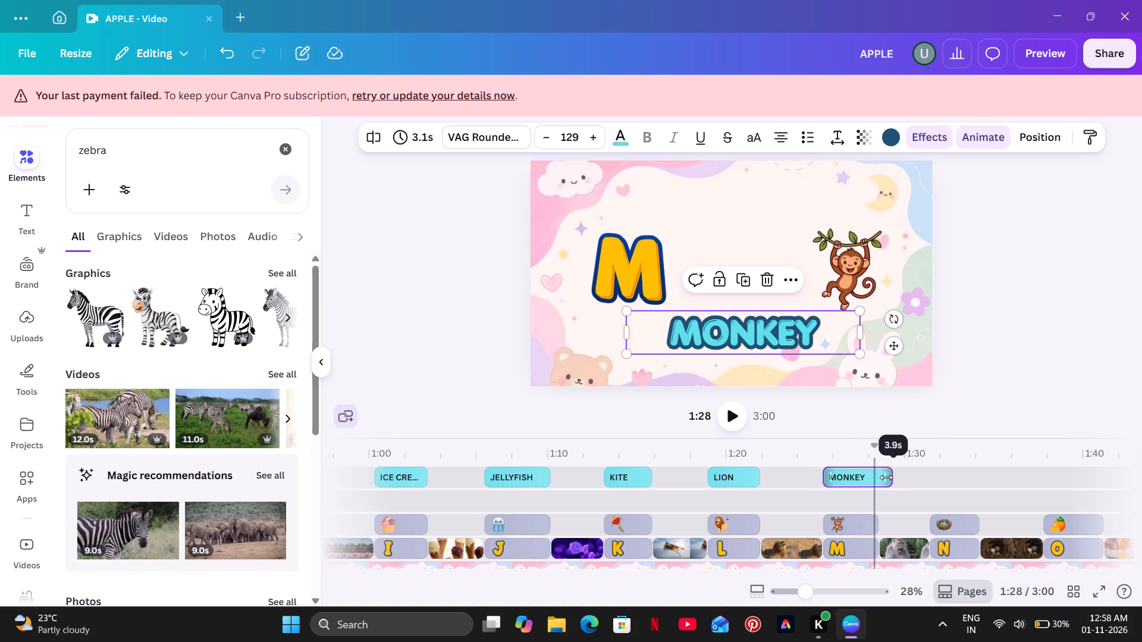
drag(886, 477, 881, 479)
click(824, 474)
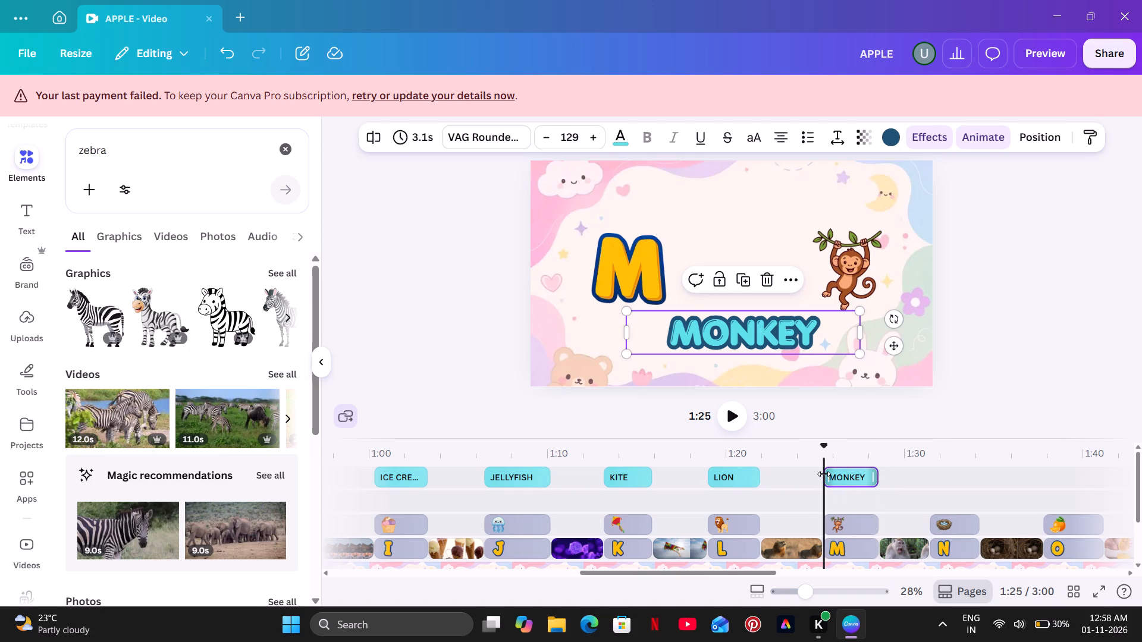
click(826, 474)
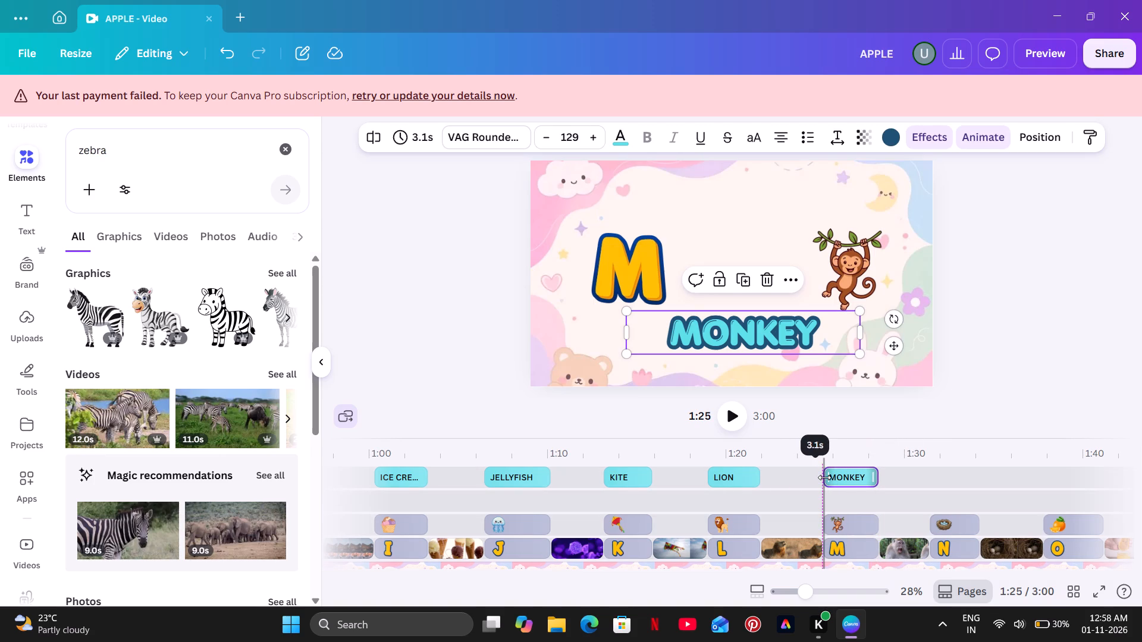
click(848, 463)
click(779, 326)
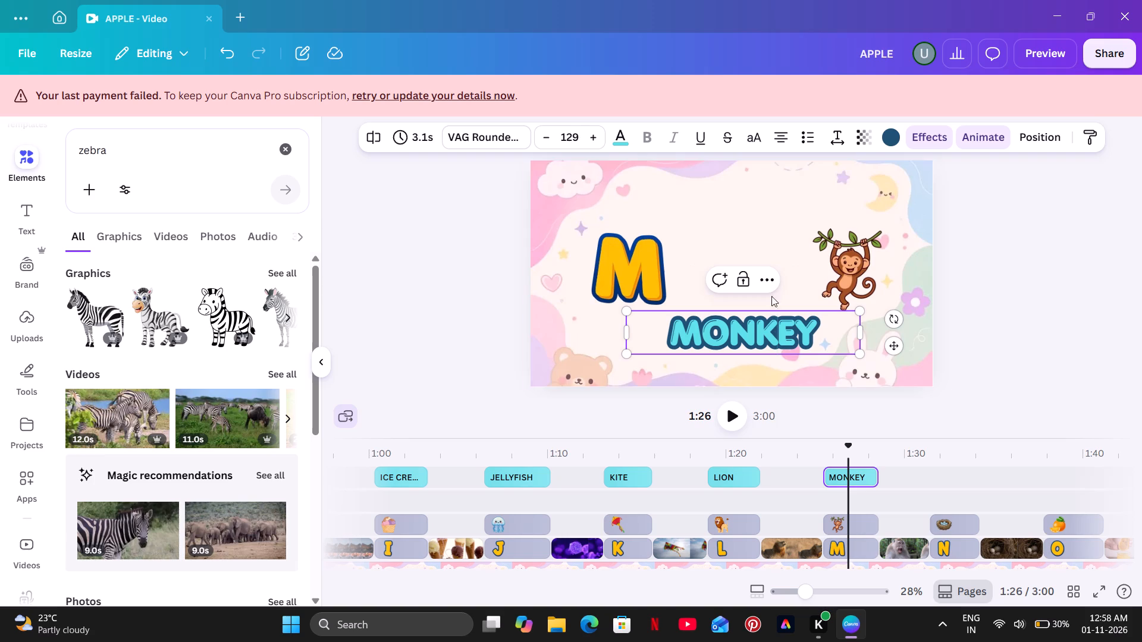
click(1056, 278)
Duplicate the MONKEY text clip, place the copy at the start of the letter N section and trim it to 2.8 s.
click(766, 333)
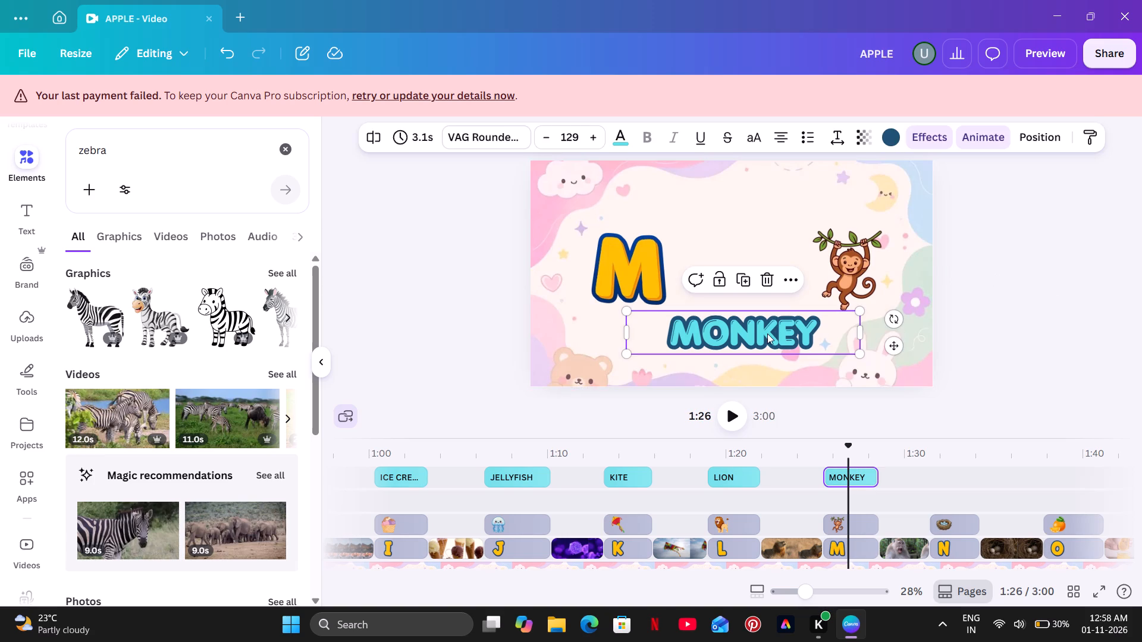
click(745, 283)
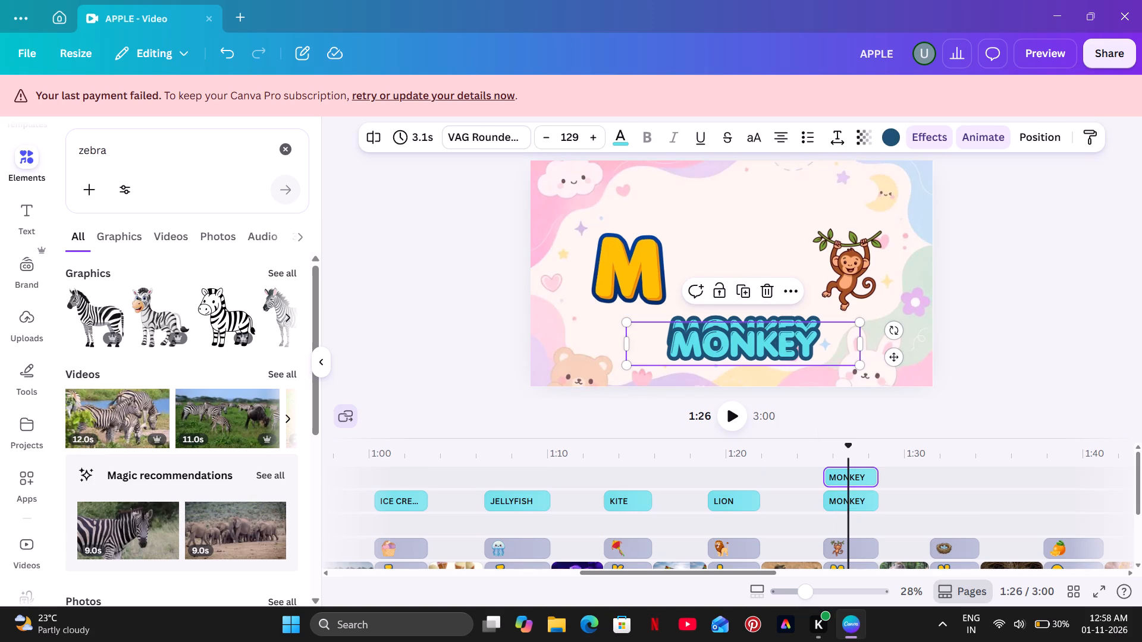
drag(845, 469, 970, 484)
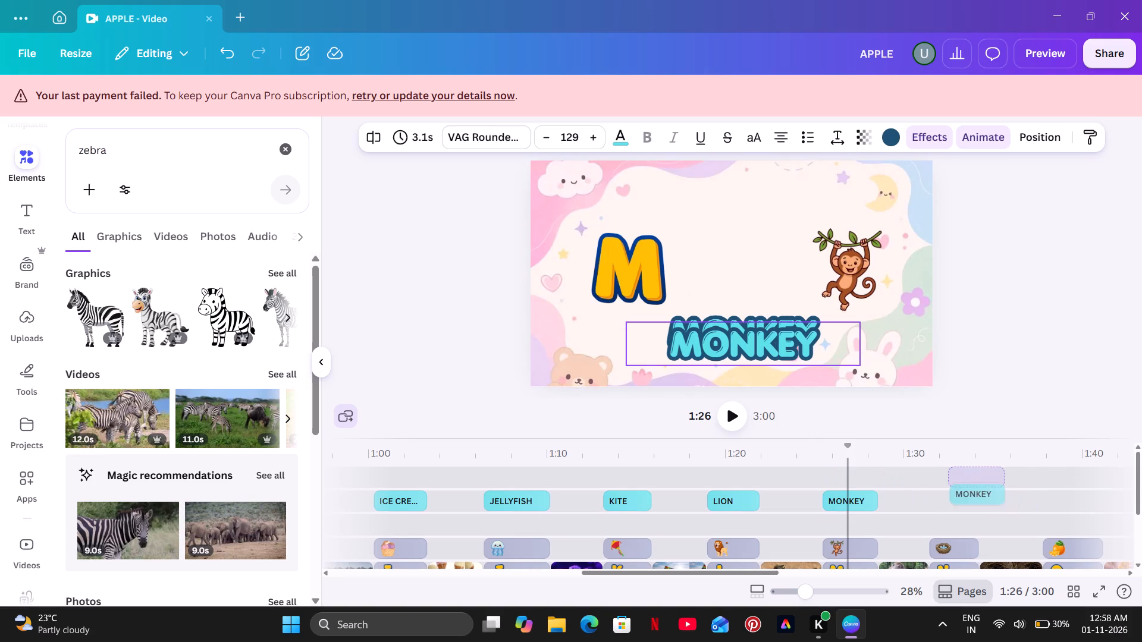
drag(970, 484, 971, 491)
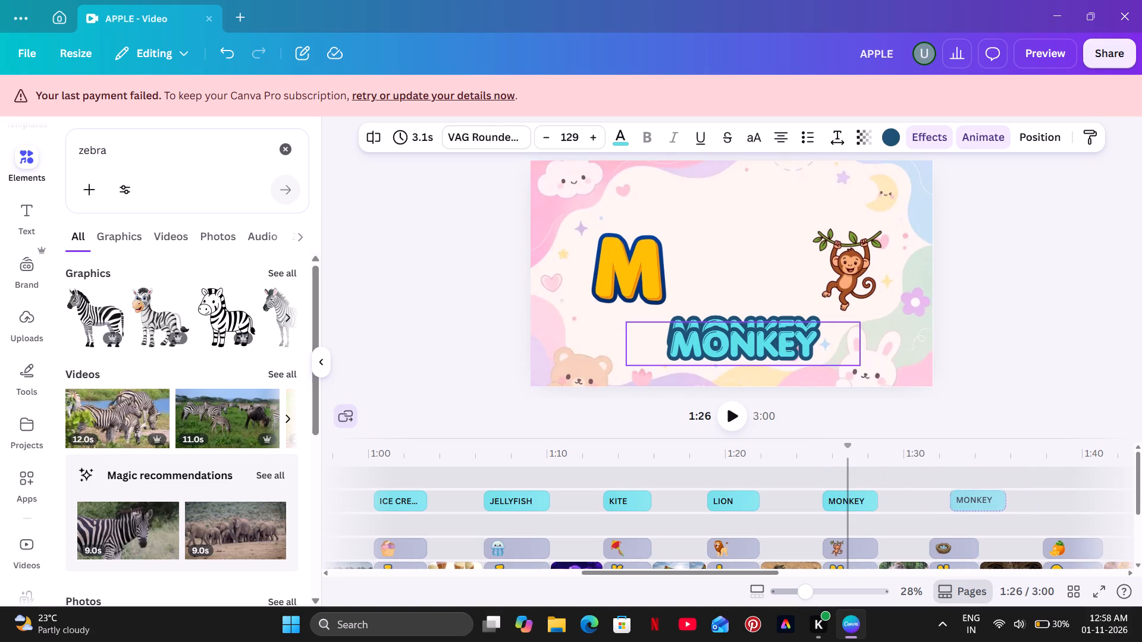
drag(971, 491, 952, 491)
drag(980, 476, 974, 478)
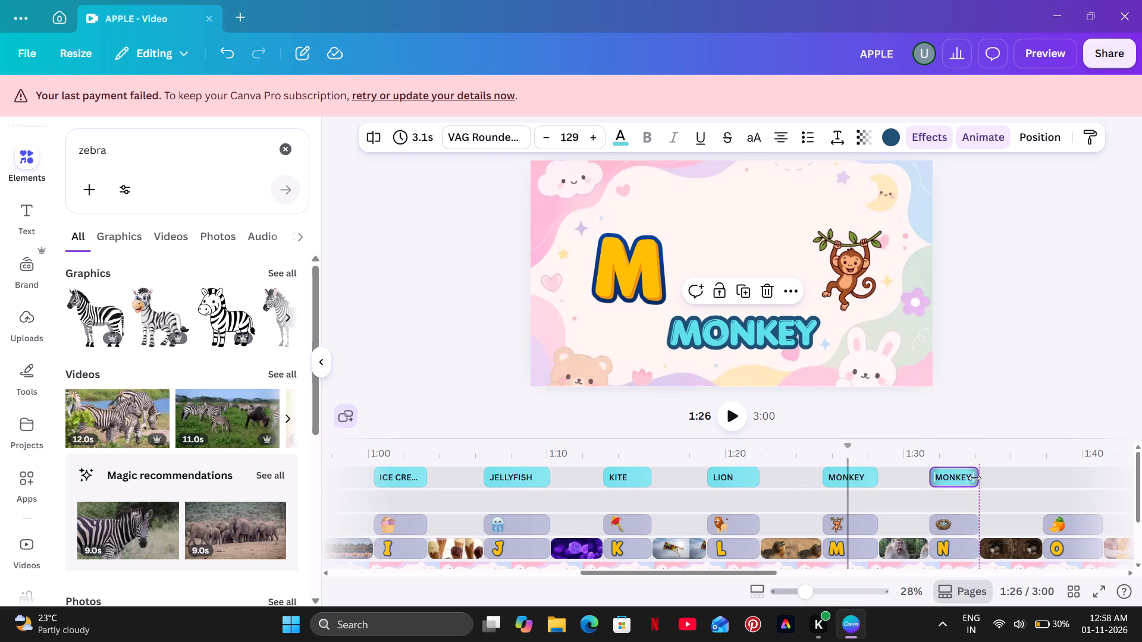
drag(974, 478, 974, 480)
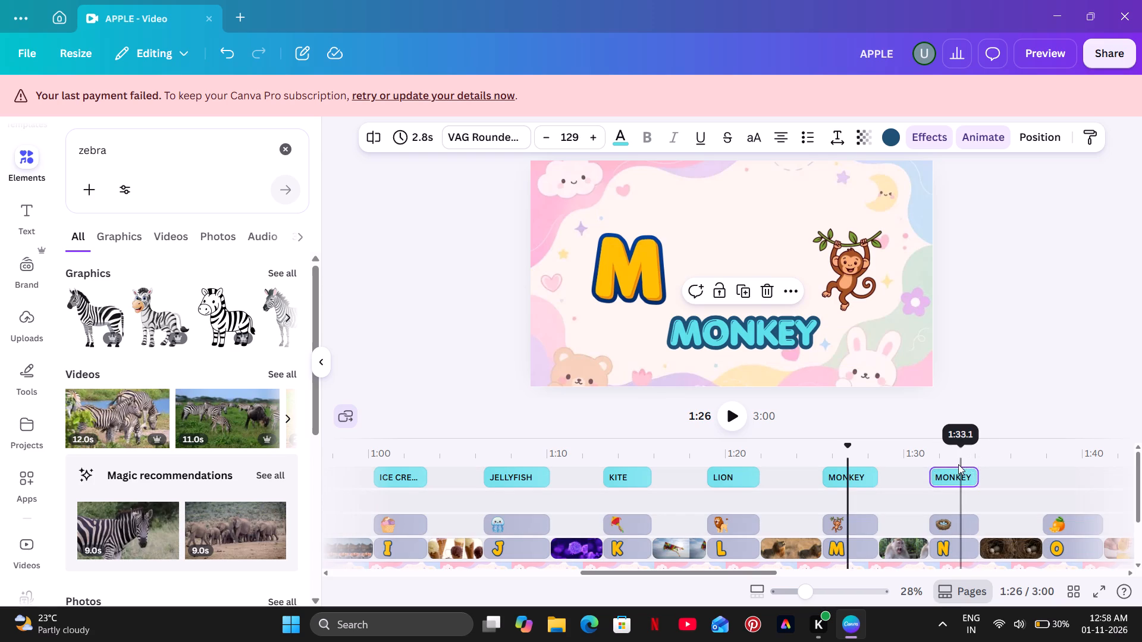
Replace the copied label's text in the letter N section with NEST and move it slightly up.
click(958, 464)
click(809, 354)
click(809, 354)
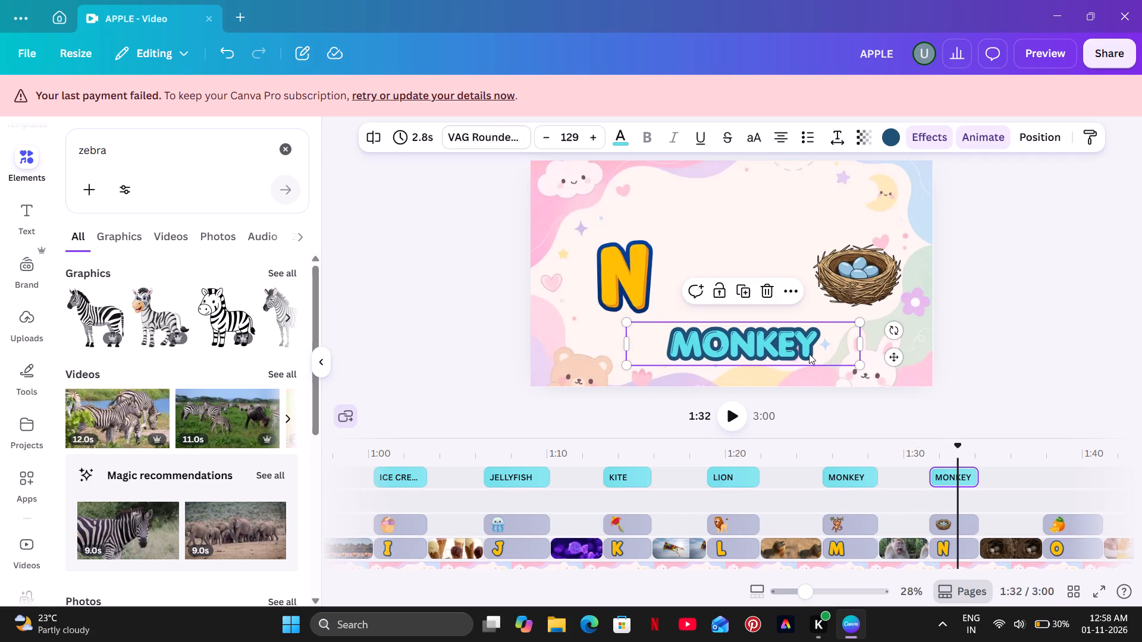
key(BackSpace)
text(NEST)
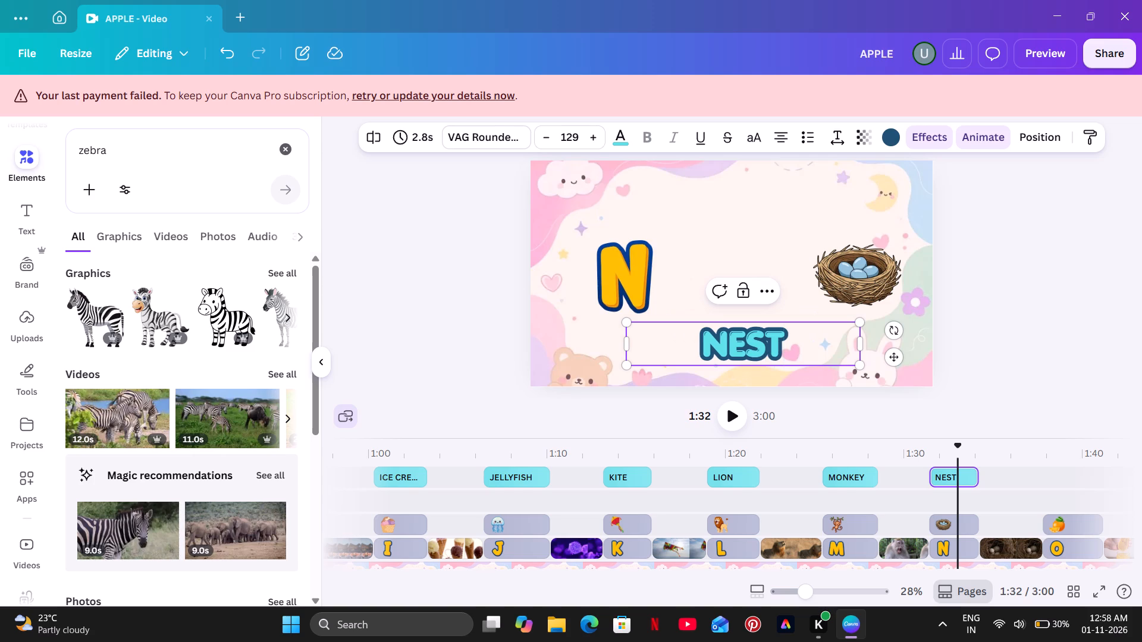
drag(892, 355, 892, 346)
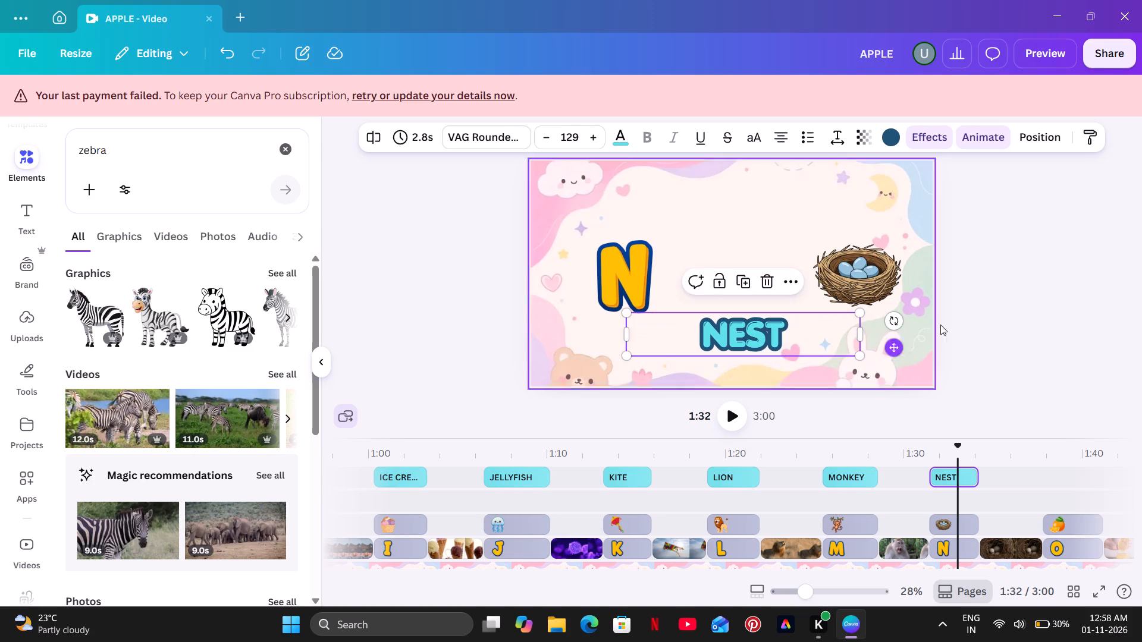
click(999, 302)
Duplicate the NEST text clip, place the copy at the start of the letter O section and extend it to 3.4 s.
click(948, 477)
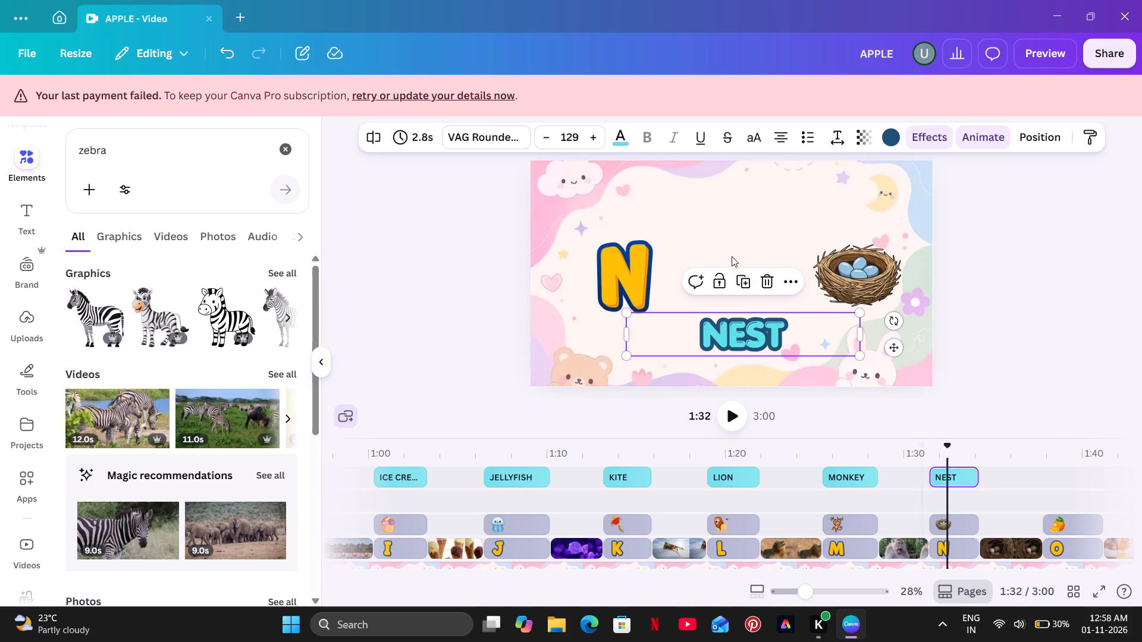
click(743, 278)
drag(951, 481, 953, 479)
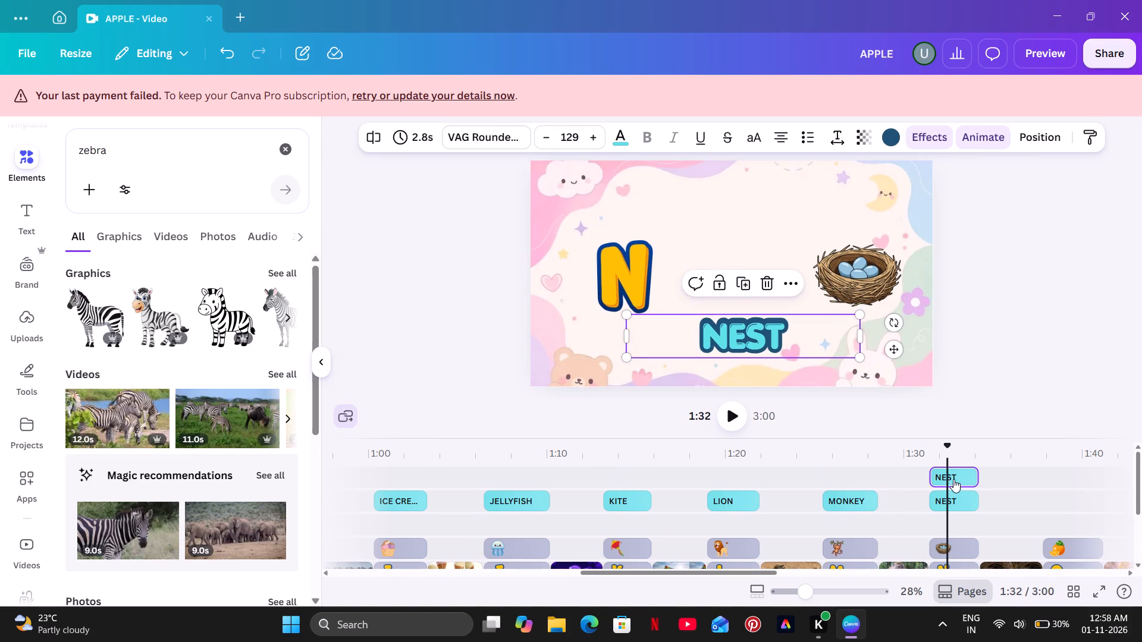
drag(953, 479, 941, 496)
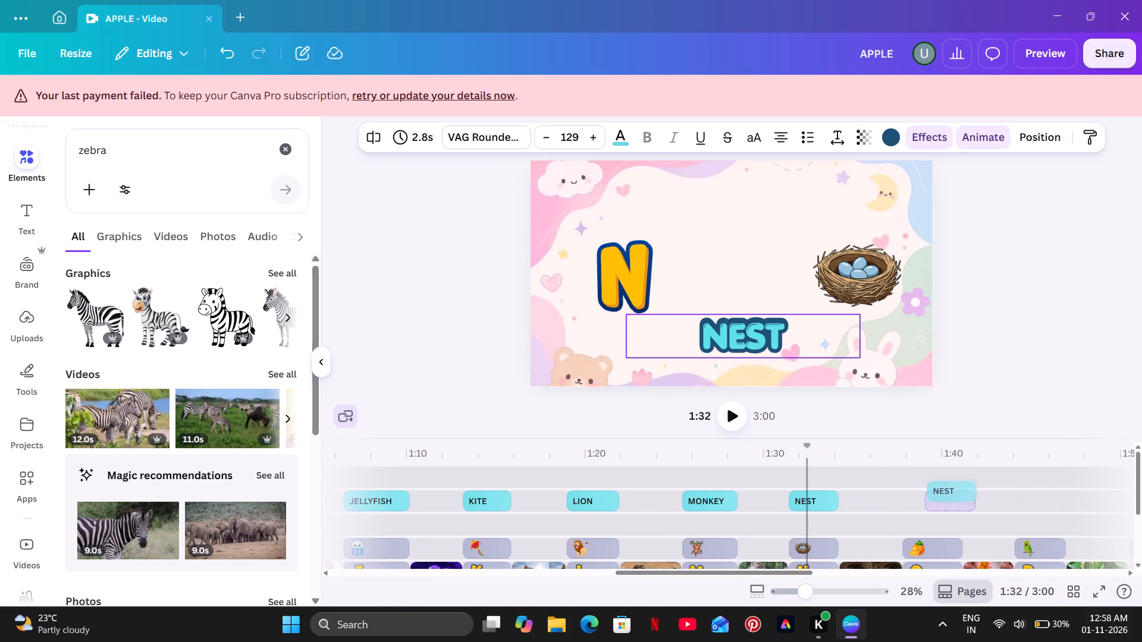
drag(941, 496, 928, 499)
drag(948, 478, 955, 477)
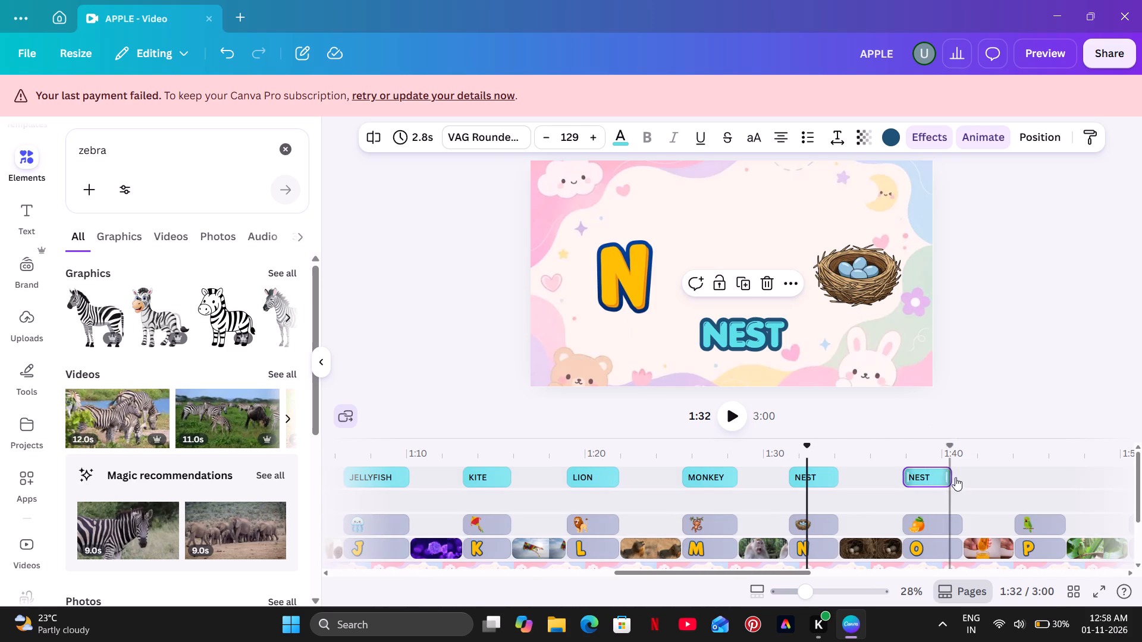
drag(955, 477, 960, 479)
Replace the copied label's text in the letter O section with ORANGE.
click(931, 458)
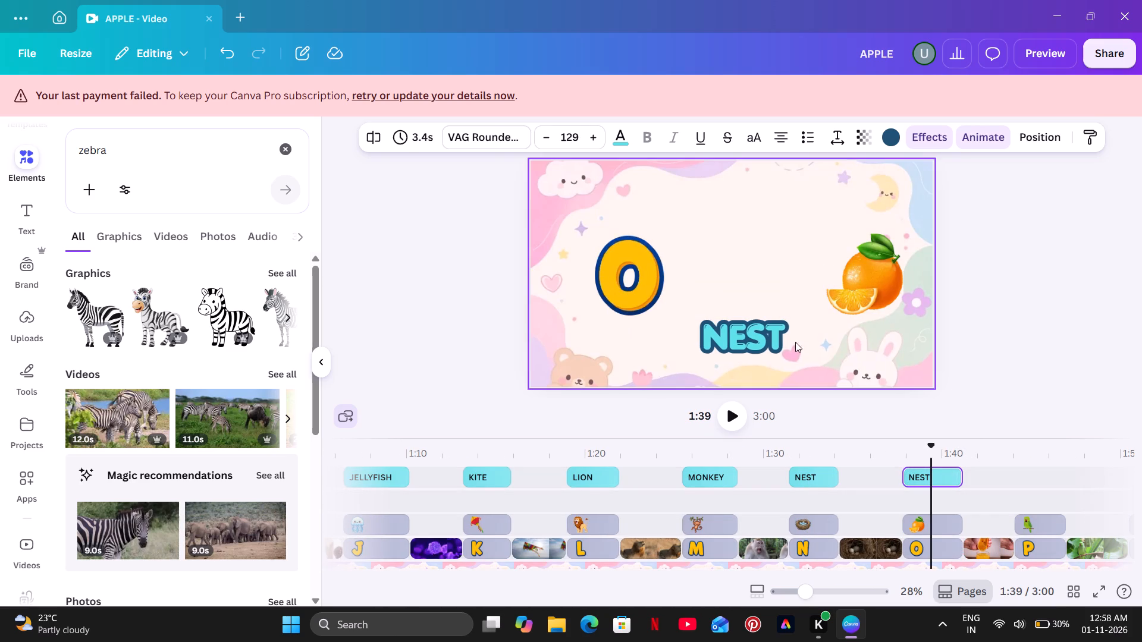
click(769, 326)
key(BackSpace)
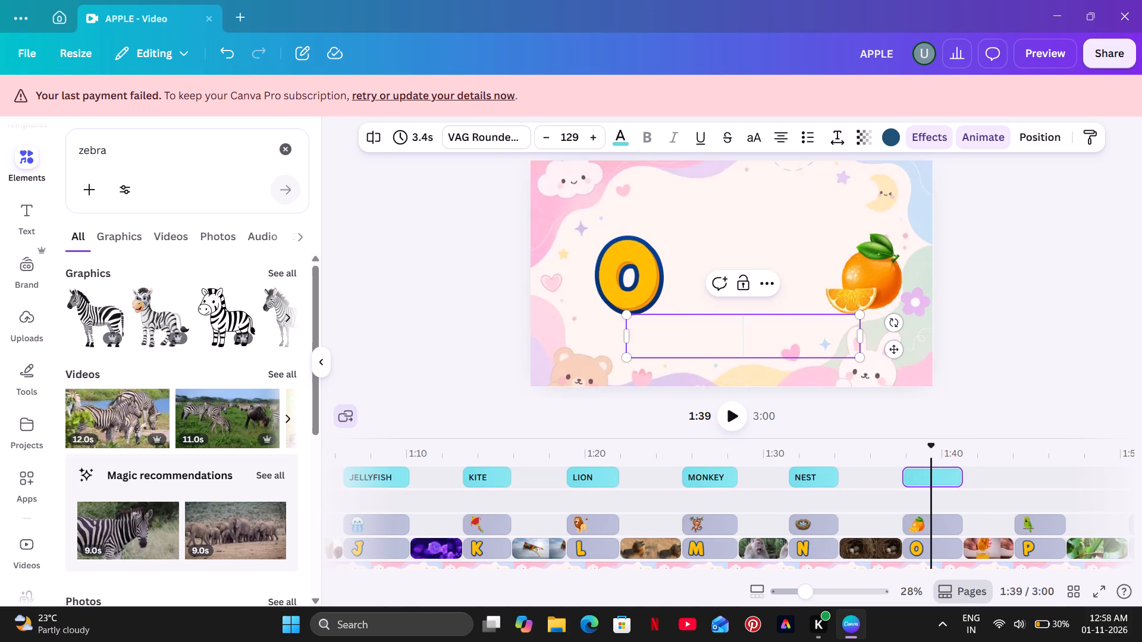
text(ORS)
key(BackSpace)
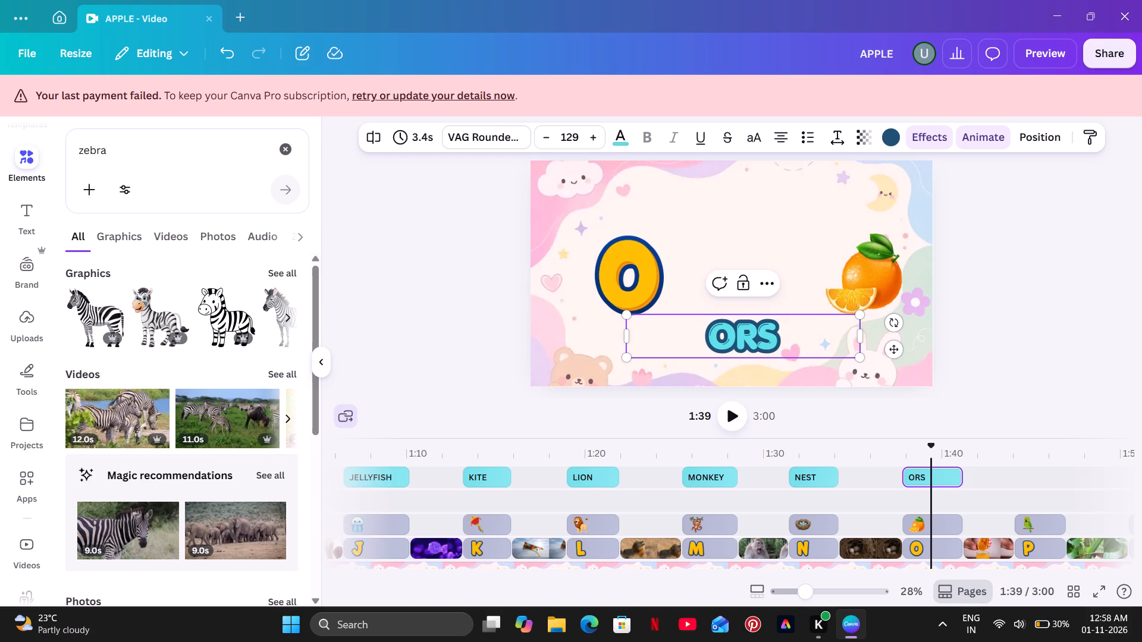
text(ANGE)
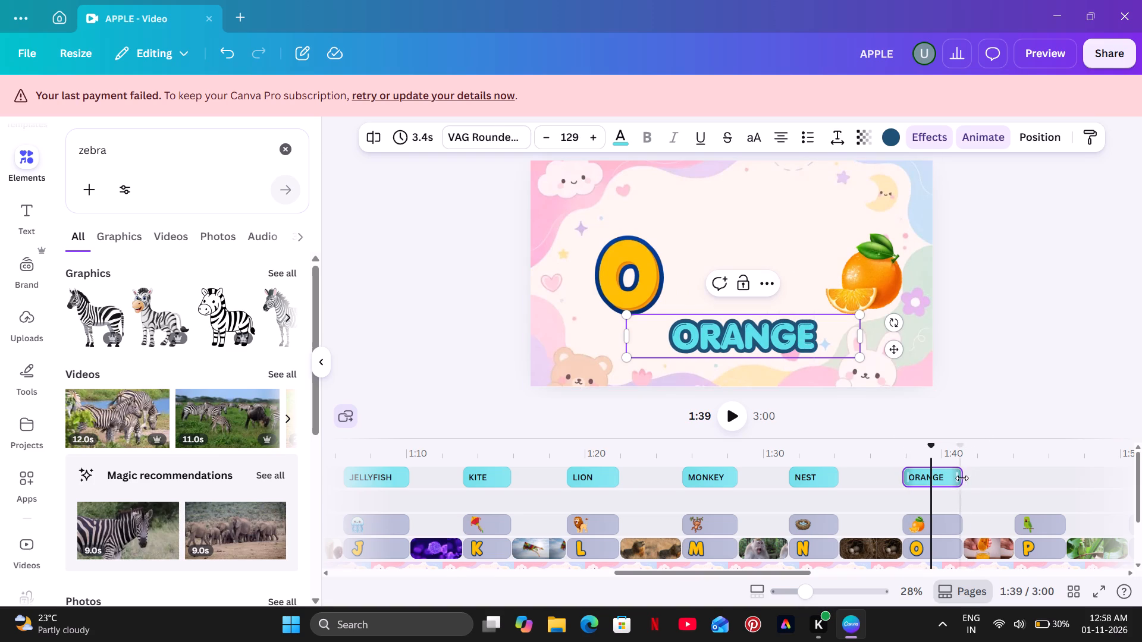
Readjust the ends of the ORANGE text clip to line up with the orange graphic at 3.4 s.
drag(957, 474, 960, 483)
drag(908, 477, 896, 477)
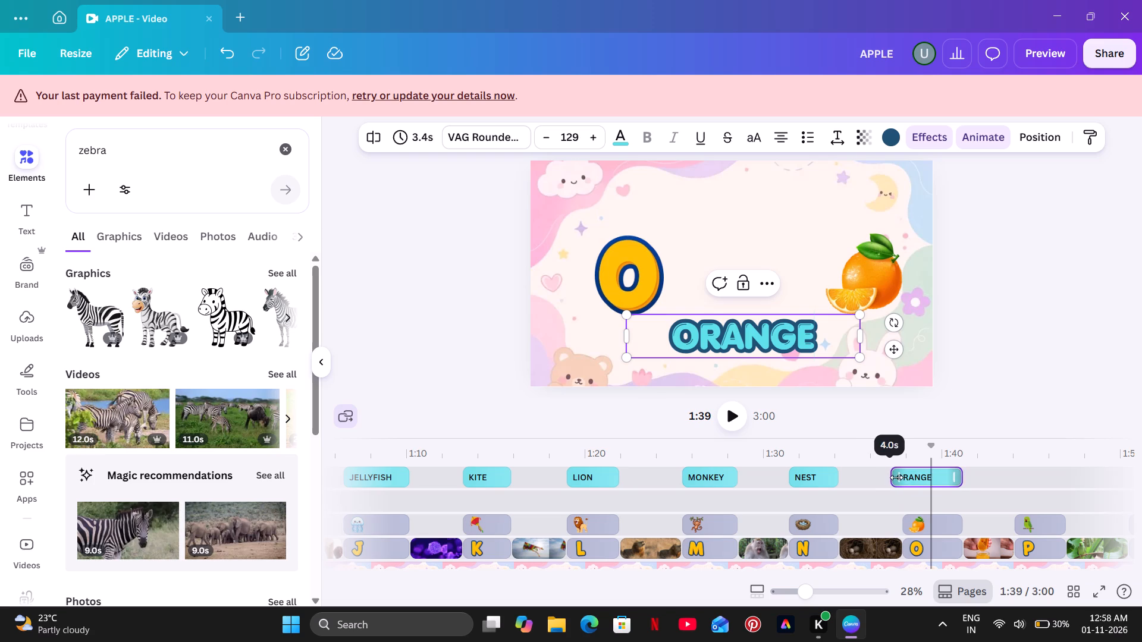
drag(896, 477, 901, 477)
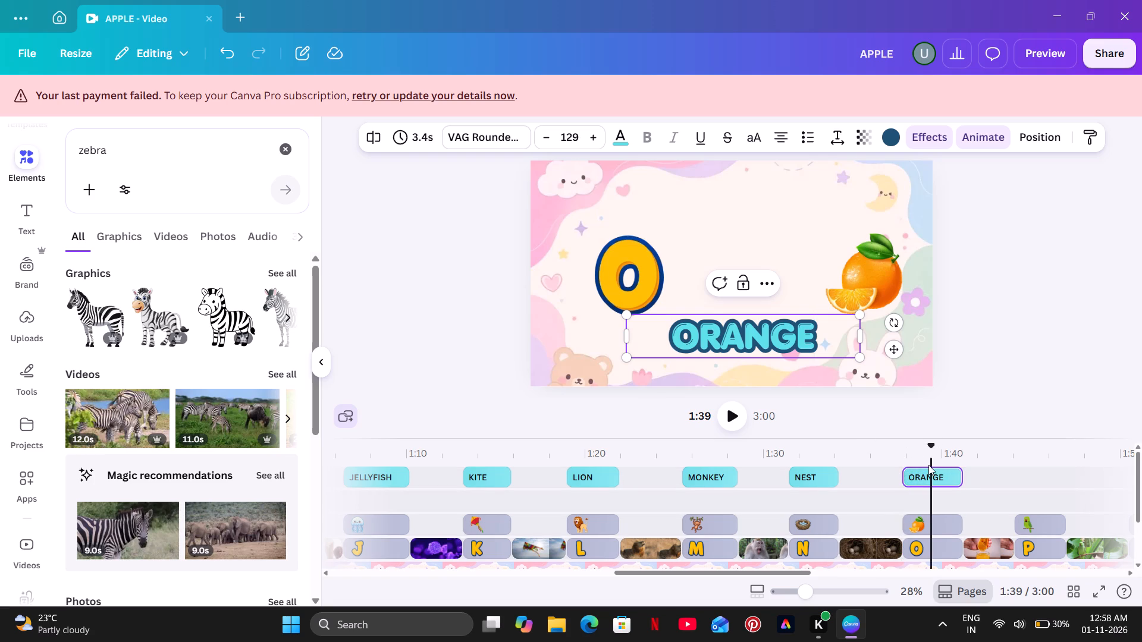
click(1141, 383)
Duplicate the ORANGE text clip, place the copy at the start of the letter P section and trim it to 2.9 s.
click(801, 333)
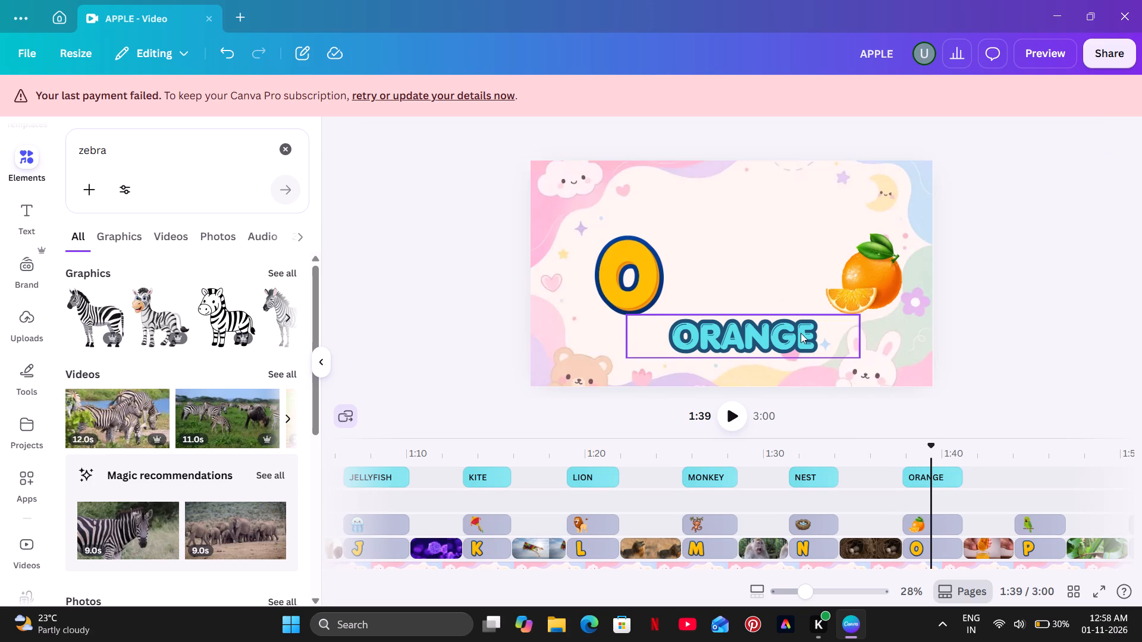
click(743, 287)
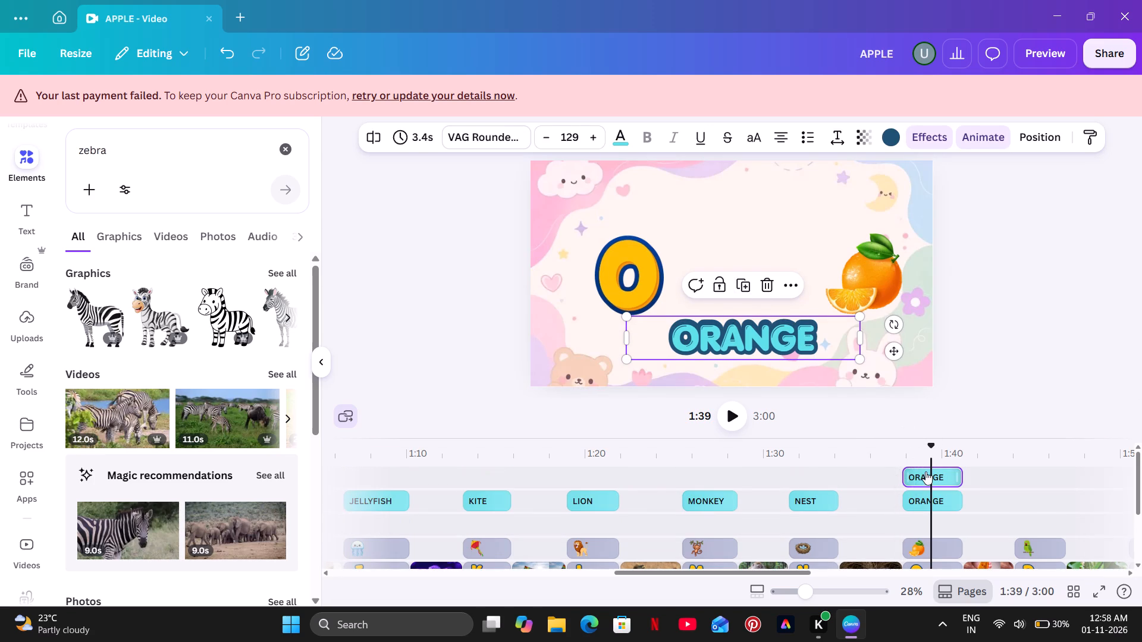
drag(927, 473, 894, 484)
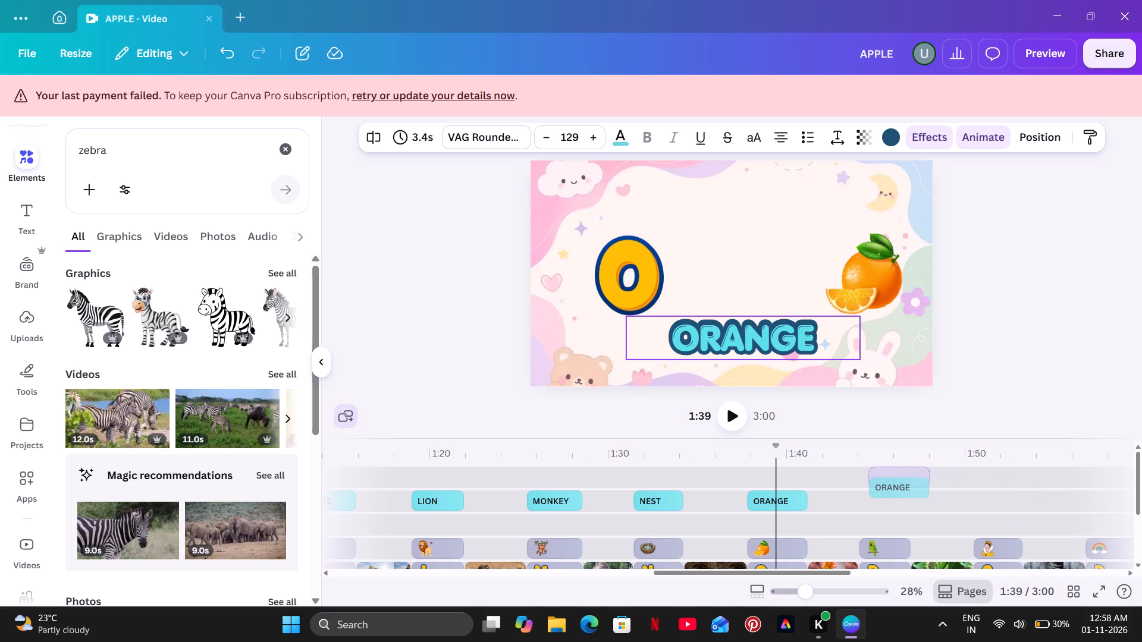
drag(894, 484, 890, 493)
click(888, 459)
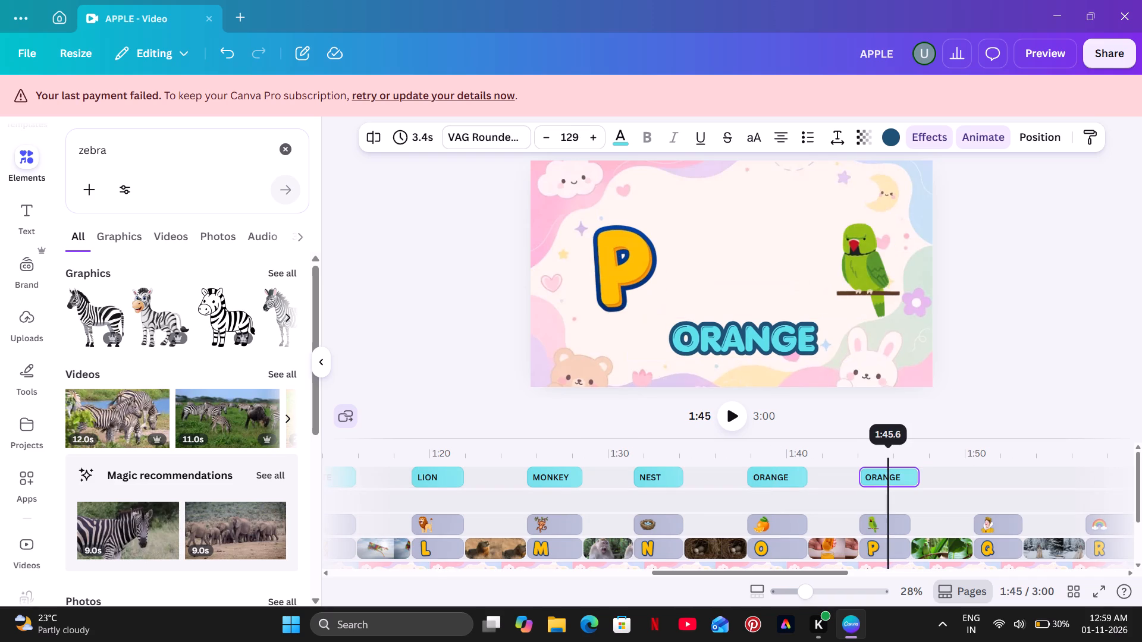
click(862, 478)
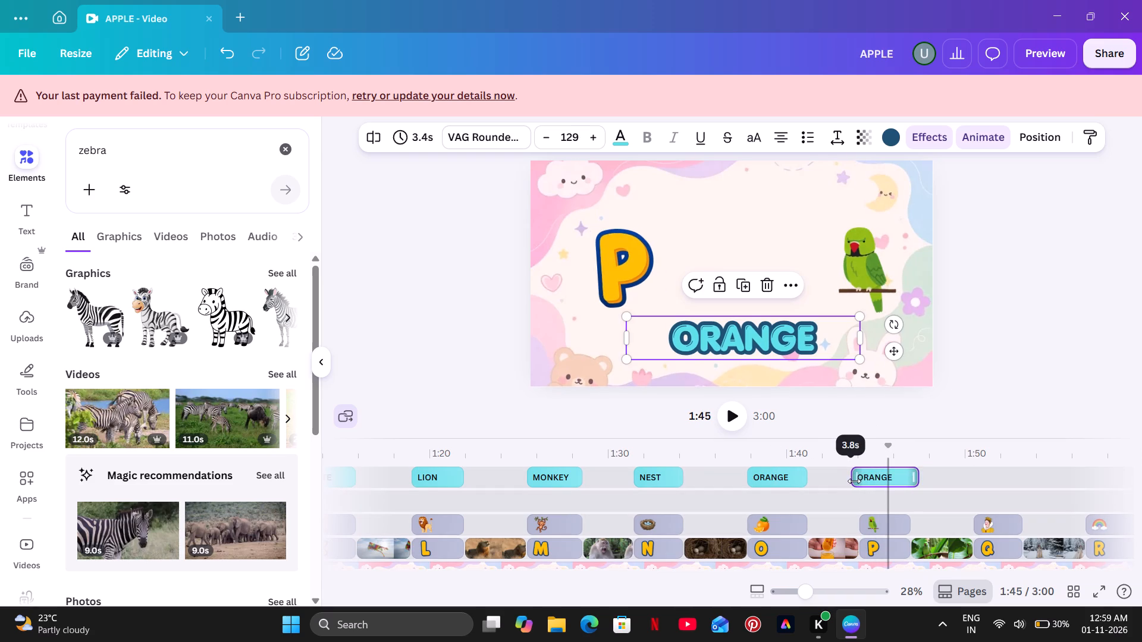
drag(918, 483, 920, 489)
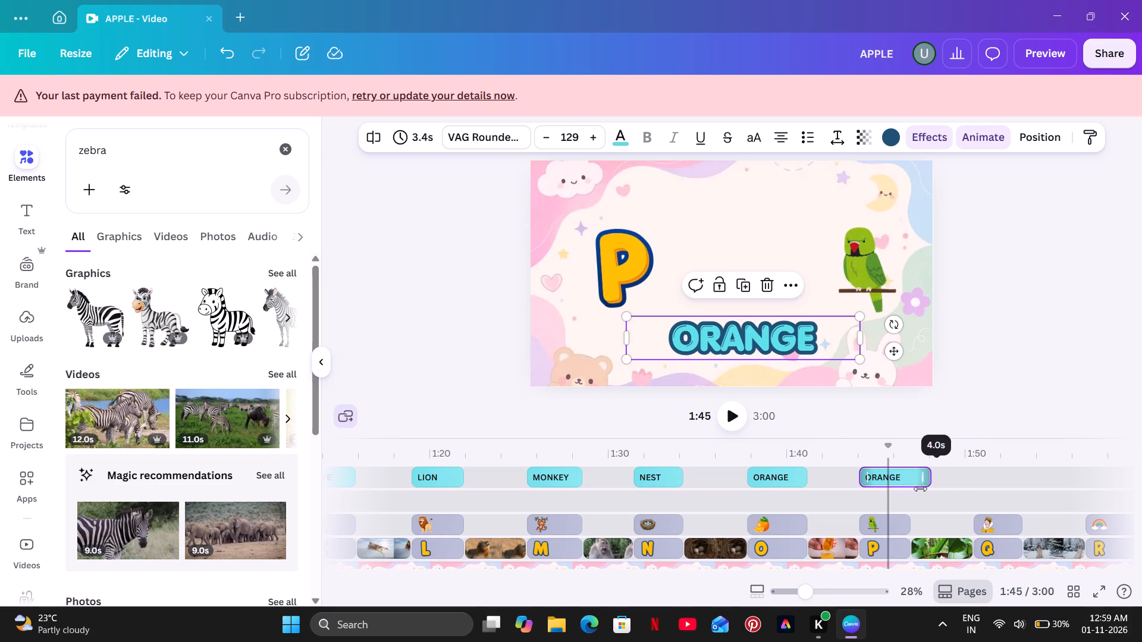
drag(920, 489, 912, 489)
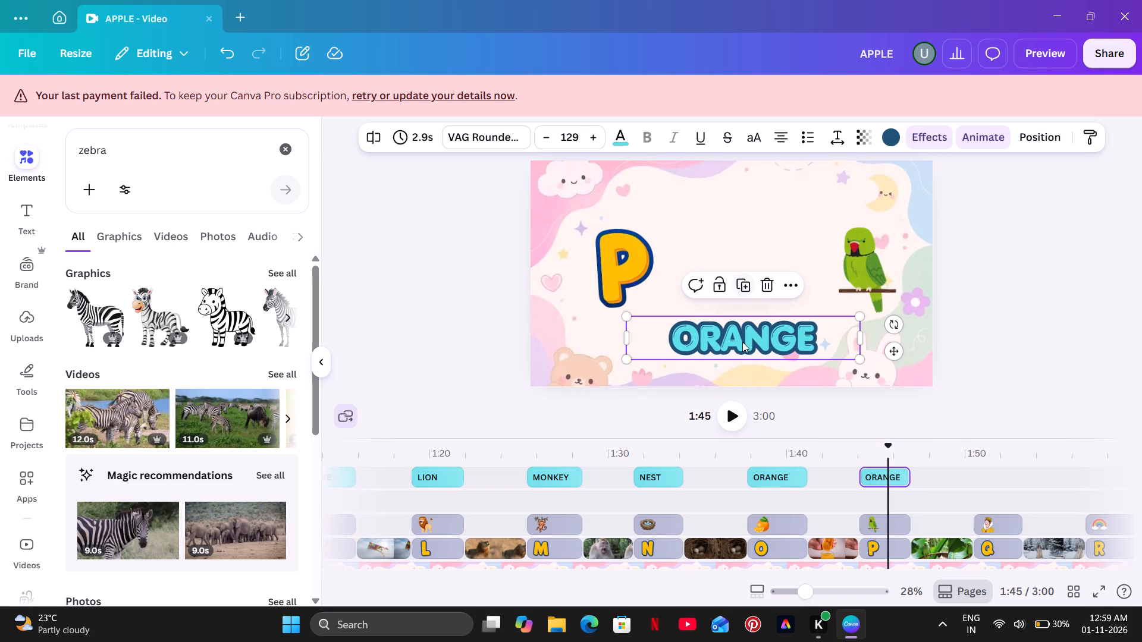
Replace the copied label's text in the letter P section with PARROT and move it slightly up.
click(758, 341)
key(BackSpace)
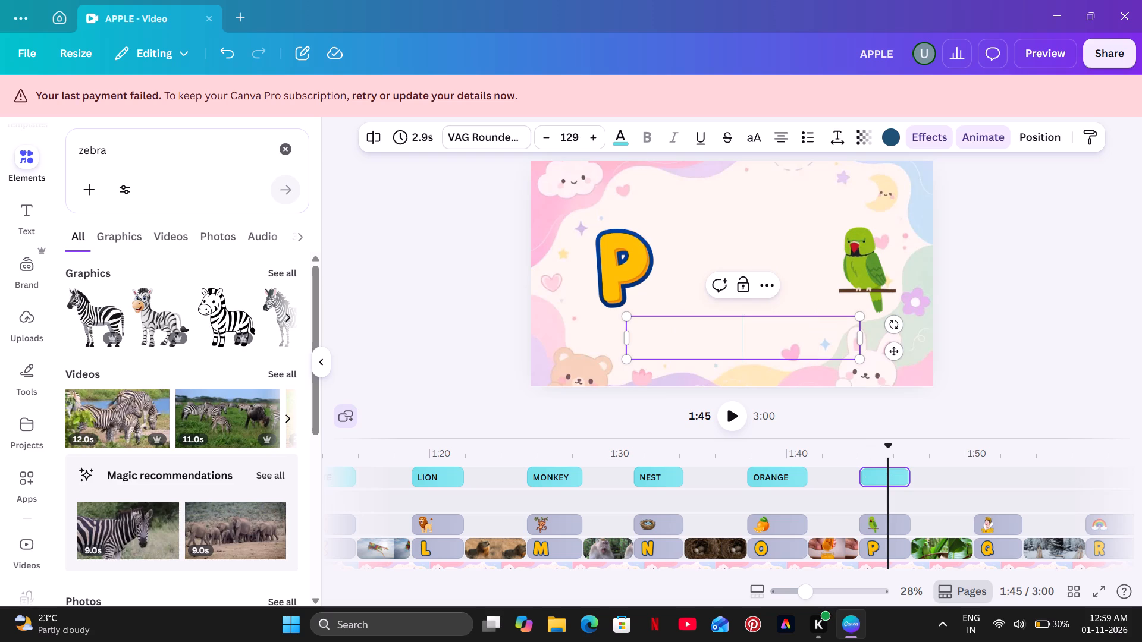
text(PARRO)
key(t)
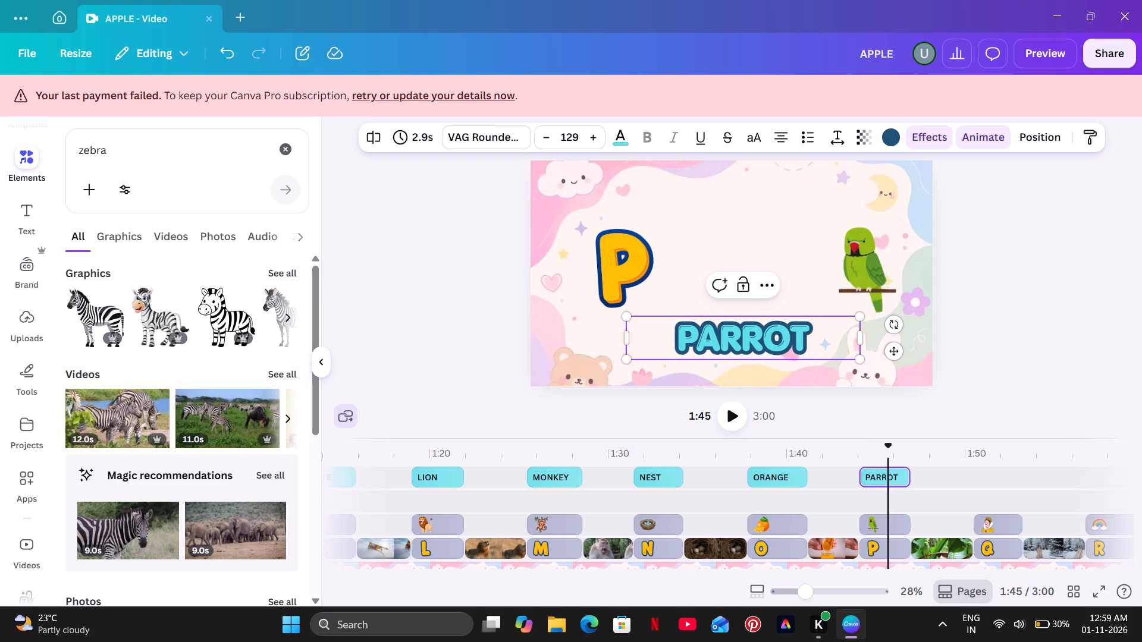
click(1103, 318)
drag(776, 333, 773, 314)
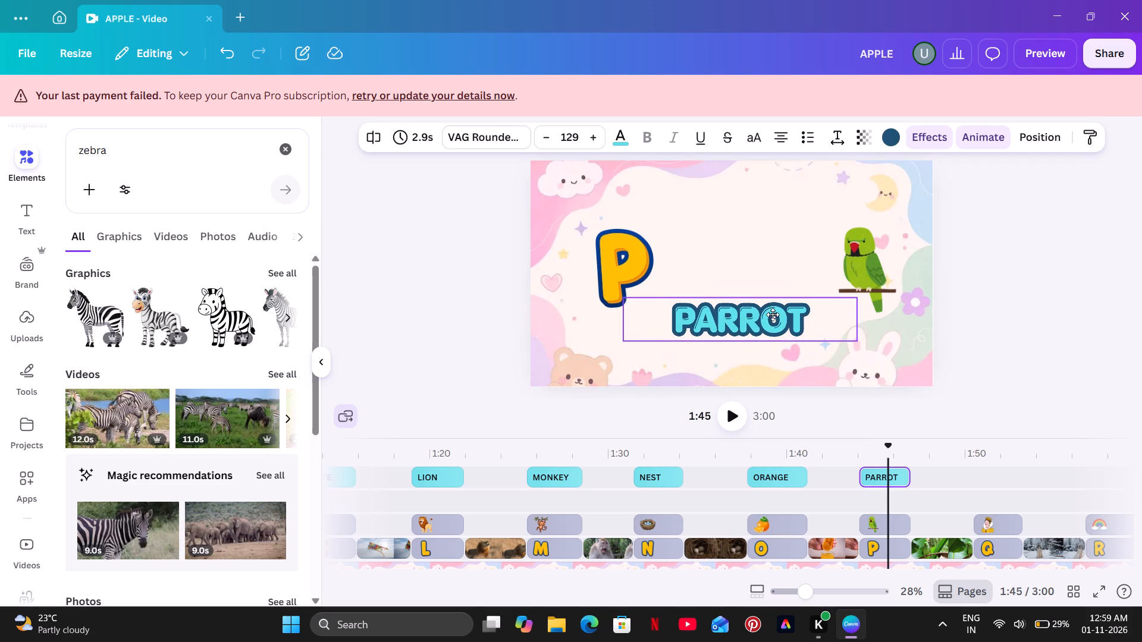
drag(773, 314, 776, 319)
click(1061, 320)
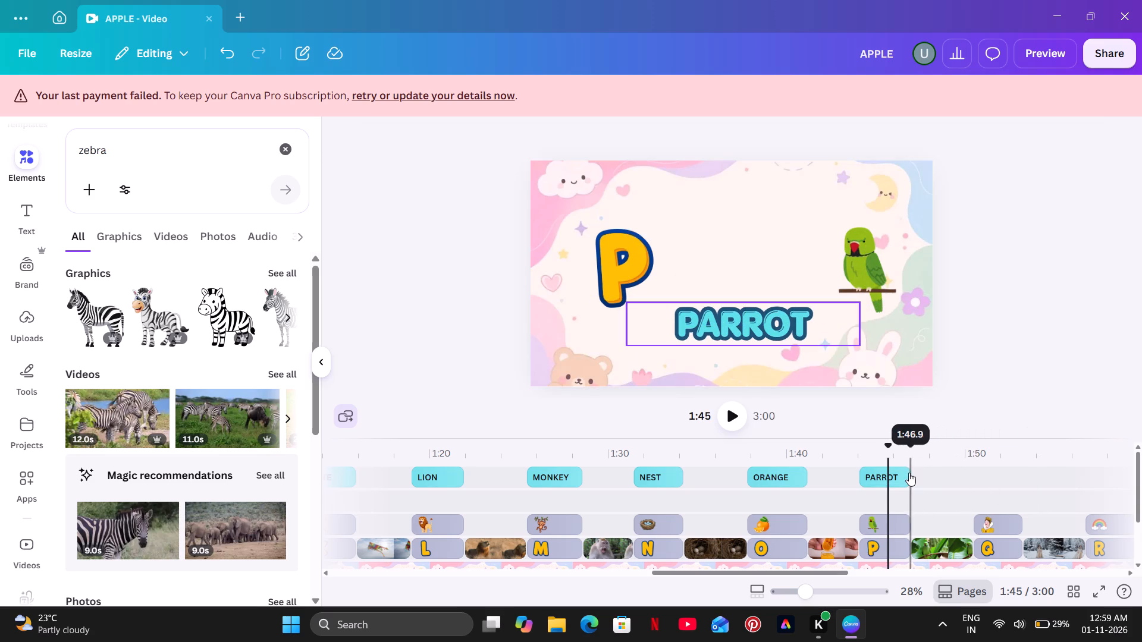
Readjust the ends of the PARROT text clip to line up with the parrot graphic at 2.9 s.
click(901, 475)
drag(903, 475, 911, 479)
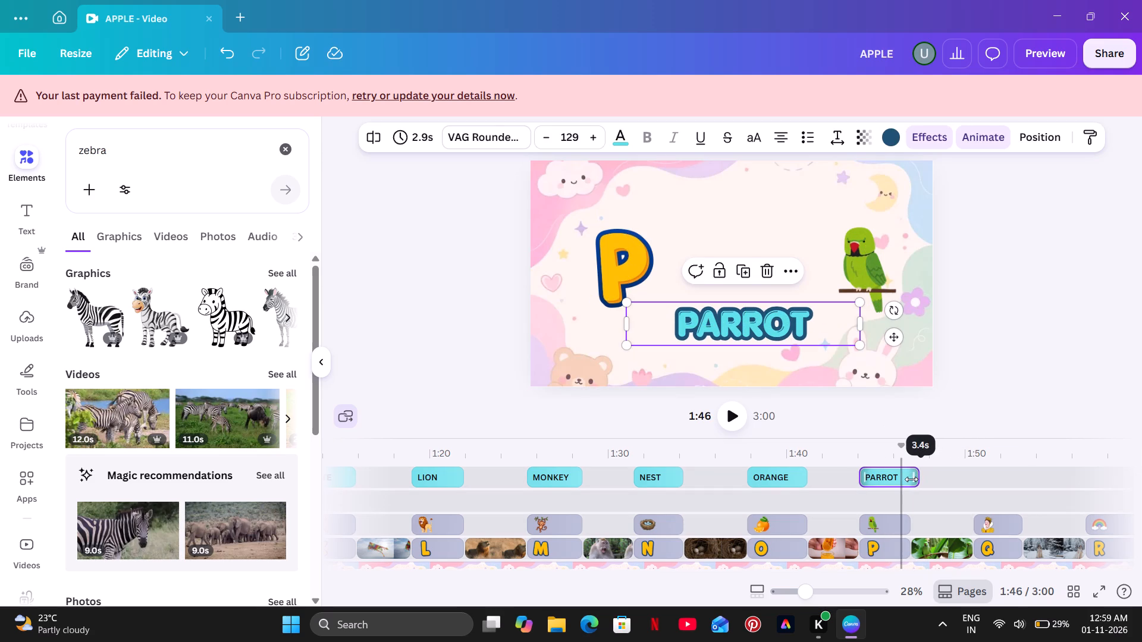
drag(911, 479, 910, 480)
click(862, 475)
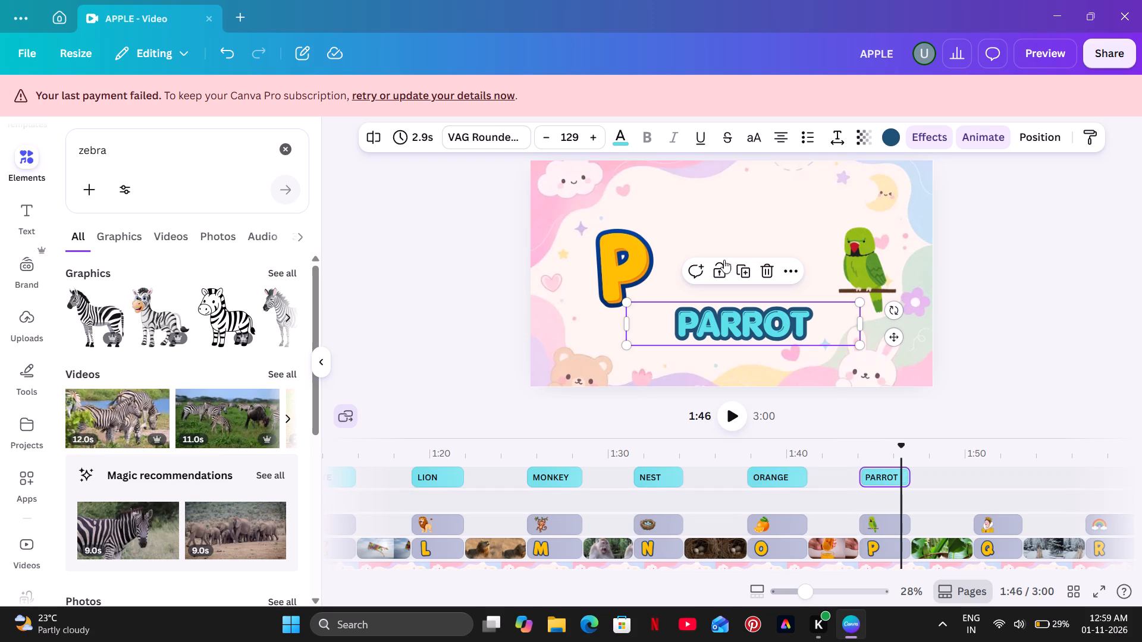
Duplicate the PARROT text clip, place the copy at the start of the letter Q section and trim it to 2.7 s.
click(740, 267)
drag(886, 475, 949, 497)
drag(963, 480, 967, 486)
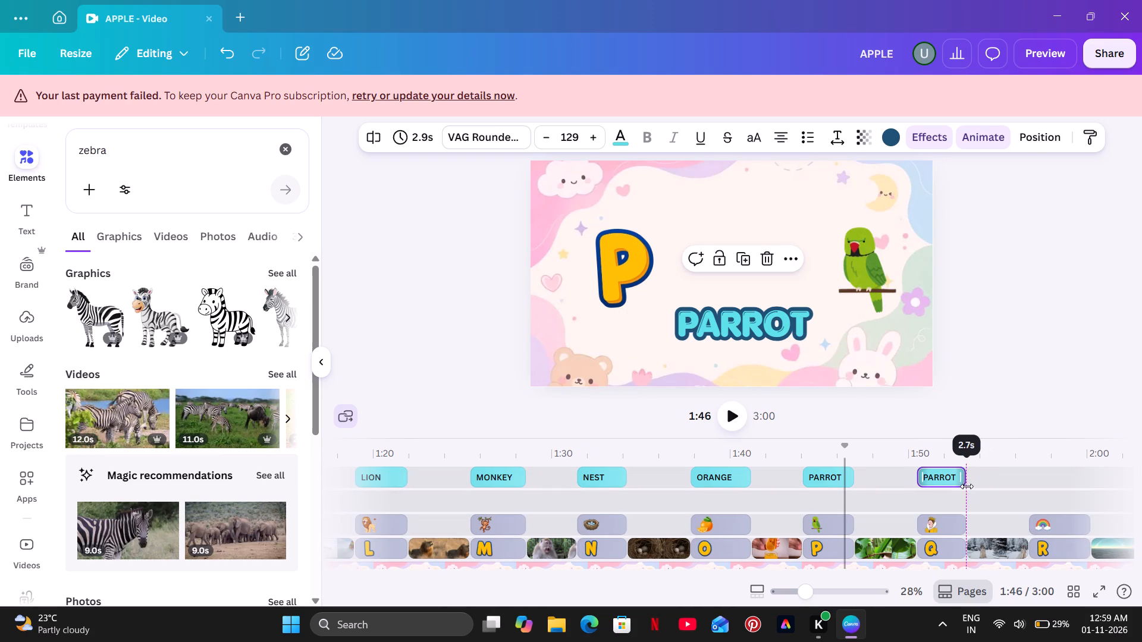
drag(967, 486, 964, 487)
click(918, 474)
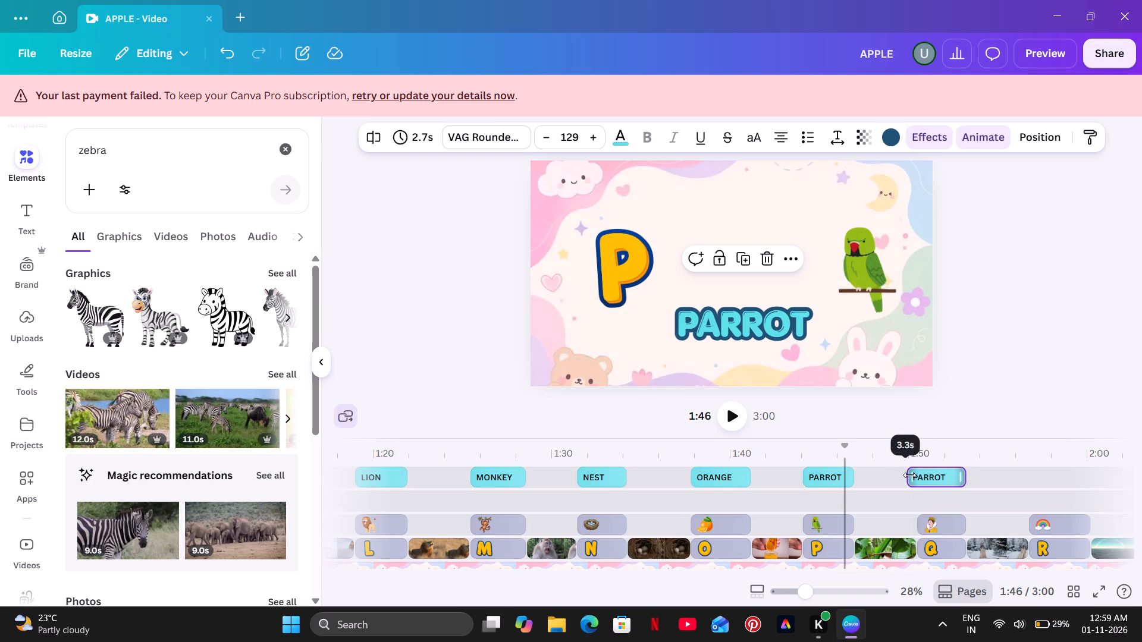
Move the copied label in the letter Q section down, clear of the queen picture, and replace its text with QUEEN.
click(925, 461)
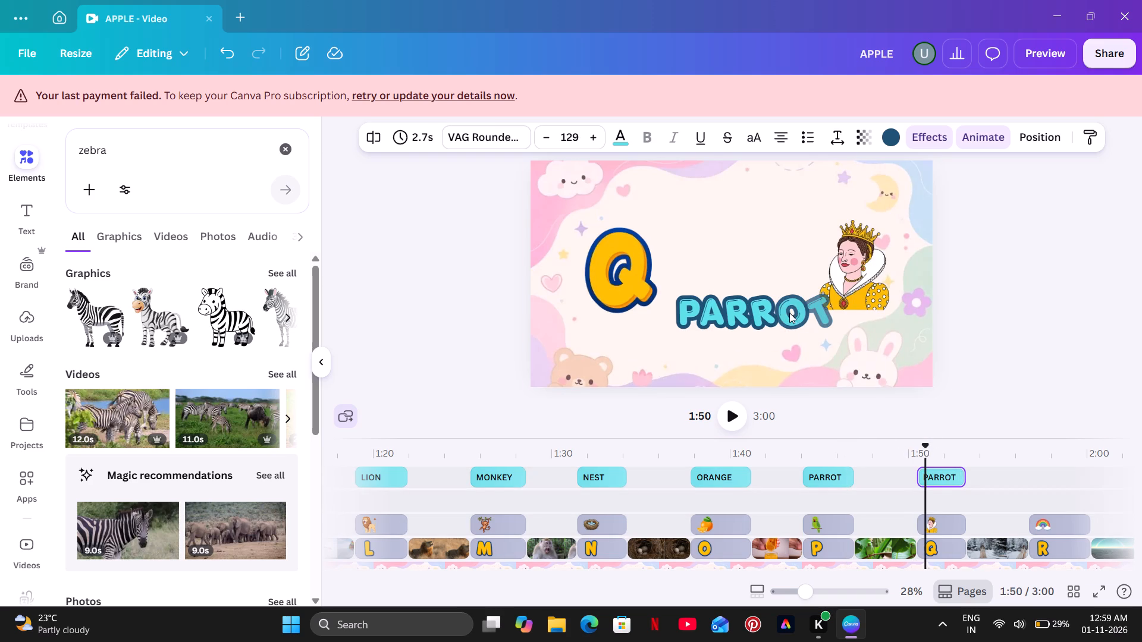
click(788, 312)
click(799, 312)
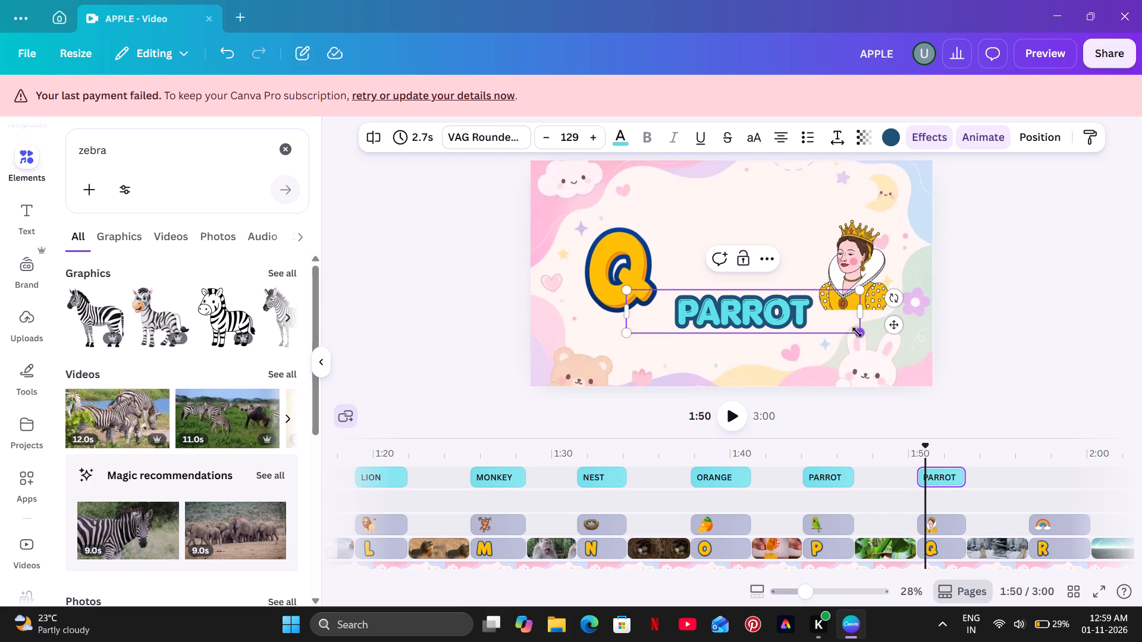
drag(889, 327, 889, 348)
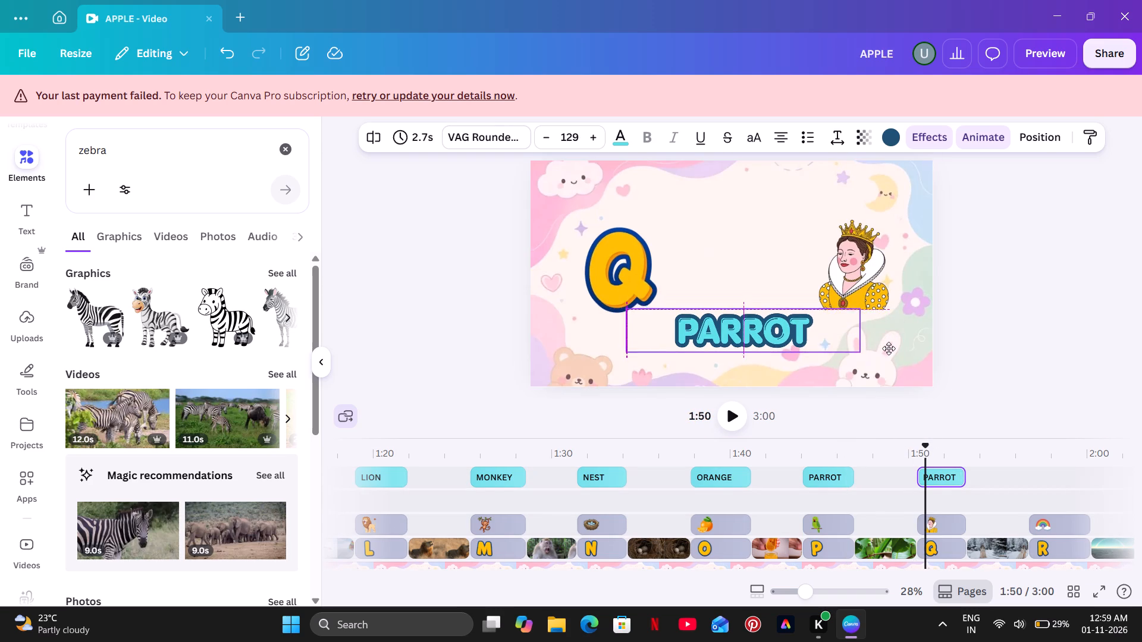
drag(889, 348, 889, 352)
click(822, 326)
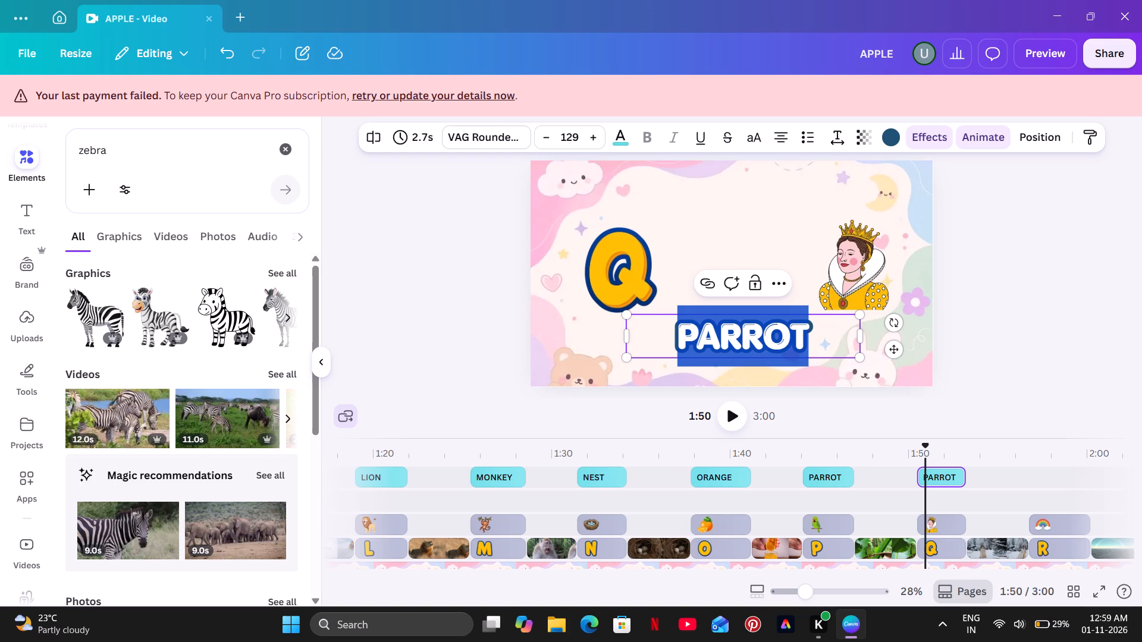
key(BackSpace)
text(QUEEN)
click(1141, 284)
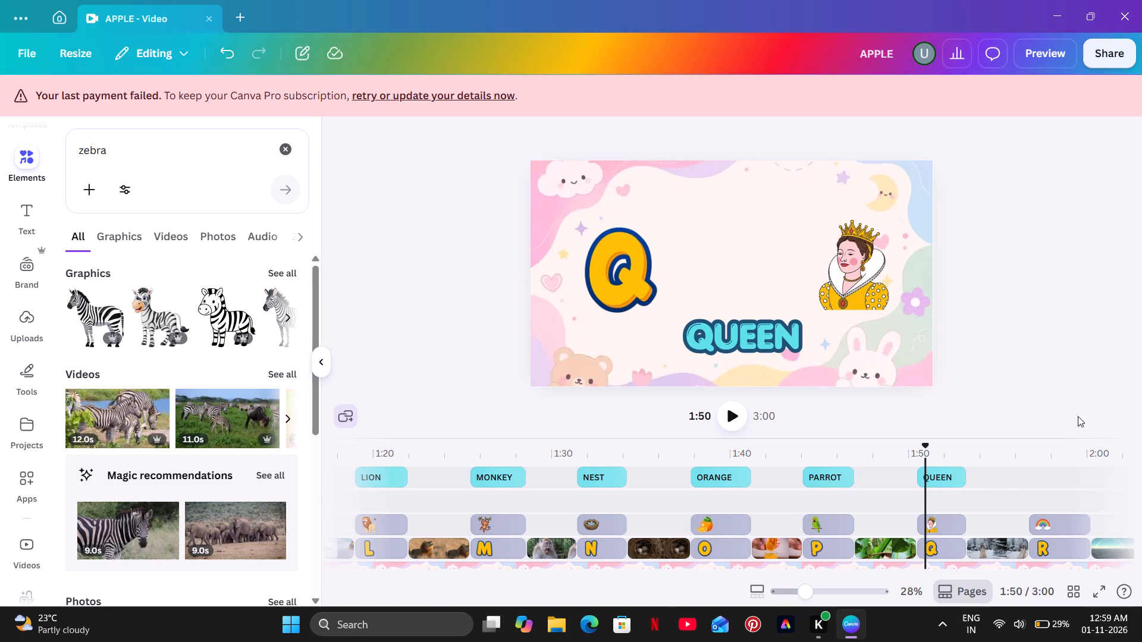
Readjust the ends of the QUEEN text clip to line up with the queen graphic at 2.7 s.
click(967, 483)
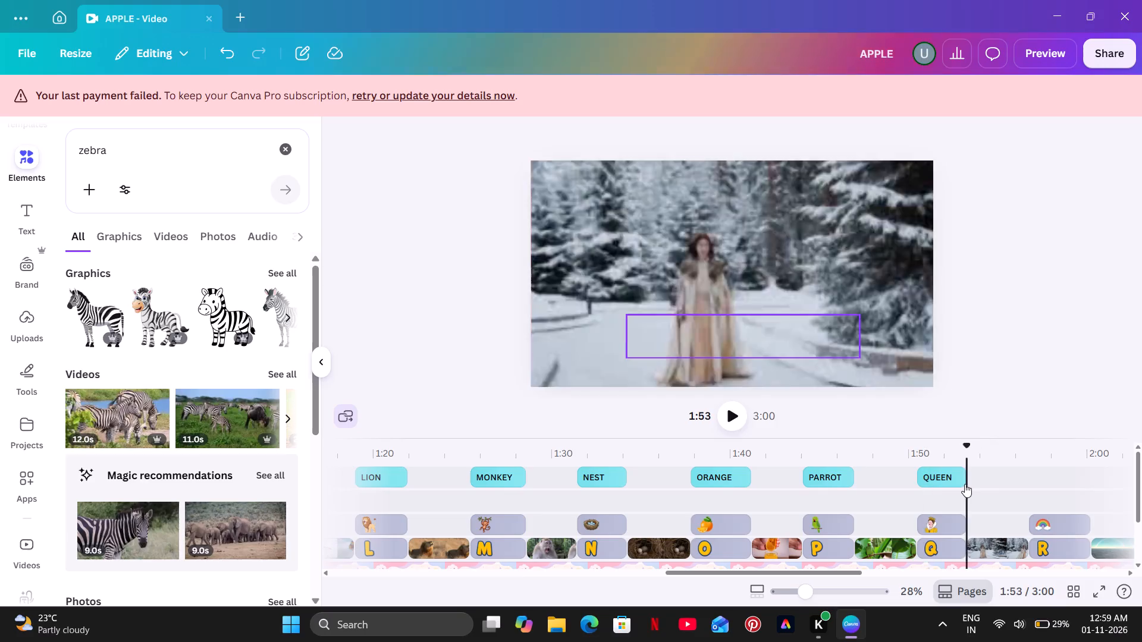
click(953, 476)
drag(957, 476, 962, 477)
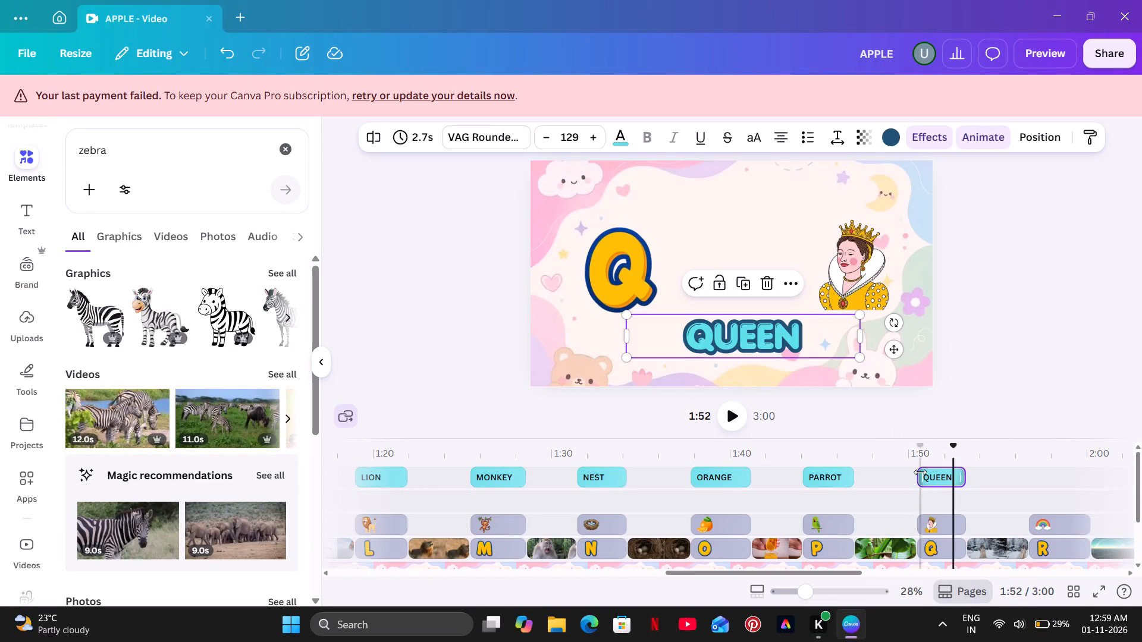
drag(920, 472, 915, 474)
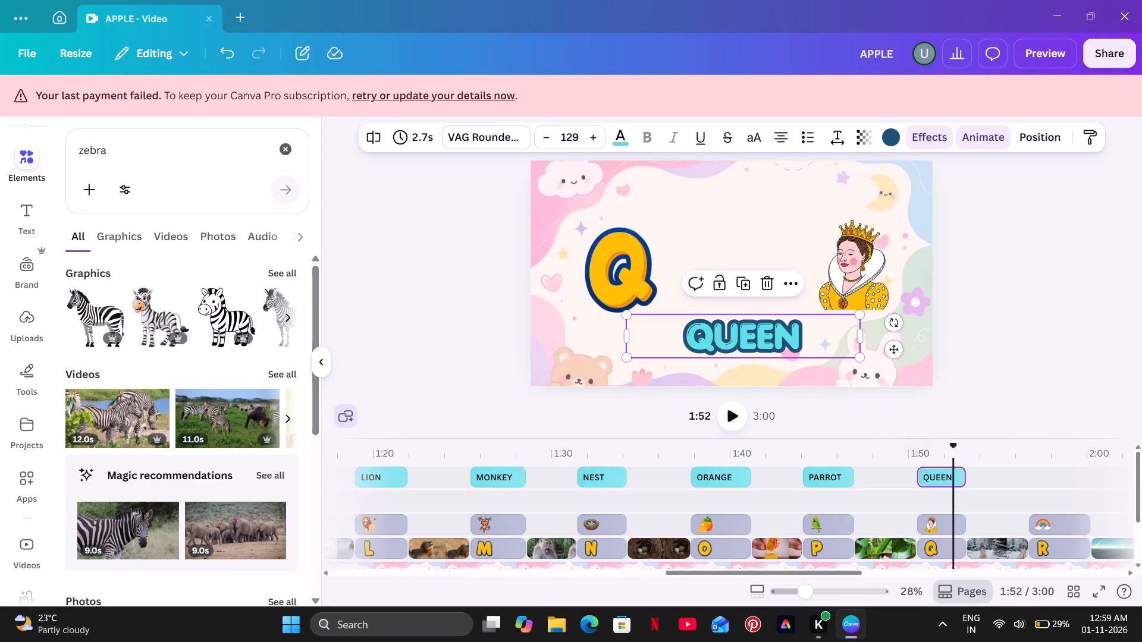
click(1005, 386)
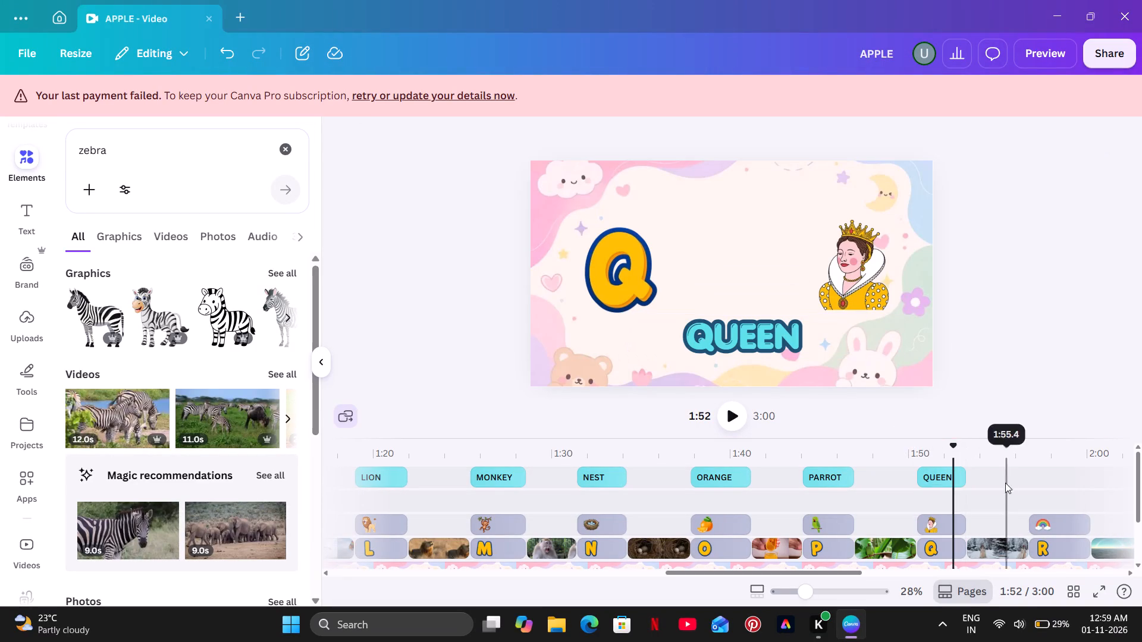
Duplicate the QUEEN text clip, place the copy at the start of the letter R section and extend it to 3.5 s.
click(781, 344)
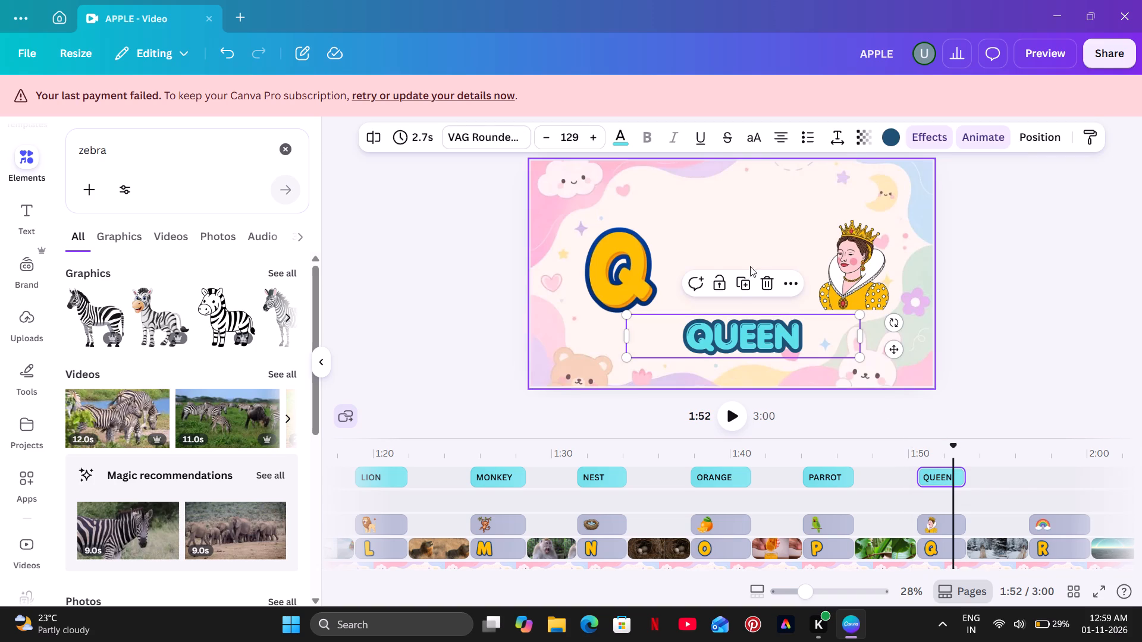
click(739, 287)
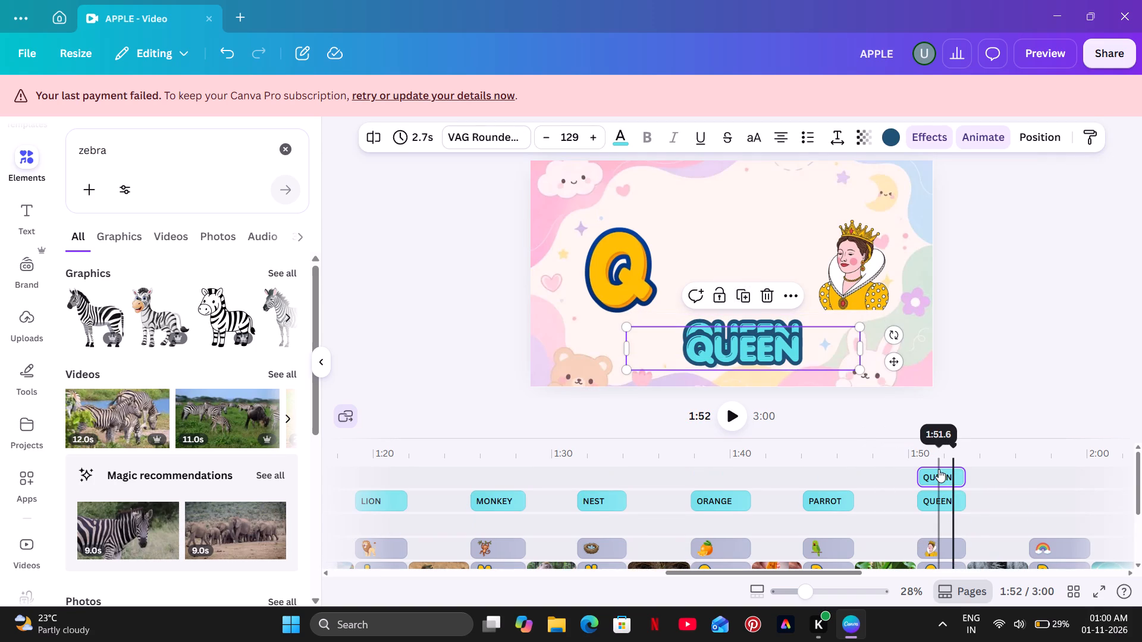
drag(939, 469, 870, 492)
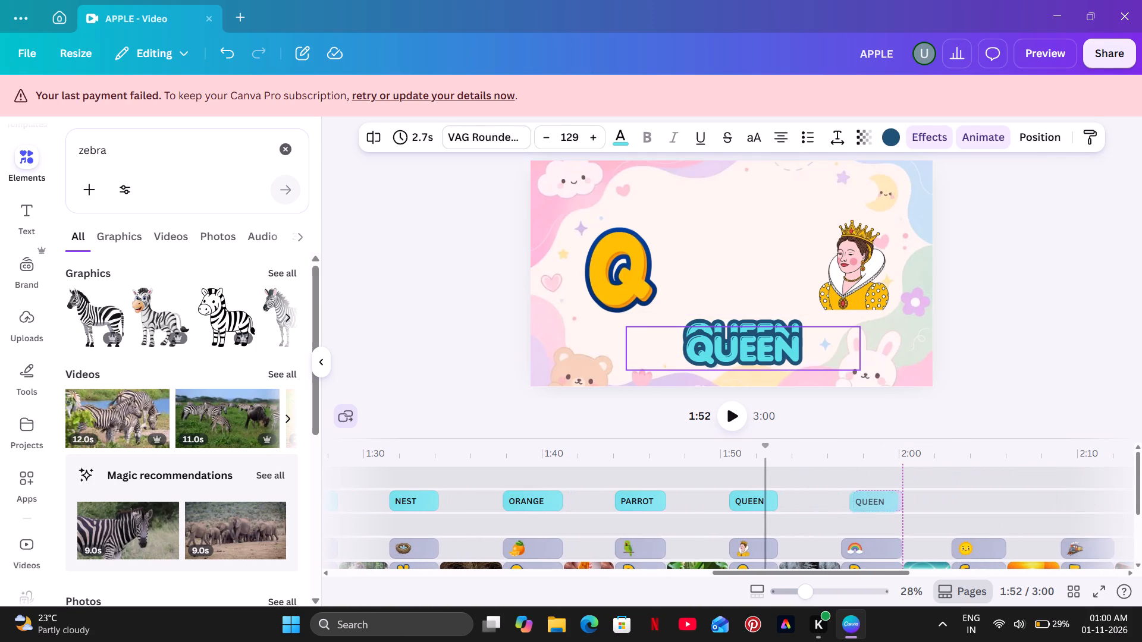
drag(870, 492, 863, 492)
drag(887, 480, 908, 482)
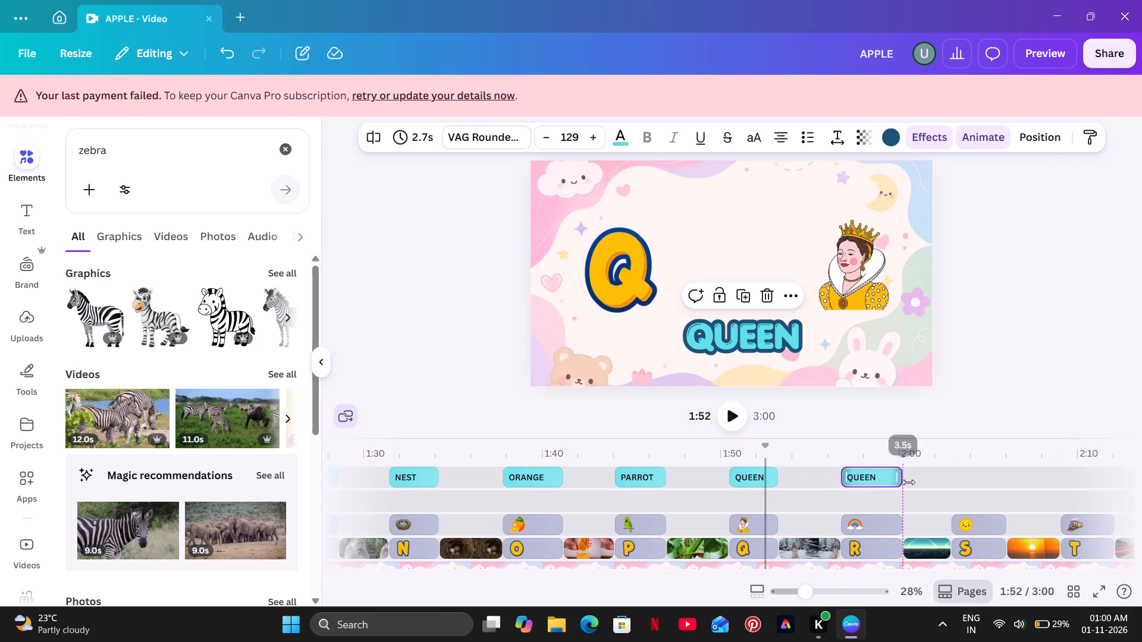
drag(908, 482, 901, 483)
Move the copied label in the letter R section slightly up and replace its text with RAINBOW.
click(881, 460)
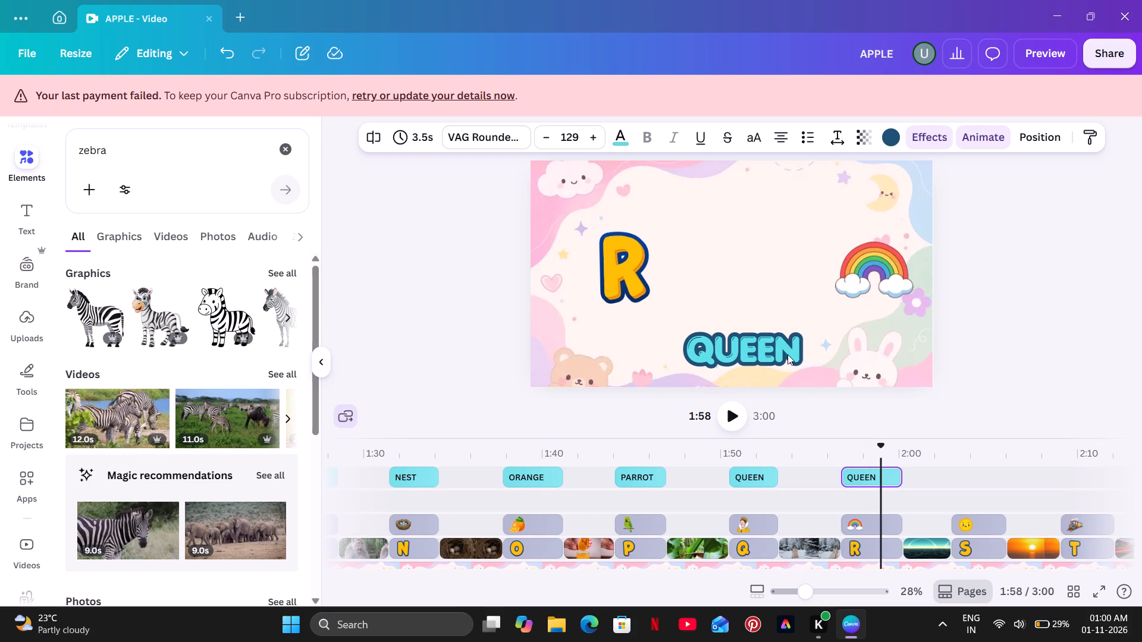
click(781, 346)
click(885, 364)
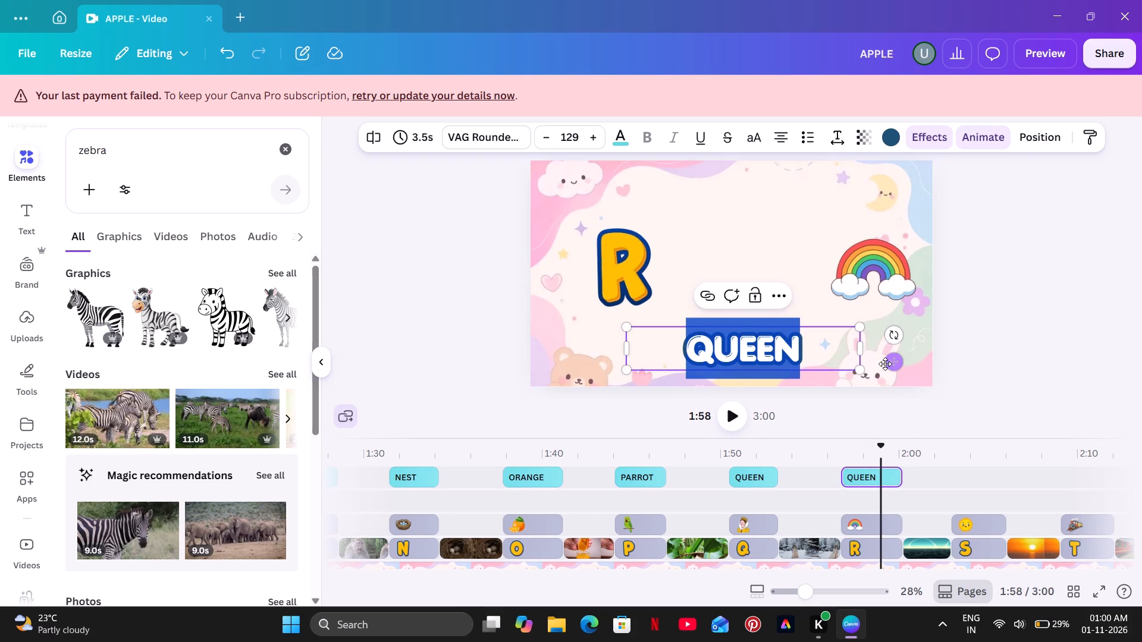
drag(890, 362, 890, 349)
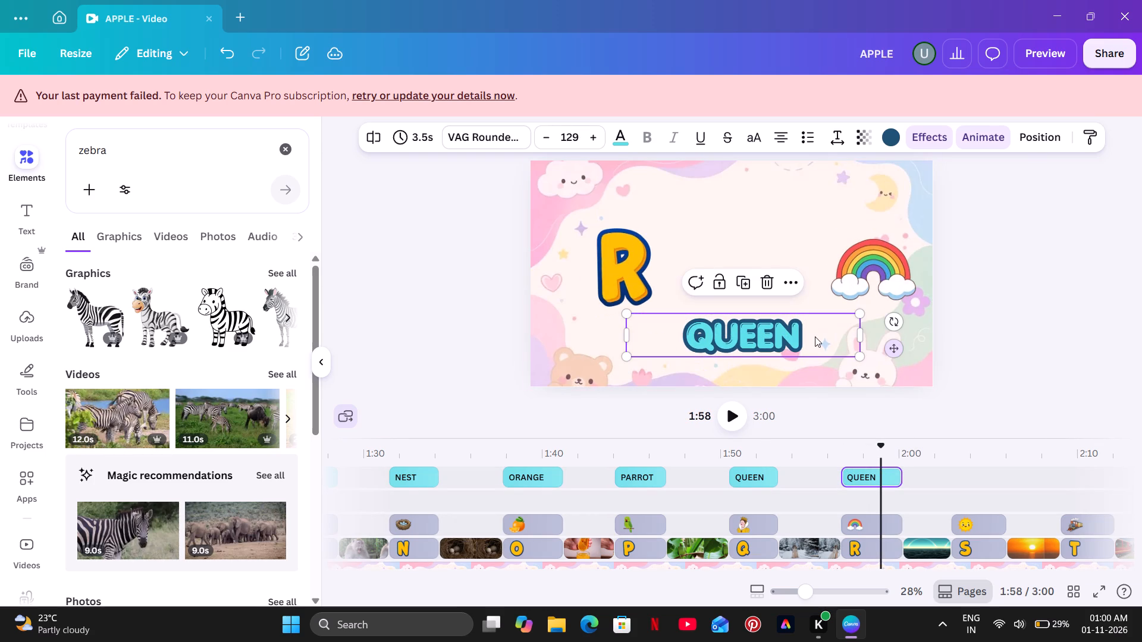
click(815, 336)
key(BackSpace)
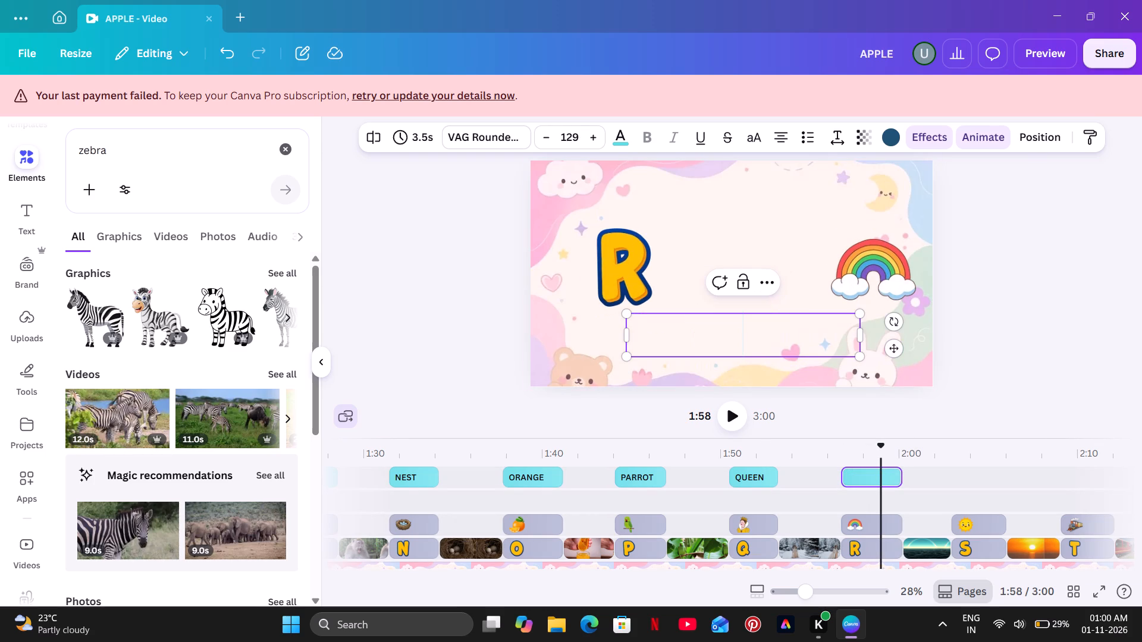
key(r)
text(AI)
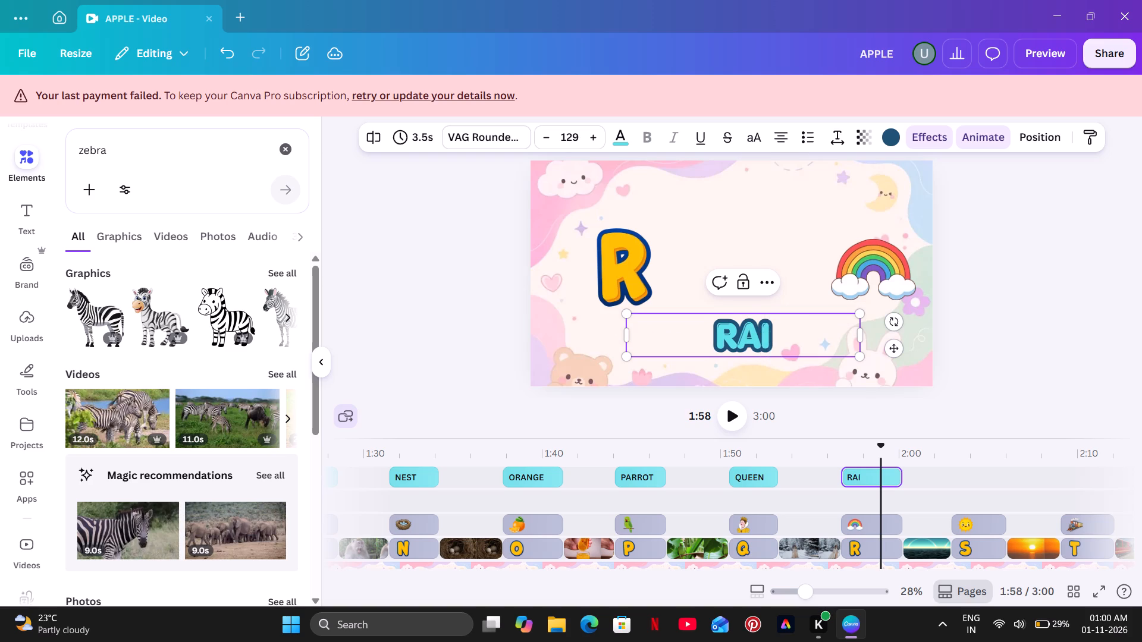
text(NBOW)
click(1103, 316)
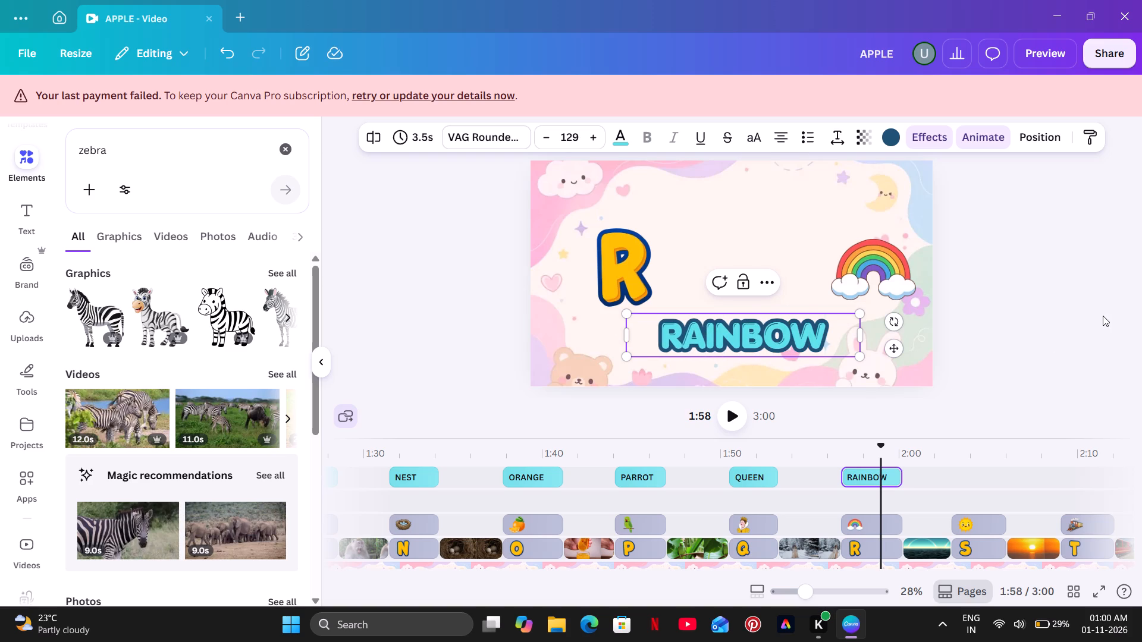
click(826, 345)
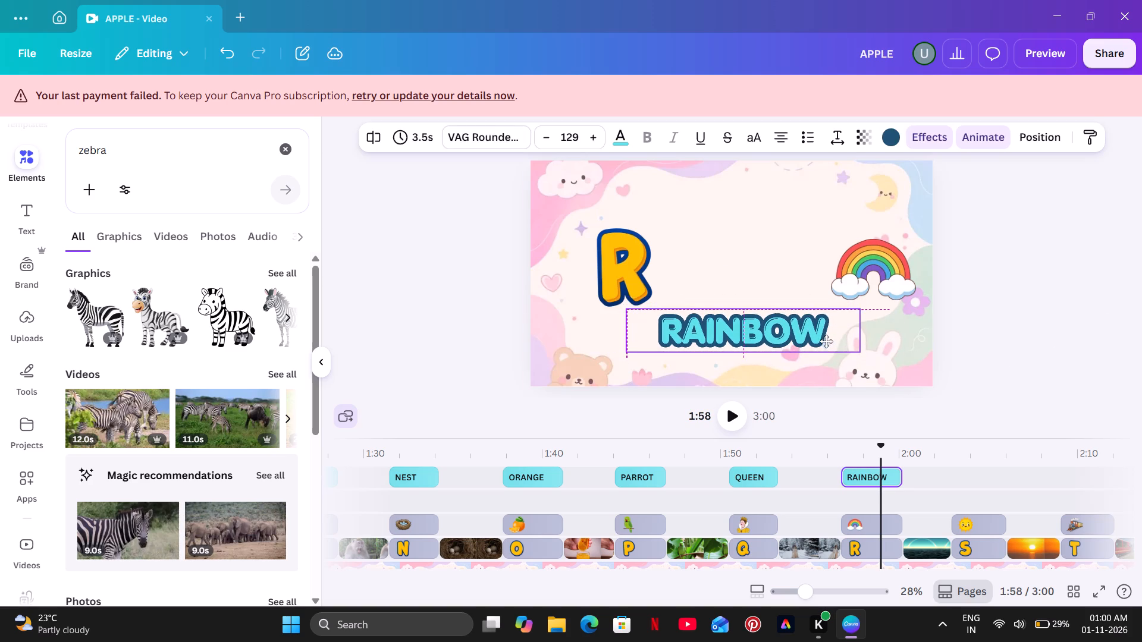
Readjust the ends of the RAINBOW text clip to line up with the rainbow graphic at 3.5 s.
click(1141, 308)
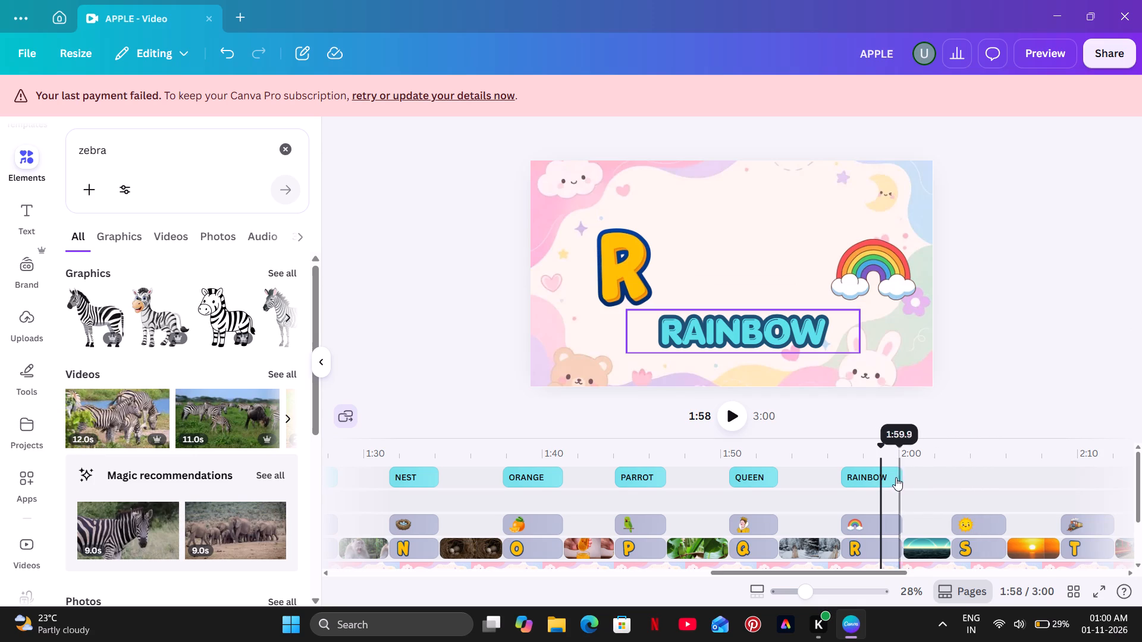
click(895, 478)
click(896, 478)
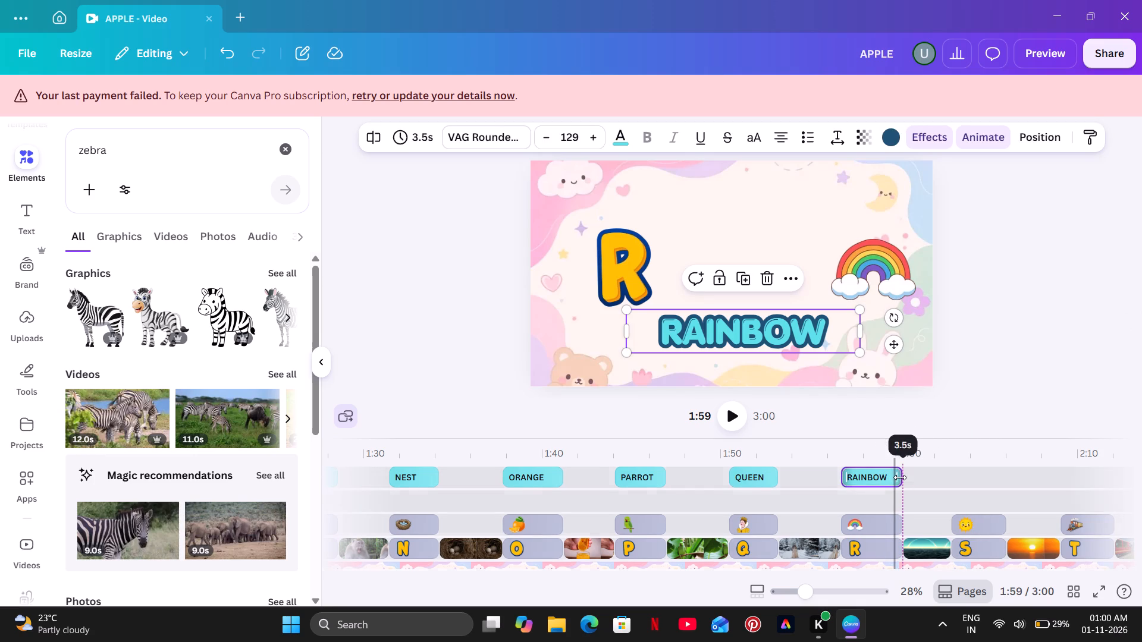
click(847, 477)
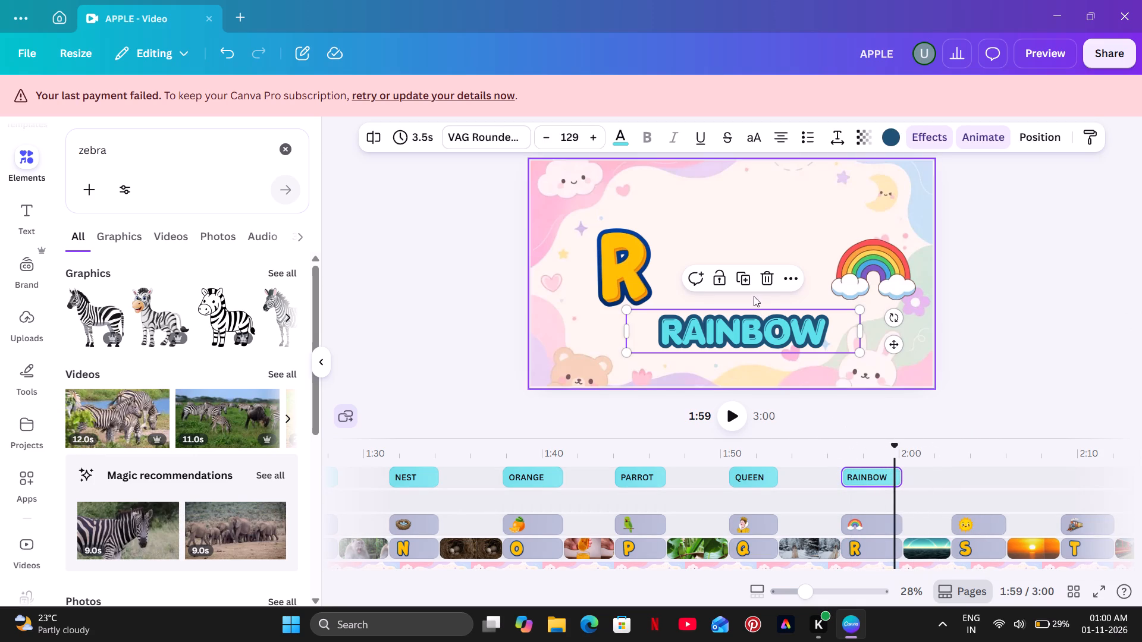
Duplicate the RAINBOW text clip, place the copy at the start of the letter S section and shorten it to 3.1 s.
click(738, 273)
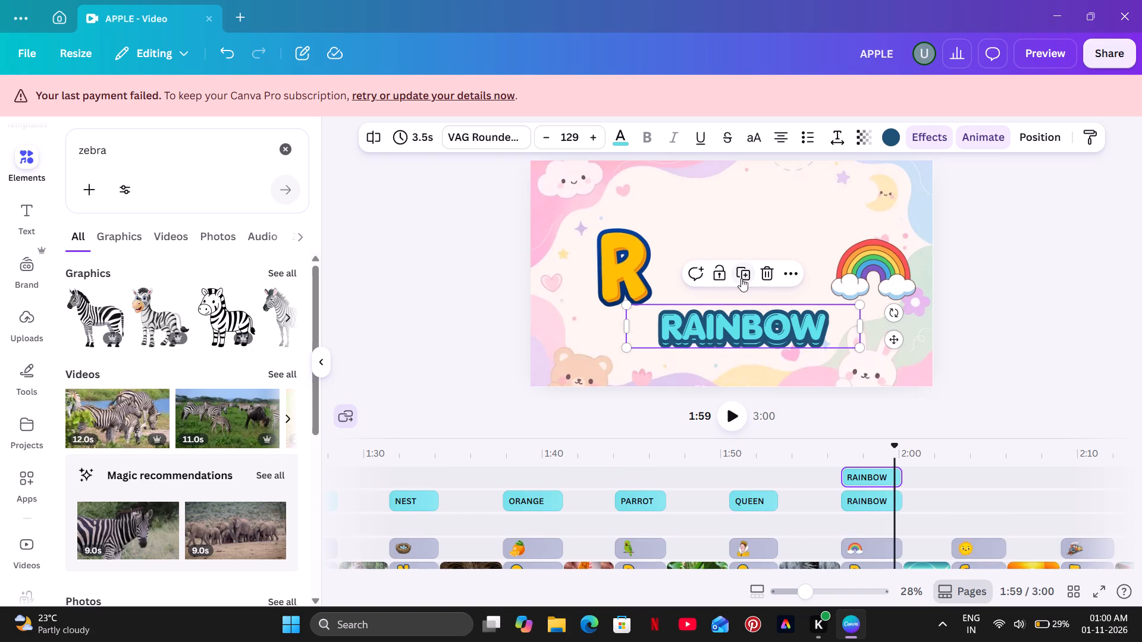
drag(874, 472, 1005, 502)
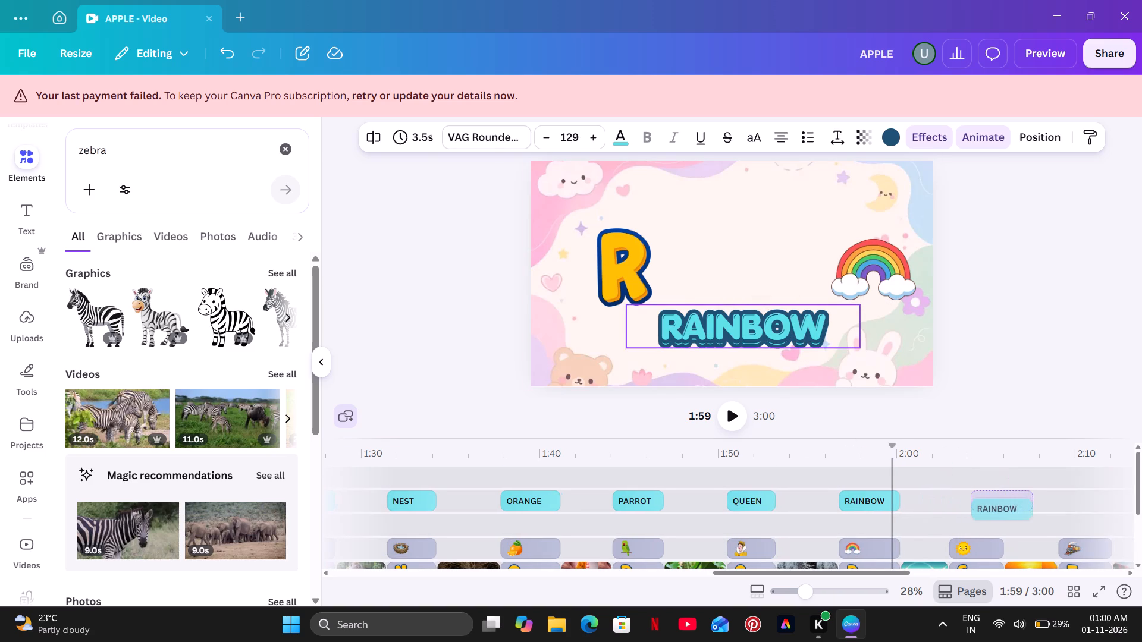
drag(1005, 502, 981, 499)
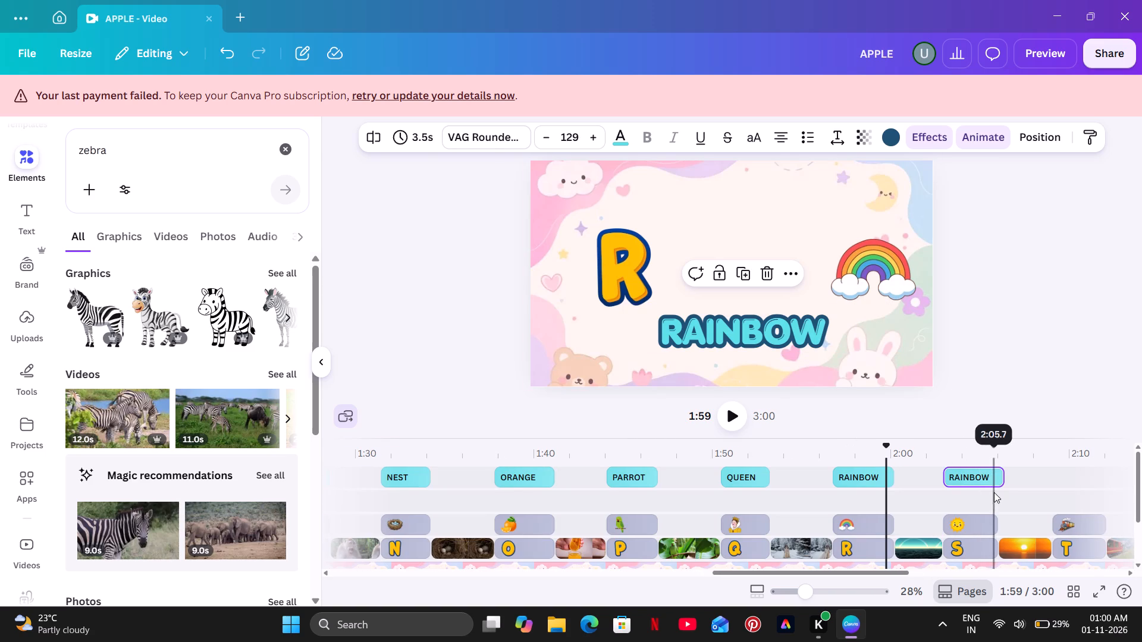
drag(1002, 480, 992, 483)
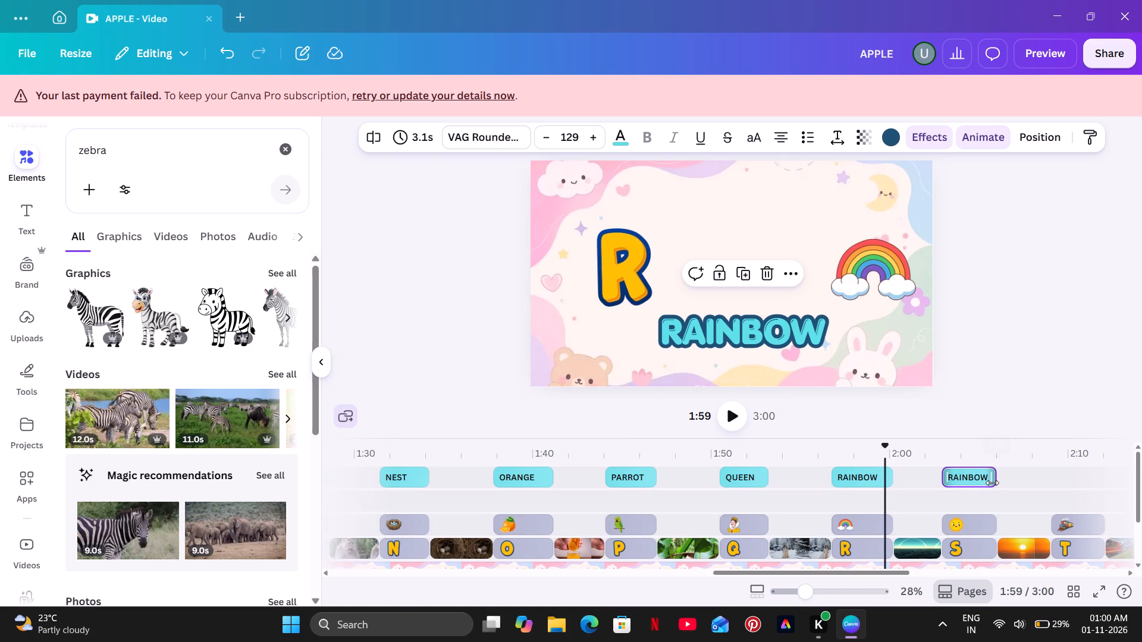
click(992, 483)
drag(994, 480, 974, 473)
Replace the text of the copied label in the letter S section with SUN.
click(940, 450)
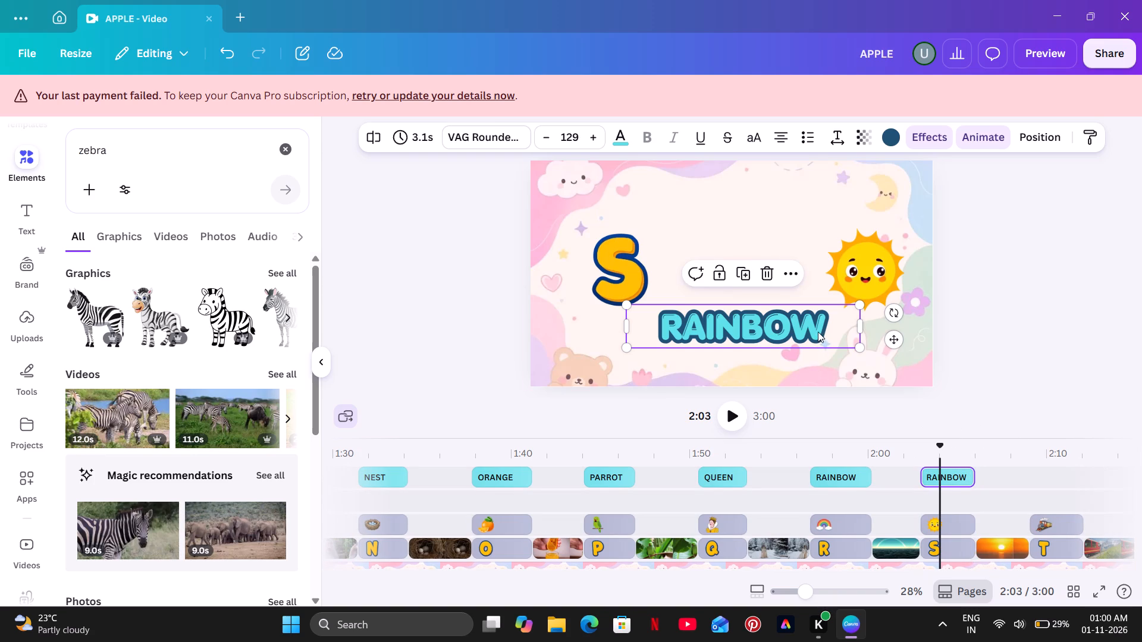
click(818, 332)
key(BackSpace)
key(s)
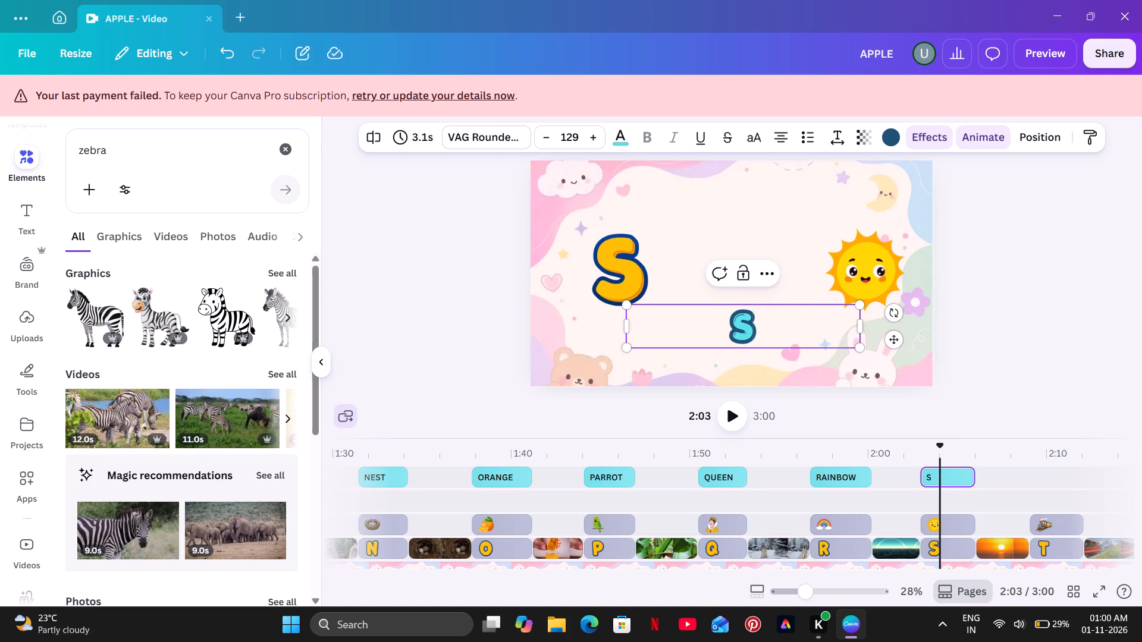
key(u)
key(n)
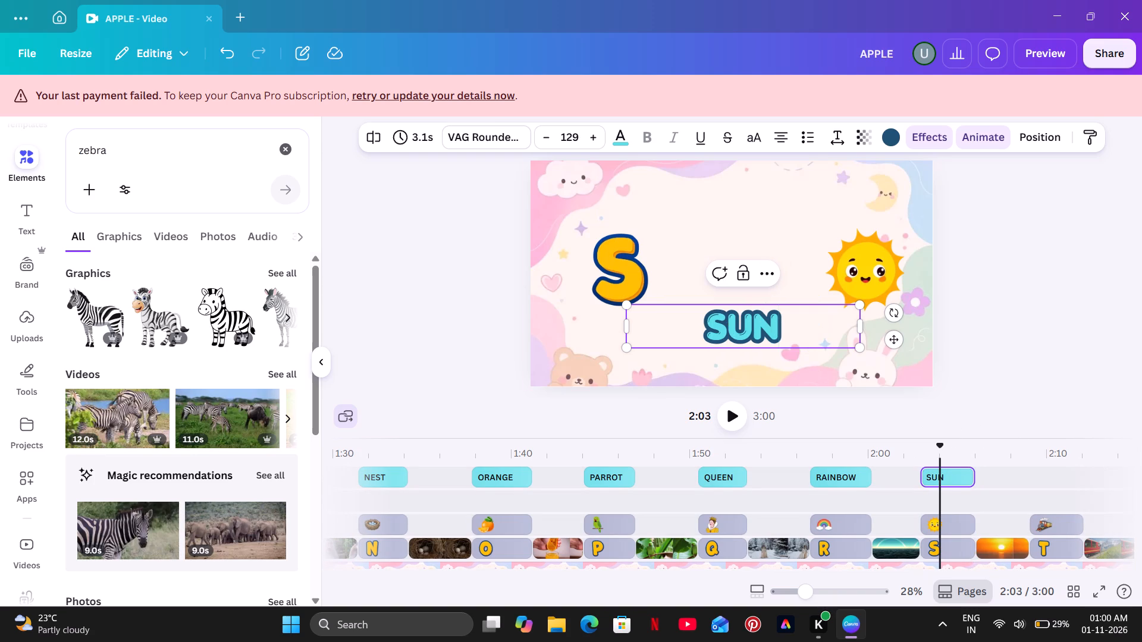
click(1068, 264)
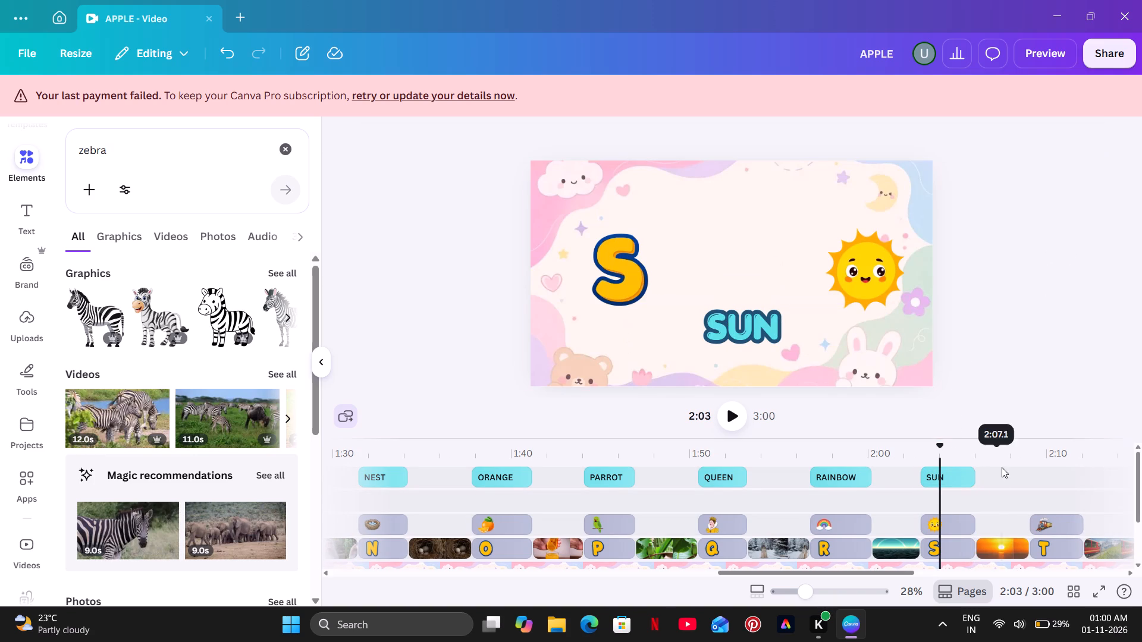
Duplicate the SUN text clip and place the copy at the start of the letter T section above the train graphic.
click(784, 317)
click(746, 279)
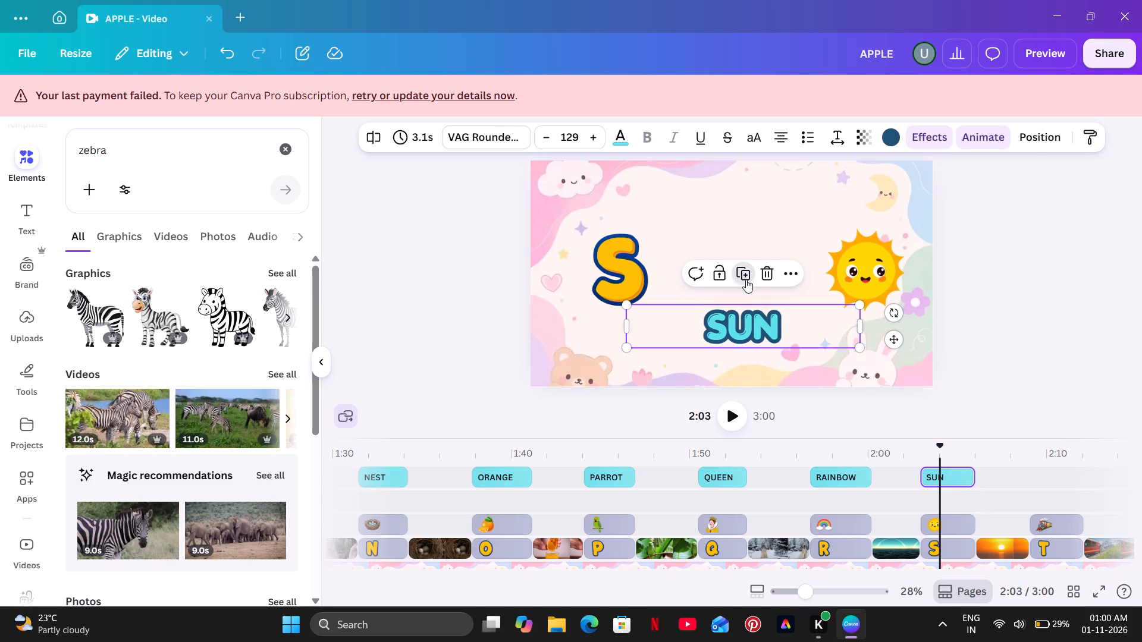
click(934, 479)
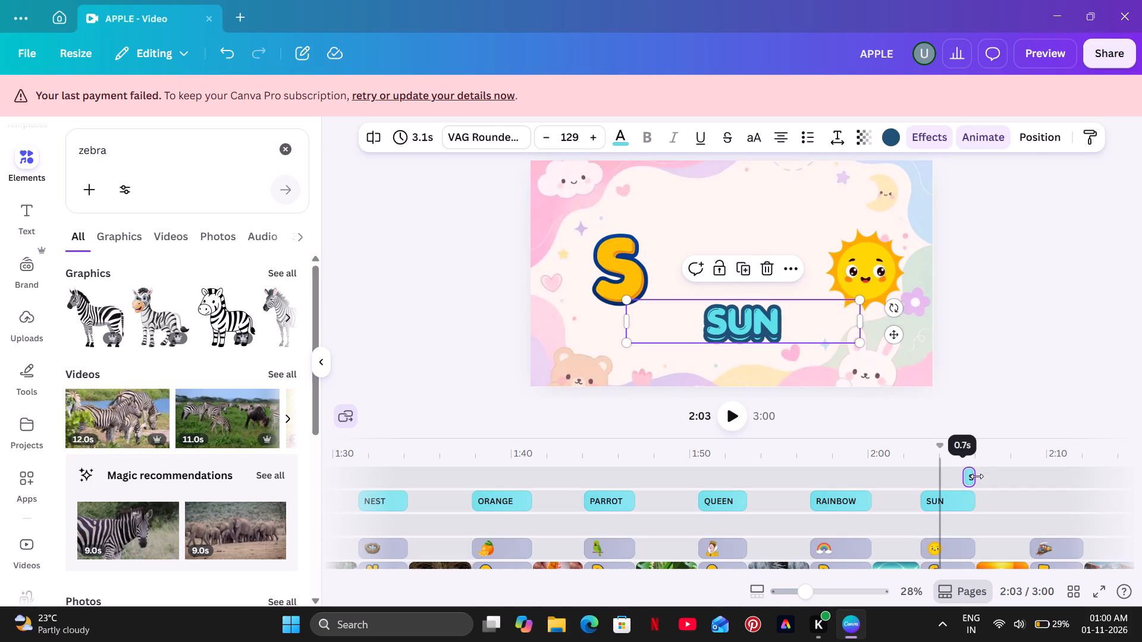
drag(949, 478, 1058, 483)
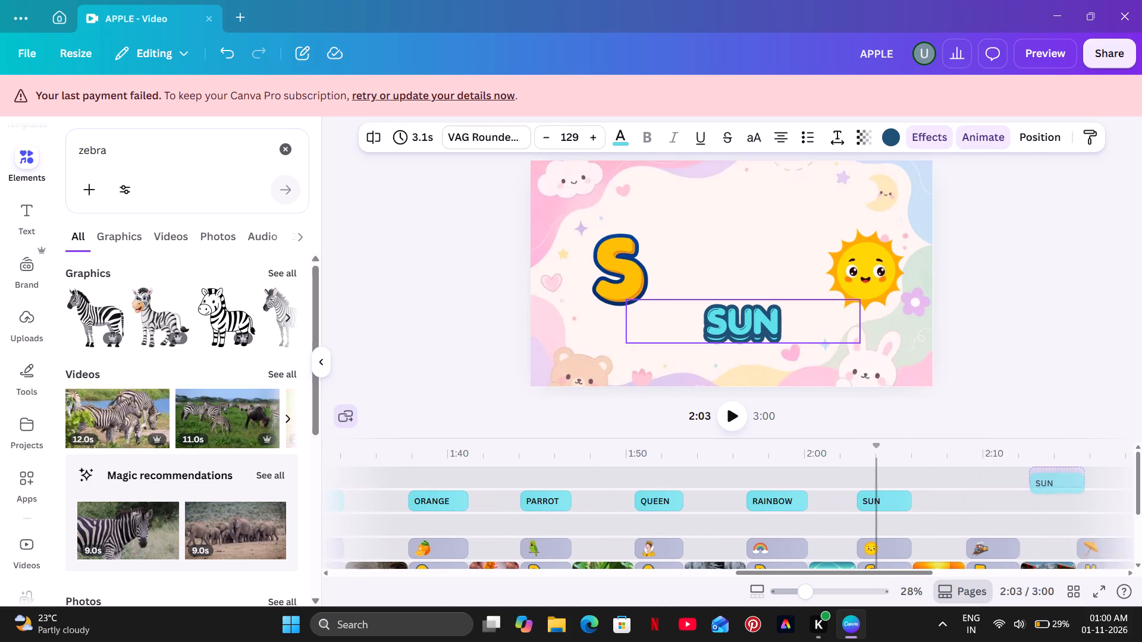
drag(1058, 483, 916, 495)
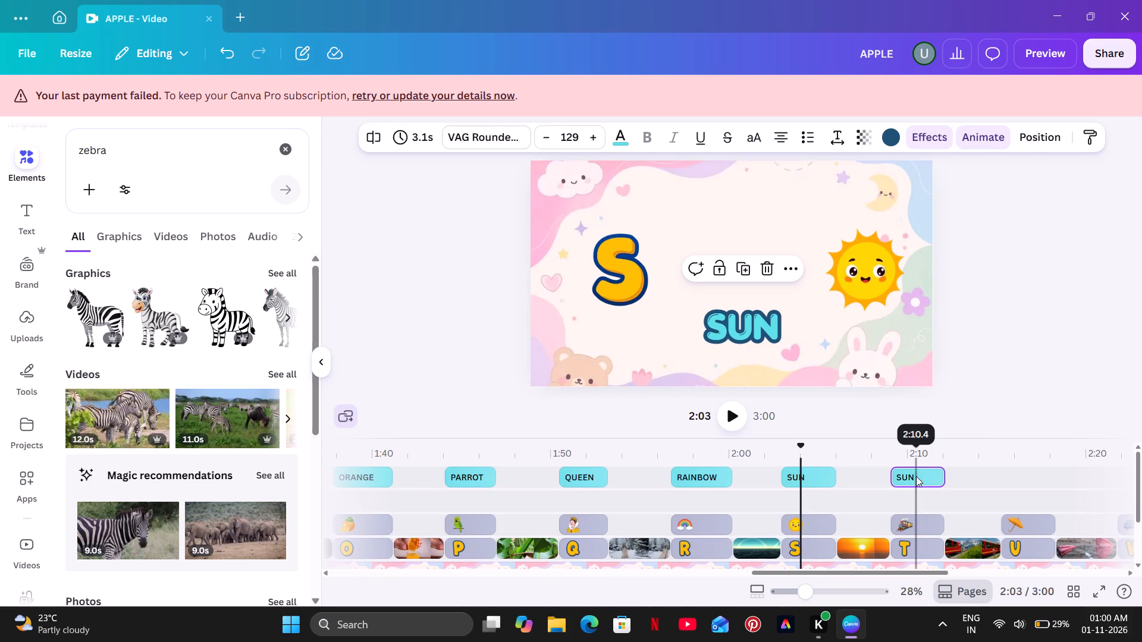
Replace the text of the copied label in the letter T section with TRAIN.
click(916, 465)
click(743, 303)
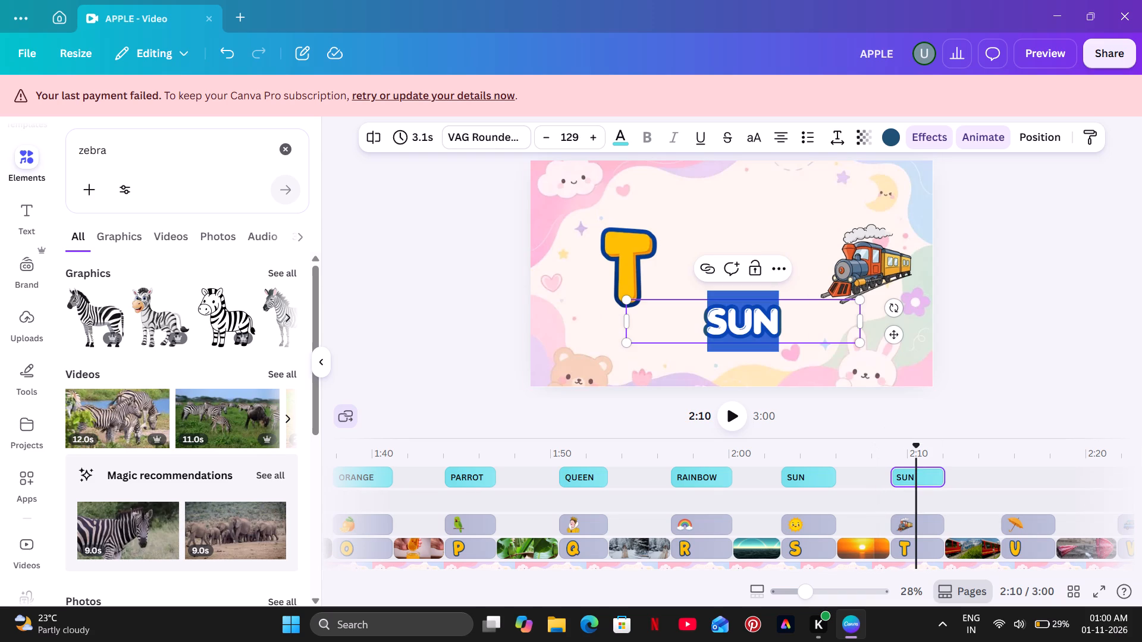
key(BackSpace)
text(TR)
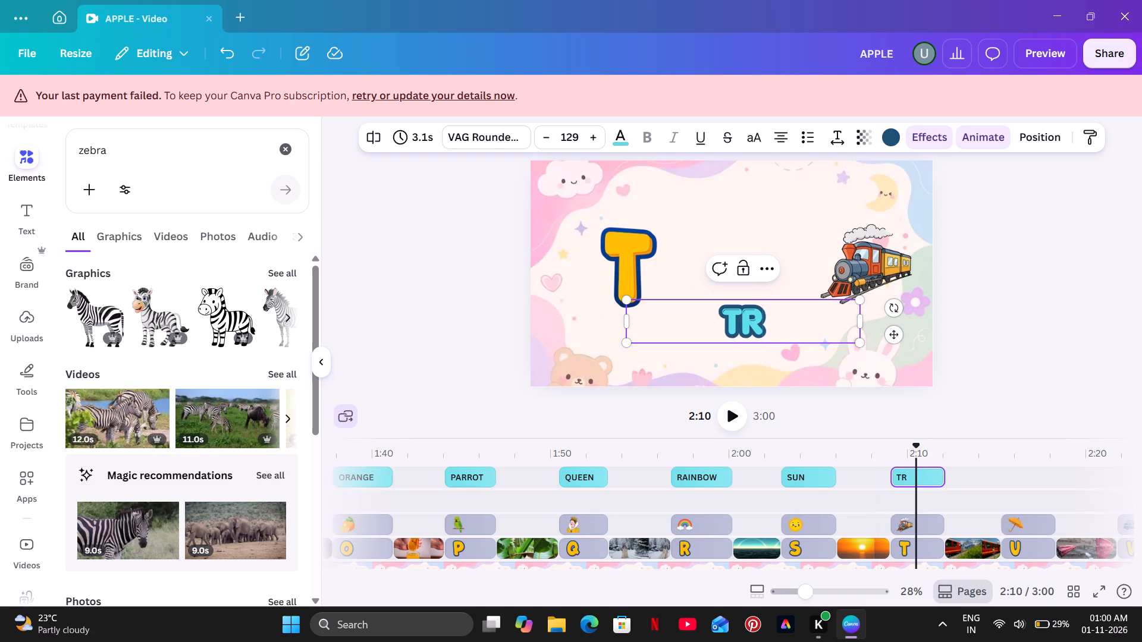
text(AIN)
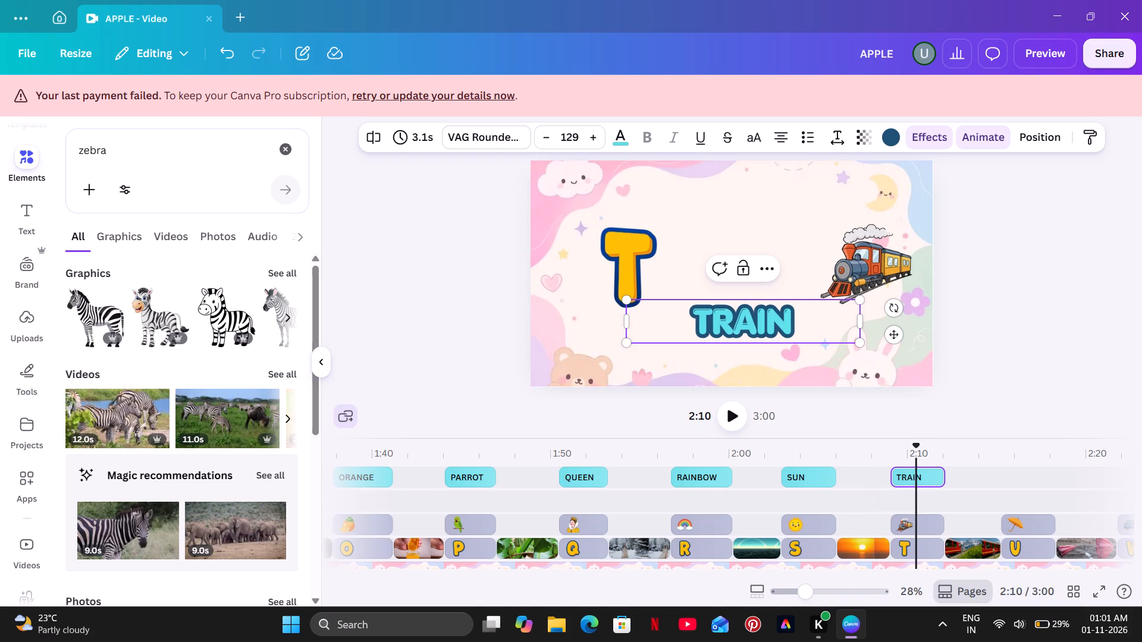
click(1141, 247)
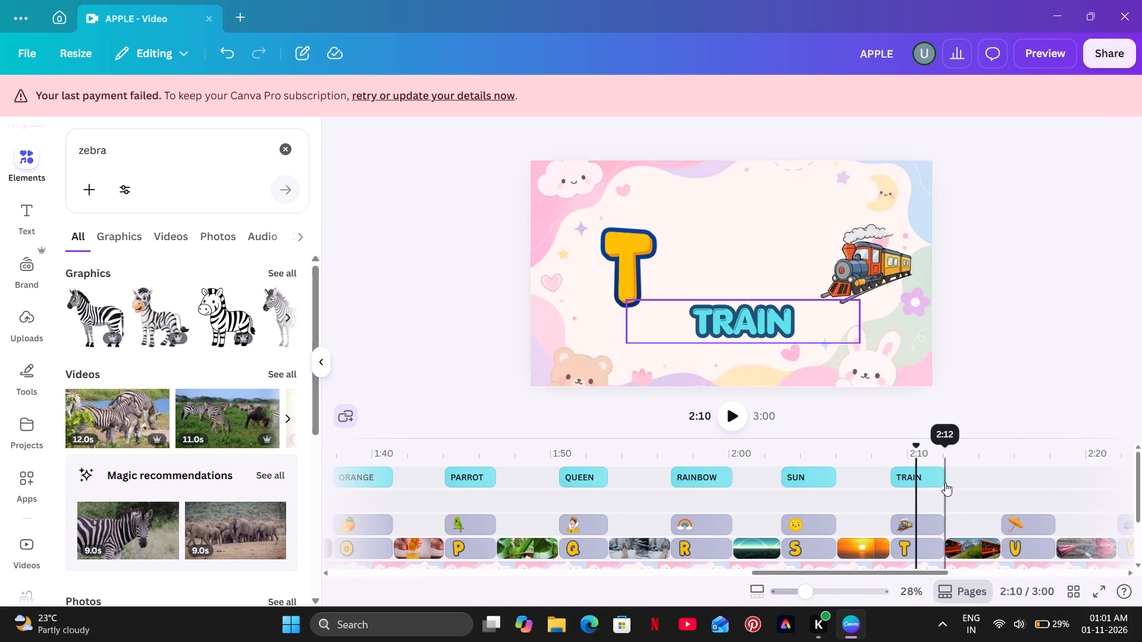
Readjust the ends of the TRAIN text clip to line up with the train graphic at 3.0 s.
click(940, 479)
drag(940, 477, 941, 487)
click(891, 475)
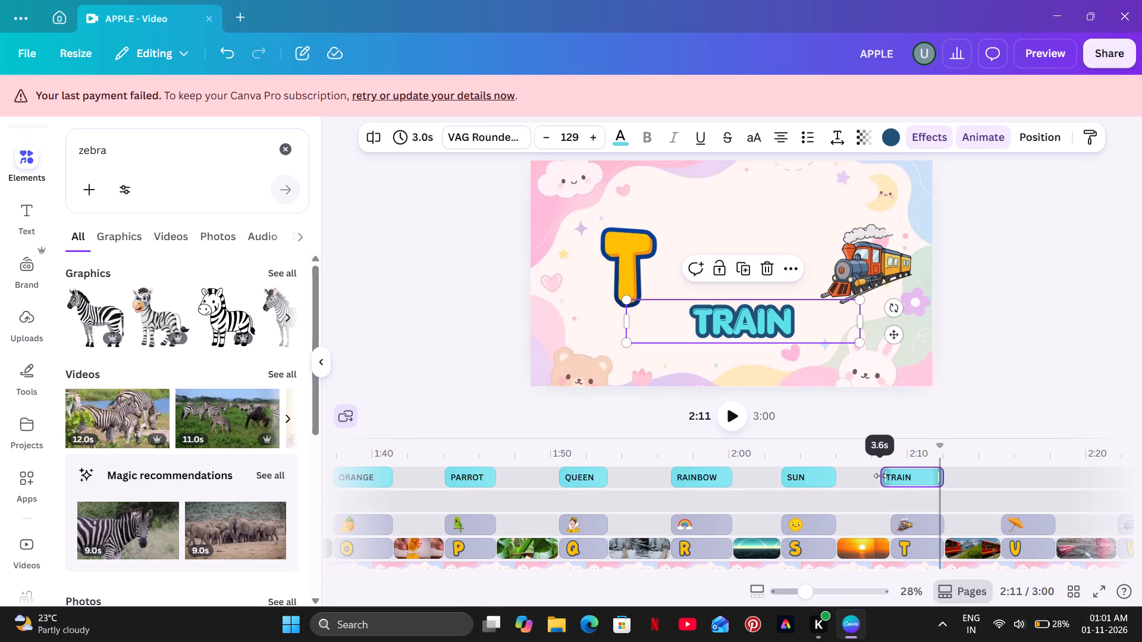
click(923, 464)
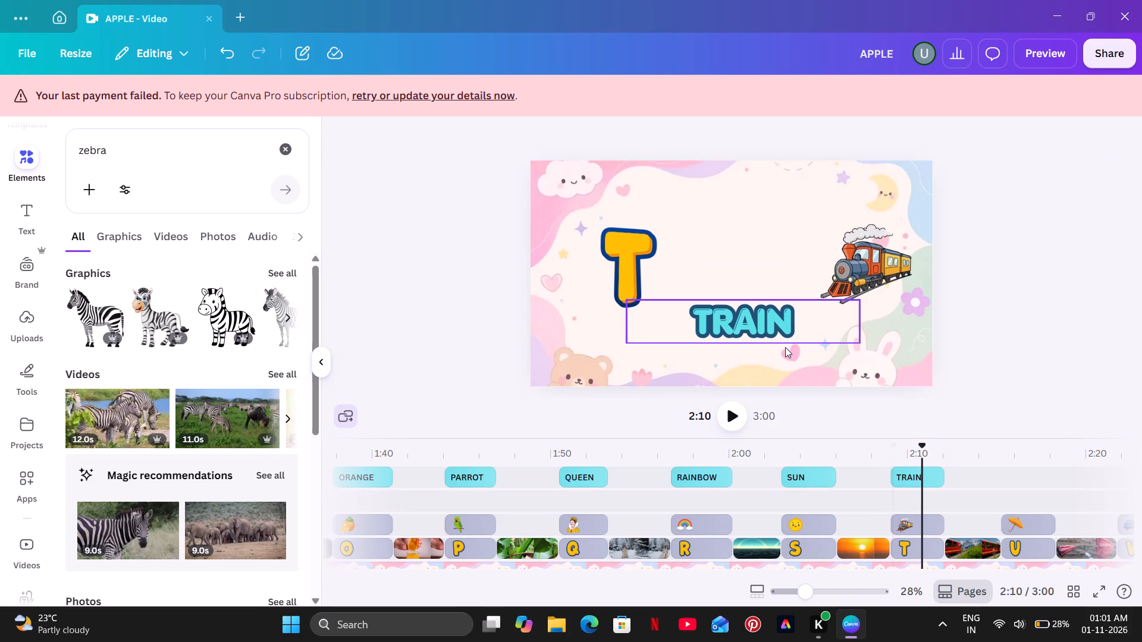
Duplicate the TRAIN text clip.
click(785, 347)
click(738, 270)
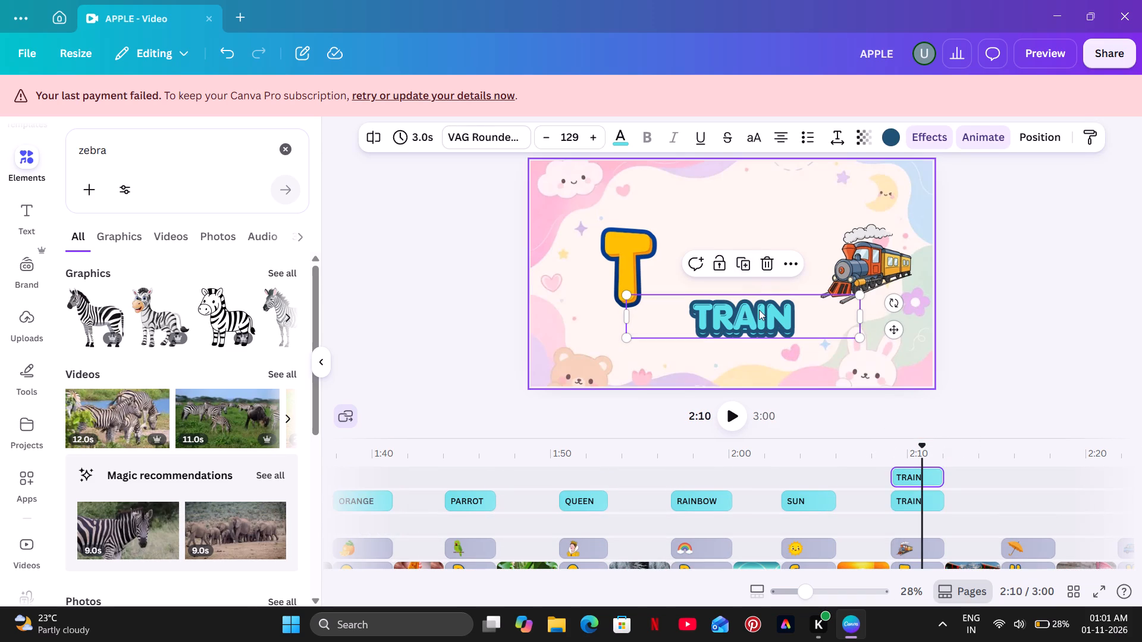
click(759, 310)
click(1091, 329)
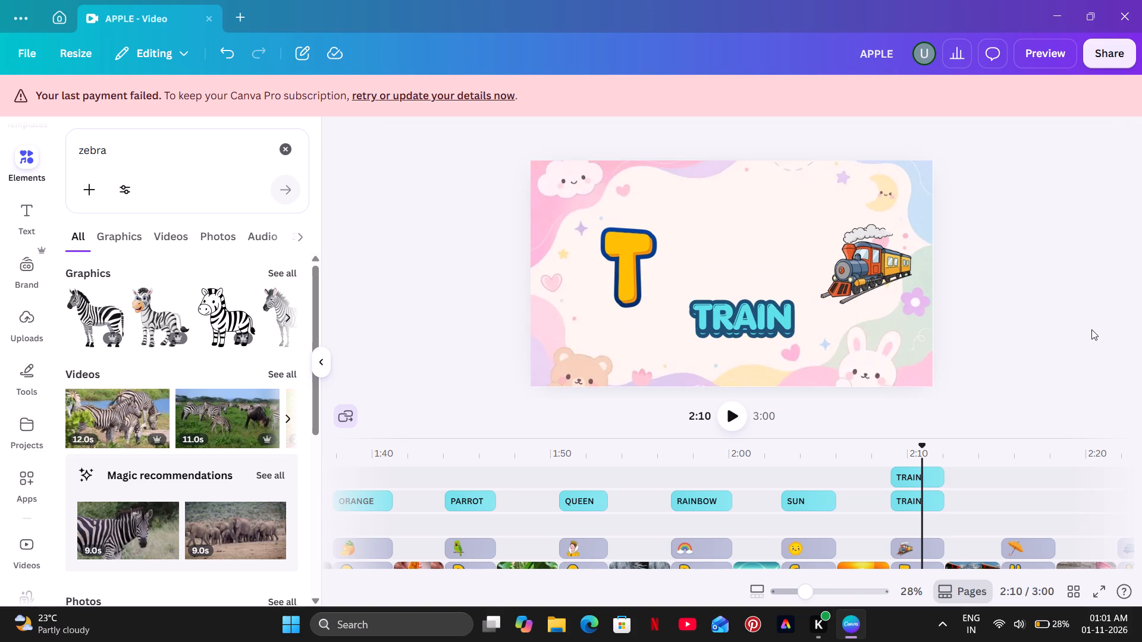
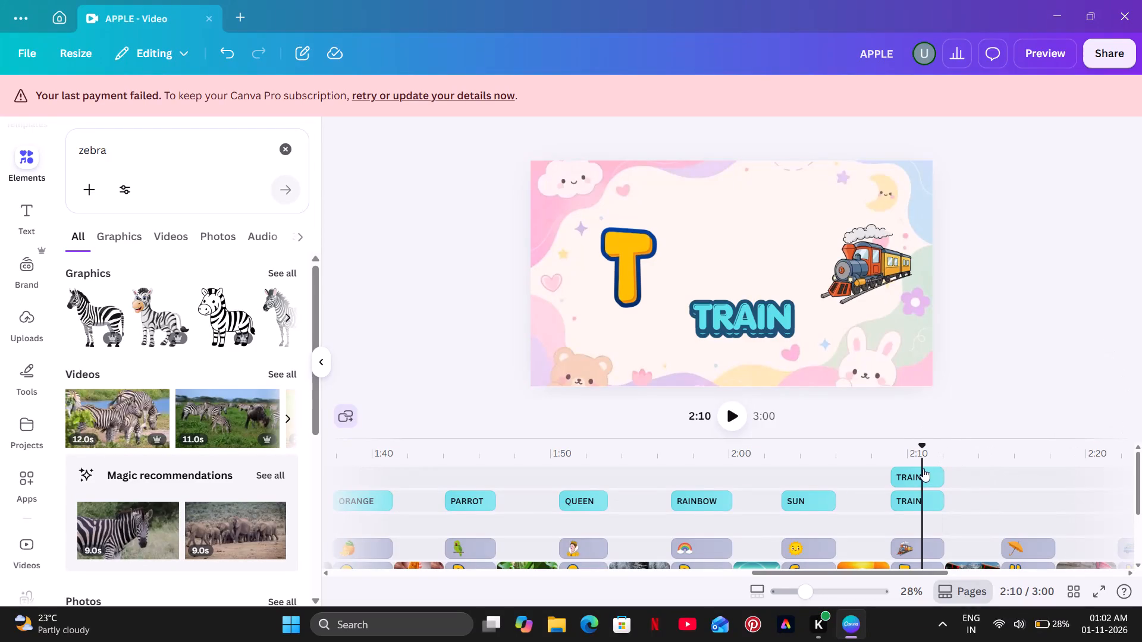
Move the copied TRAIN text clip to the letter U section and fit its ends to the umbrella graphic at 3.0 s.
drag(922, 470, 926, 503)
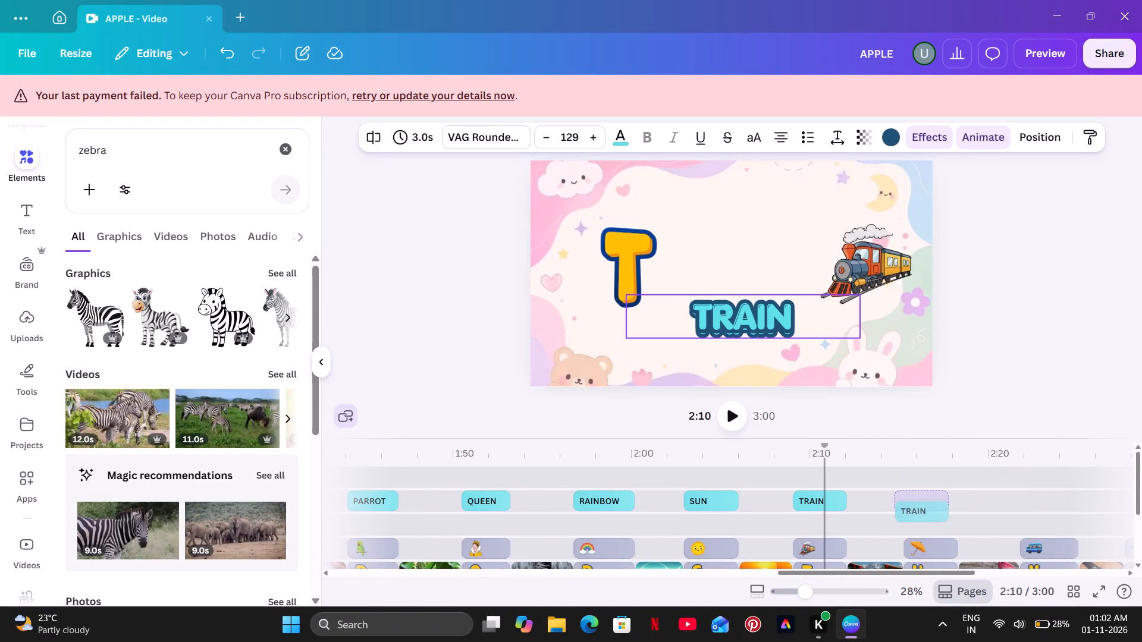
drag(926, 503, 939, 498)
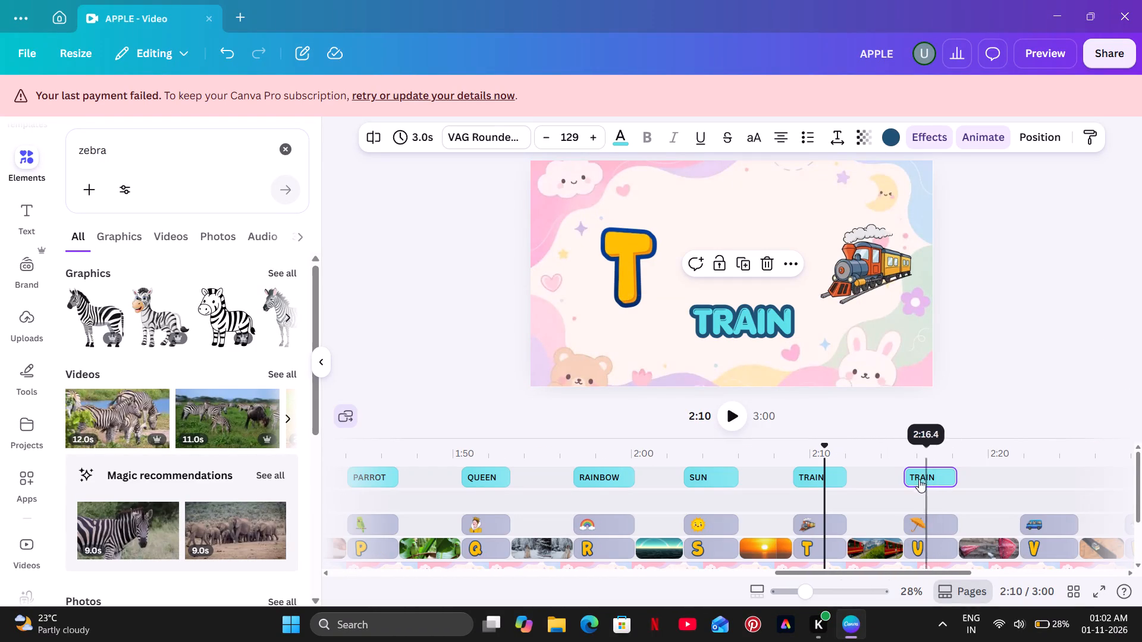
drag(907, 479, 902, 477)
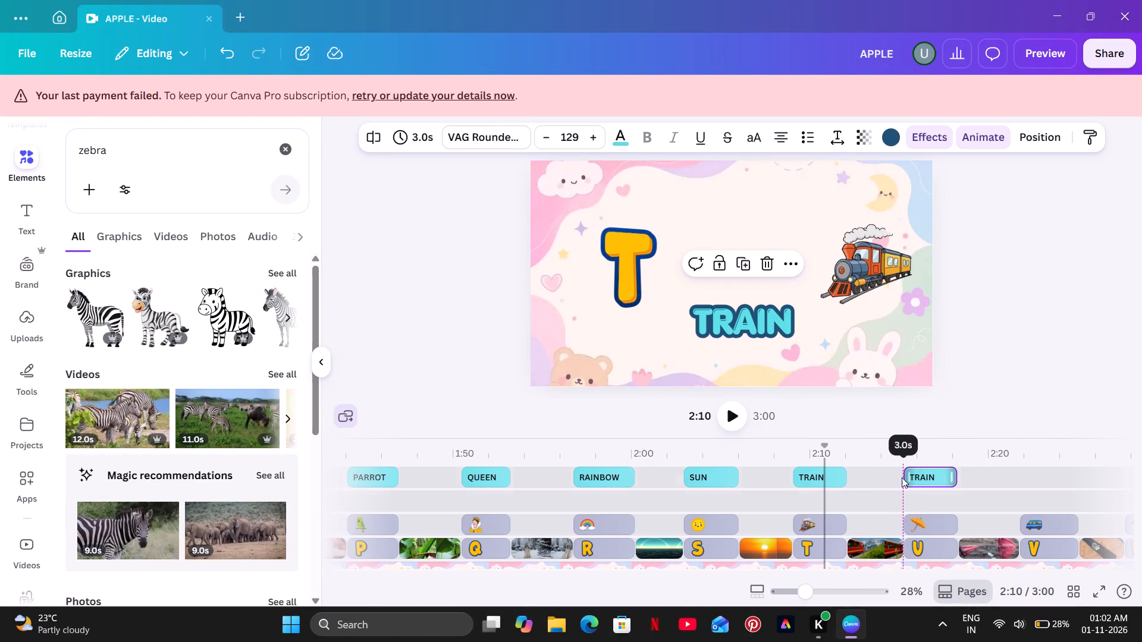
click(931, 447)
drag(953, 476, 974, 477)
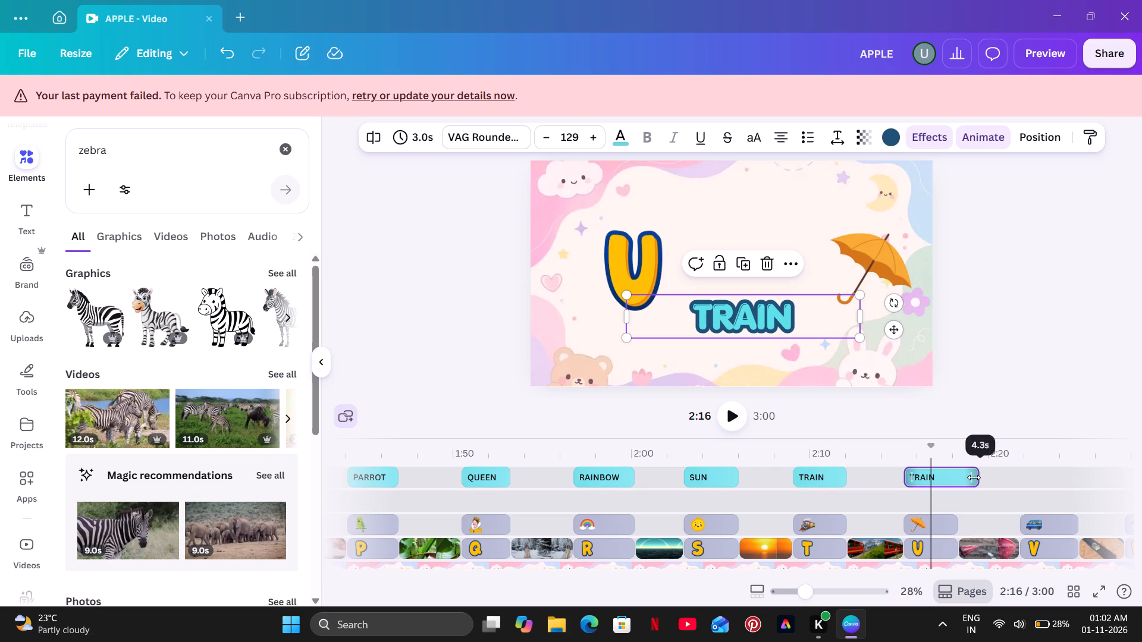
drag(974, 477, 960, 481)
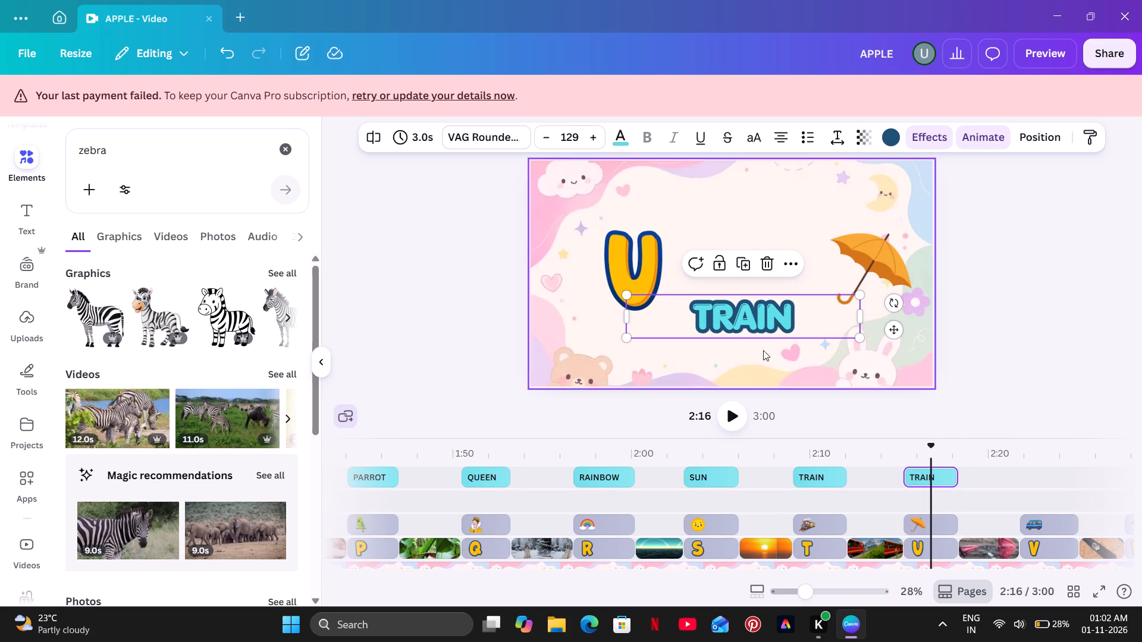
Replace the text of the copied label in the letter U section with UMBRELLA and move it slightly lower on the canvas.
click(768, 327)
key(BackSpace)
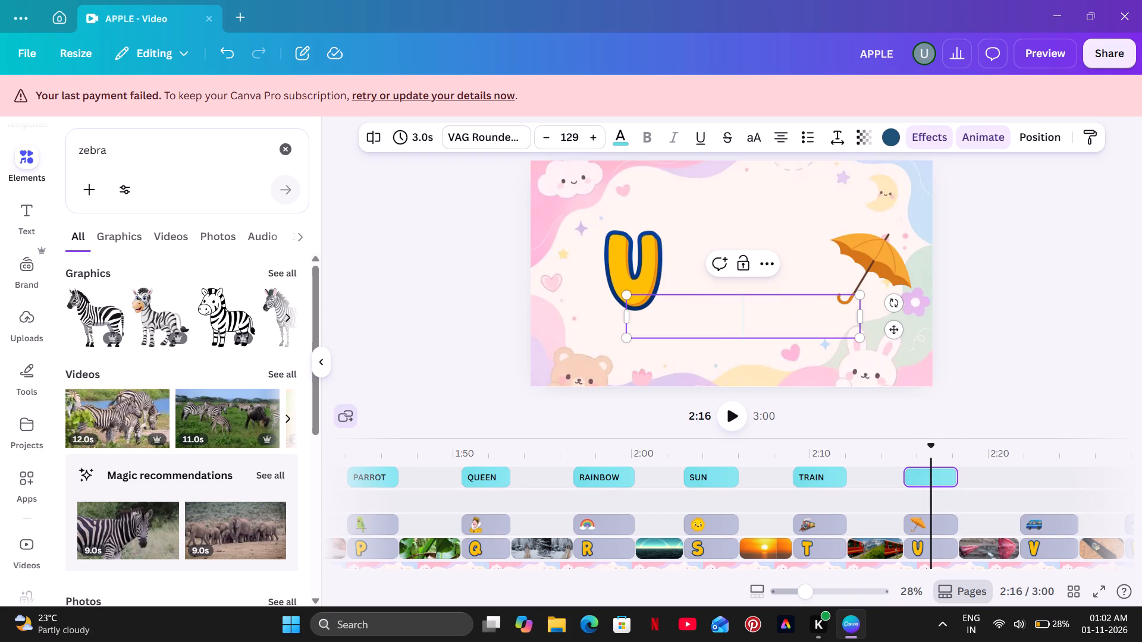
text(UMBRELLA)
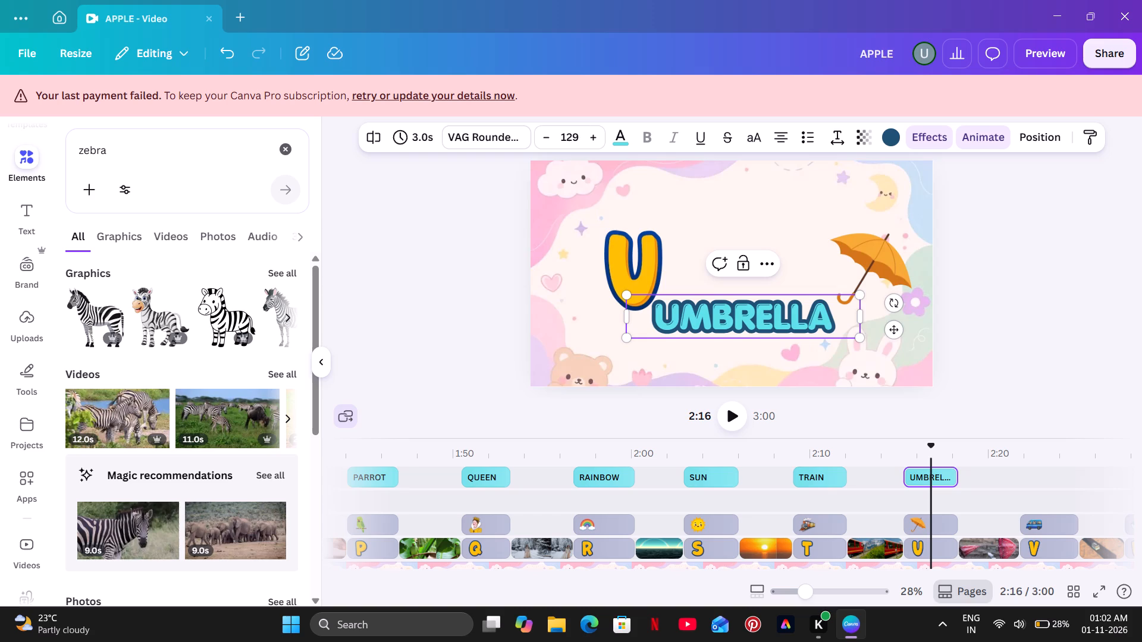
drag(890, 332, 888, 348)
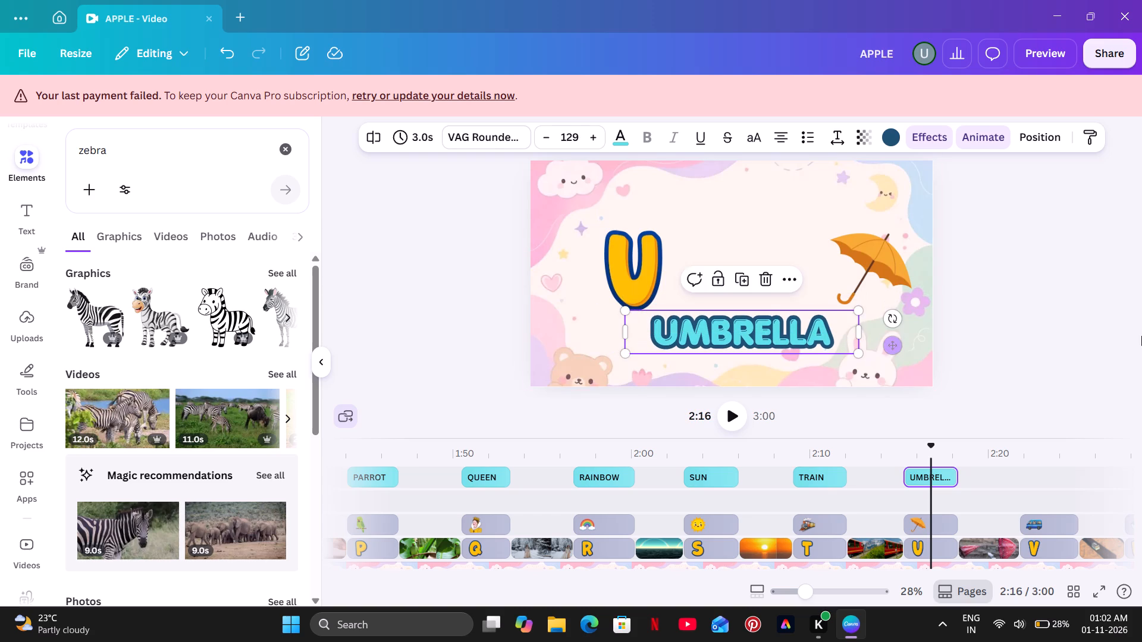
click(1141, 335)
Readjust the ends of the UMBRELLA text clip to line up with the umbrella graphic at 3.0 s.
click(954, 477)
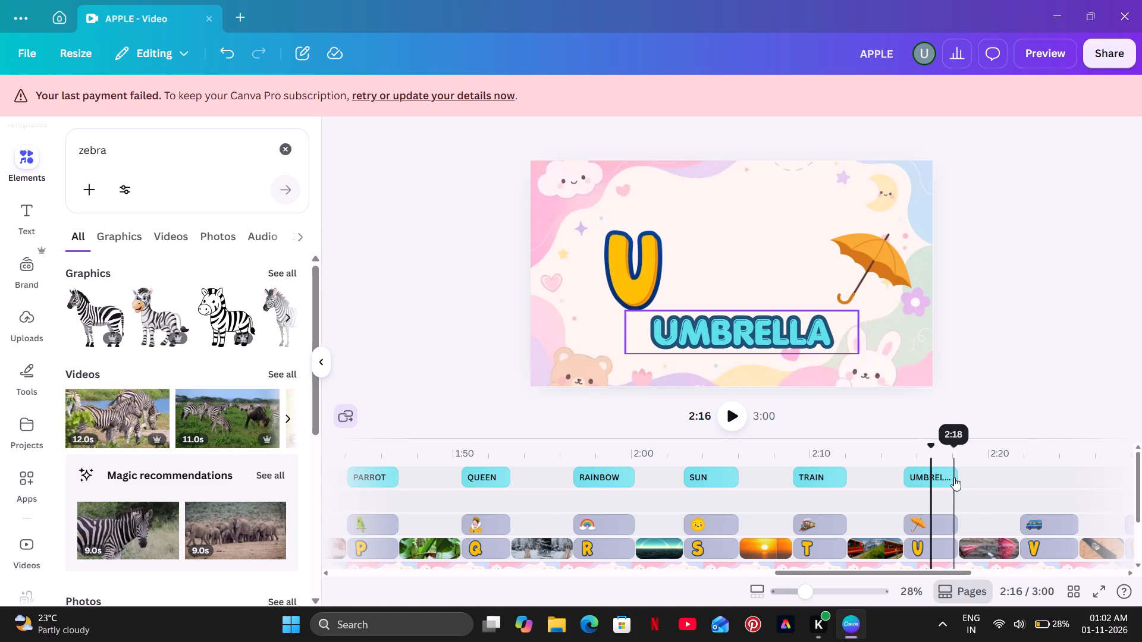
drag(954, 477, 958, 485)
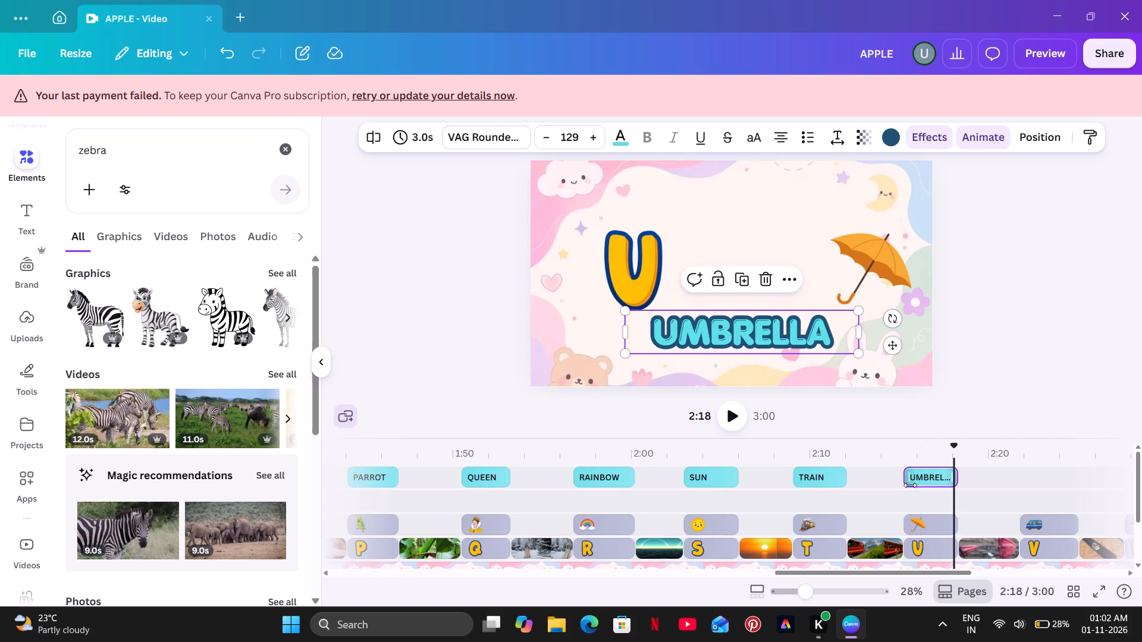
drag(908, 483, 902, 480)
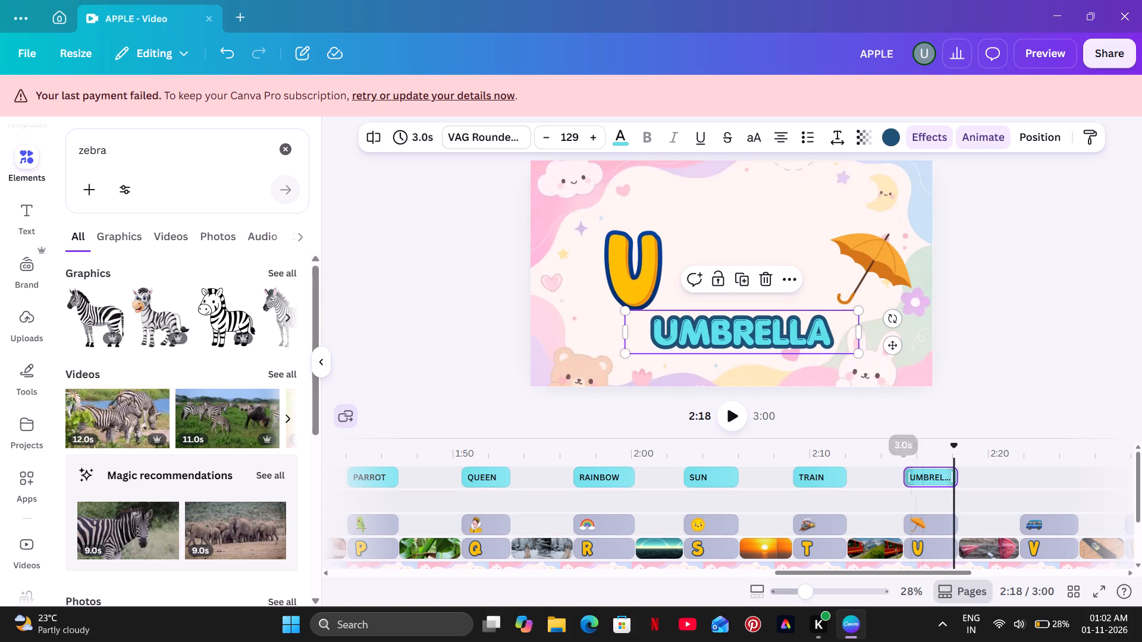
click(928, 458)
click(799, 338)
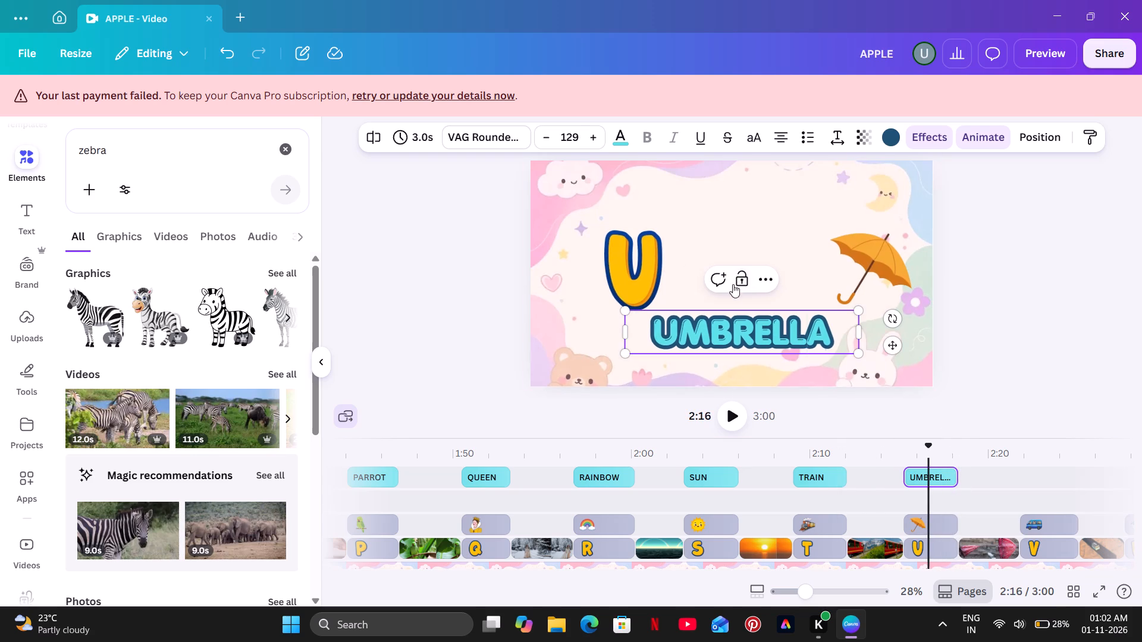
click(1041, 260)
Duplicate the UMBRELLA text clip and place the copy at the start of the letter V section above the van graphic.
click(768, 328)
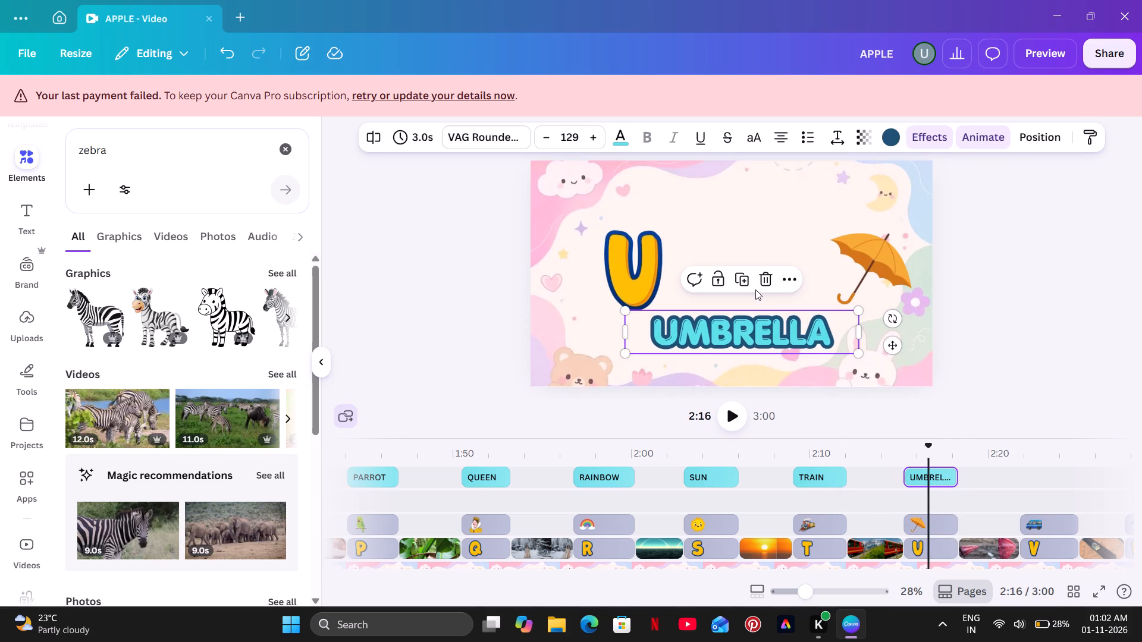
click(746, 284)
drag(921, 470, 947, 494)
Replace the text of the copied label in the letter V section with VAN and move it slightly higher on the canvas.
click(950, 446)
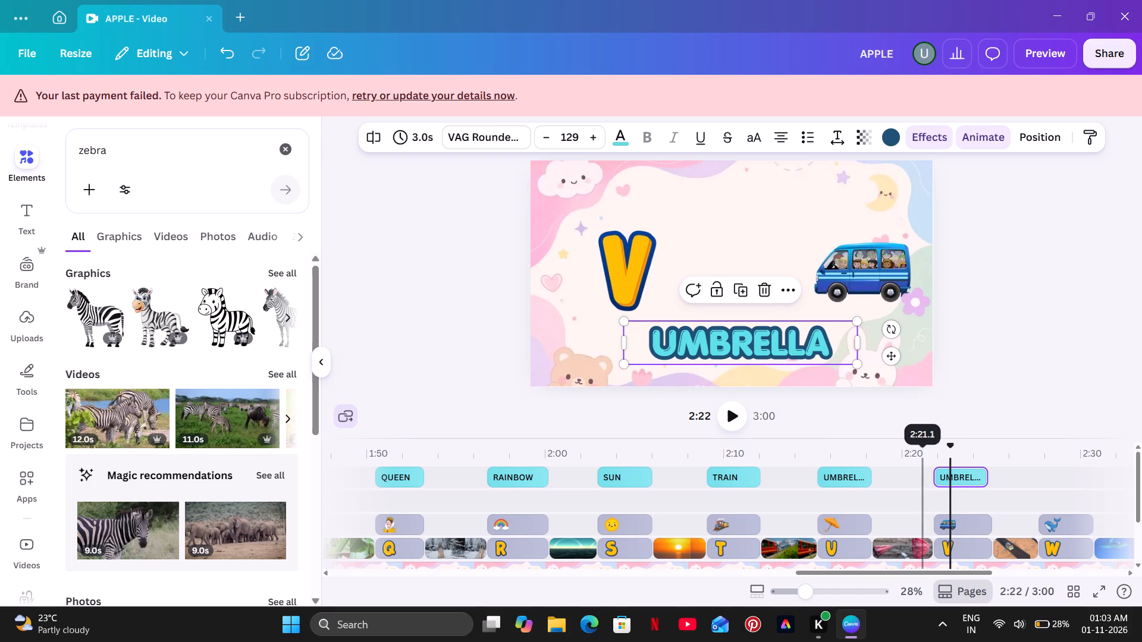
click(811, 336)
key(BackSpace)
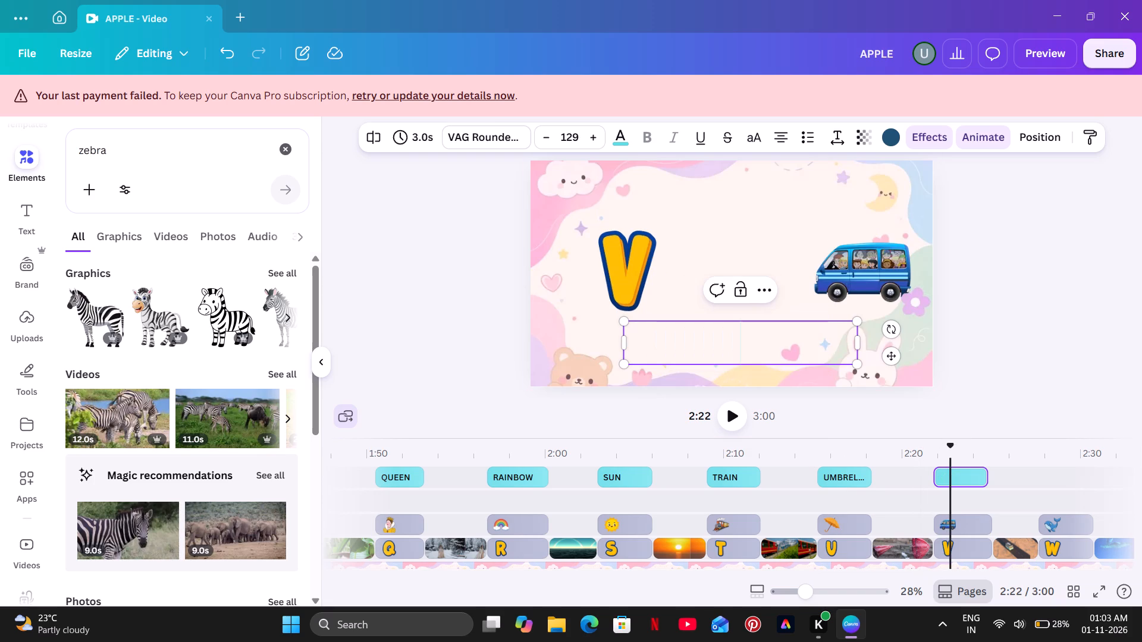
text(VAN)
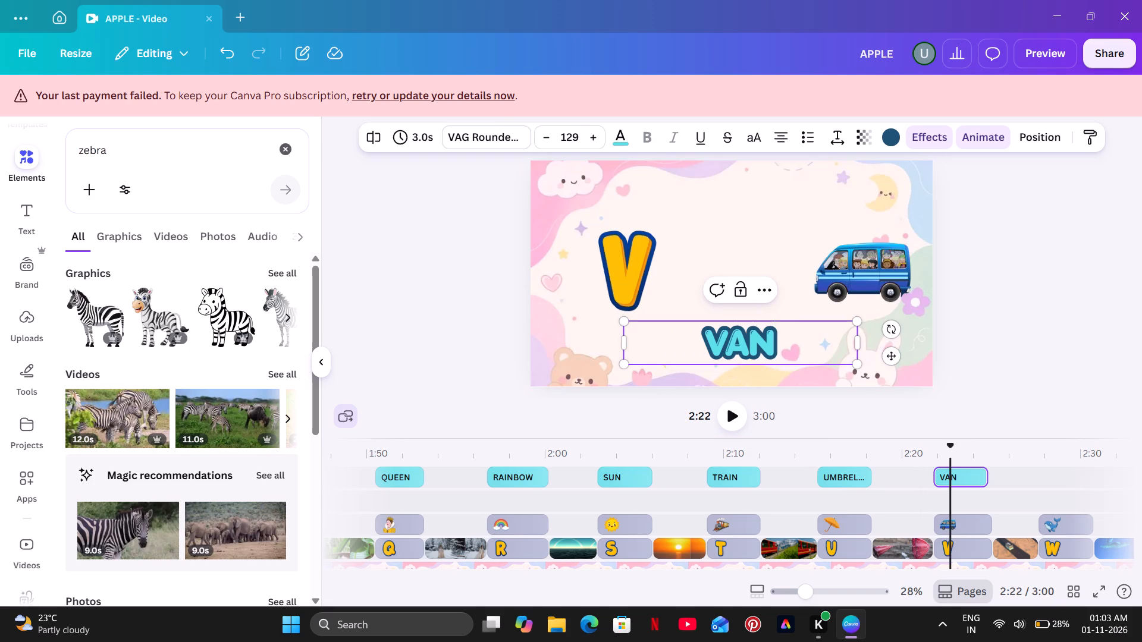
click(1141, 194)
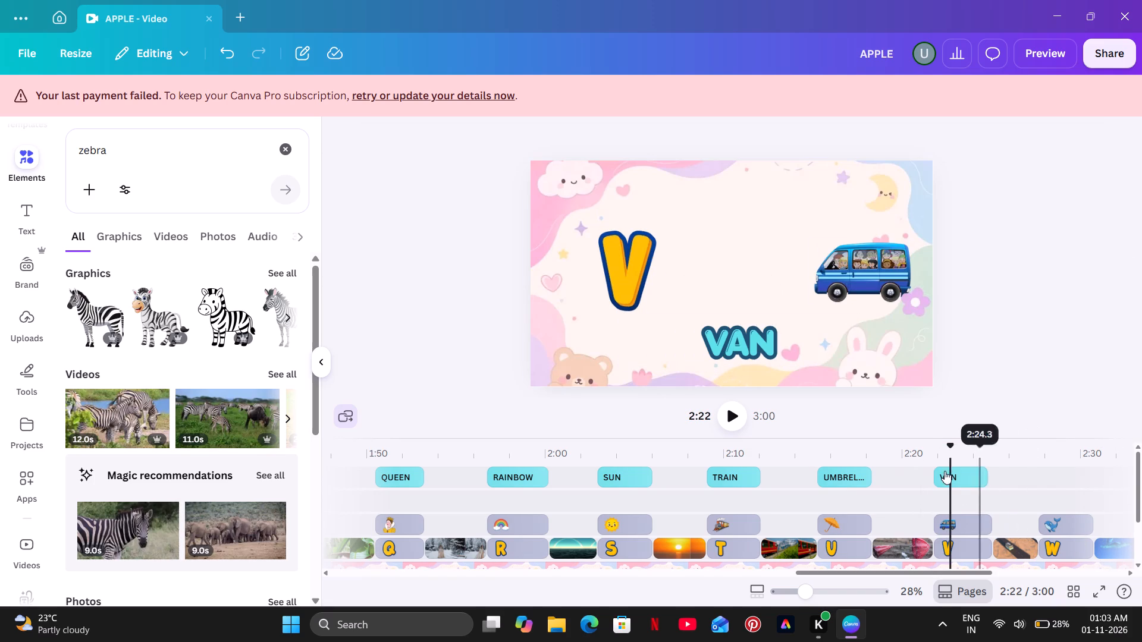
drag(758, 353, 758, 340)
click(1040, 285)
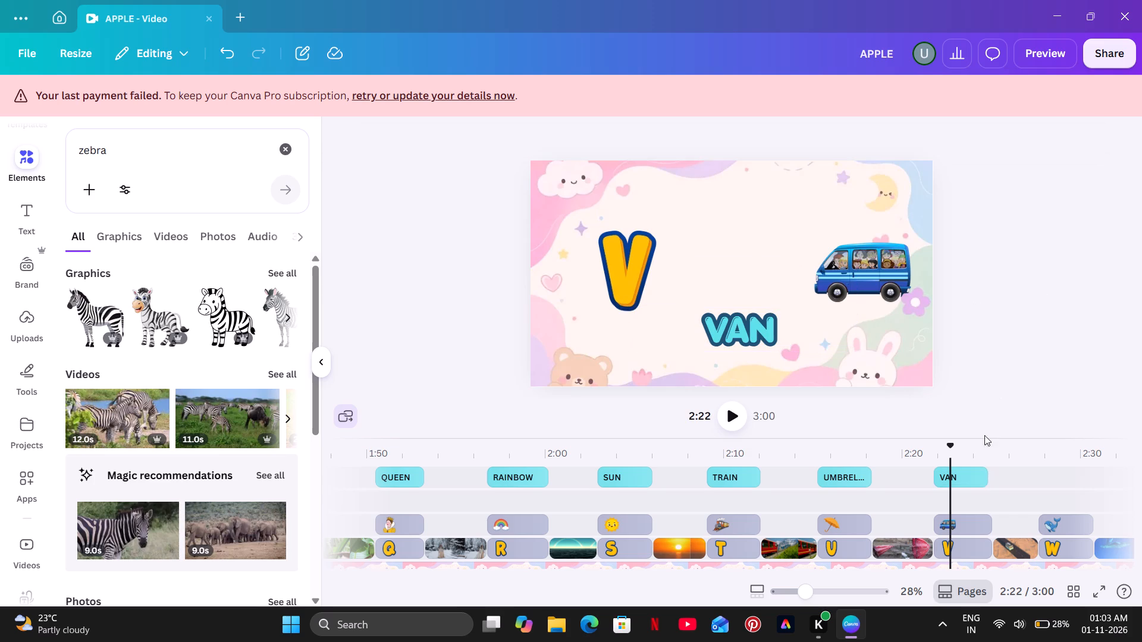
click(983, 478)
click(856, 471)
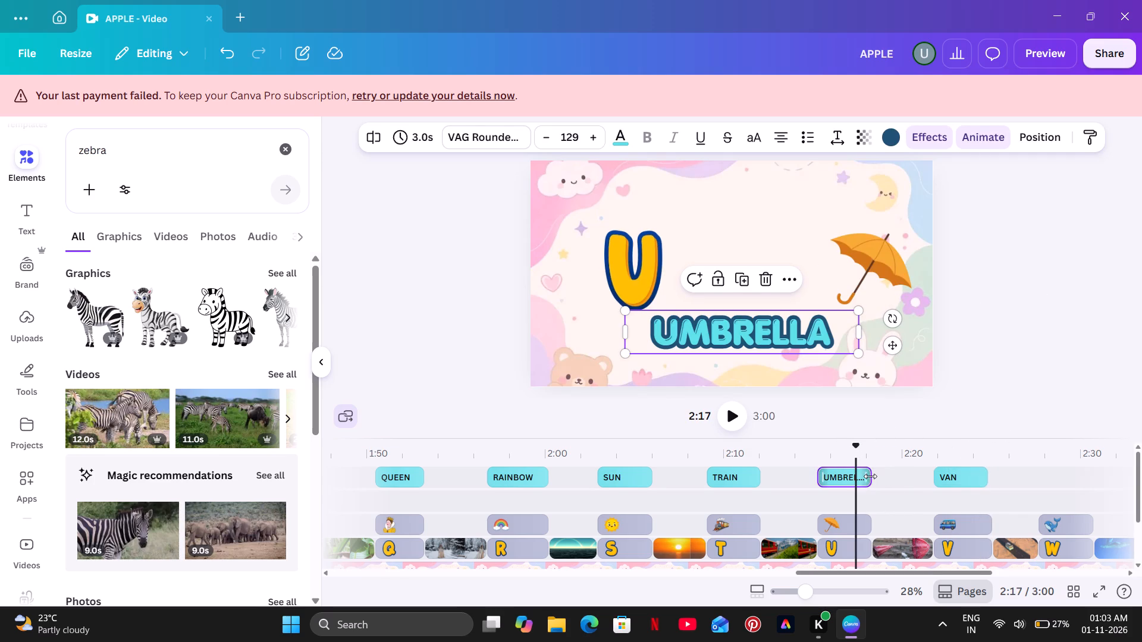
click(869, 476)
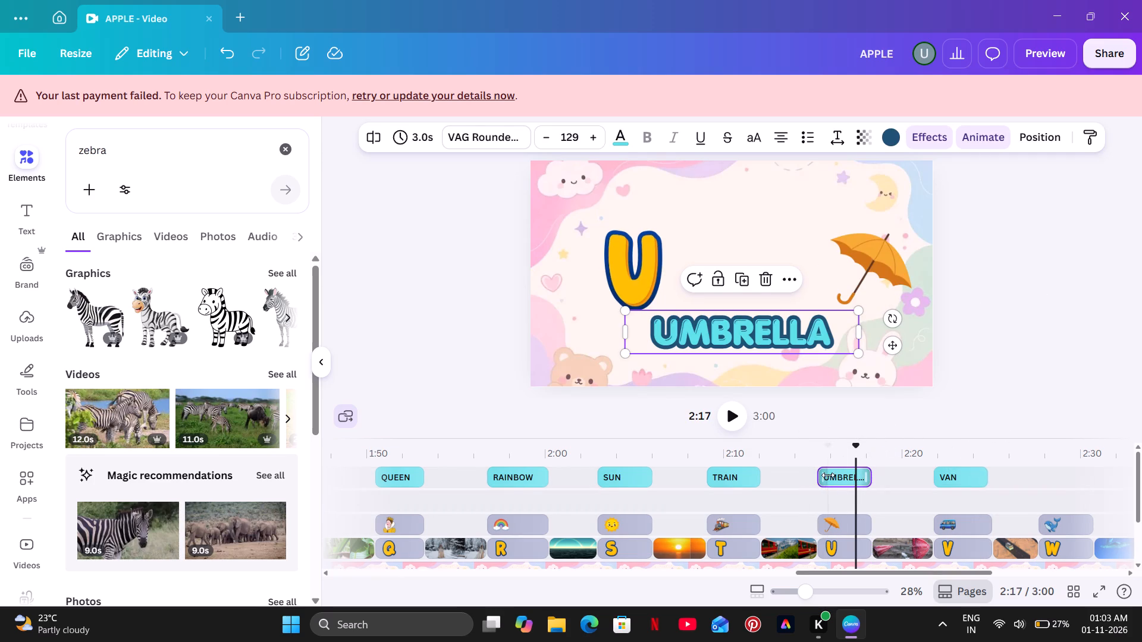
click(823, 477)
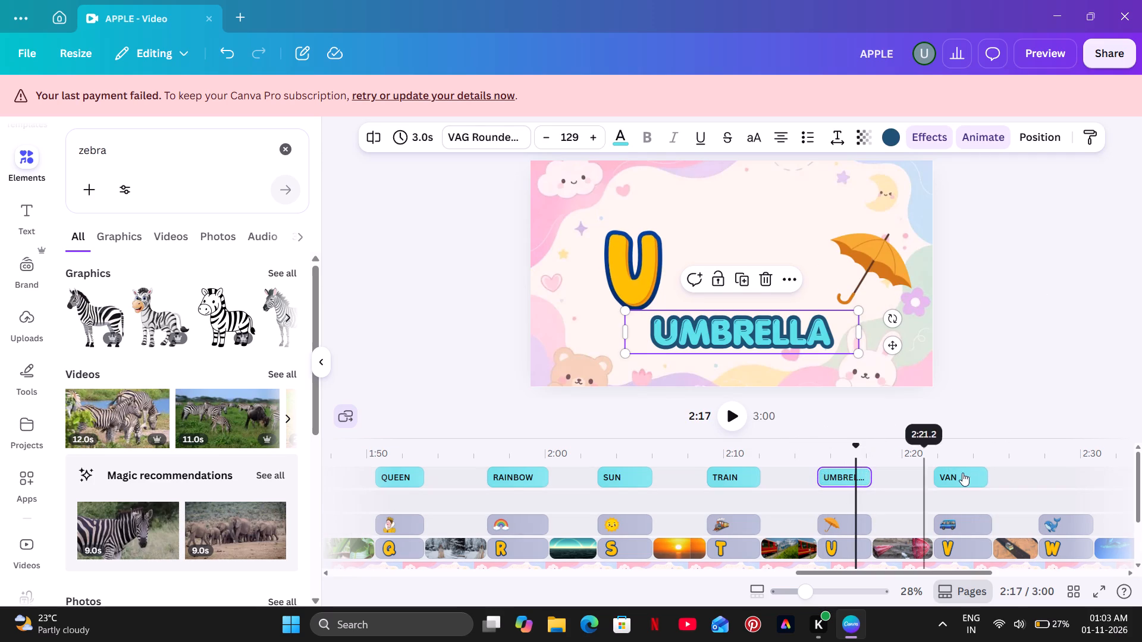
Extend the VAN text clip to 3.3 s so its ends line up with the van graphic.
click(954, 481)
drag(980, 476, 986, 477)
click(936, 477)
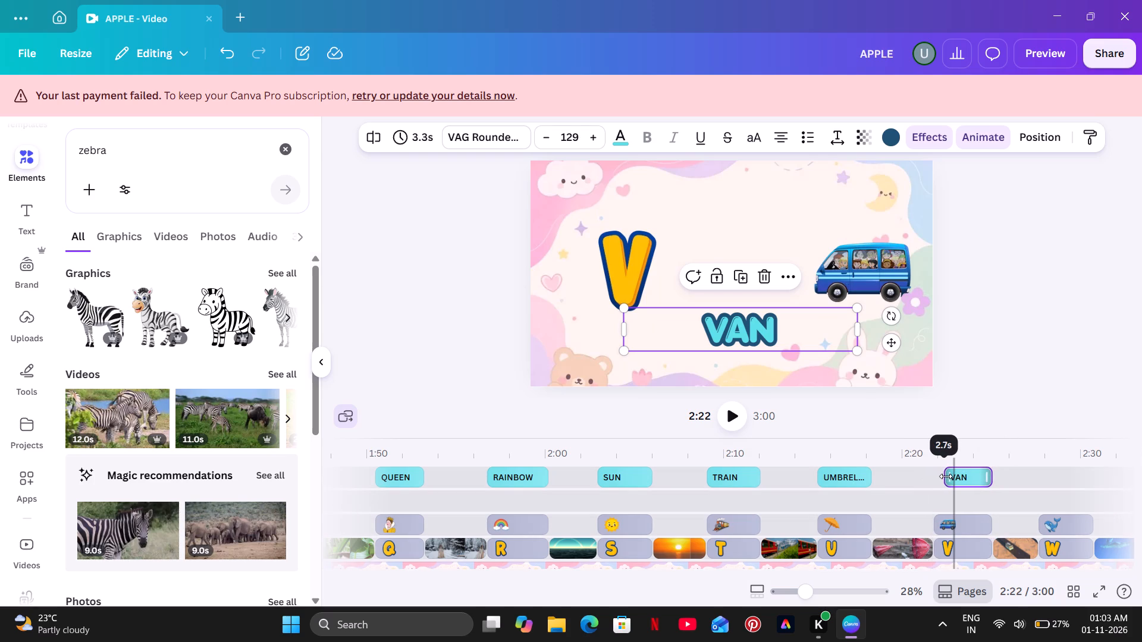
click(959, 455)
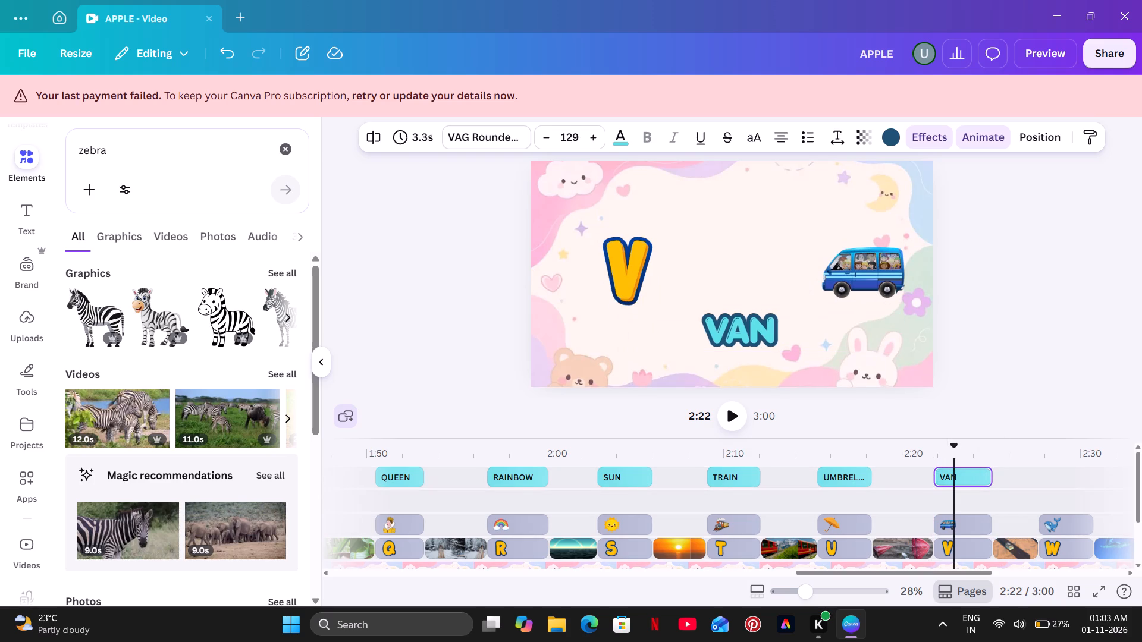
Duplicate the VAN text clip and place the copy at the start of the letter W section above the whale graphic.
click(768, 334)
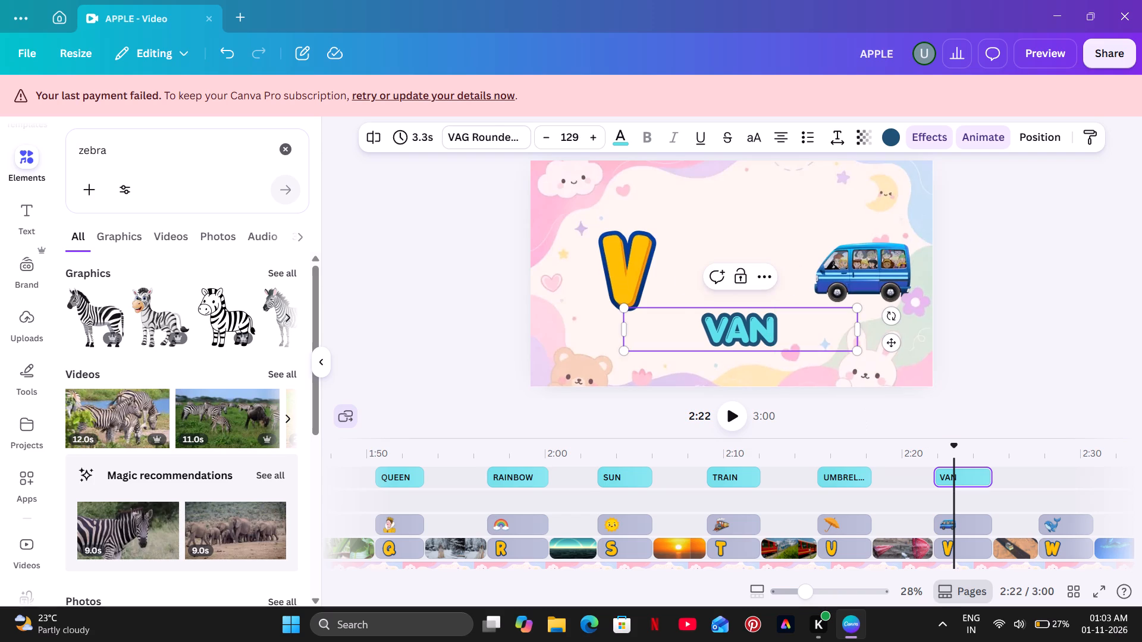
click(757, 320)
click(1115, 254)
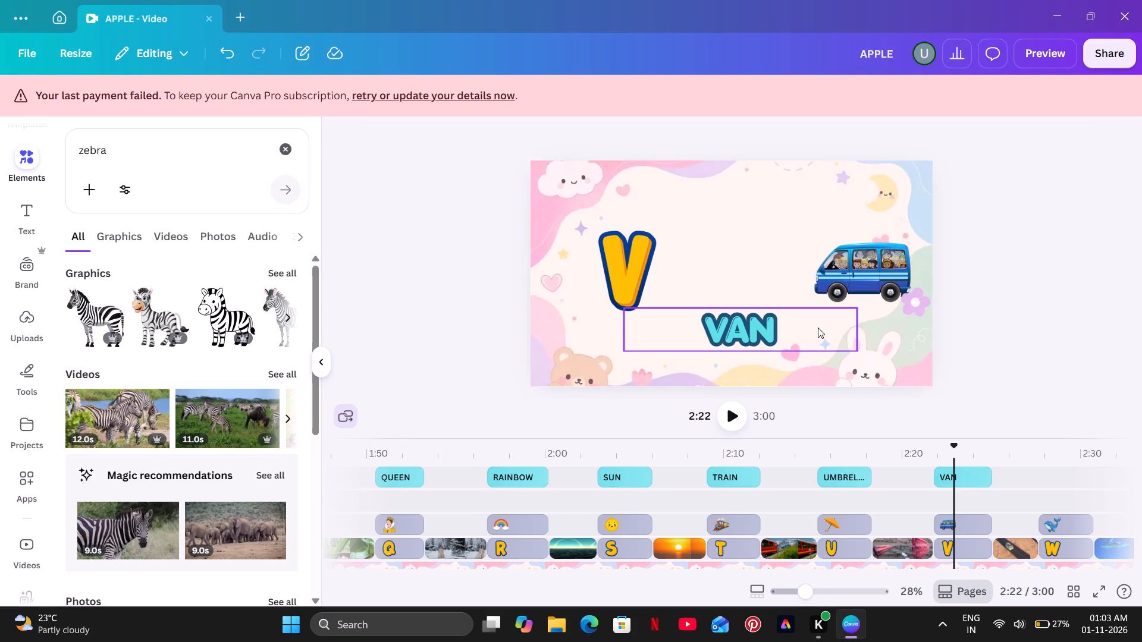
click(818, 328)
click(733, 274)
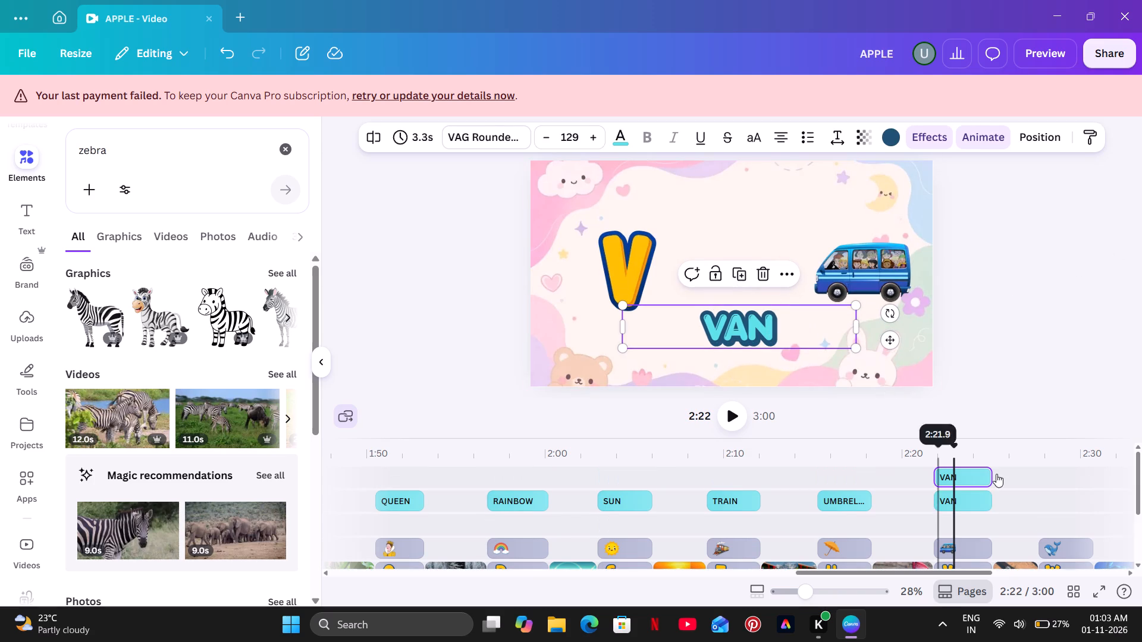
drag(973, 474, 983, 491)
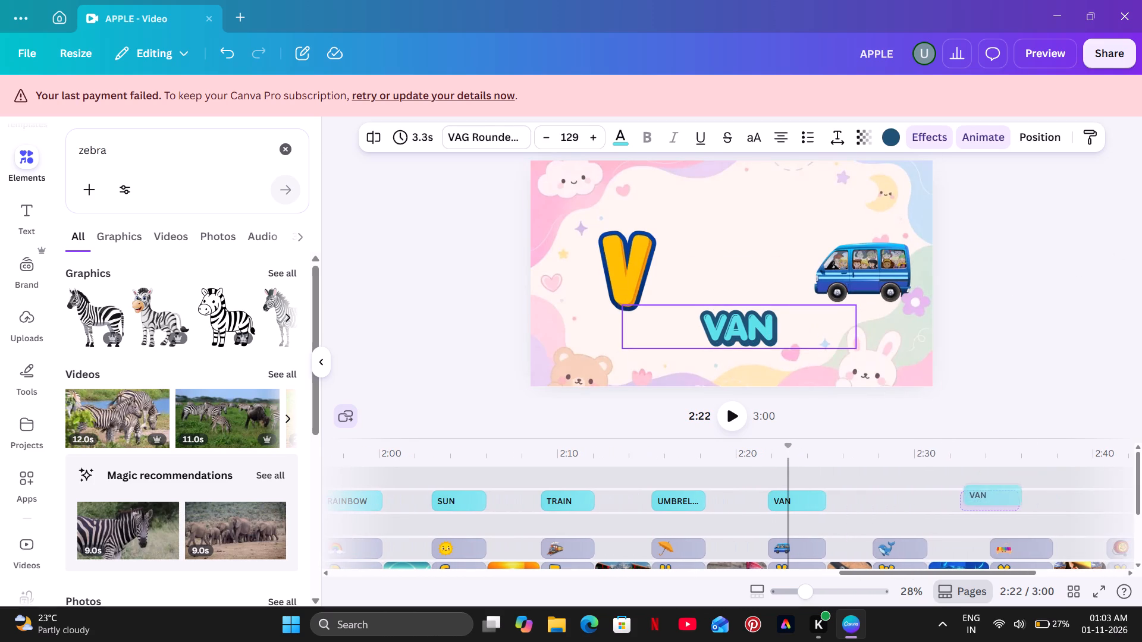
drag(983, 491, 918, 493)
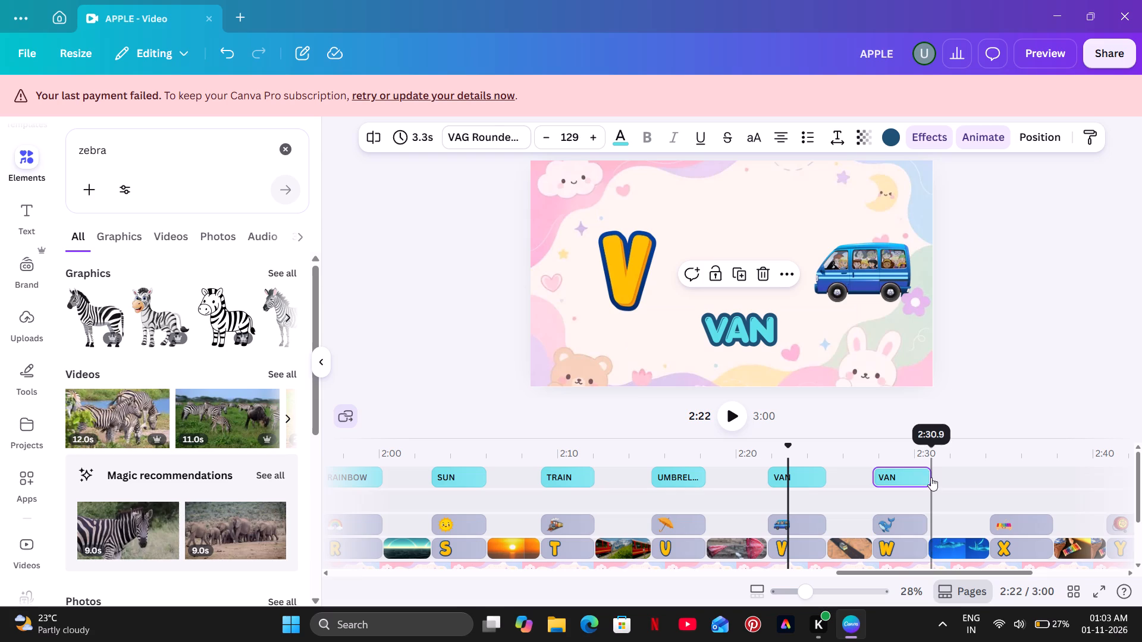
Trim the copied VAN text clip in the letter W section to 3.1 s to match the whale graphic.
drag(928, 477, 949, 471)
drag(949, 472, 929, 482)
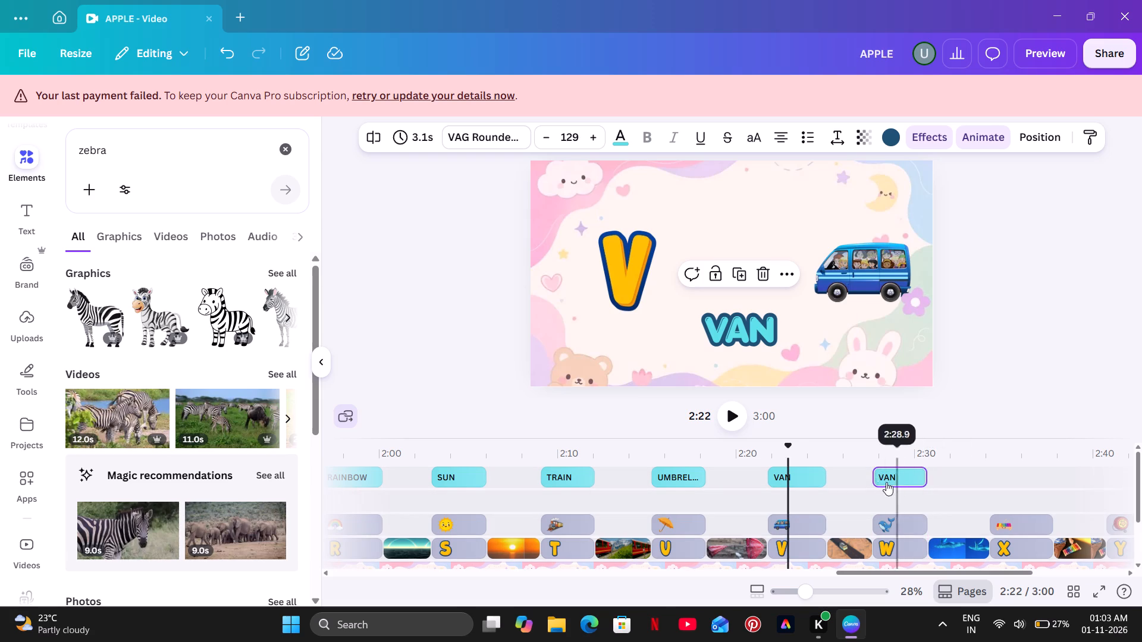
click(880, 481)
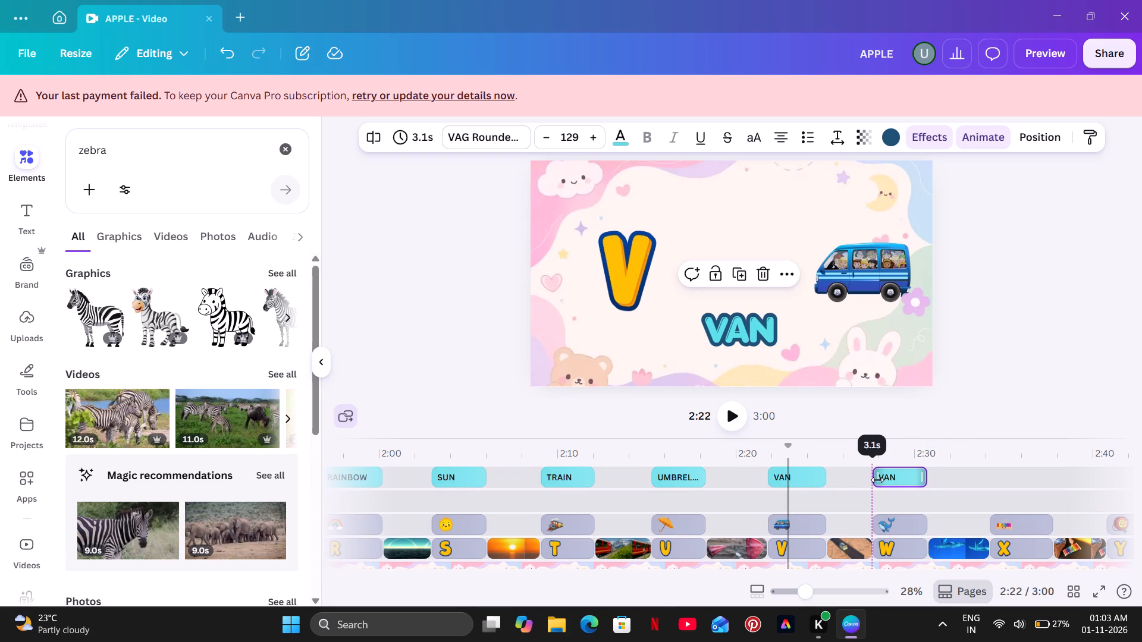
Replace the text of the copied label in the letter W section with WHALE.
click(898, 460)
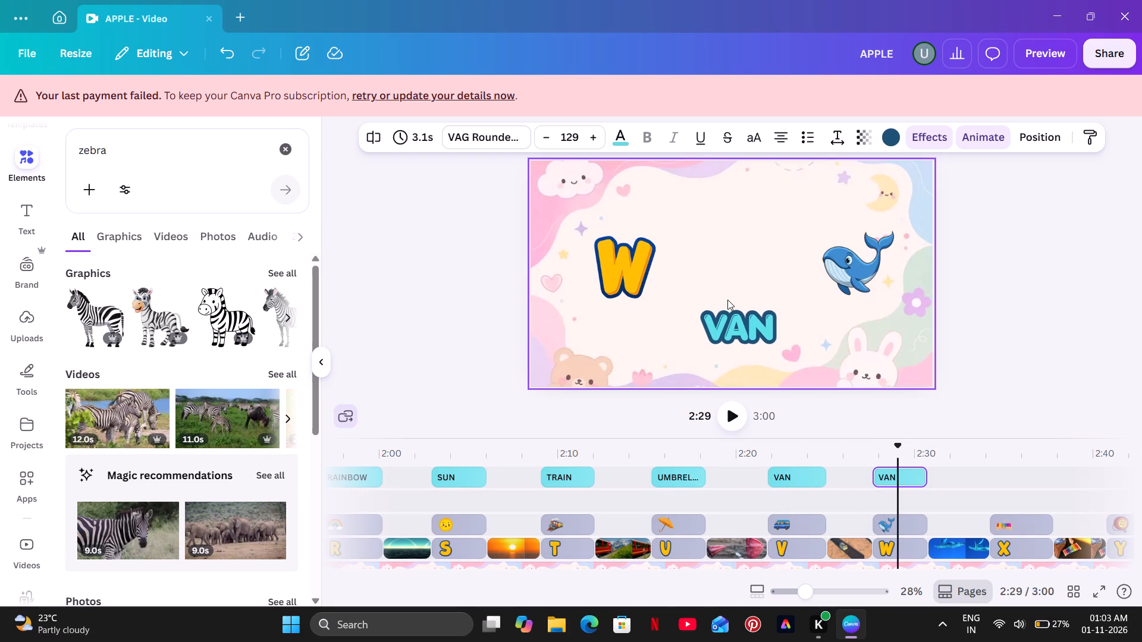
click(743, 328)
key(BackSpace)
text(WHALE)
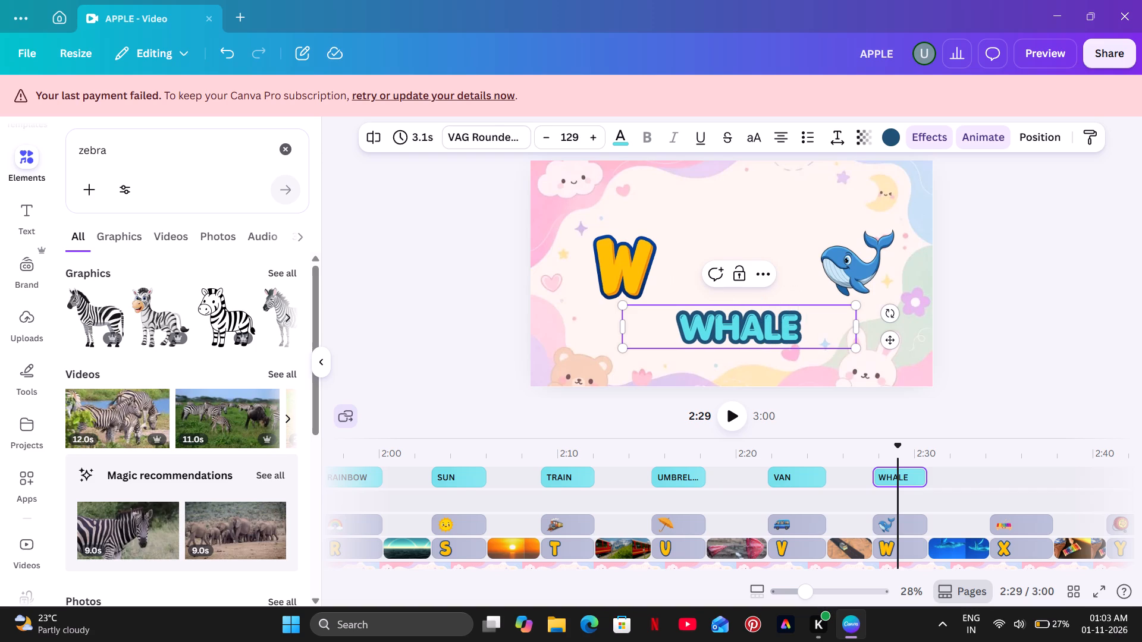
click(1141, 269)
Duplicate the WHALE text clip and place the copy at the start of the letter X section above the xylophone graphic.
click(895, 477)
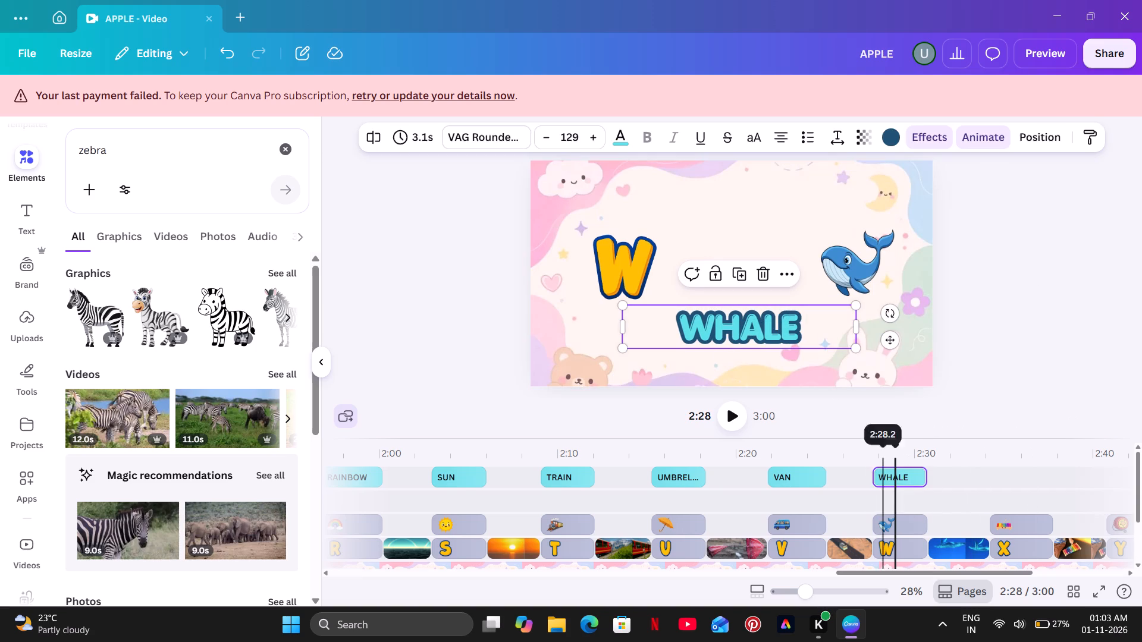
click(743, 279)
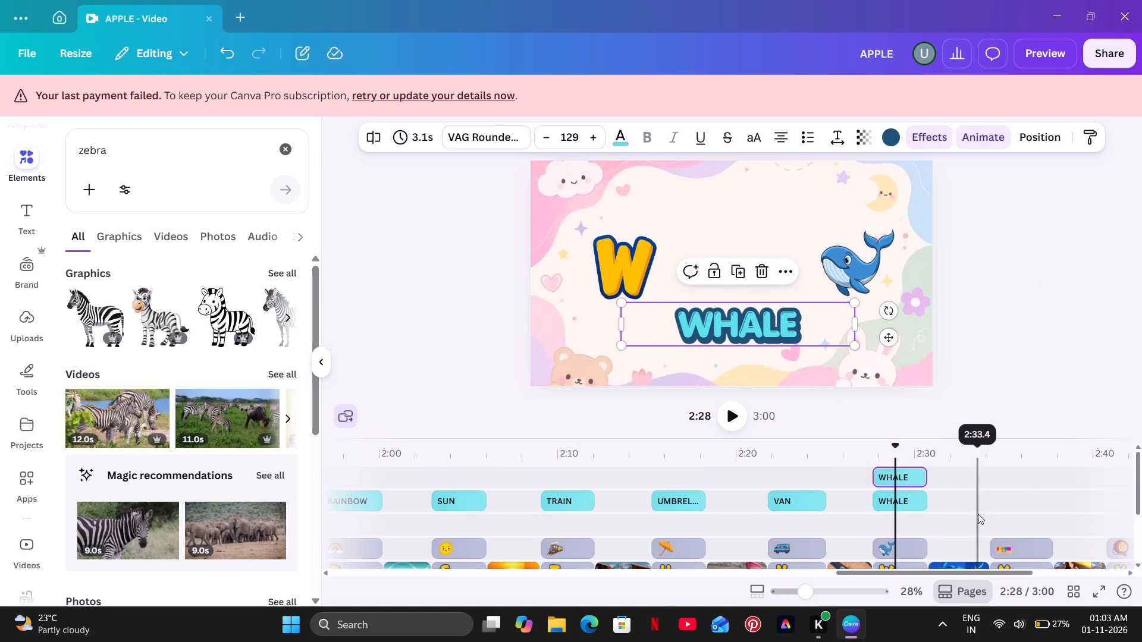
drag(891, 477, 1002, 496)
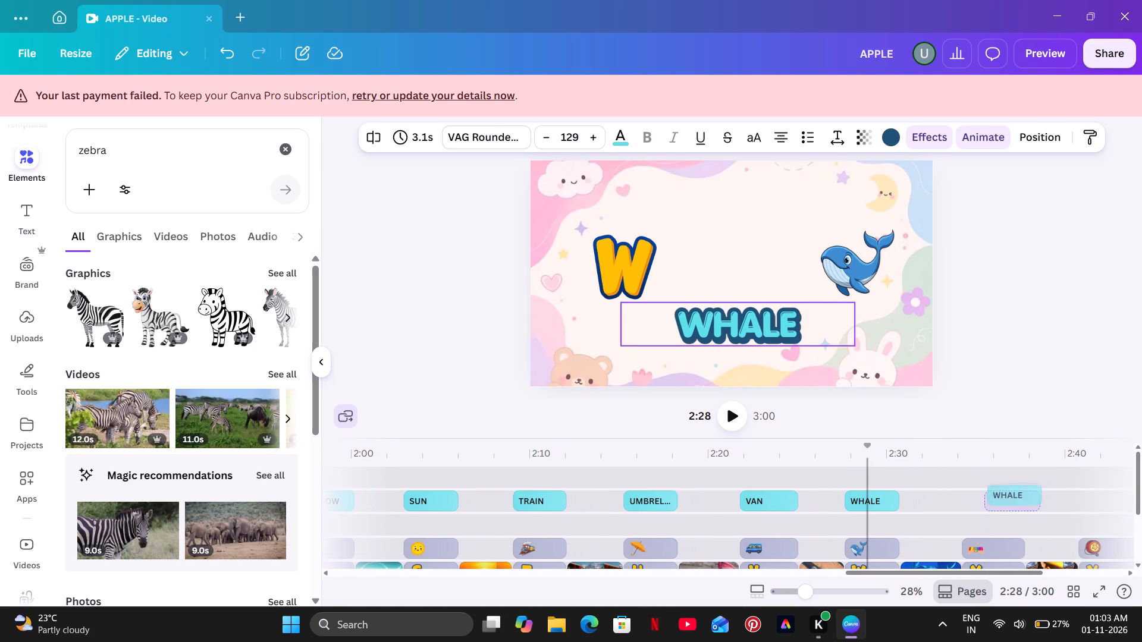
drag(1002, 496, 984, 499)
Extend the copied WHALE text clip in the letter X section to 3.5 s to match the xylophone graphic.
drag(1014, 481, 944, 483)
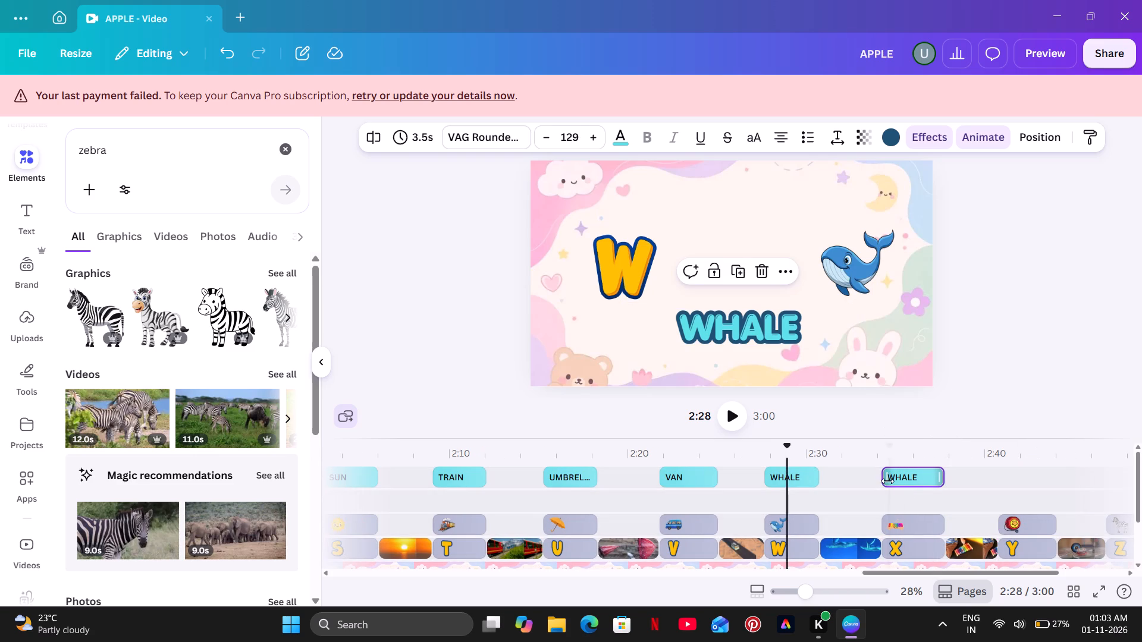
click(886, 480)
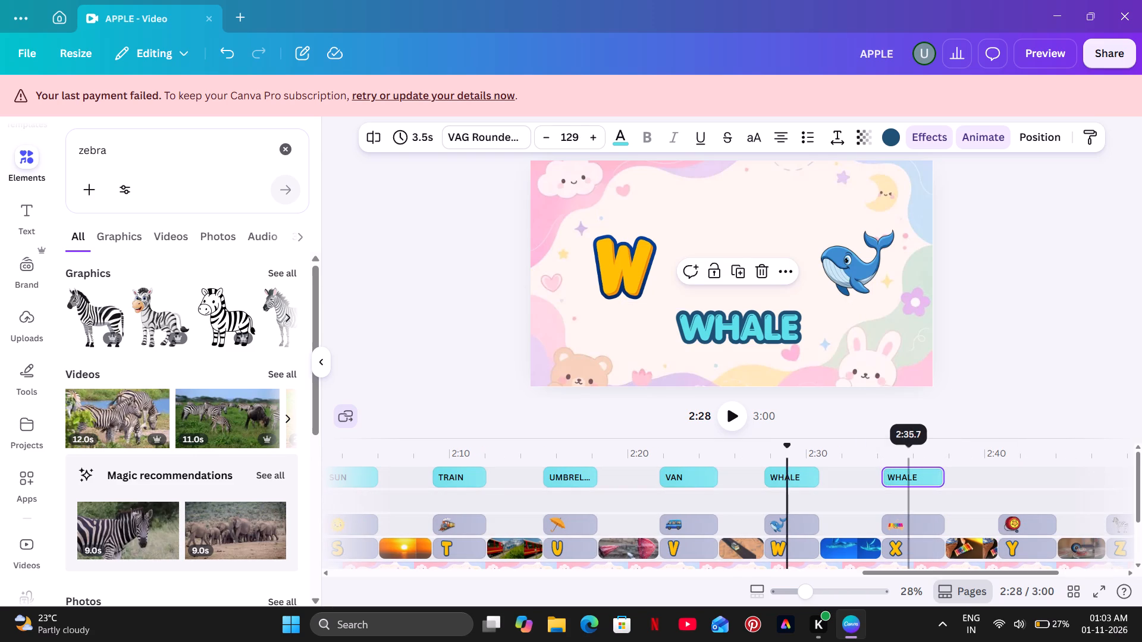
Replace the text of the copied label in the letter X section with XYLOPHONE.
click(909, 457)
click(795, 341)
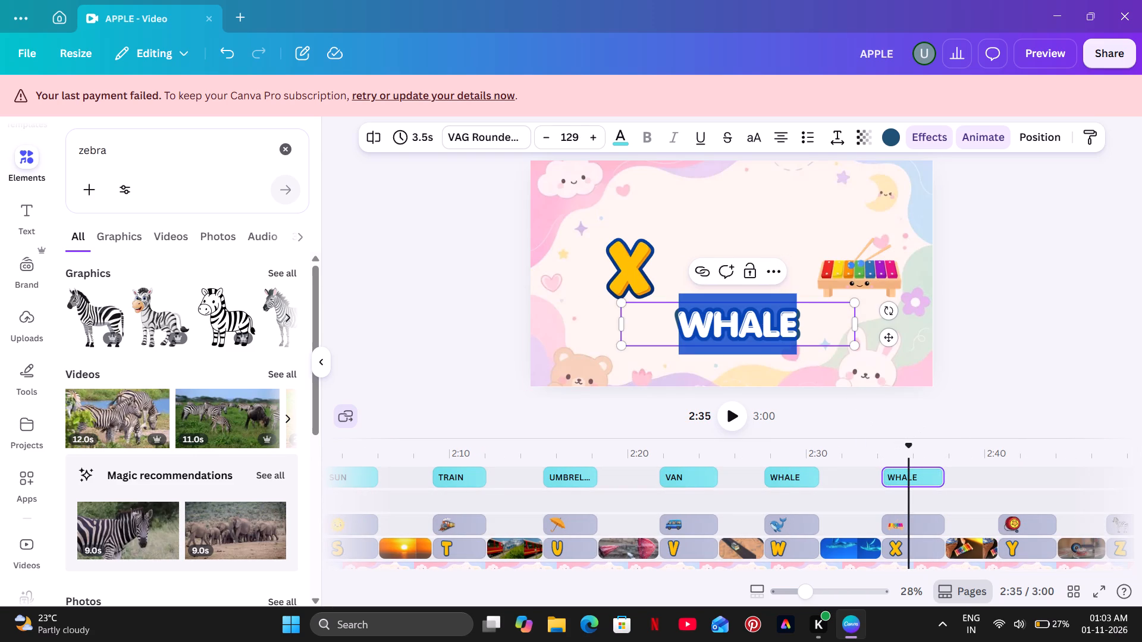
key(BackSpace)
text(XYLOPHONE)
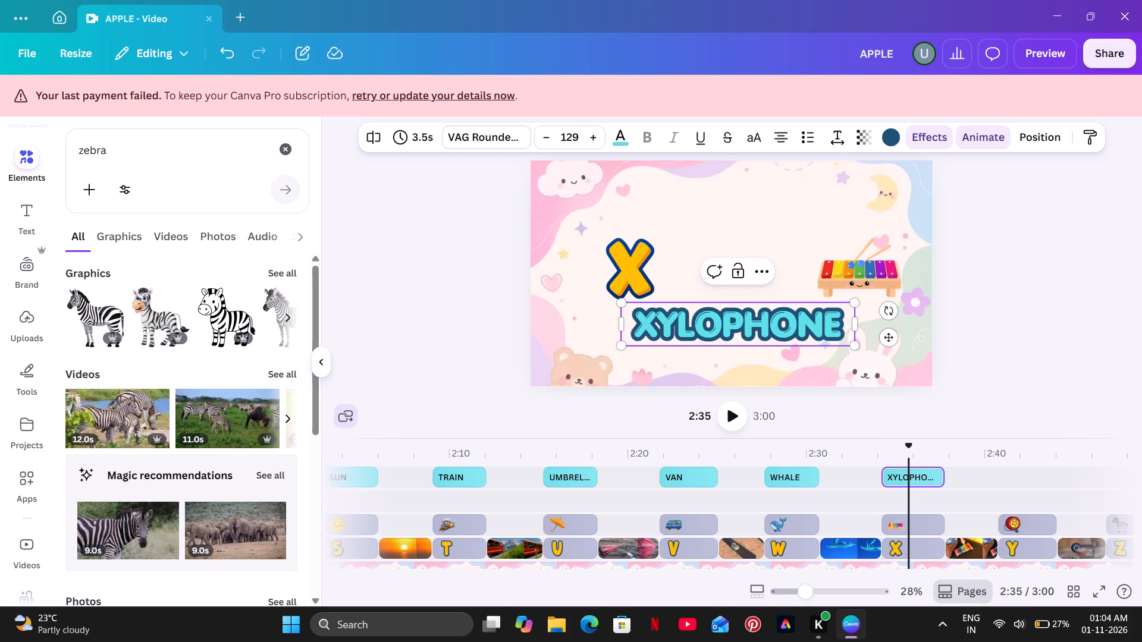
Widen the XYLOPHONE text box and recentre the label on the canvas below the letter X and the xylophone.
drag(855, 323, 895, 322)
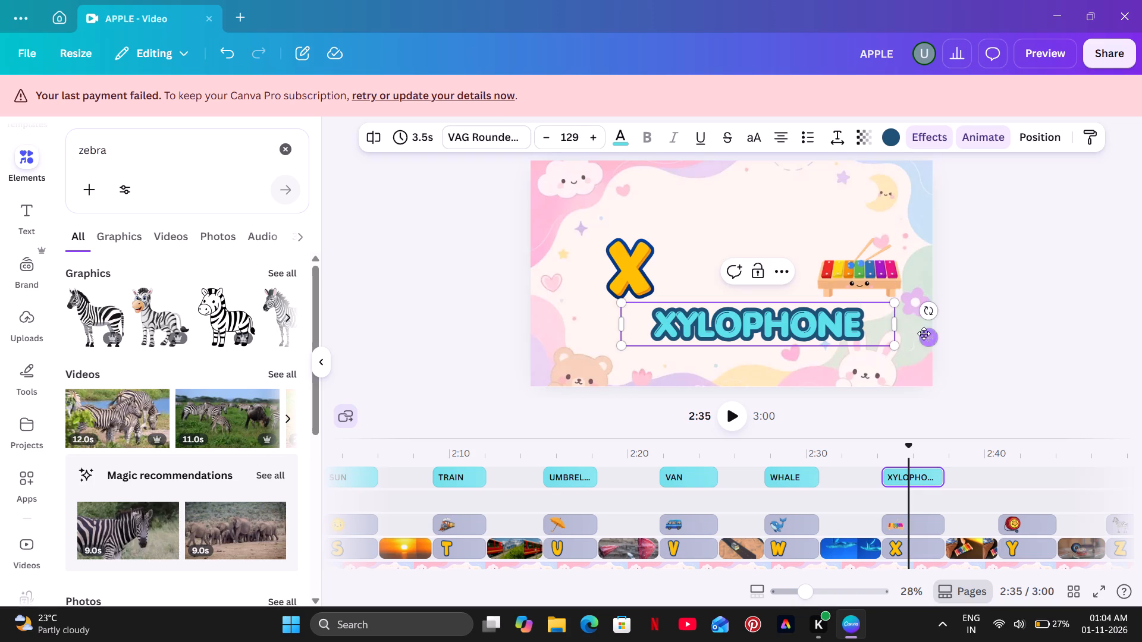
drag(924, 333, 903, 342)
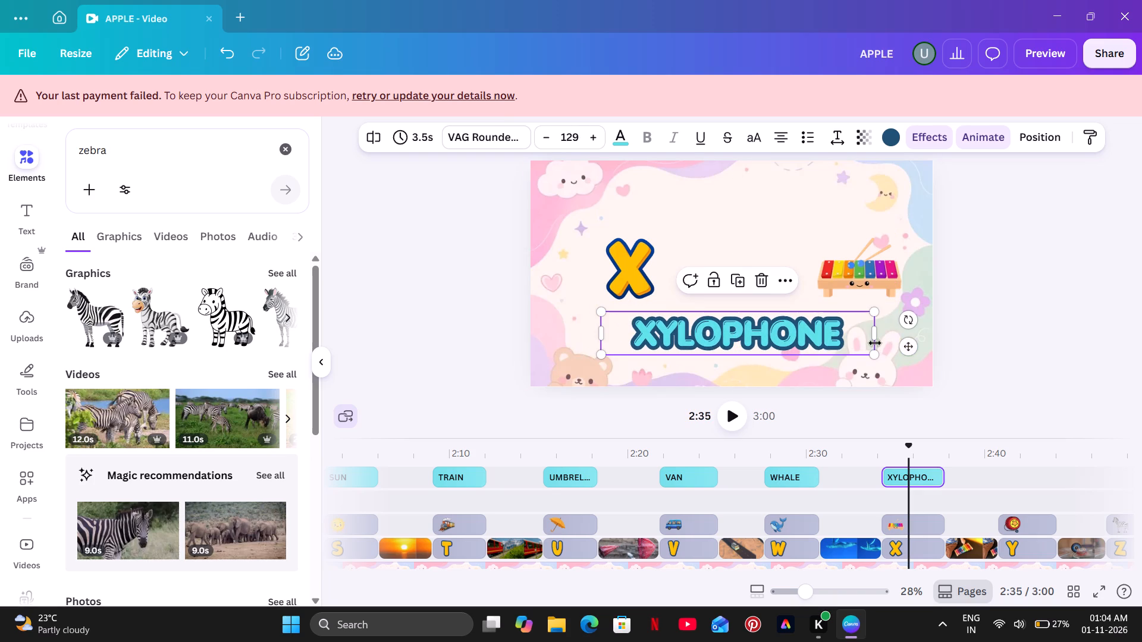
drag(877, 331, 914, 331)
drag(914, 331, 950, 325)
drag(975, 345, 934, 353)
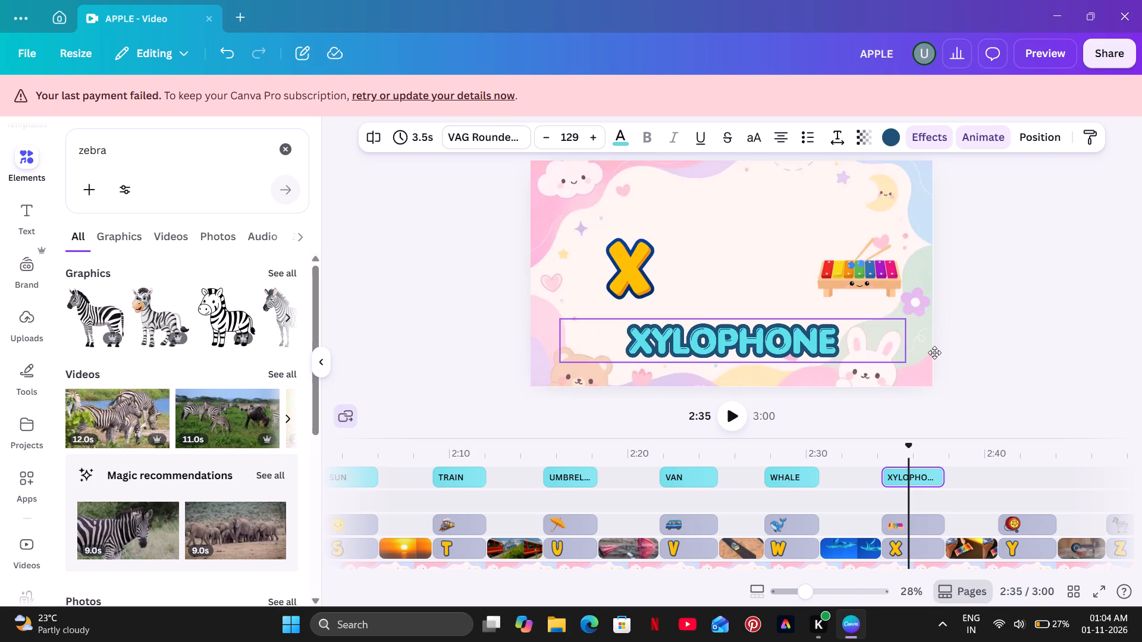
drag(934, 353, 932, 342)
click(989, 313)
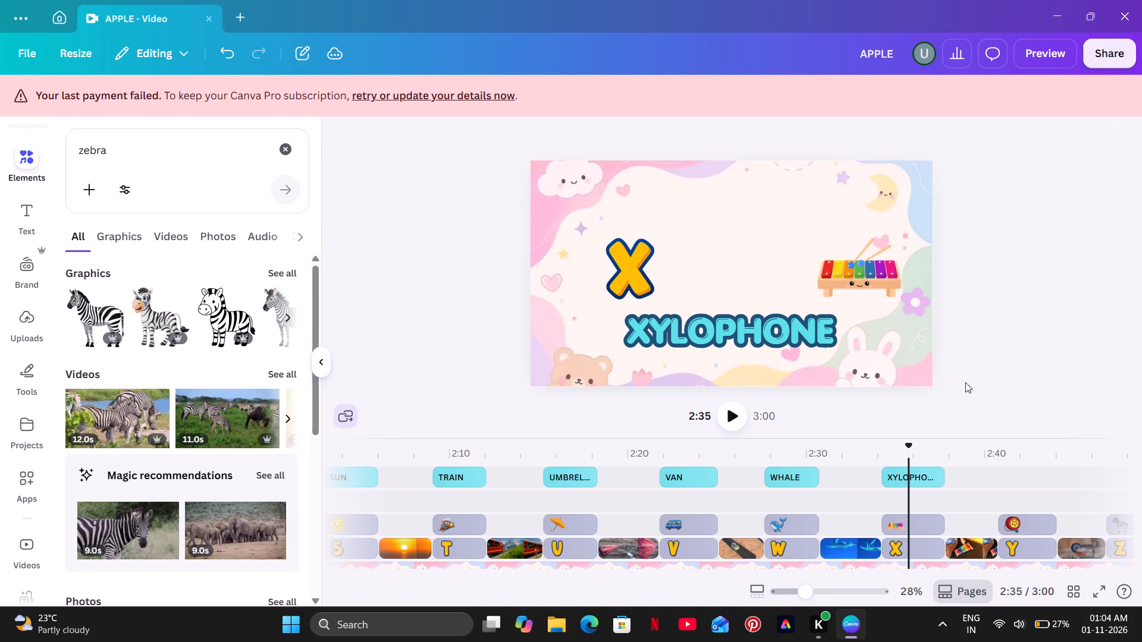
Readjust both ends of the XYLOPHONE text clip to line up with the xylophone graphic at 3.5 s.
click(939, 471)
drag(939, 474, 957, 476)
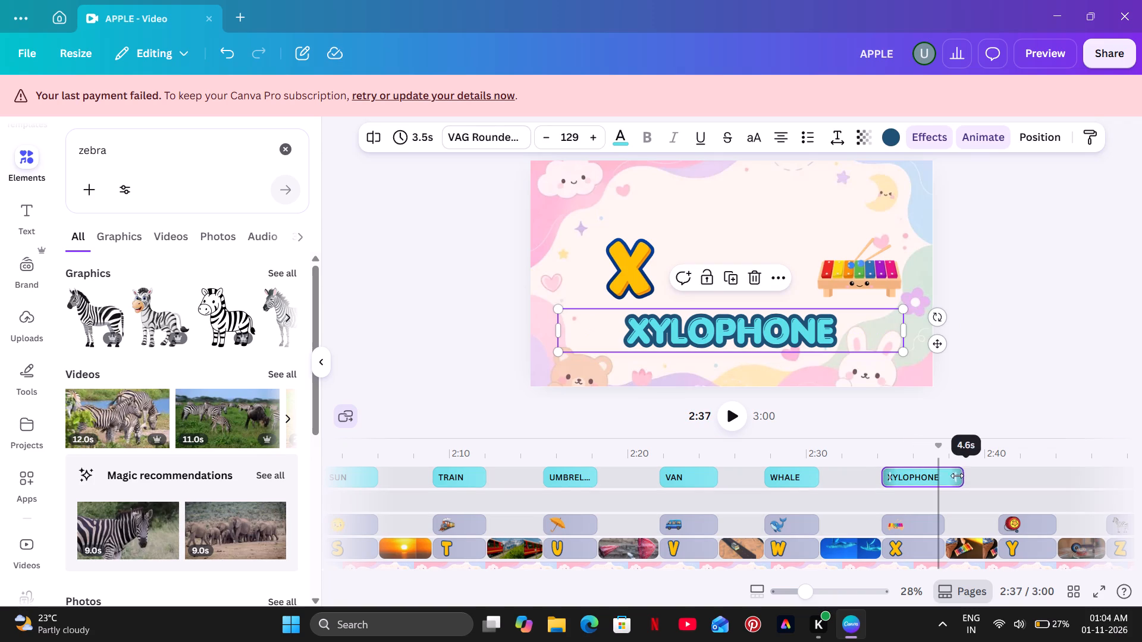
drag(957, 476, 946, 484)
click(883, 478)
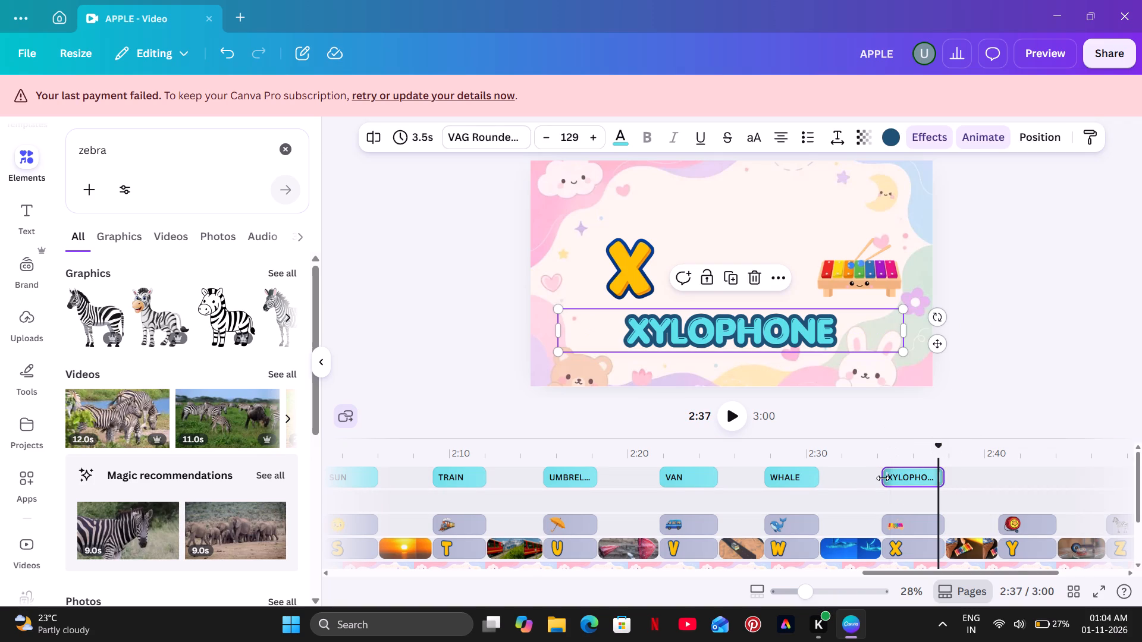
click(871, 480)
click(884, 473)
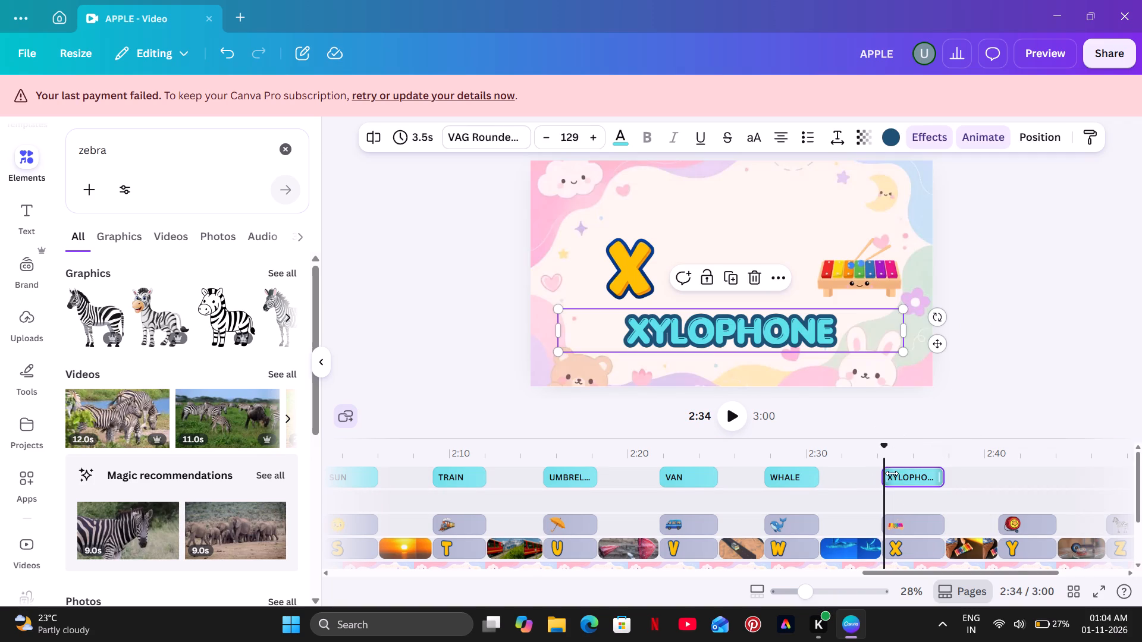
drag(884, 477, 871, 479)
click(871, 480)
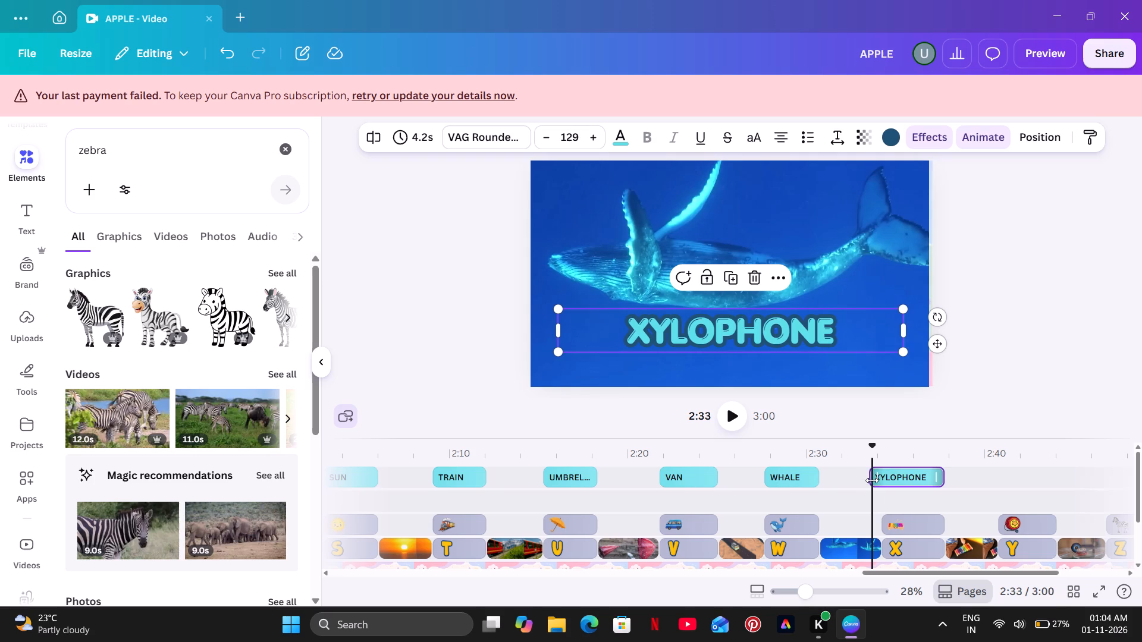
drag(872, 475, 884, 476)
Move the XYLOPHONE label slightly lower on the canvas, keeping it horizontally centred.
click(910, 458)
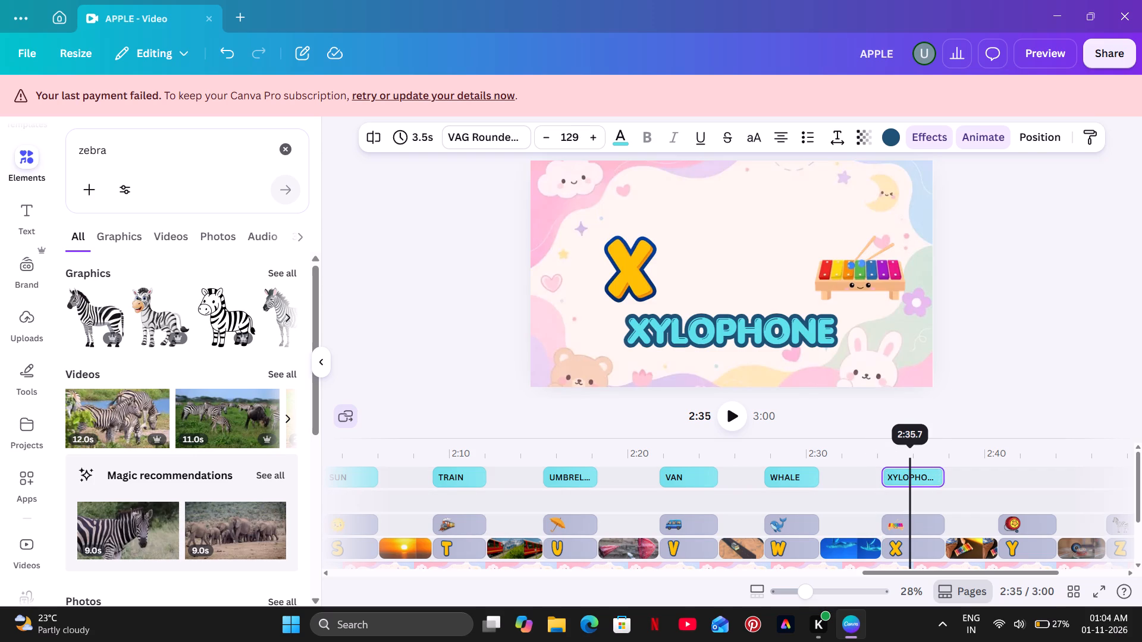
click(770, 338)
drag(770, 336, 770, 348)
click(1141, 280)
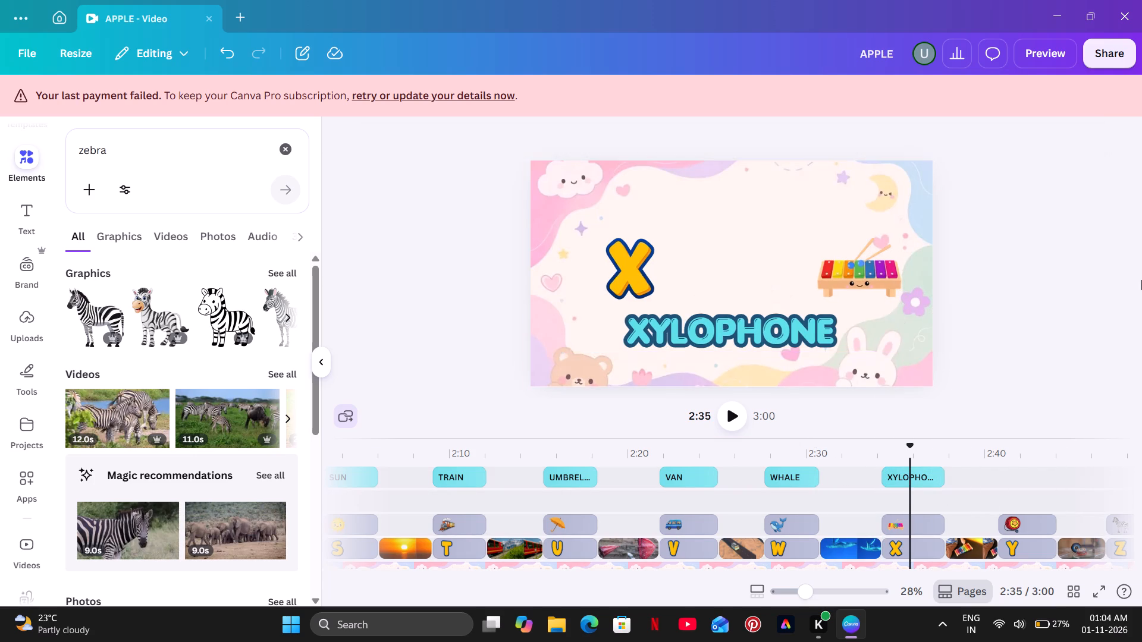
click(852, 344)
drag(936, 345, 936, 351)
click(1043, 300)
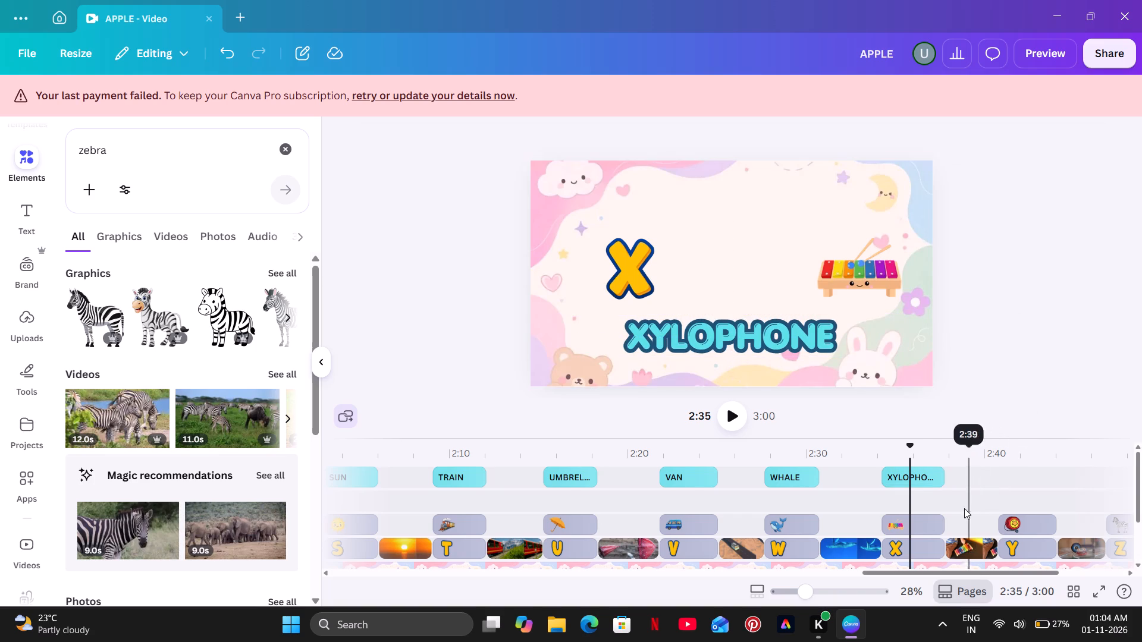
Duplicate the XYLOPHONE text clip and place the copy at the start of the letter Y section above the yo-yo graphic.
click(933, 481)
click(736, 287)
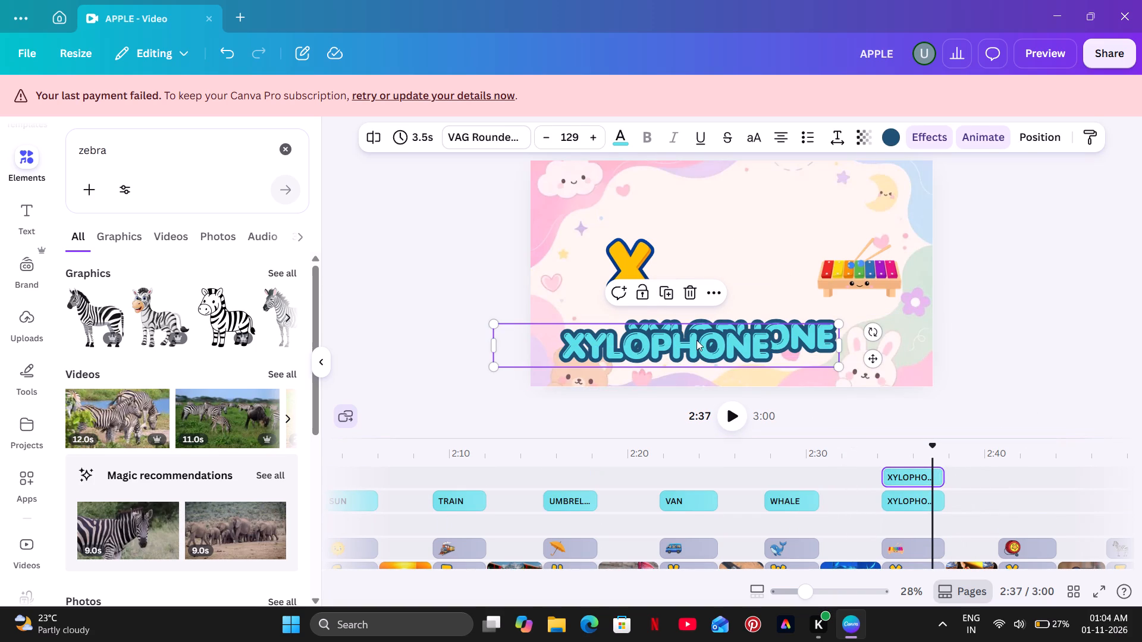
drag(915, 474, 1093, 495)
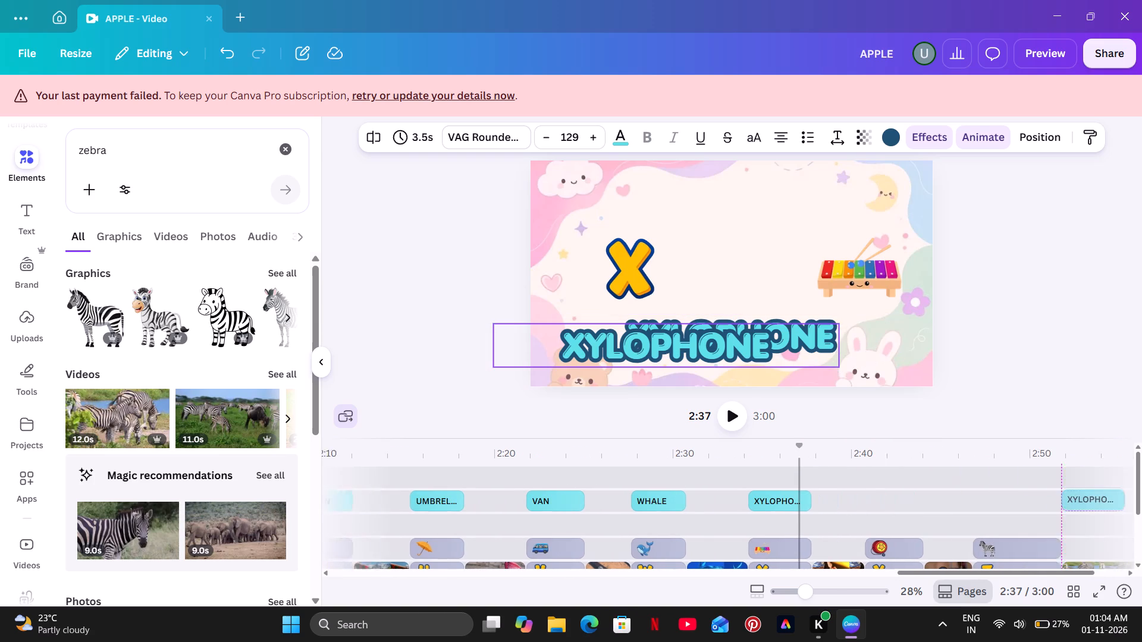
drag(1093, 495, 841, 501)
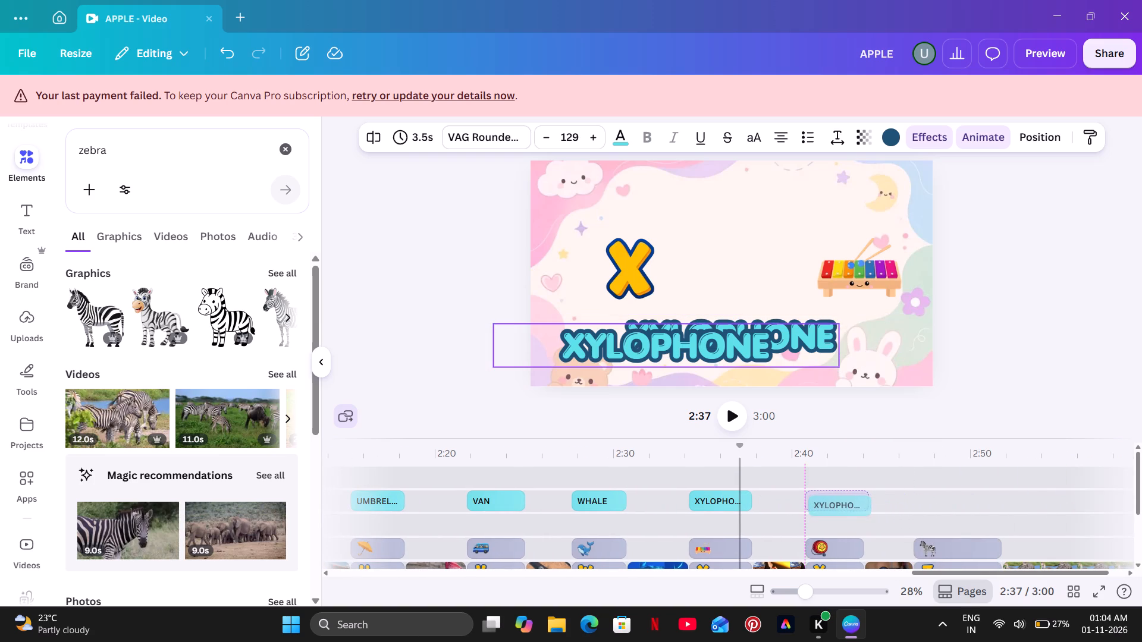
Trim the copied XYLOPHONE text clip in the letter Y section to 3.3 s to match the yo-yo graphic.
drag(865, 476, 868, 487)
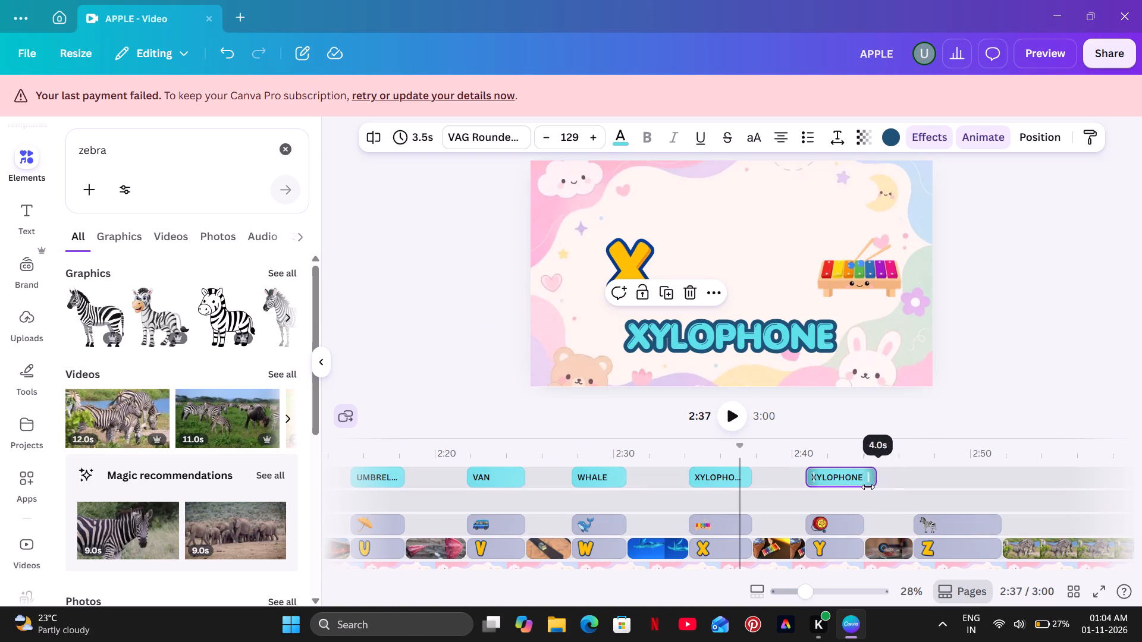
drag(868, 487, 862, 487)
click(809, 476)
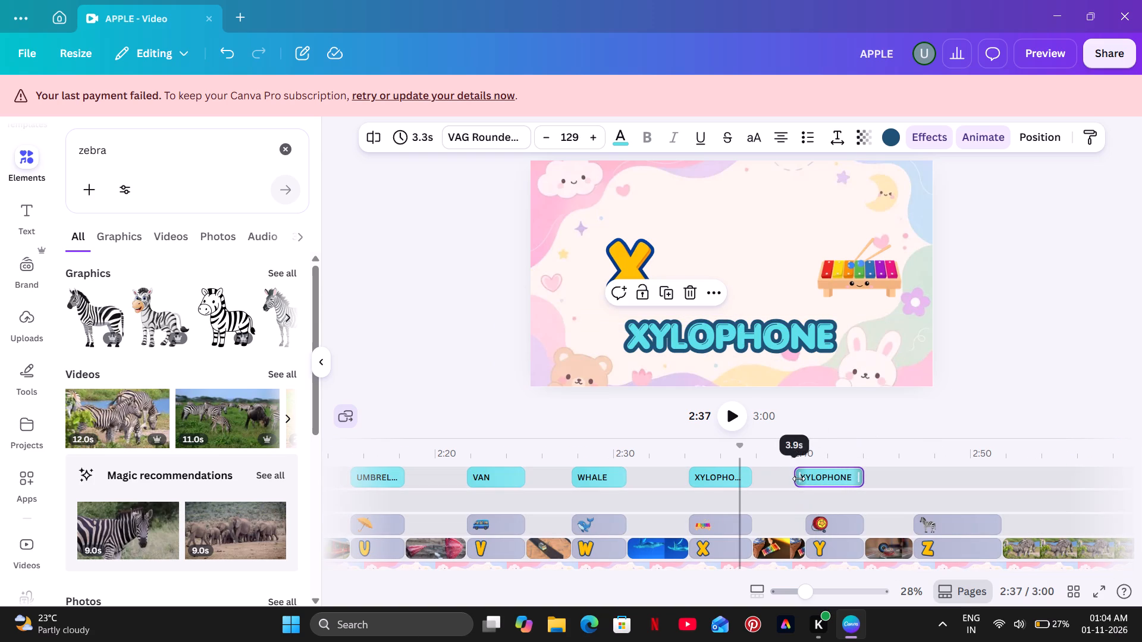
Move the copied XYLOPHONE label to the horizontal centre of the canvas below the letter Y and the yo-yo.
click(821, 463)
click(729, 347)
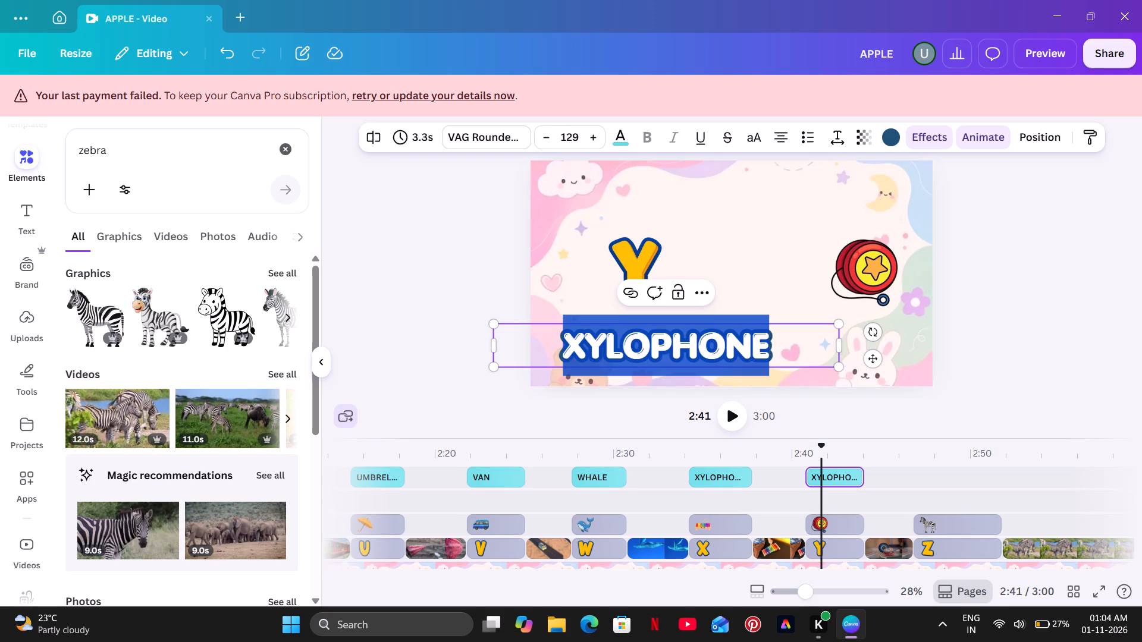
click(751, 347)
drag(874, 357, 876, 358)
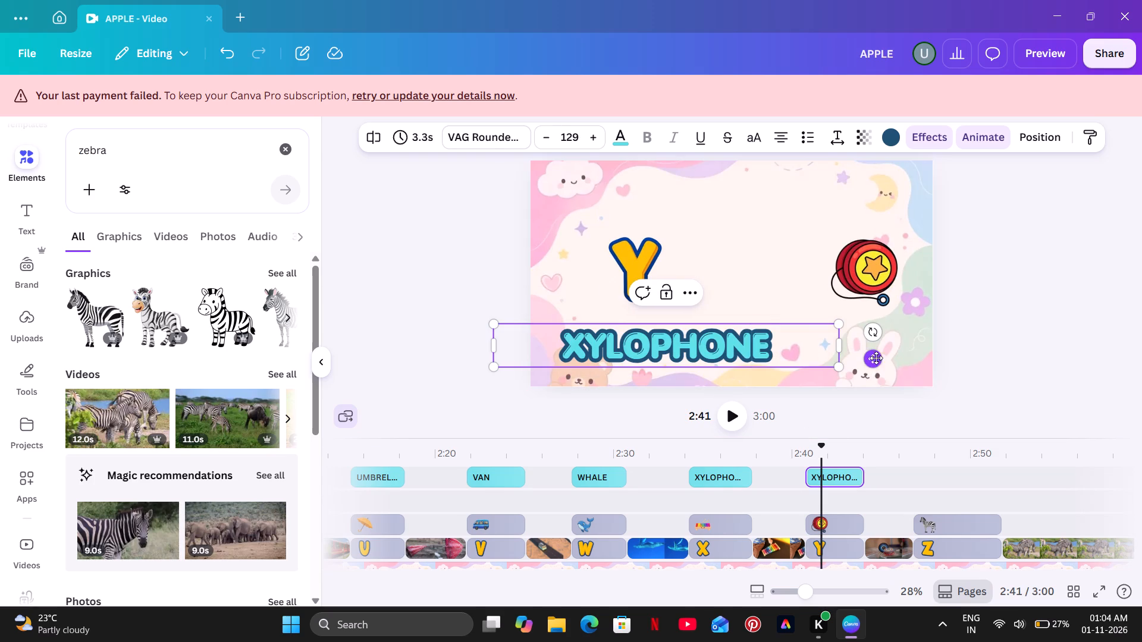
drag(876, 358, 951, 350)
Replace the text of the copied label in the letter Y section with YOYO.
click(842, 348)
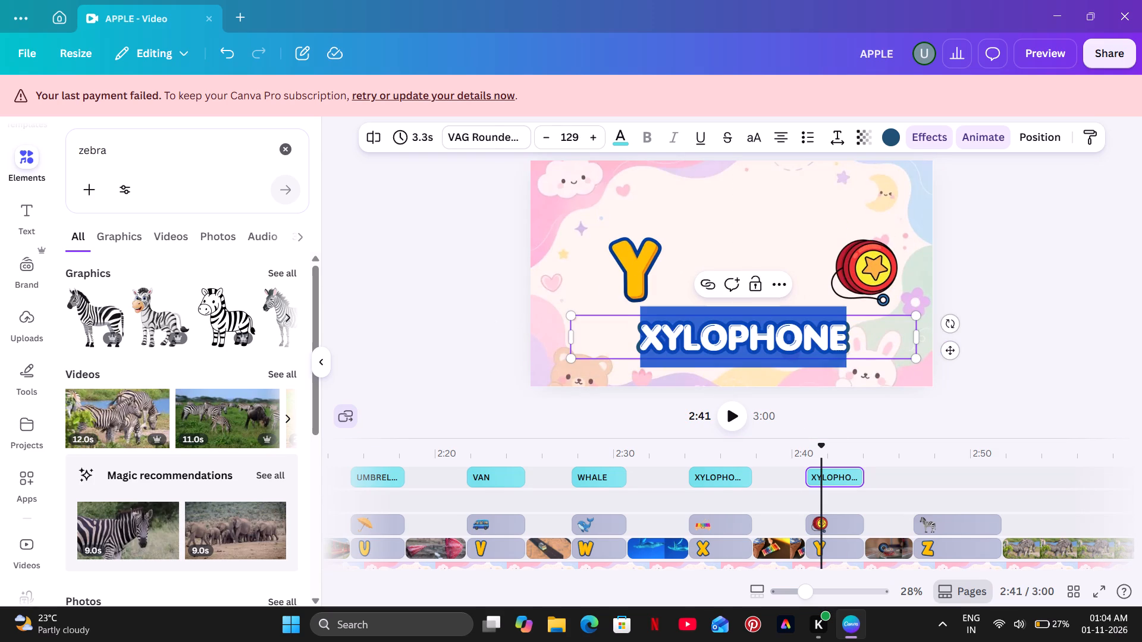
key(BackSpace)
text(YOYO)
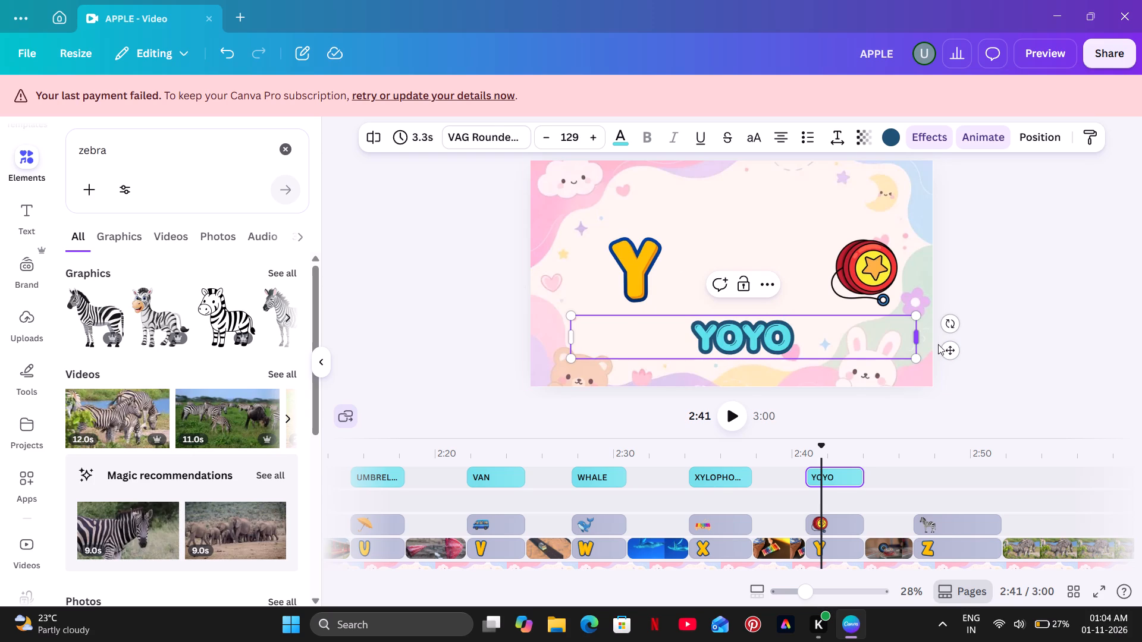
Move the YOYO label slightly higher on the canvas.
drag(948, 349, 946, 339)
click(989, 310)
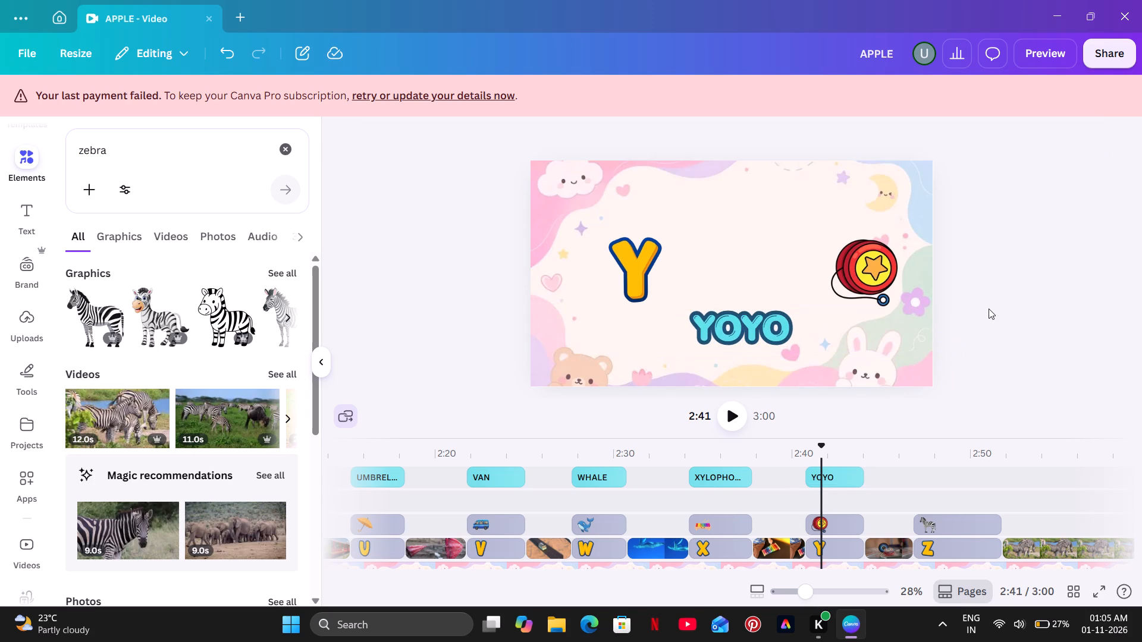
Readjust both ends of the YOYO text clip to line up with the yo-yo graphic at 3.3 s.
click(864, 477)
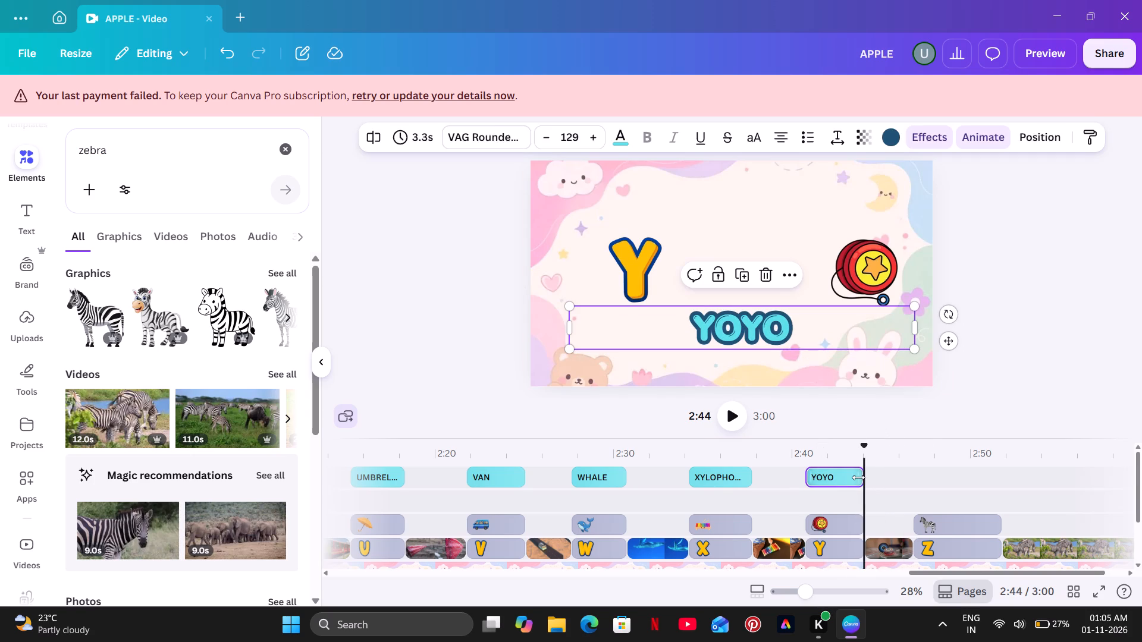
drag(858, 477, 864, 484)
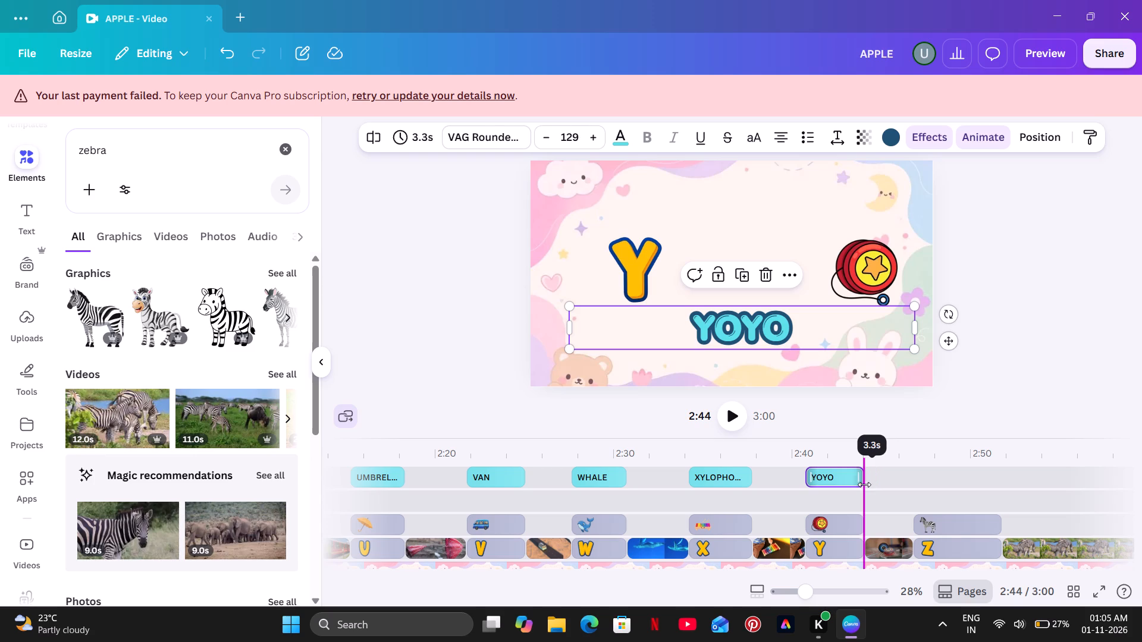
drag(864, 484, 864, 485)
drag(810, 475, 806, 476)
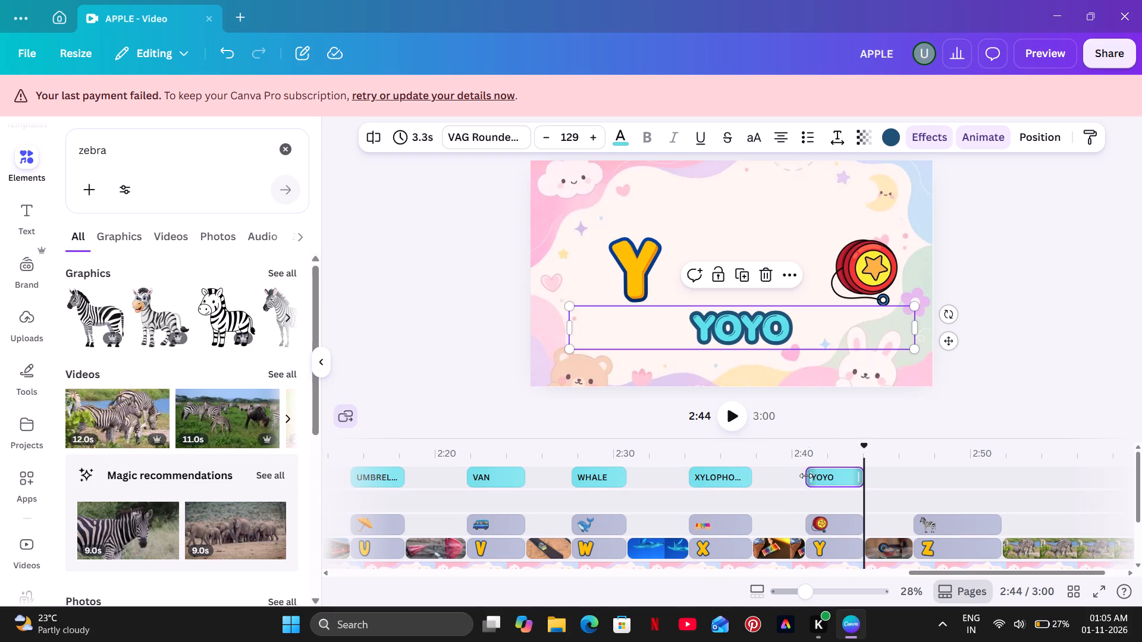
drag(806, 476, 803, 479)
Duplicate the YOYO label and fit the copy's clip over the zebra graphic in the letter Z section, lasting 5.0 s.
click(826, 458)
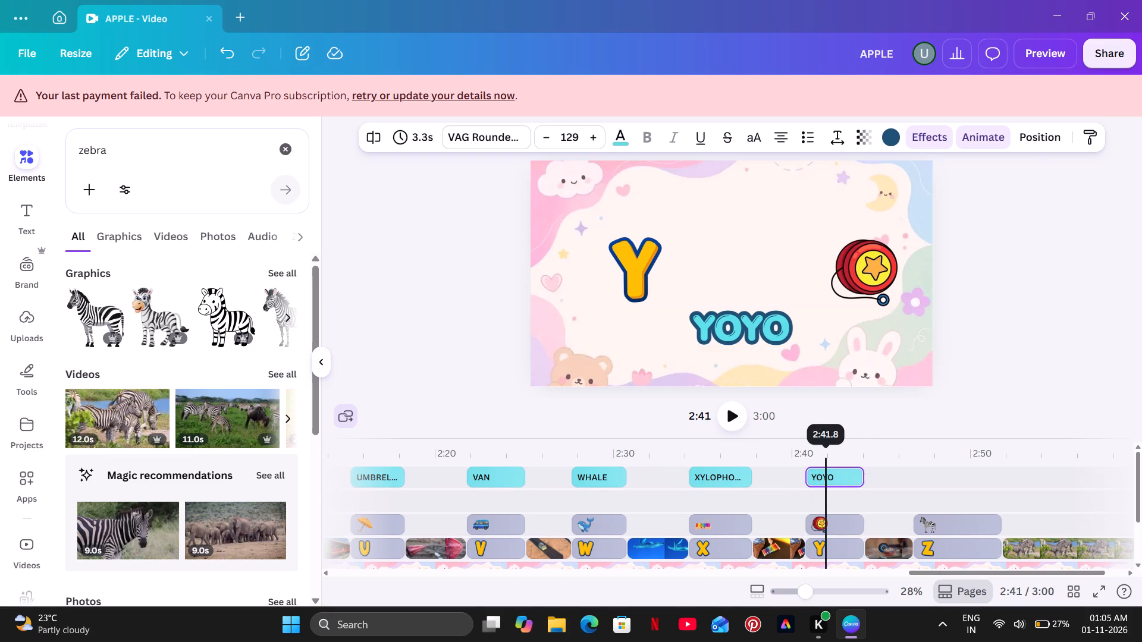
click(839, 470)
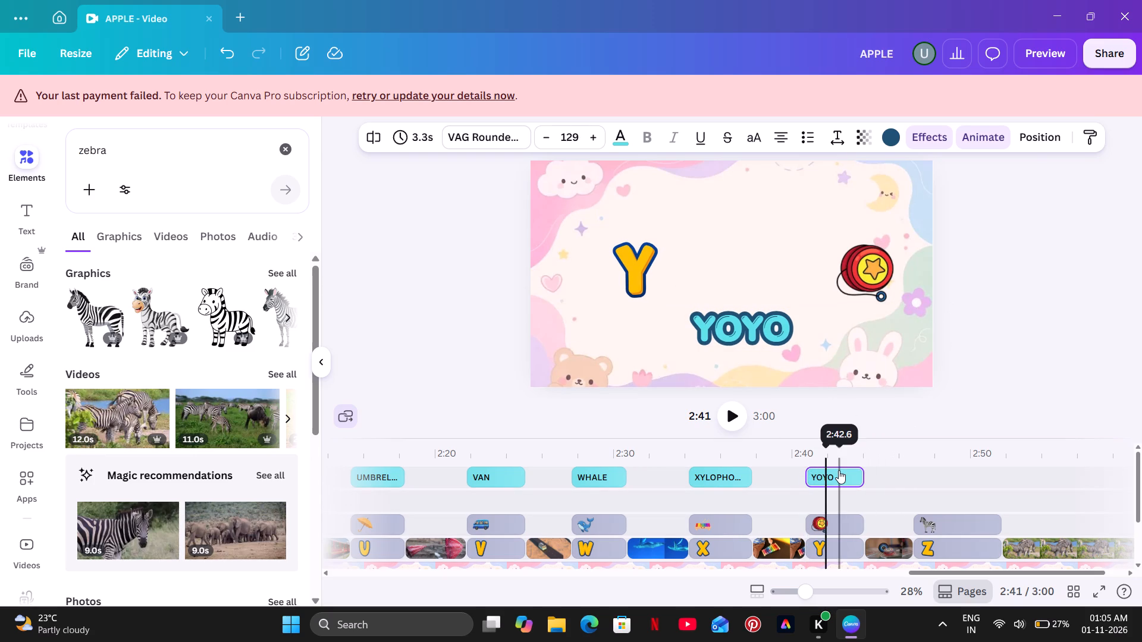
click(739, 279)
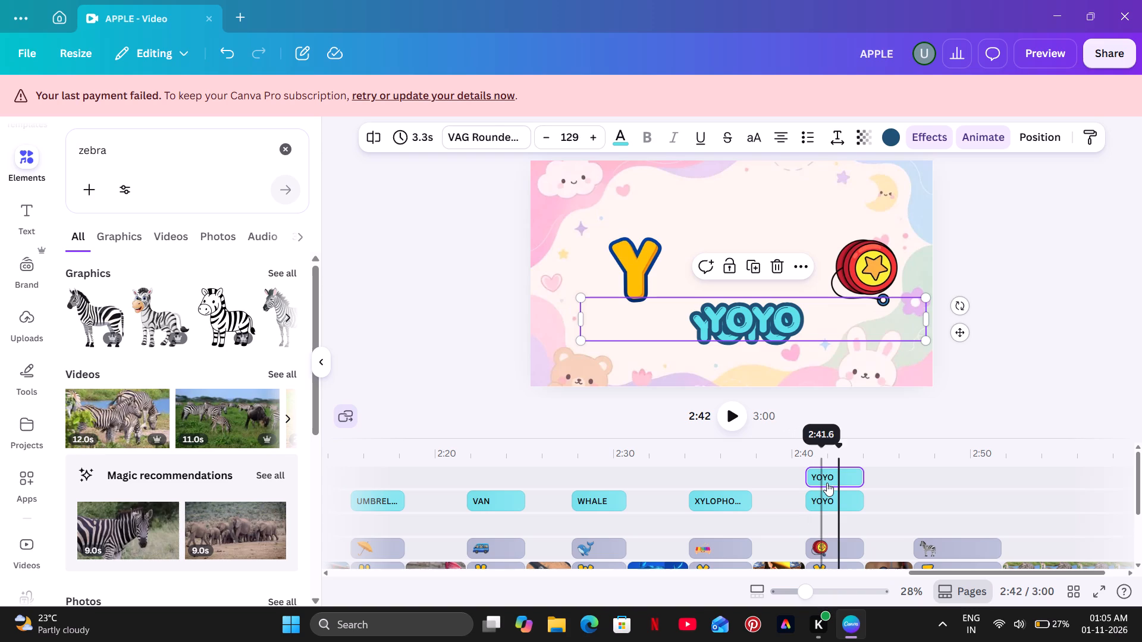
drag(830, 477, 945, 501)
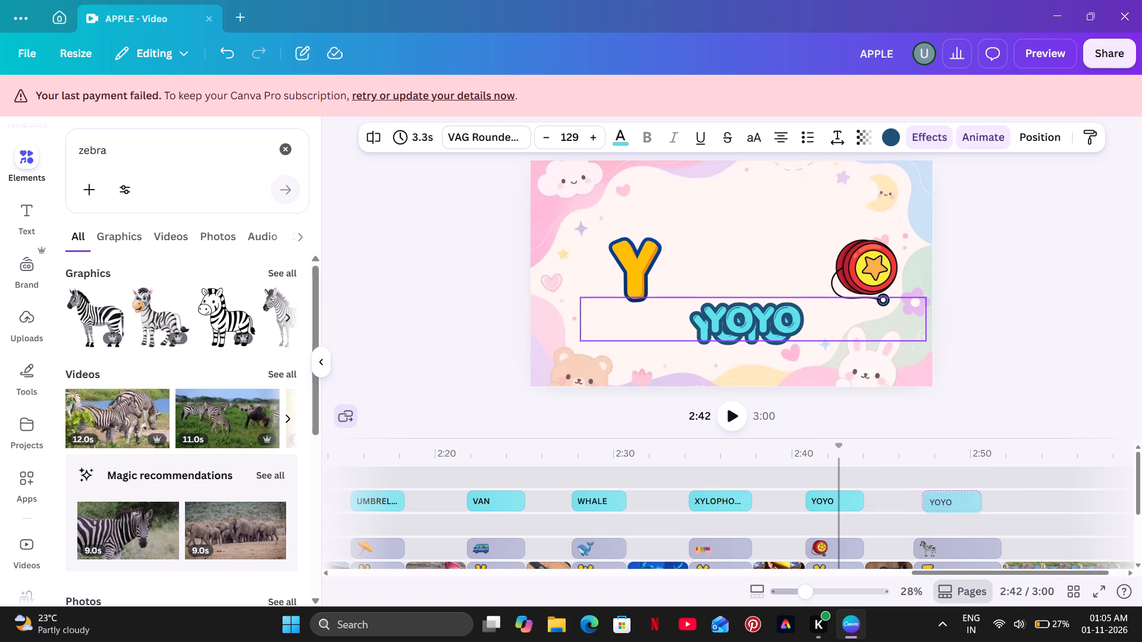
drag(945, 501, 934, 502)
drag(967, 479, 994, 477)
Replace the text of the copied label in the letter Z section with ZEBRA.
click(958, 459)
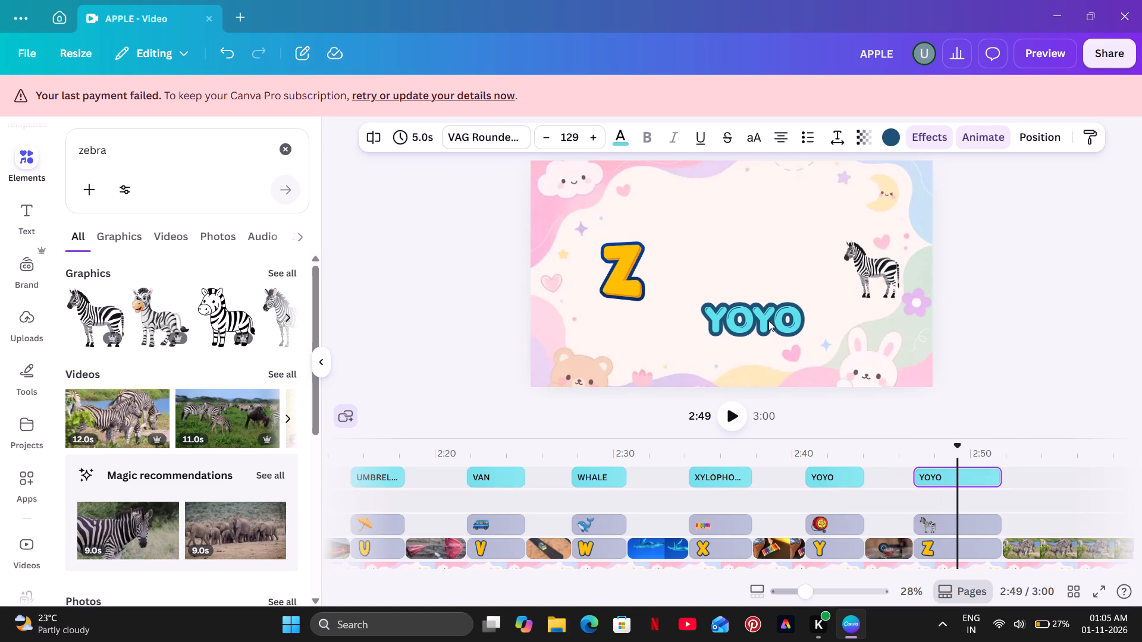
click(768, 320)
key(BackSpace)
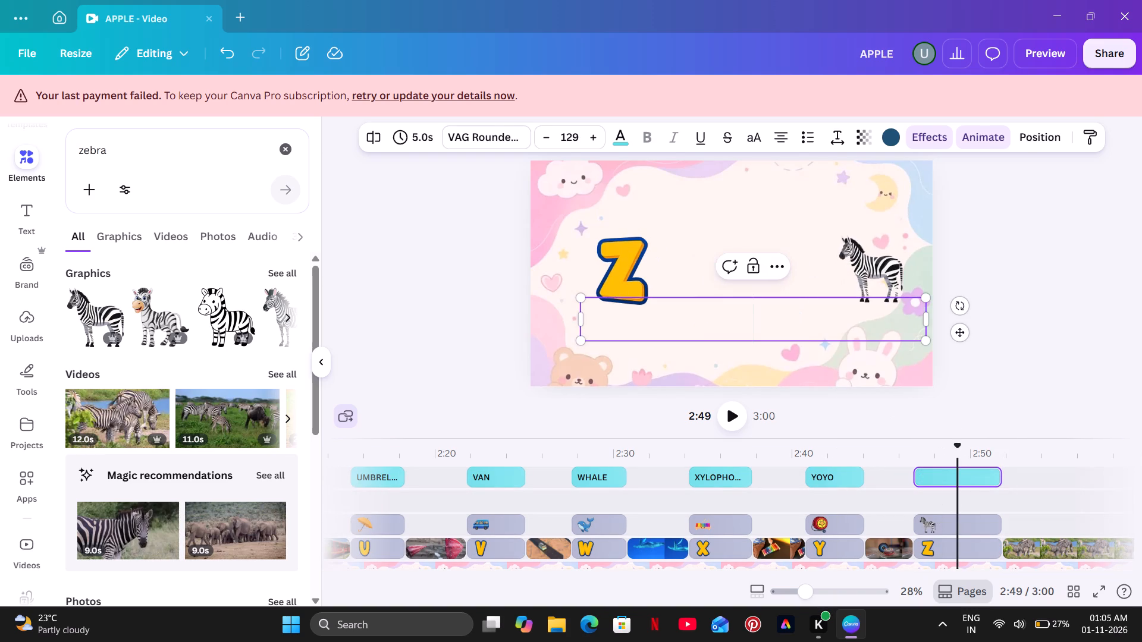
text(ZEBR)
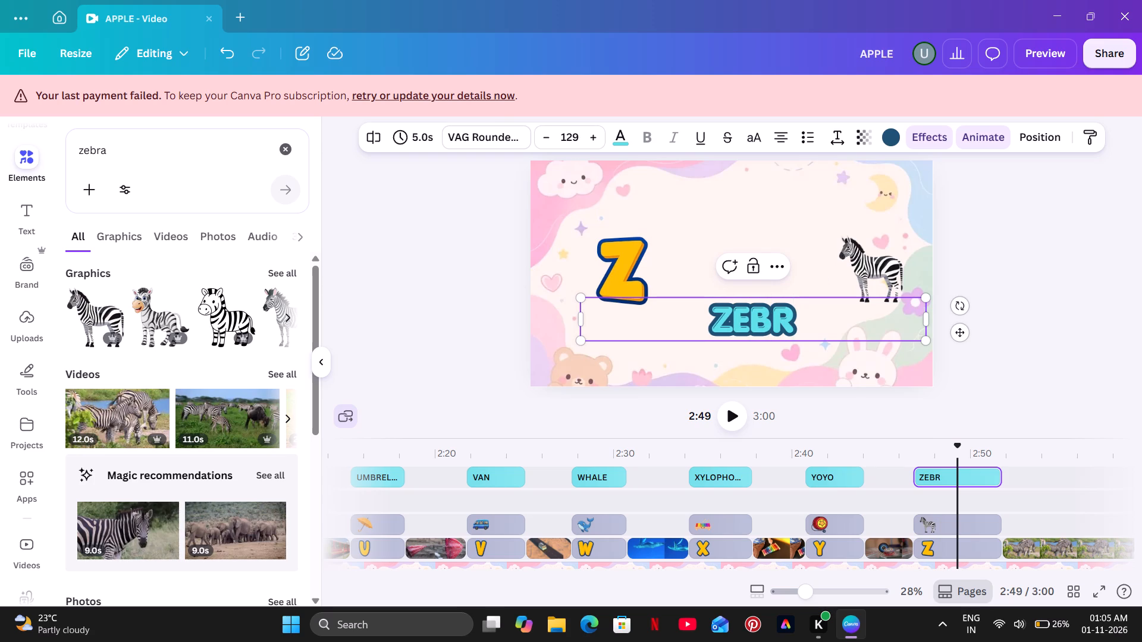
key(a)
click(1141, 277)
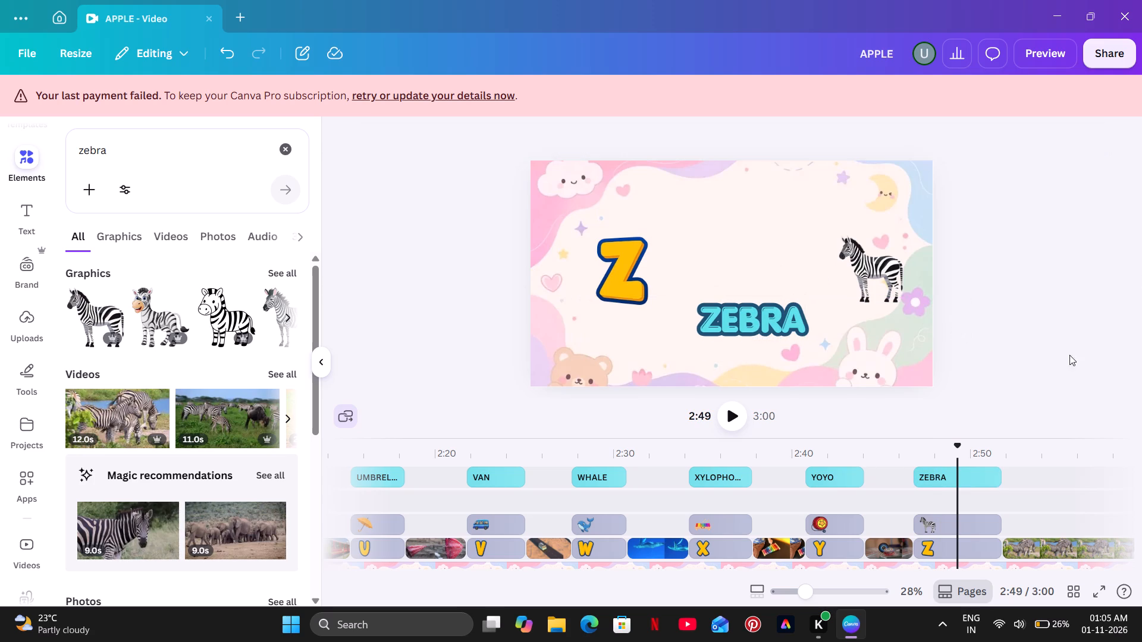
Play back the start of the letter Z section from 2:46 to check the ZEBRA label.
click(909, 505)
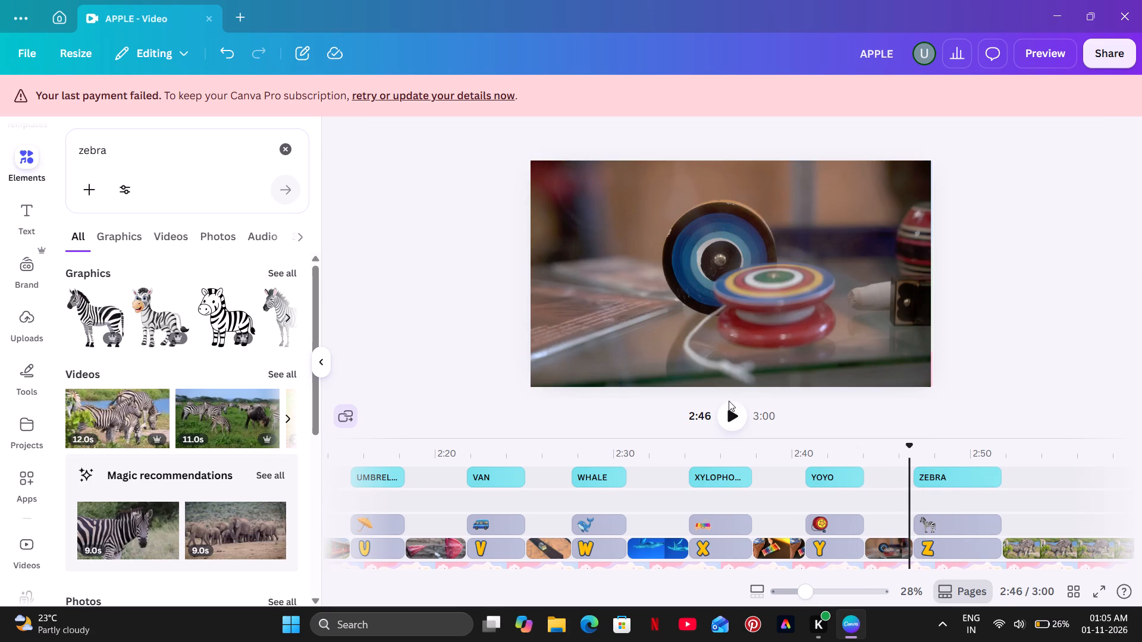
click(730, 409)
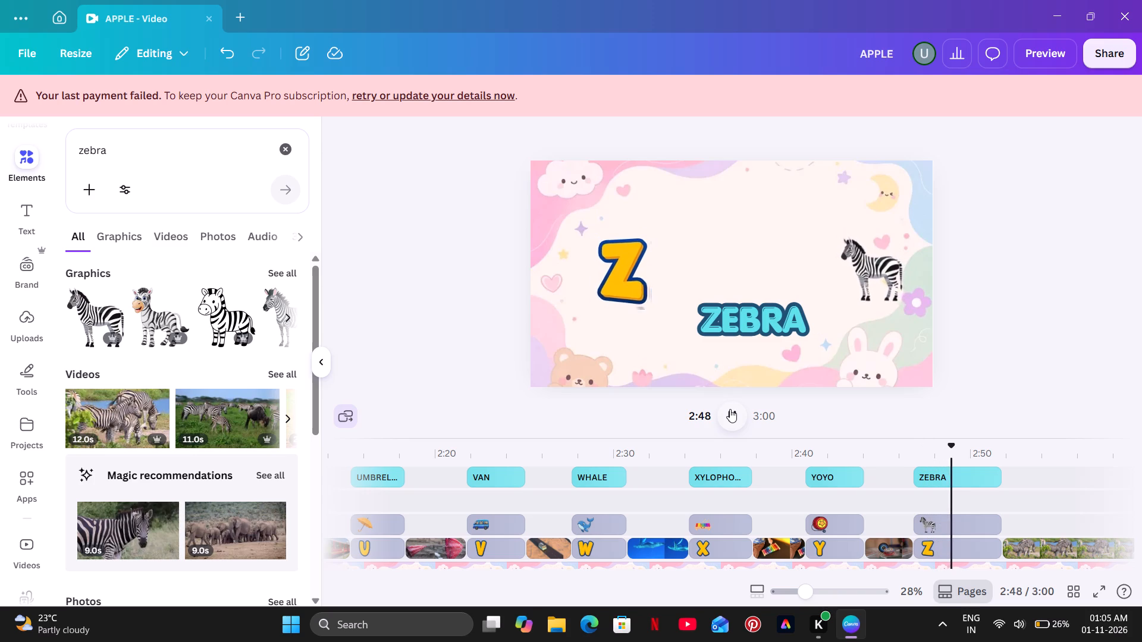
click(730, 409)
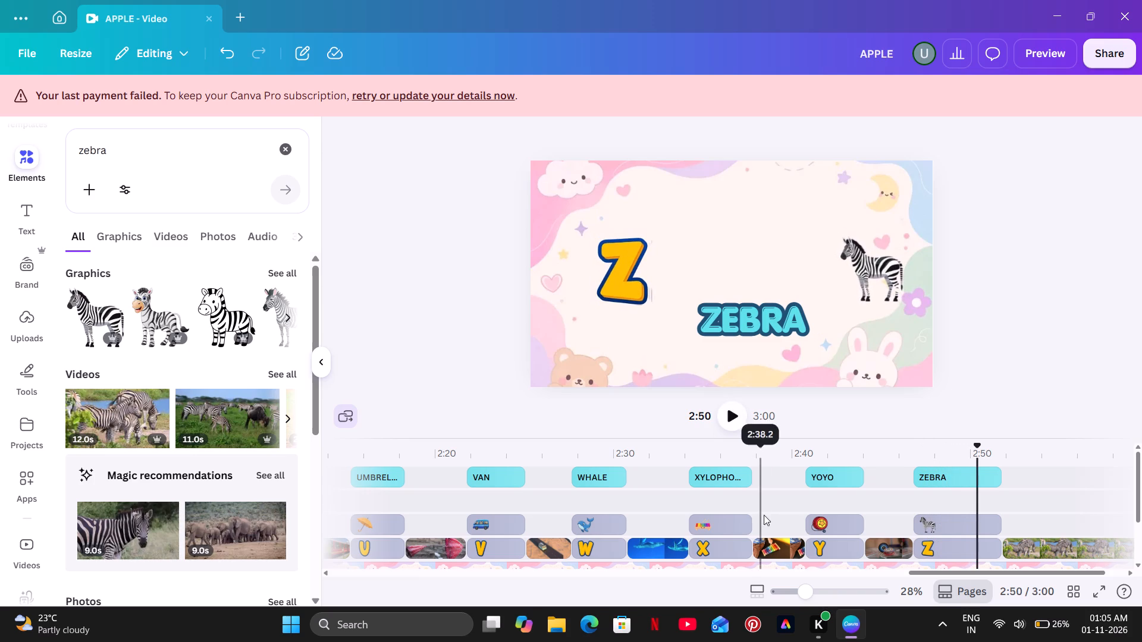
Find the Sparkle ABC Land logo image with the cloudy sky among the uploads and add it to the video.
click(918, 577)
drag(923, 574, 598, 587)
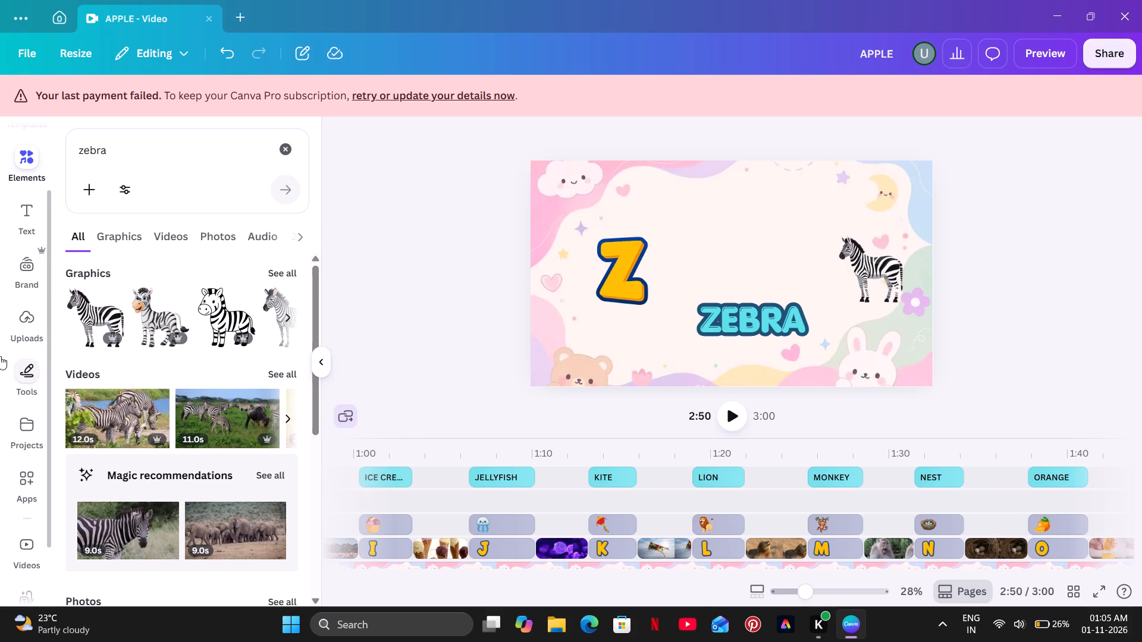
click(35, 335)
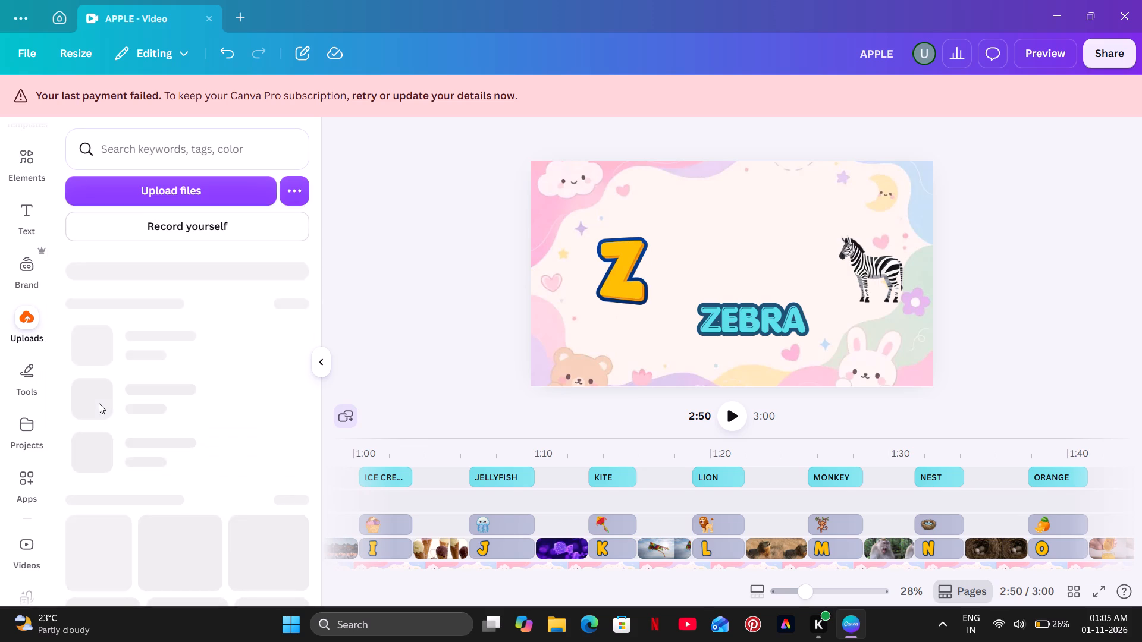
scroll(207, 485, down, 4)
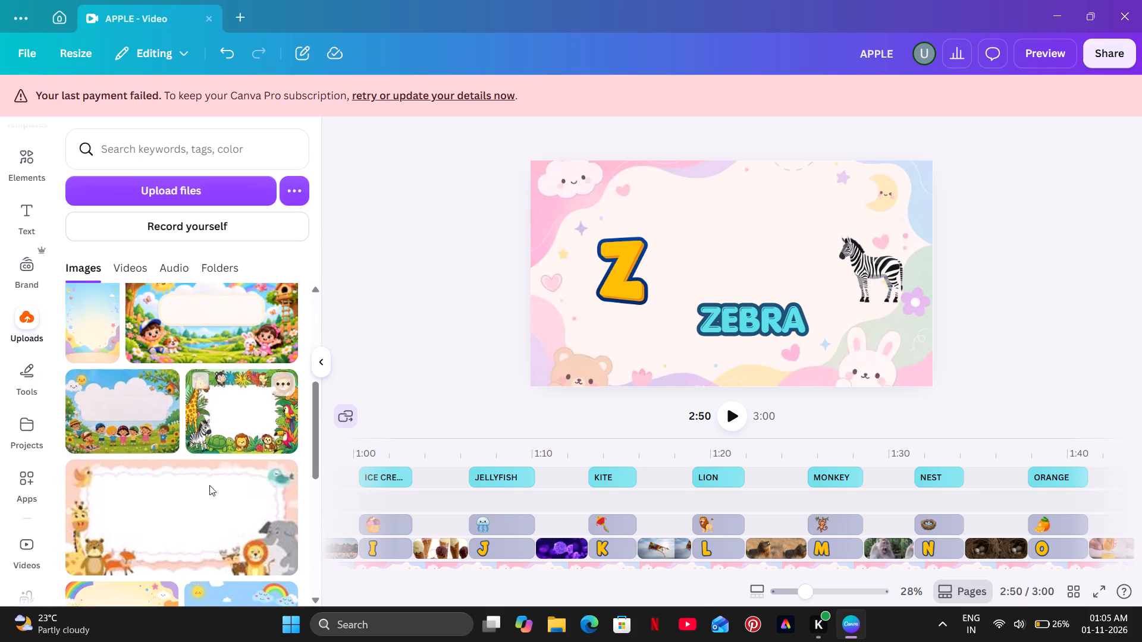
scroll(211, 481, down, 7)
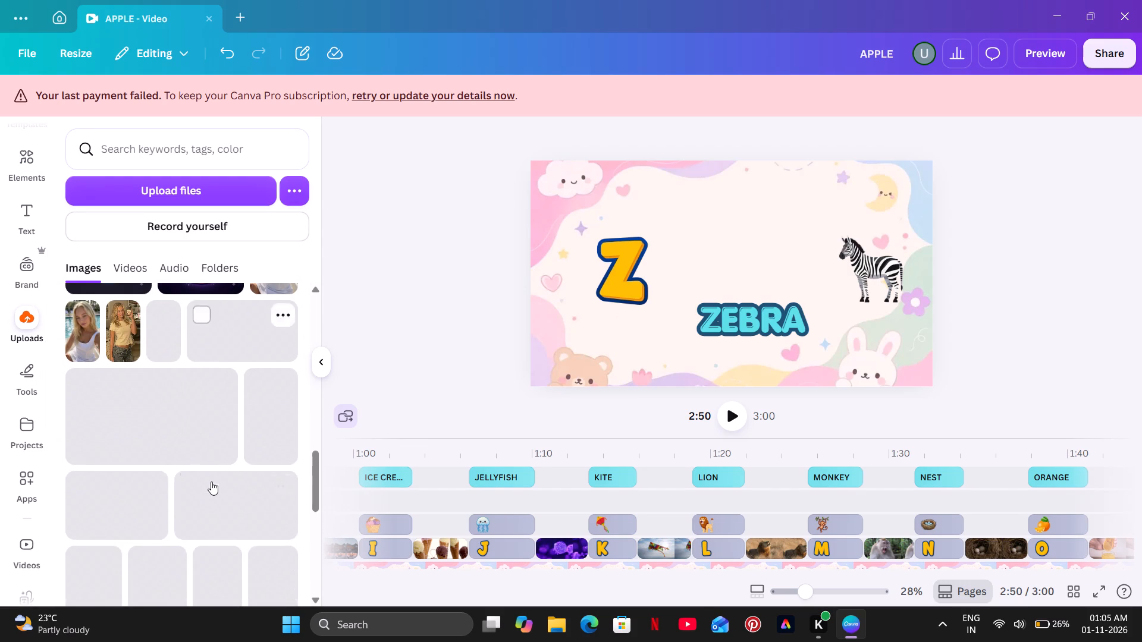
scroll(211, 480, down, 3)
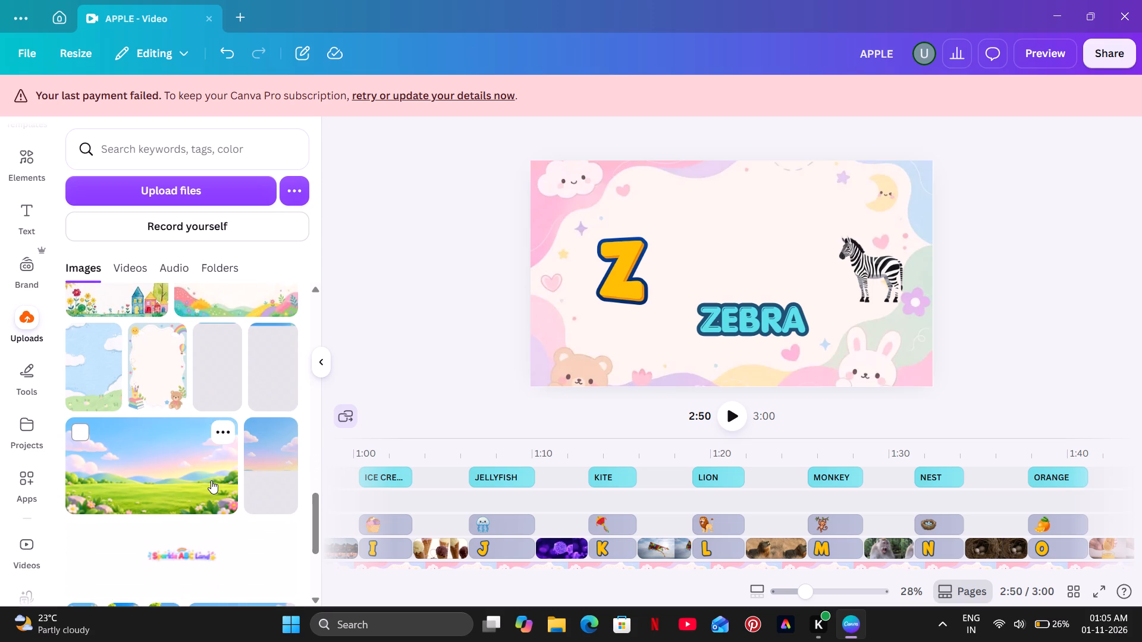
scroll(211, 480, down, 2)
click(222, 500)
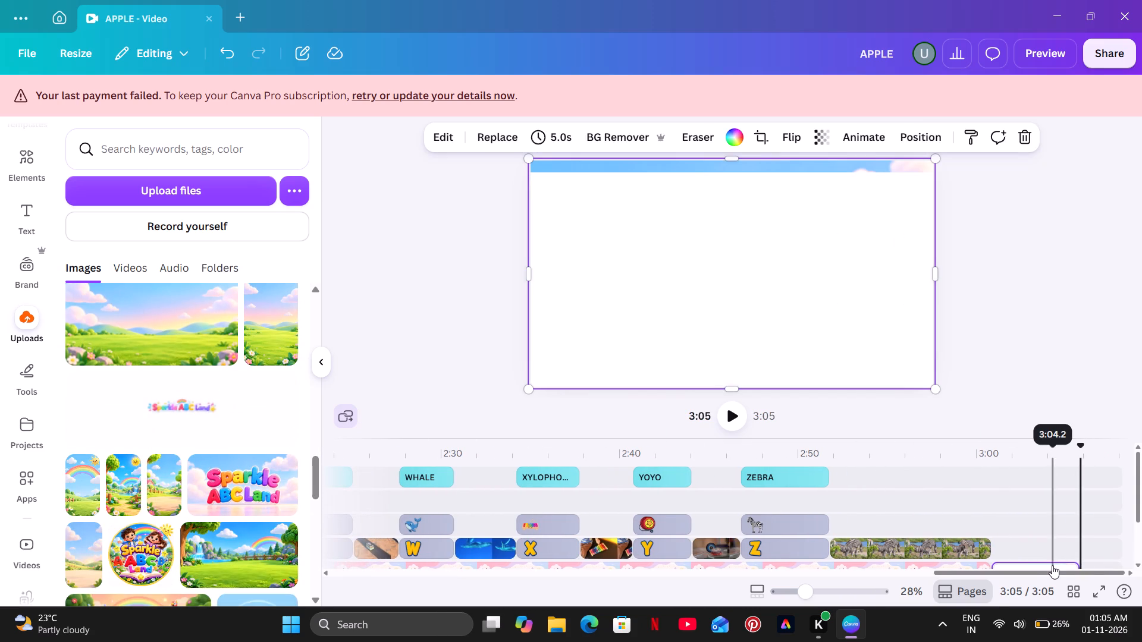
Move the Sparkle ABC Land image onto its own overlay track above the word labels, starting at about 2:50.
drag(1052, 565, 974, 457)
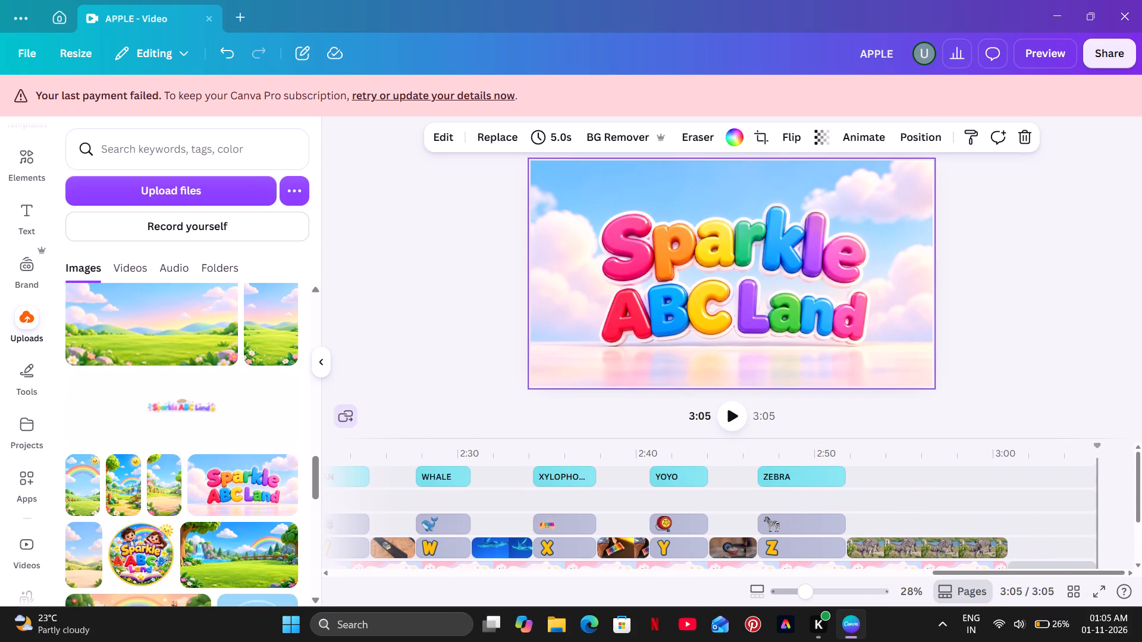
drag(974, 457, 909, 463)
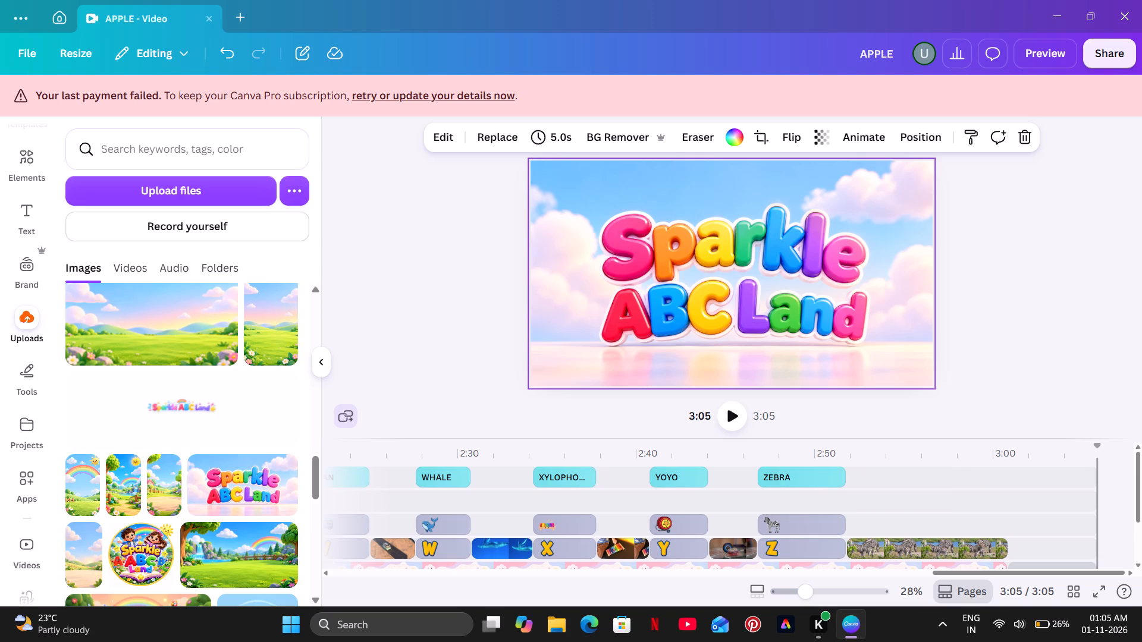
drag(909, 463, 874, 469)
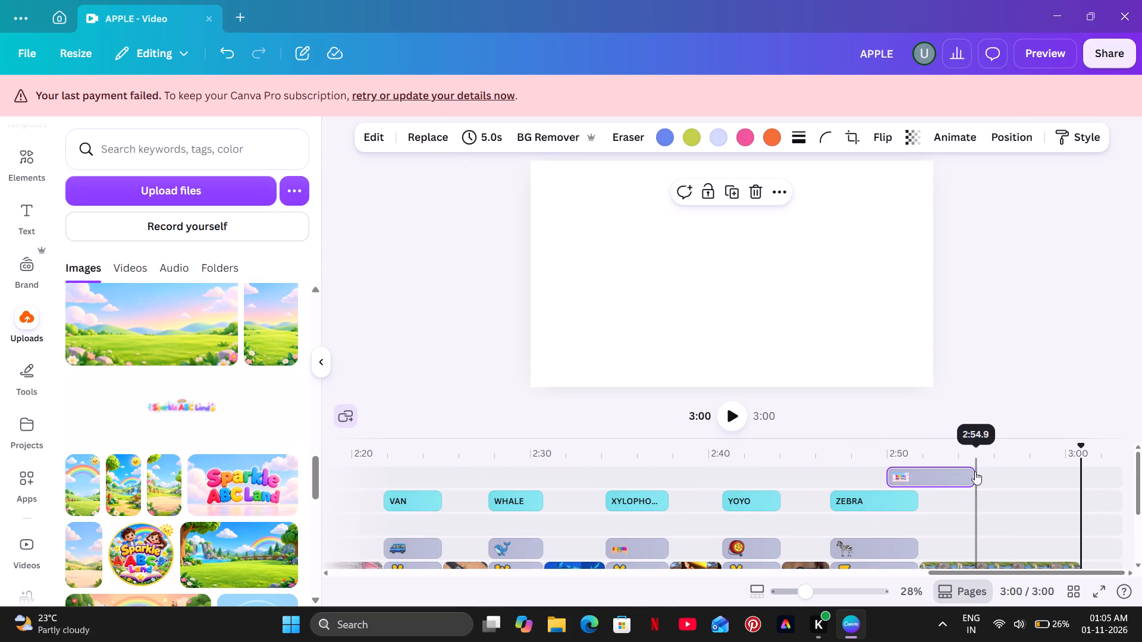
Extend both ends of the Sparkle ABC Land image clip so it spans the whole video from 0 s to 3:00.
drag(970, 473, 1073, 471)
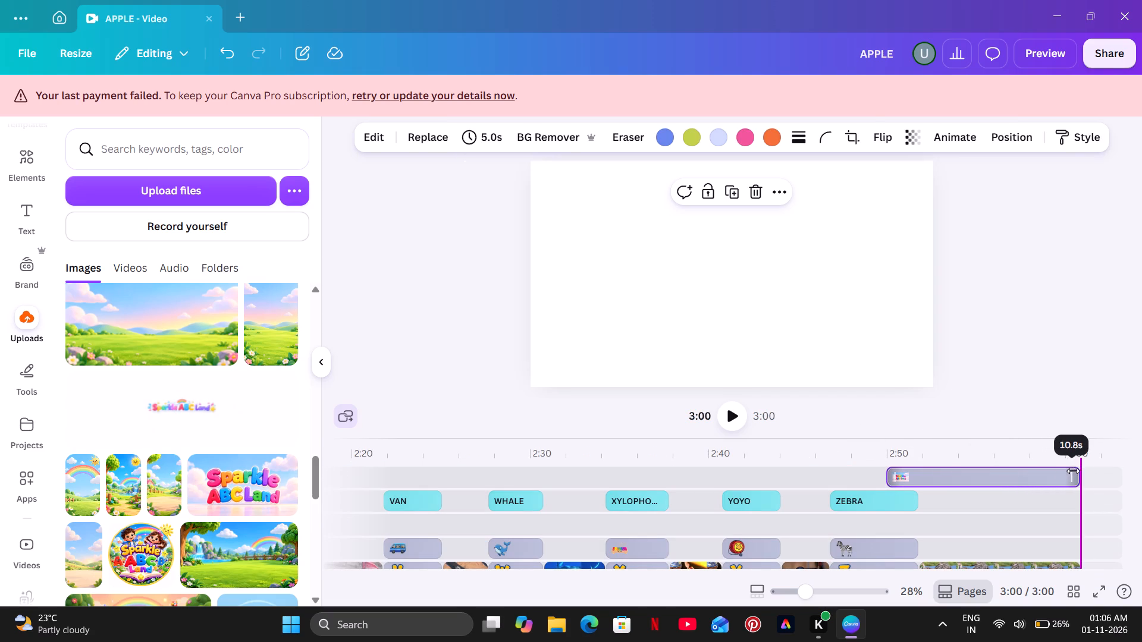
drag(1073, 471, 1076, 471)
scroll(1058, 516, down, 2)
scroll(1058, 509, up, 2)
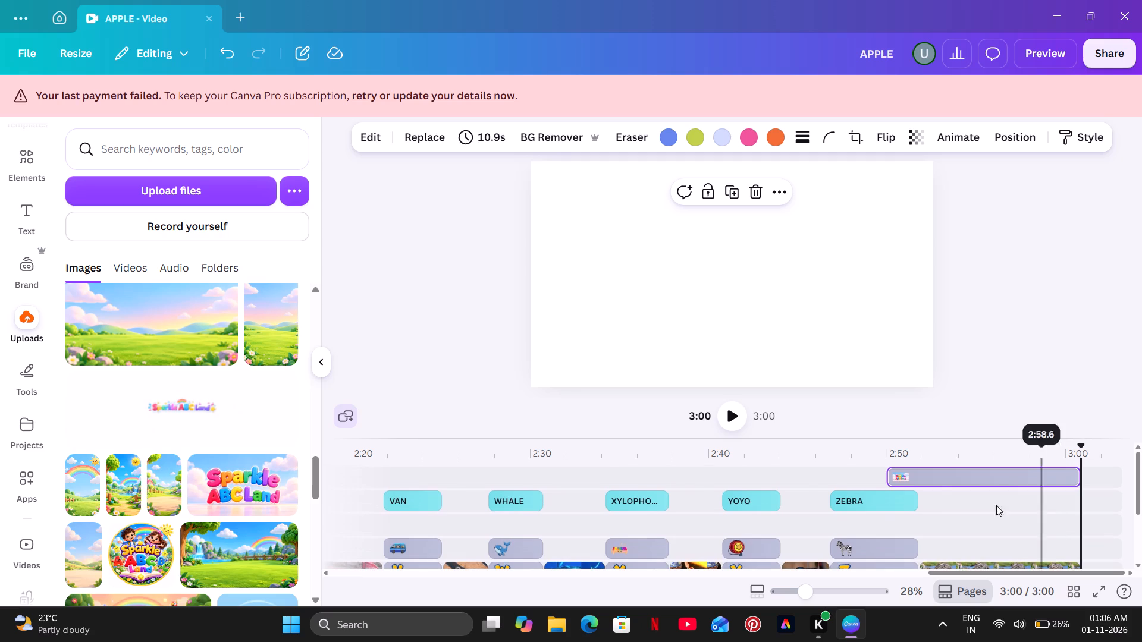
drag(888, 477, 575, 479)
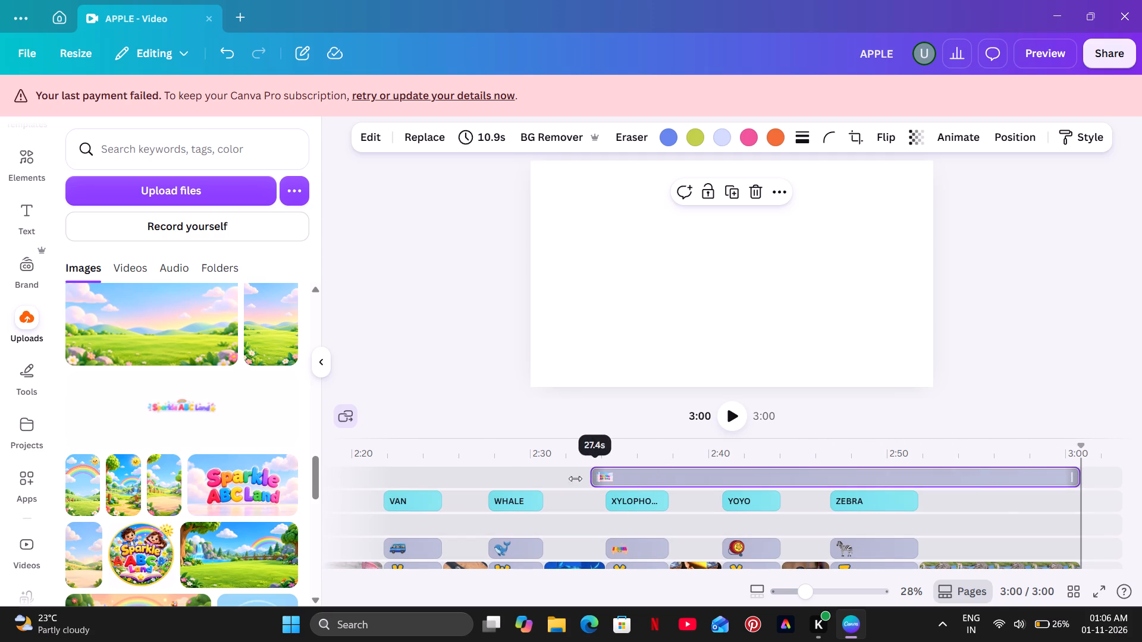
drag(575, 479, 410, 484)
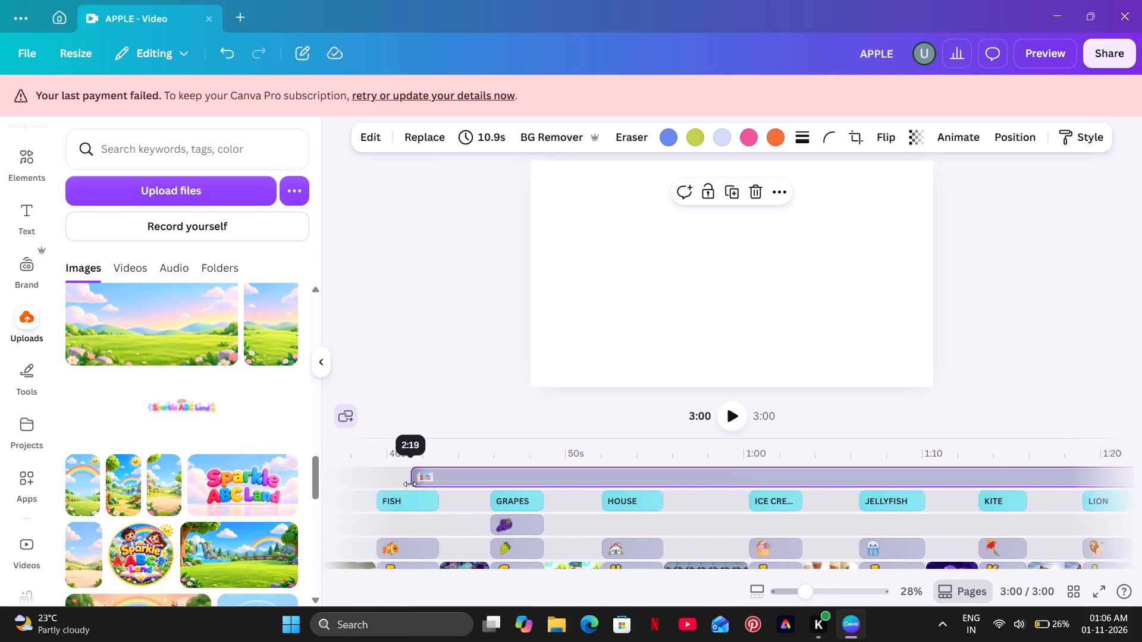
drag(410, 484, 410, 484)
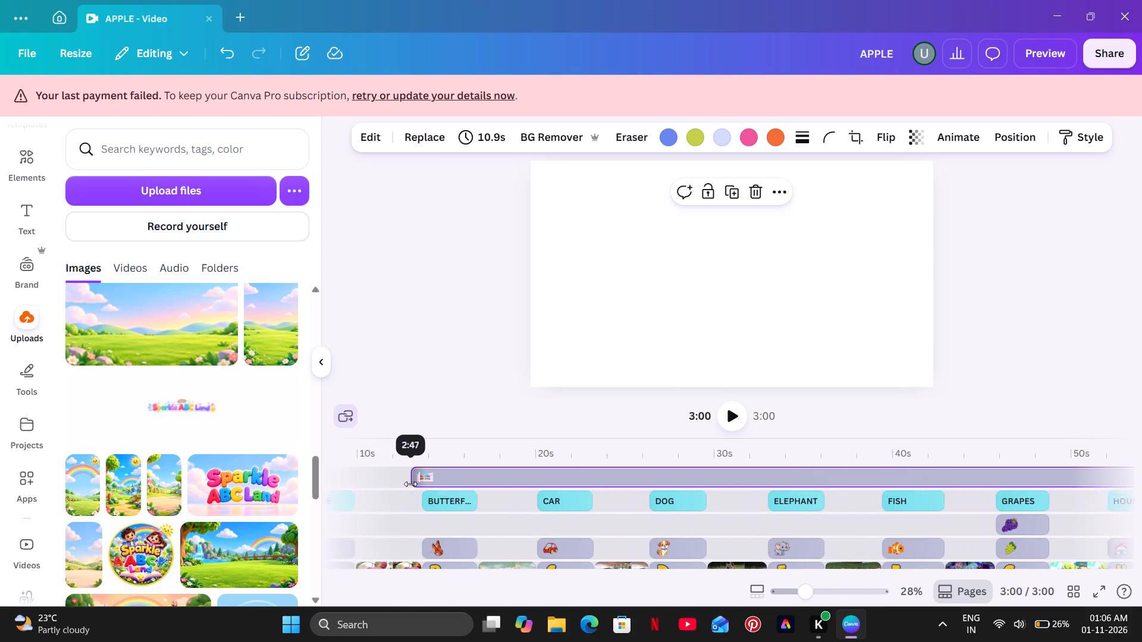
drag(410, 484, 347, 478)
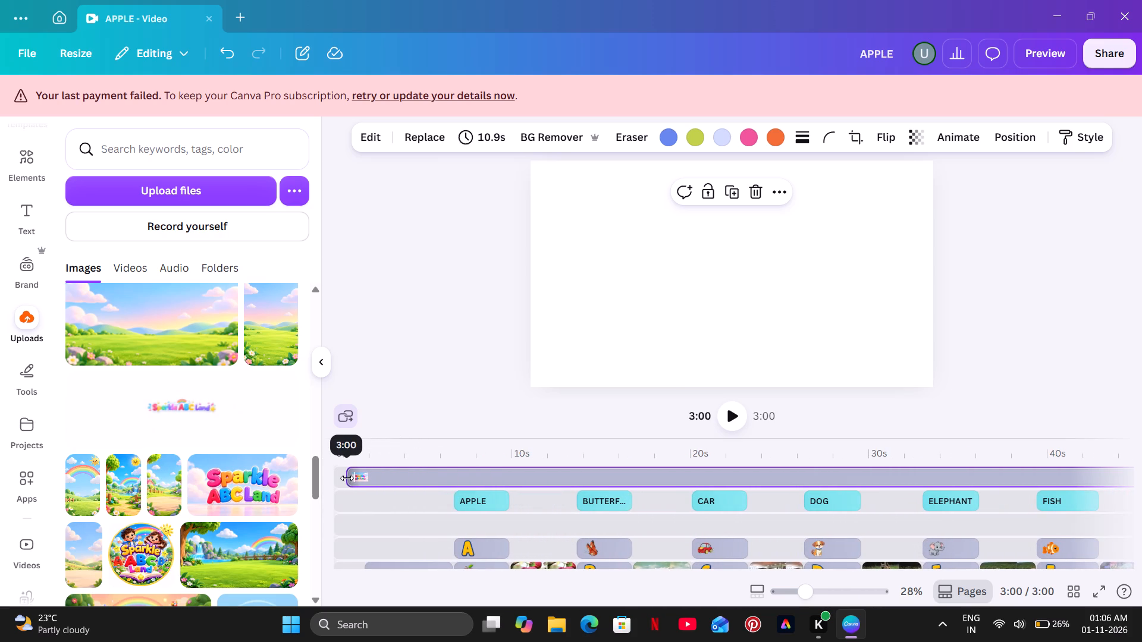
drag(347, 478, 324, 478)
click(372, 442)
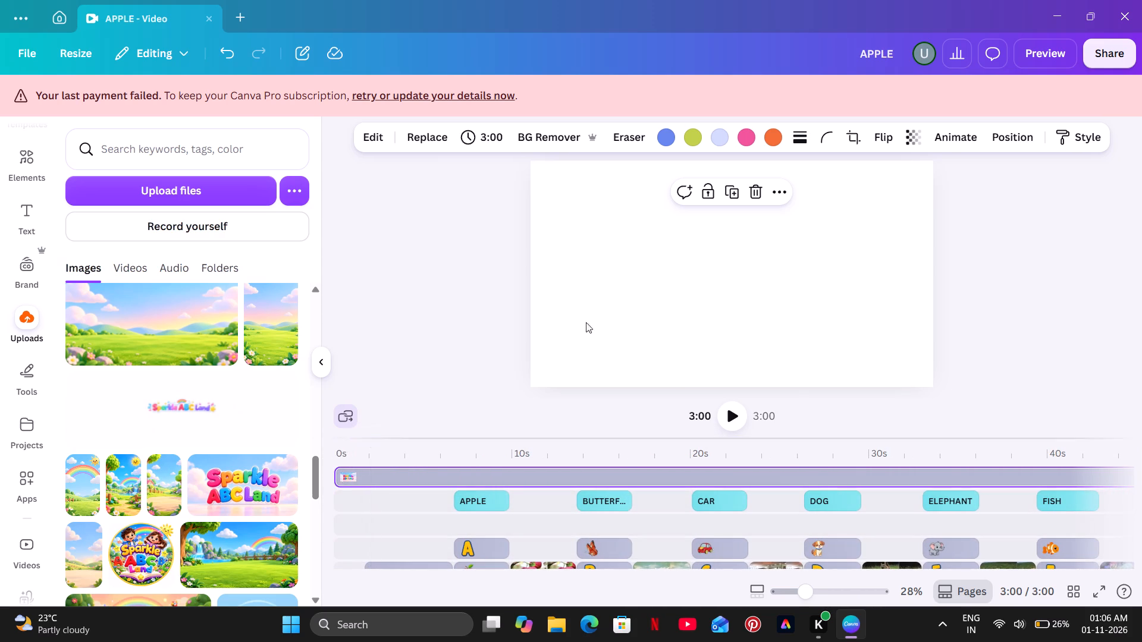
At 0:30, shrink the Sparkle ABC Land image to a small logo in the top-left corner of the canvas.
click(766, 281)
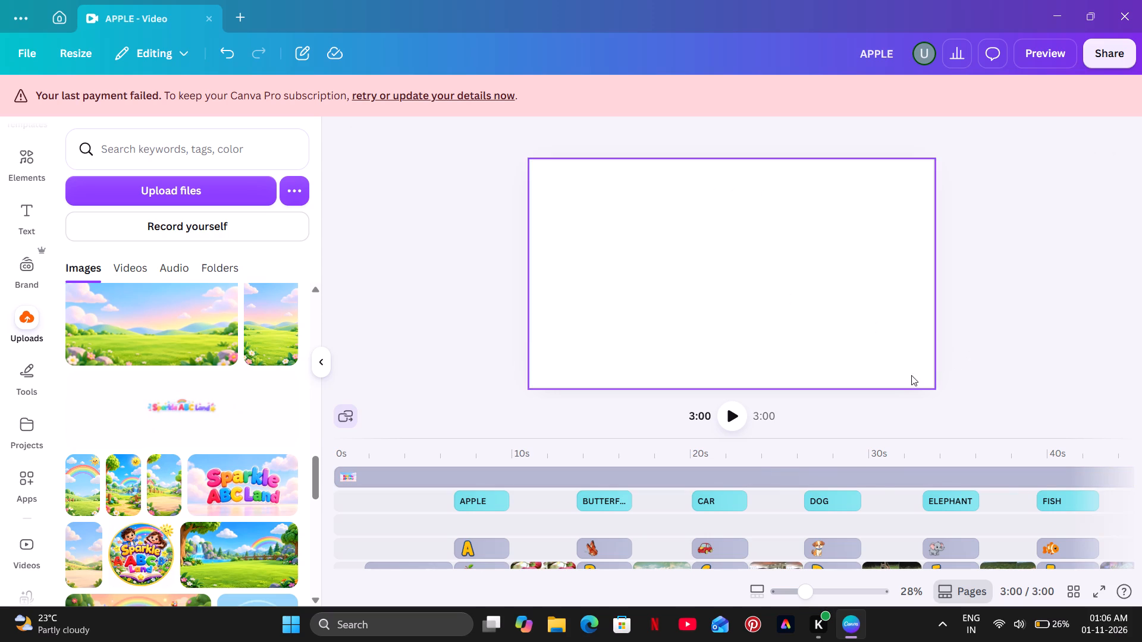
click(878, 474)
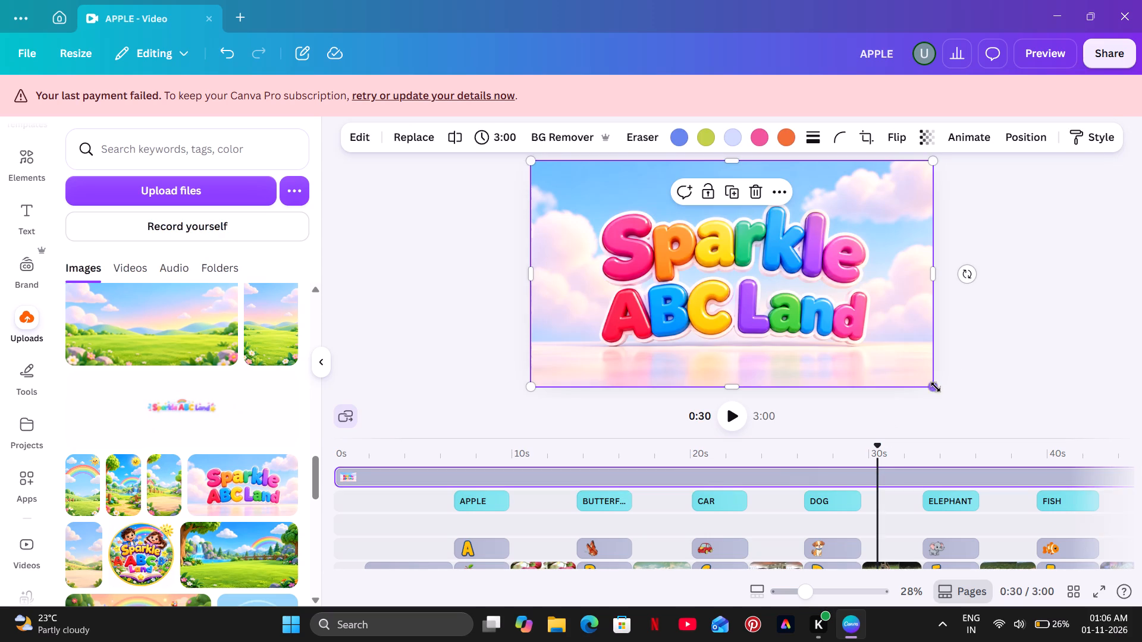
drag(931, 387, 597, 257)
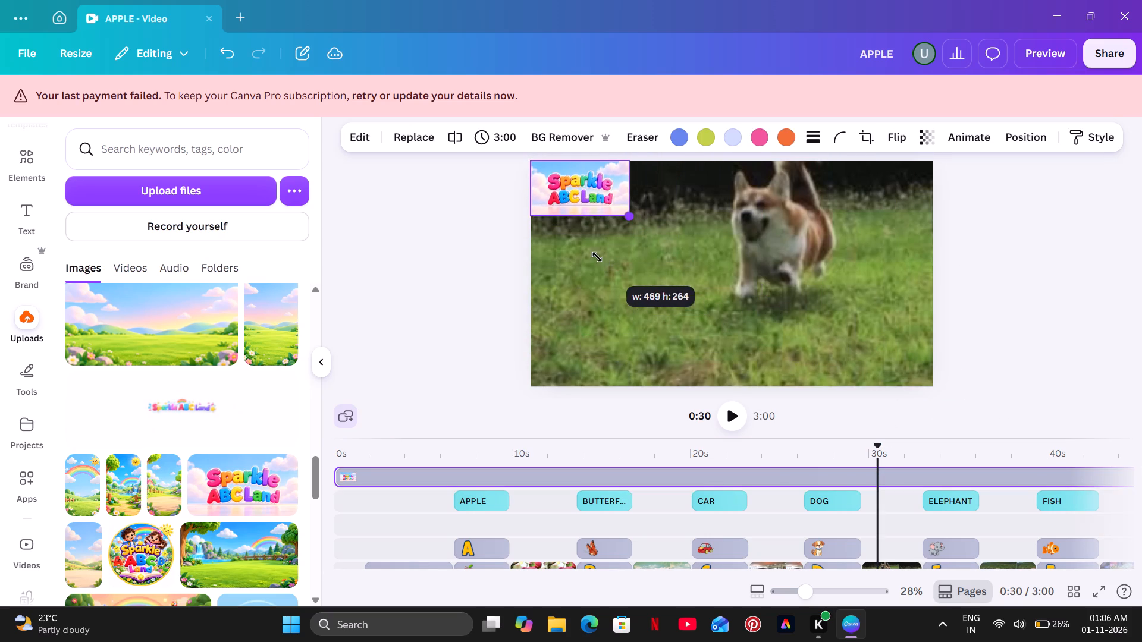
drag(597, 257, 579, 248)
Remove the background from the Sparkle ABC Land logo.
click(543, 127)
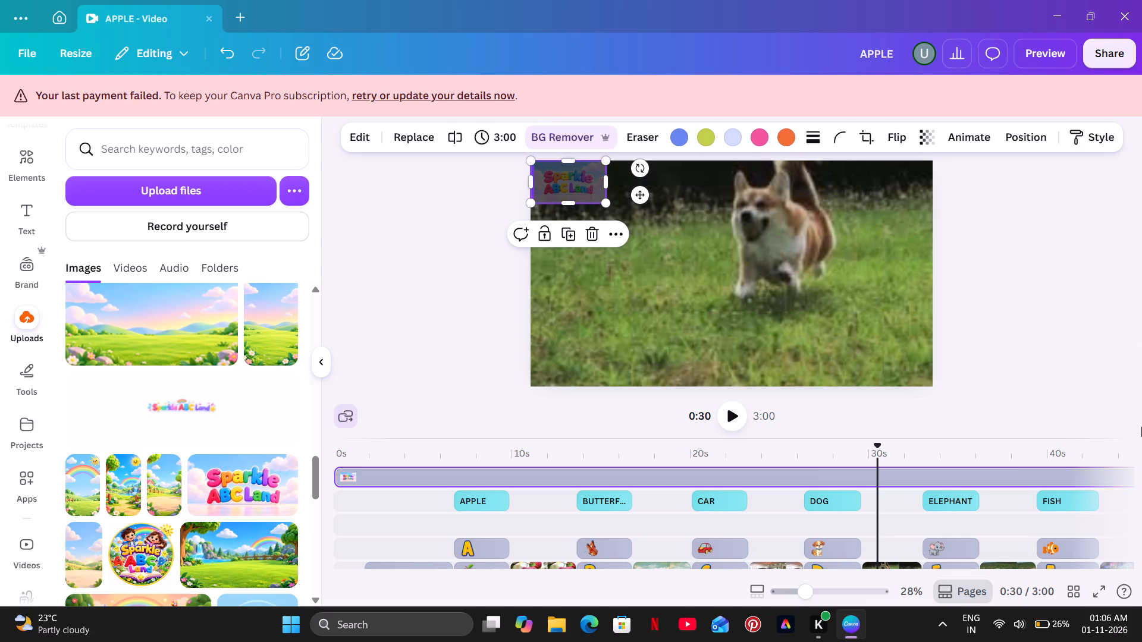
Set the Sparkle ABC Land logo's transparency to about 69.
click(925, 137)
drag(958, 194, 921, 199)
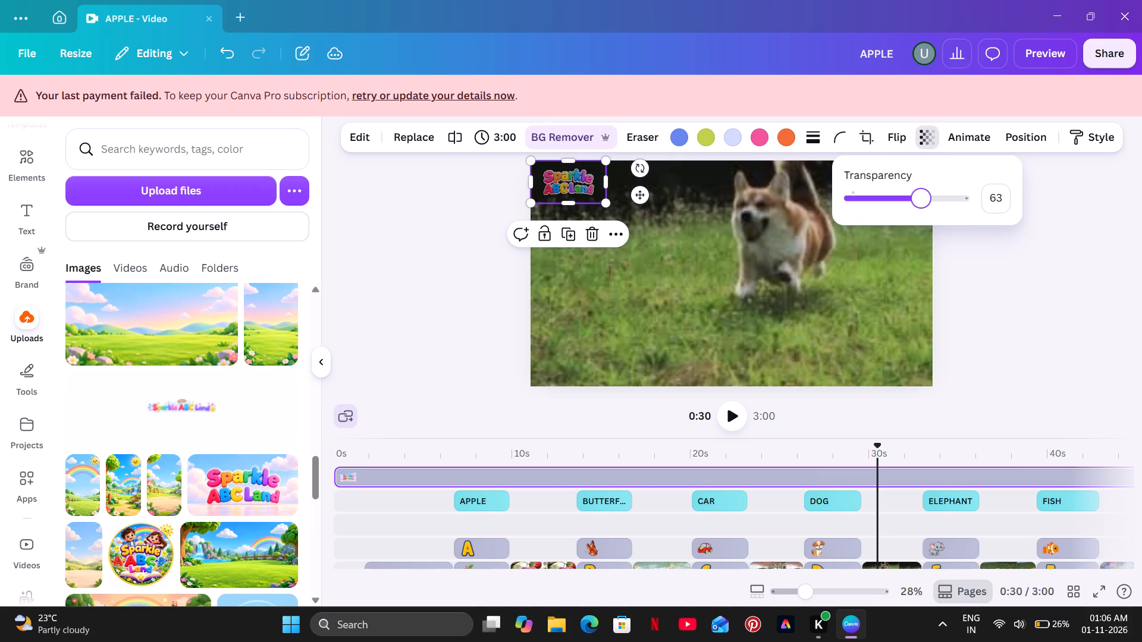
drag(921, 199, 916, 201)
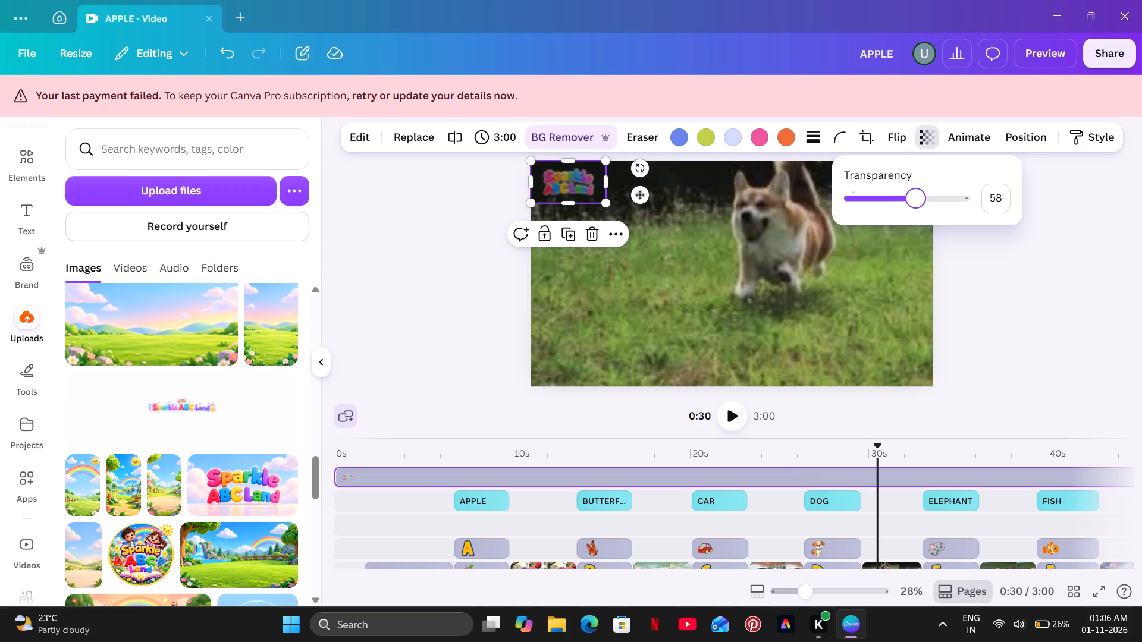
drag(916, 201, 928, 198)
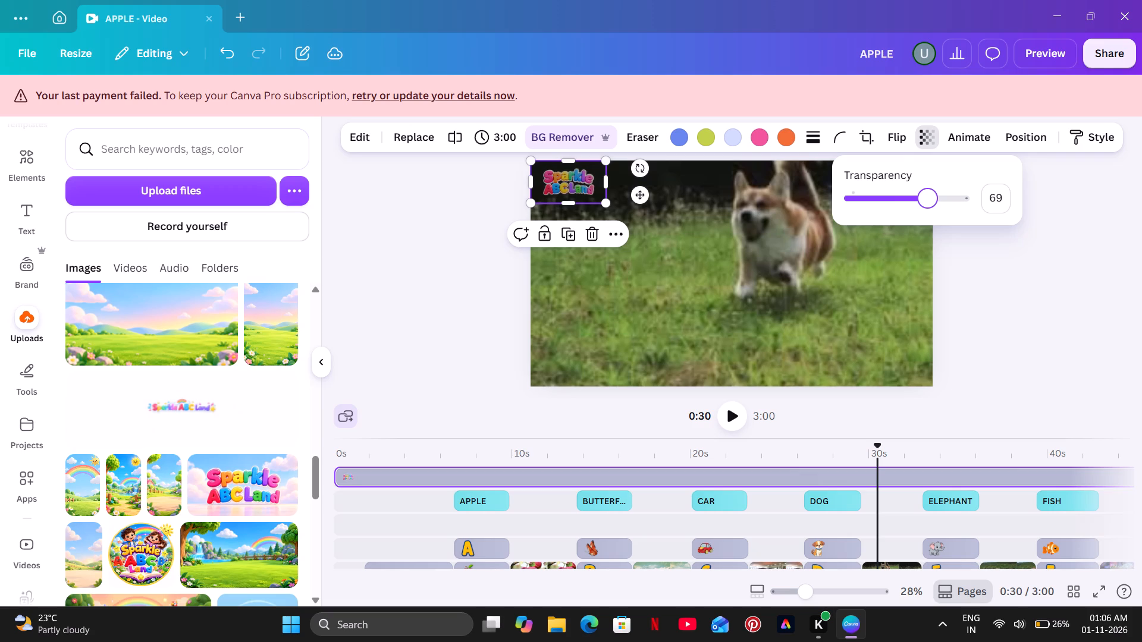
drag(928, 198, 927, 199)
click(956, 254)
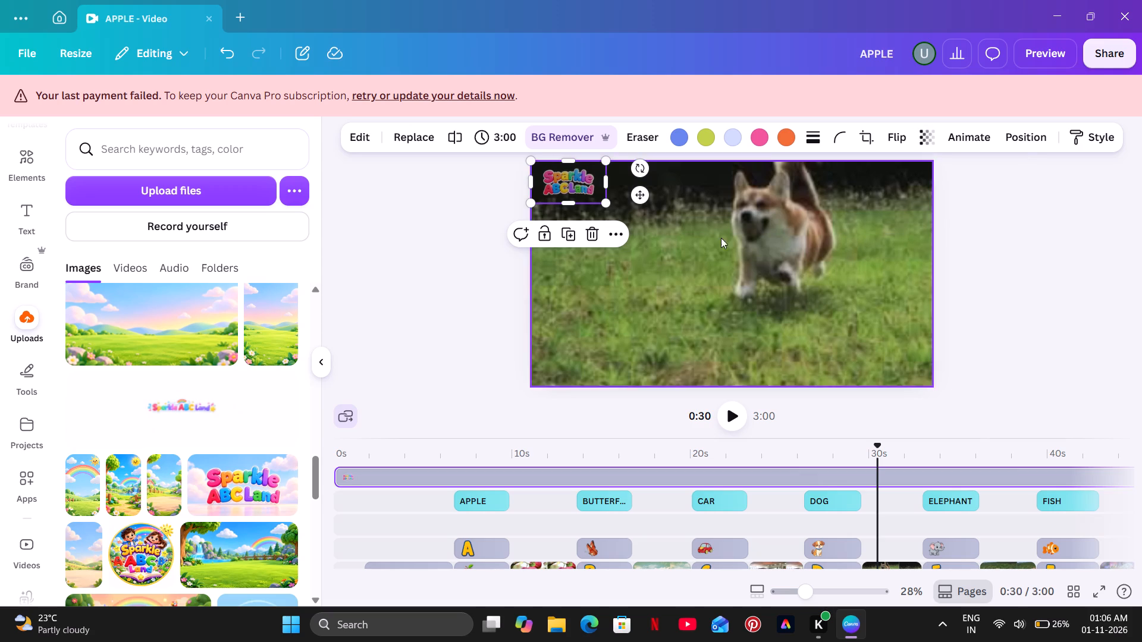
Nudge the Sparkle ABC Land logo slightly closer to the top-left corner of the canvas.
drag(644, 194, 638, 191)
click(428, 215)
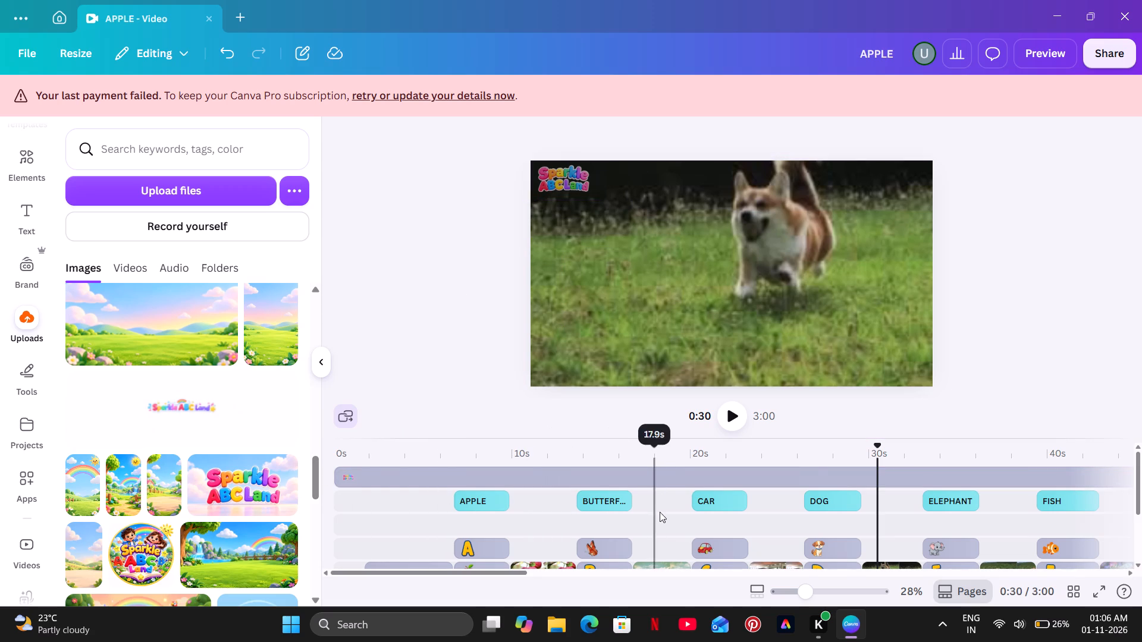
Play the video from the start to about 0:24 to check the logo over the opening letters and clips.
drag(509, 575, 440, 571)
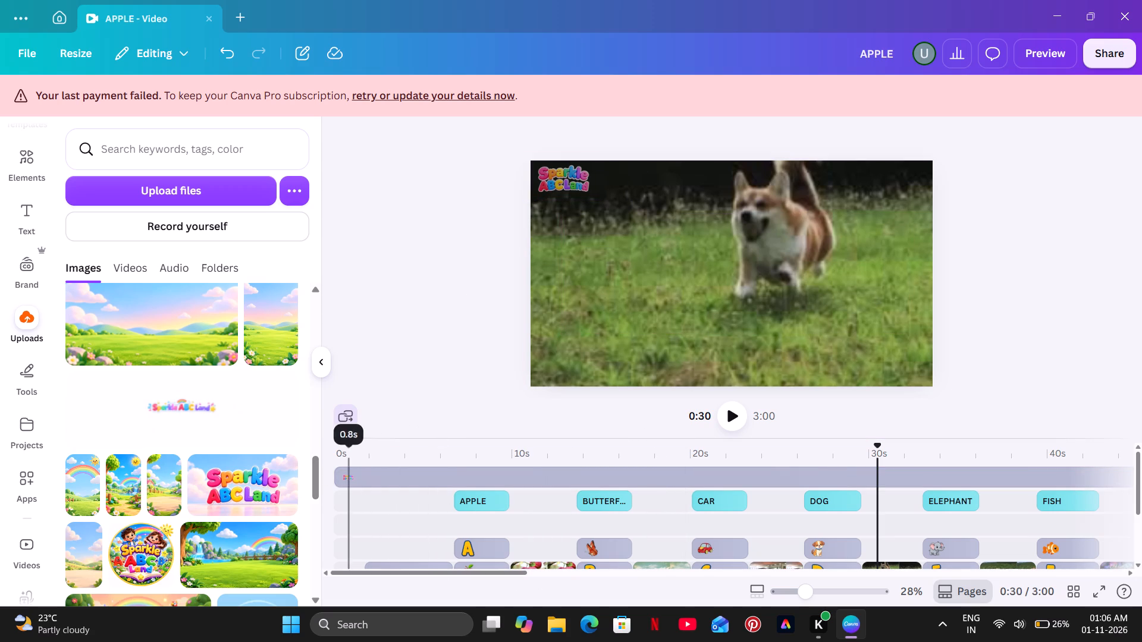
click(337, 442)
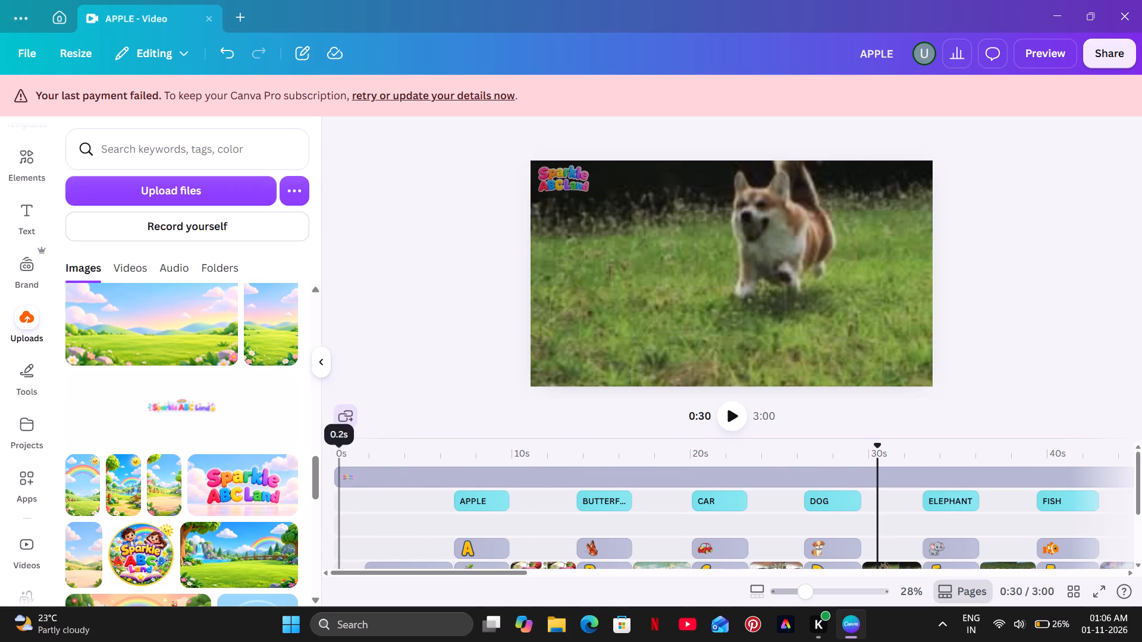
click(342, 444)
click(736, 410)
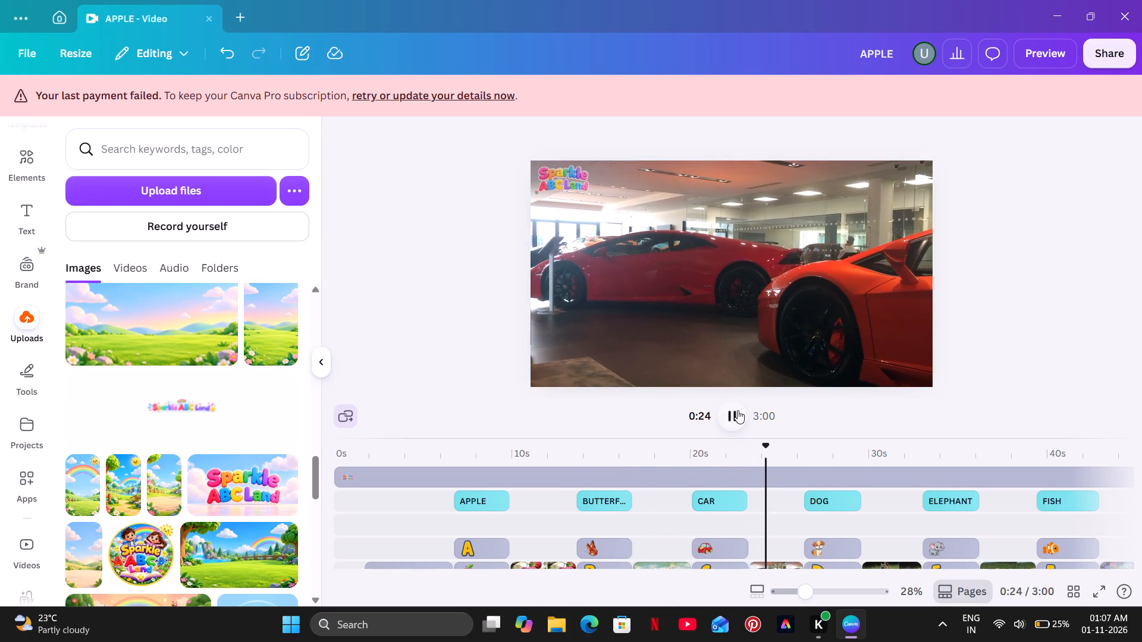
click(738, 410)
Download the finished design as an MP4 video at 1080p quality.
click(1139, 58)
click(1096, 44)
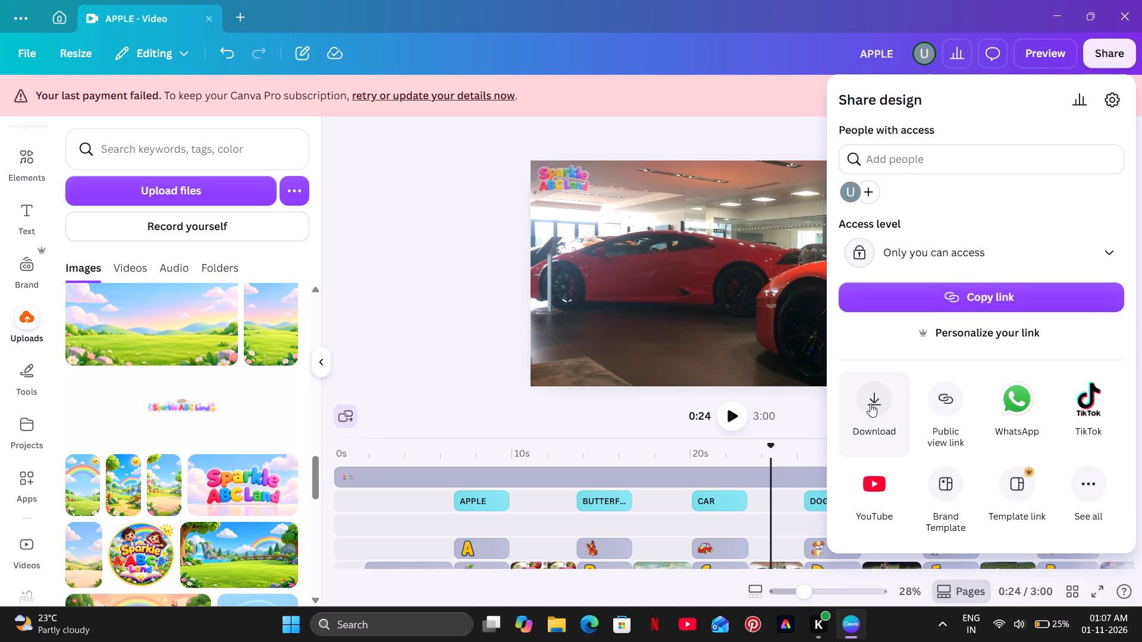
click(870, 404)
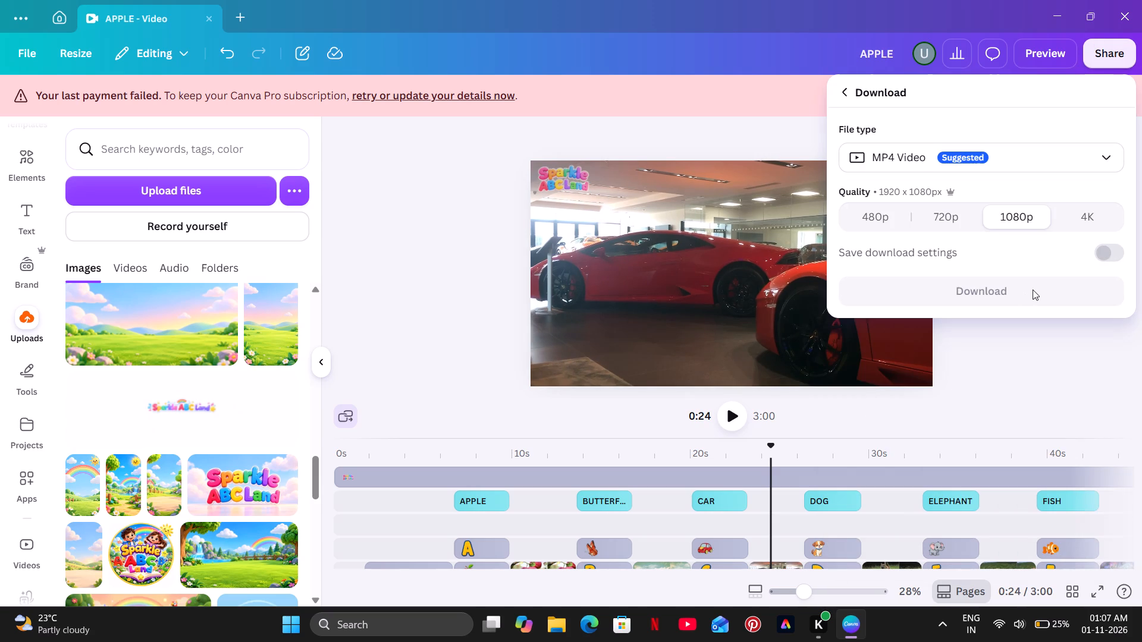
click(1033, 289)
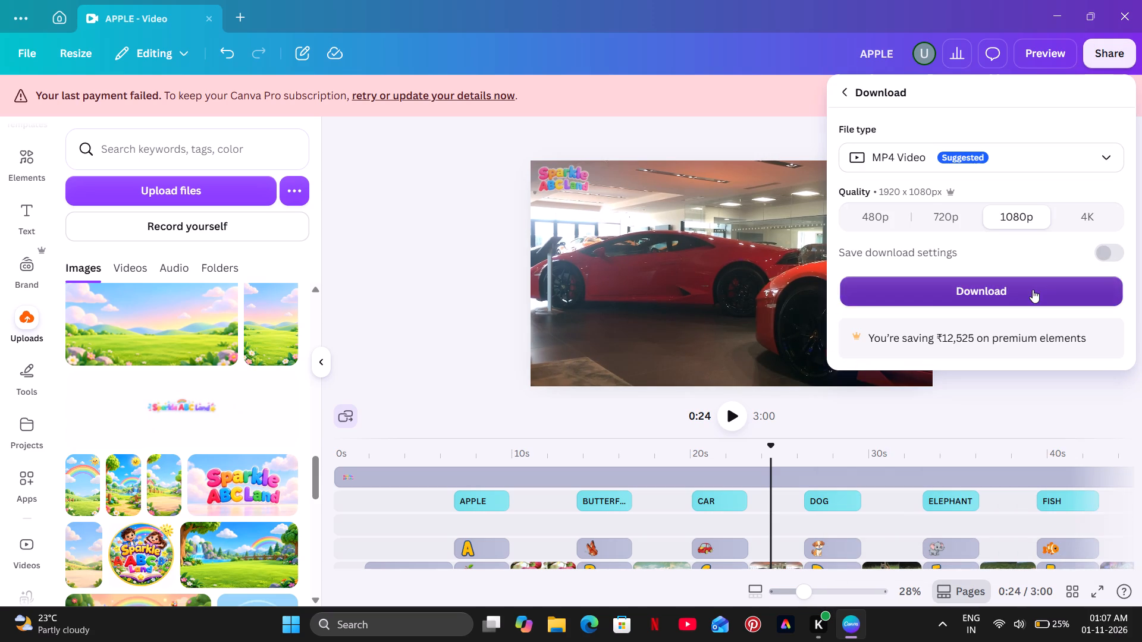